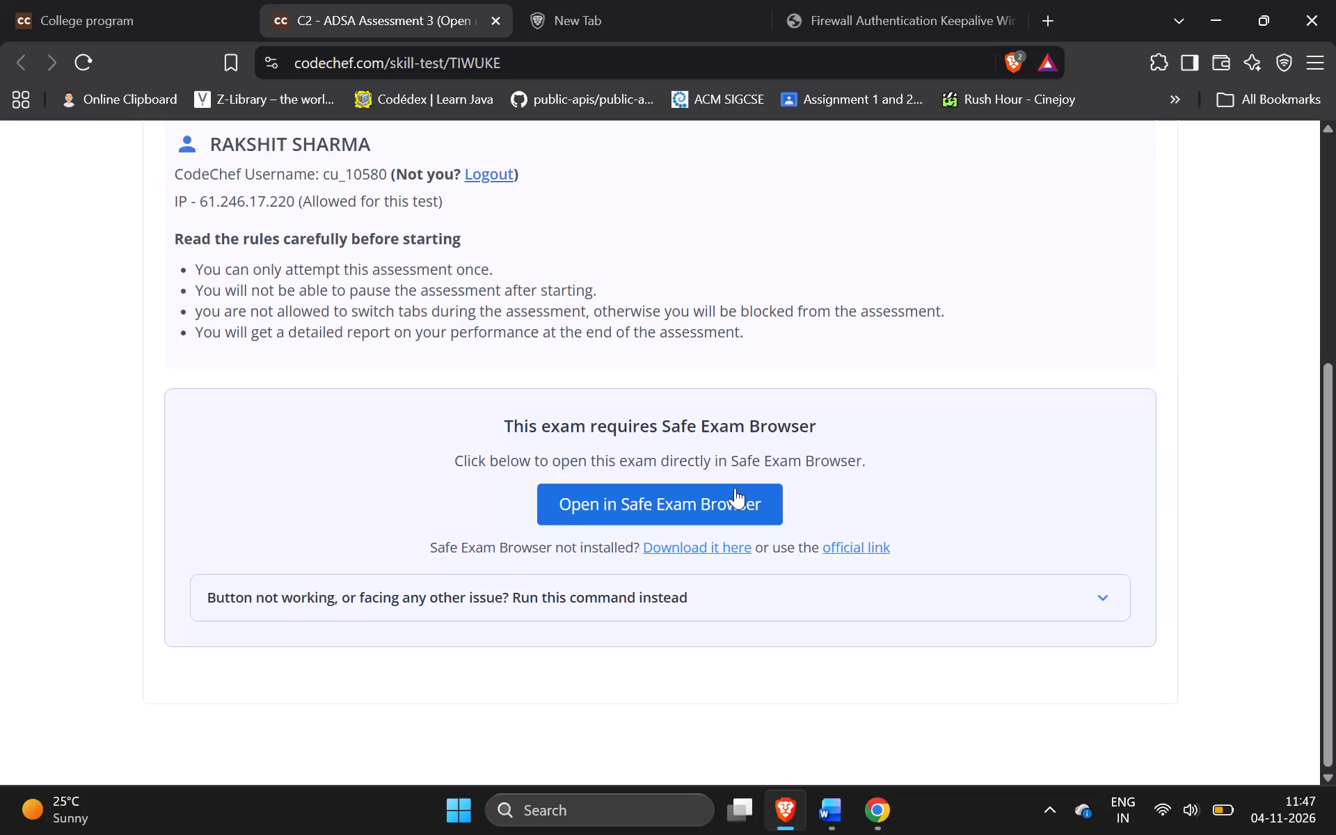
Switch to the untitled Word document containing the Invention Disclosure Form.
left_click(832, 809)
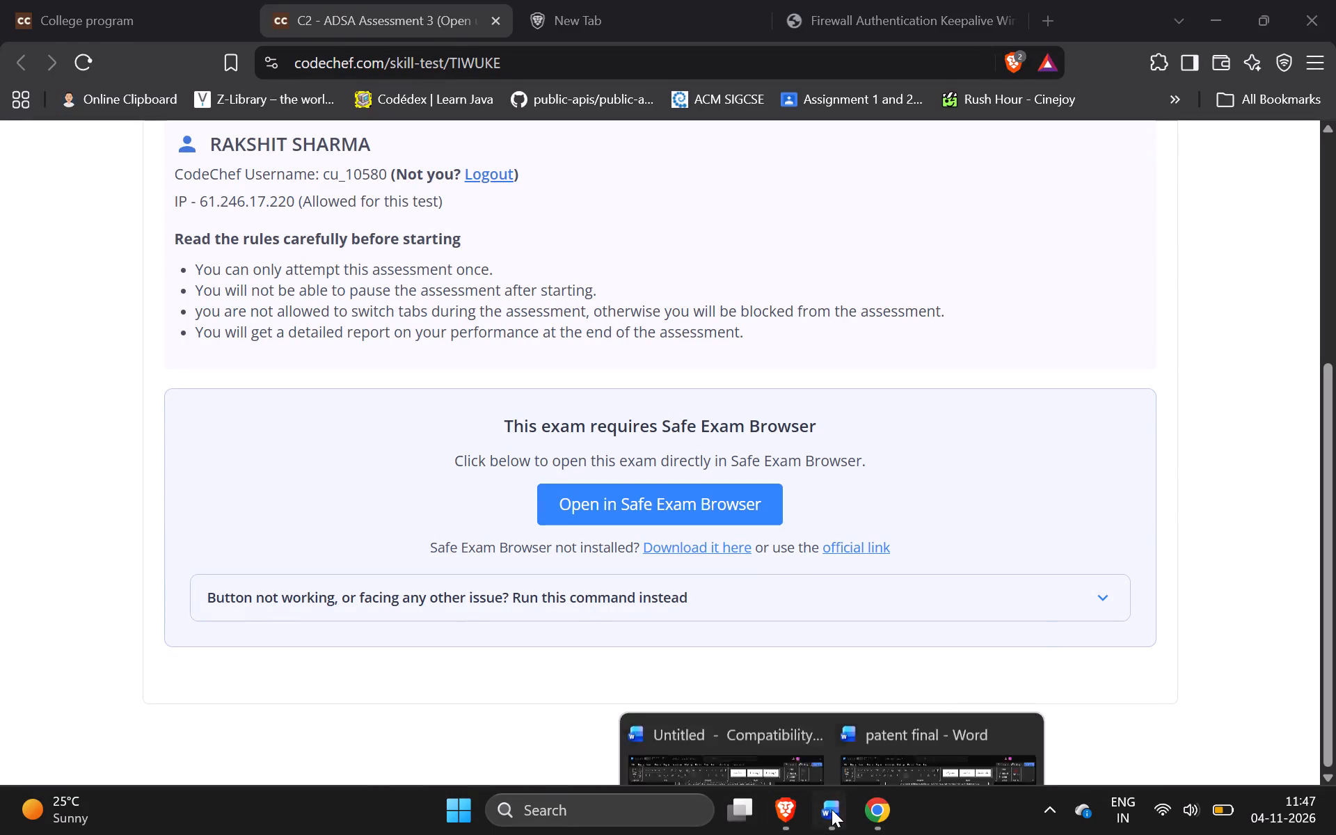
left_click(766, 747)
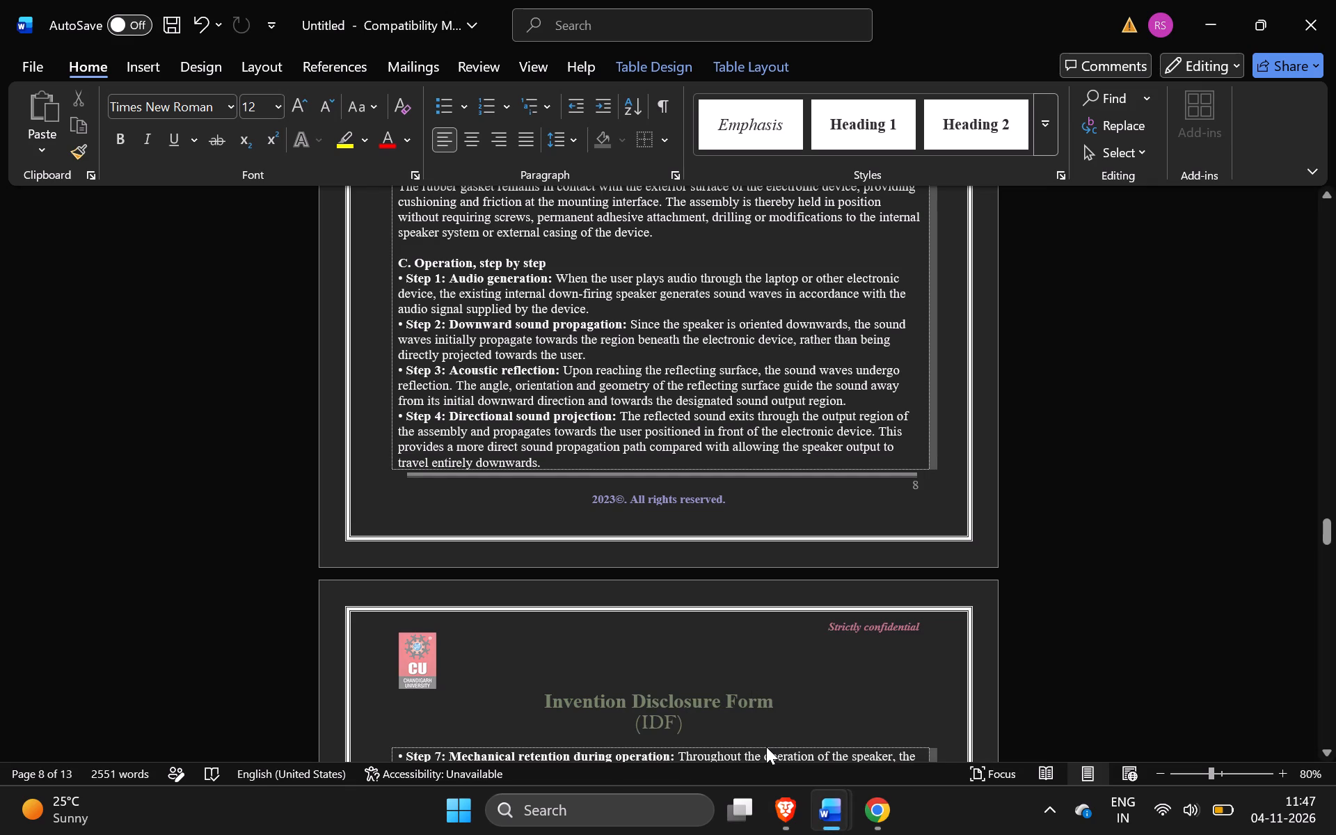
Review the Invention Disclosure Form from the operation steps in section C through the figures summary in section 8.
scroll(766, 747, "down", 8)
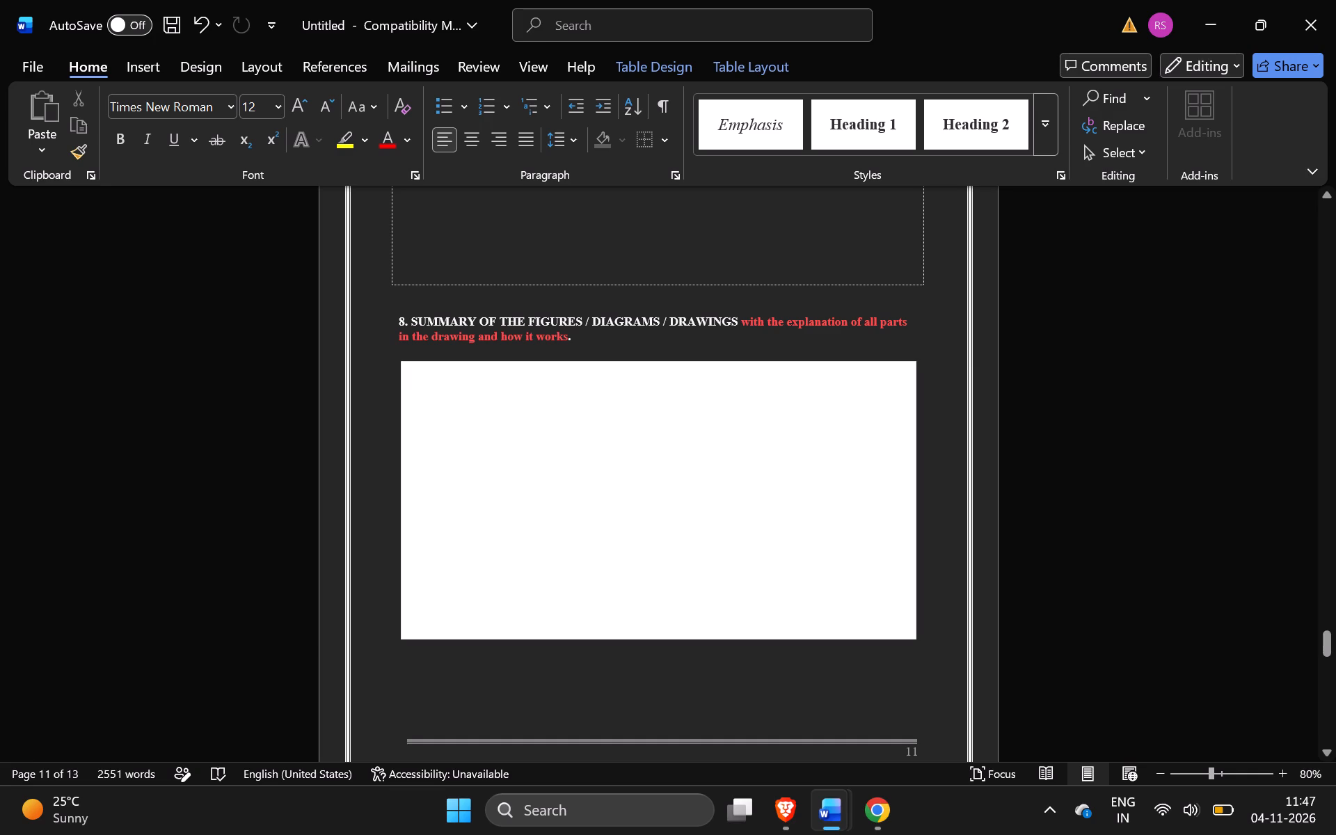
scroll(1061, 250, "up", 4)
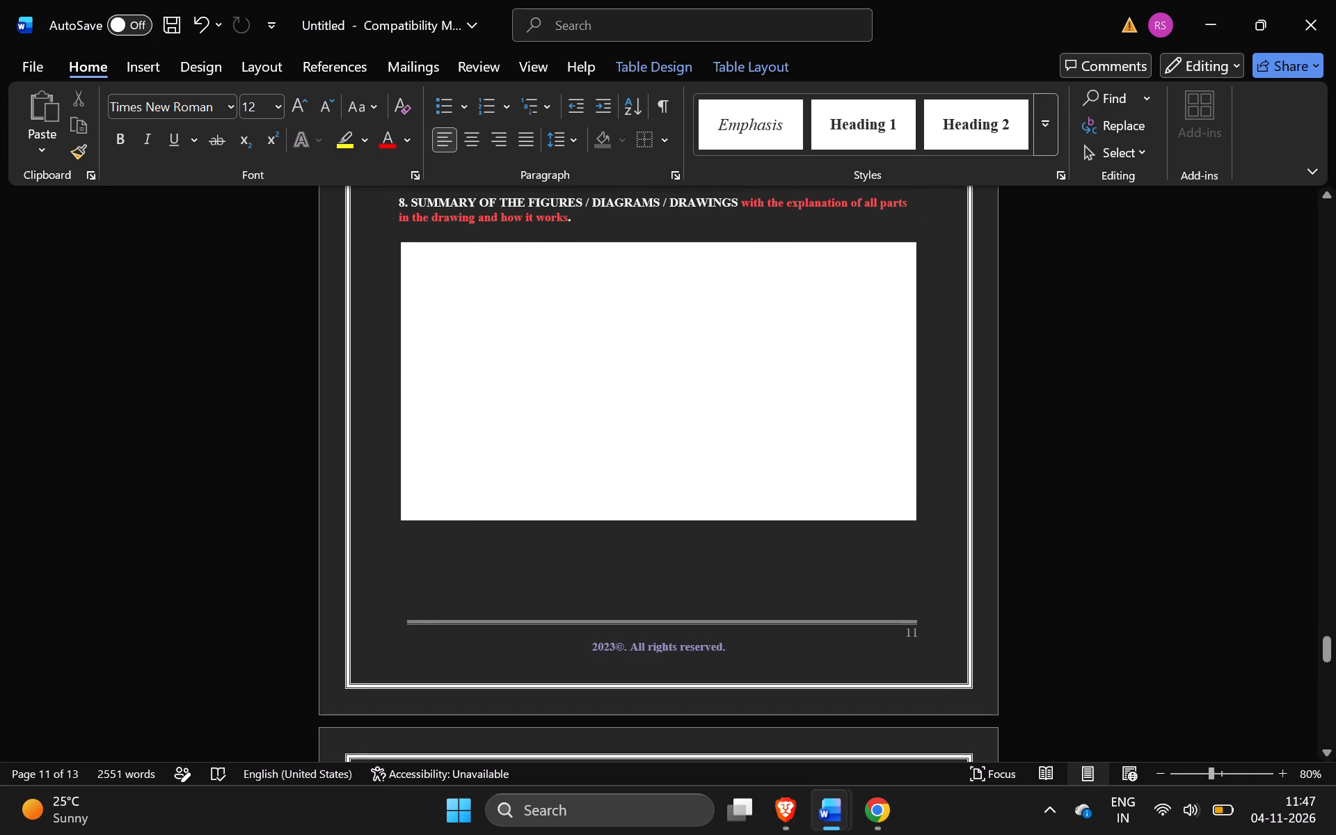
scroll(1061, 250, "up", 2)
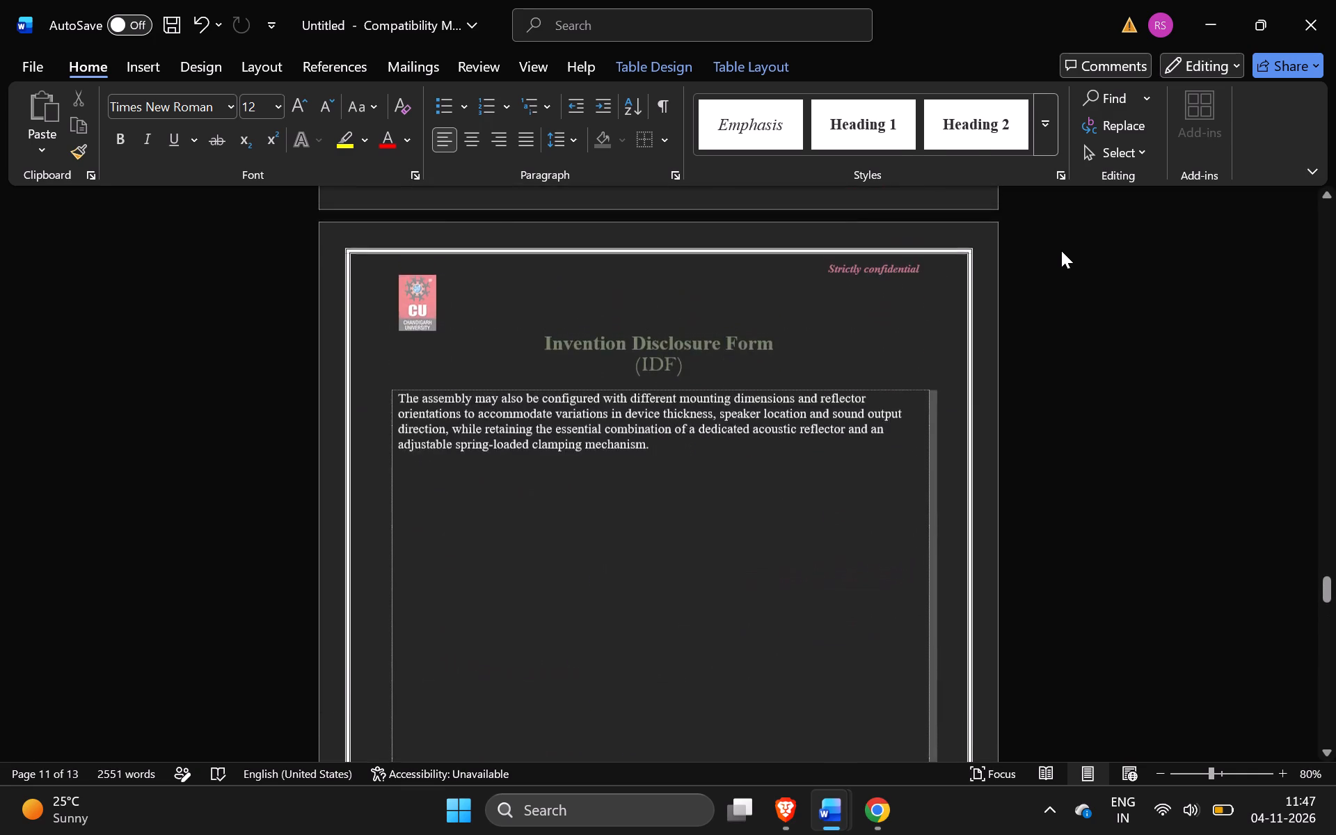
scroll(1061, 250, "up", 1)
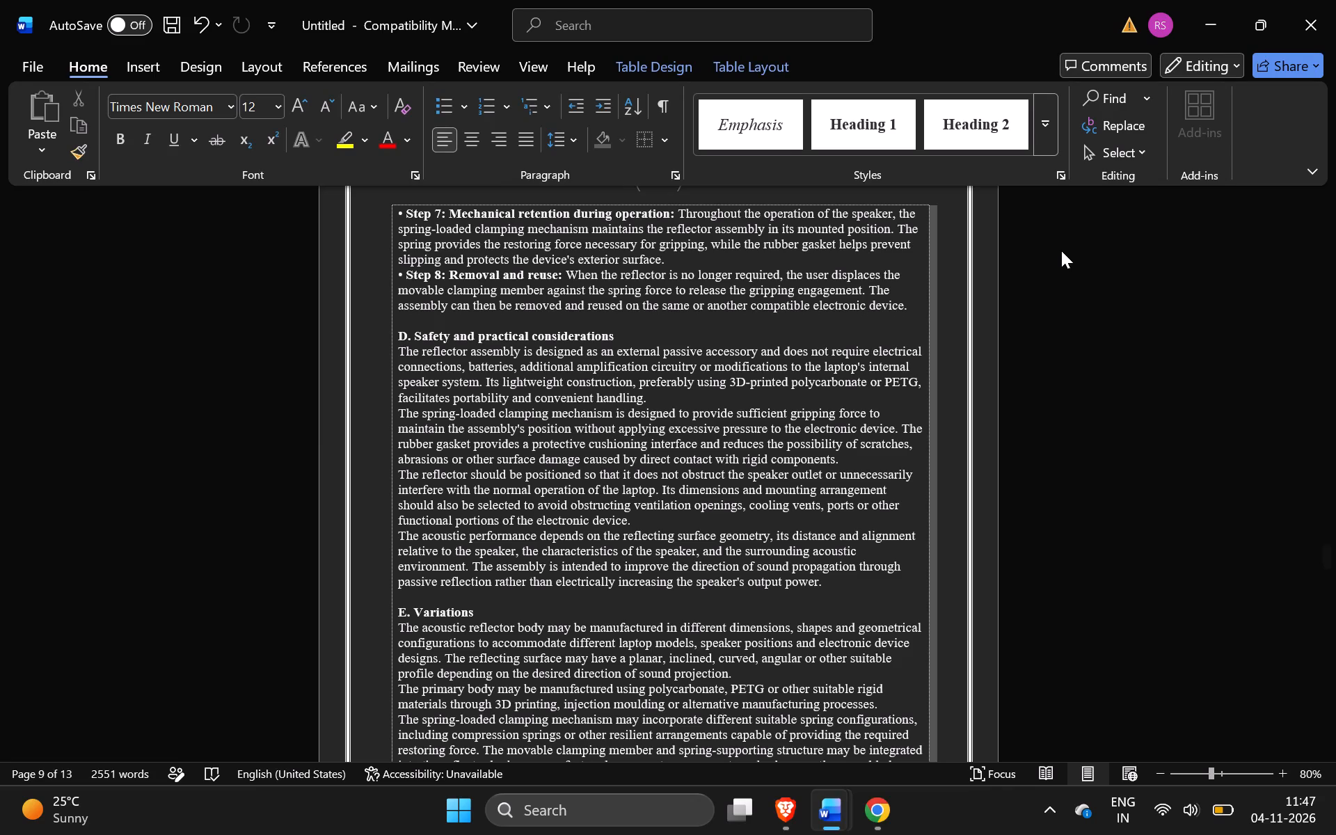
scroll(1061, 250, "down", 3)
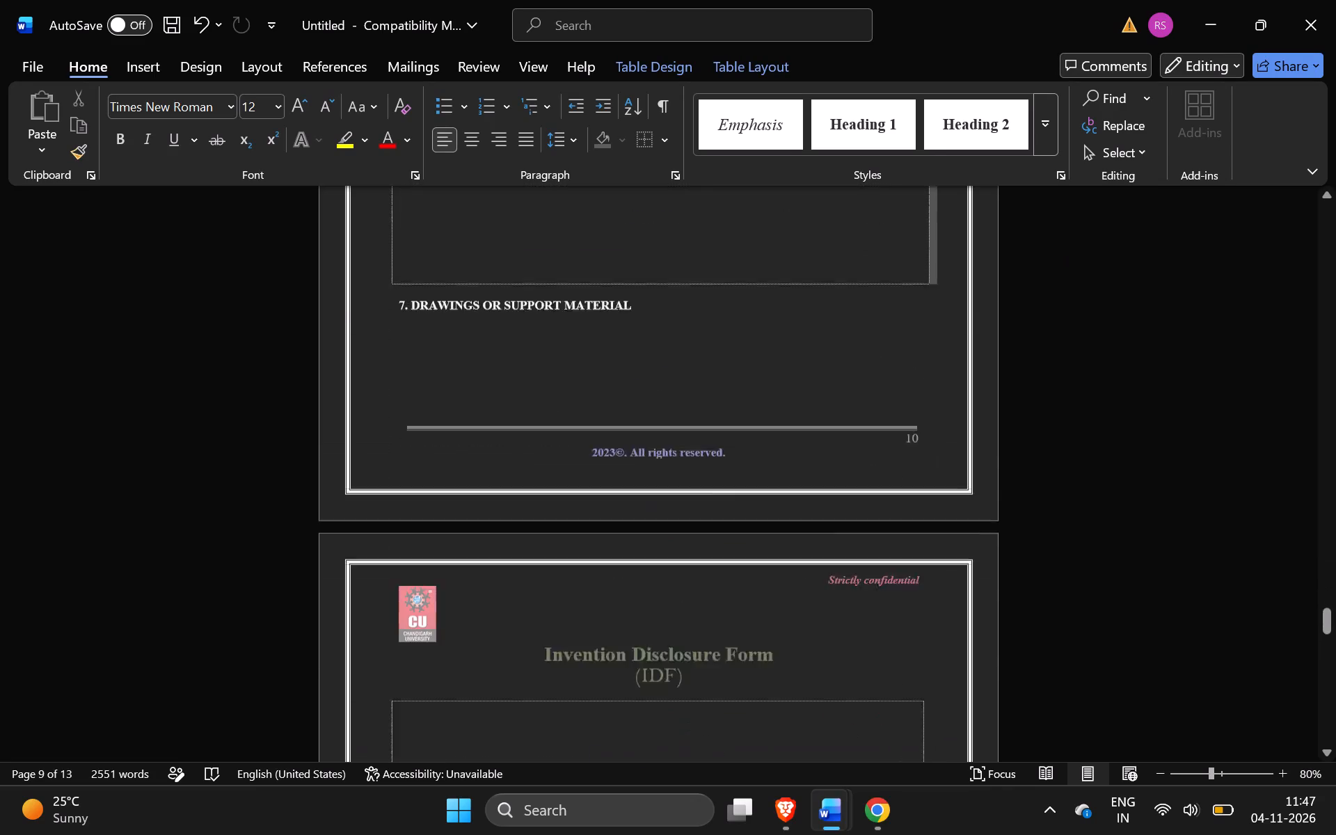
scroll(1061, 250, "up", 3)
scroll(647, 355, "up", 2)
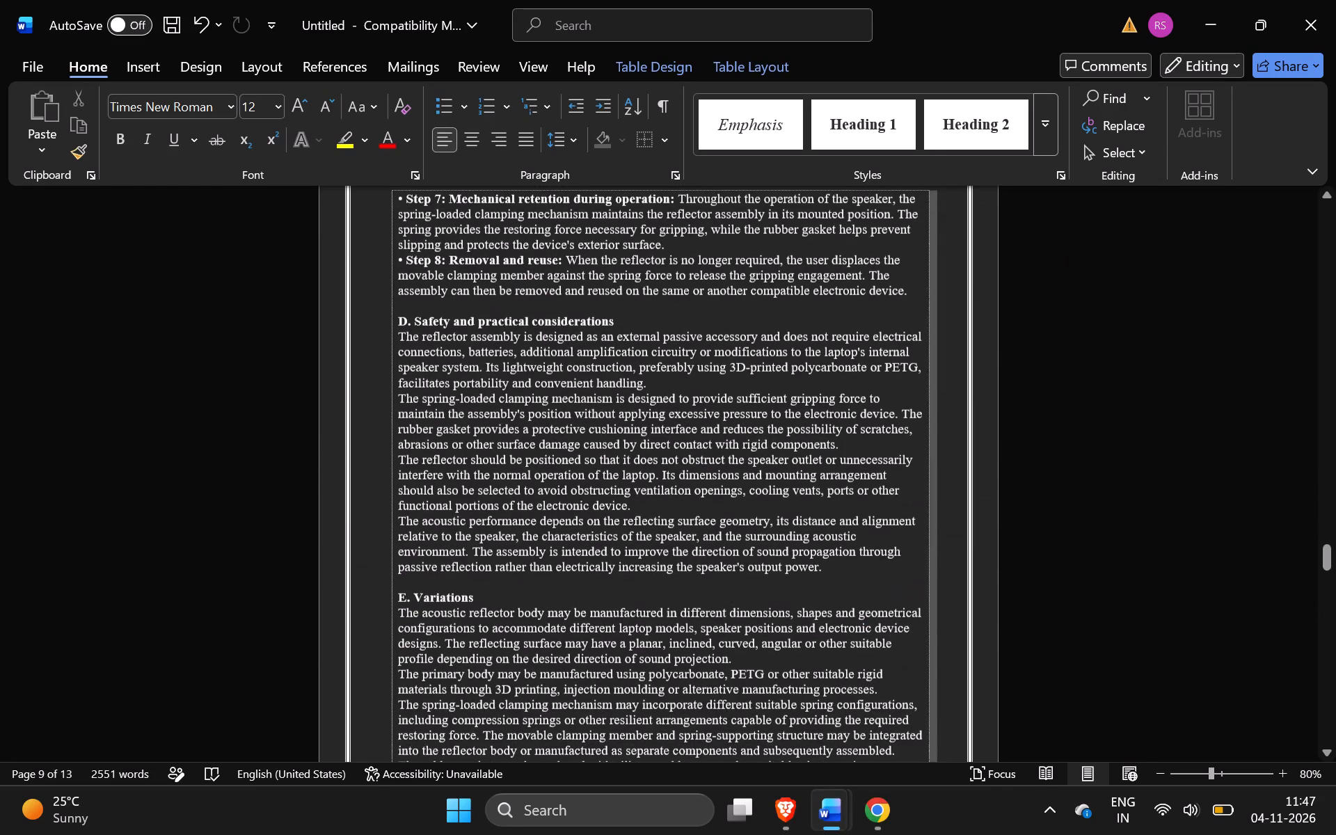
scroll(544, 319, "up", 1)
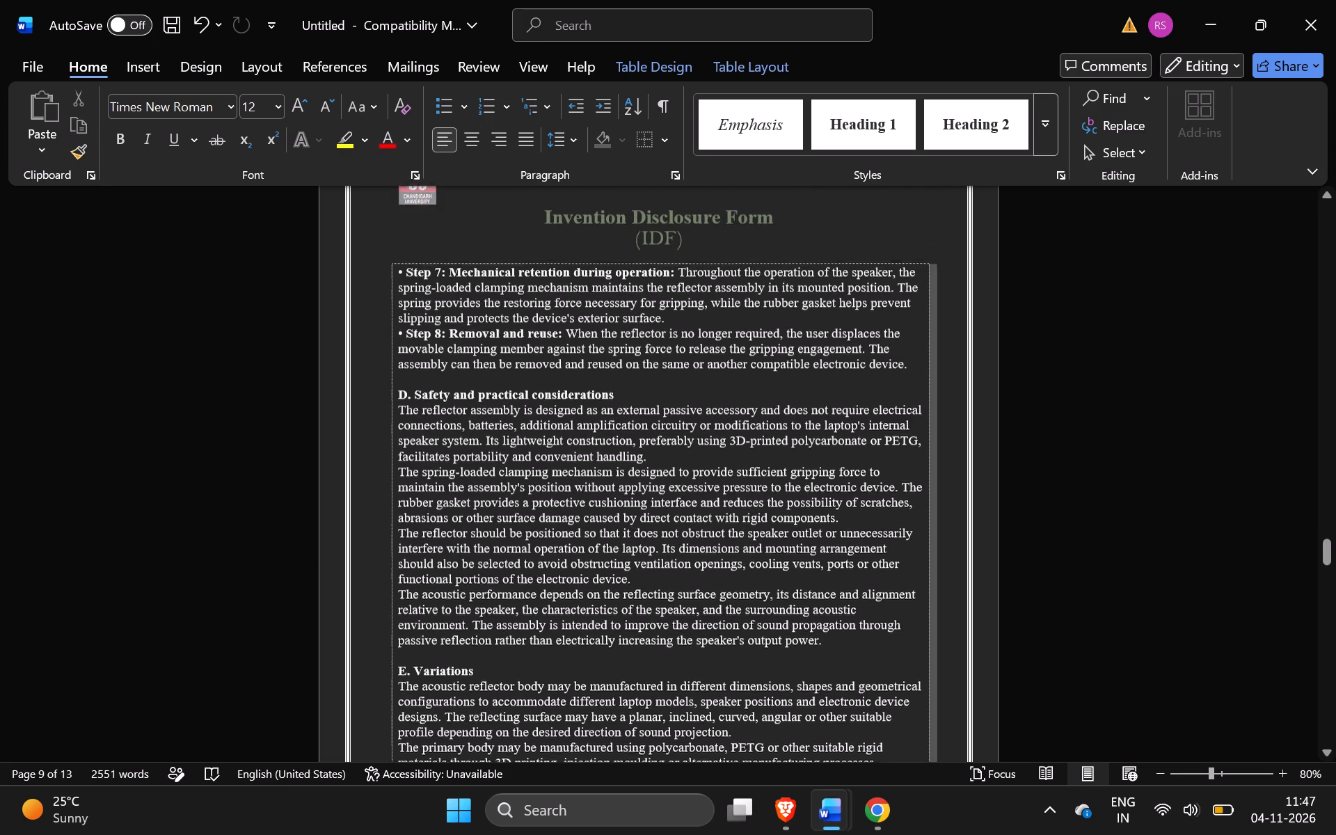
scroll(544, 319, "up", 1)
scroll(733, 405, "up", 2)
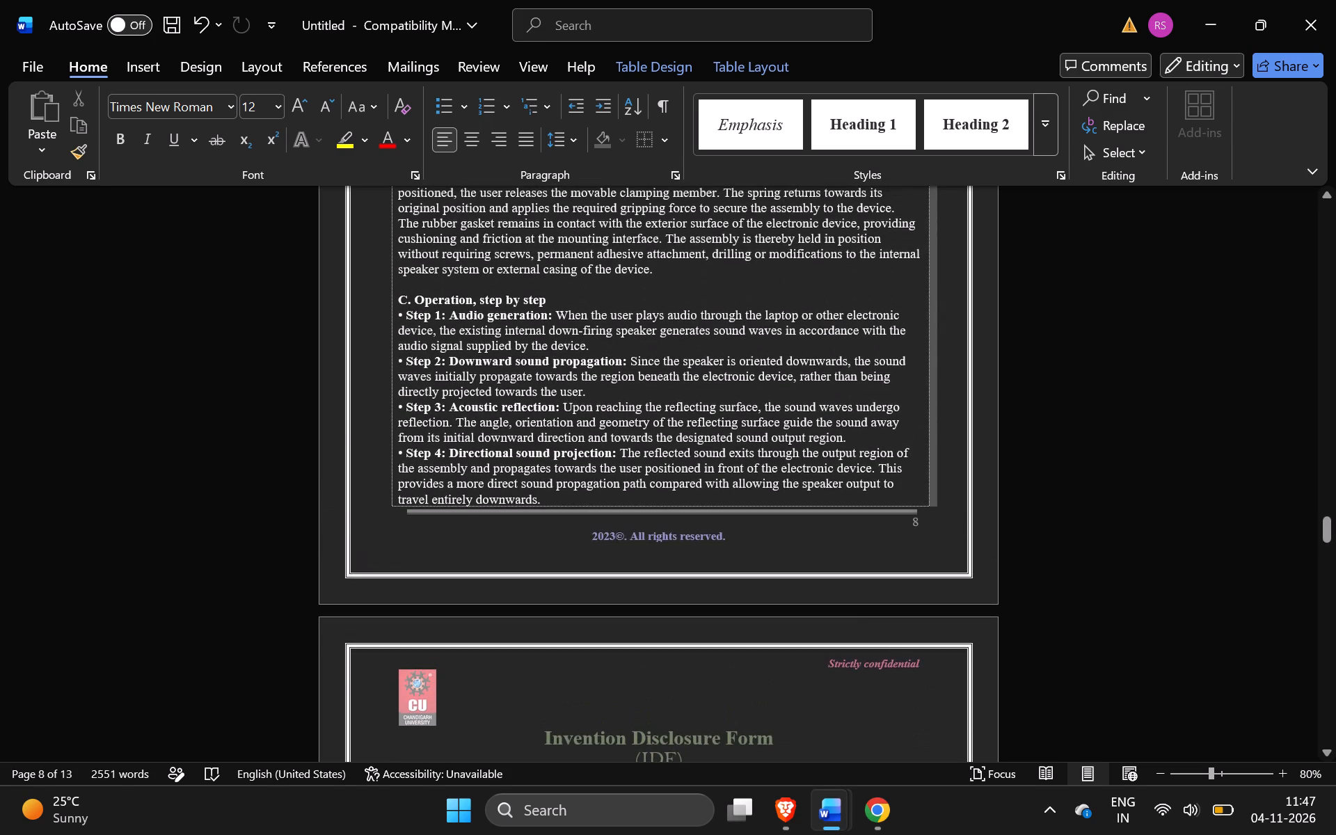
scroll(733, 405, "down", 2)
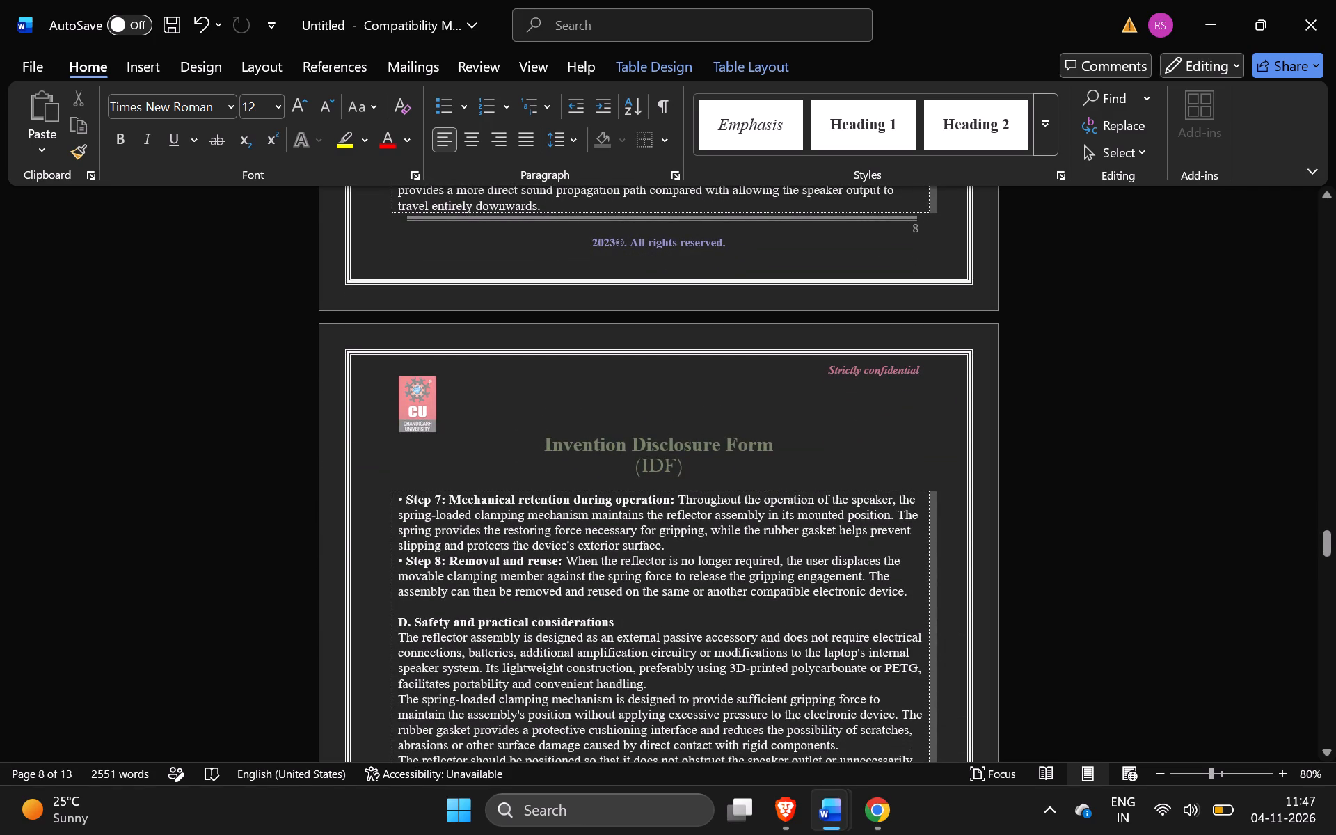
In section C, renumber the "Mechanical retention during operation" bullet as Step 5 and the "Removal and reuse" bullet as Step 6.
left_click(399, 502)
left_click_drag(399, 502, 496, 501)
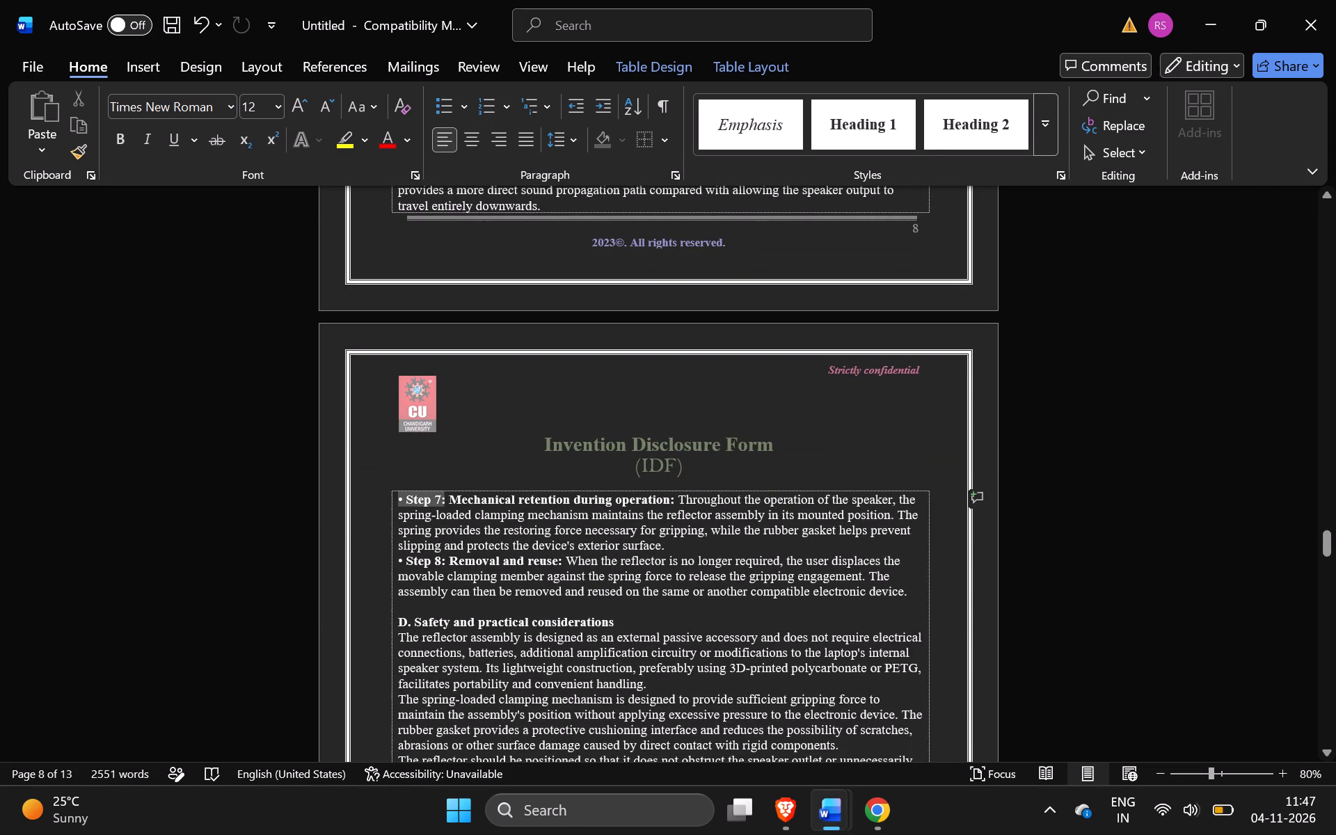
left_click_drag(496, 501, 692, 540)
left_click(692, 540)
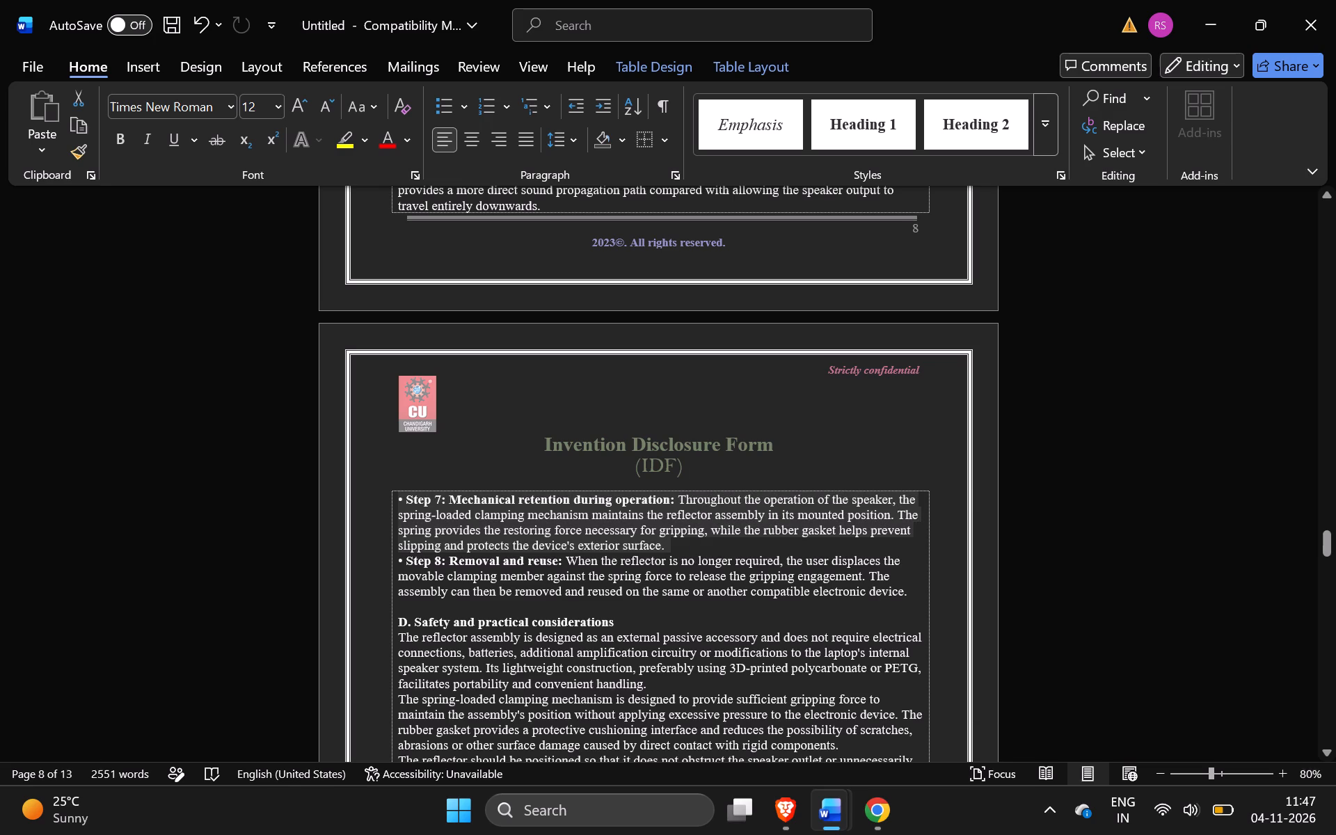
left_click(441, 500)
scroll(441, 500, "up", 1)
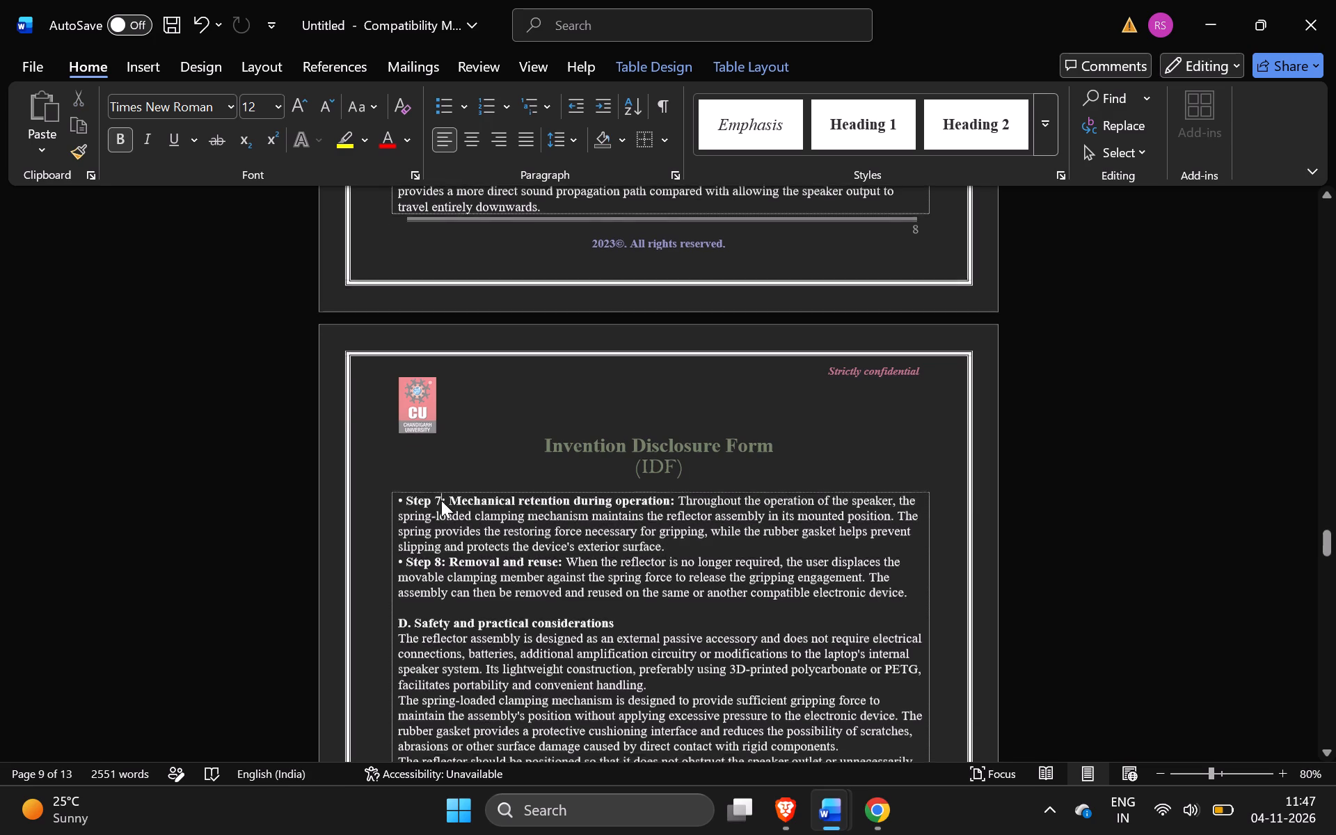
scroll(441, 500, "up", 1)
key("BackSpace")
key("5")
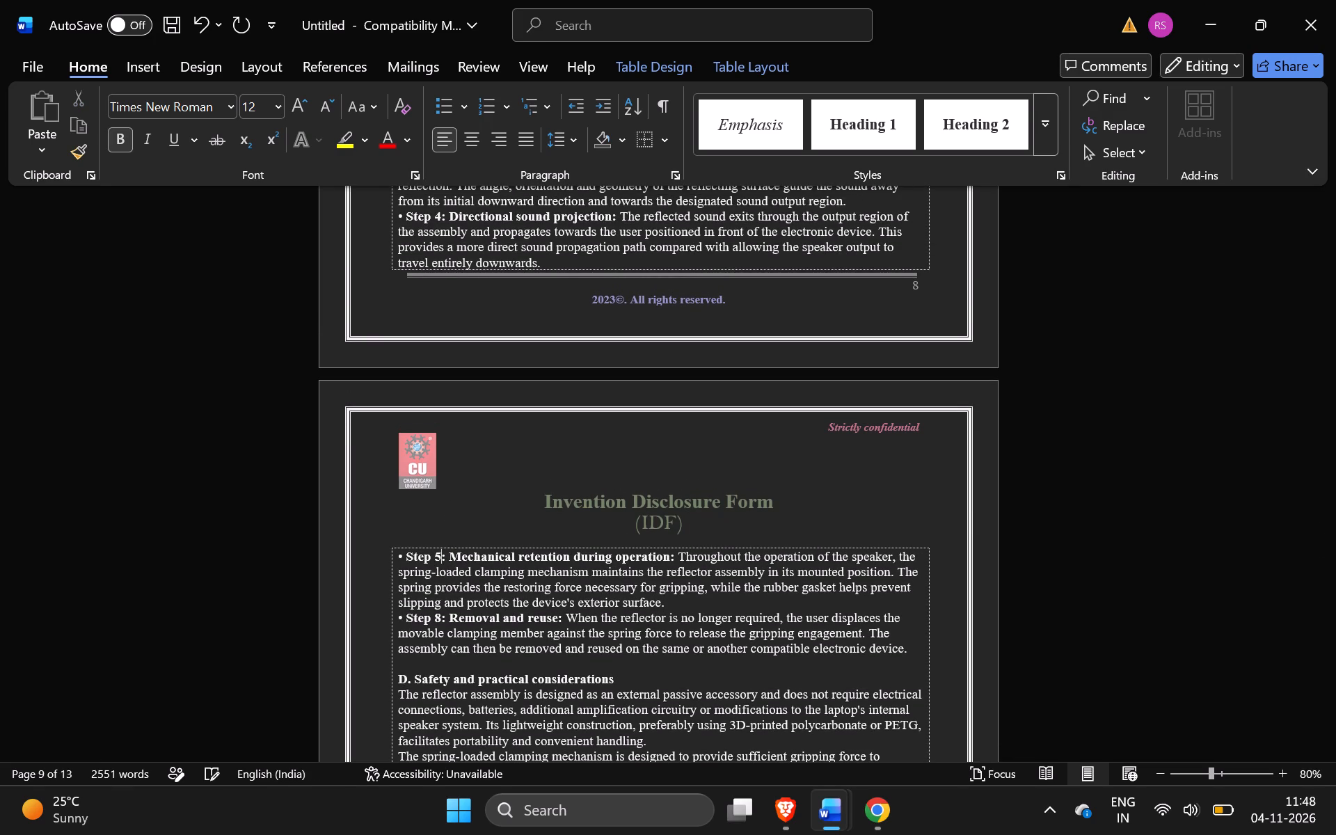
left_click(439, 619)
key("BackSpace")
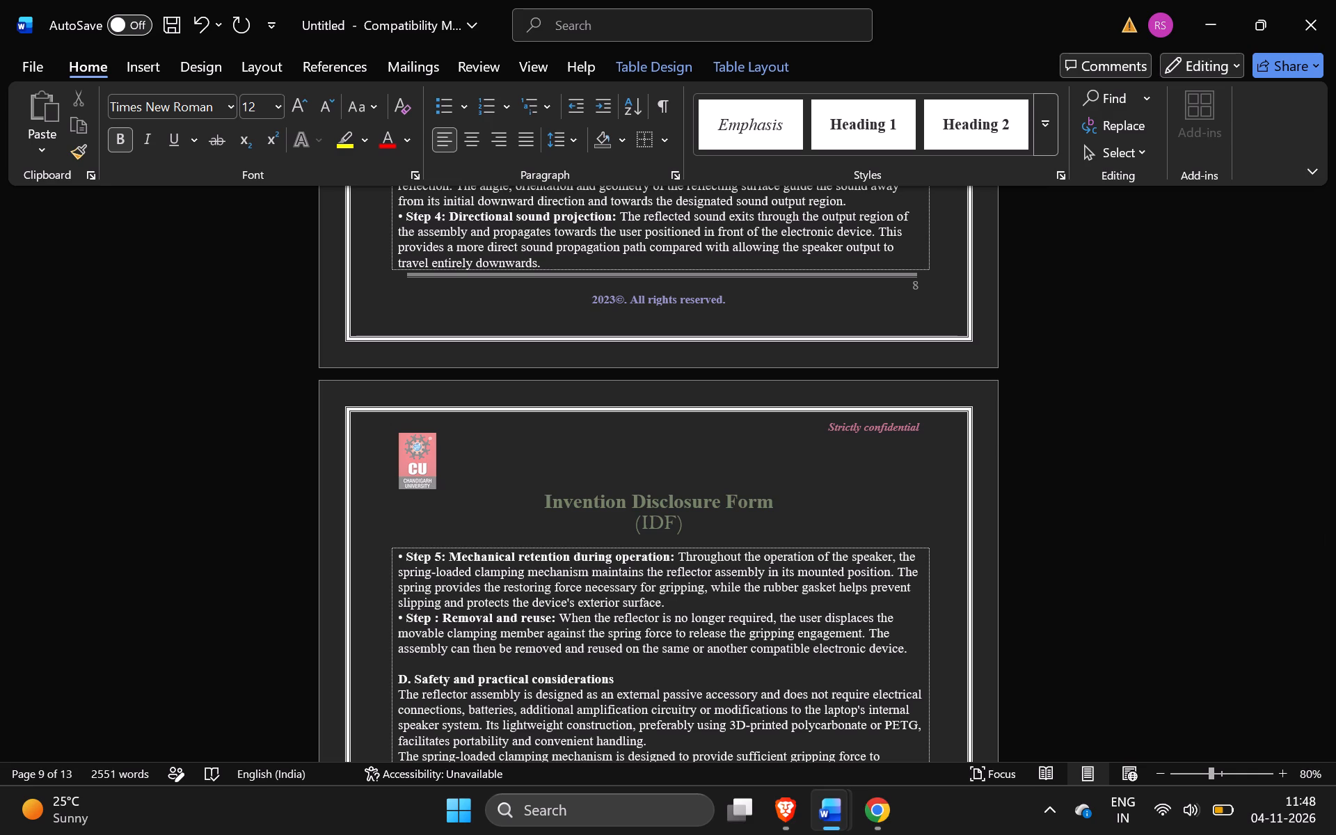
key("6")
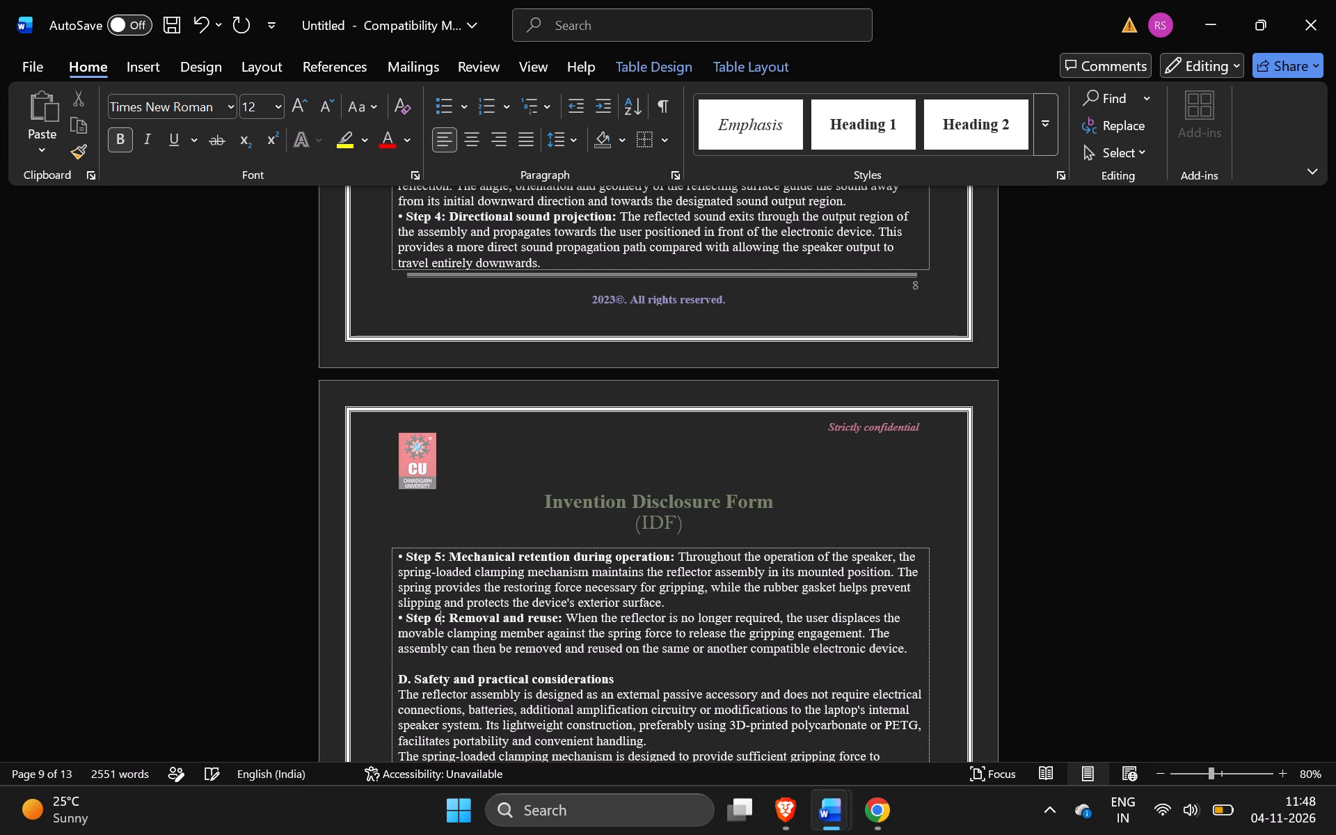
Insert a run of blank lines after the "adjustable spring-loaded clamping mechanism" paragraph, in the box above "7. DRAWINGS OR SUPPORT MATERIAL".
scroll(439, 619, "down", 3)
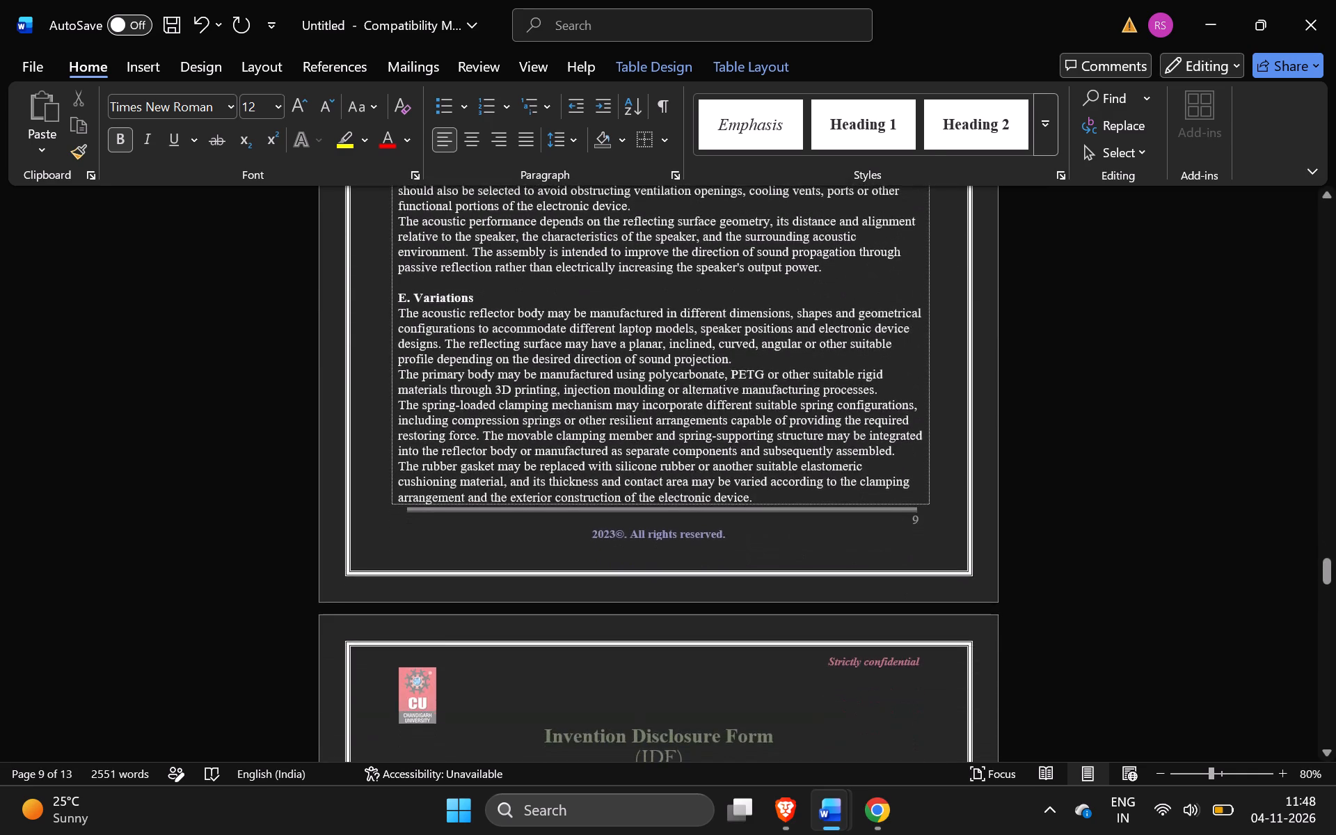
scroll(439, 619, "down", 4)
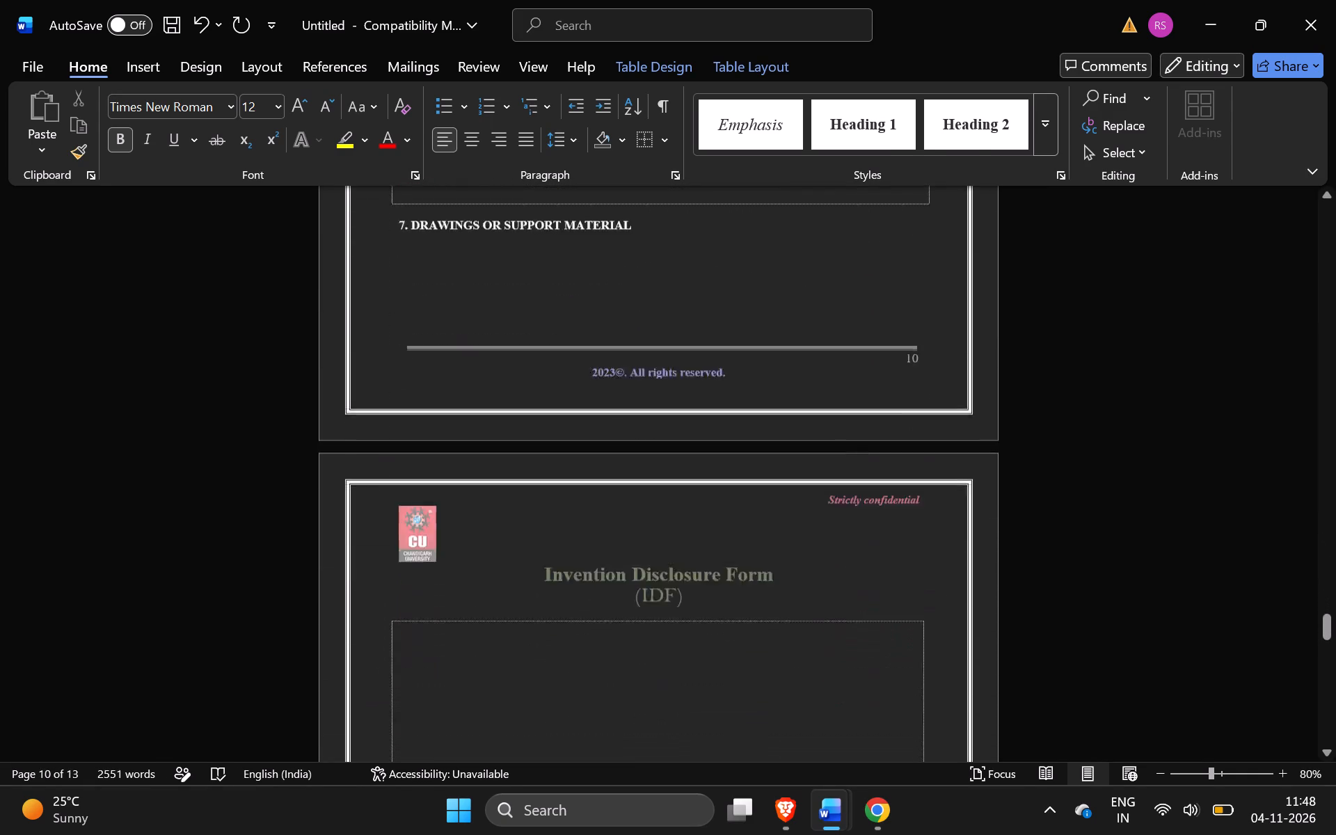
scroll(439, 619, "down", 1)
scroll(439, 619, "up", 2)
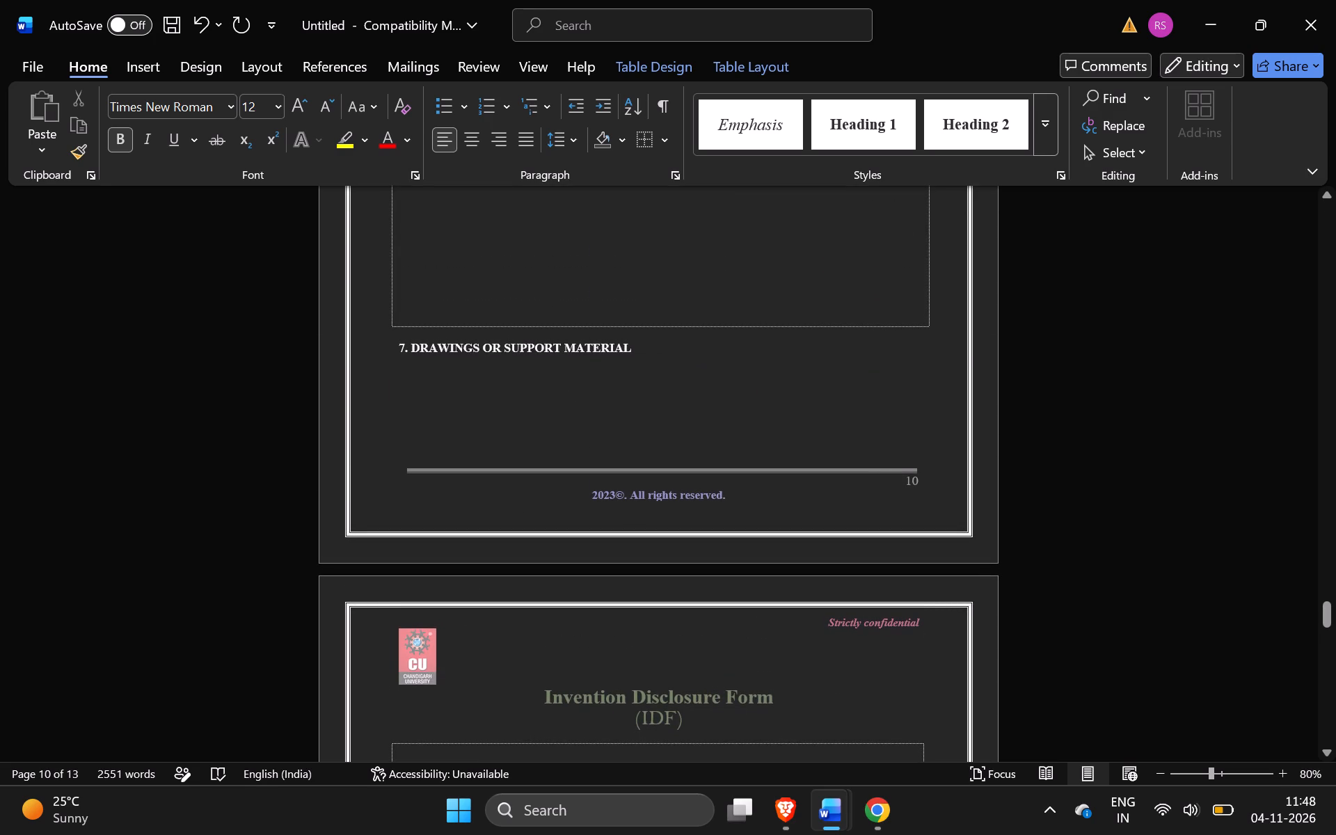
left_click(500, 294)
key("Return")
key("Return")
key("Return")
key("Return")
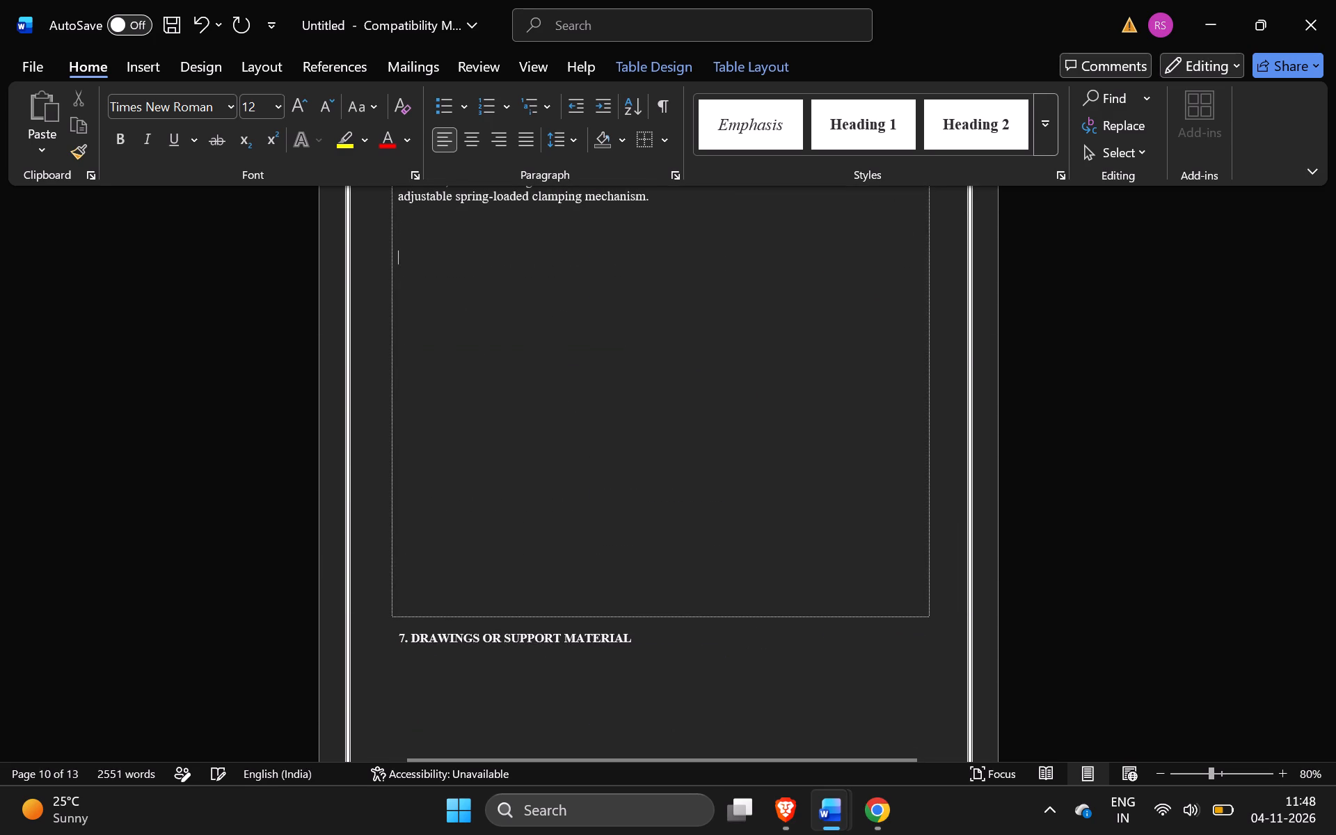
key("Return")
key("Return")
key("Return")
key("Return")
key("Return")
key("Return")
key("Return")
key("Return")
key("Return")
key("Return")
key("Return")
key("Return")
key("Return")
key("Return")
key("Return")
key("Return")
key("Return")
key("Return")
key("Return")
key("Return")
key("Return")
key("Return")
key("Return")
key("Return")
key("Return")
key("Return")
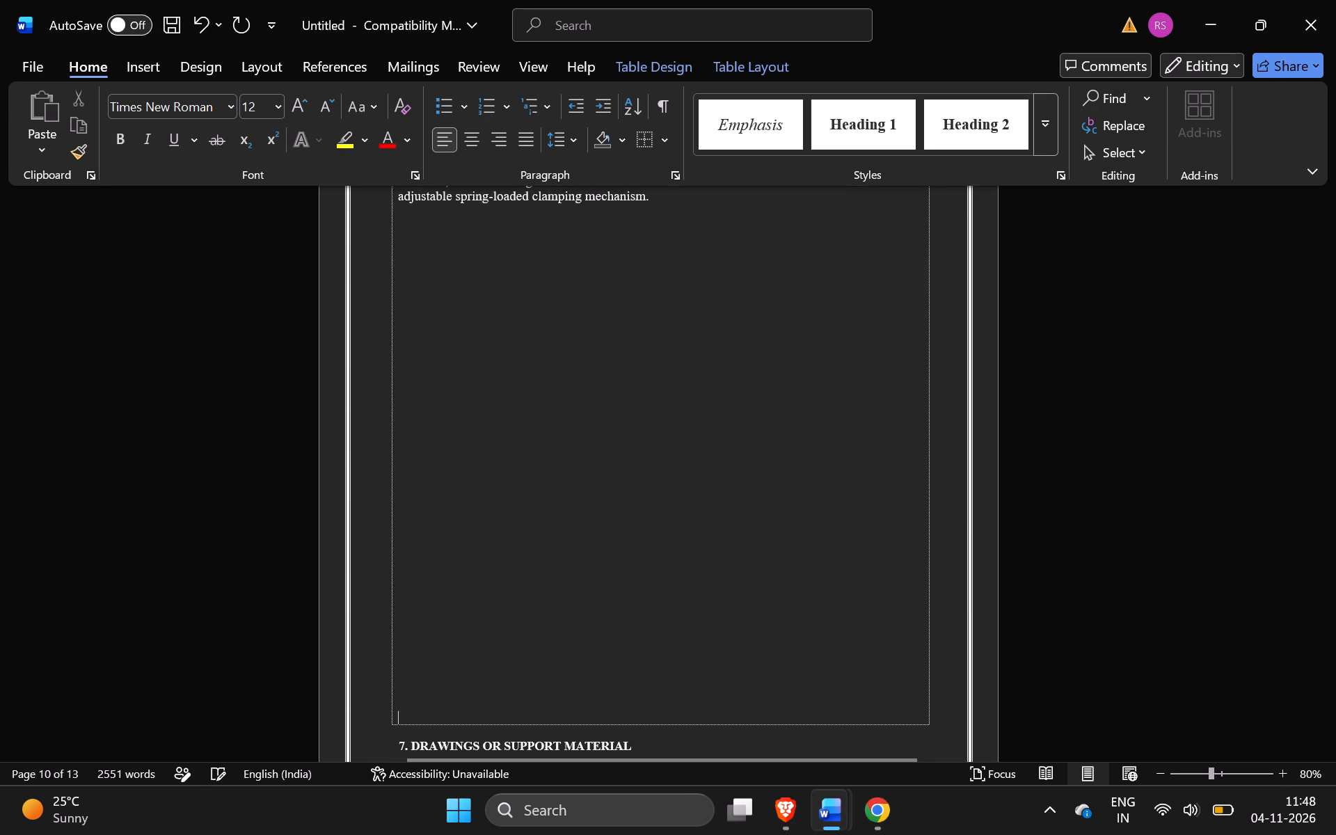
key("Return")
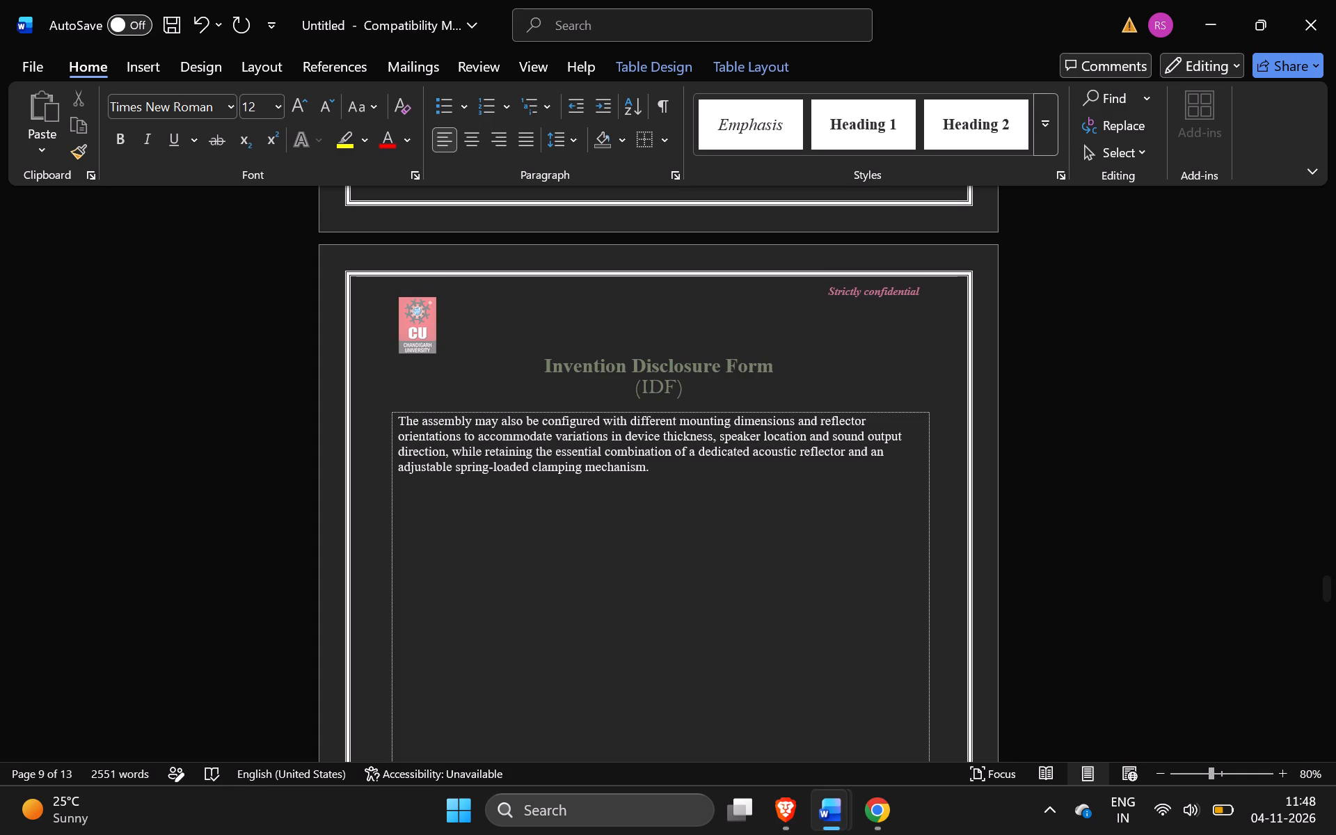
Delete the final Variations paragraph beginning "The assembly may also be configured with different mounting dimensions".
scroll(500, 294, "right", 1)
scroll(500, 294, "down", 1)
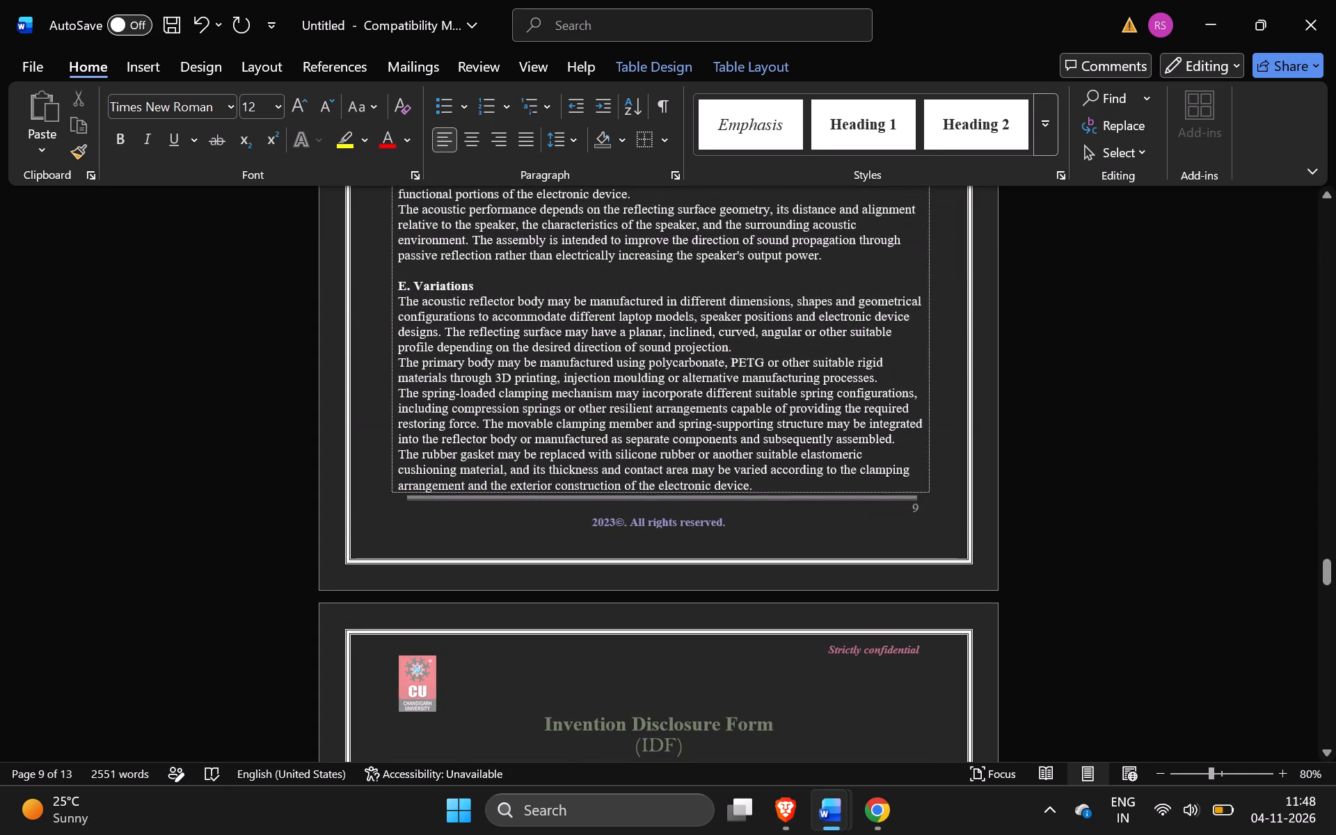
scroll(500, 294, "down", 1)
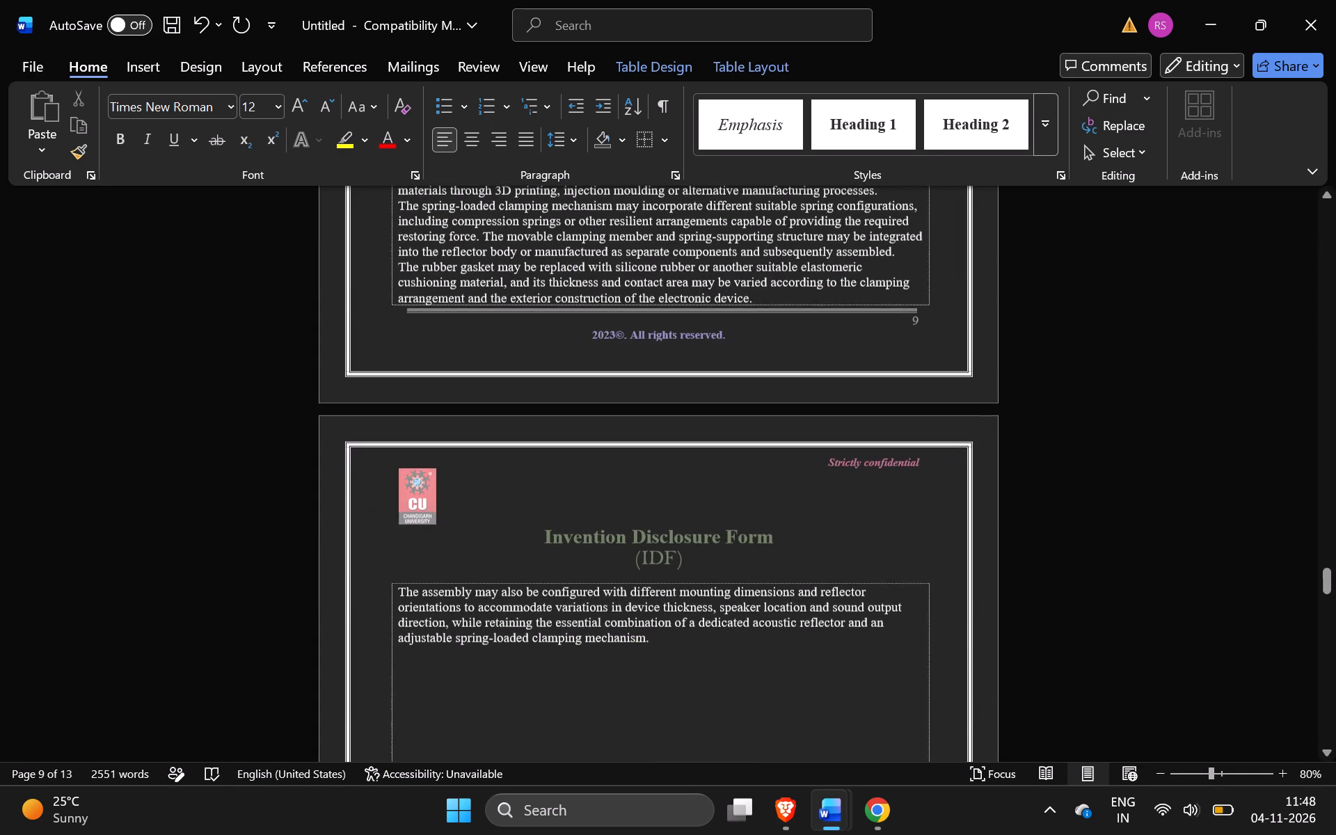
scroll(500, 294, "down", 1)
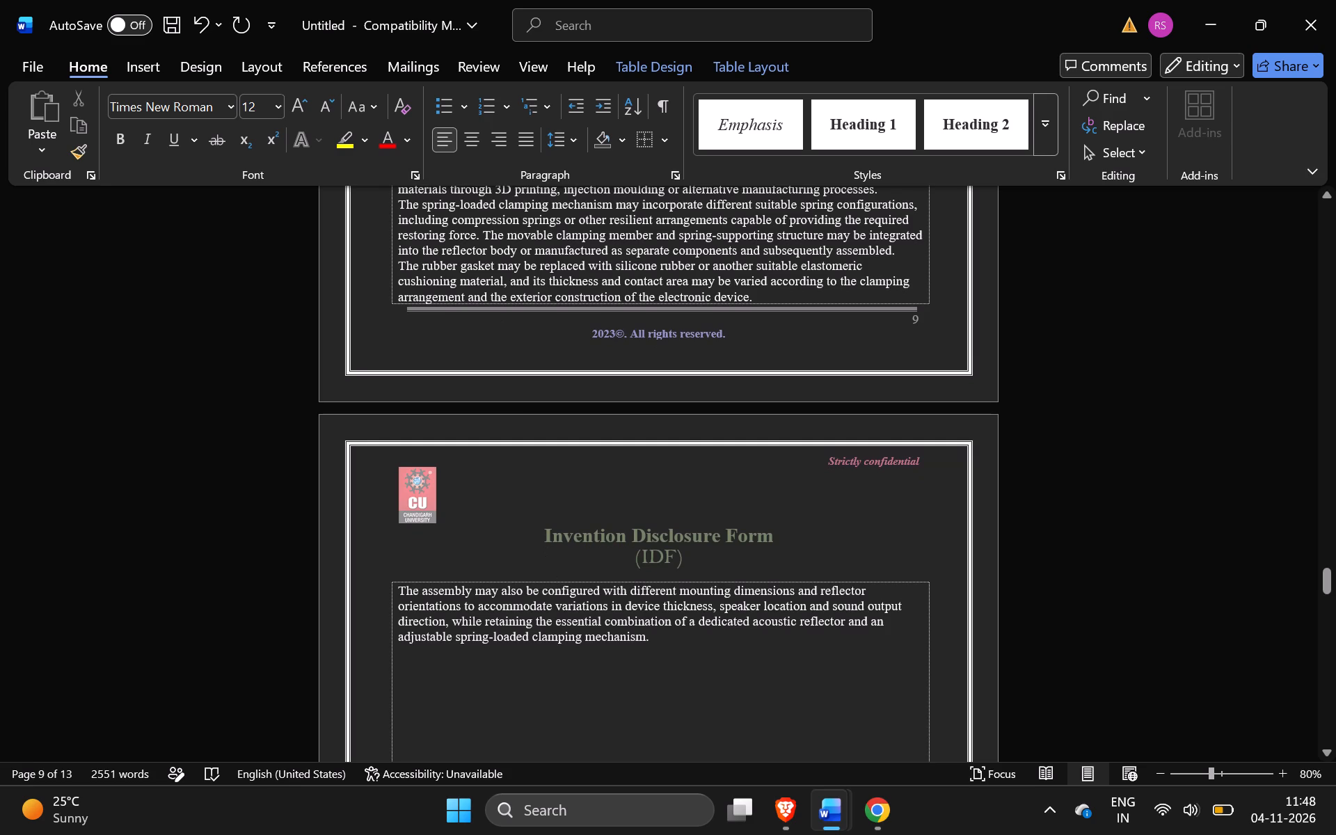
left_click_drag(701, 656, 404, 573)
key("BackSpace")
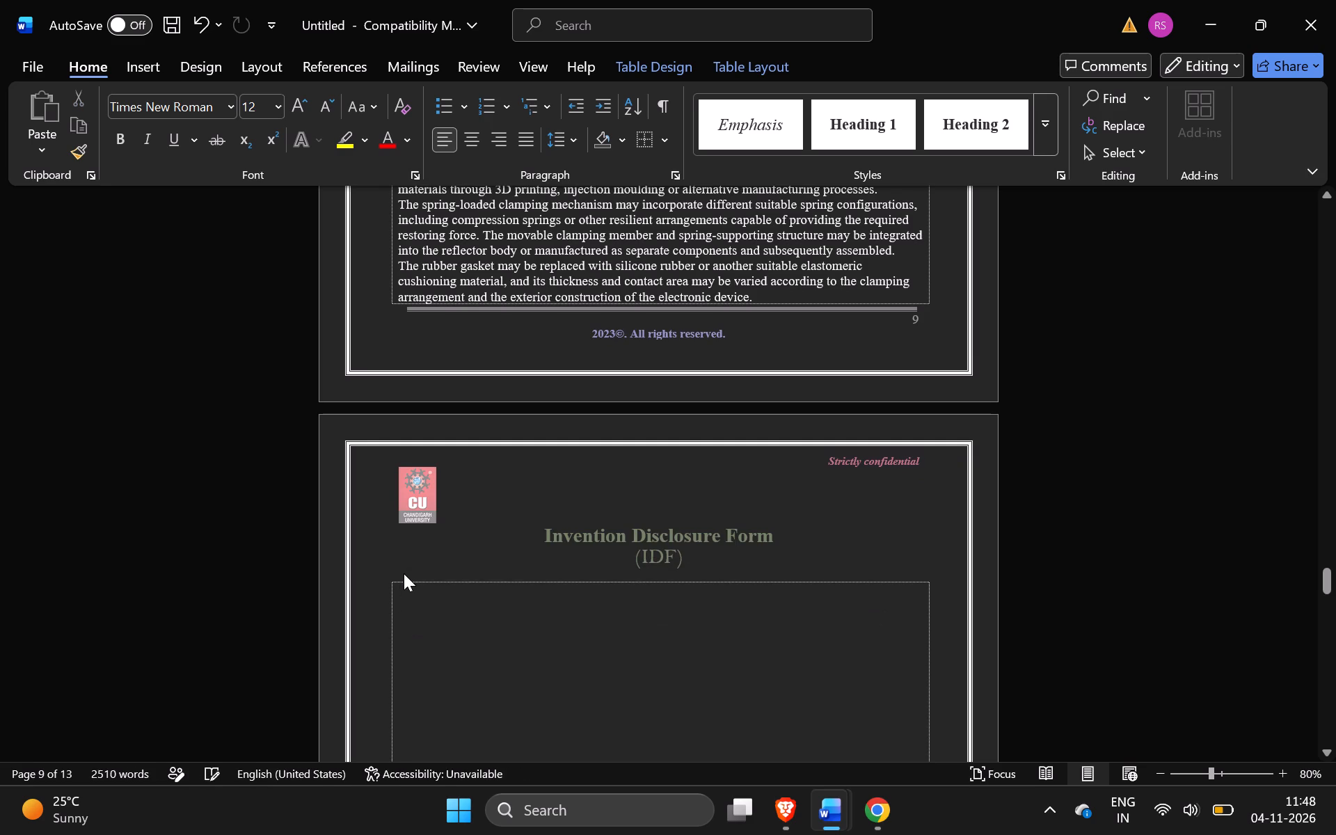
Remove surplus blank lines from the end of the box above the "7. DRAWINGS OR SUPPORT MATERIAL" heading.
scroll(404, 573, "down", 6)
scroll(499, 490, "up", 1)
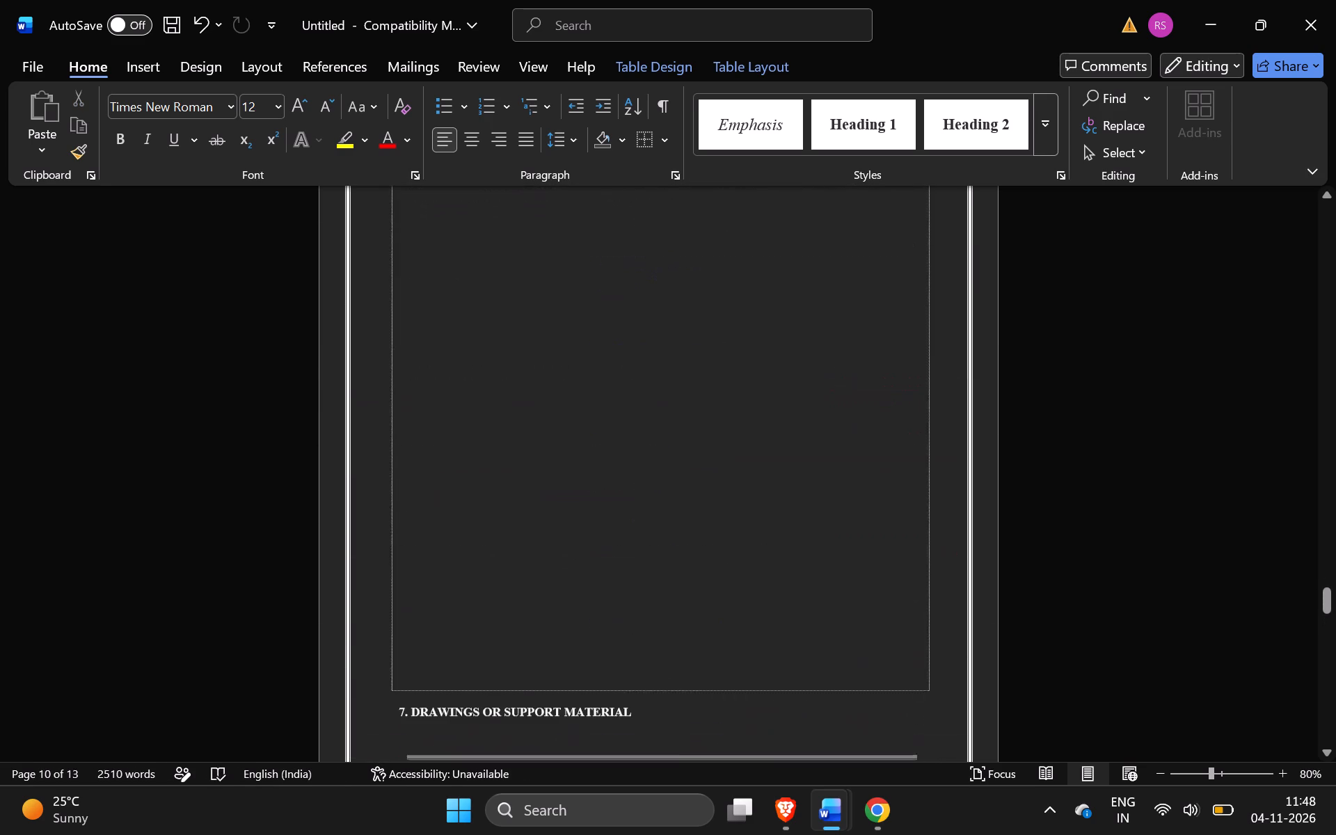
left_click(436, 680)
key("BackSpace")
key("BackSpace")
key("BackSpace")
key("BackSpace")
key("BackSpace")
key("BackSpace")
key("BackSpace")
key("BackSpace")
key("BackSpace")
key("BackSpace")
key("BackSpace")
key("BackSpace")
key("BackSpace")
key("BackSpace")
key("BackSpace")
key("BackSpace")
key("BackSpace")
key("BackSpace")
key("BackSpace")
key("BackSpace")
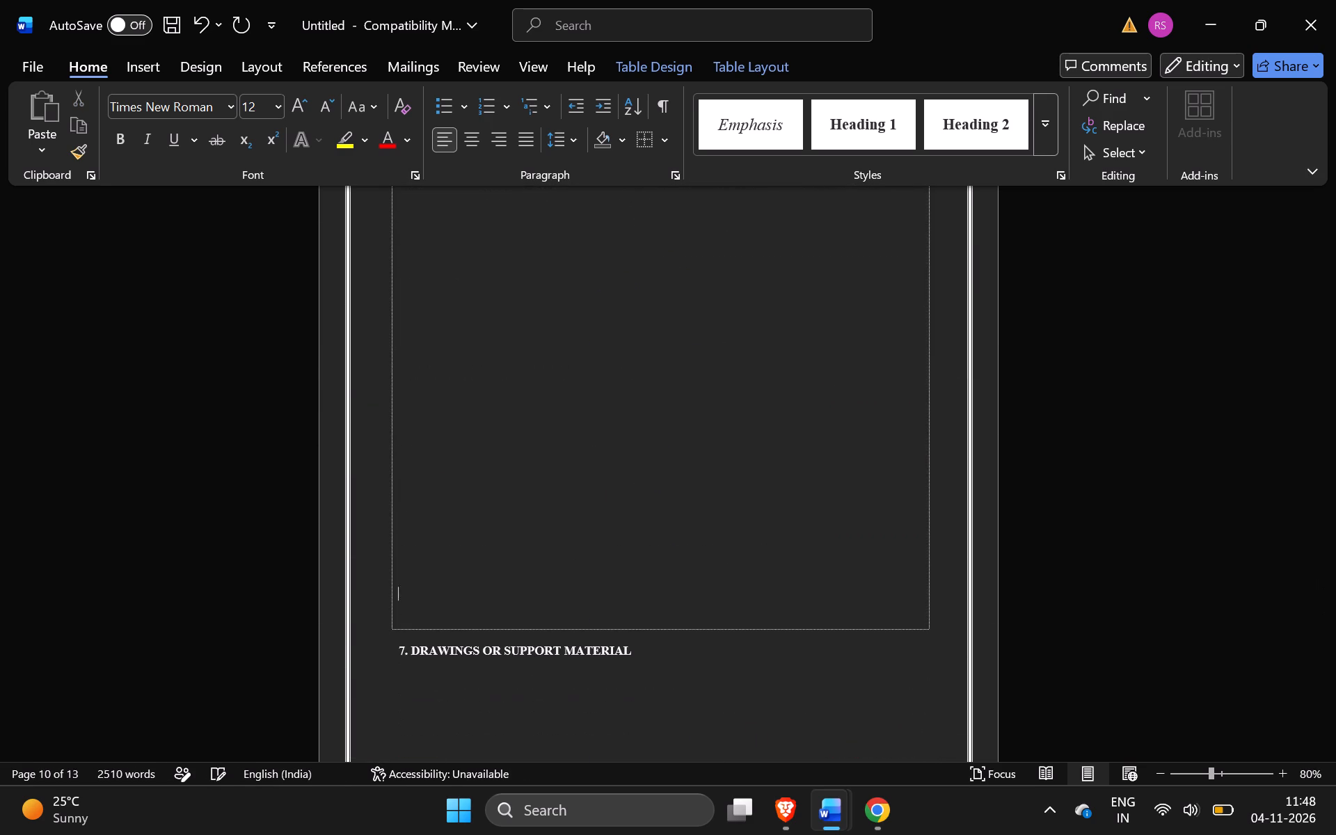
Check the page layout from the end of the Variations text through sections 7 and 8.
scroll(436, 680, "up", 1)
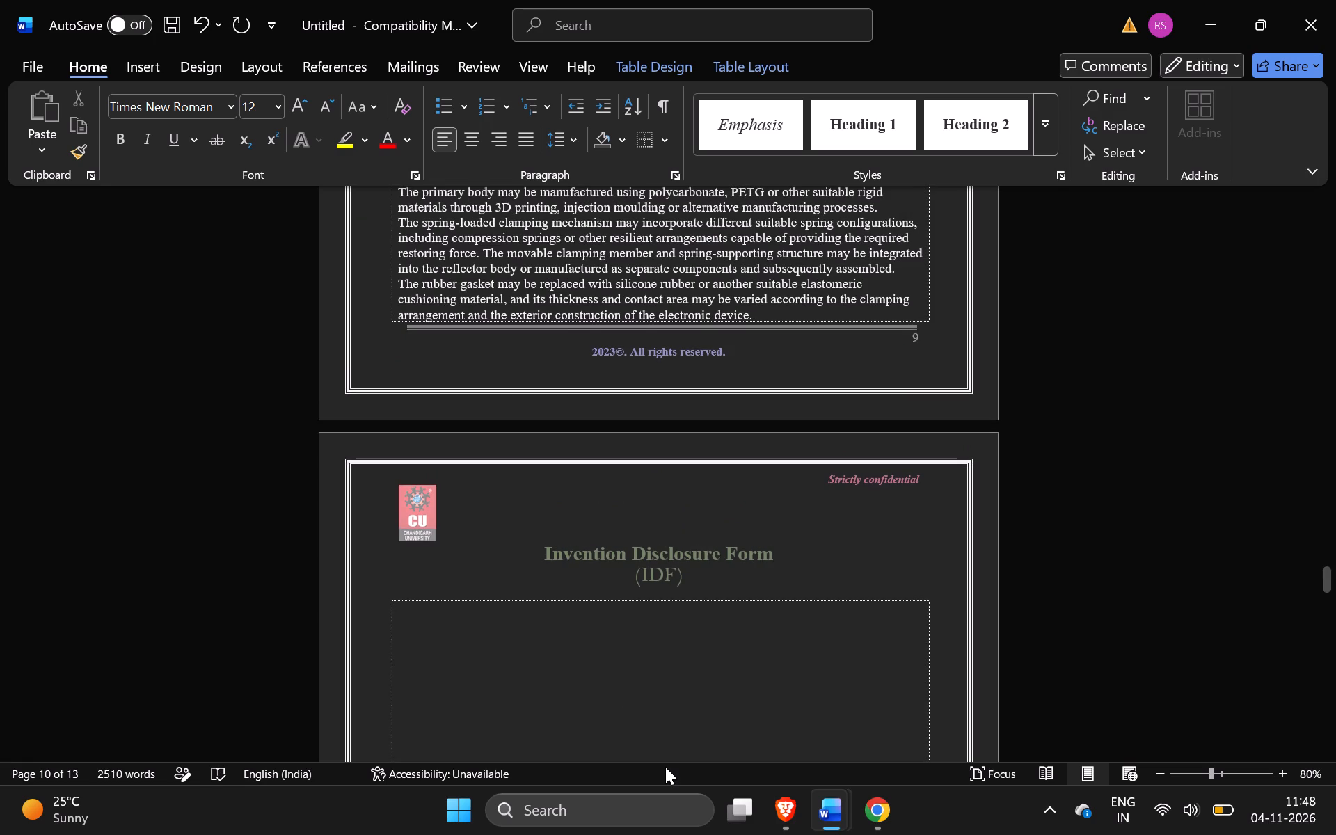
scroll(665, 767, "down", 3)
scroll(692, 627, "down", 3)
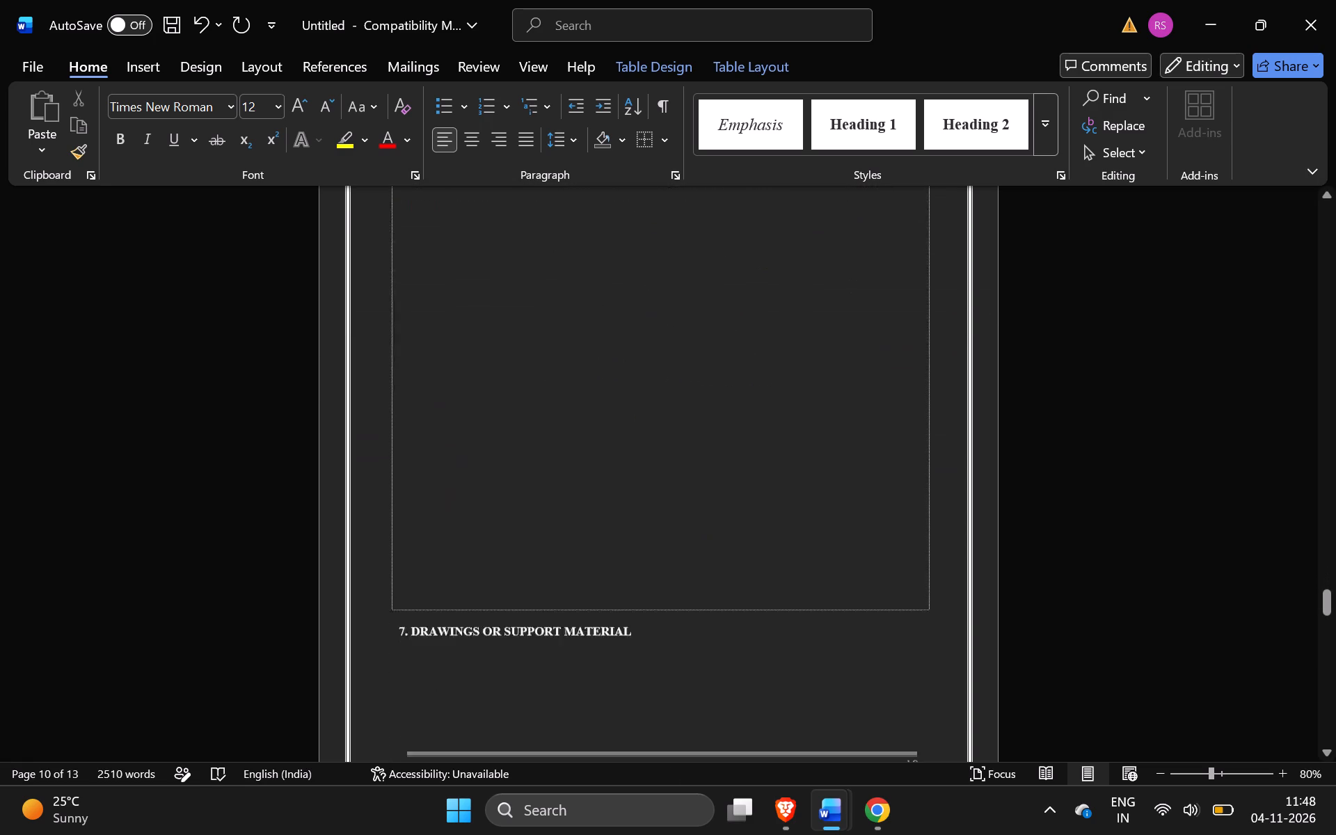
scroll(692, 627, "down", 3)
scroll(692, 627, "up", 2)
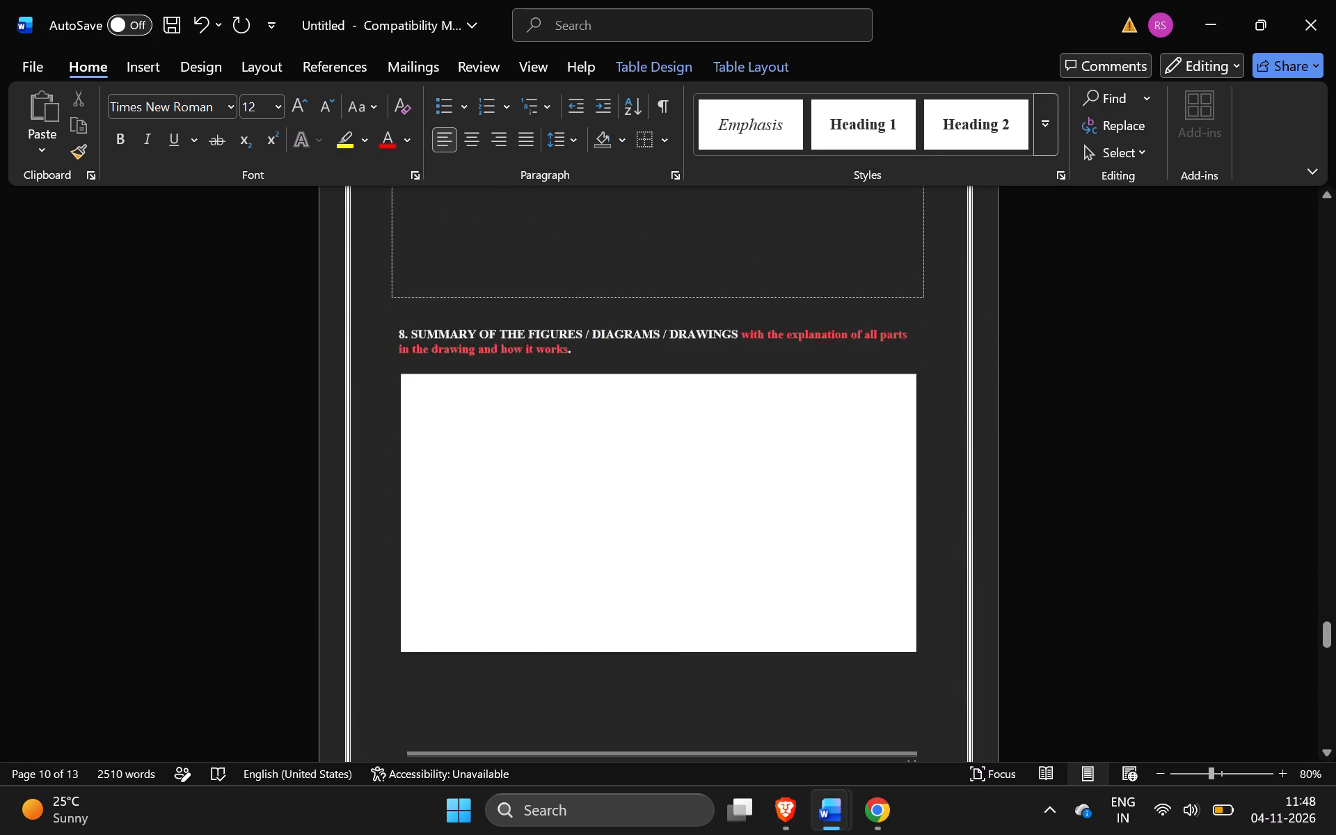
scroll(692, 627, "up", 4)
scroll(874, 410, "up", 1)
left_click(874, 410)
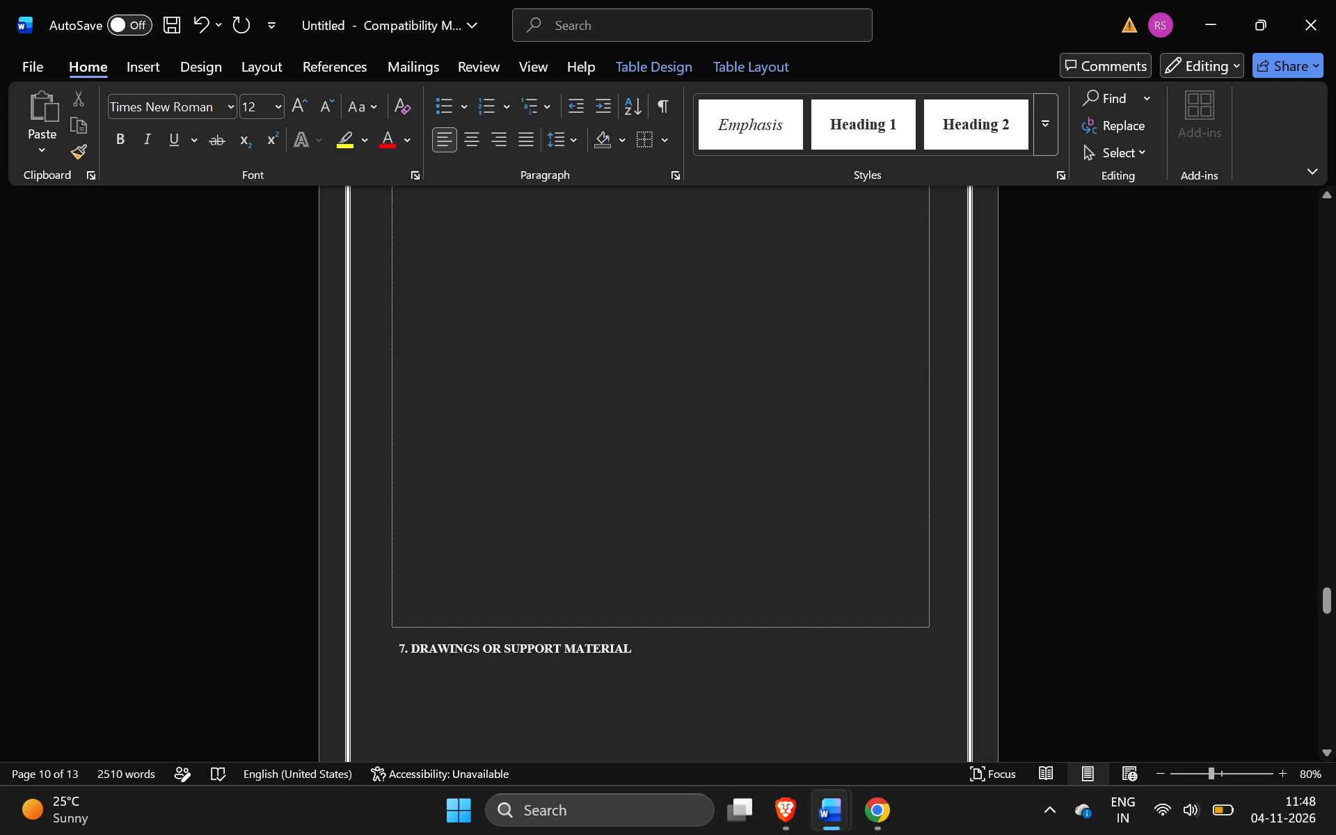
Shorten the empty box above the "7. DRAWINGS OR SUPPORT MATERIAL" heading by raising its lower border.
left_click_drag(929, 627, 866, 331)
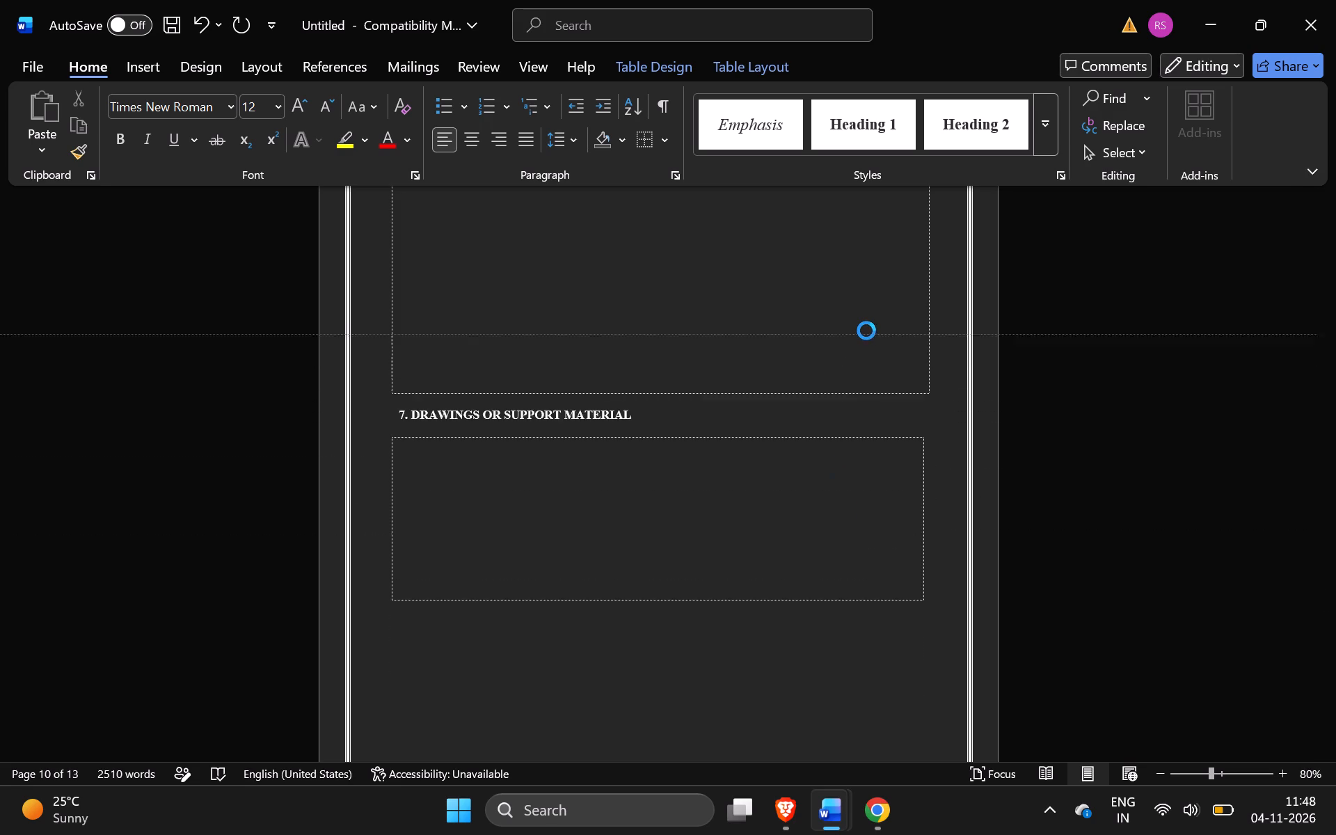
left_click_drag(866, 331, 869, 319)
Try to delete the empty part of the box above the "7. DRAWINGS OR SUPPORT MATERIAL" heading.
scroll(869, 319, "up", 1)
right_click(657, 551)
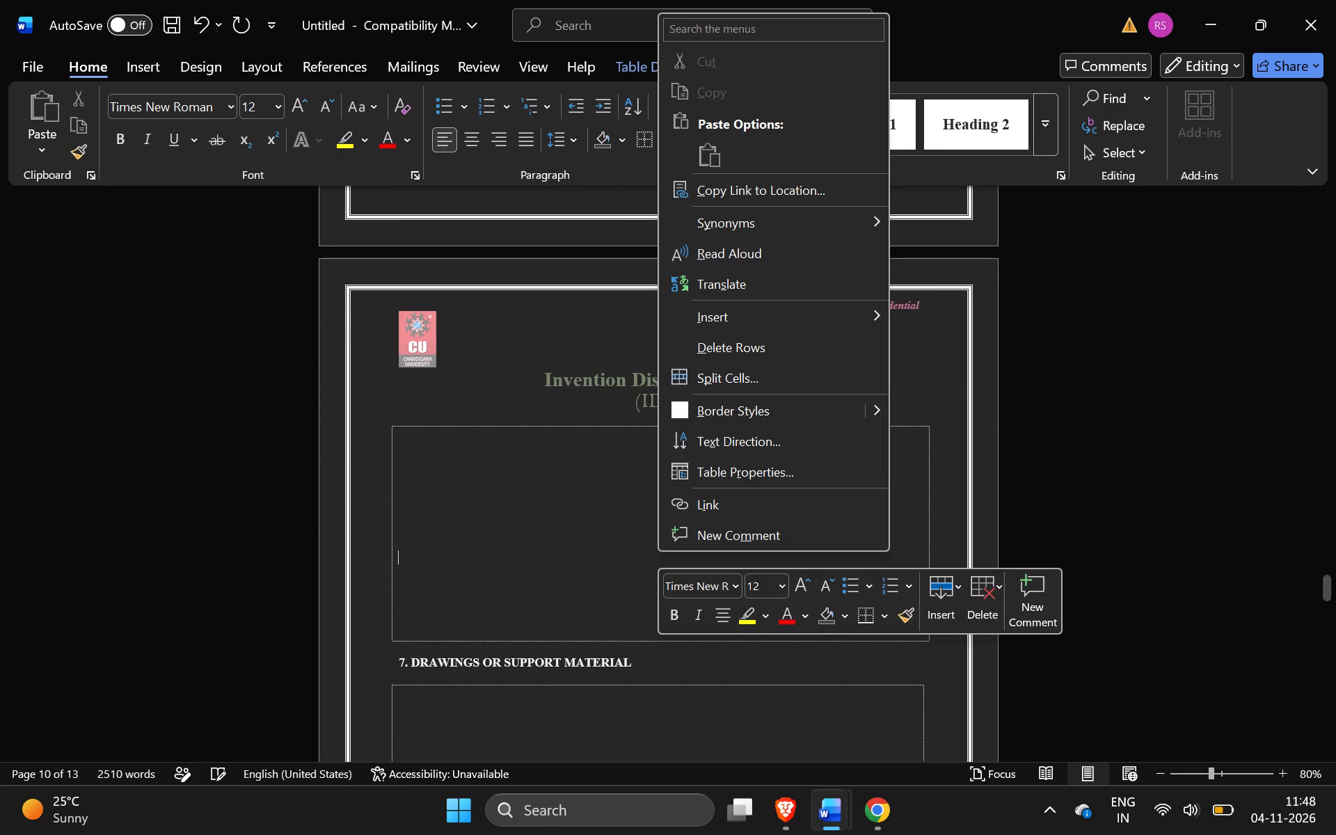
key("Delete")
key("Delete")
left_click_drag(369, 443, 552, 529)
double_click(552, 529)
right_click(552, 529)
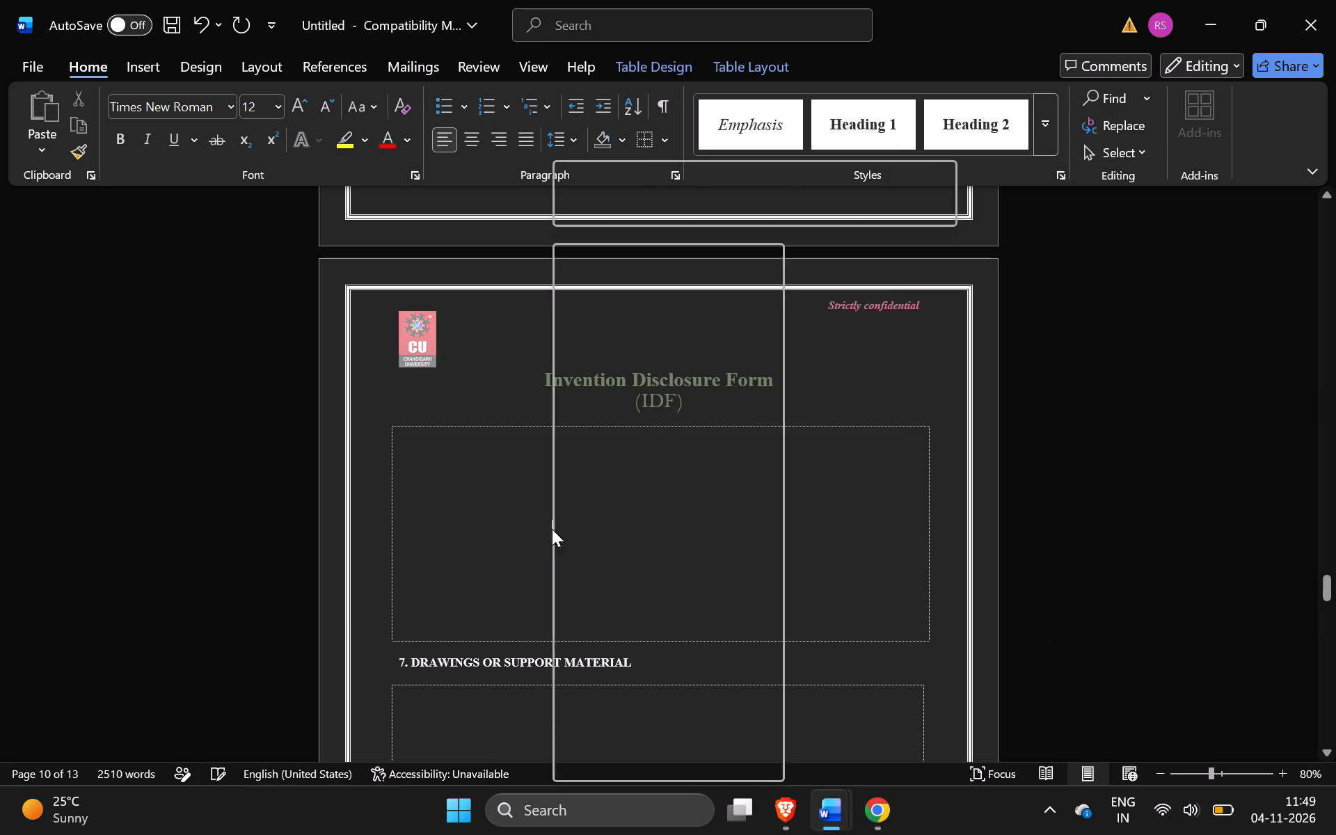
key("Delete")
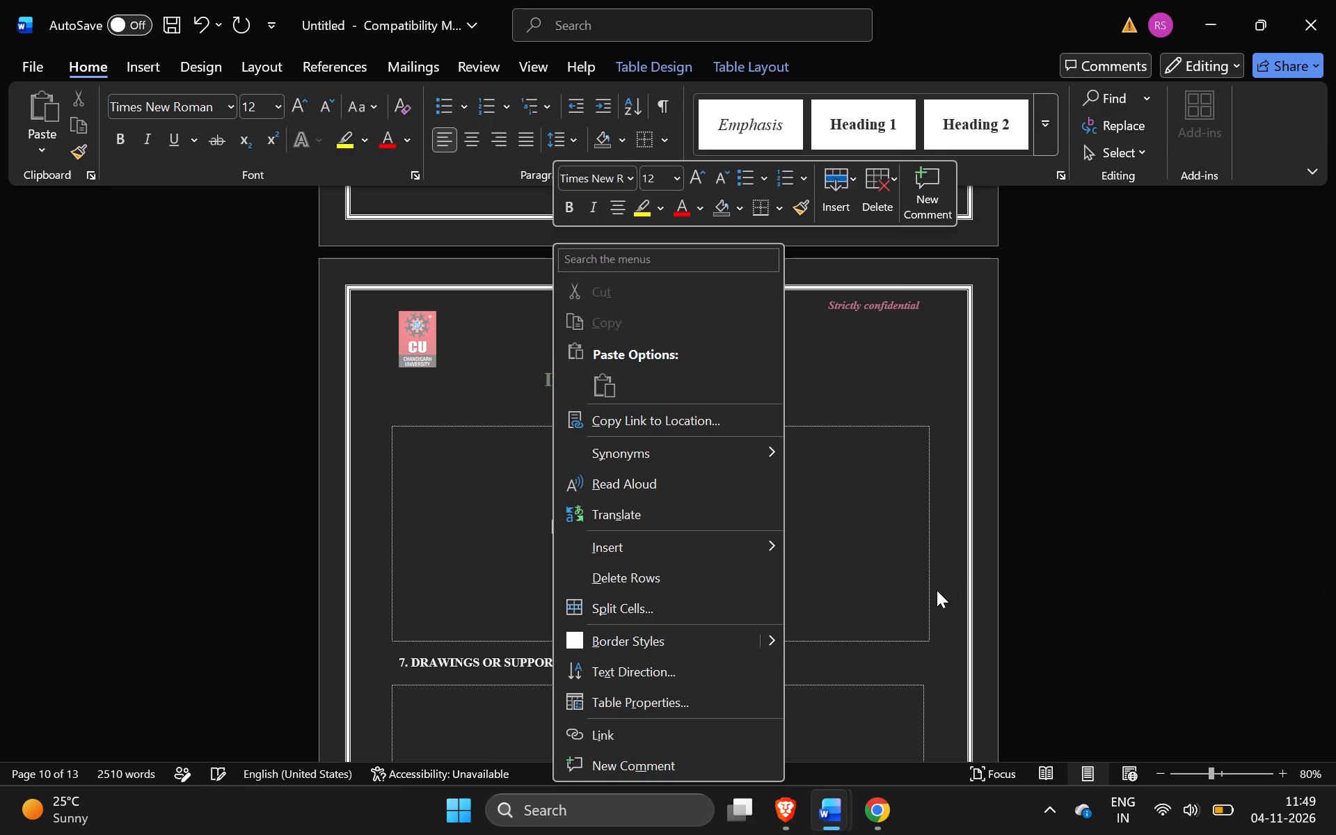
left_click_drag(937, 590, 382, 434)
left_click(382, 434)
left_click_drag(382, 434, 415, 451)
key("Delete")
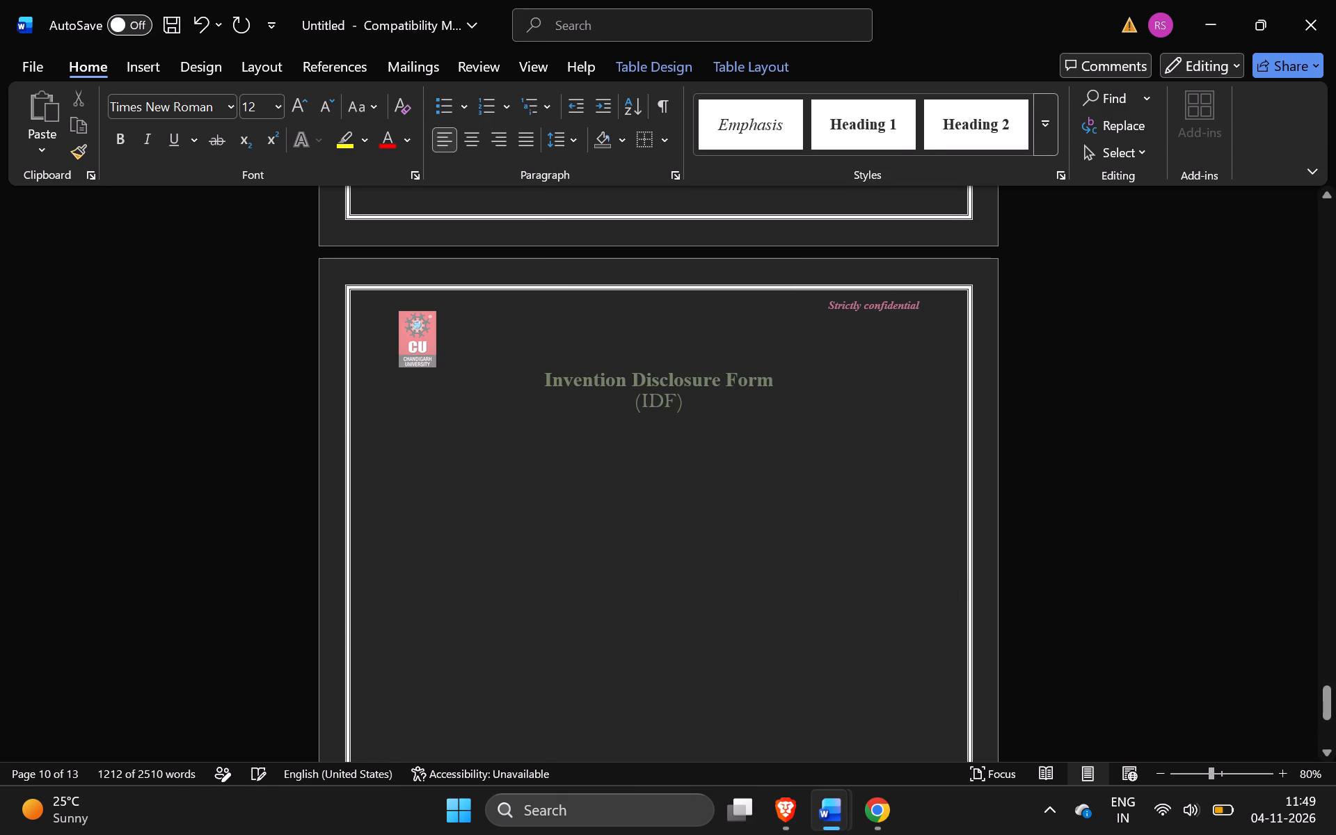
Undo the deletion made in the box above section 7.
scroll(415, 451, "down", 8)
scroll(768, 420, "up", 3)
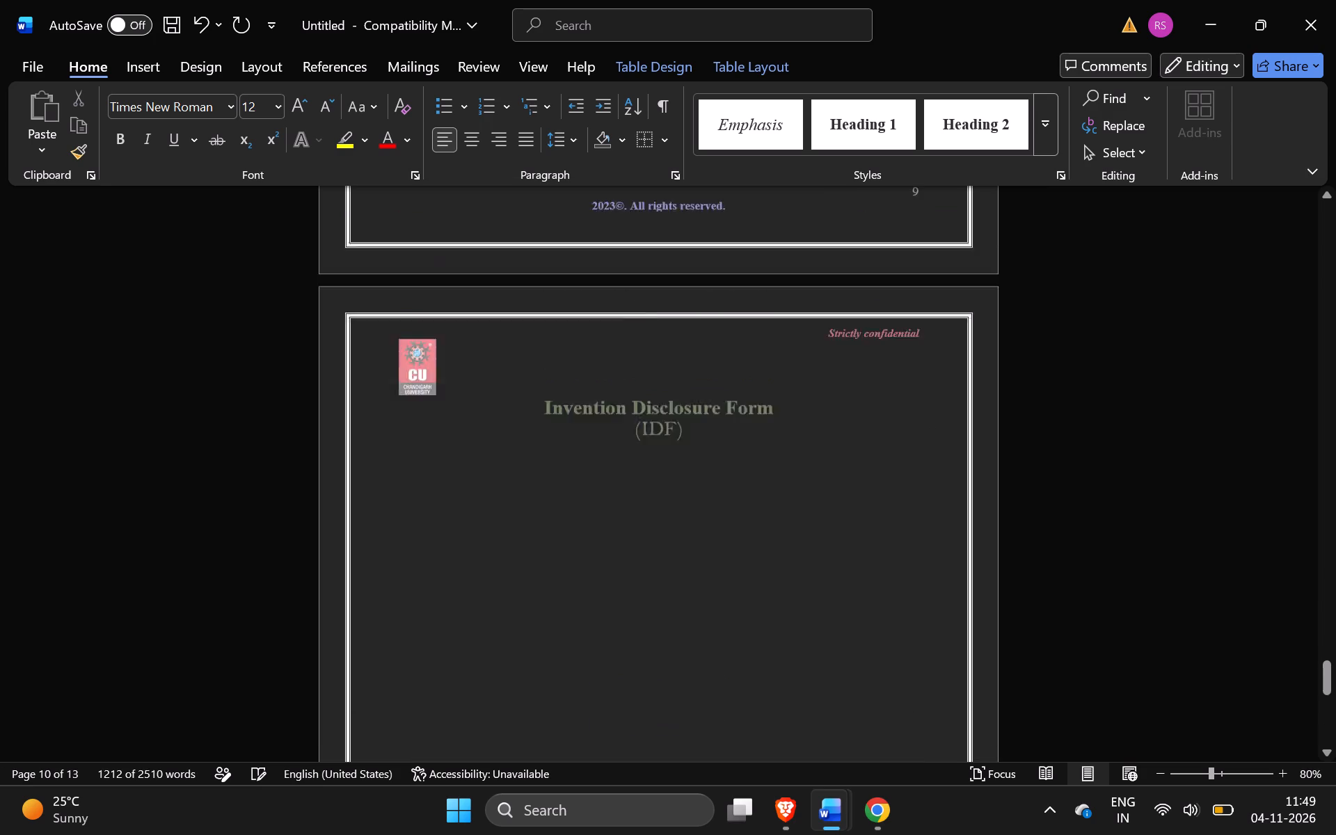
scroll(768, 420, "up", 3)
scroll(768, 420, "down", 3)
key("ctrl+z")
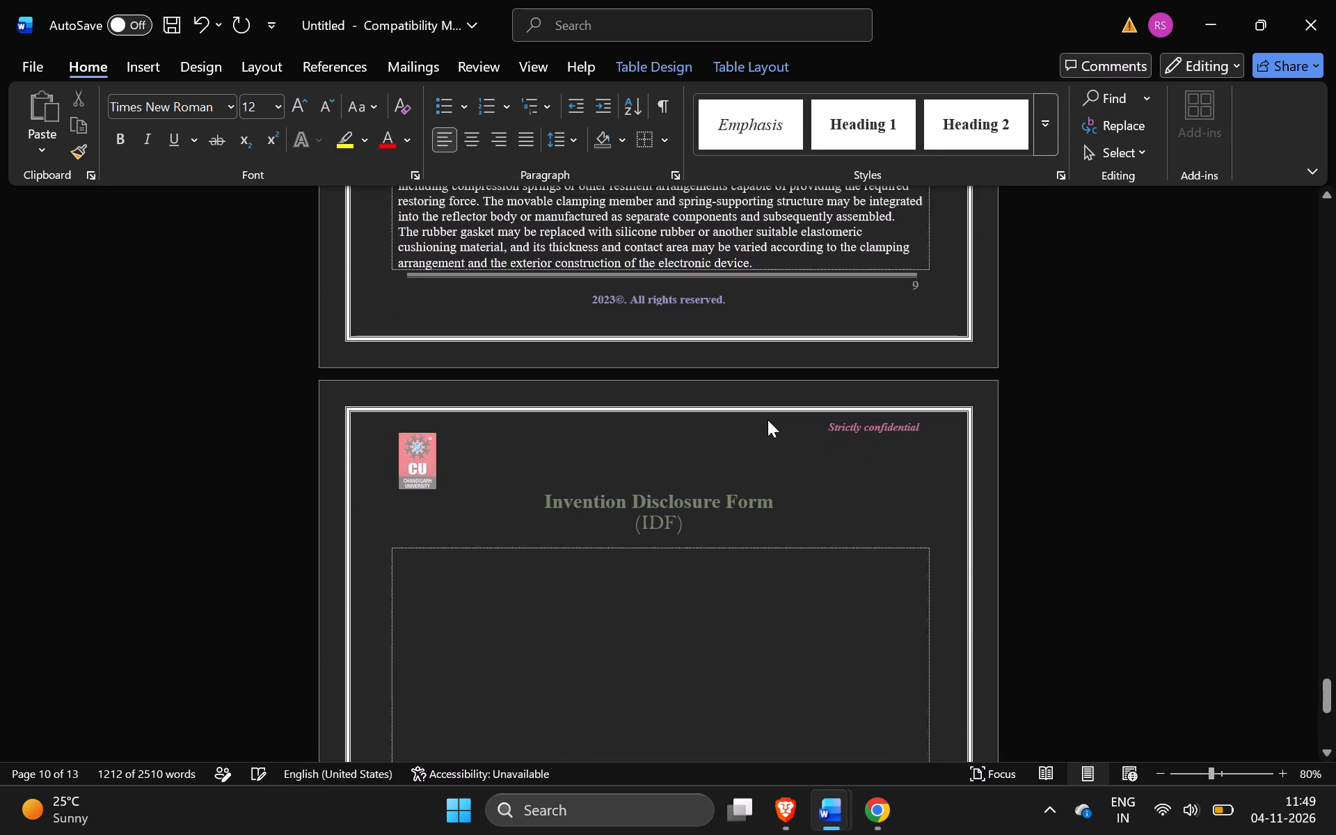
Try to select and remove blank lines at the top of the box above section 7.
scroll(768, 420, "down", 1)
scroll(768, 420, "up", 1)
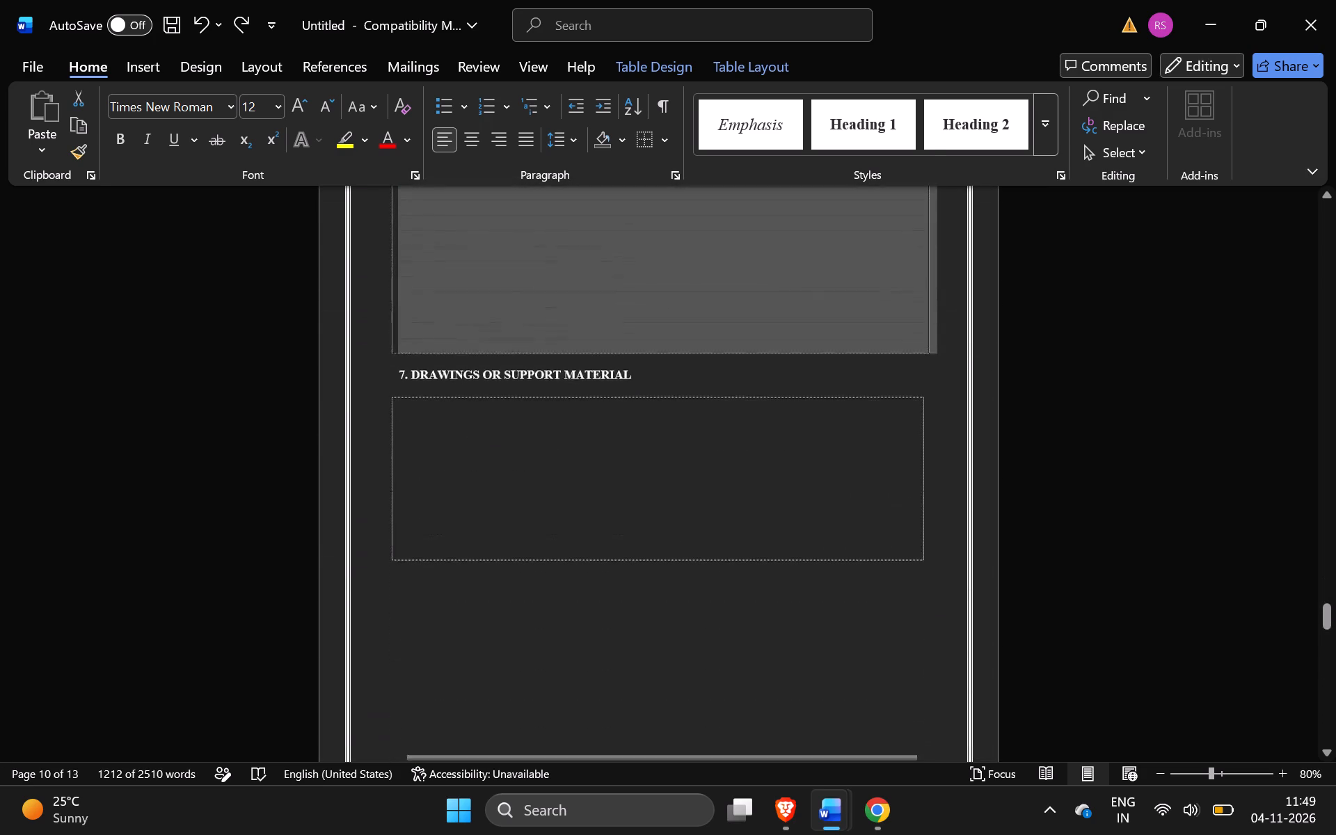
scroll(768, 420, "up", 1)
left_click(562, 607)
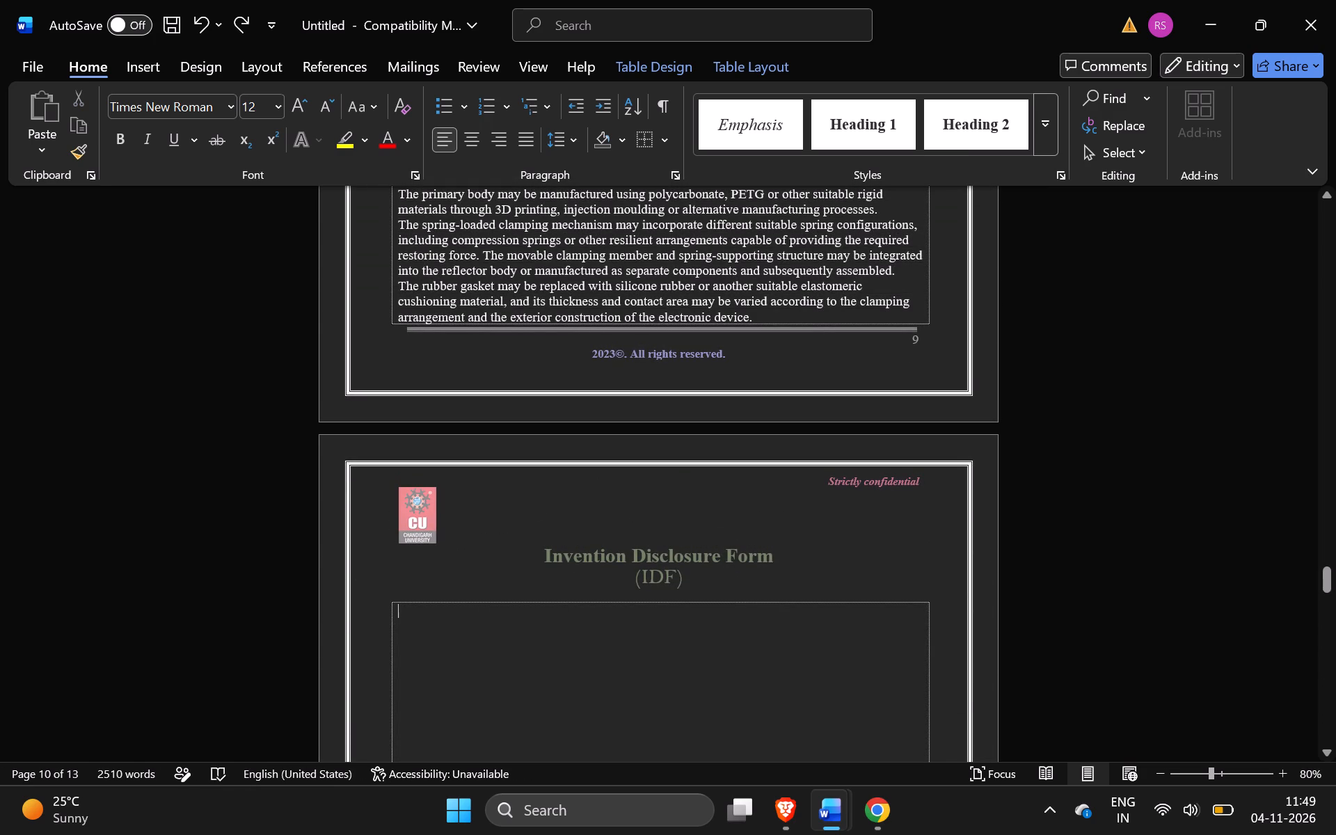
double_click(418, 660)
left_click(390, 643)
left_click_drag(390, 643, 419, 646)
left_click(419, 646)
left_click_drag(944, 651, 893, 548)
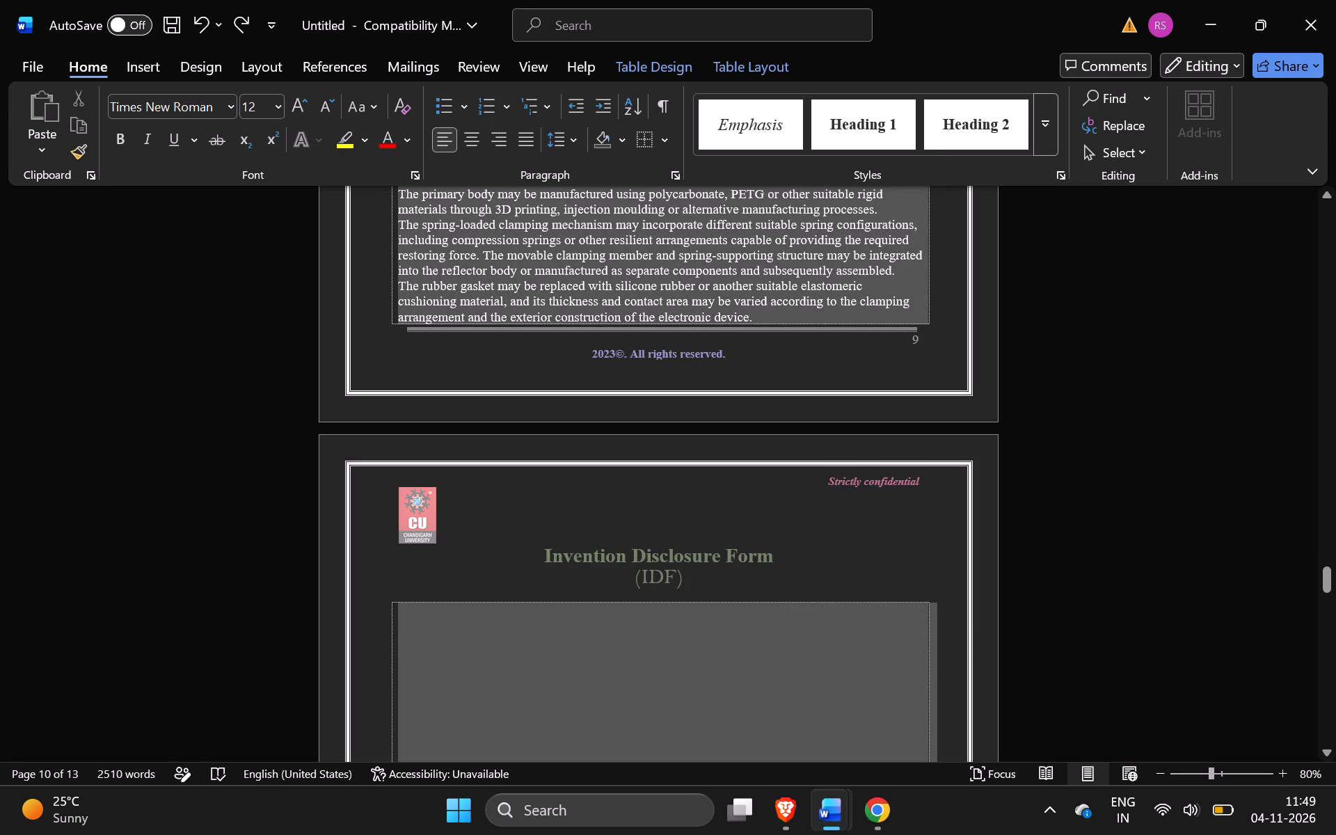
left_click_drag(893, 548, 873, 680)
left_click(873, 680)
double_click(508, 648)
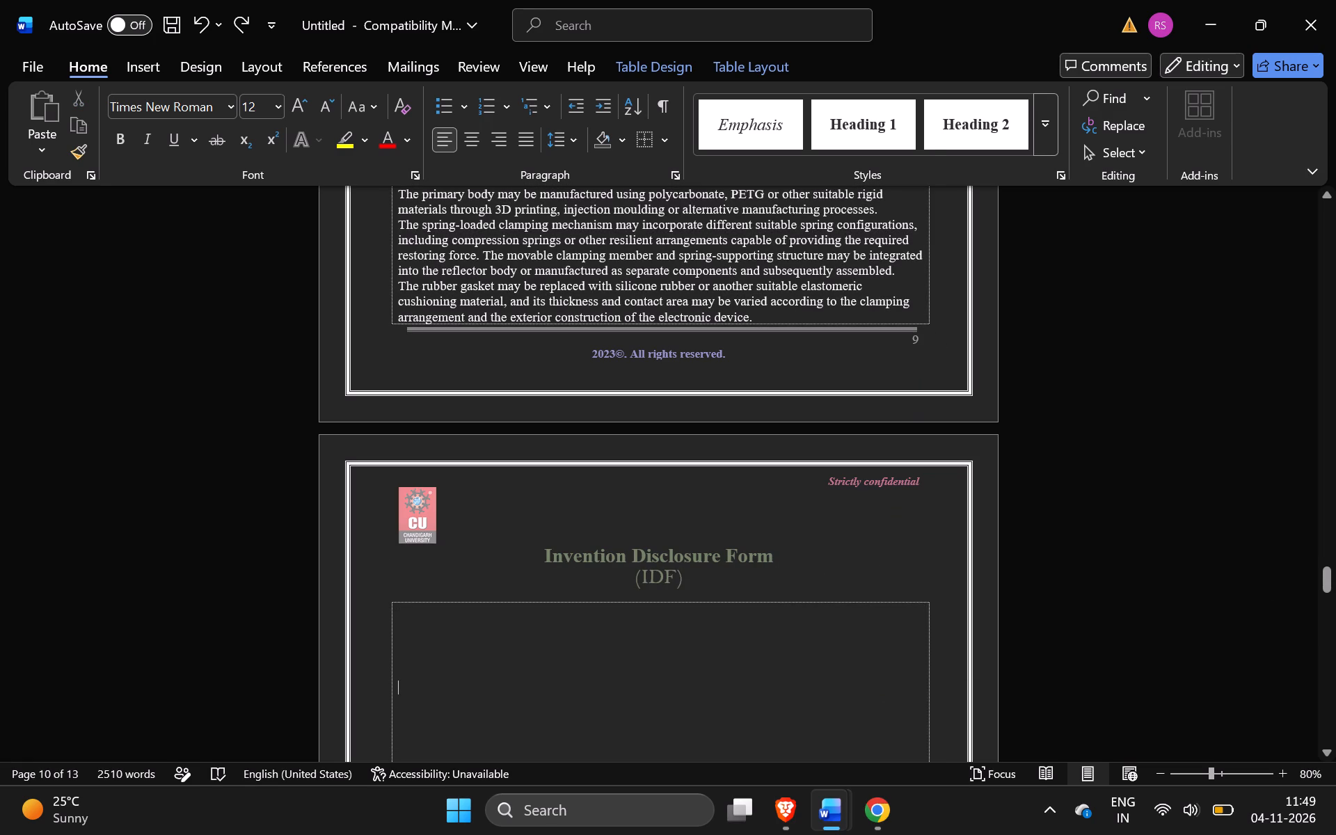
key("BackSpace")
Check the overall page layout of the form and return to the box above section 7 at 100% zoom.
scroll(508, 648, "down", 1)
scroll(508, 648, "up", 1, "ctrl")
scroll(508, 648, "down", 8, "ctrl")
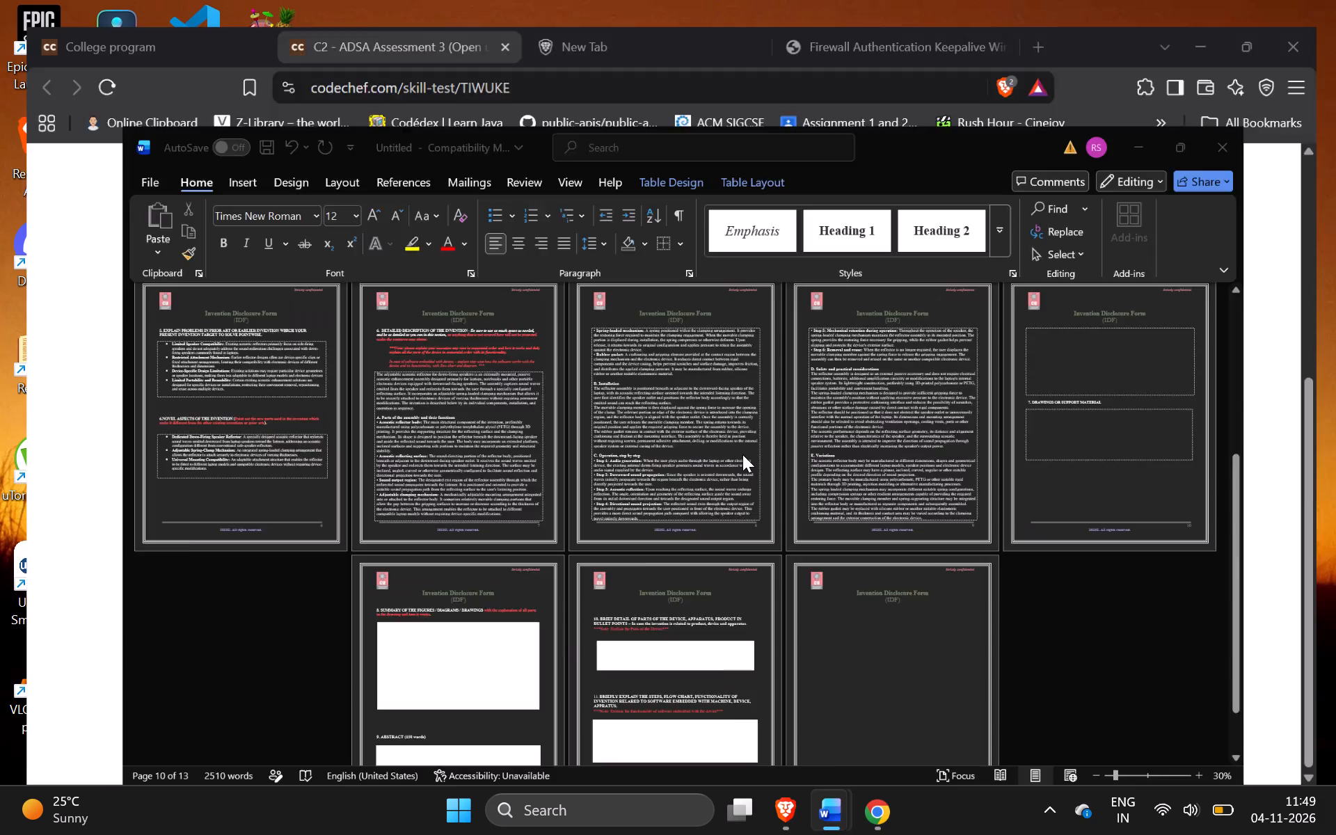
scroll(742, 454, "up", 2, "ctrl")
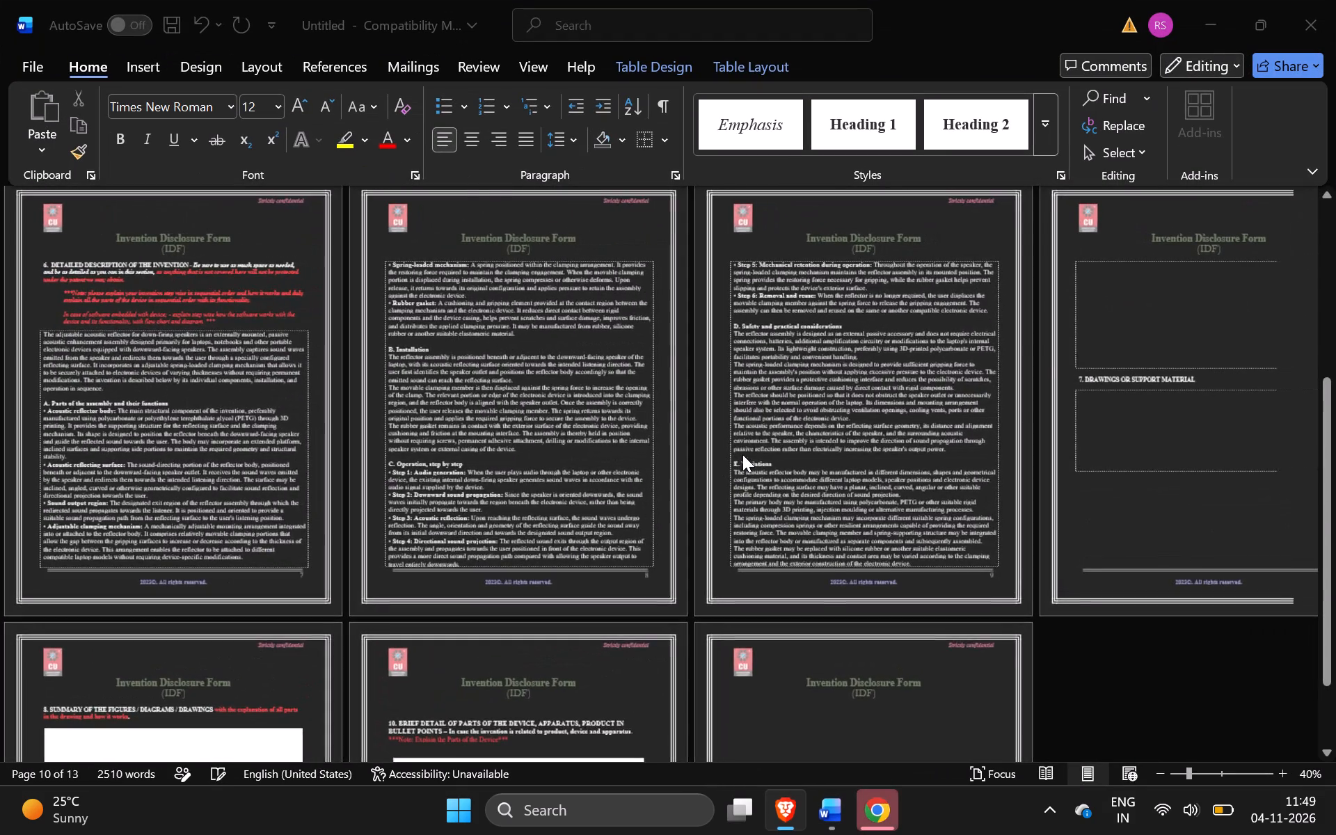
scroll(541, 609, "down", 2)
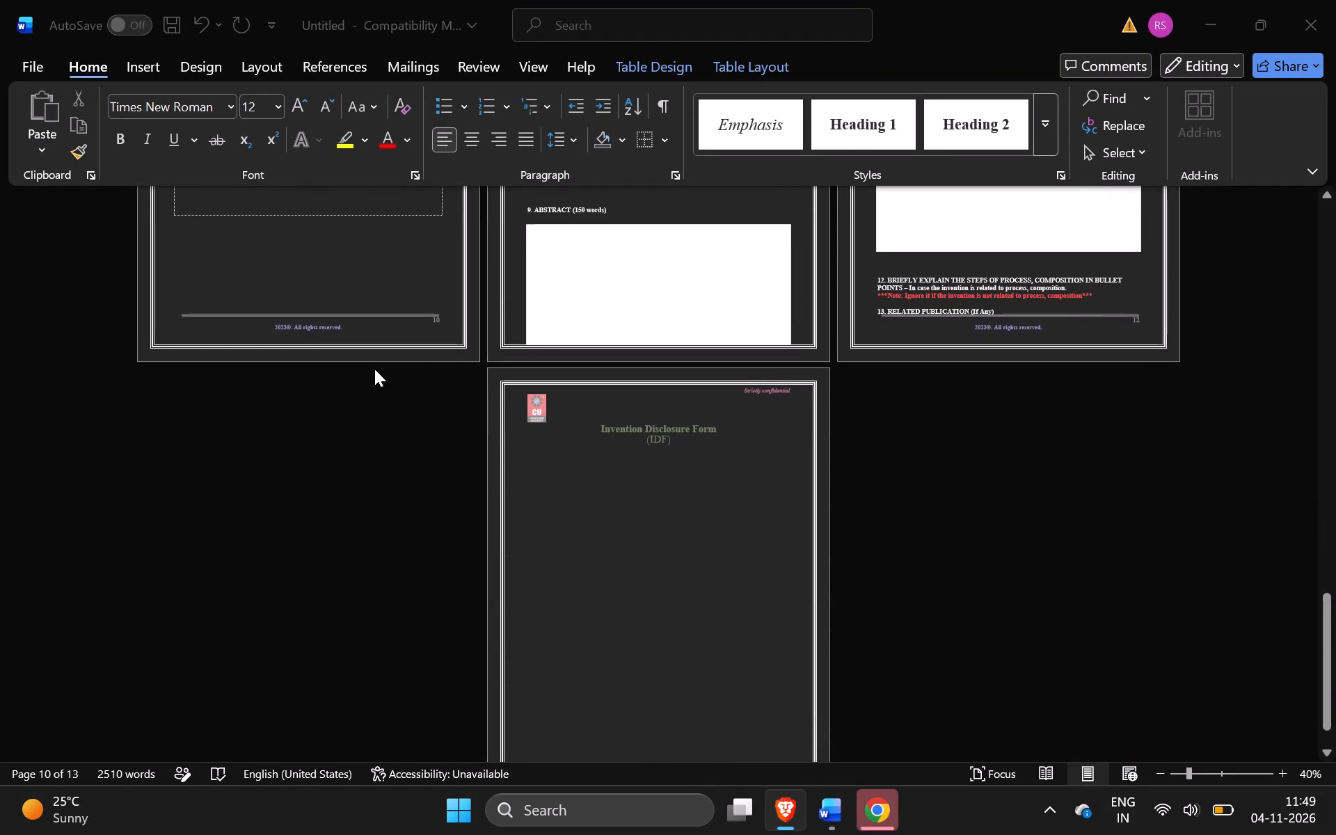
left_click(317, 253)
scroll(317, 253, "up", 2, "ctrl")
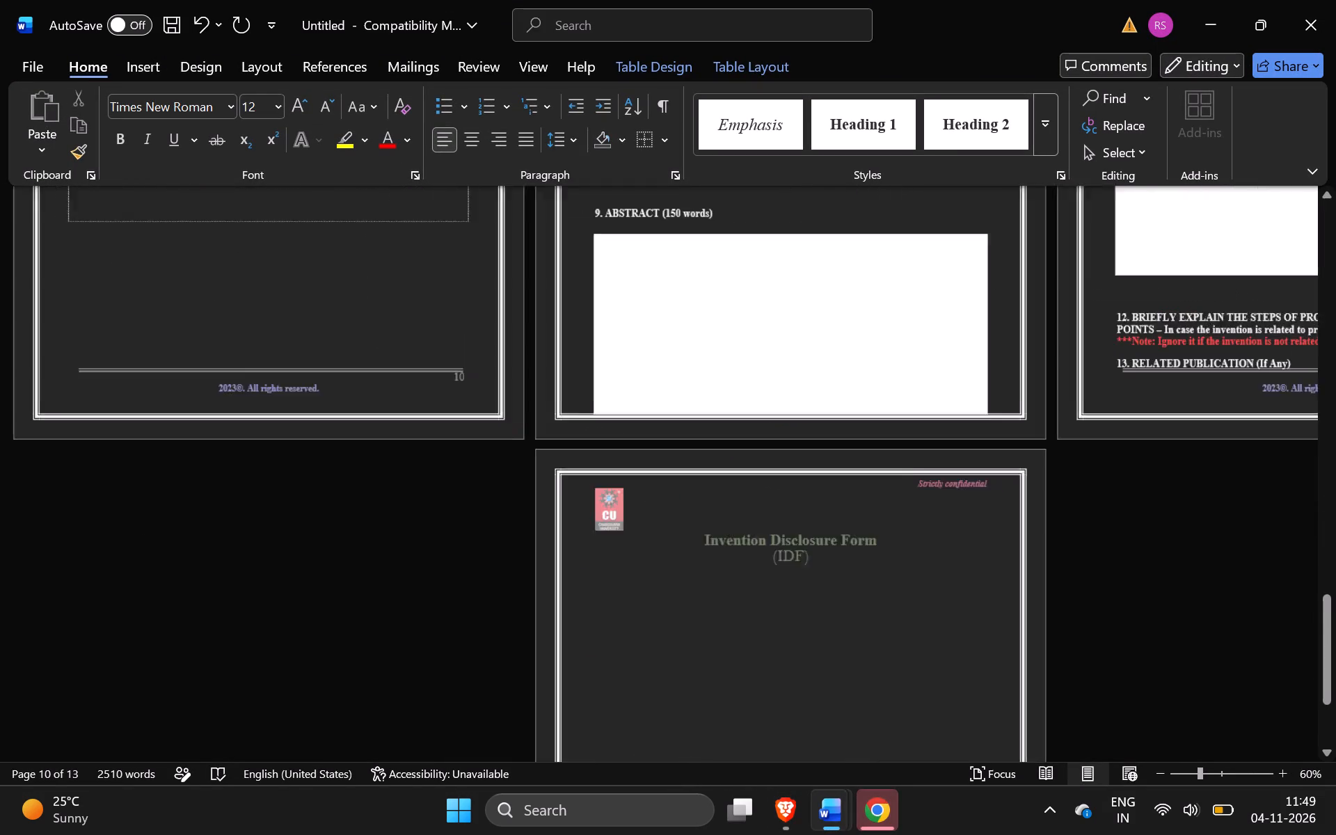
scroll(317, 253, "up", 4, "ctrl")
scroll(317, 253, "up", 1)
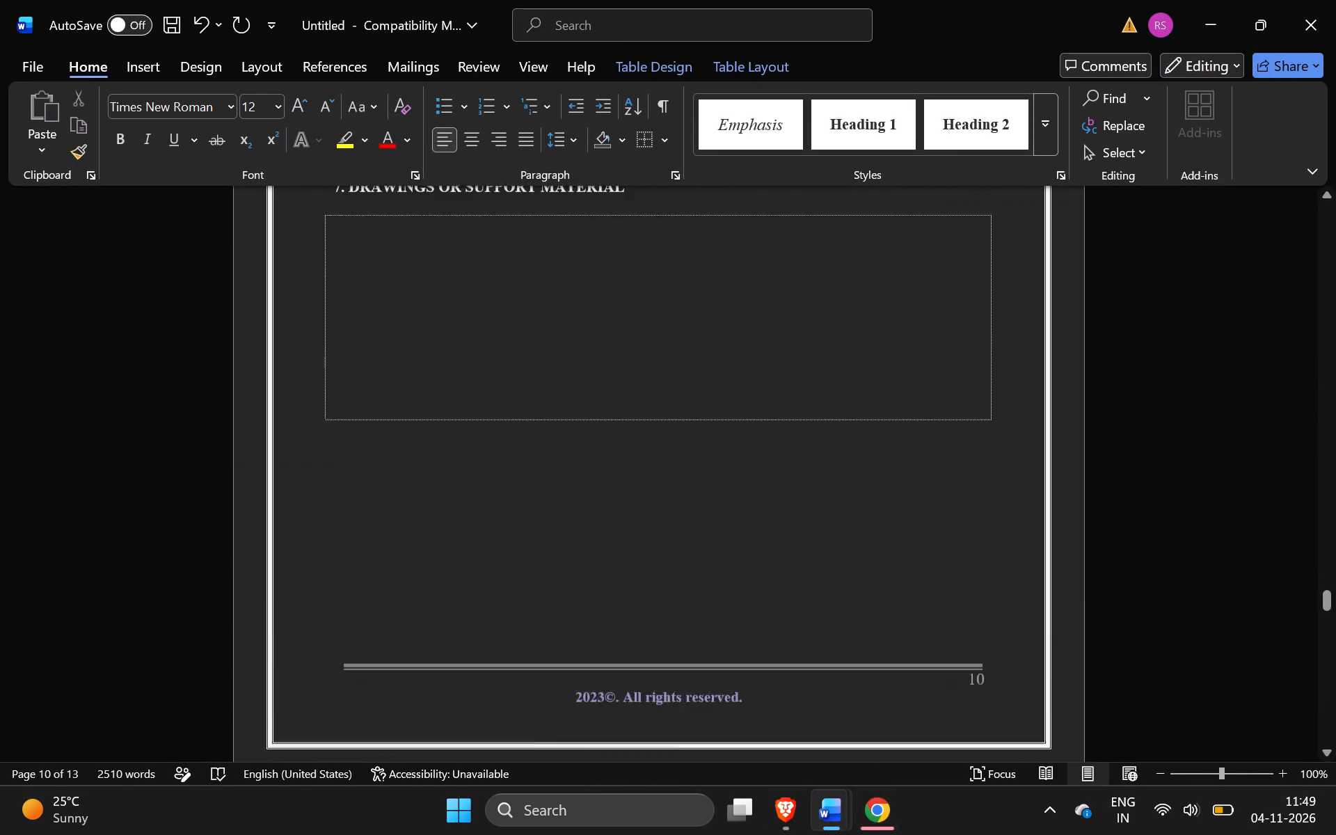
scroll(317, 253, "up", 2)
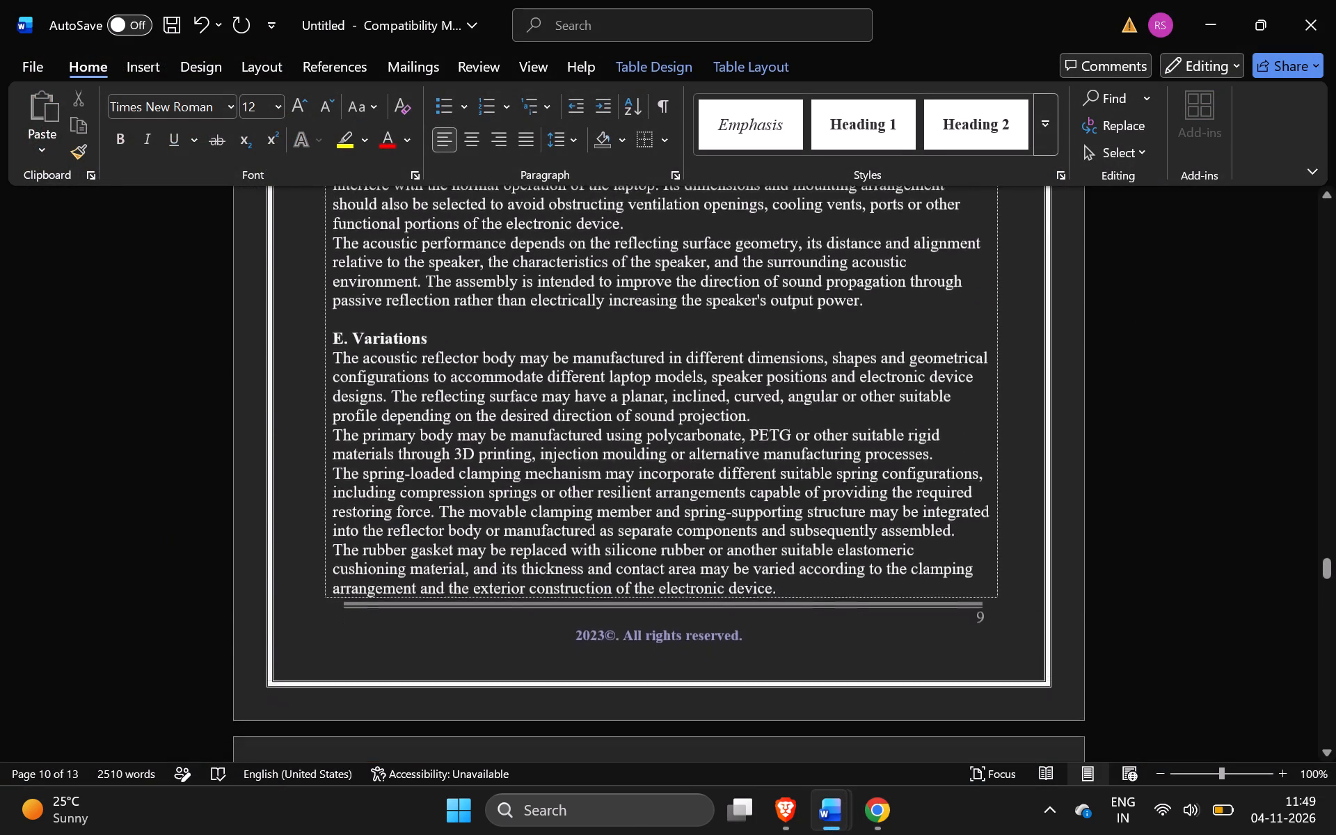
scroll(1138, 320, "down", 1)
scroll(778, 356, "up", 1)
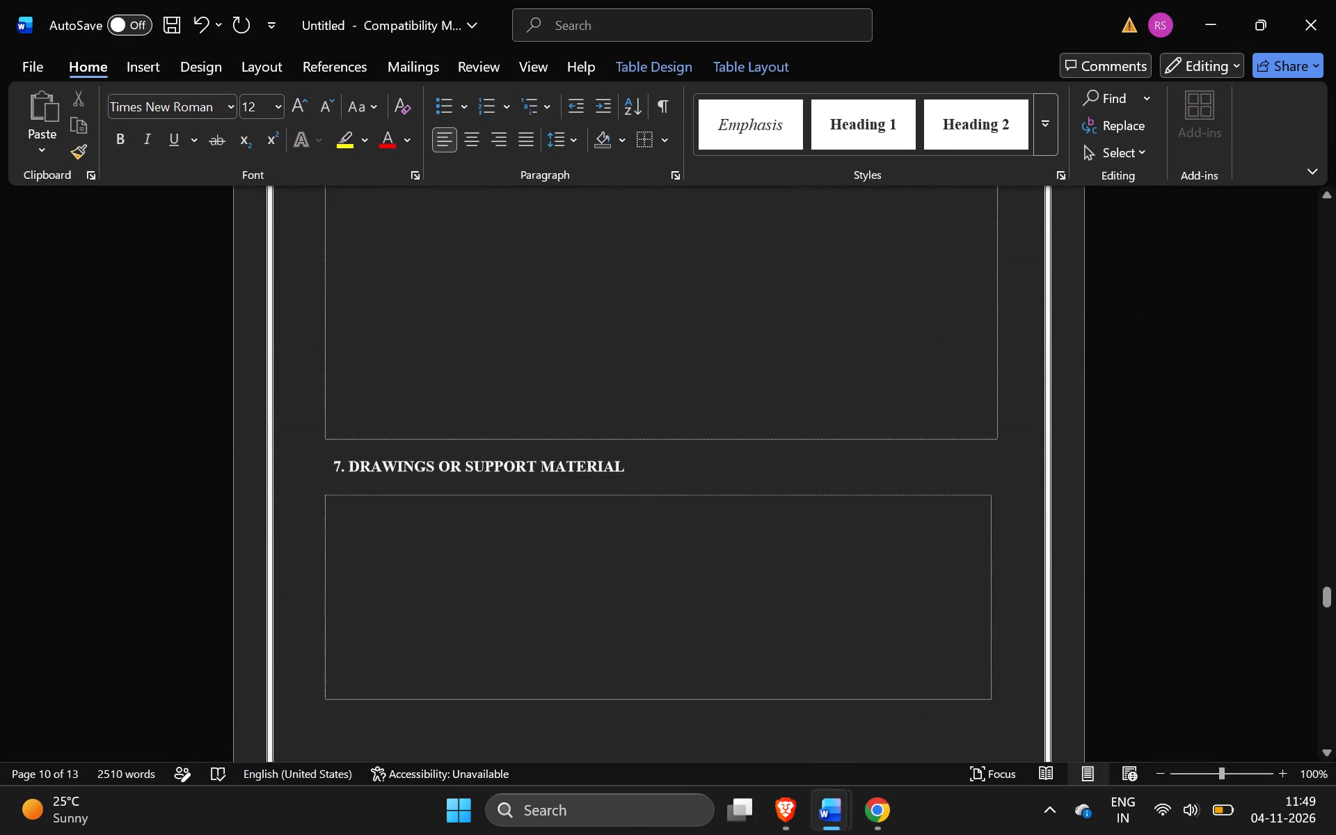
scroll(778, 356, "up", 1)
left_click_drag(520, 500, 343, 305)
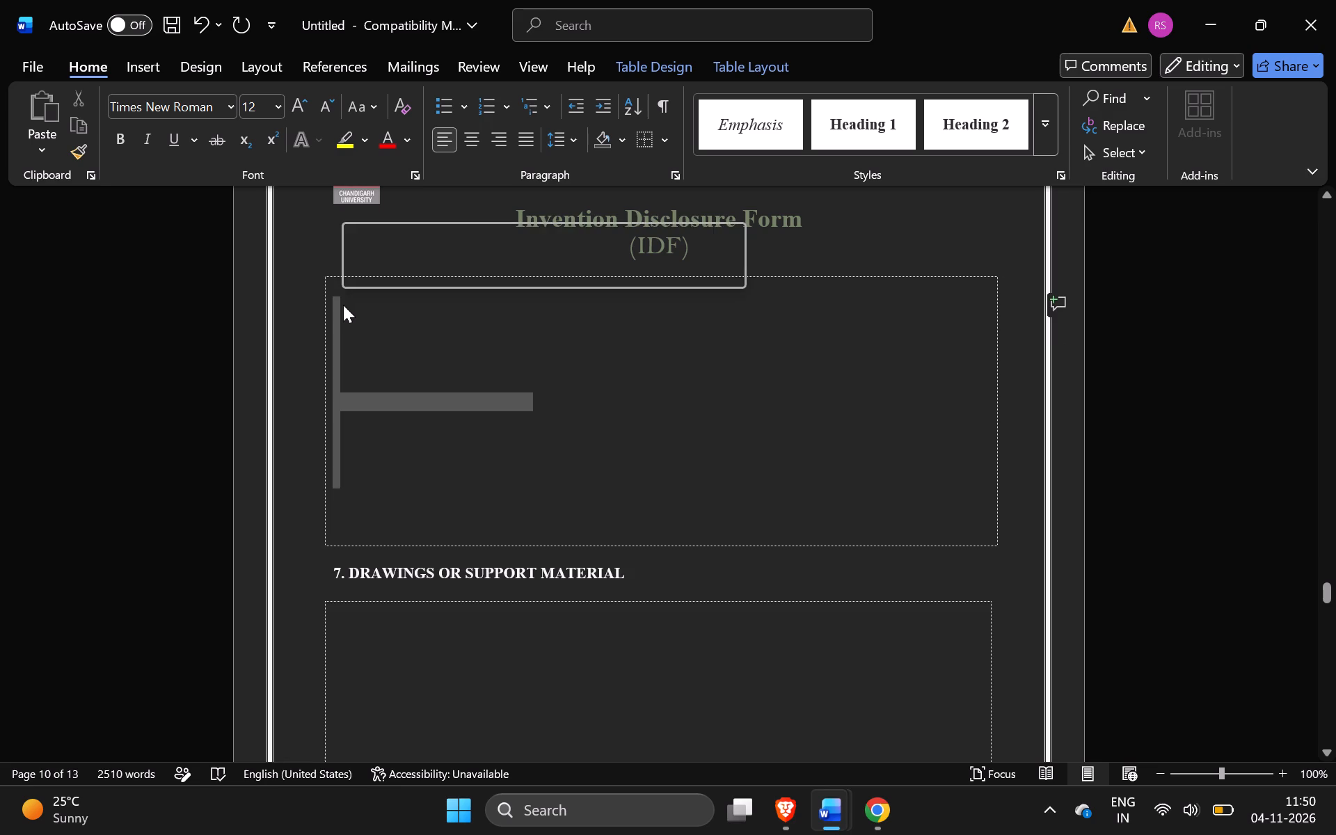
key("BackSpace")
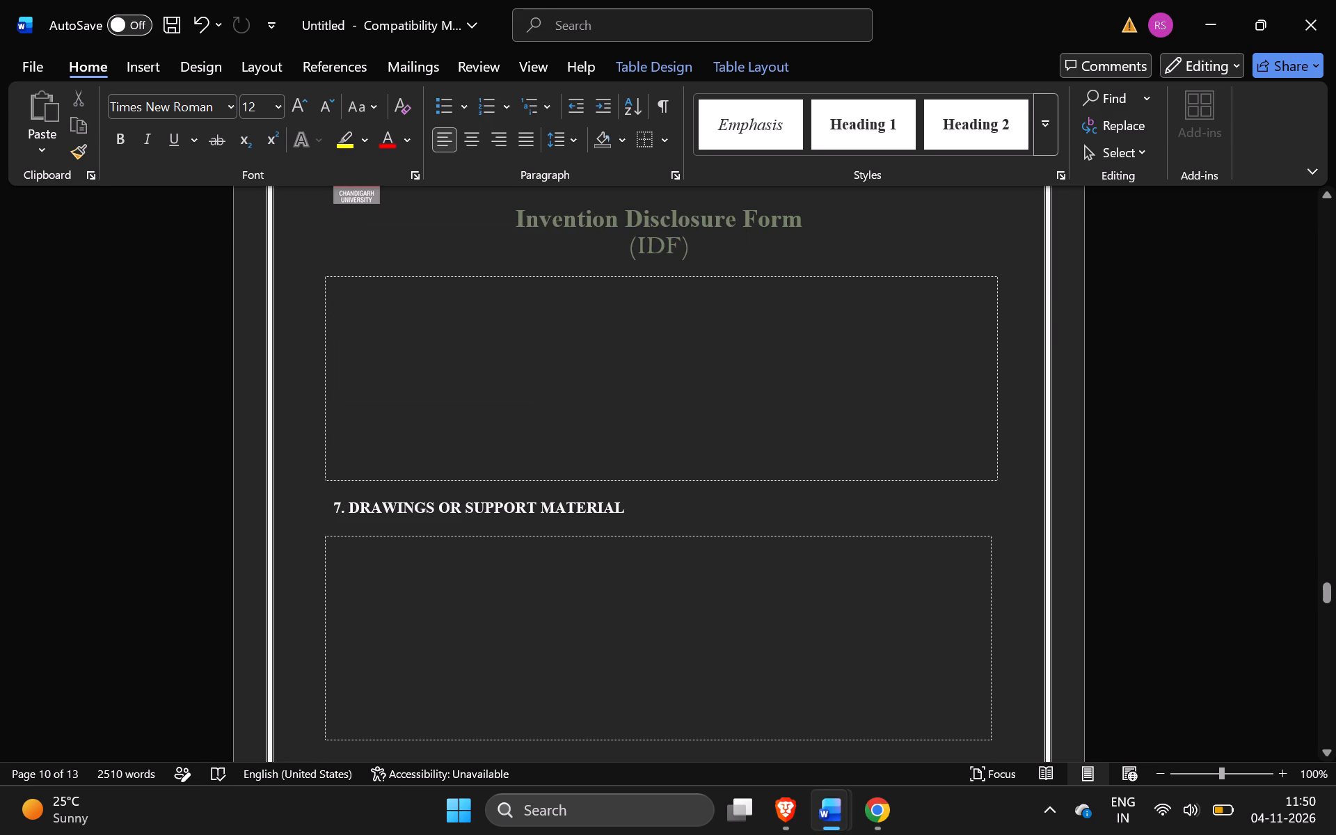
left_click(355, 456)
left_click_drag(355, 456, 325, 283)
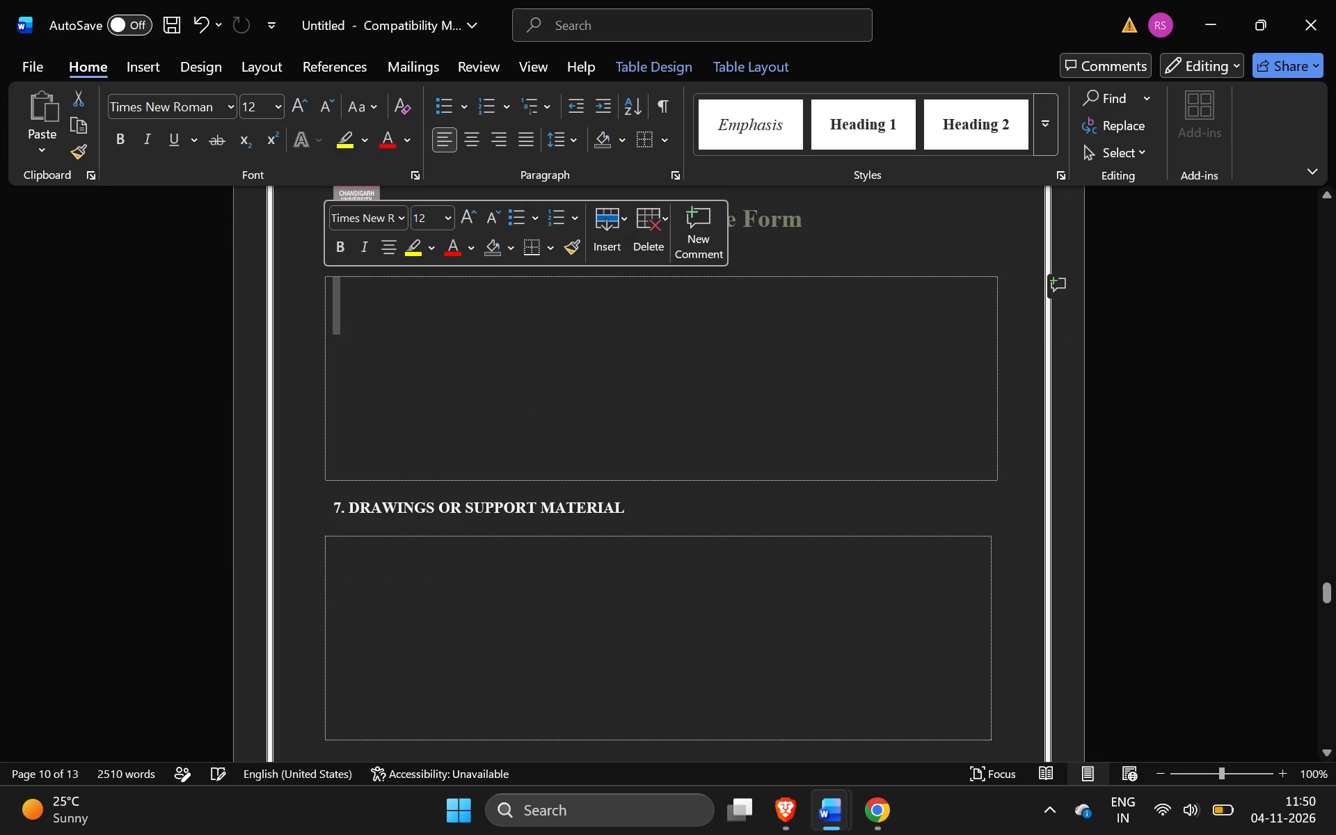
key("Delete")
left_click(411, 440)
left_click_drag(411, 440, 337, 304)
left_click(337, 304)
key("Delete")
Delete the table that contains the empty box above the "7. DRAWINGS OR SUPPORT MATERIAL" heading.
right_click(337, 304)
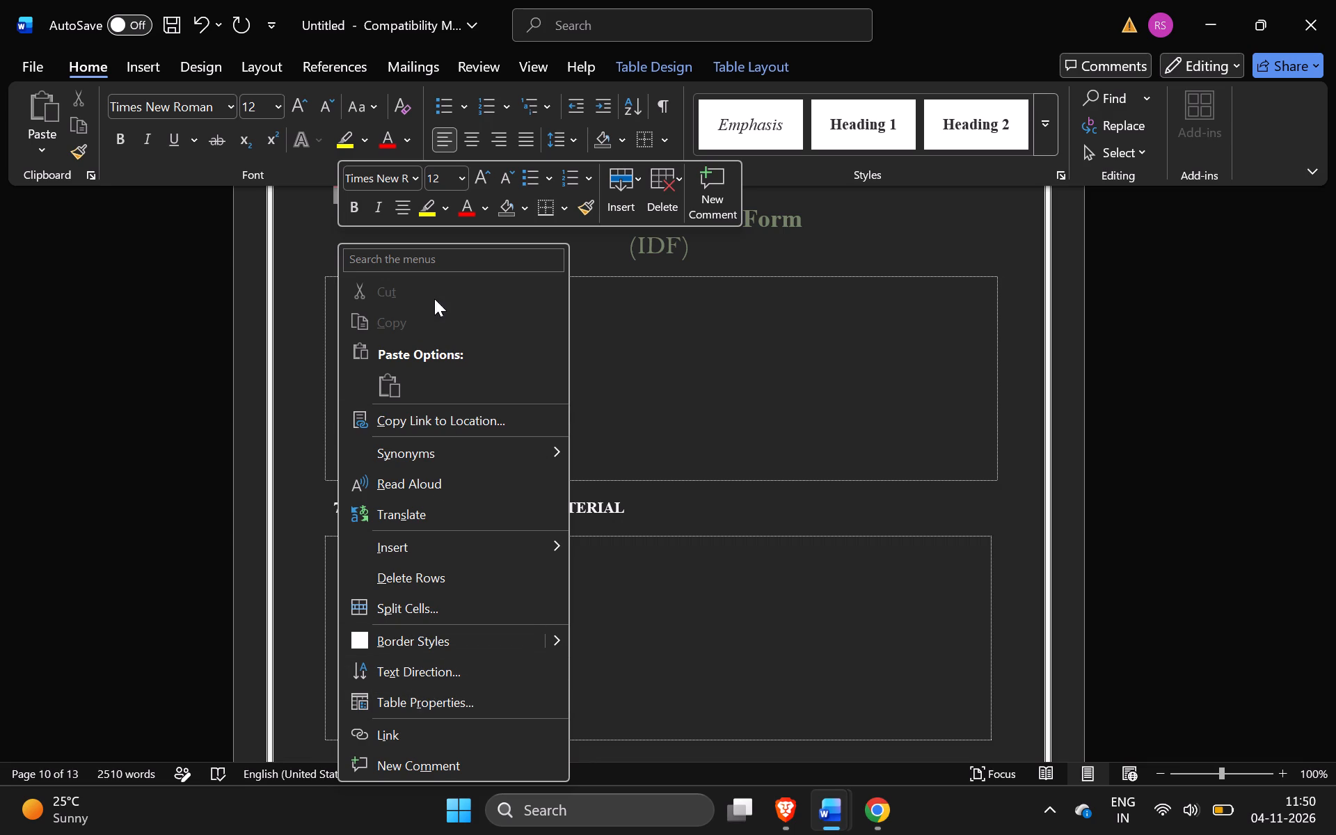
left_click(665, 196)
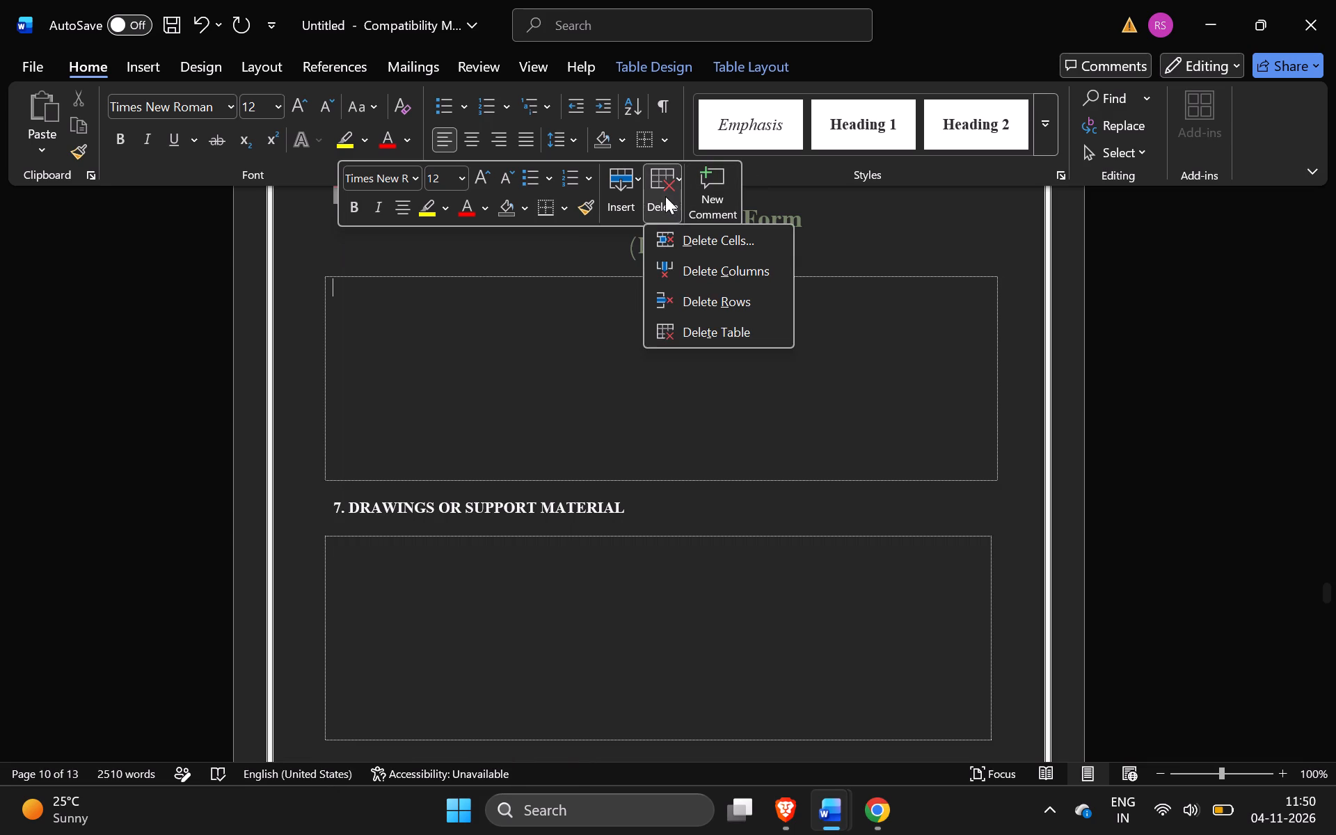
left_click(689, 319)
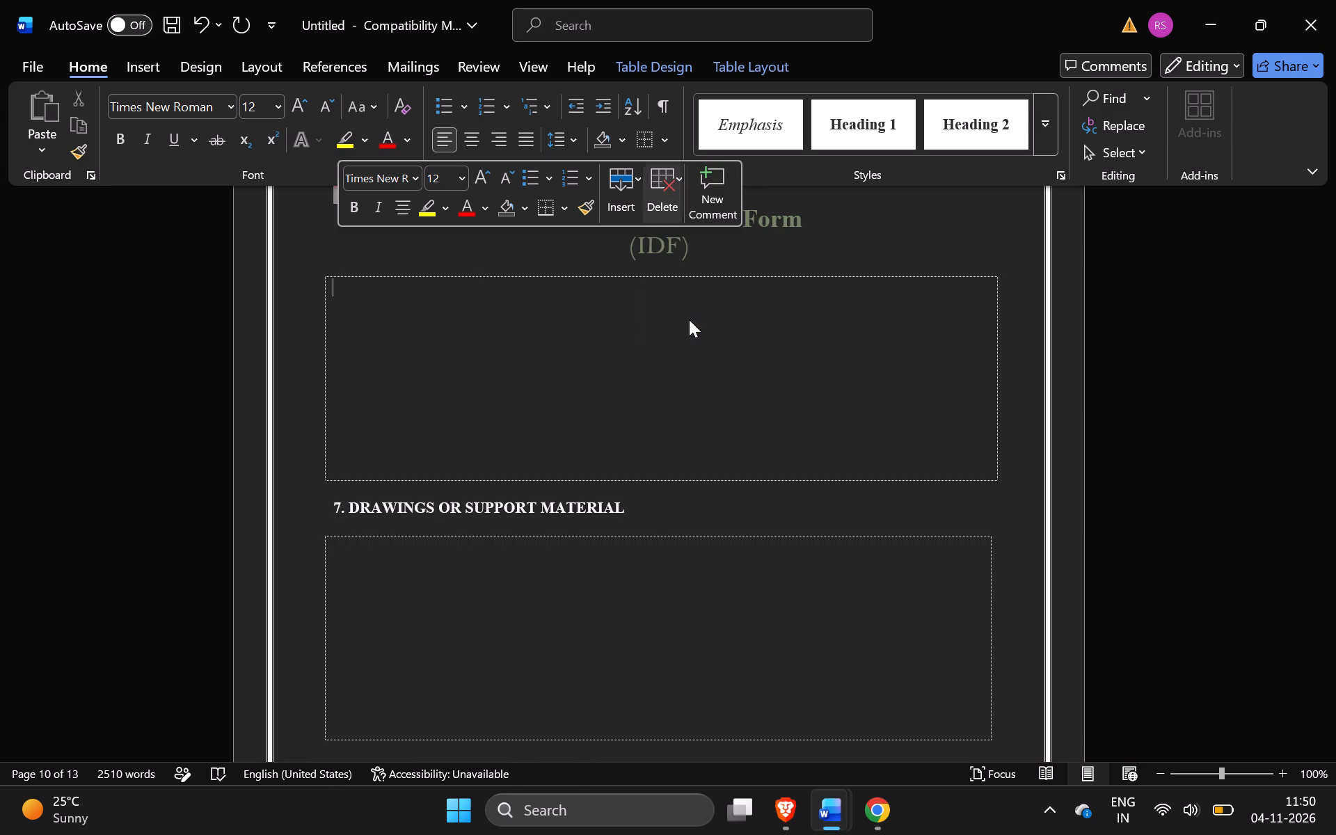
scroll(689, 319, "down", 7)
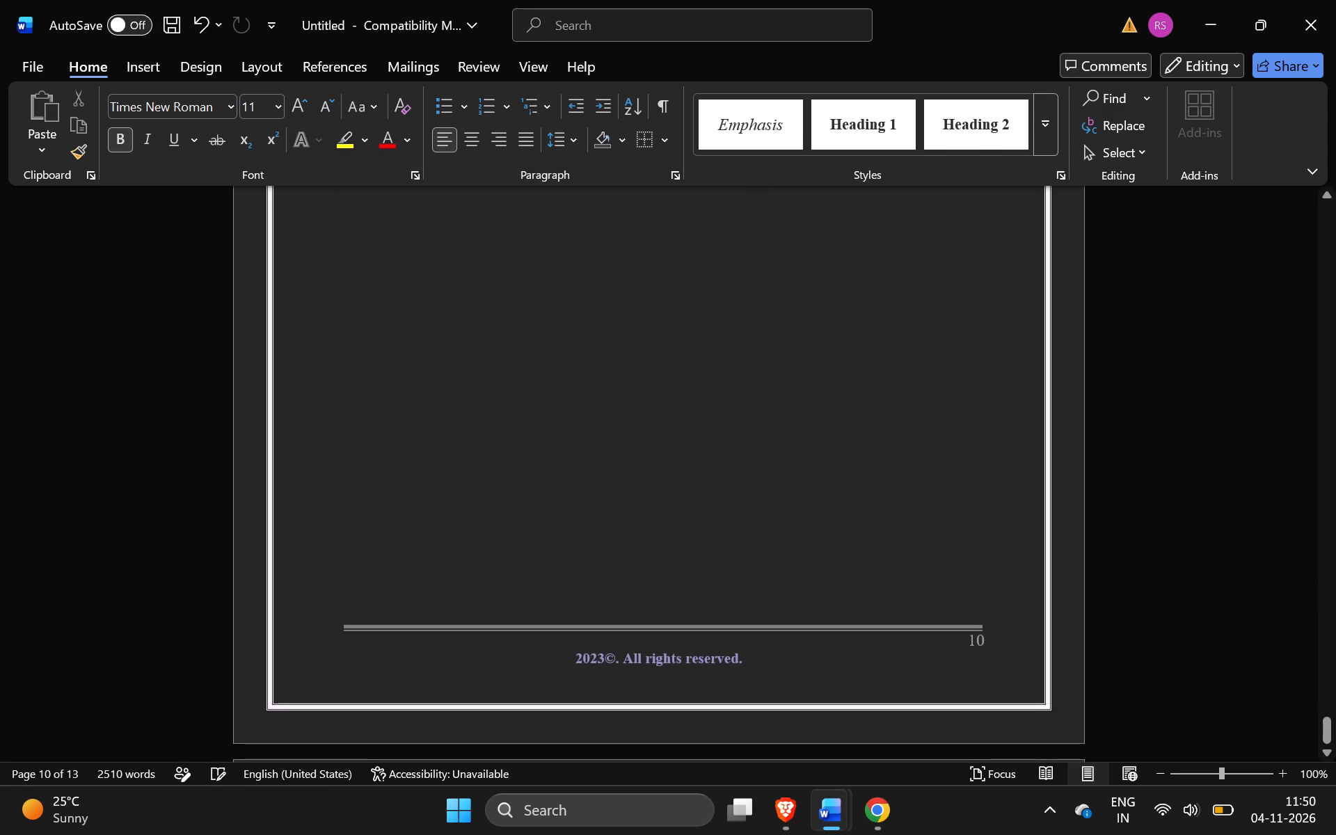
Undo the deletion of the table that holds the invention description above section 7.
scroll(689, 319, "down", 2)
scroll(689, 319, "up", 8)
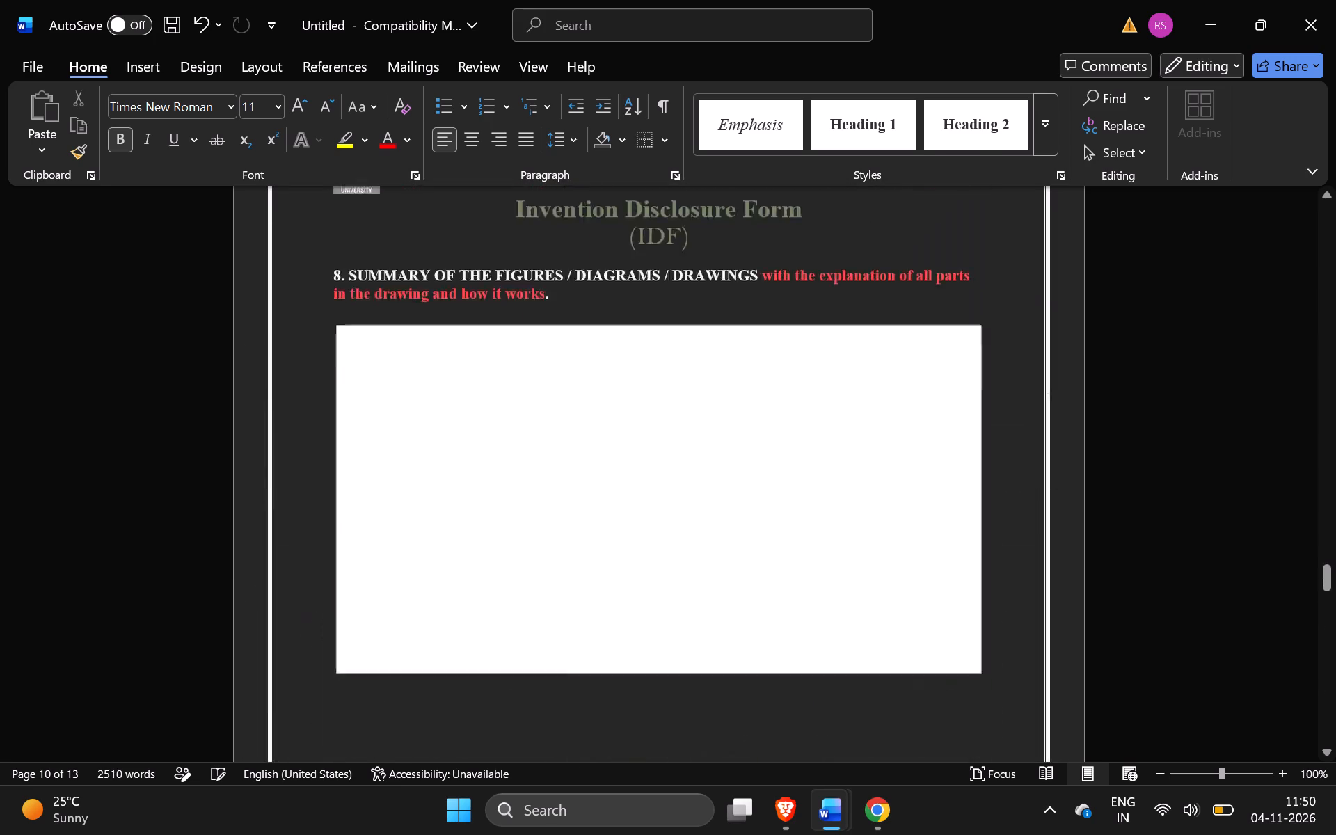
scroll(689, 319, "up", 5)
scroll(689, 319, "down", 2)
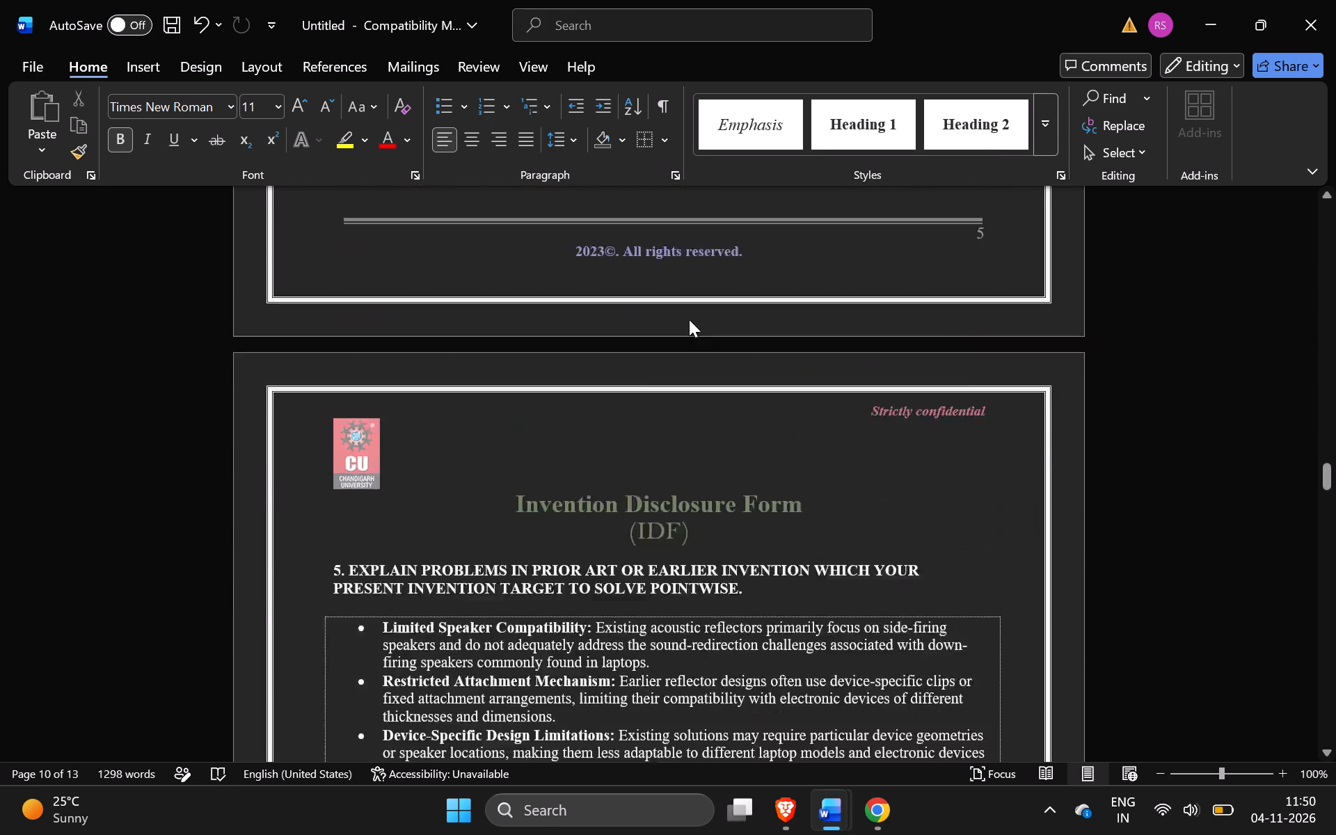
scroll(689, 319, "down", 2)
scroll(689, 319, "up", 7)
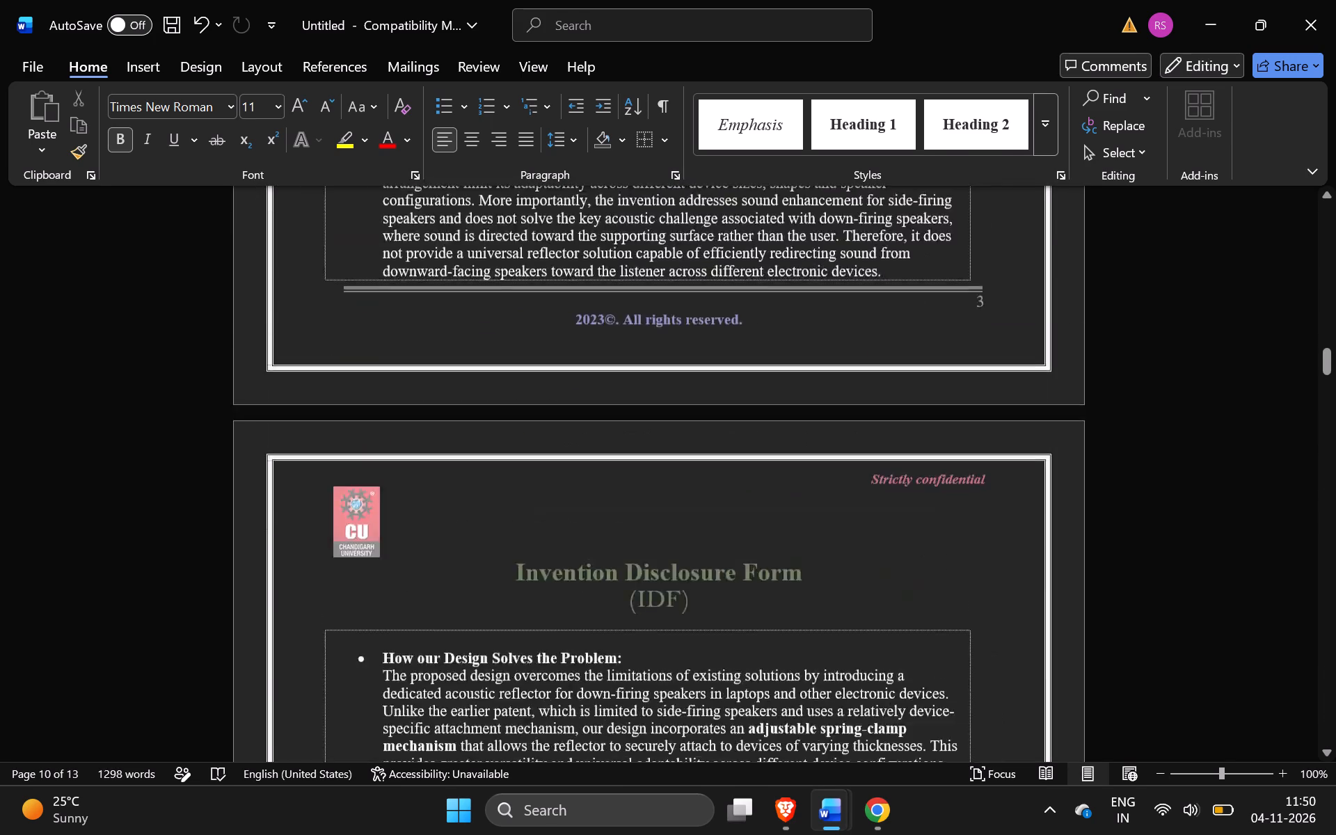
scroll(689, 319, "up", 1)
key("ctrl+z")
scroll(689, 319, "up", 3)
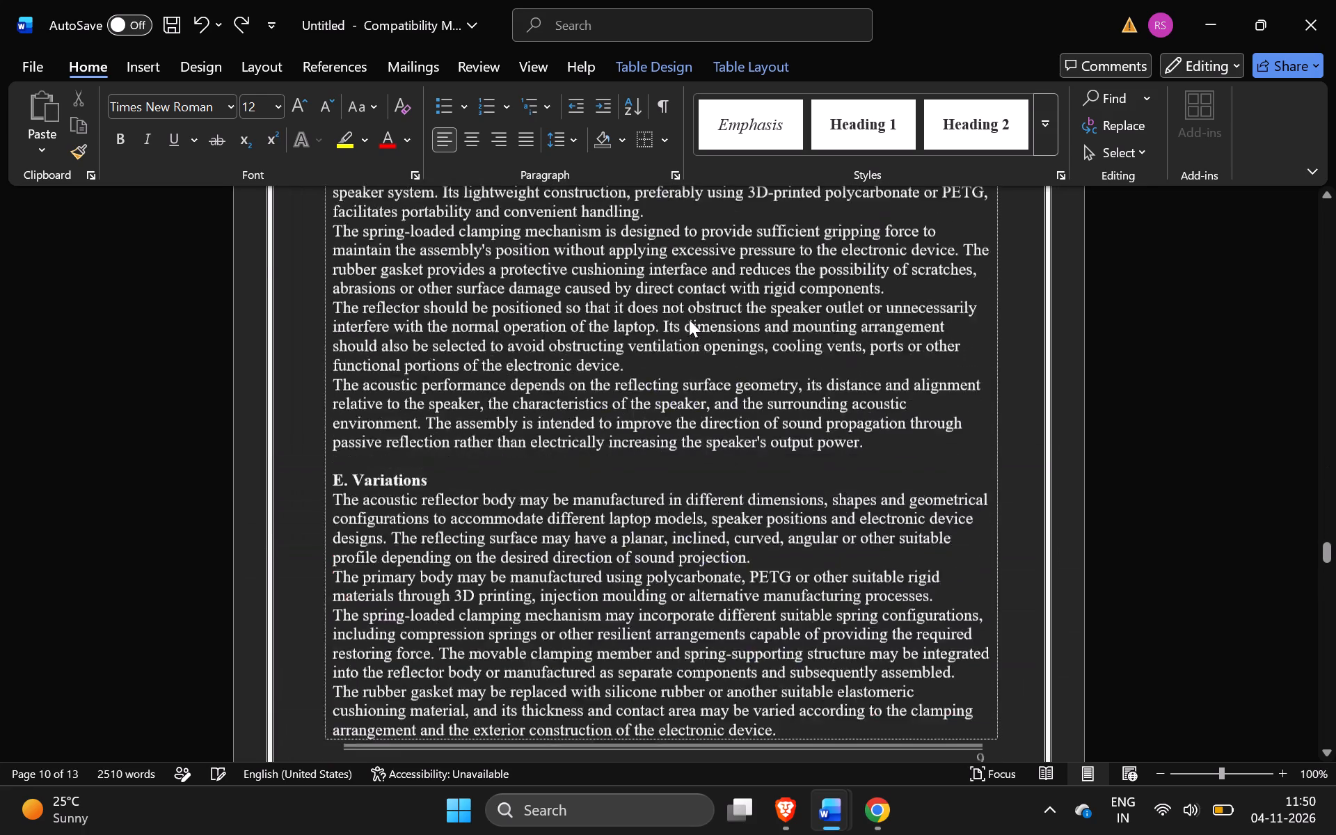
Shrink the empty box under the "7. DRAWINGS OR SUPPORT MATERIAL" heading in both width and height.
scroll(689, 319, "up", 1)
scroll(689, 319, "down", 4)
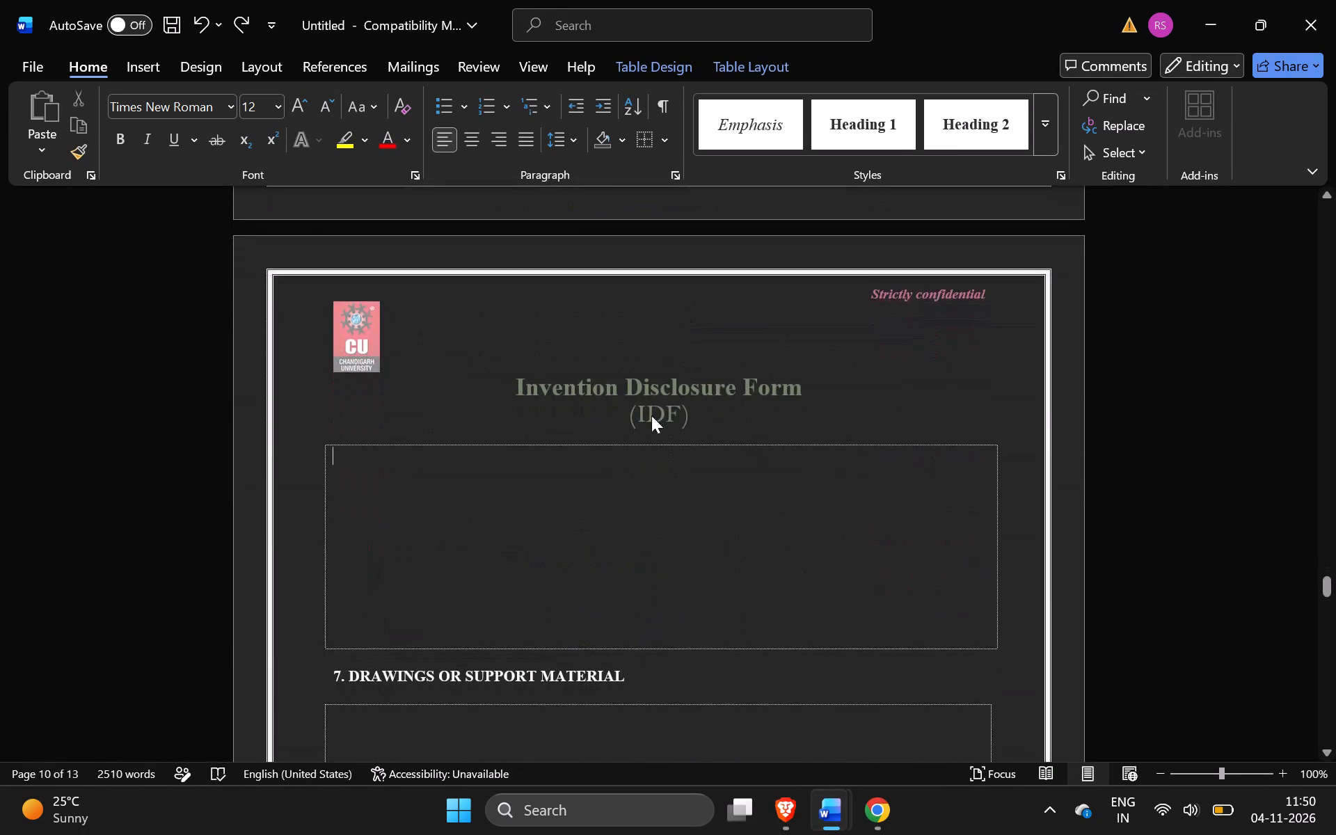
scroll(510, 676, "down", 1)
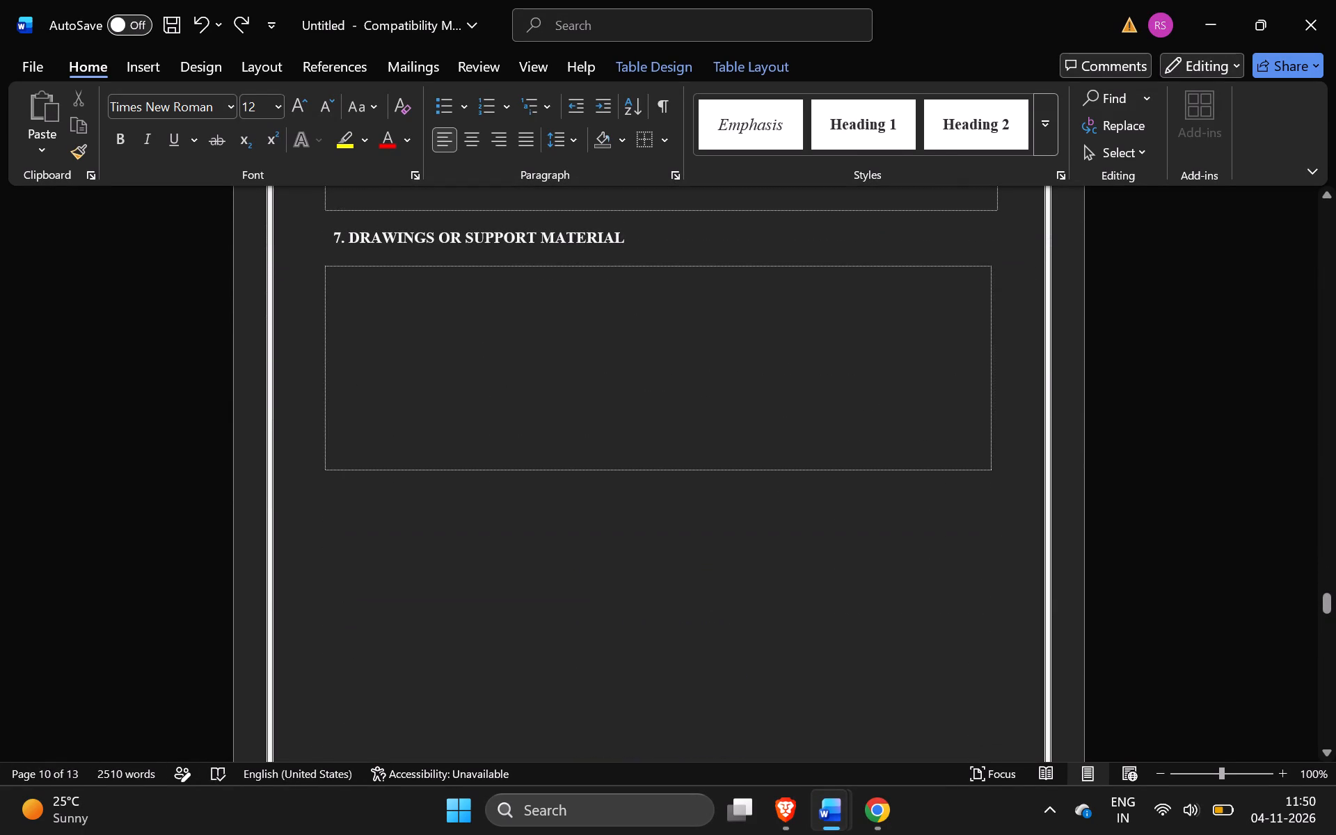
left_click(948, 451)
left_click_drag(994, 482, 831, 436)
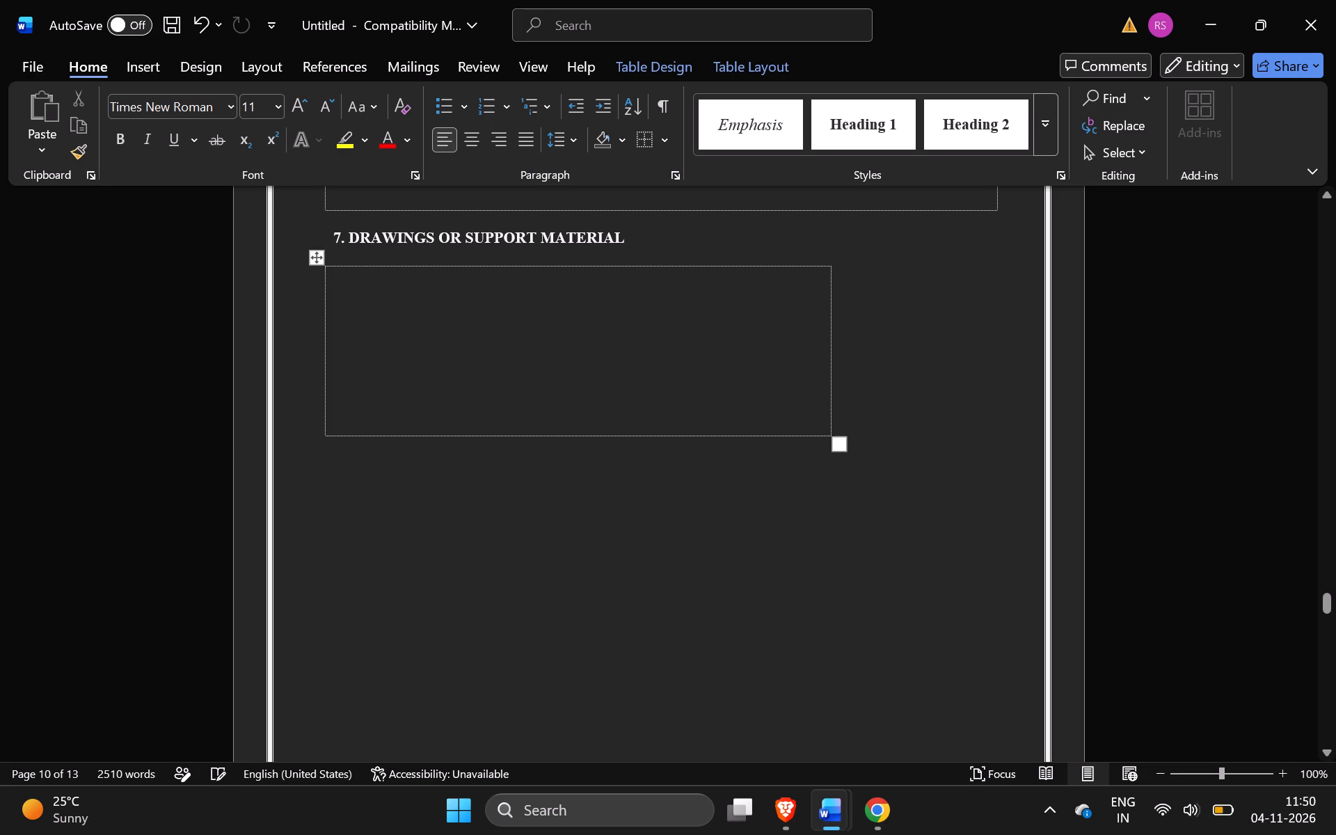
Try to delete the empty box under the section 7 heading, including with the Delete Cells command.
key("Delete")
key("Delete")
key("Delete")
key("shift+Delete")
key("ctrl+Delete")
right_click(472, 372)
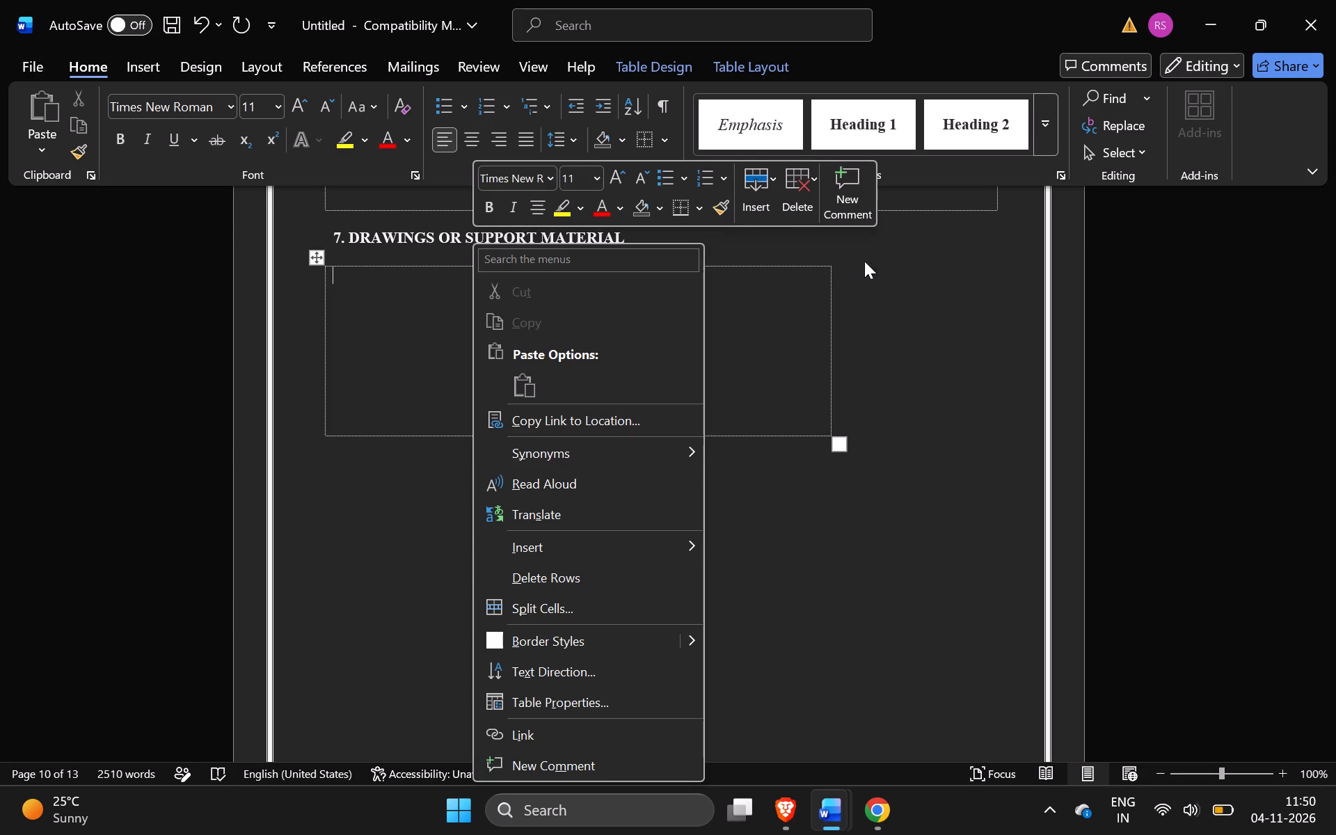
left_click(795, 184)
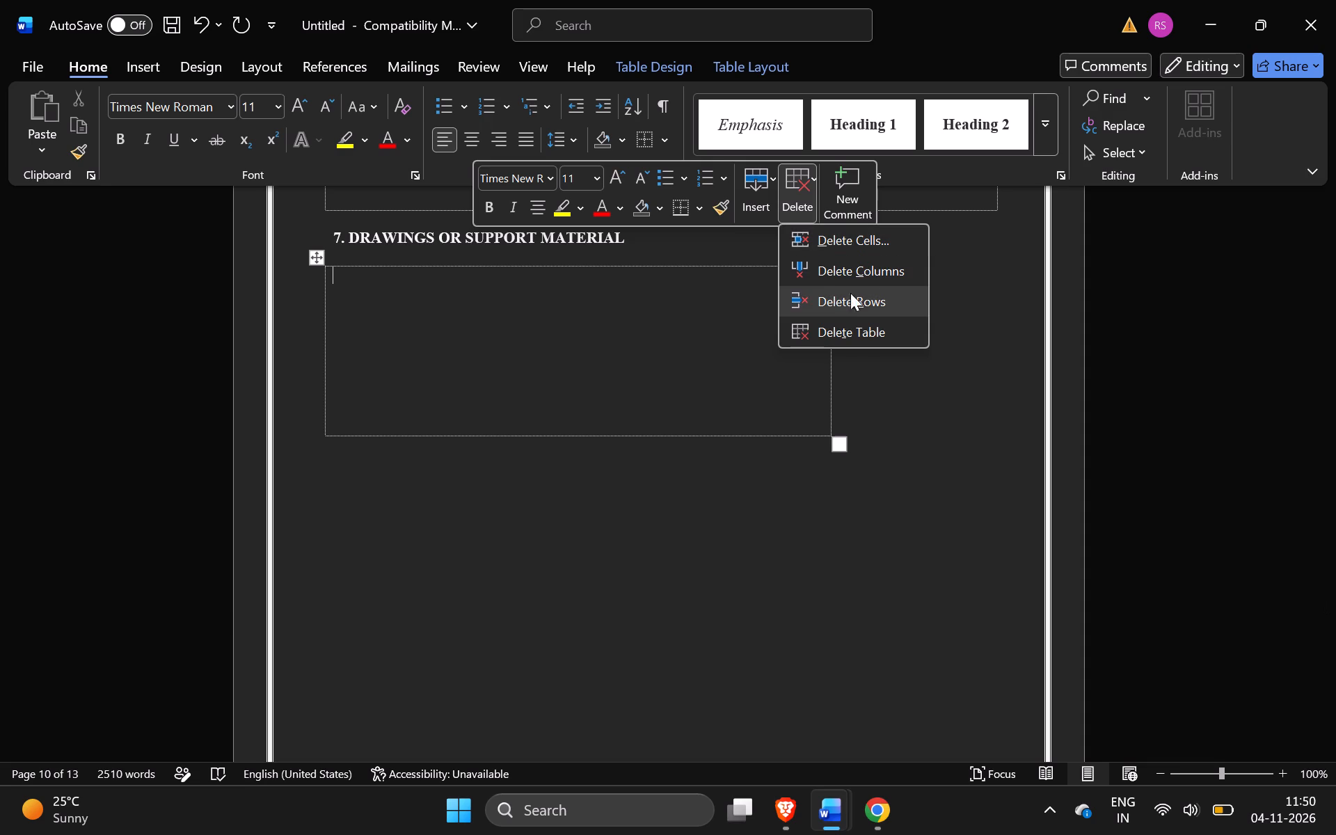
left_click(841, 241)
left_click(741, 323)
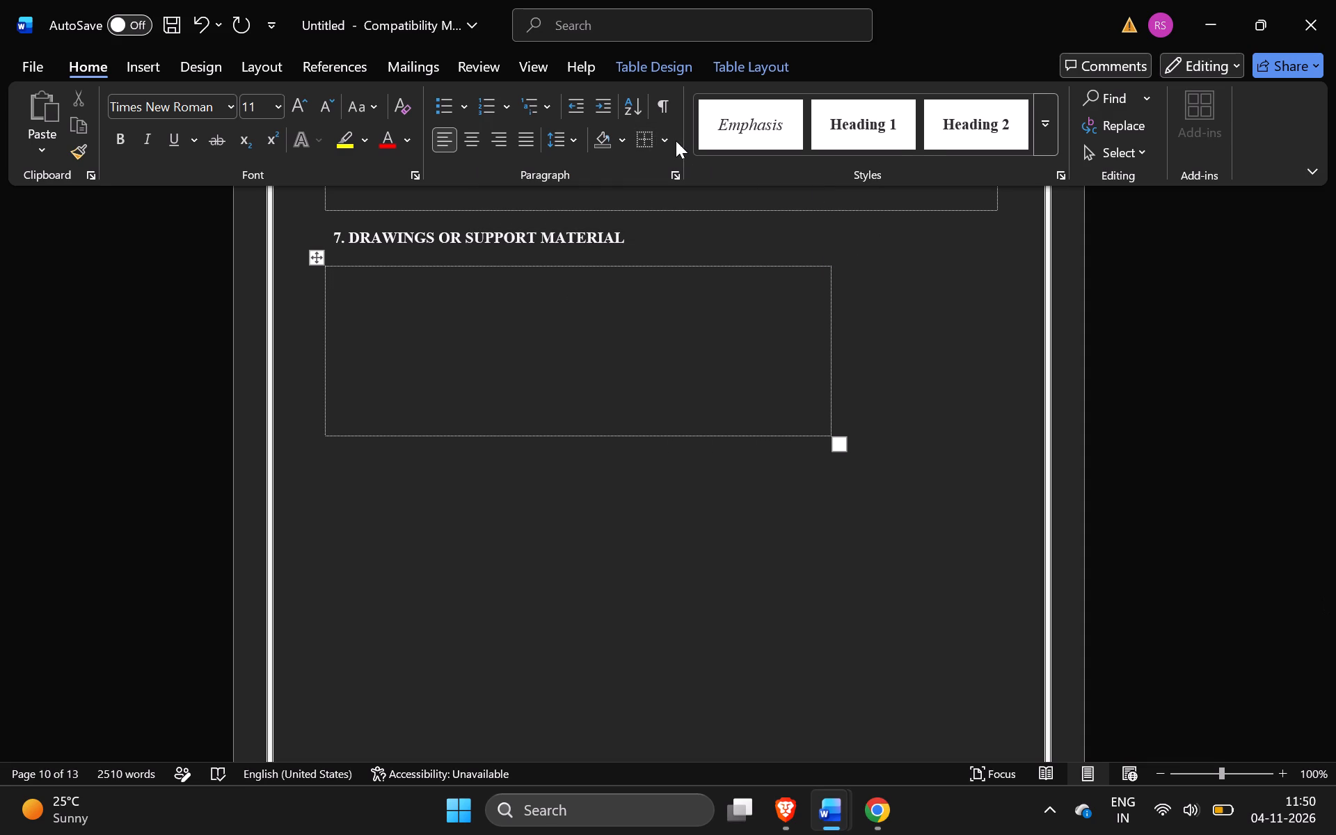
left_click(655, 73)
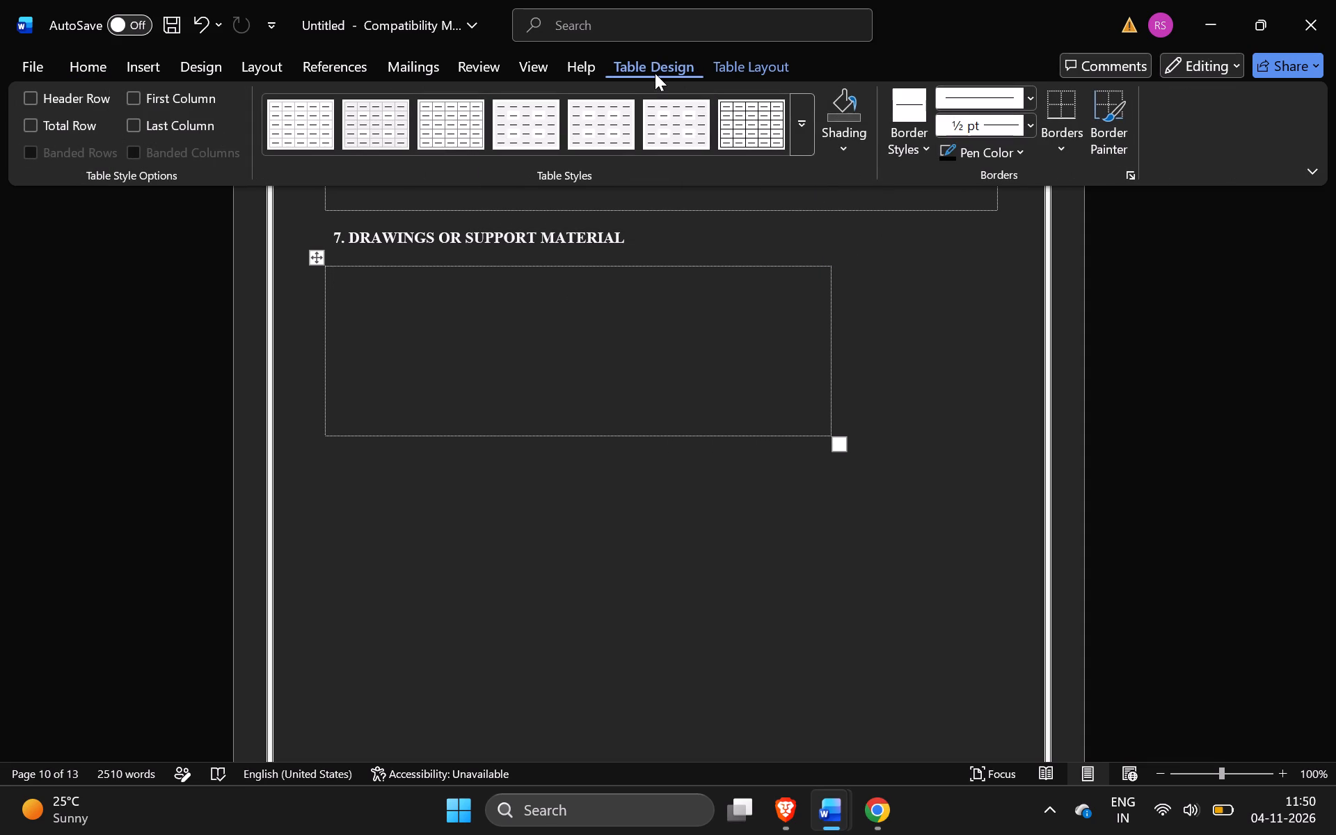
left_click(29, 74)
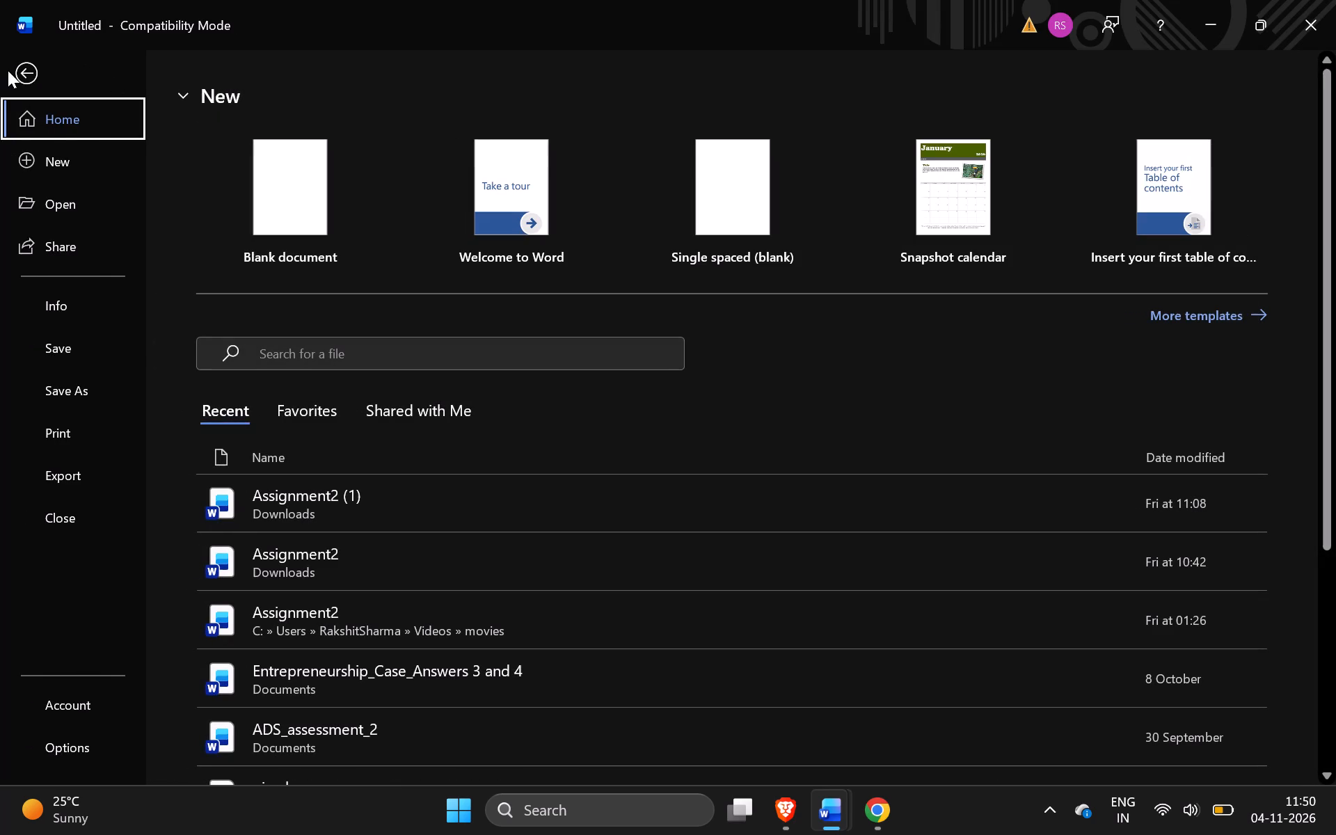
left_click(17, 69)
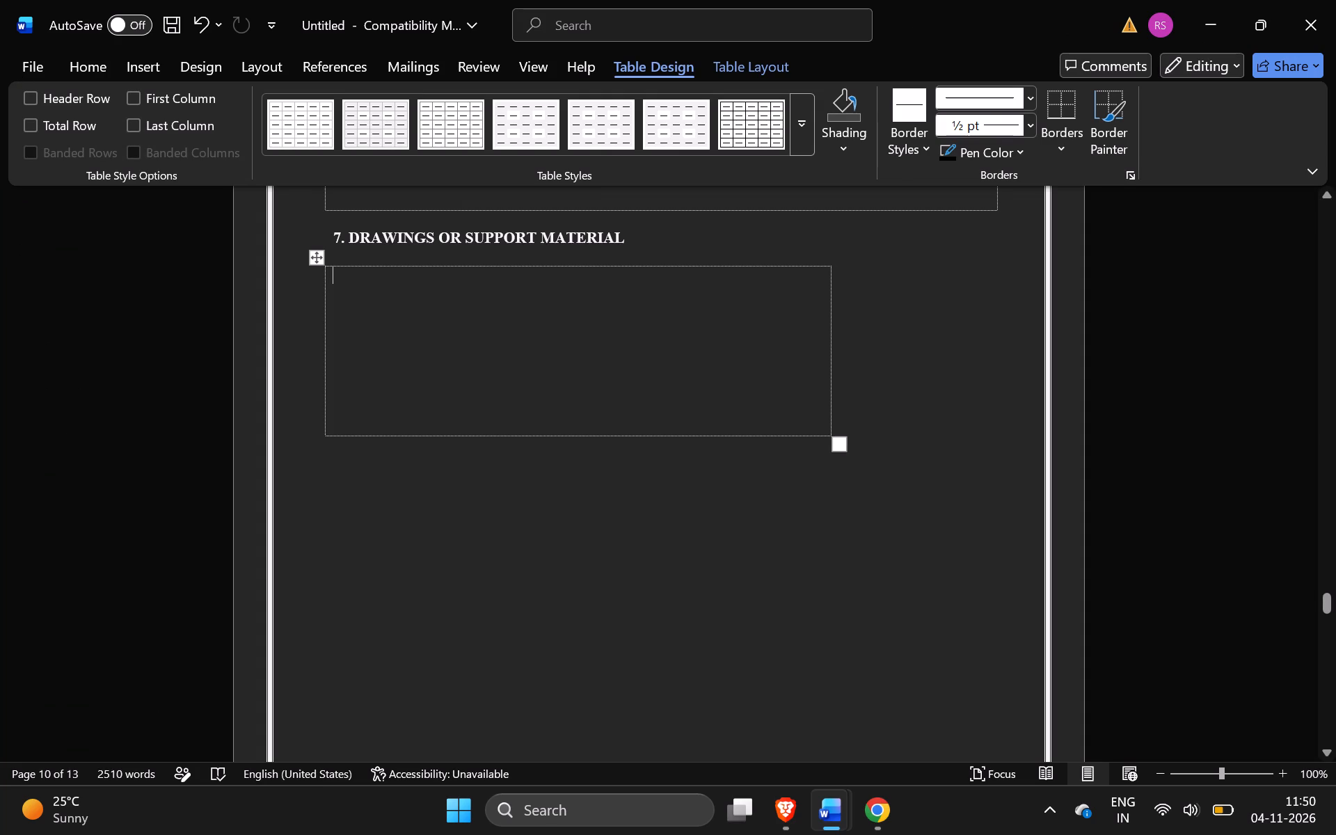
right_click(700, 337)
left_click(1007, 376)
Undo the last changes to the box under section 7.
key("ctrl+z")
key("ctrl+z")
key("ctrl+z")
Remove the empty line that carries the description box over onto page 10, above the section 7 heading.
scroll(847, 473, "up", 2)
left_click(554, 620)
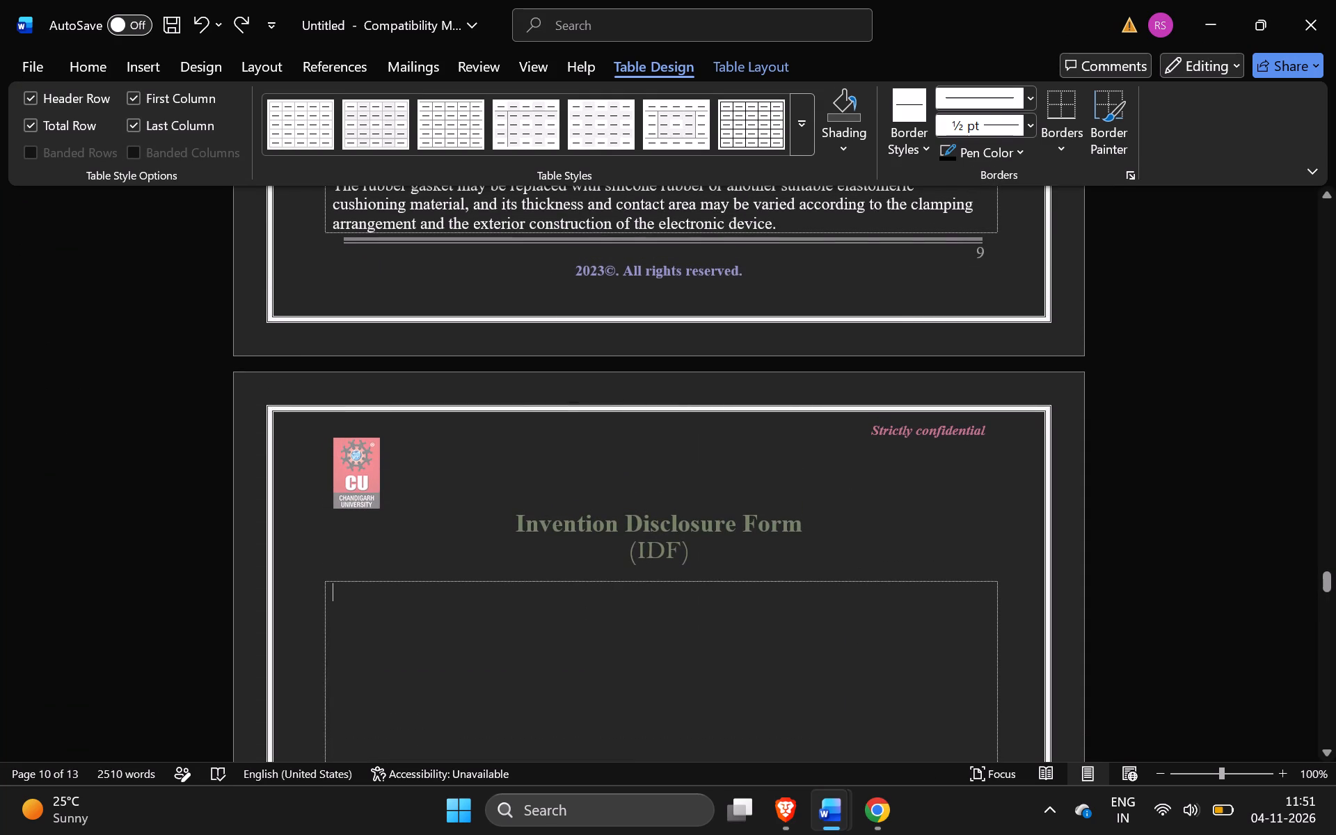
key("BackSpace")
Enlarge the empty box under "7. DRAWINGS OR SUPPORT MATERIAL" to about the full text width and extend it well down page 10.
scroll(554, 620, "up", 1)
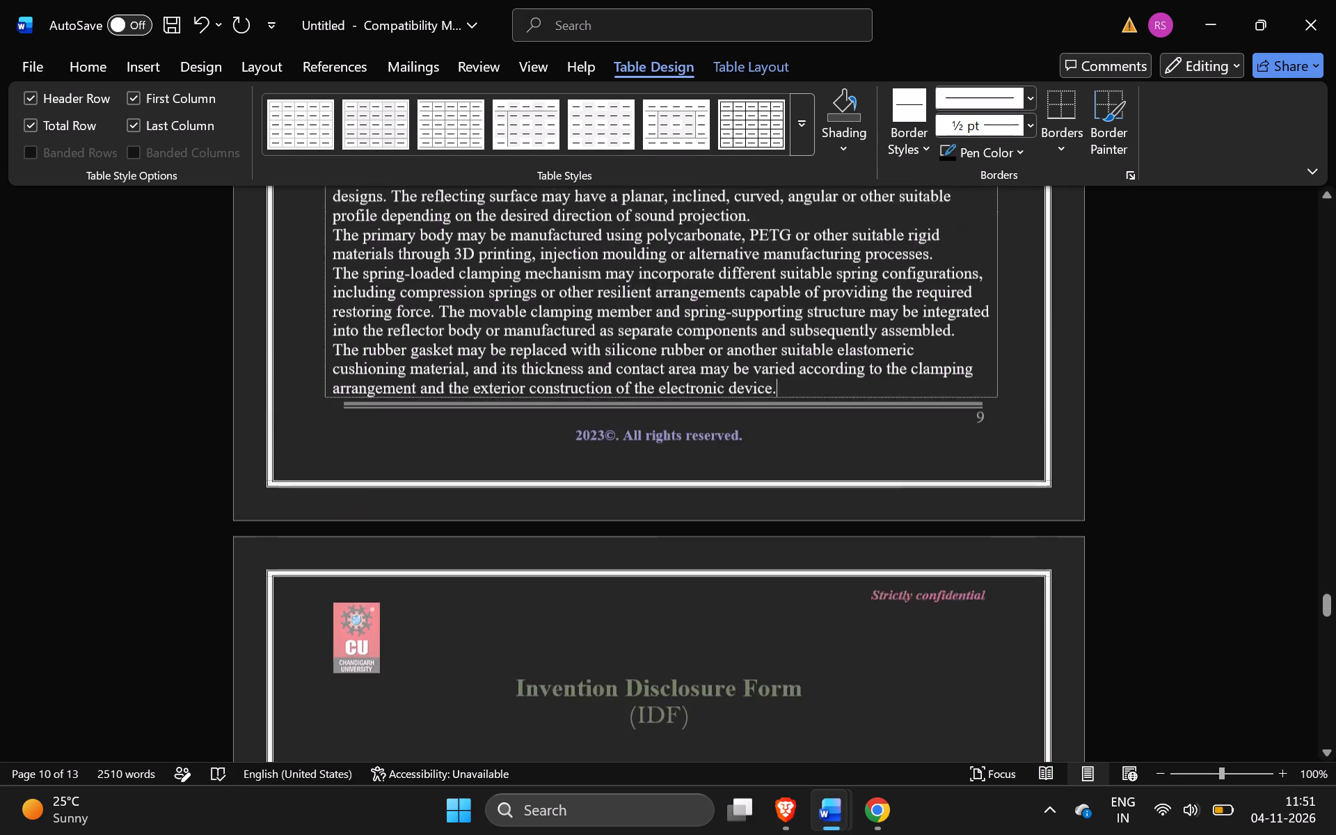
scroll(554, 620, "up", 1)
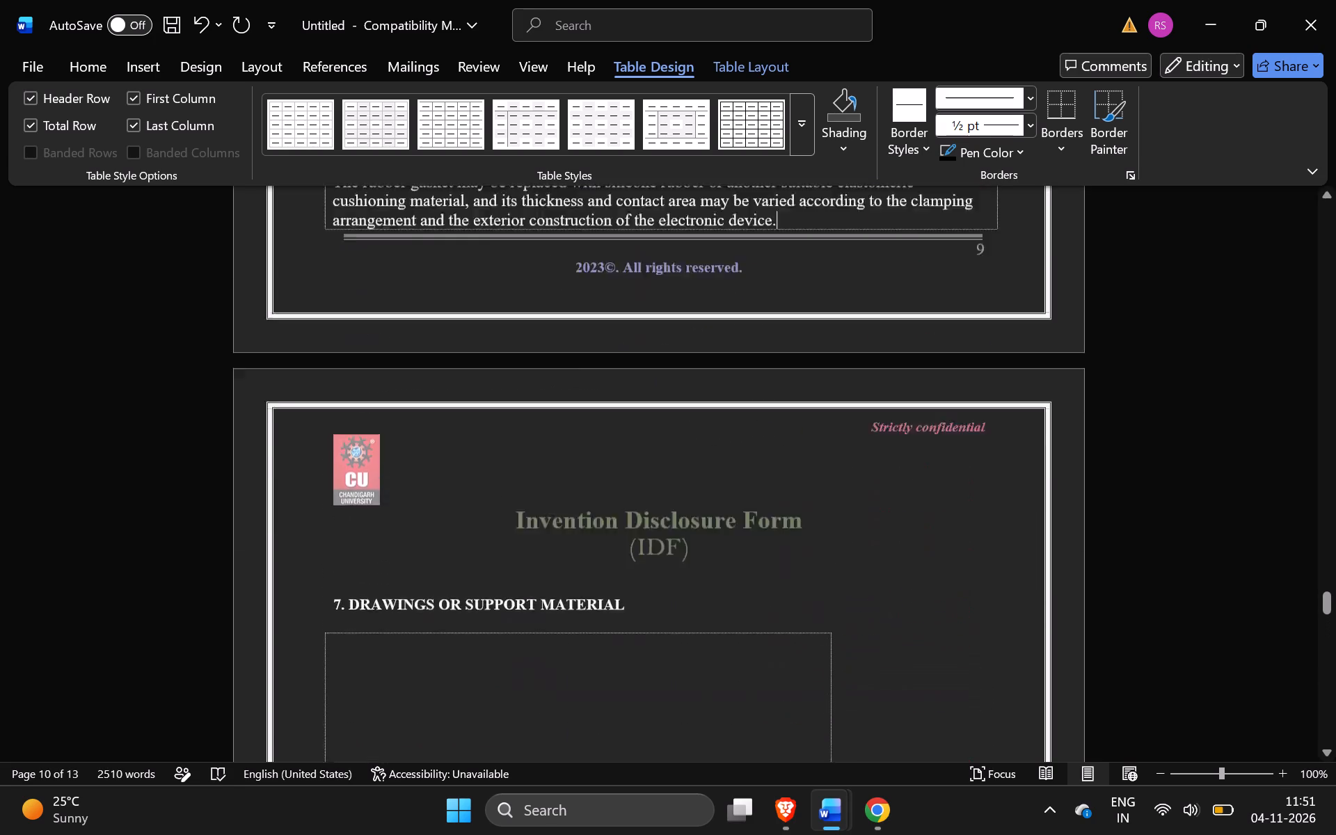
scroll(554, 620, "up", 1)
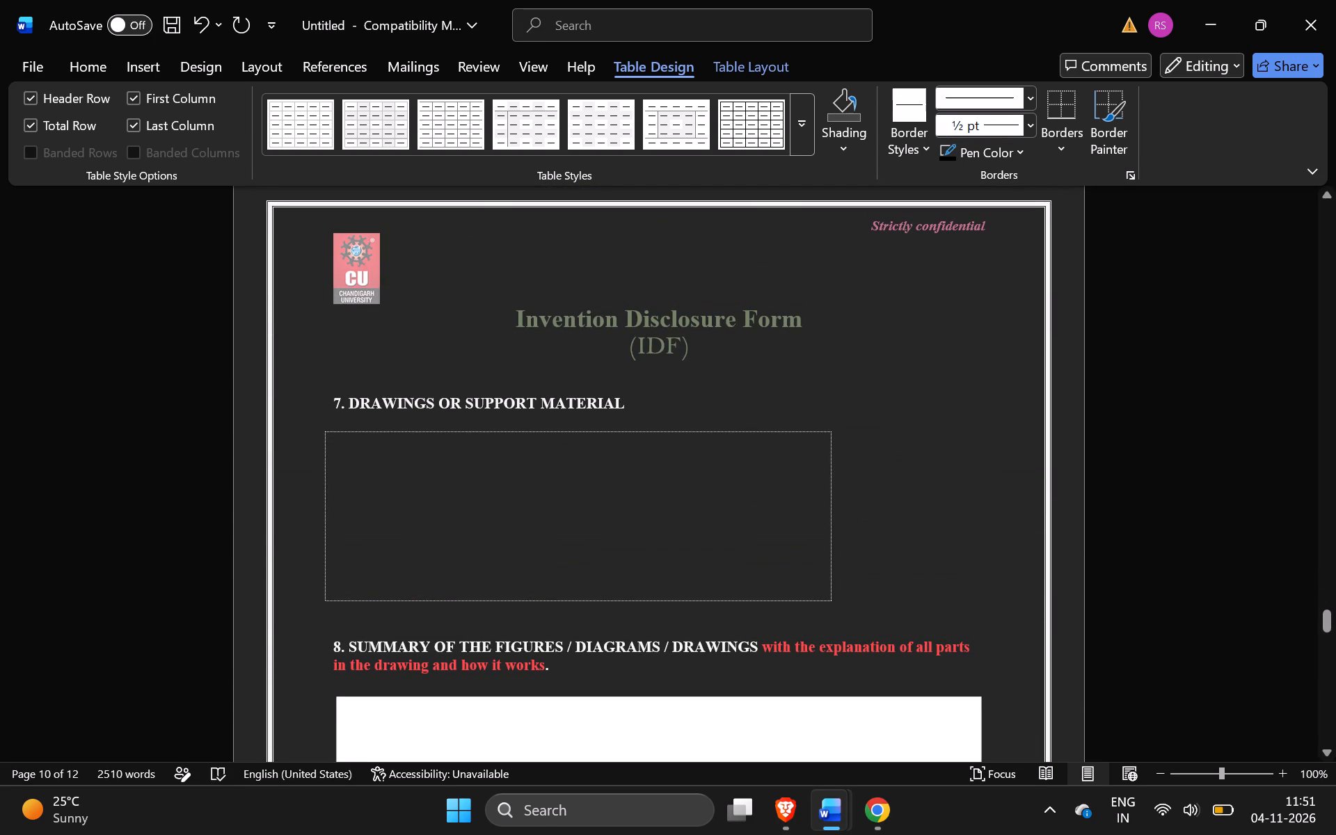
left_click(768, 585)
left_click_drag(843, 615, 972, 643)
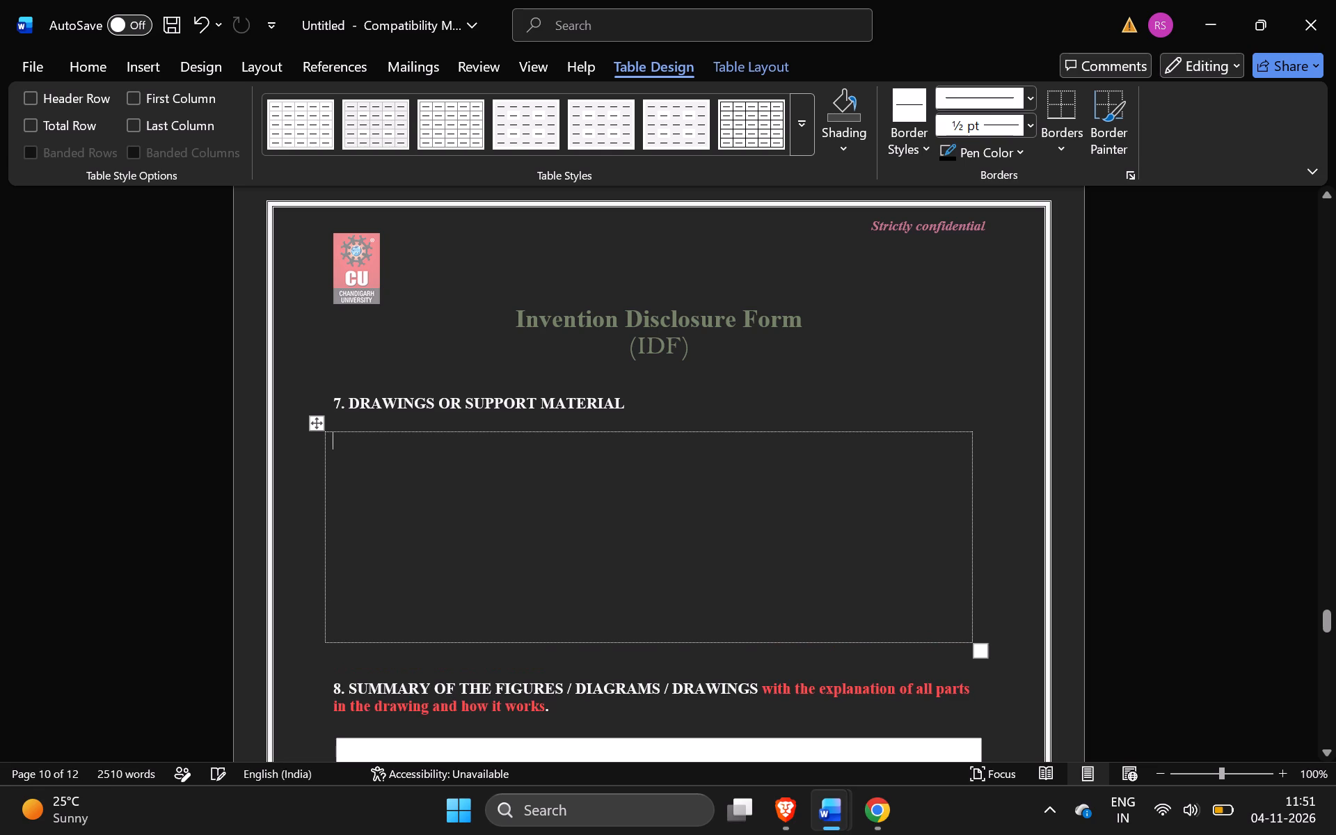
left_click_drag(985, 658, 983, 756)
scroll(983, 756, "down", 3)
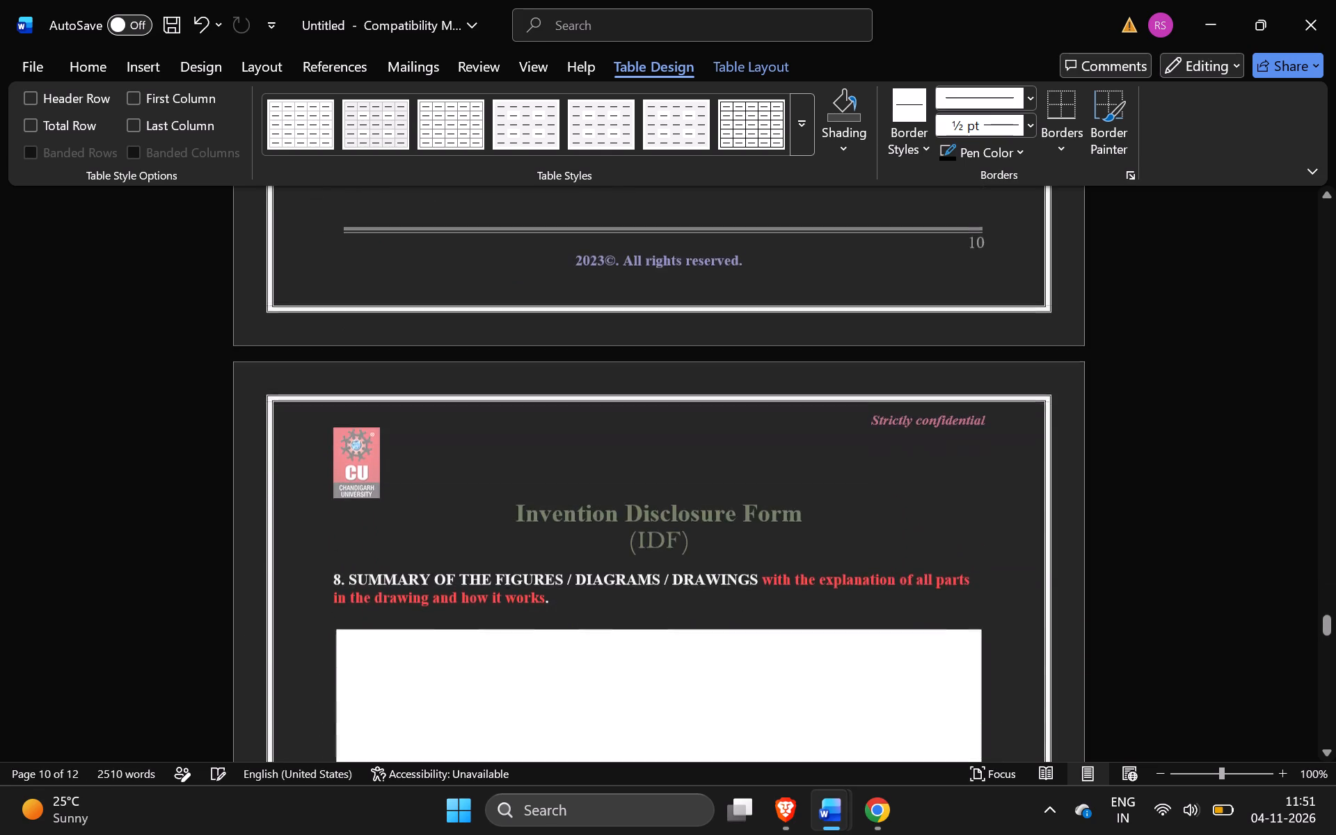
scroll(992, 466, "up", 1)
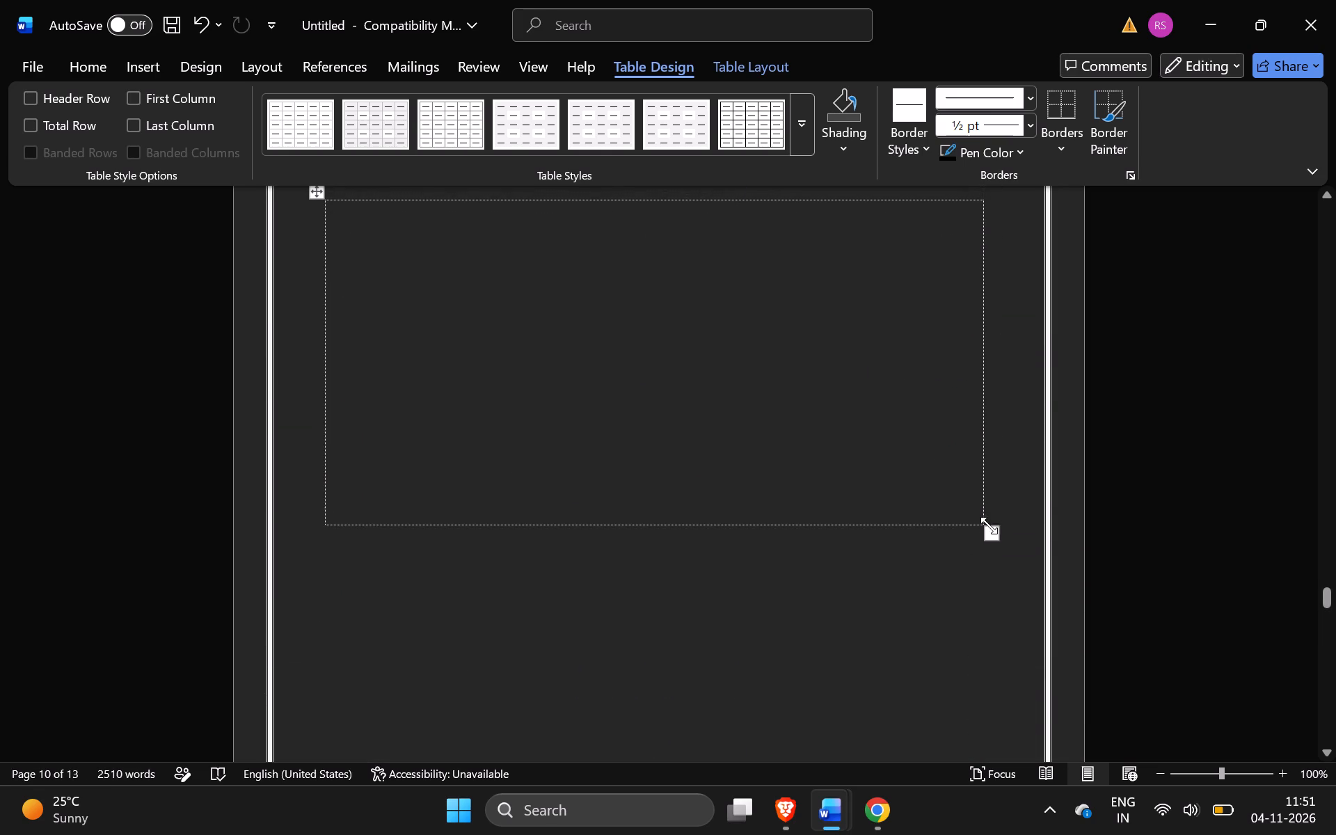
left_click_drag(988, 533, 987, 658)
scroll(987, 658, "down", 1)
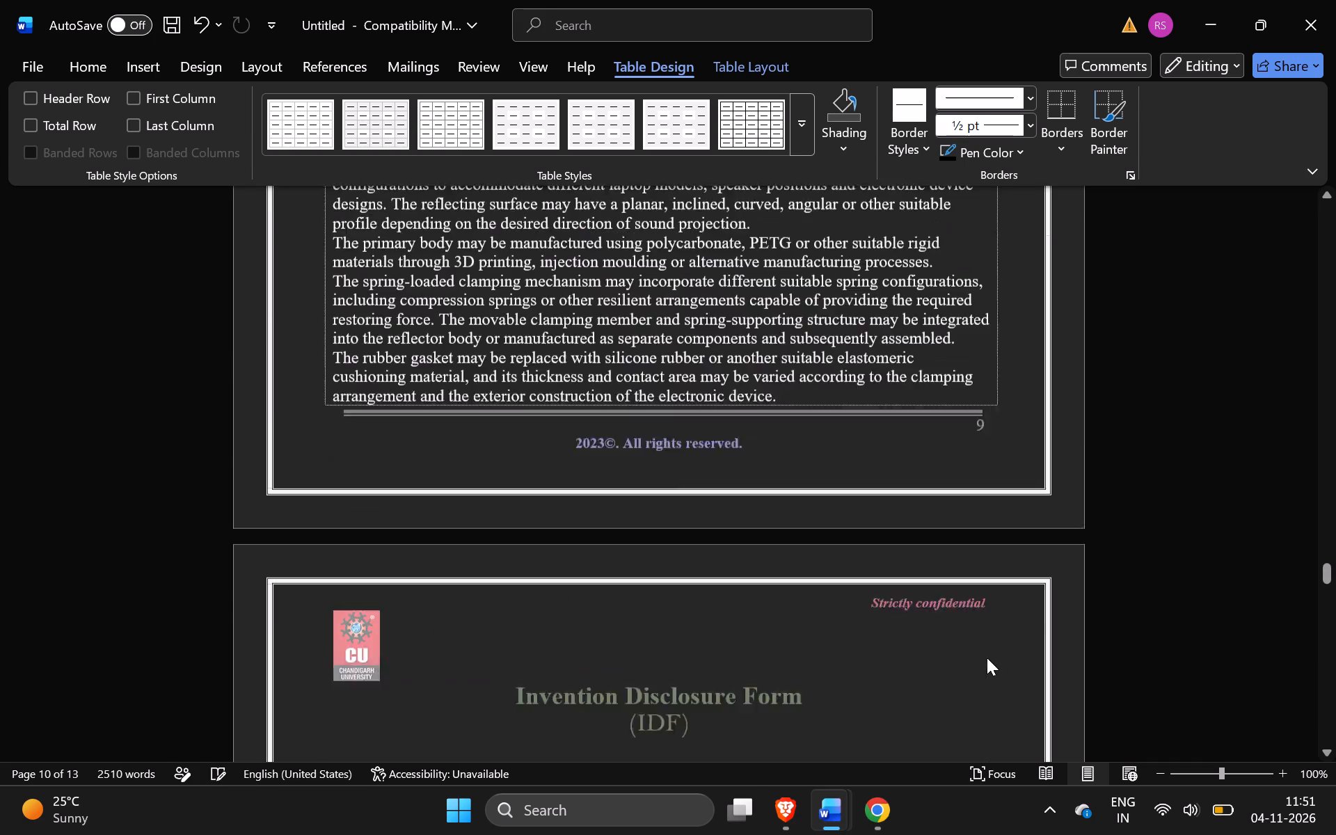
scroll(987, 658, "down", 1)
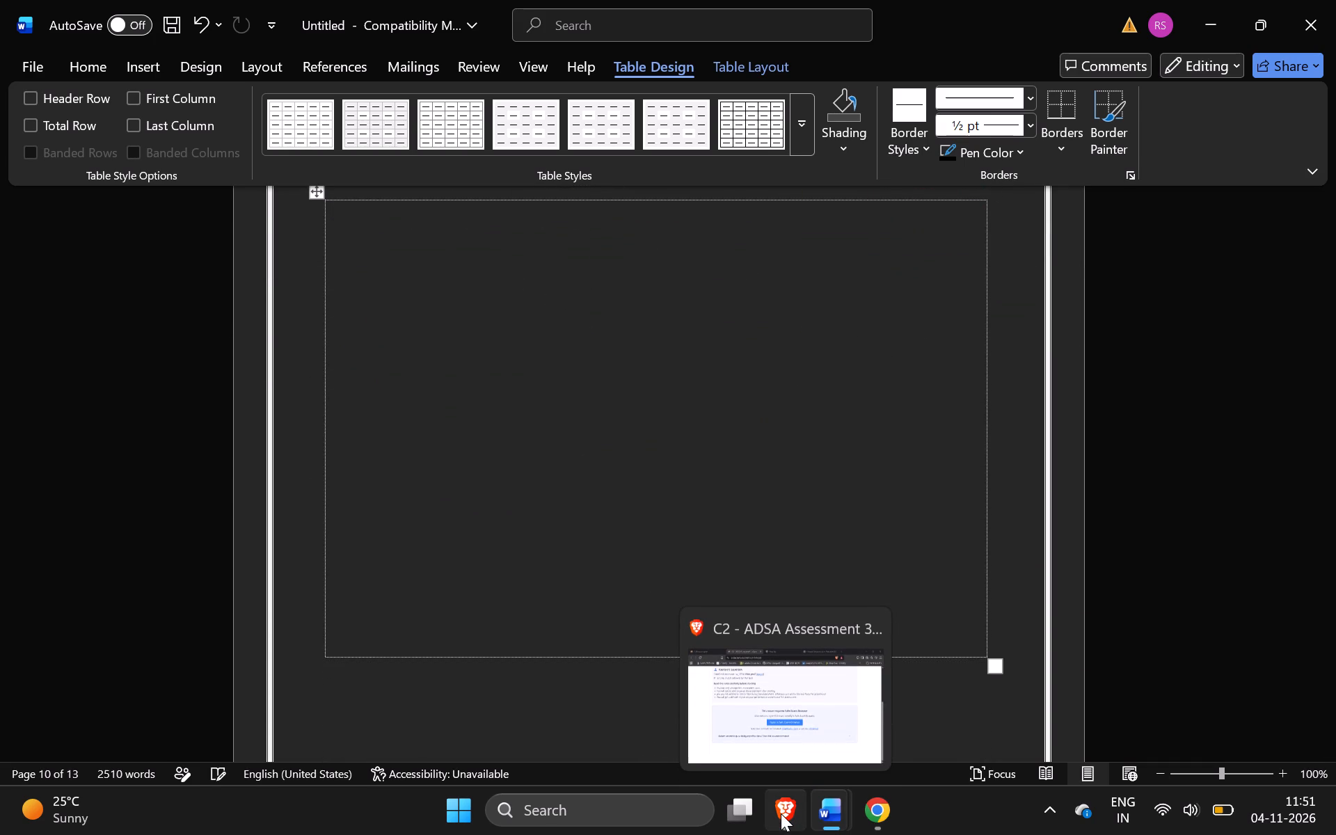
Open File Explorer and look through the recent files.
left_click(603, 820)
type("file")
key("Return")
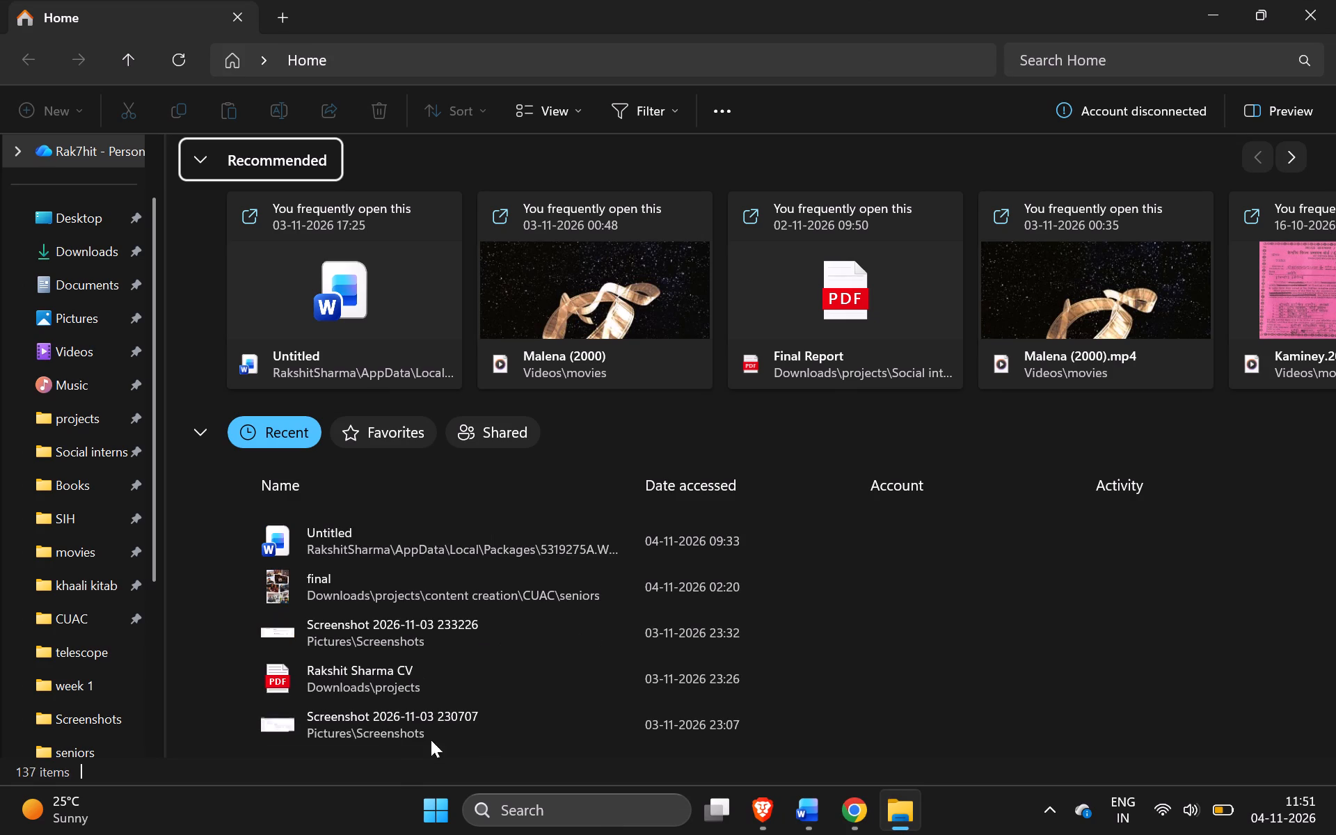
scroll(319, 698, "down", 1)
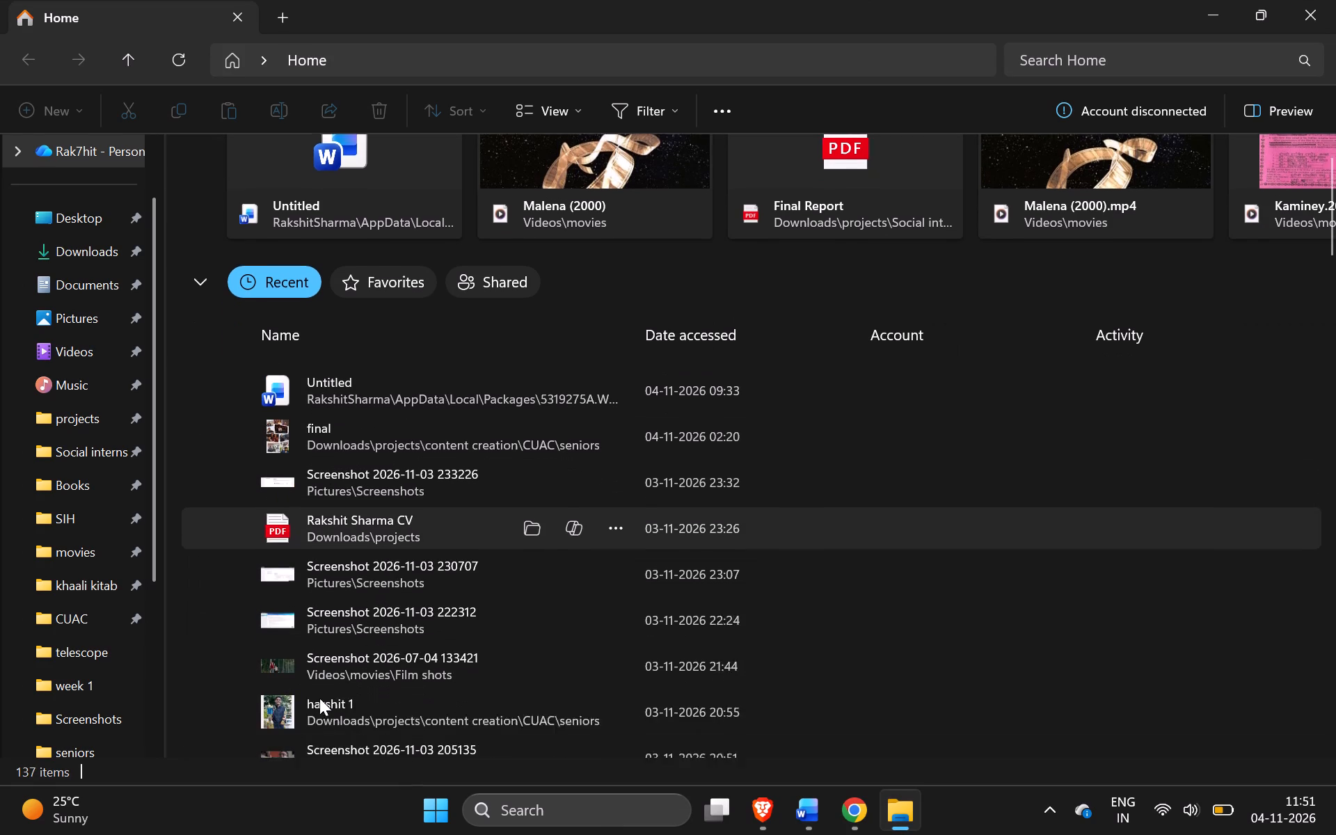
scroll(319, 698, "down", 1)
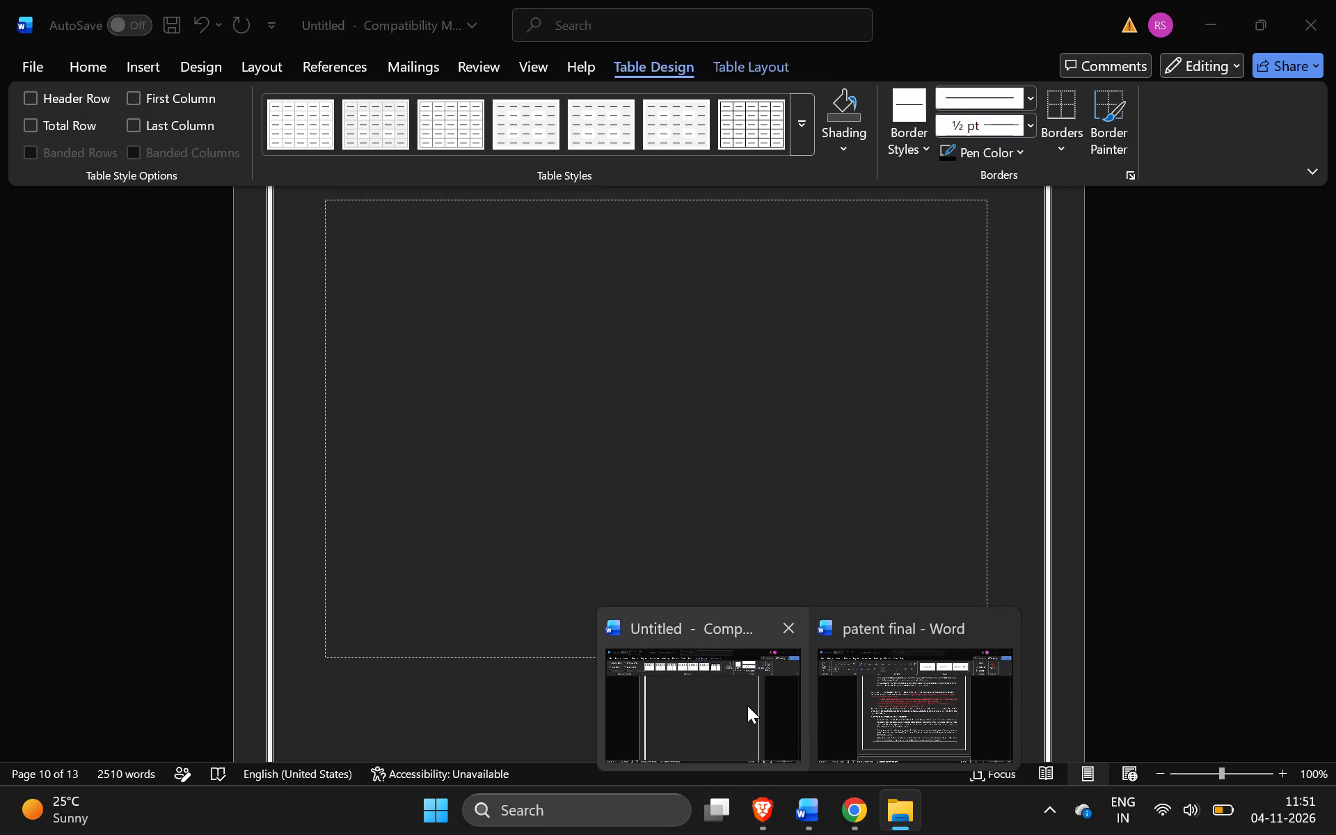
Find and launch AutoCAD 2027.
left_click(531, 801)
type("autocad")
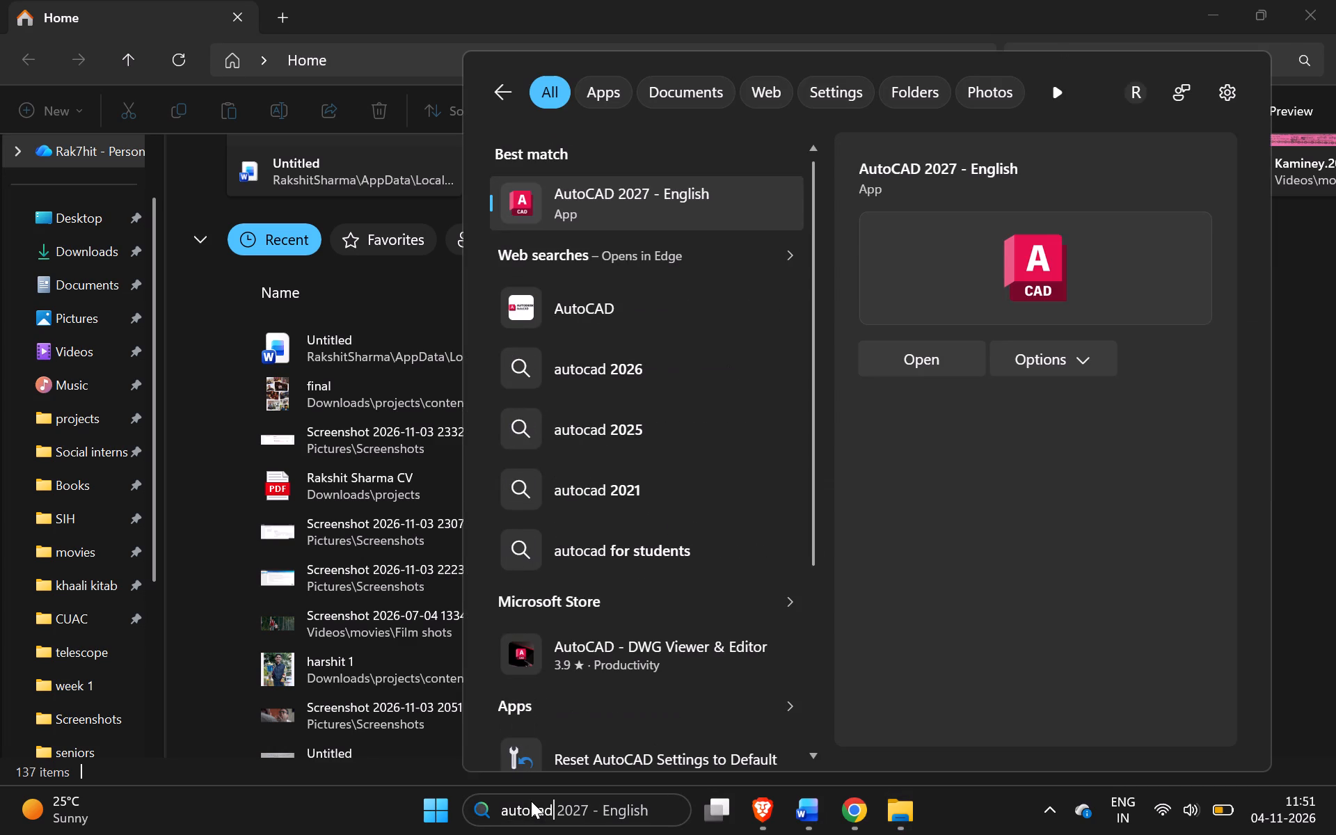
key("Return")
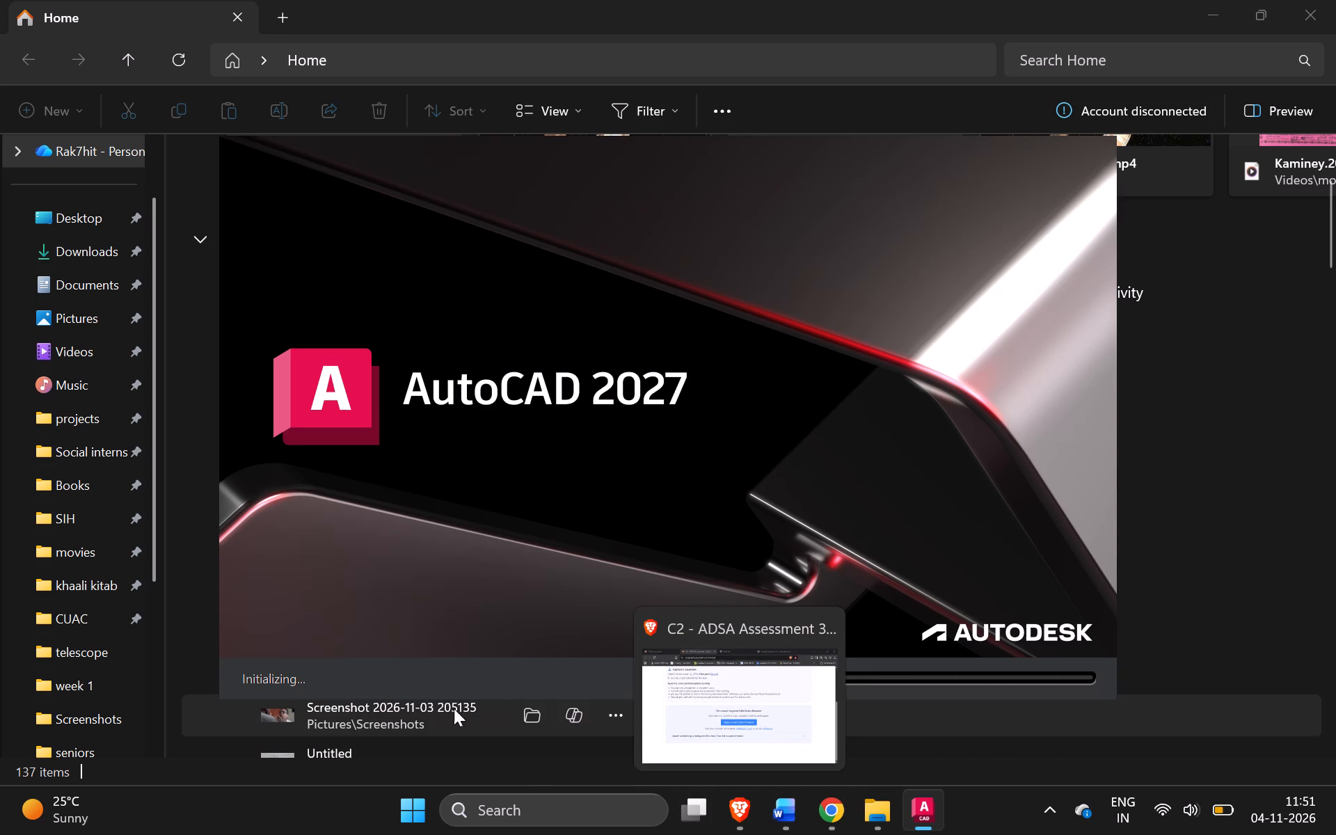
left_click(600, 463)
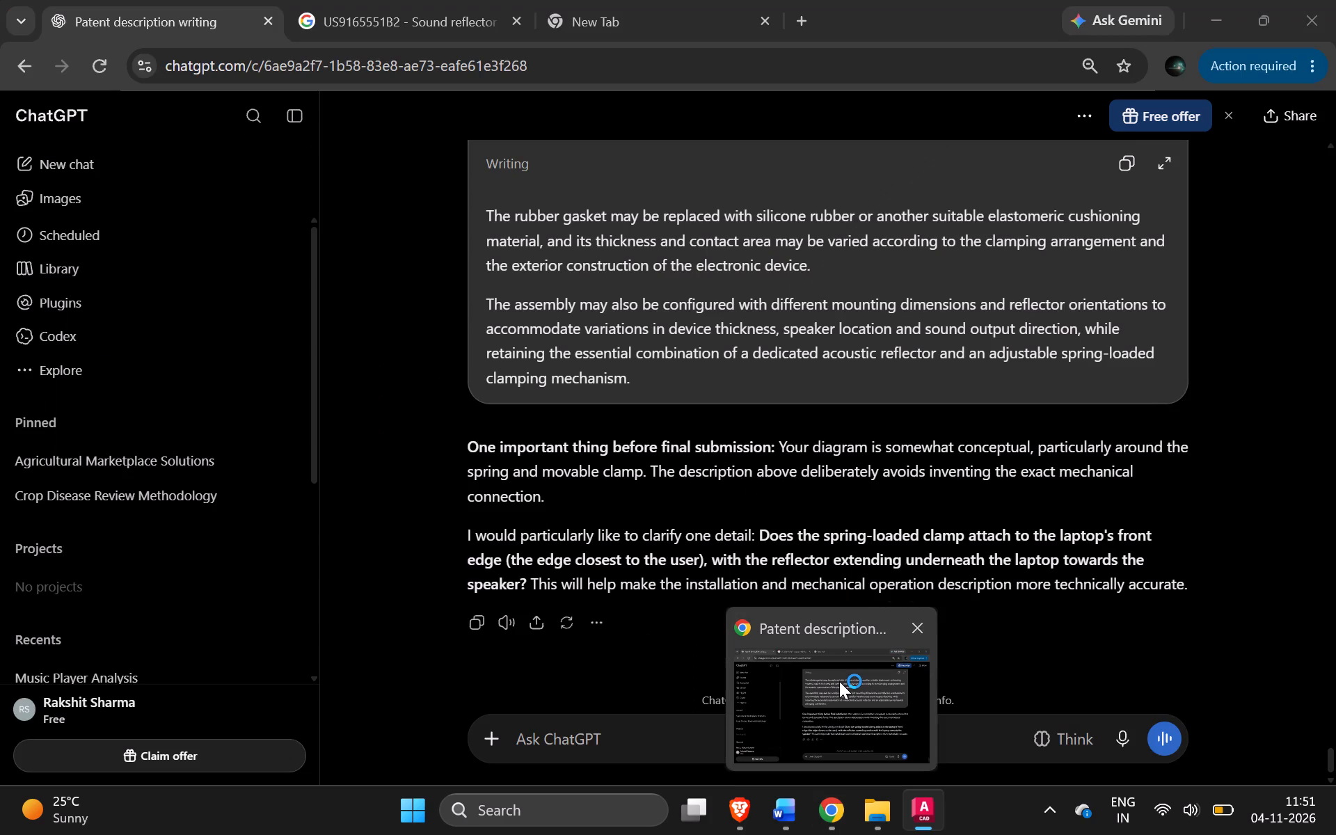
Switch to the patent description chat in Chrome and go back to the untitled Word form.
left_click(839, 681)
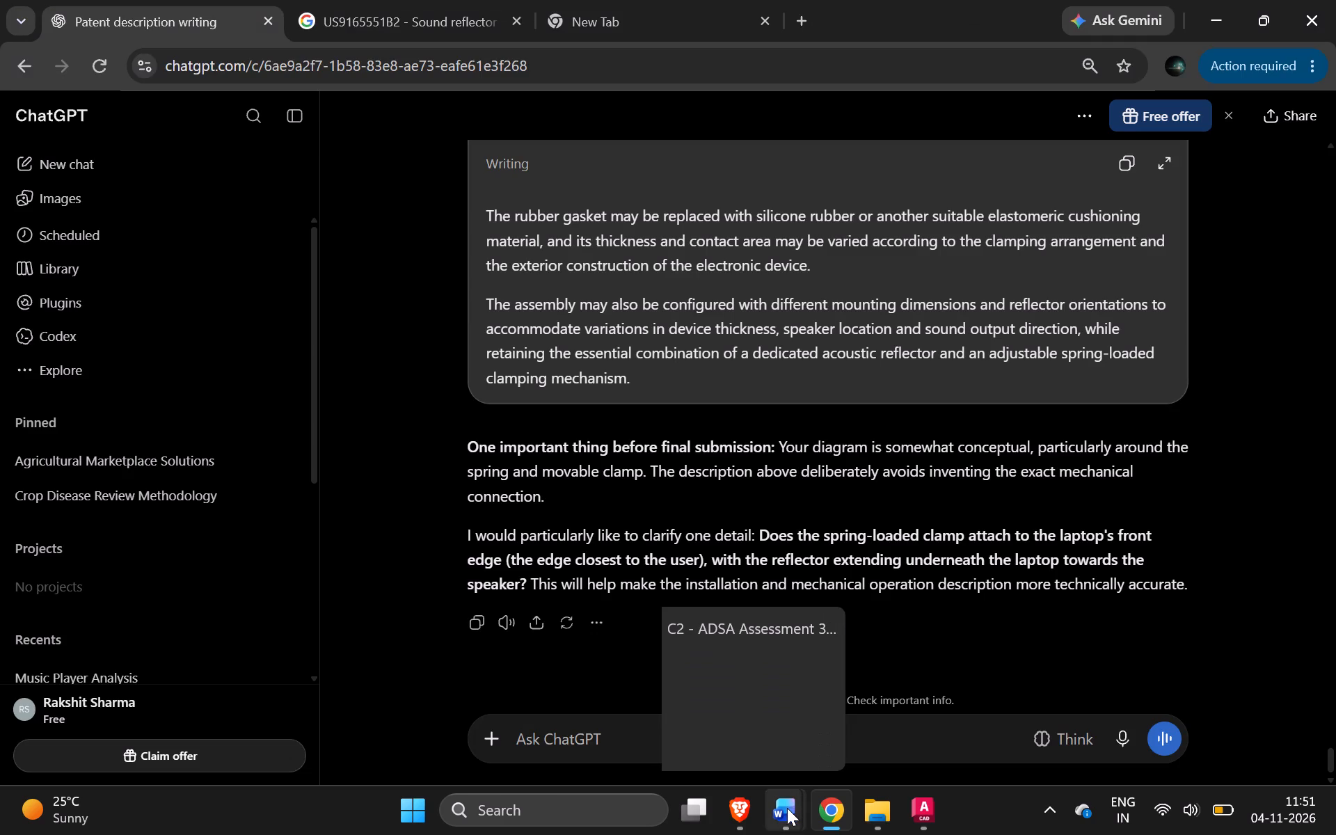
left_click(727, 692)
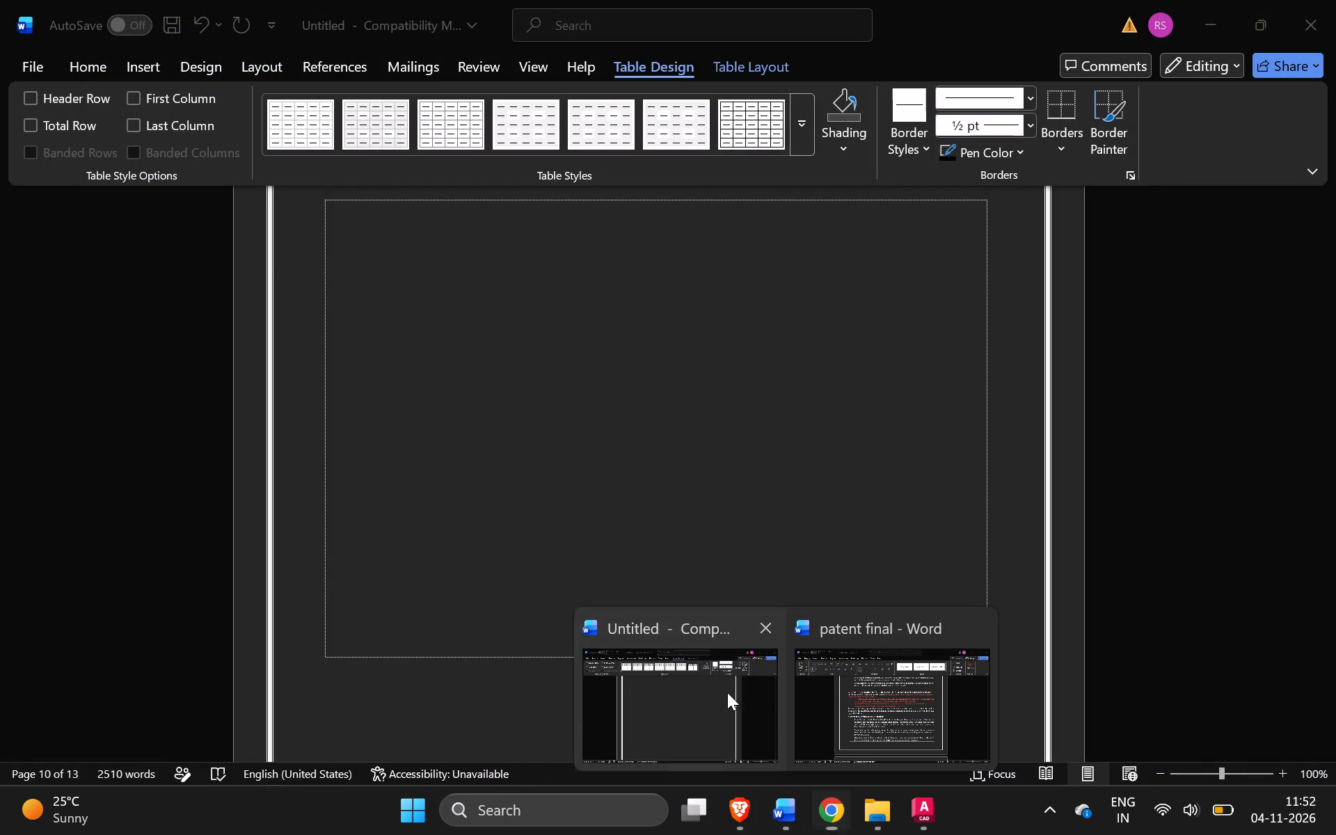
Review the form from the safety and variations text on page 10 through the remaining numbered sections to page 13.
scroll(727, 692, "up", 5)
scroll(727, 692, "down", 1)
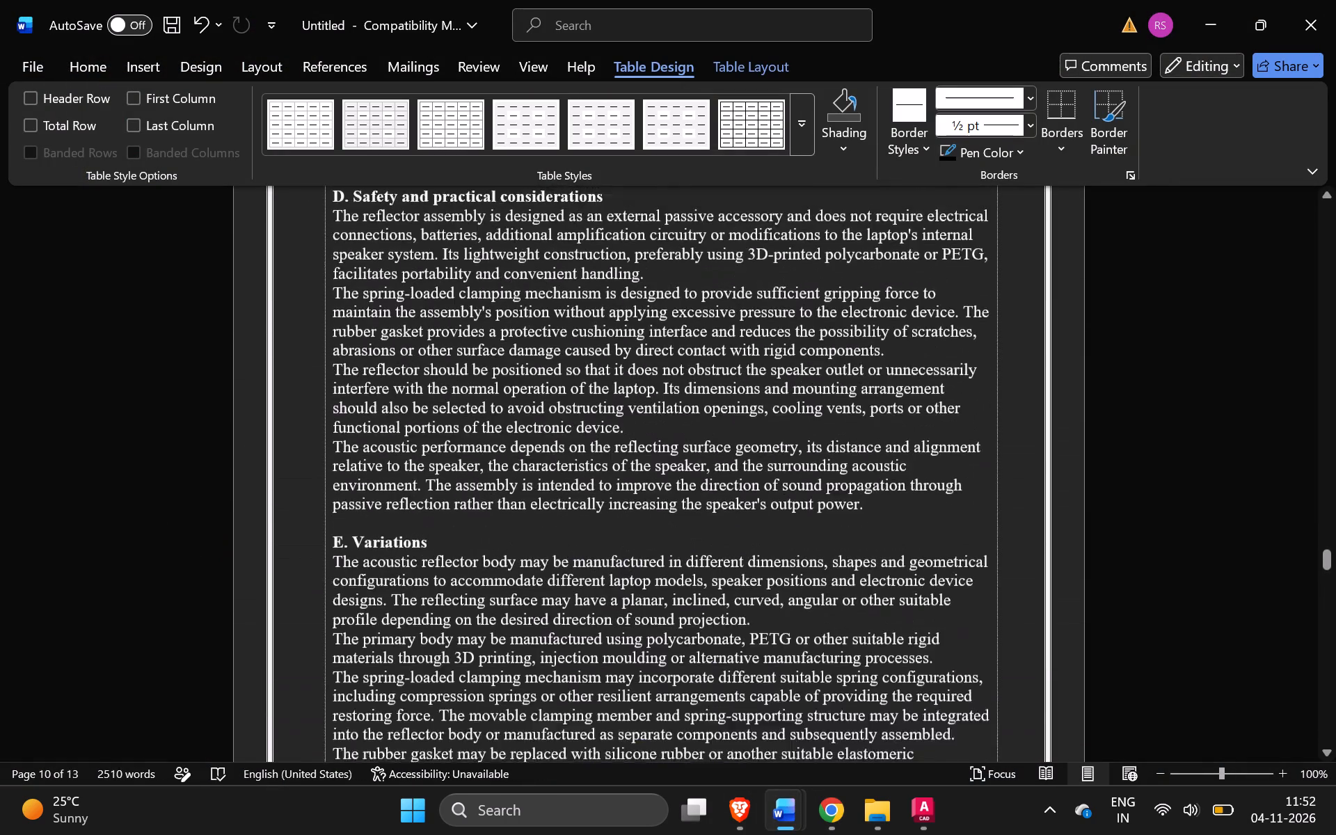
scroll(727, 692, "down", 2)
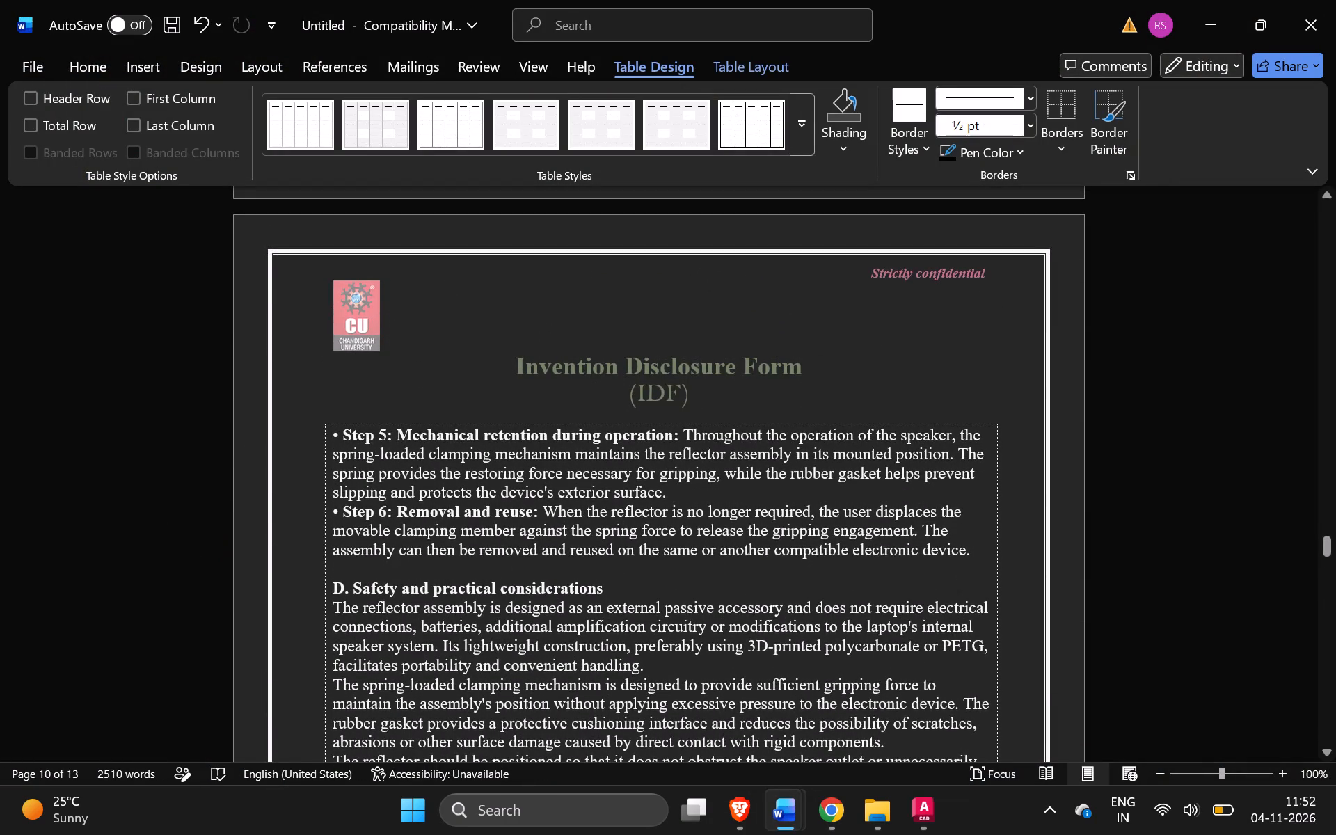
scroll(727, 692, "down", 1)
scroll(1163, 466, "down", 2)
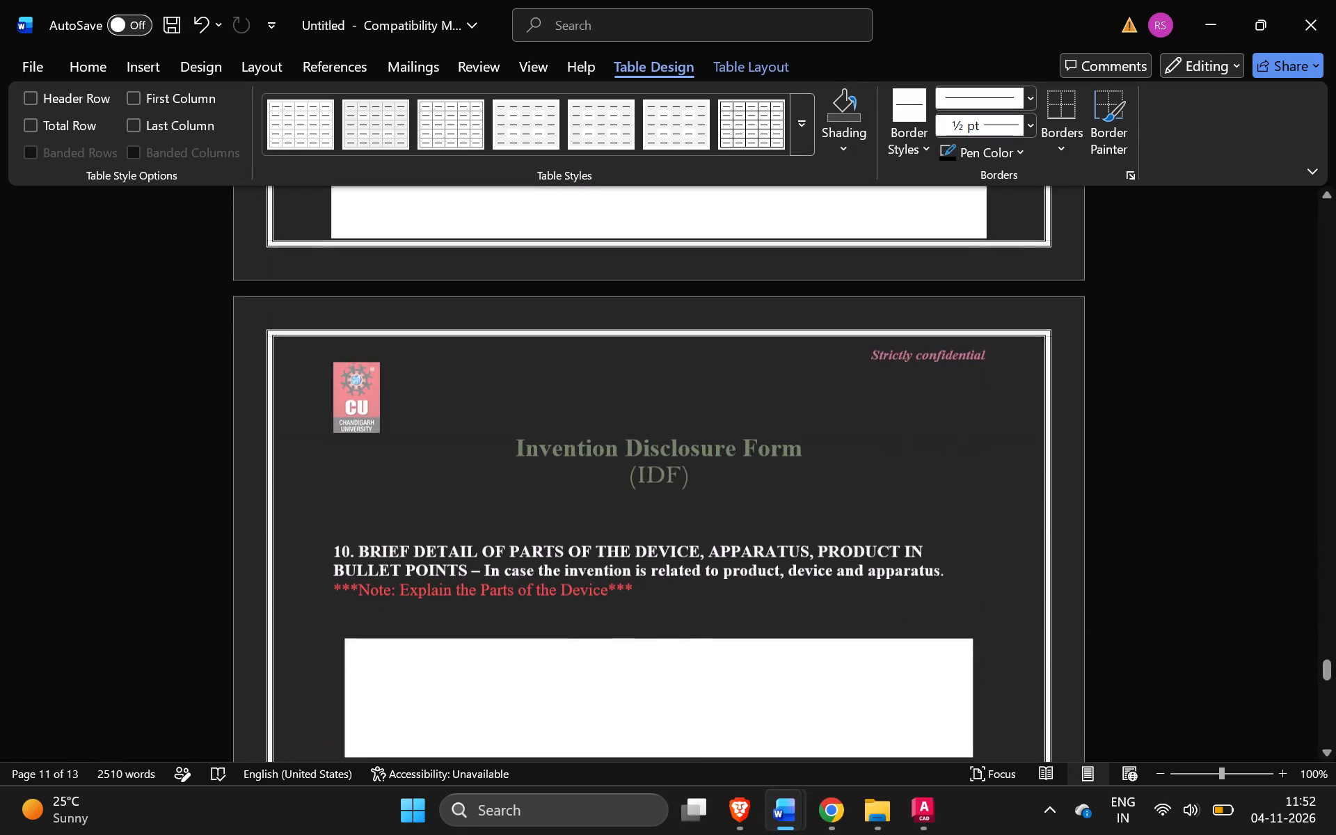
scroll(1163, 466, "down", 6)
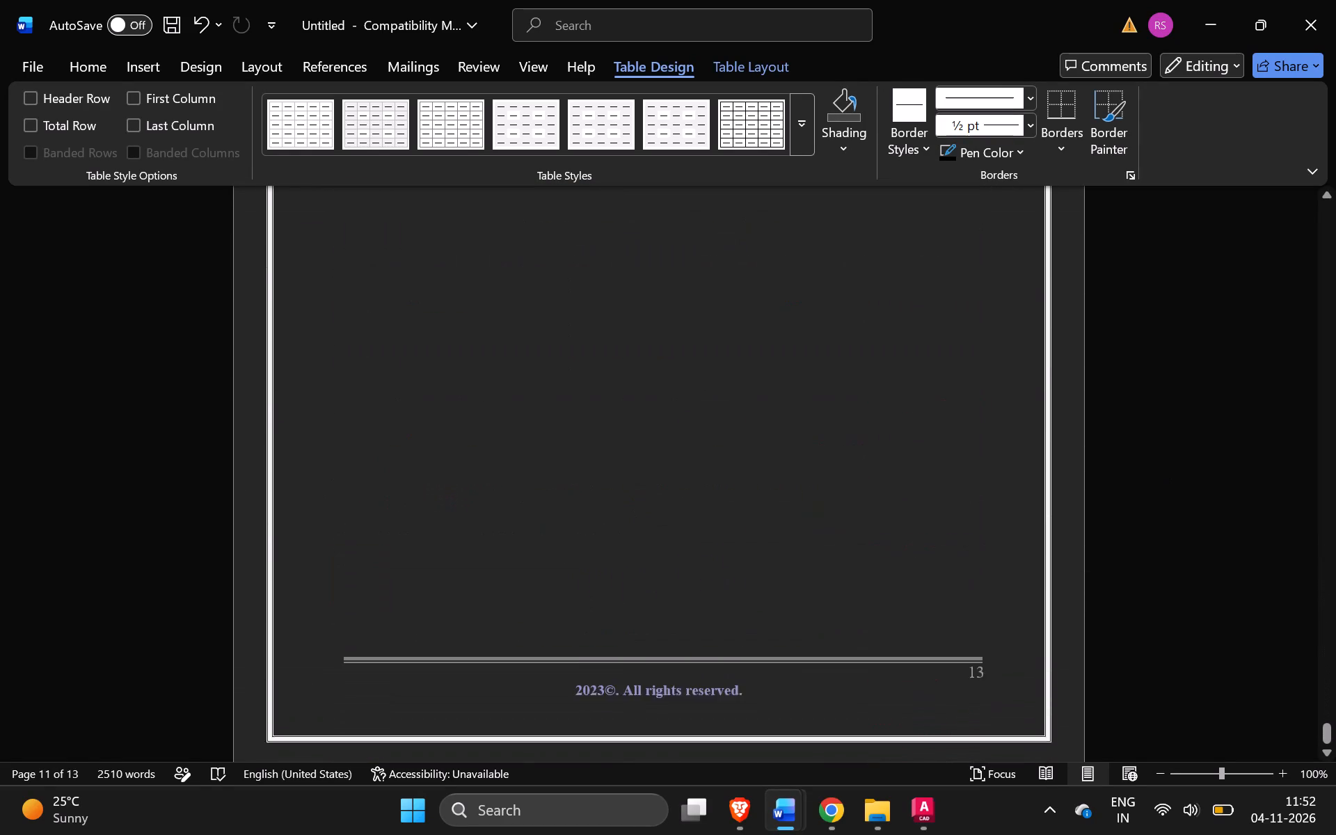
Extend the empty section 7 drawings box on page 10 down to just above the footer line and widen it slightly.
scroll(1163, 466, "up", 6)
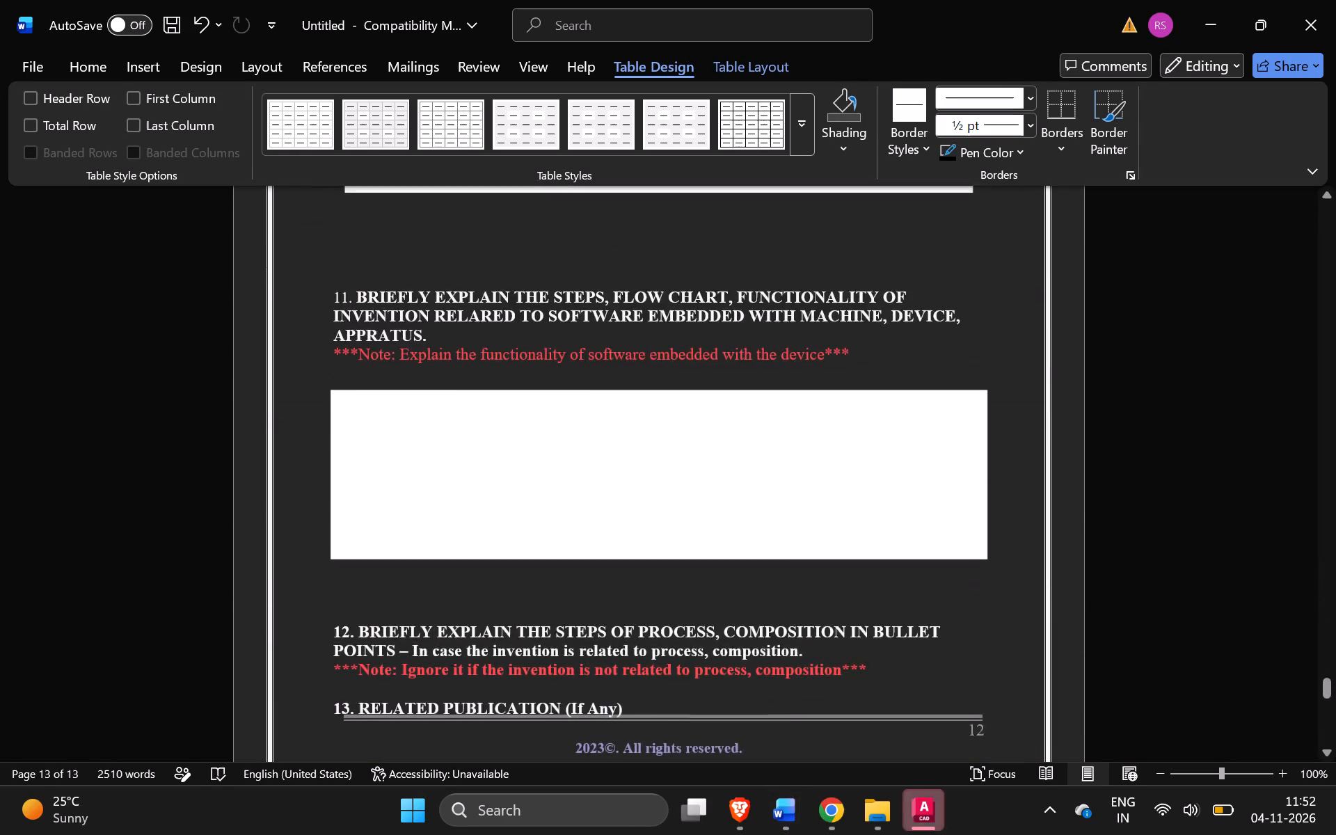
scroll(1163, 466, "up", 7)
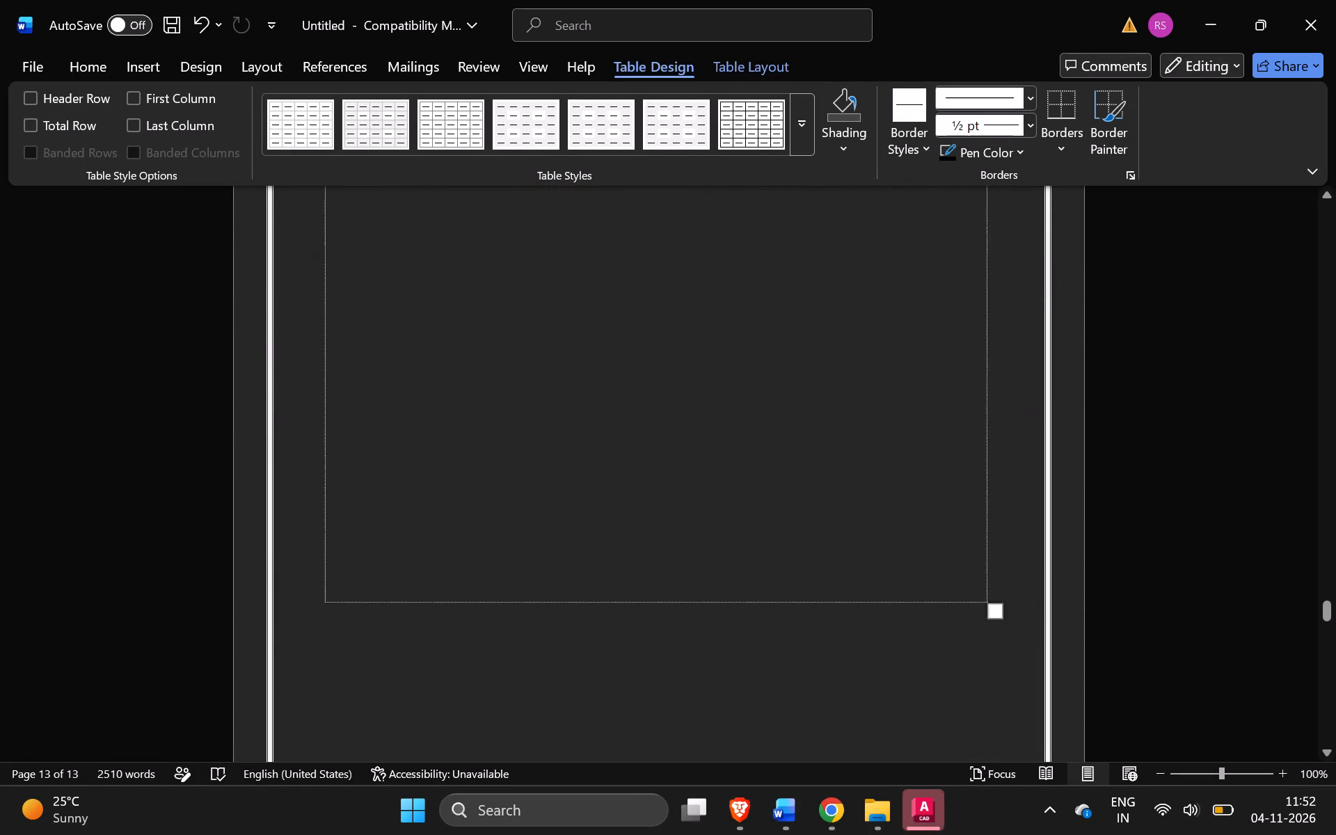
scroll(1065, 214, "up", 1)
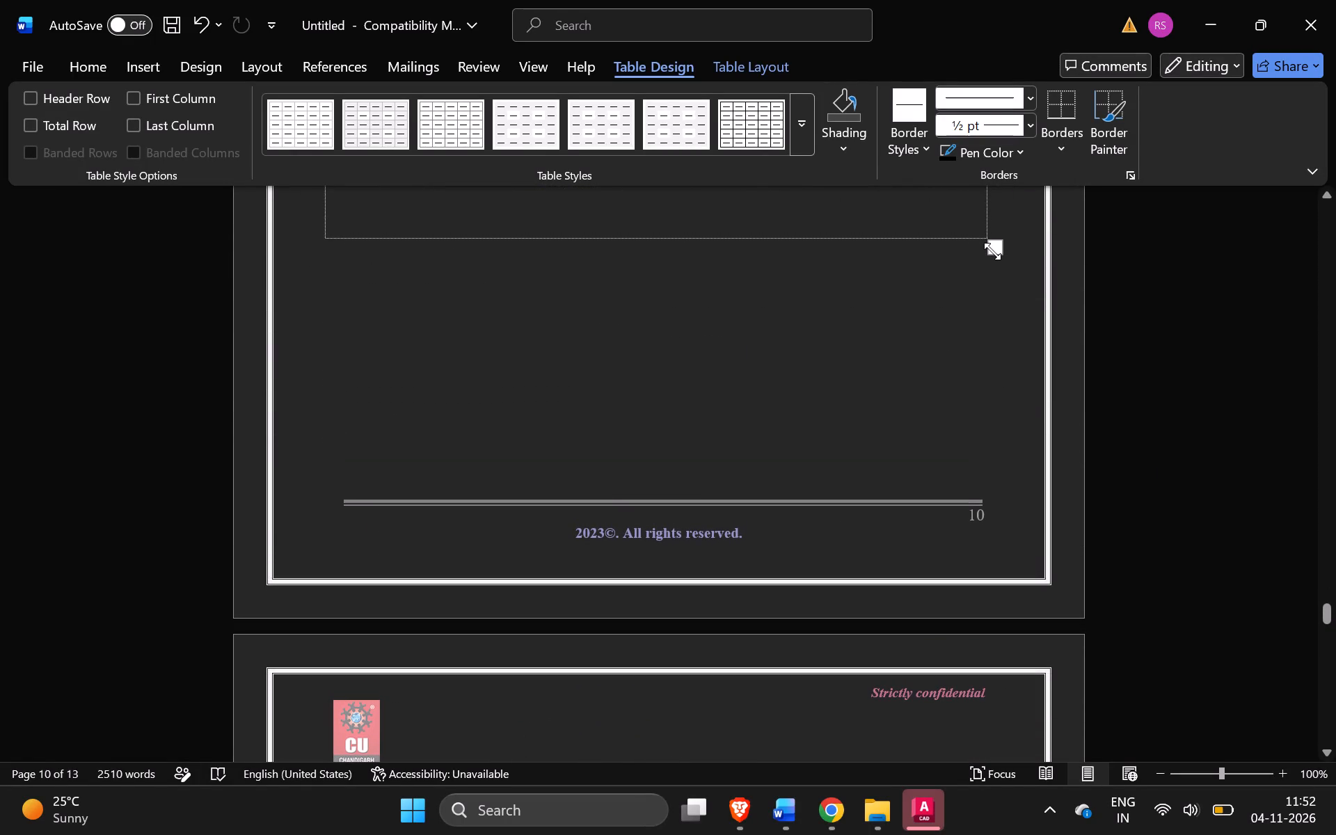
left_click_drag(992, 251, 996, 450)
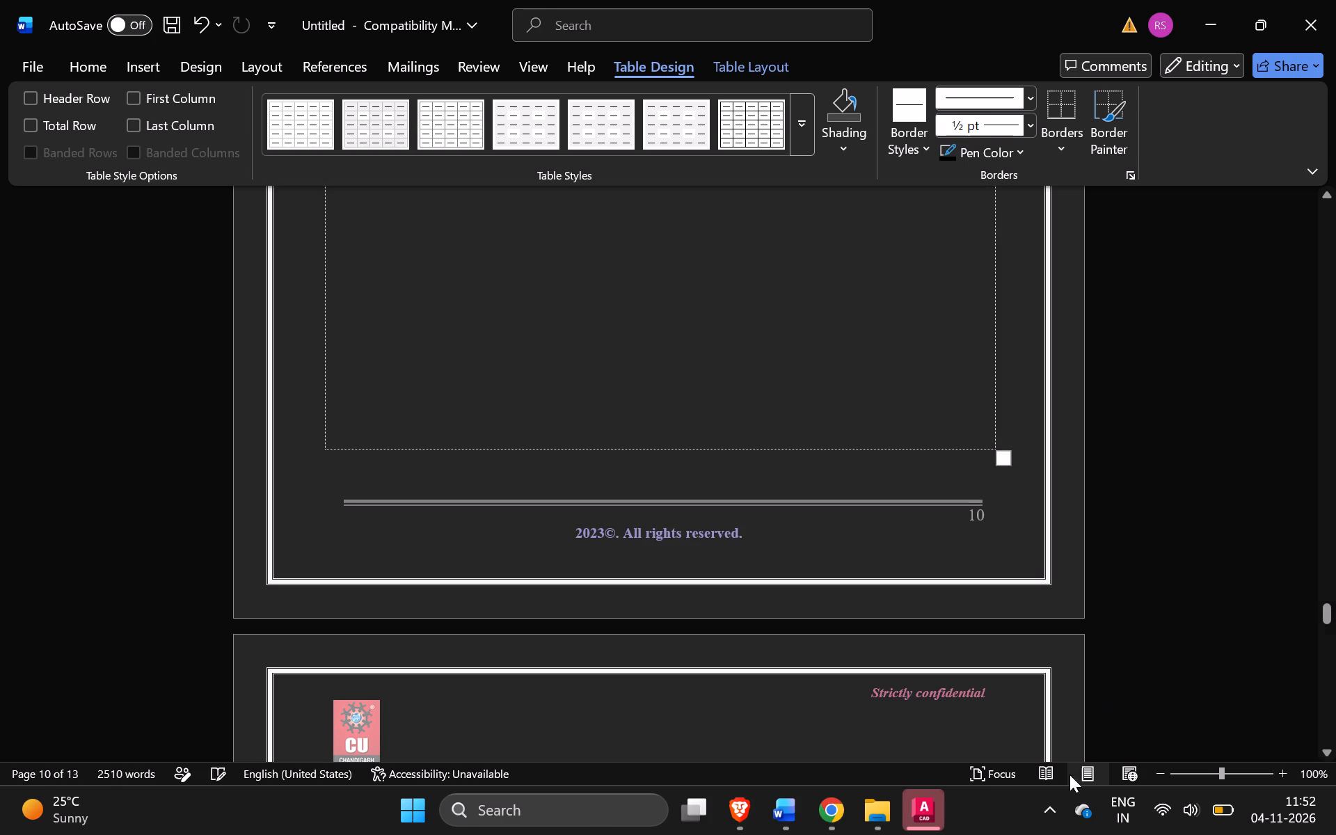
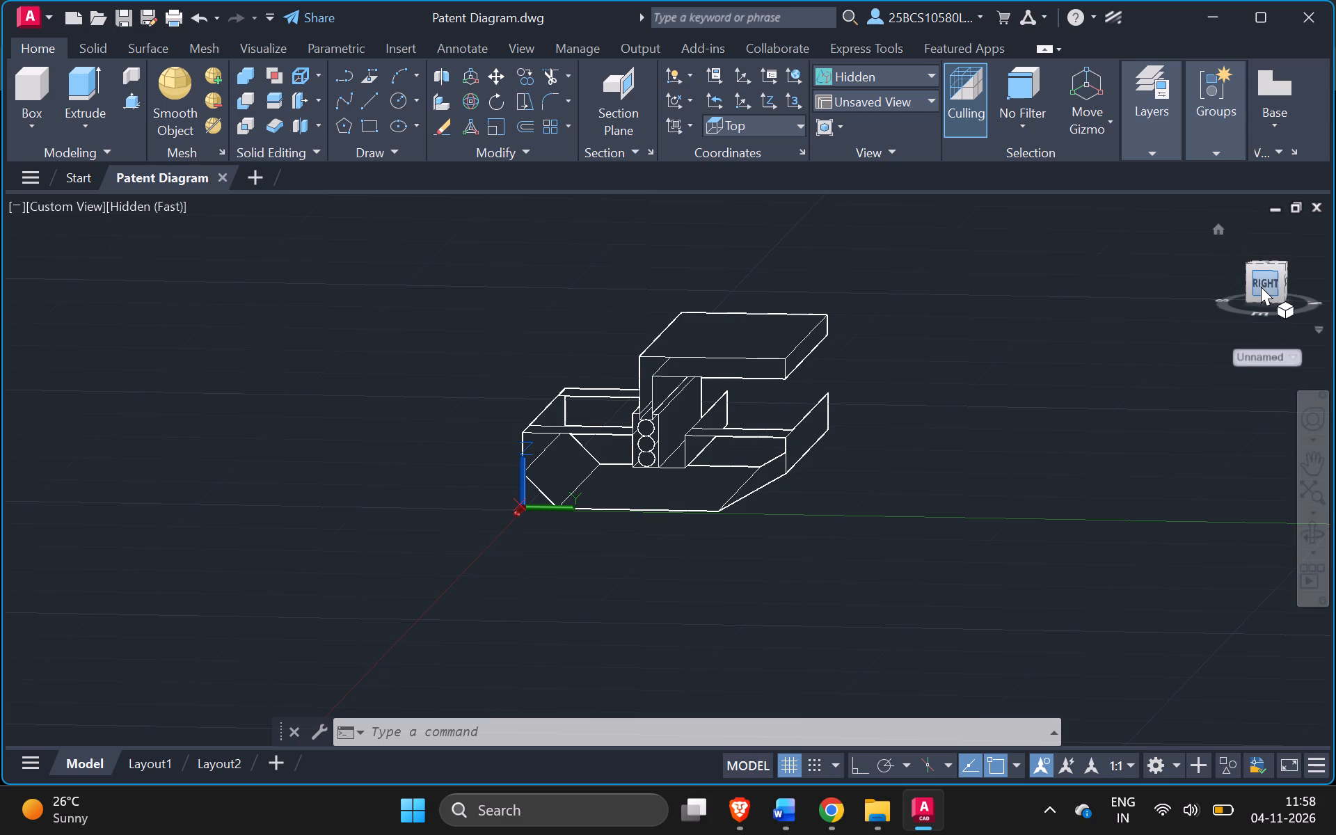
Capture a screenshot region of the 3D reflector model from a raised angle slightly off the Right view.
left_click_drag(1261, 286, 1233, 291)
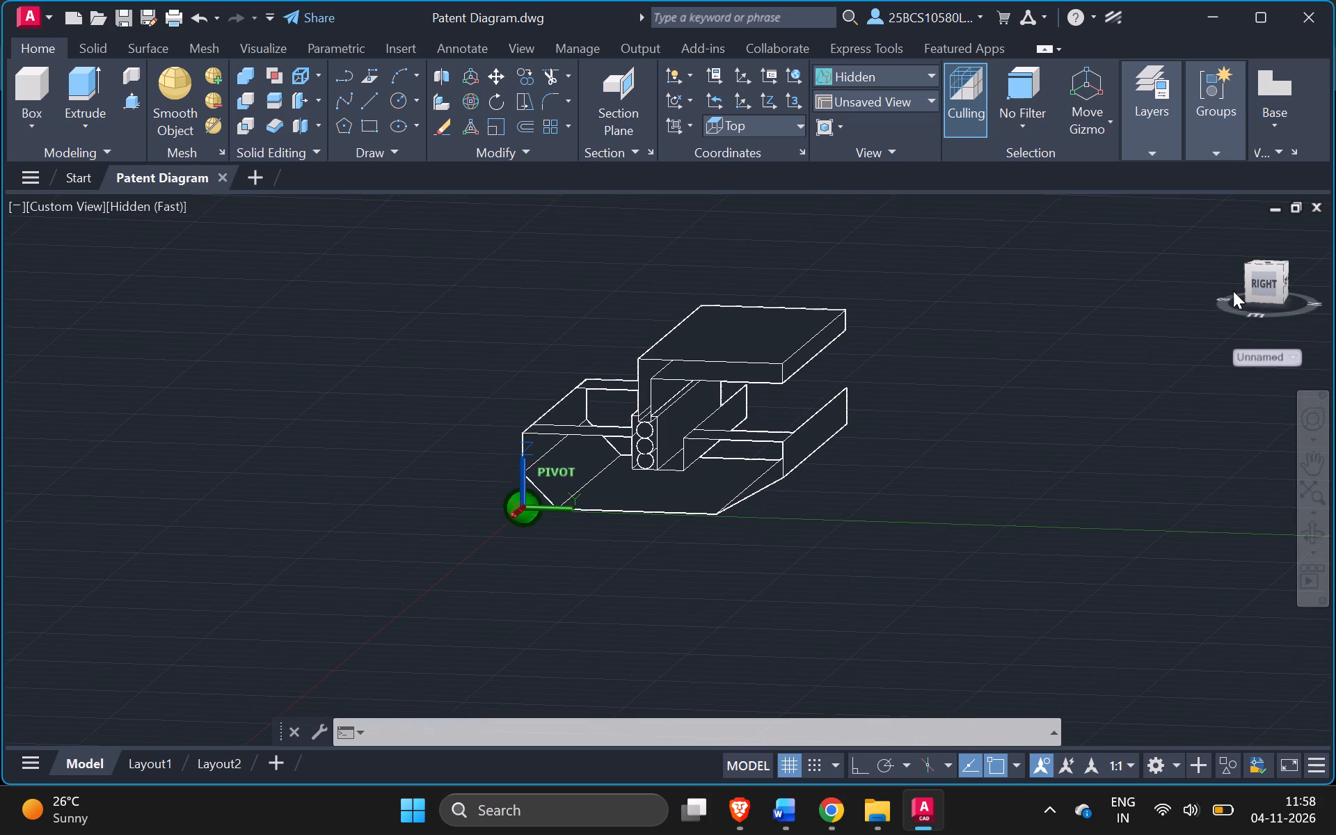
key("shift+super+s")
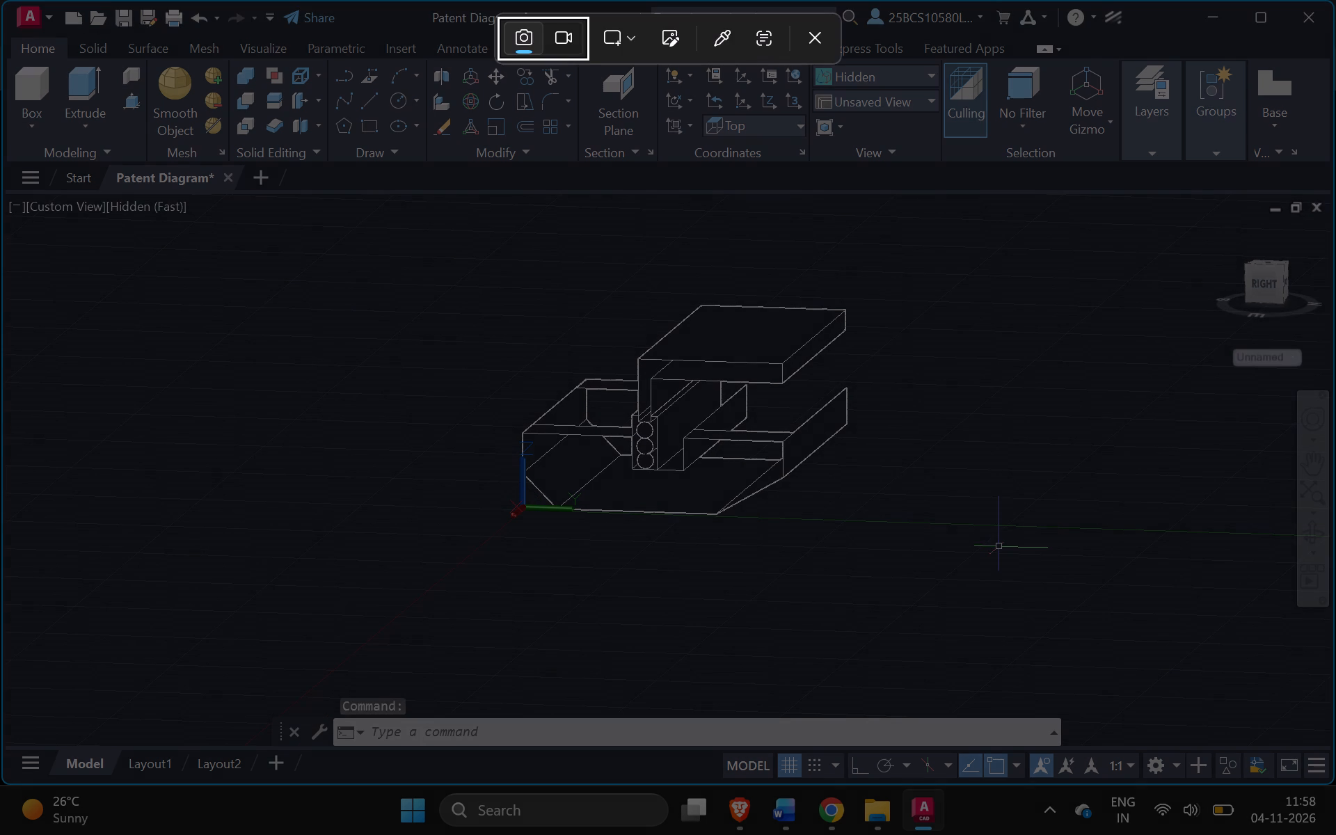
left_click(411, 229)
left_click_drag(411, 229, 942, 586)
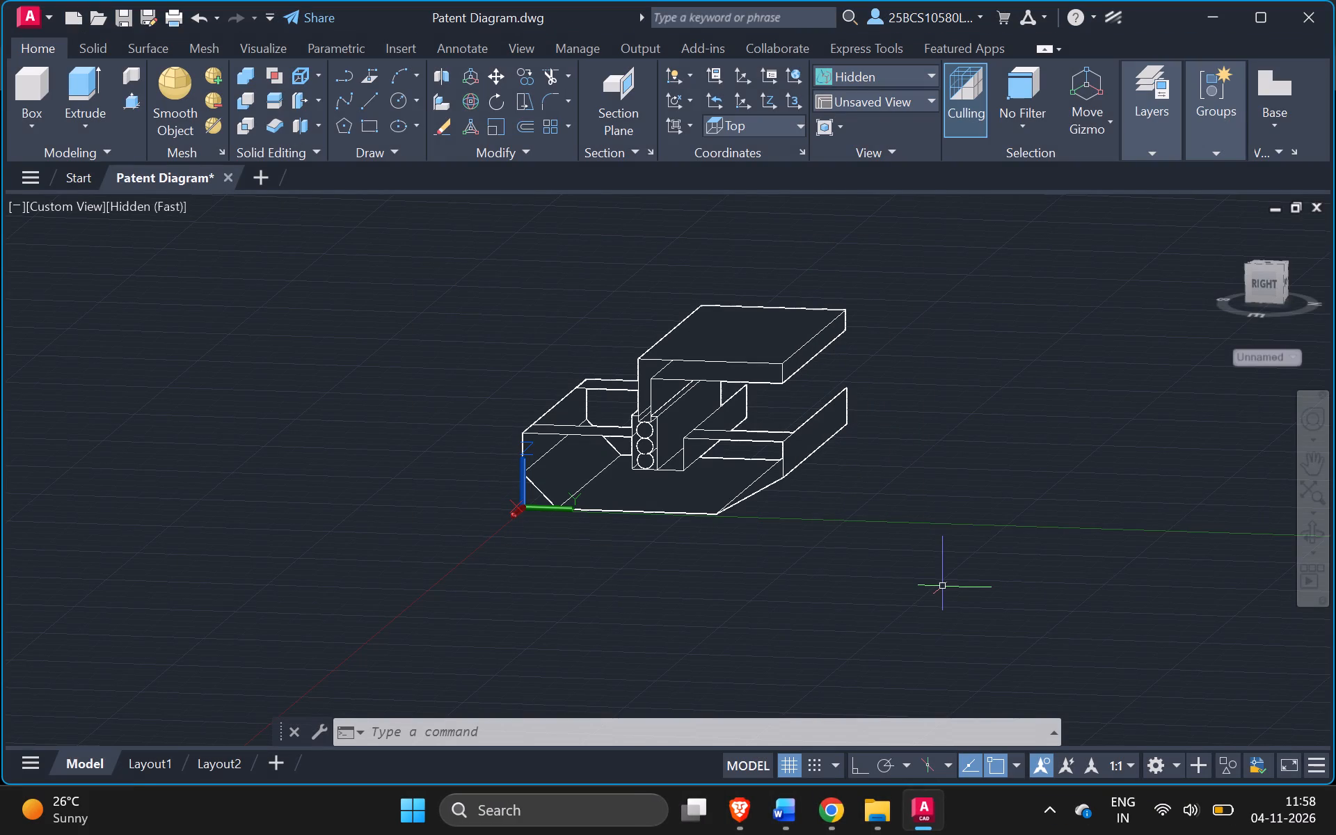
Capture a screenshot region of the reflector model's side profile in the straight Right view.
left_click_drag(1264, 283, 1049, 303)
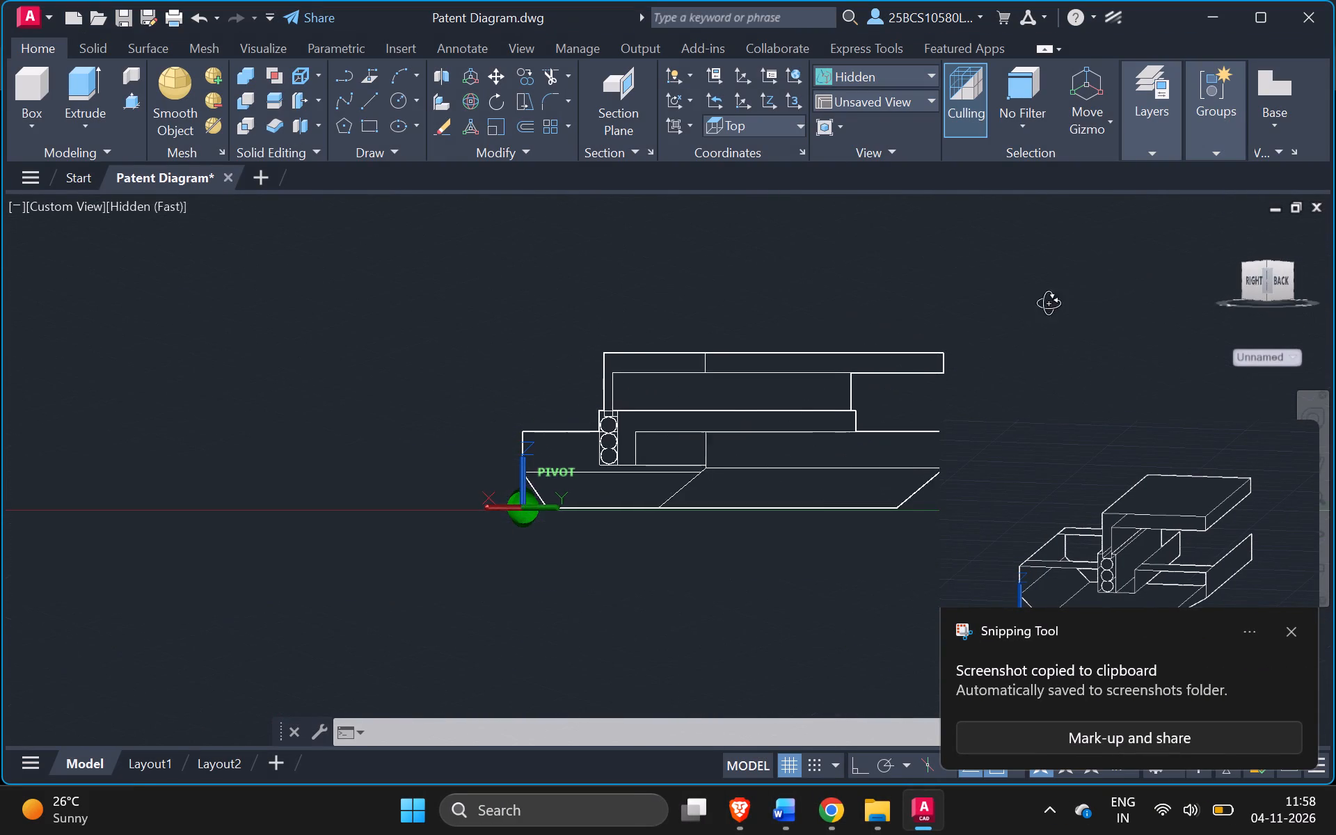
left_click_drag(1049, 303, 1104, 331)
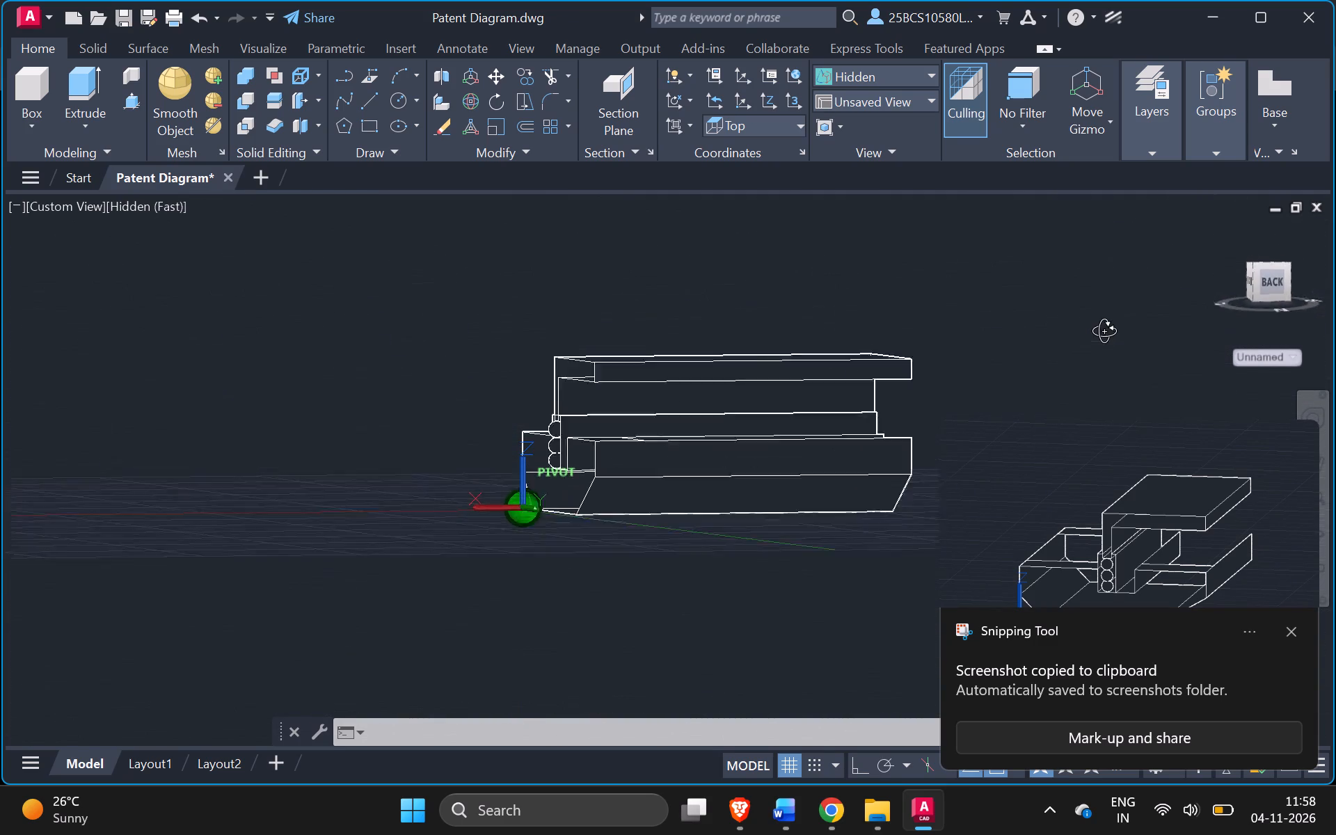
left_click_drag(1104, 331, 16, 321)
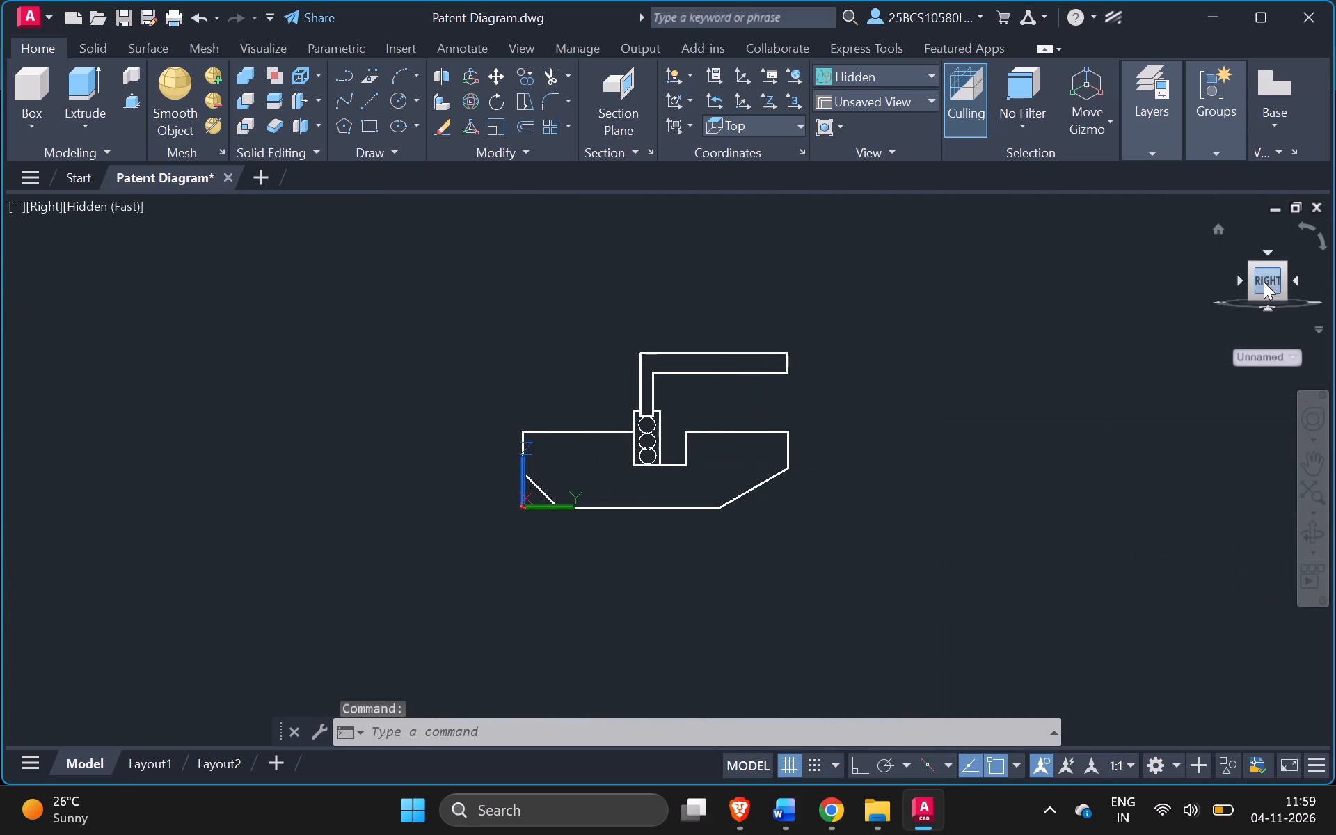
key("shift+super+s")
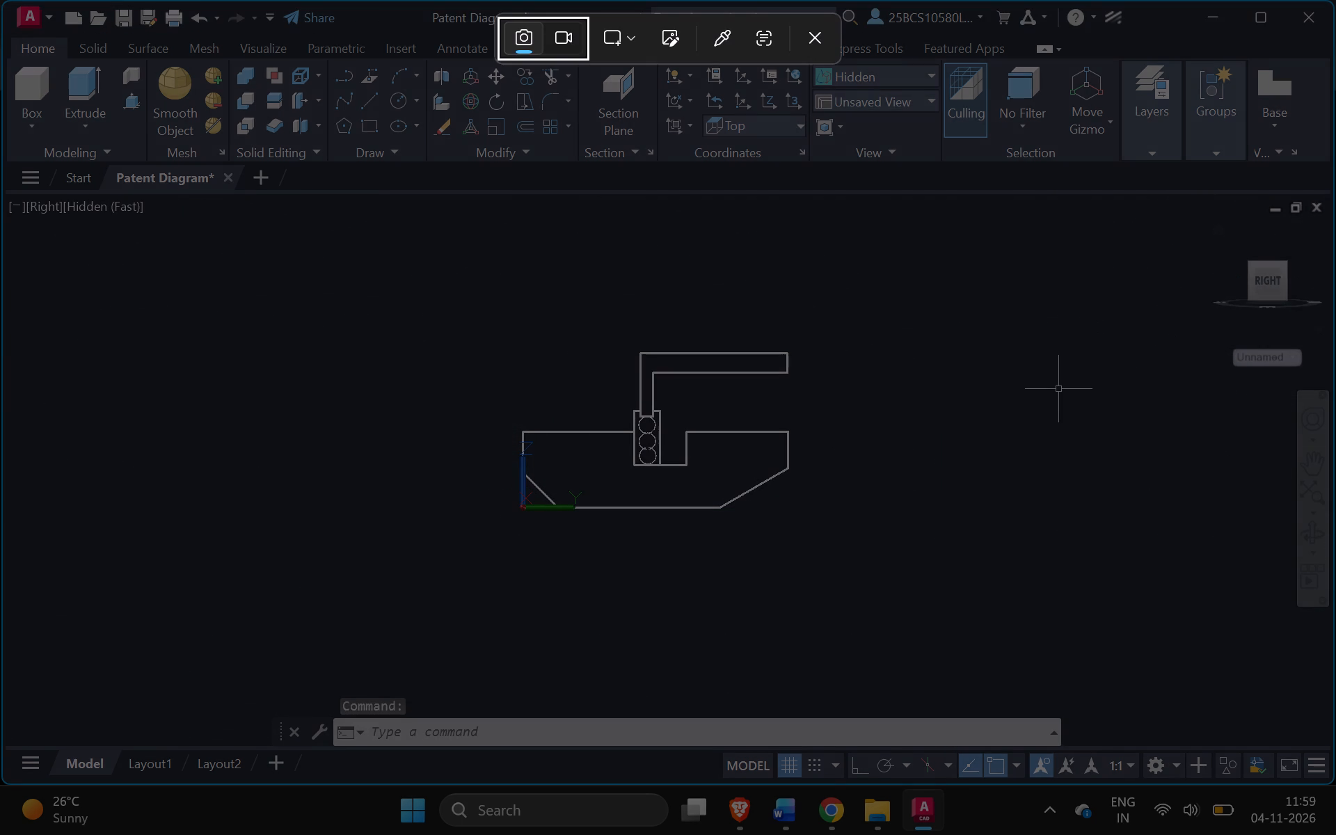
left_click_drag(419, 273, 920, 617)
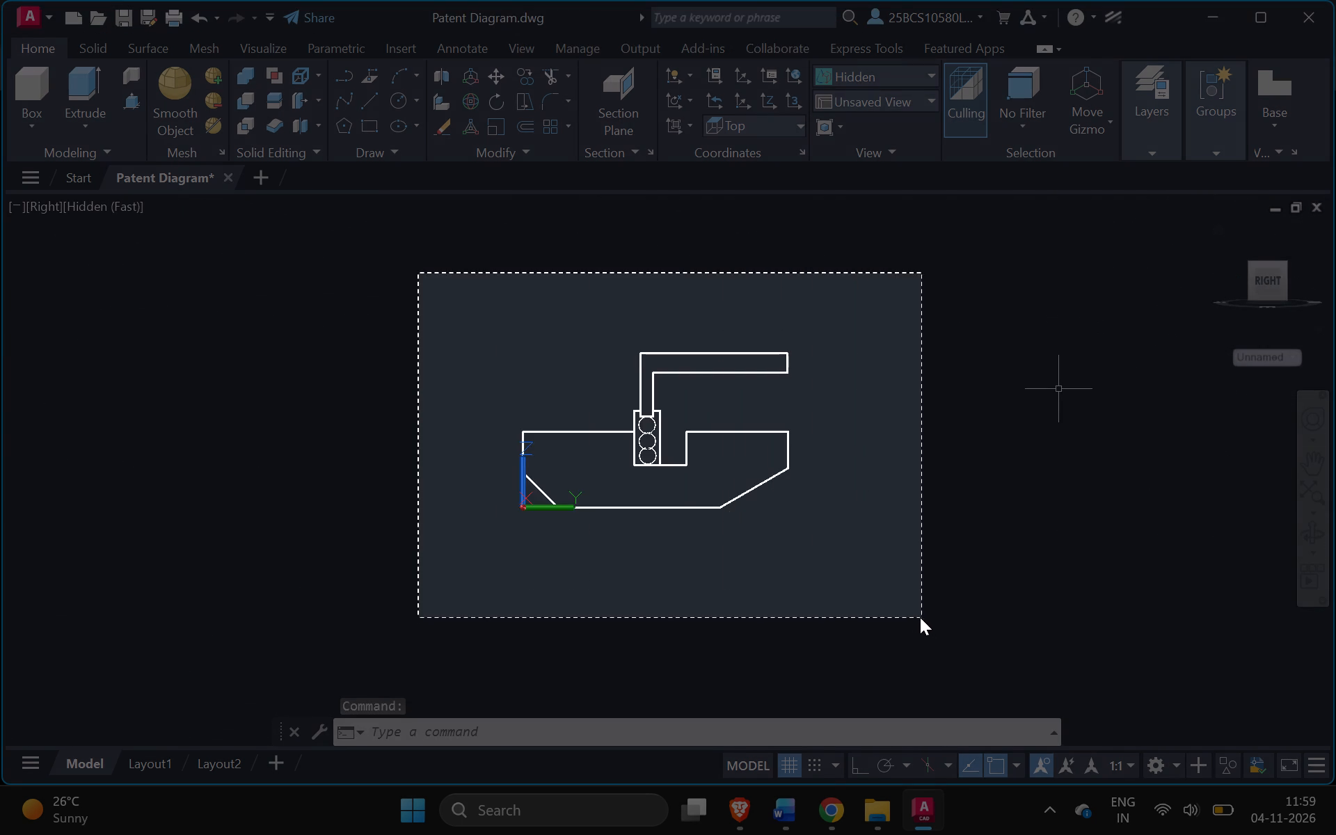
left_click_drag(920, 617, 893, 605)
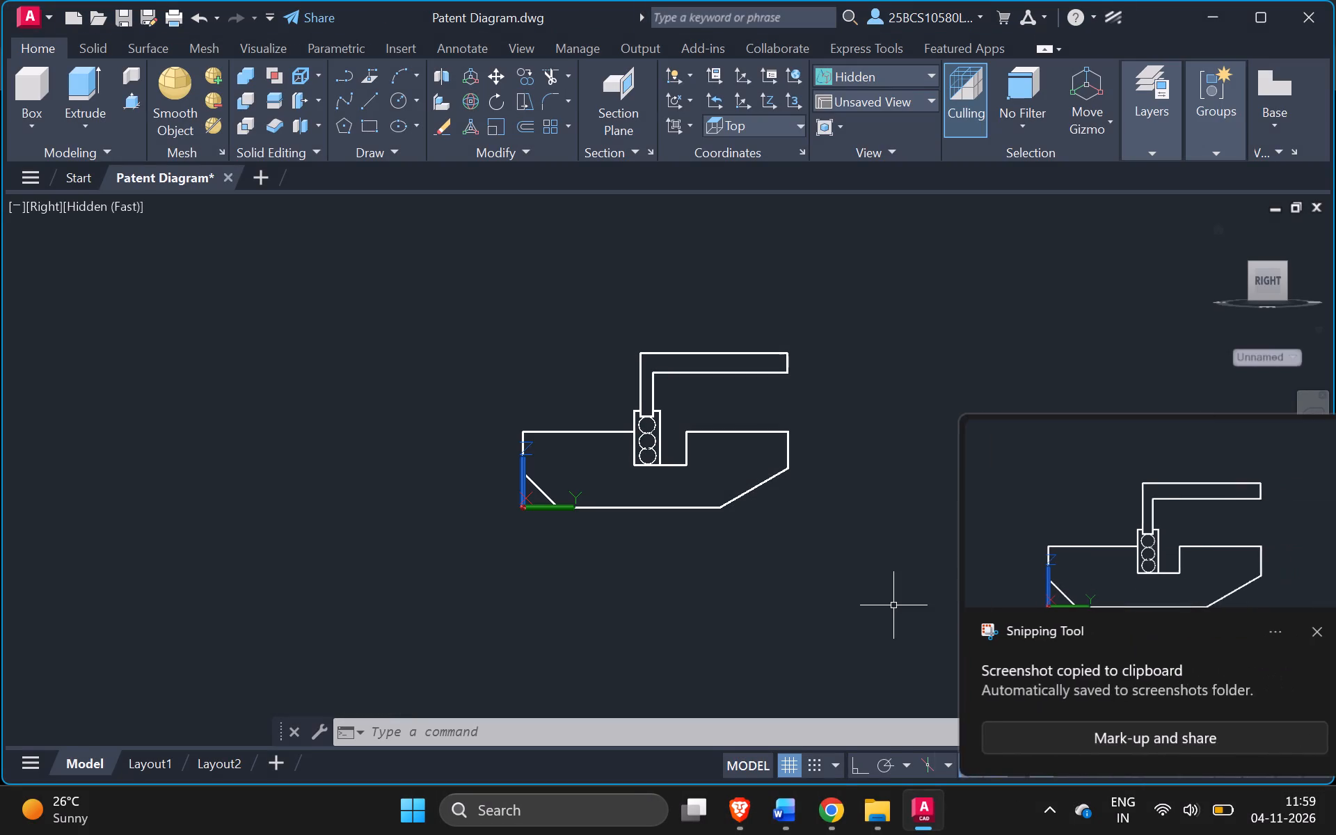
Capture a screenshot region of the whole reflector model from a raised angle showing both its Right and Front faces.
left_click_drag(1266, 278, 19, 335)
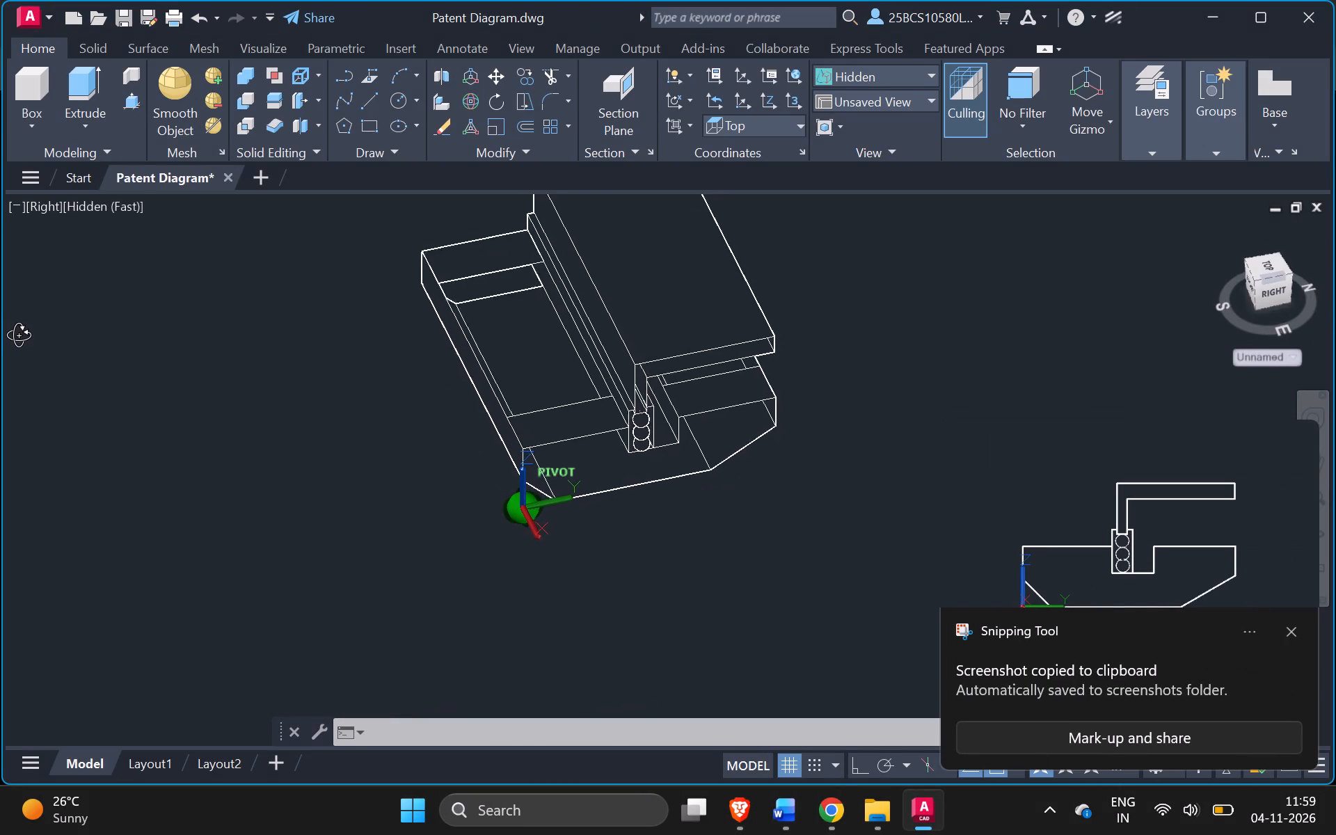
left_click_drag(19, 335, 26, 303)
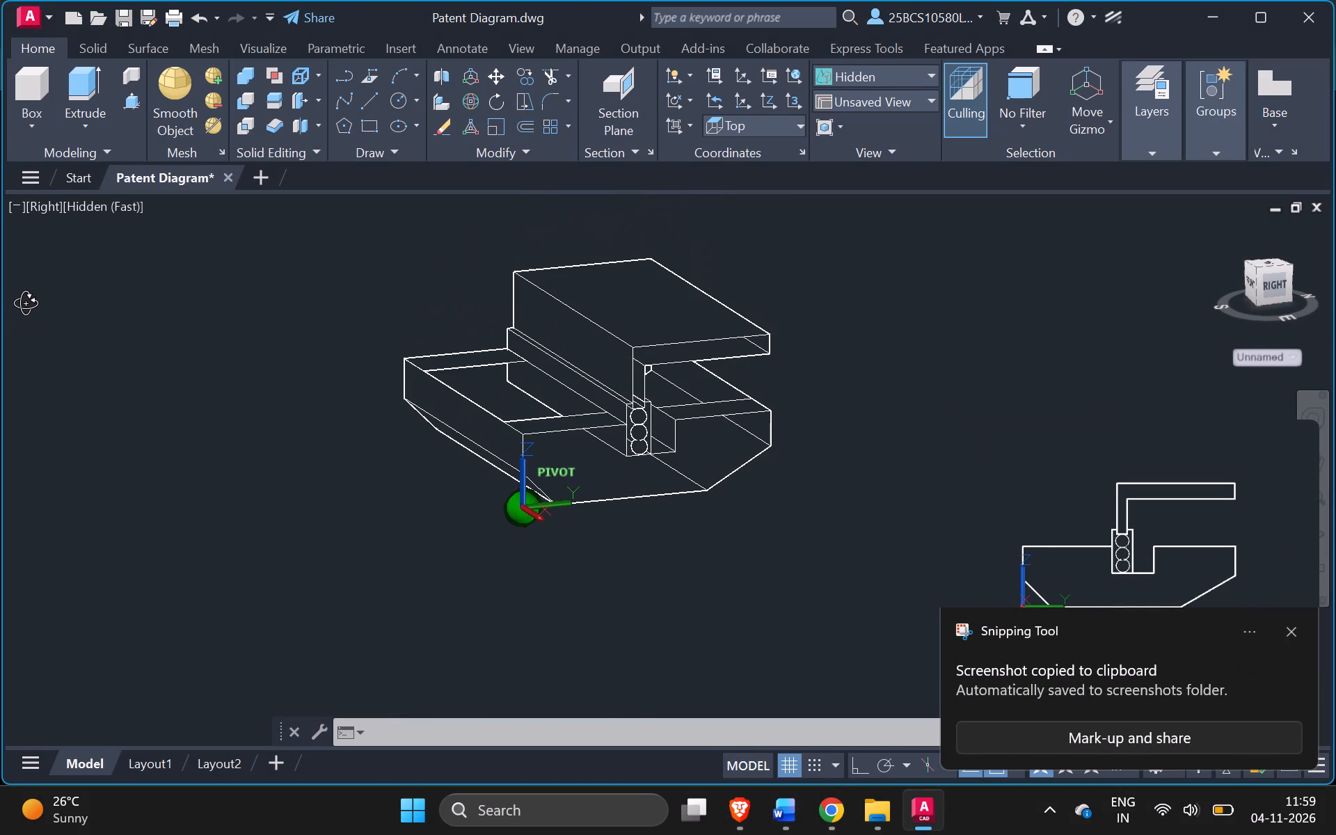
left_click_drag(26, 303, 26, 302)
key("shift+super+s")
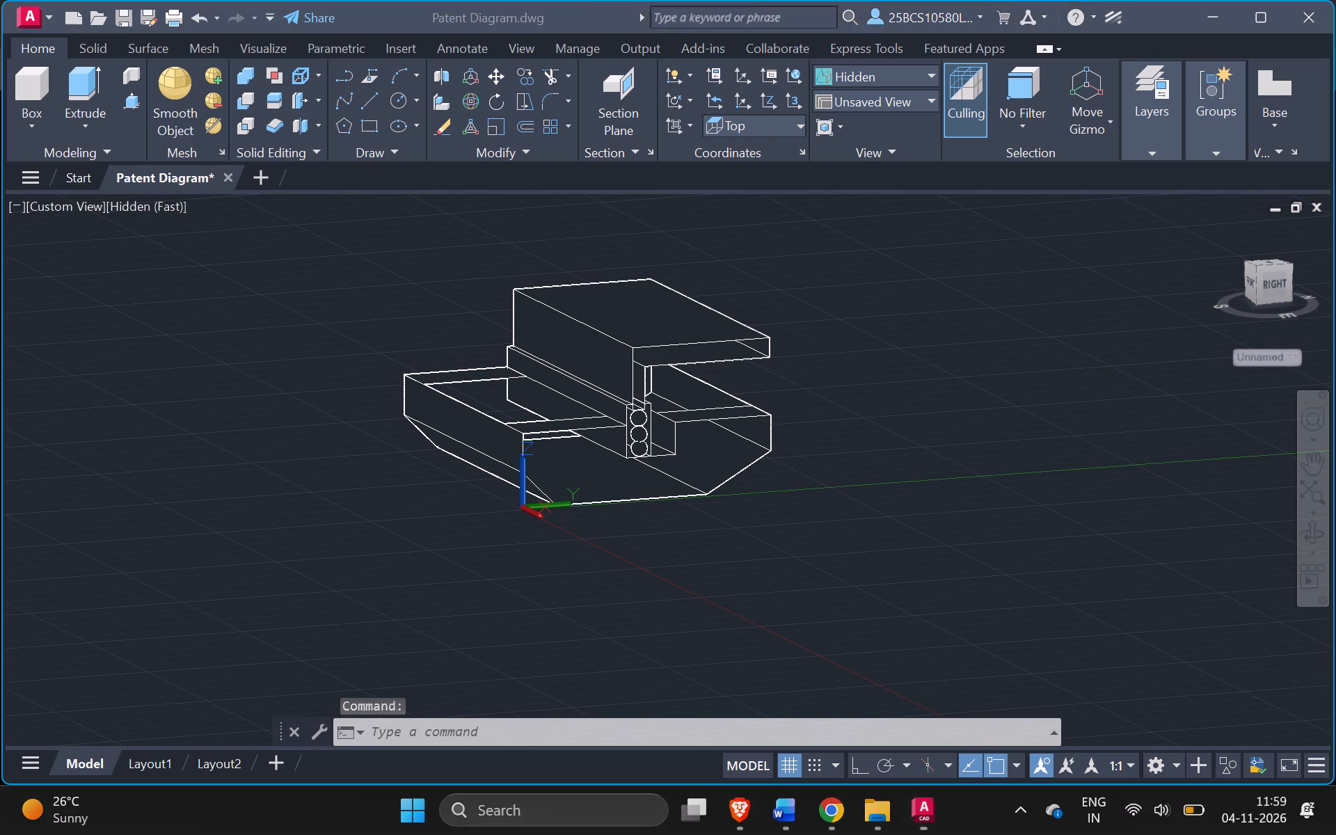
left_click_drag(312, 253, 660, 575)
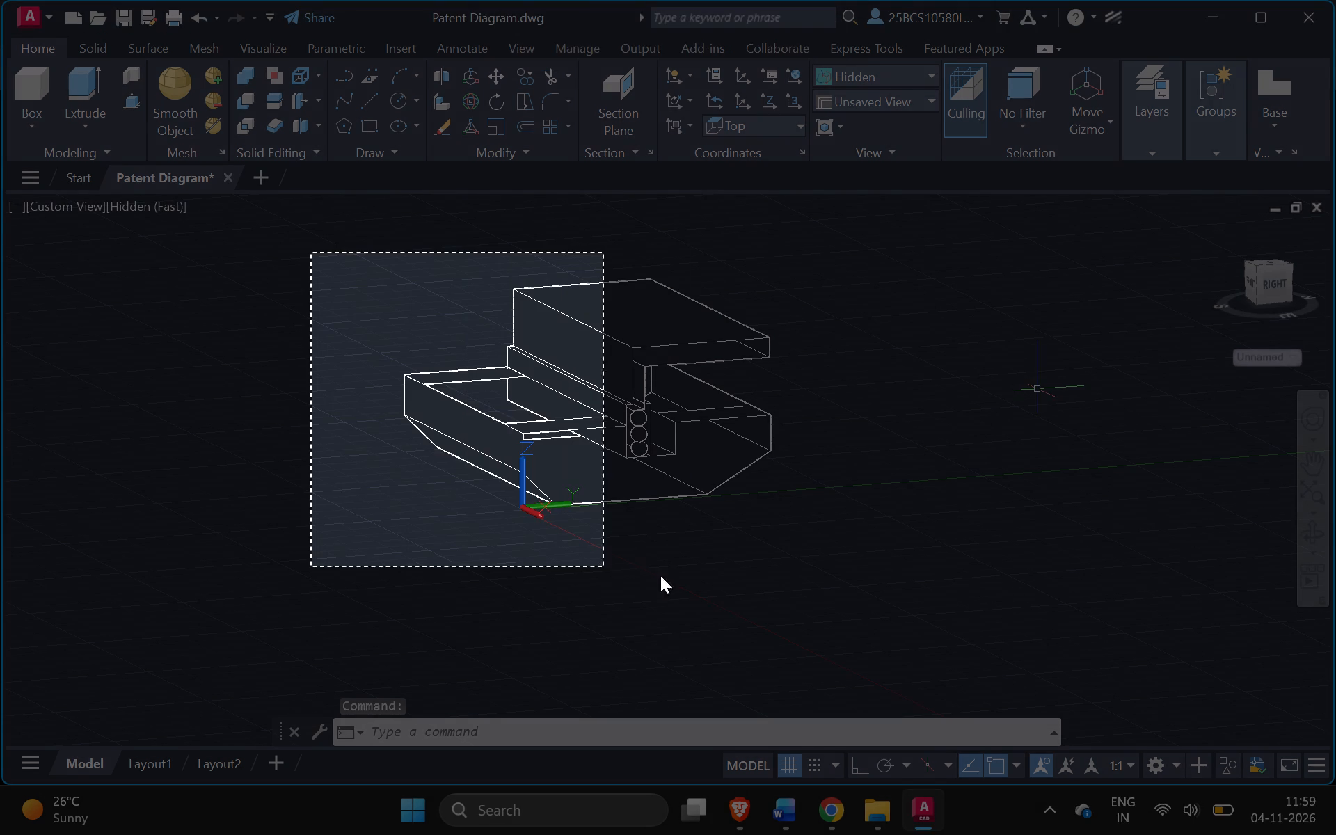
left_click_drag(660, 575, 889, 583)
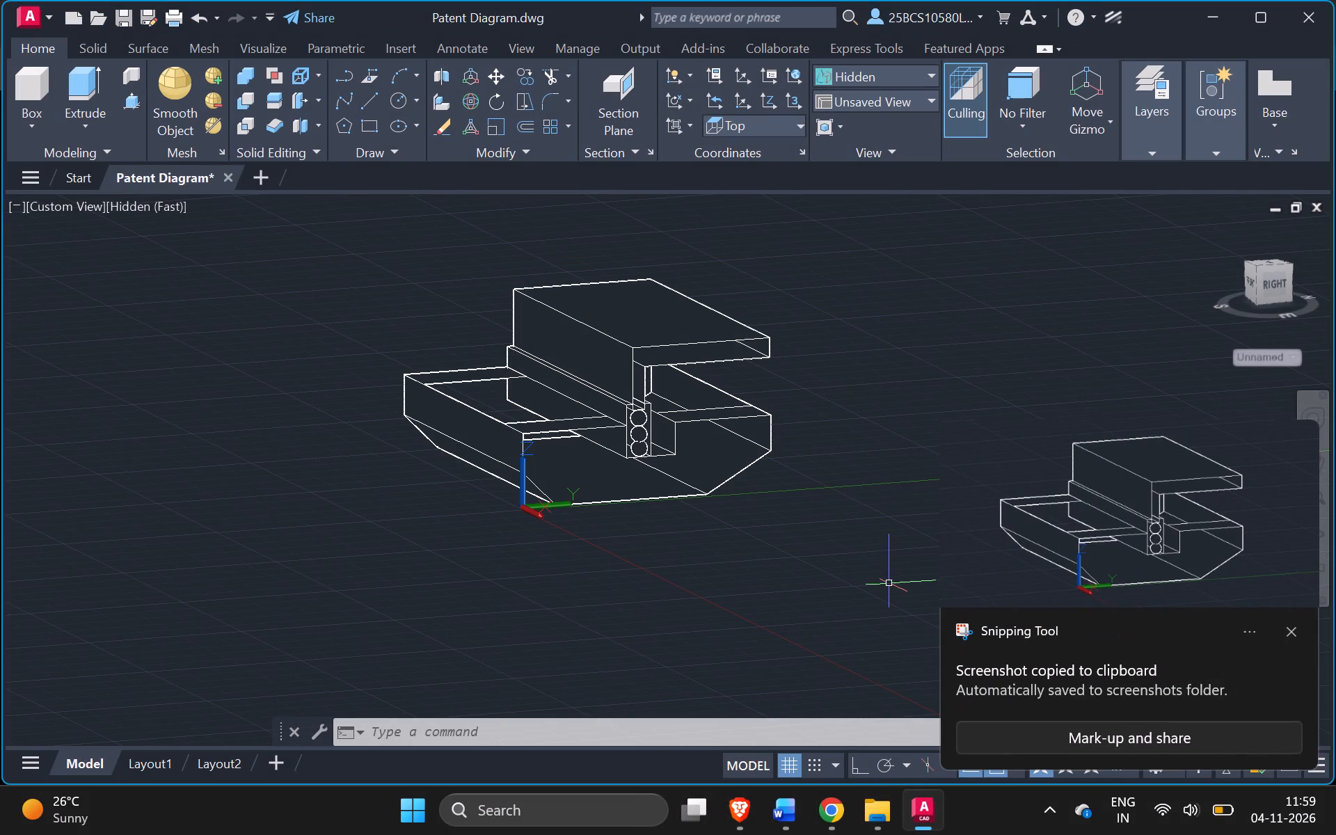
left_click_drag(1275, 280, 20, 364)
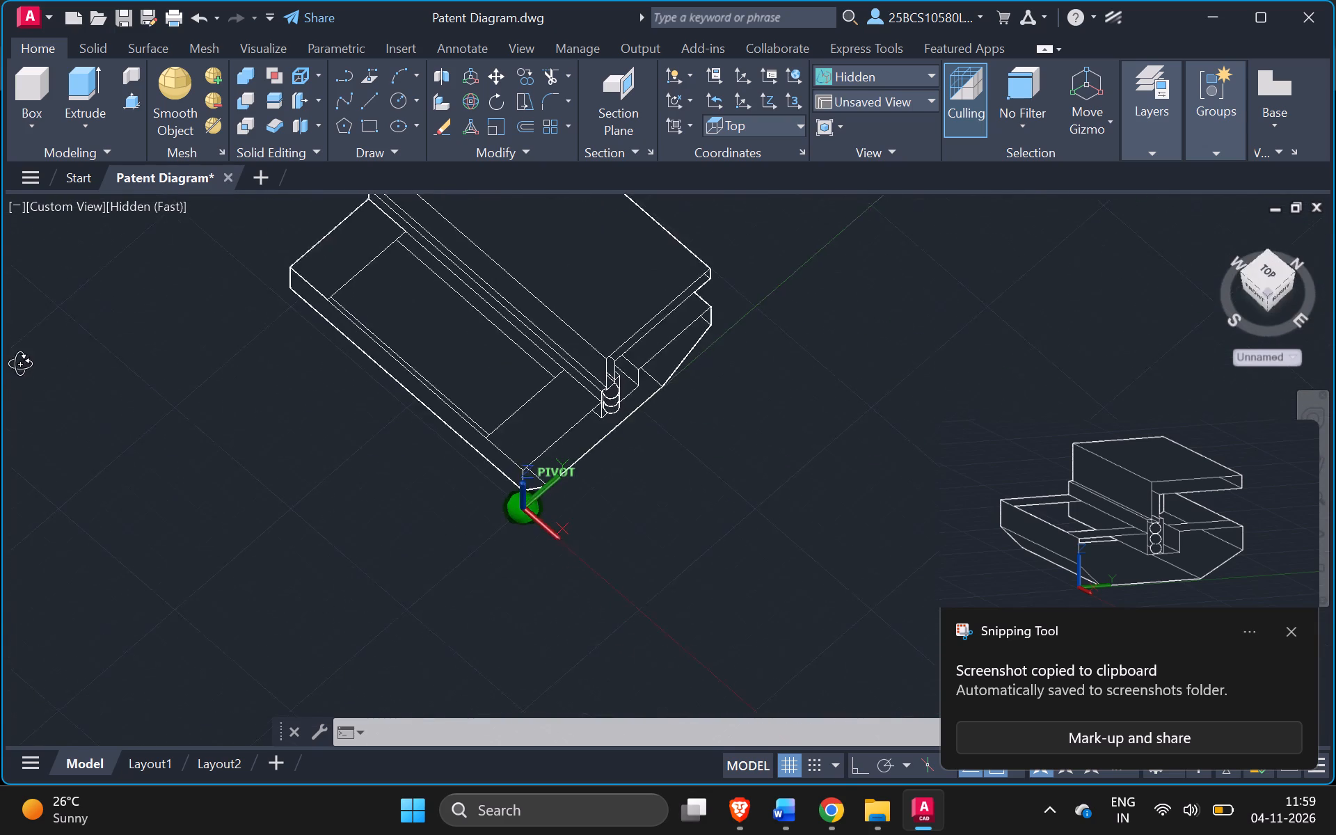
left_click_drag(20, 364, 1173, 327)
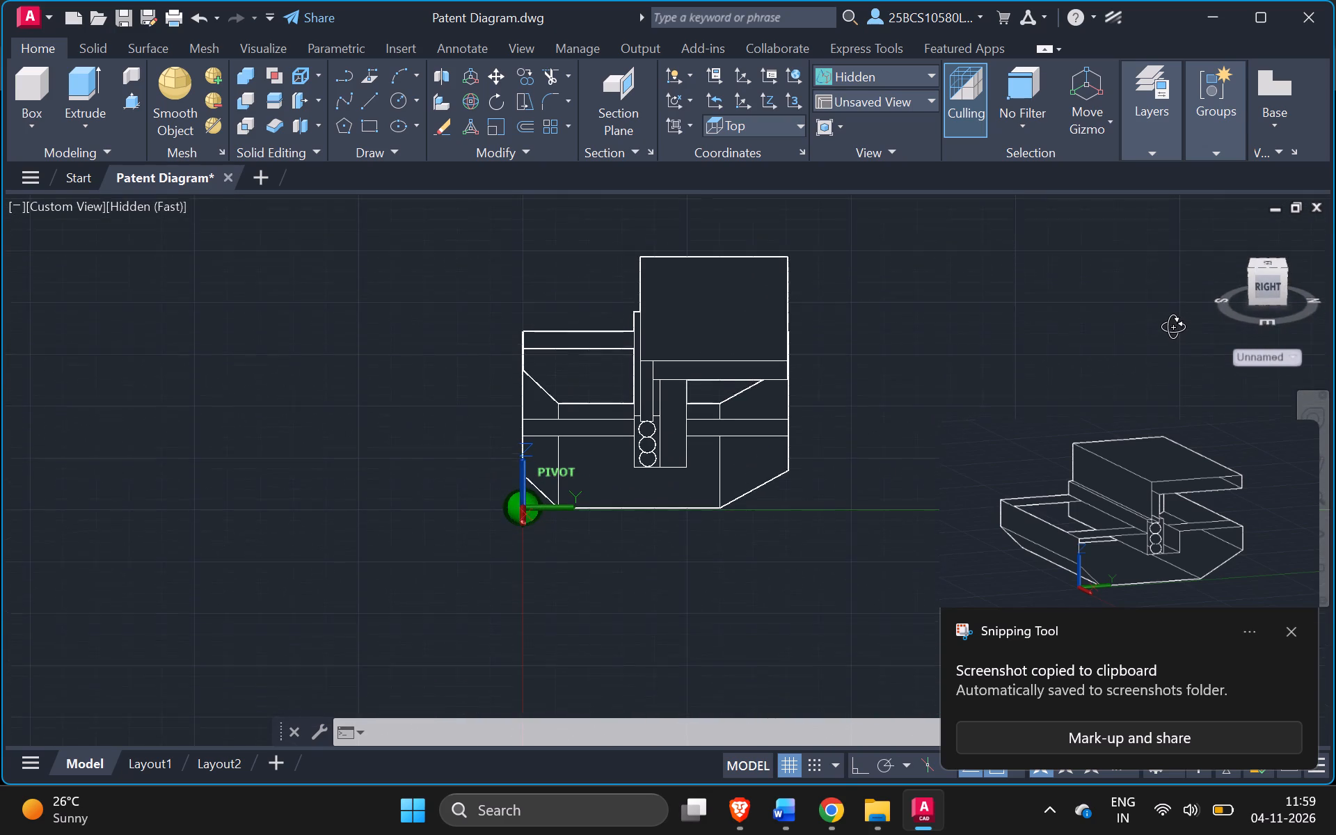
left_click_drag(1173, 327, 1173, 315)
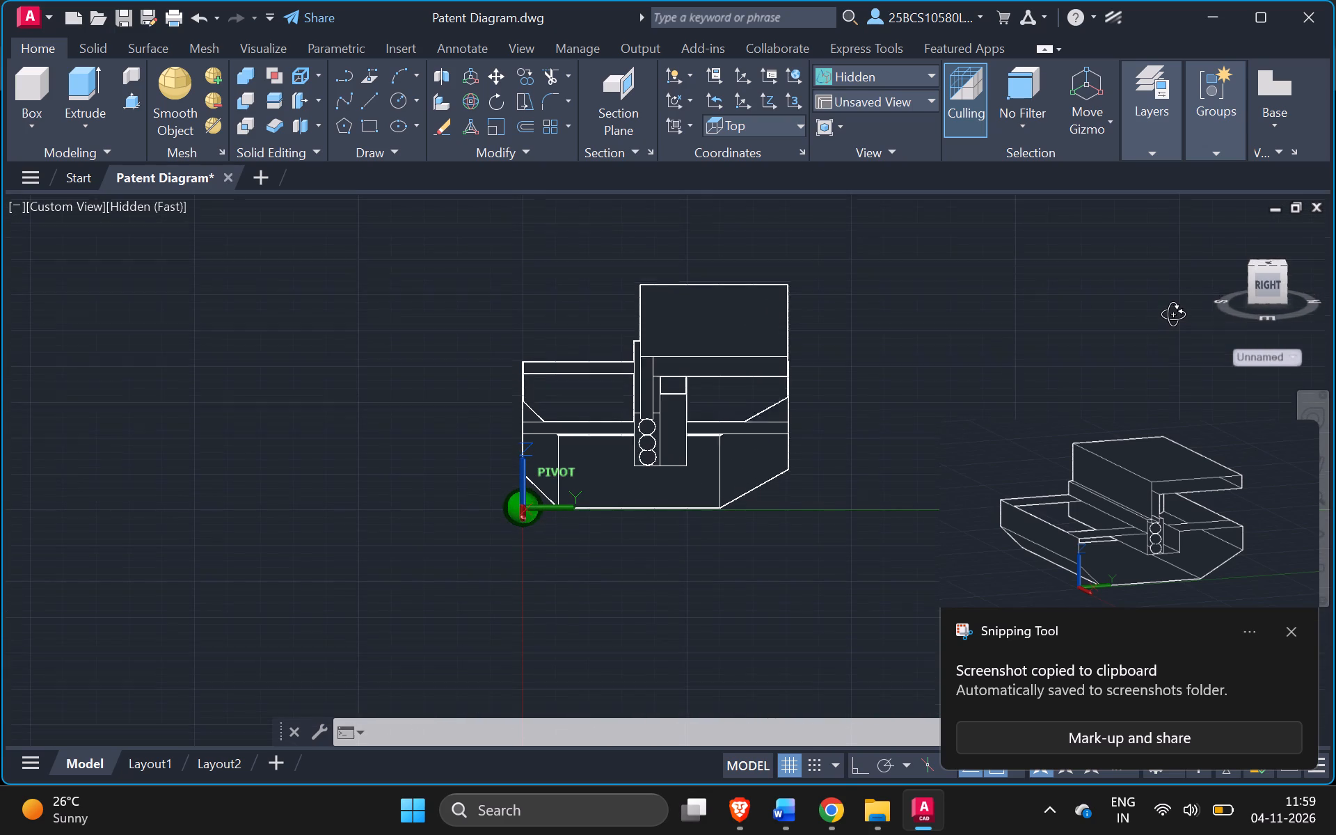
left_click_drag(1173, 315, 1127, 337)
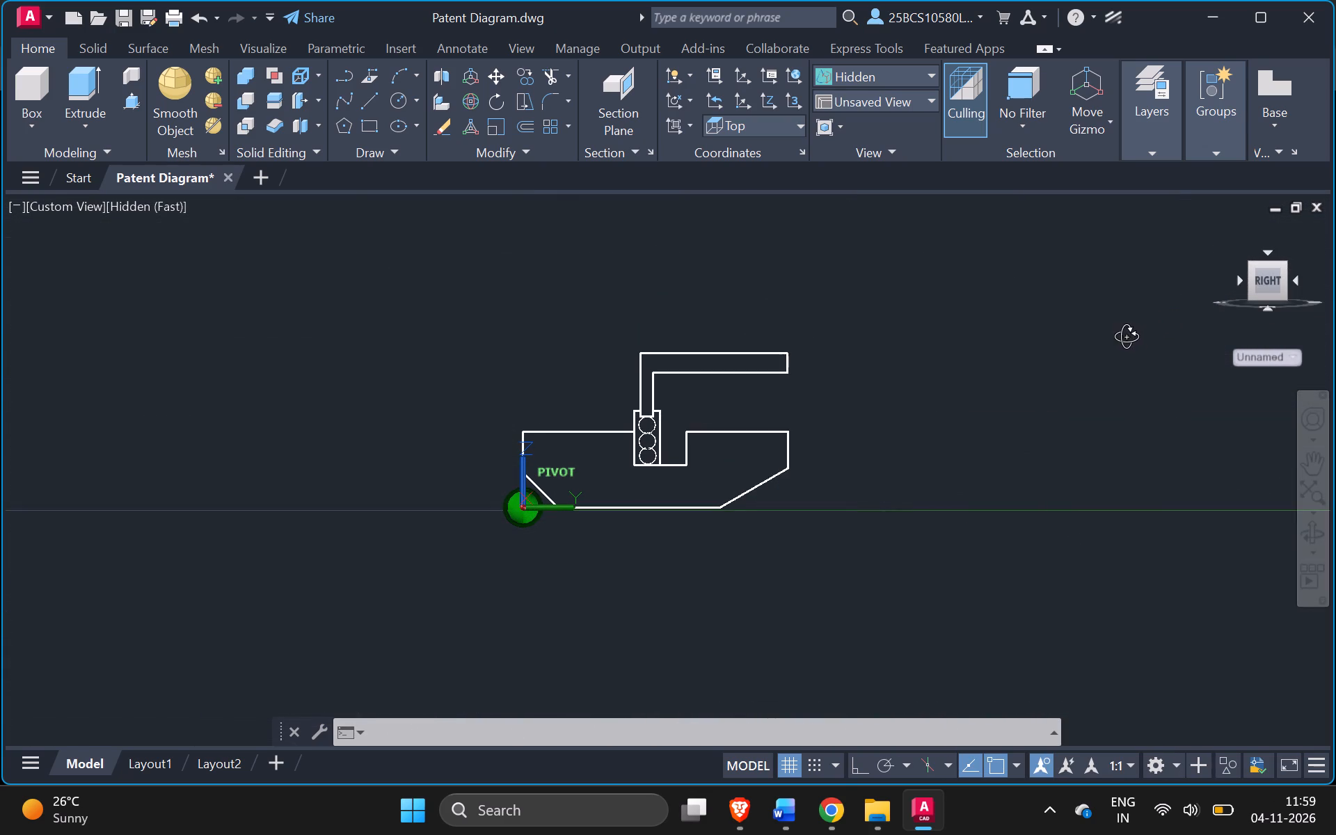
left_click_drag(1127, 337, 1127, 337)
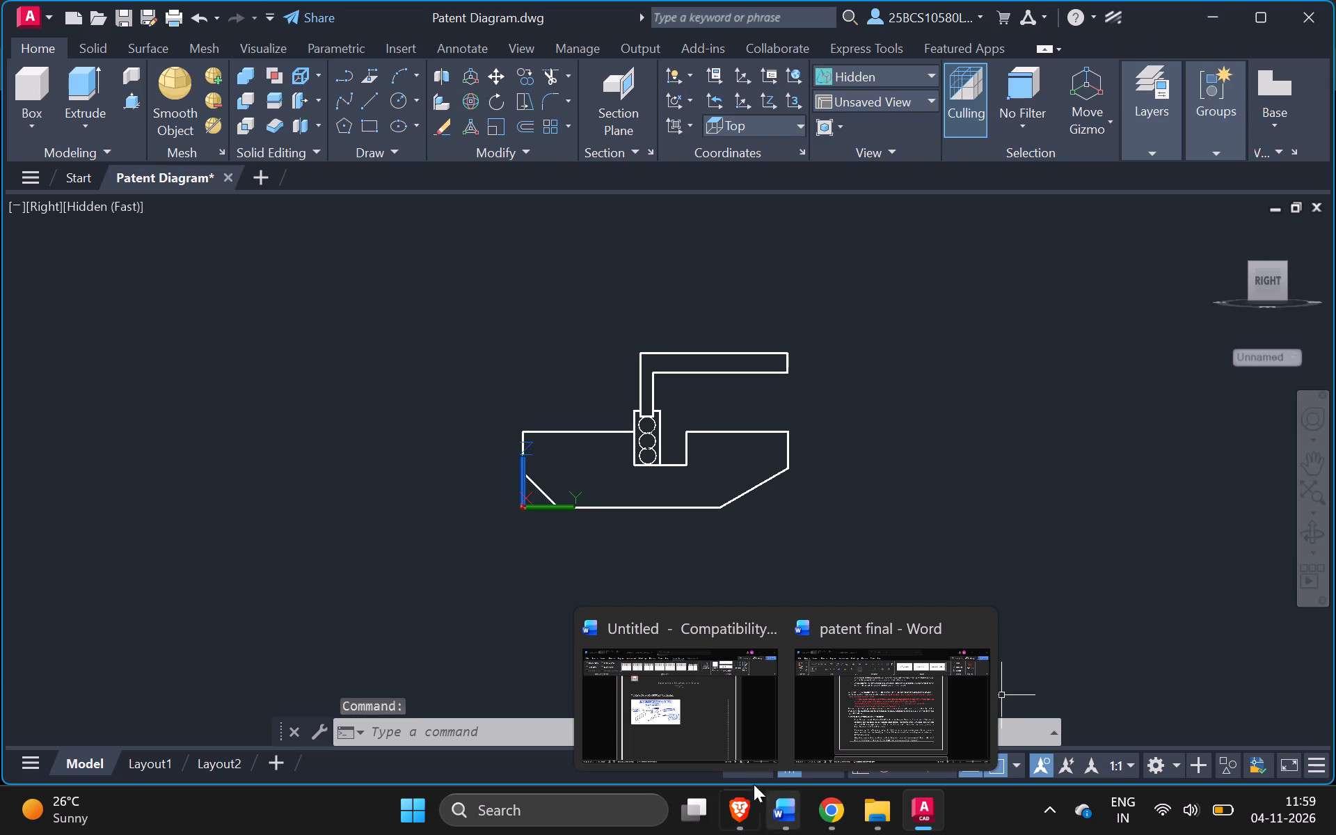
Switch to File Explorer and open the Screenshots folder inside Pictures.
left_click(708, 736)
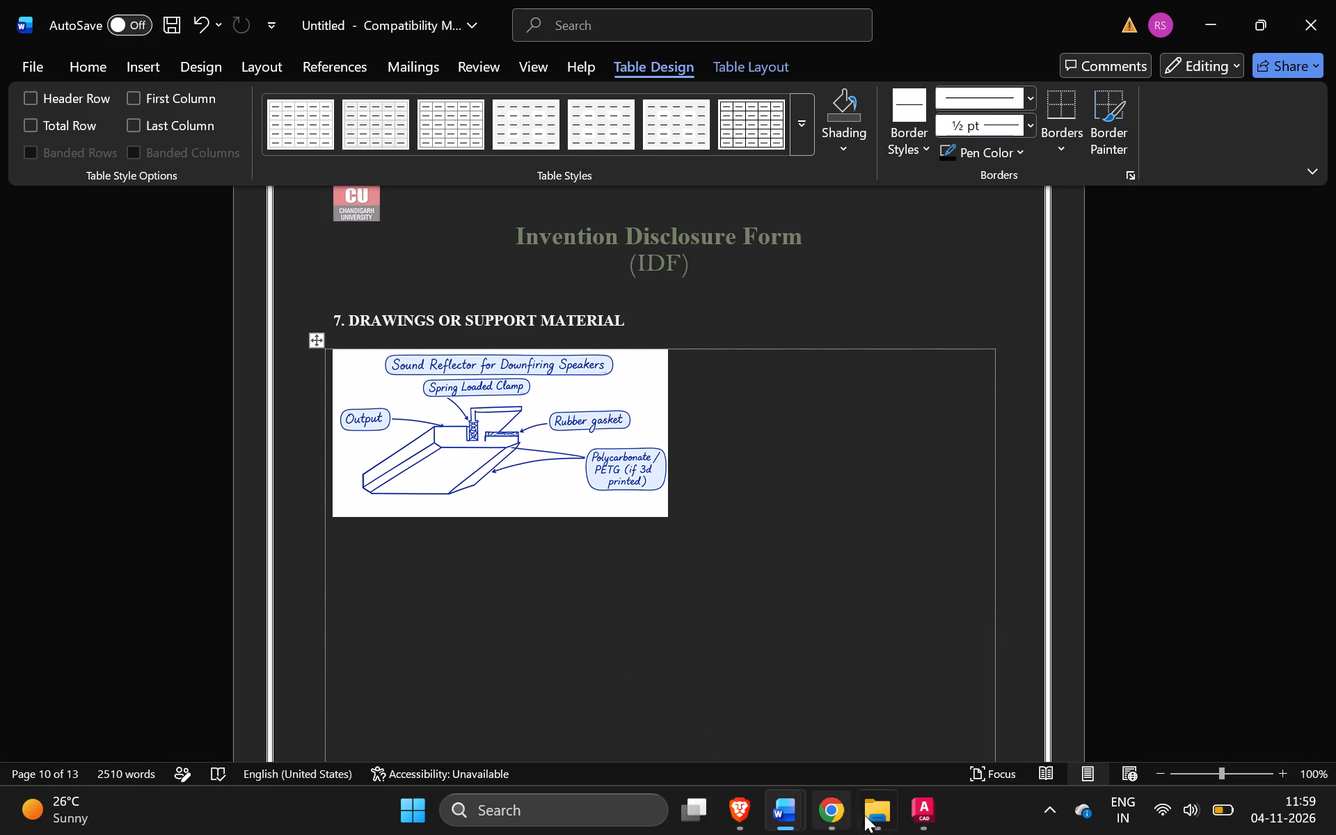
left_click(883, 817)
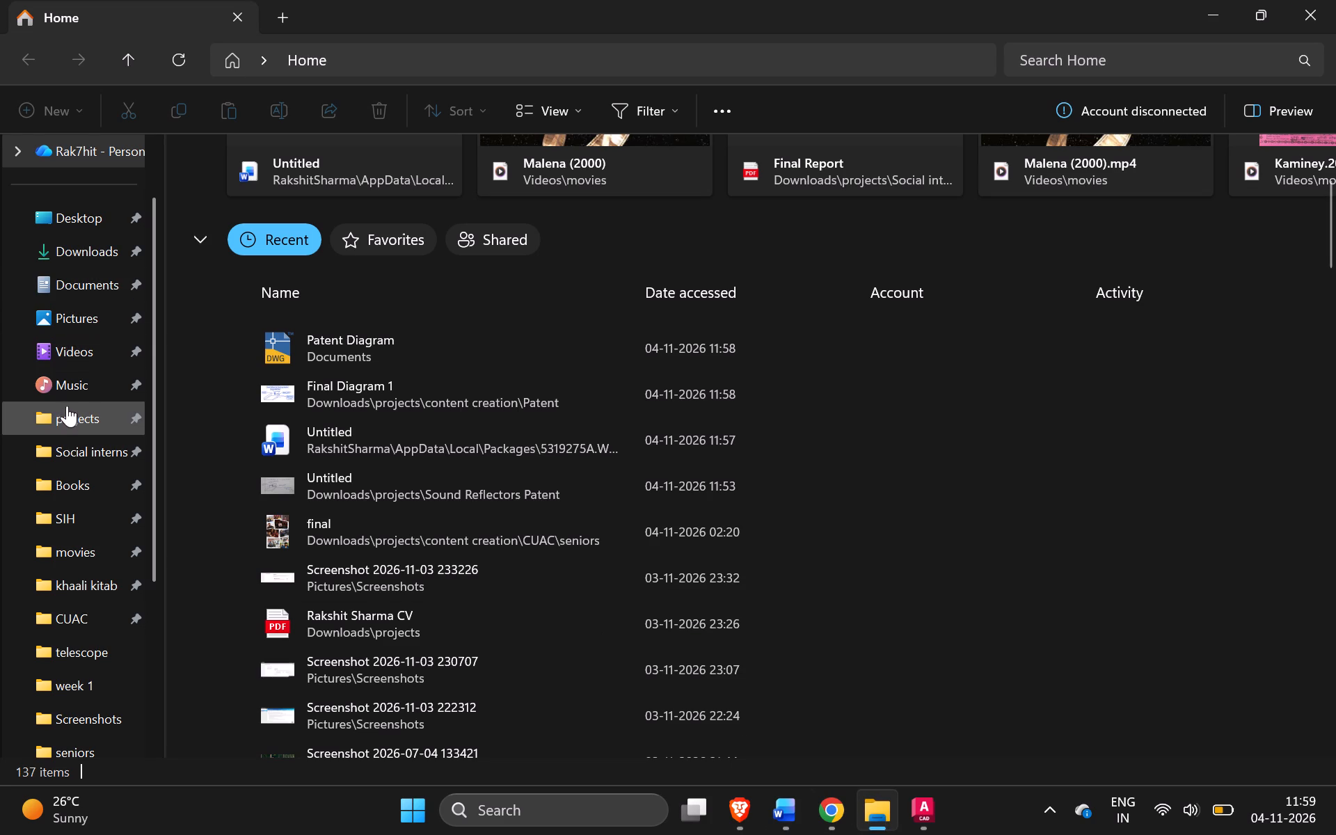
double_click(75, 315)
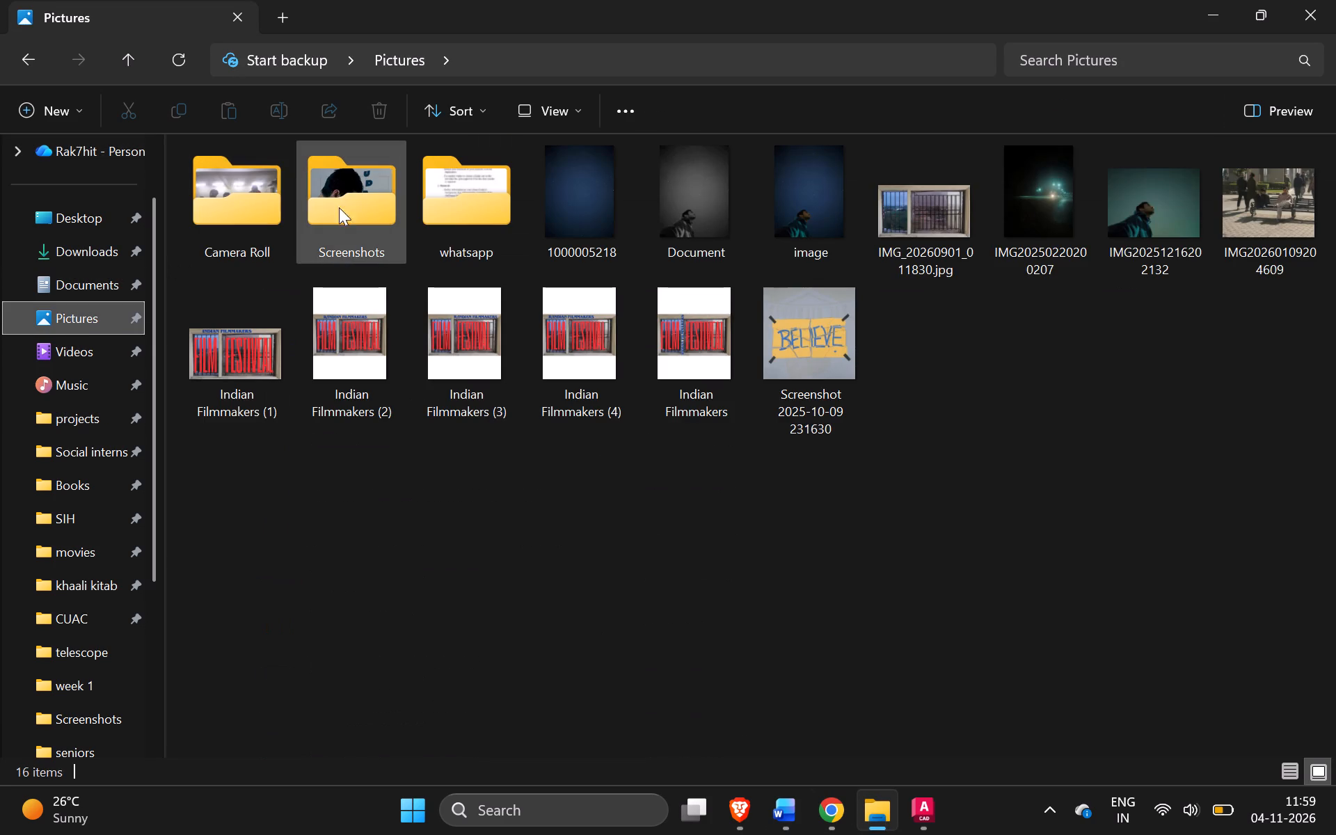
left_click(349, 207)
double_click(349, 207)
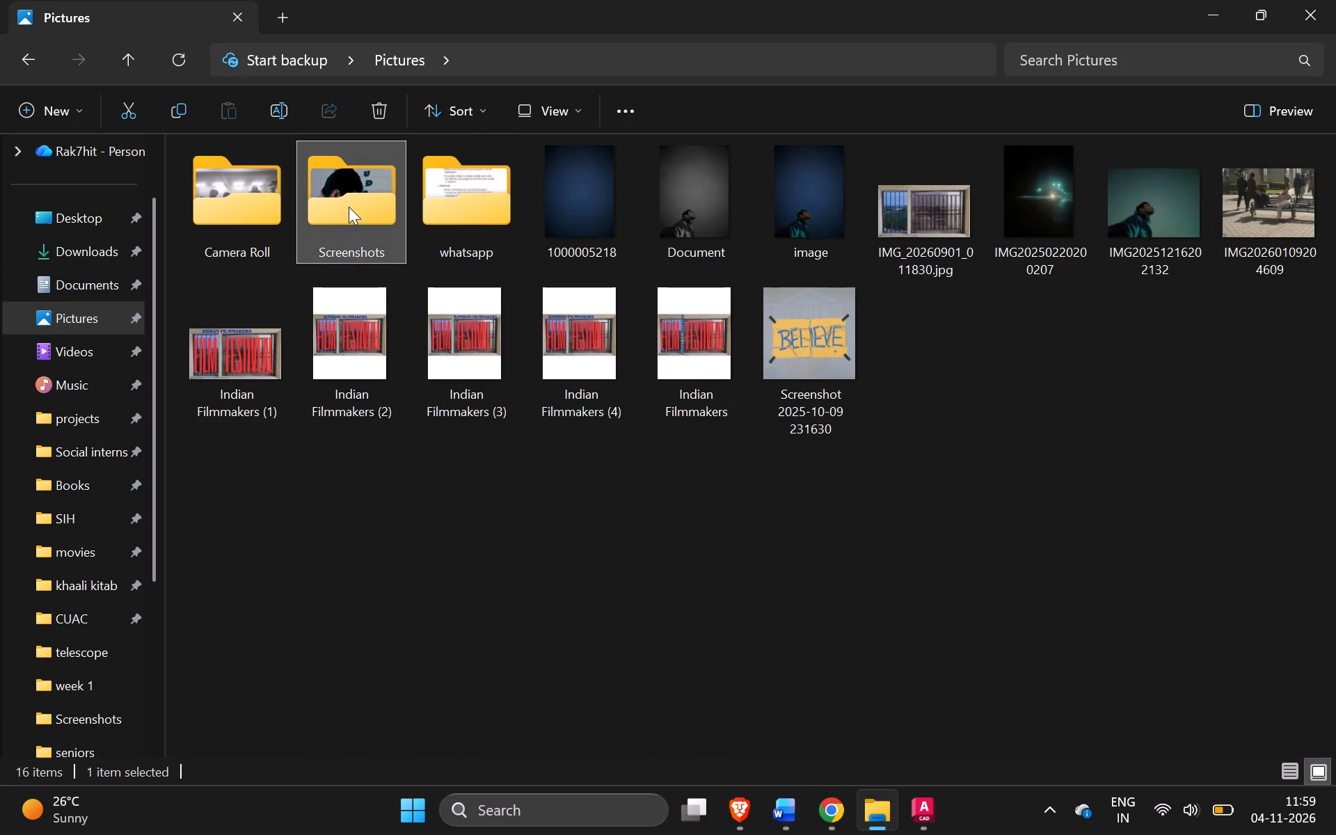
Look through the Screenshots folder to locate the newly captured AutoCAD reflector model images.
scroll(806, 568, "down", 9)
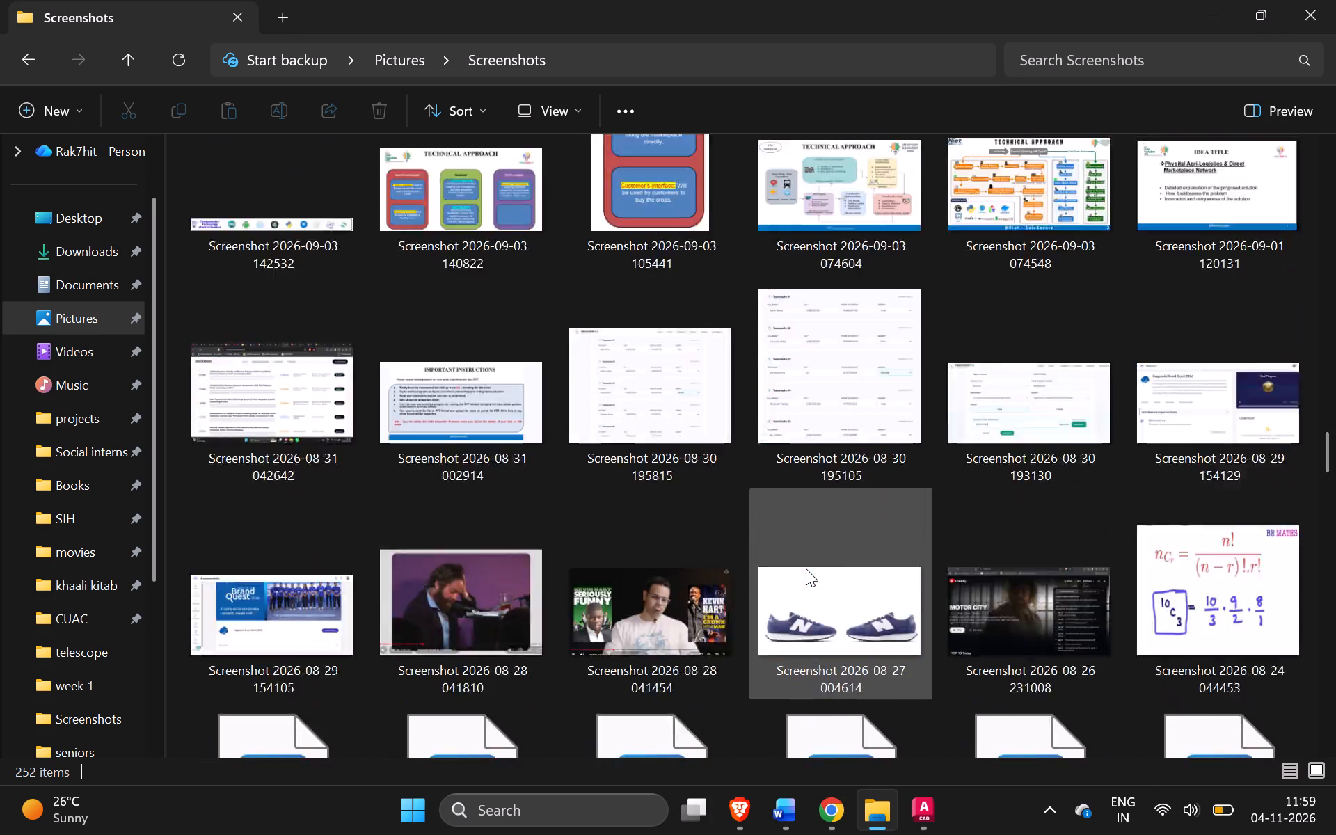
scroll(806, 568, "down", 11)
scroll(806, 568, "right", 1)
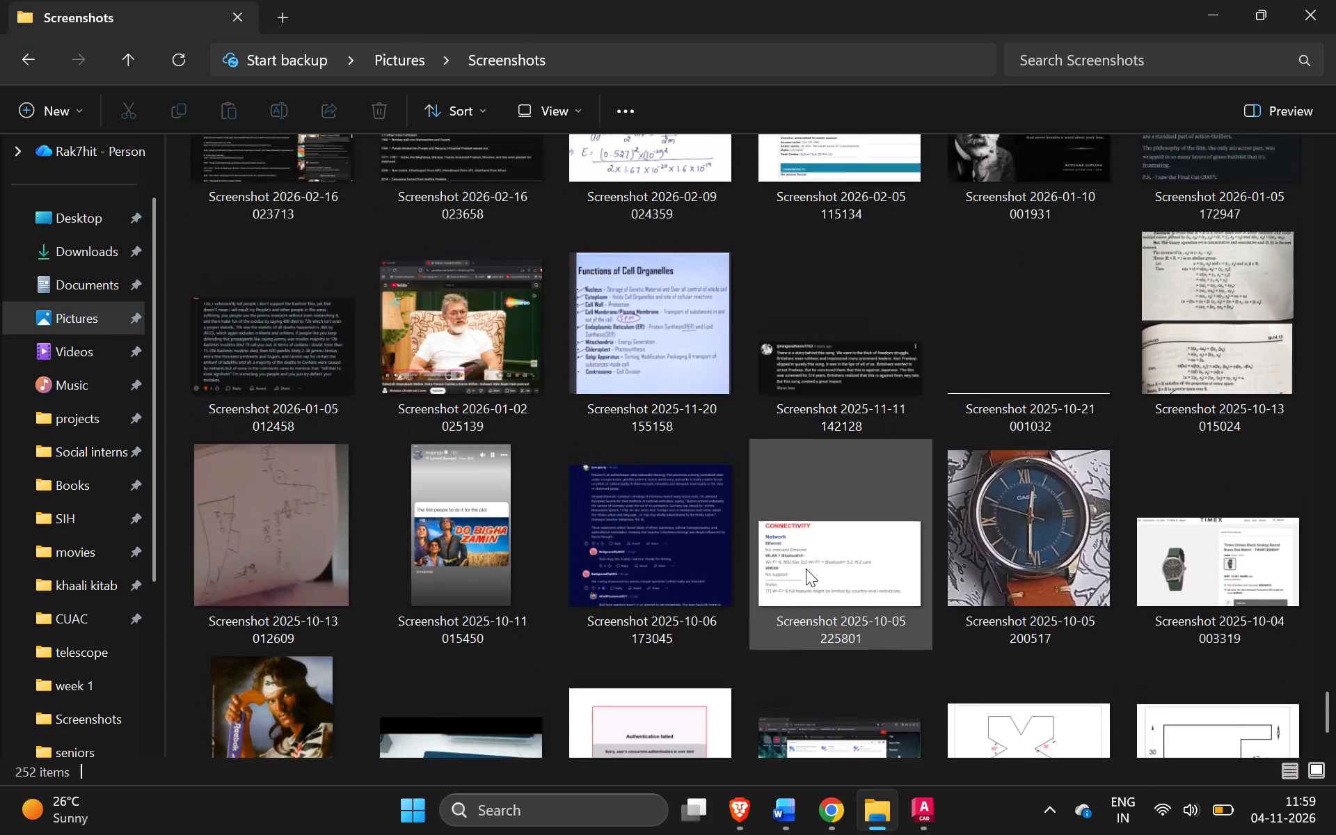
scroll(806, 568, "right", 1)
scroll(806, 568, "down", 3)
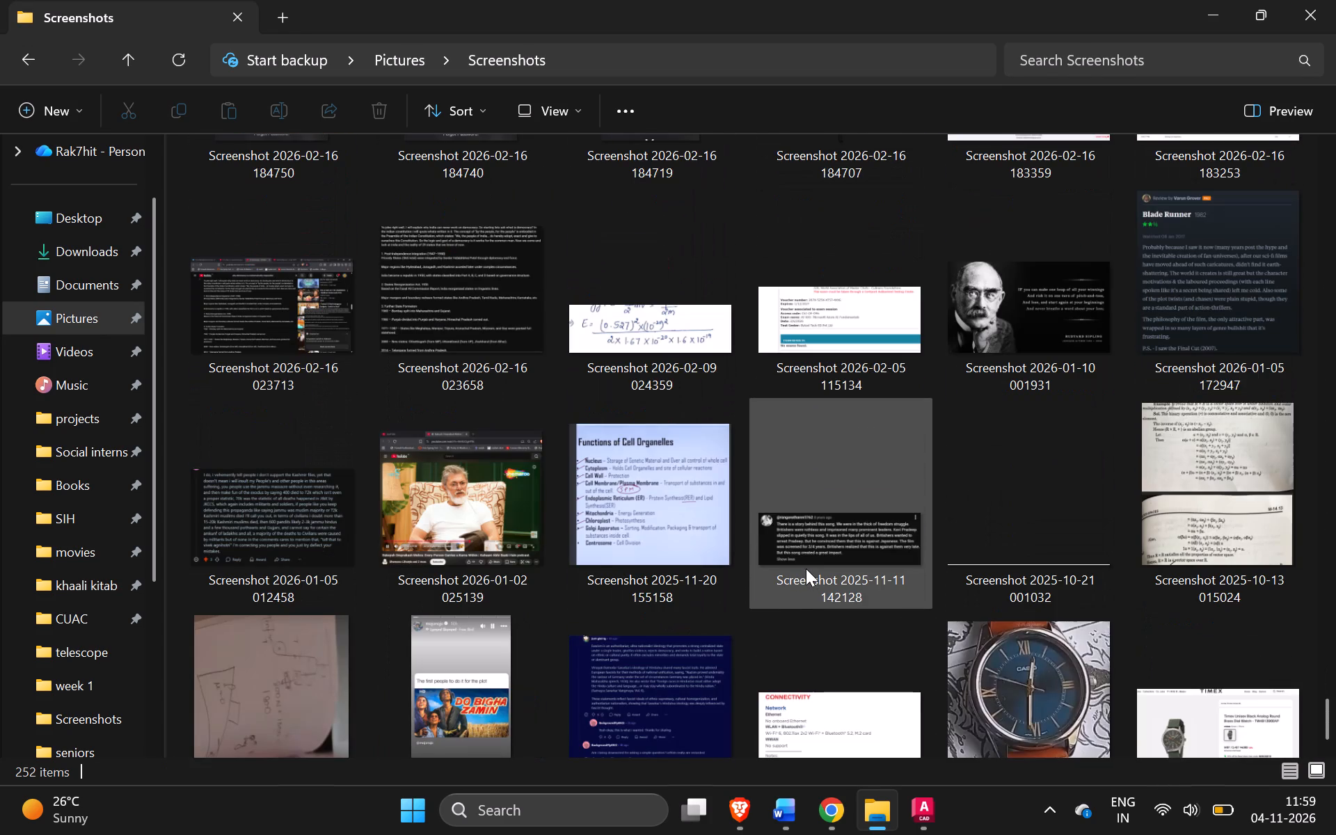
scroll(806, 568, "down", 4)
scroll(806, 568, "up", 10)
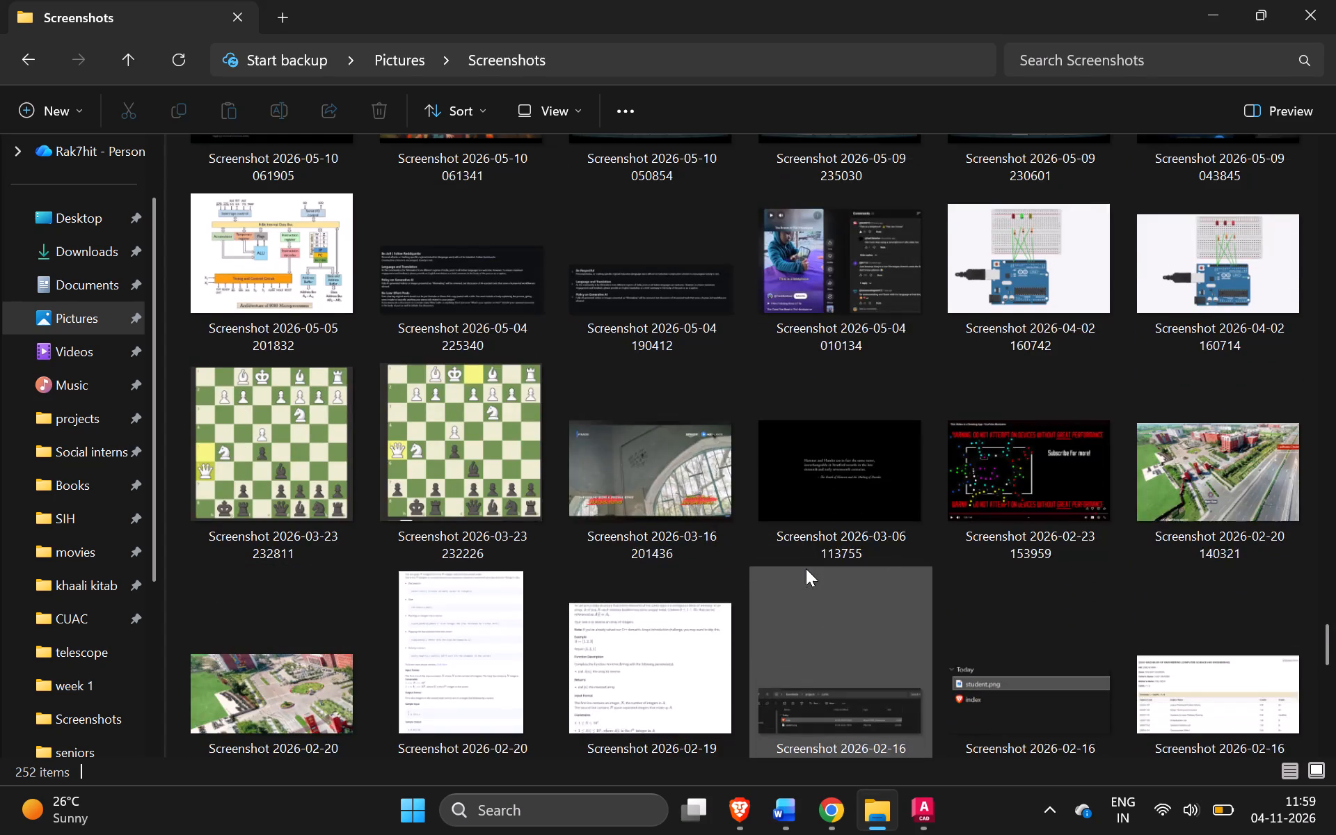
scroll(806, 568, "up", 3)
scroll(806, 568, "down", 1)
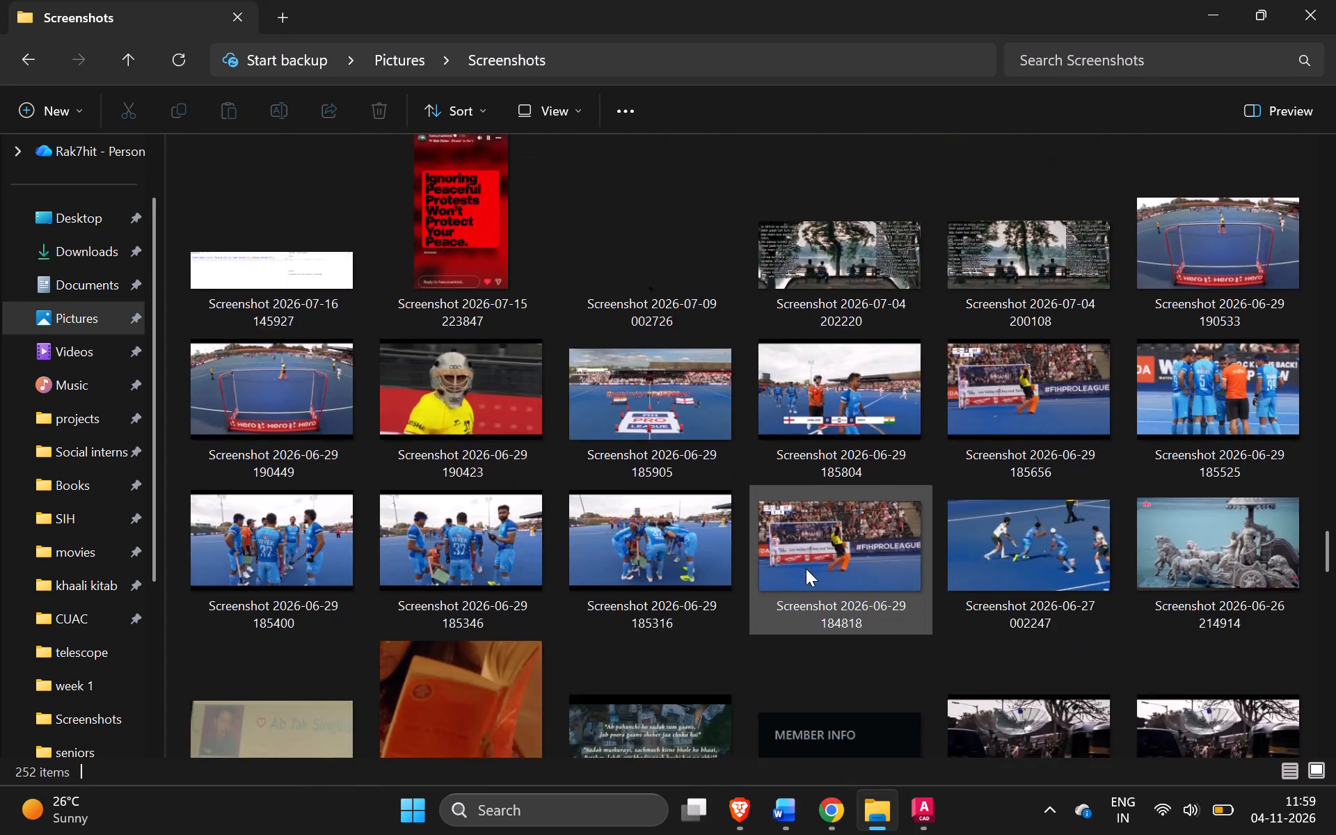
scroll(806, 568, "down", 2)
scroll(806, 568, "up", 3)
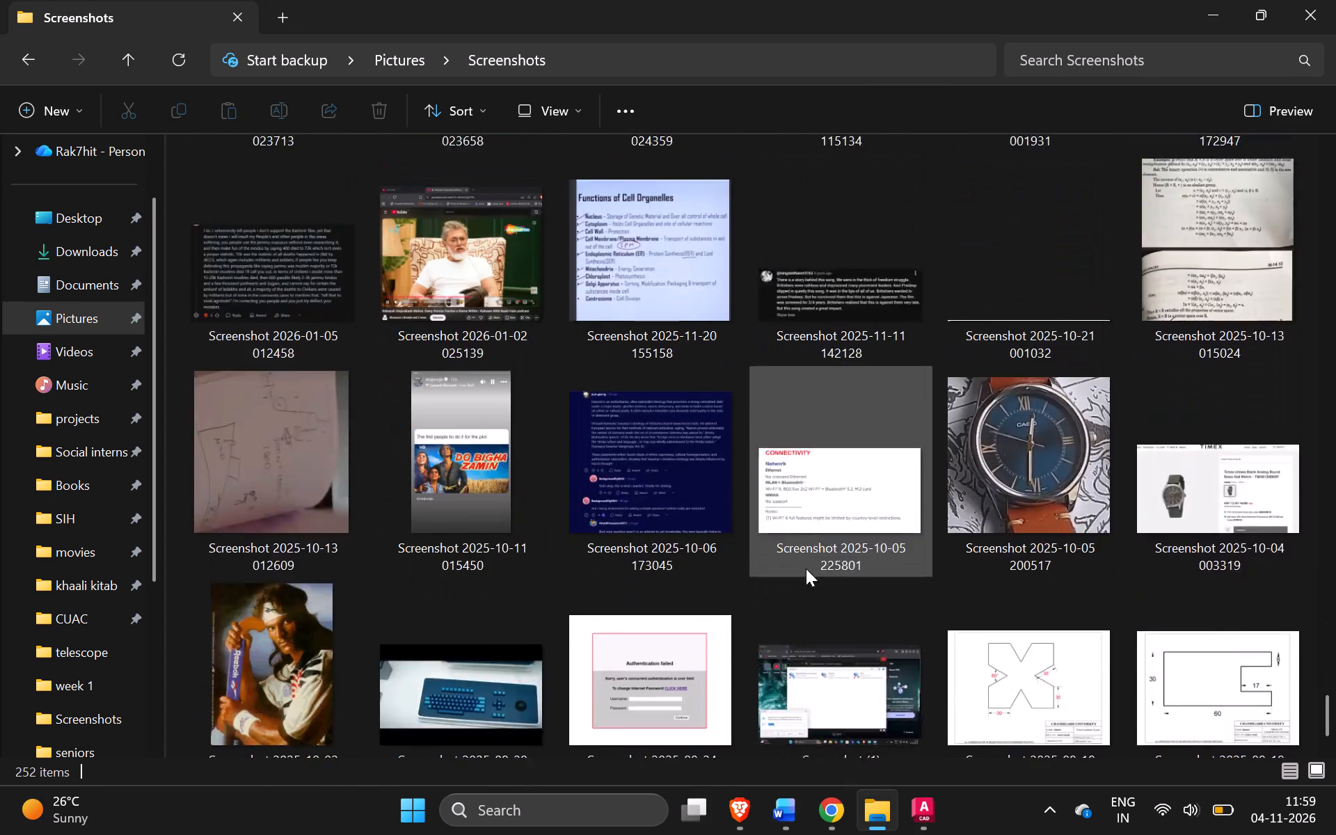
scroll(806, 568, "up", 13)
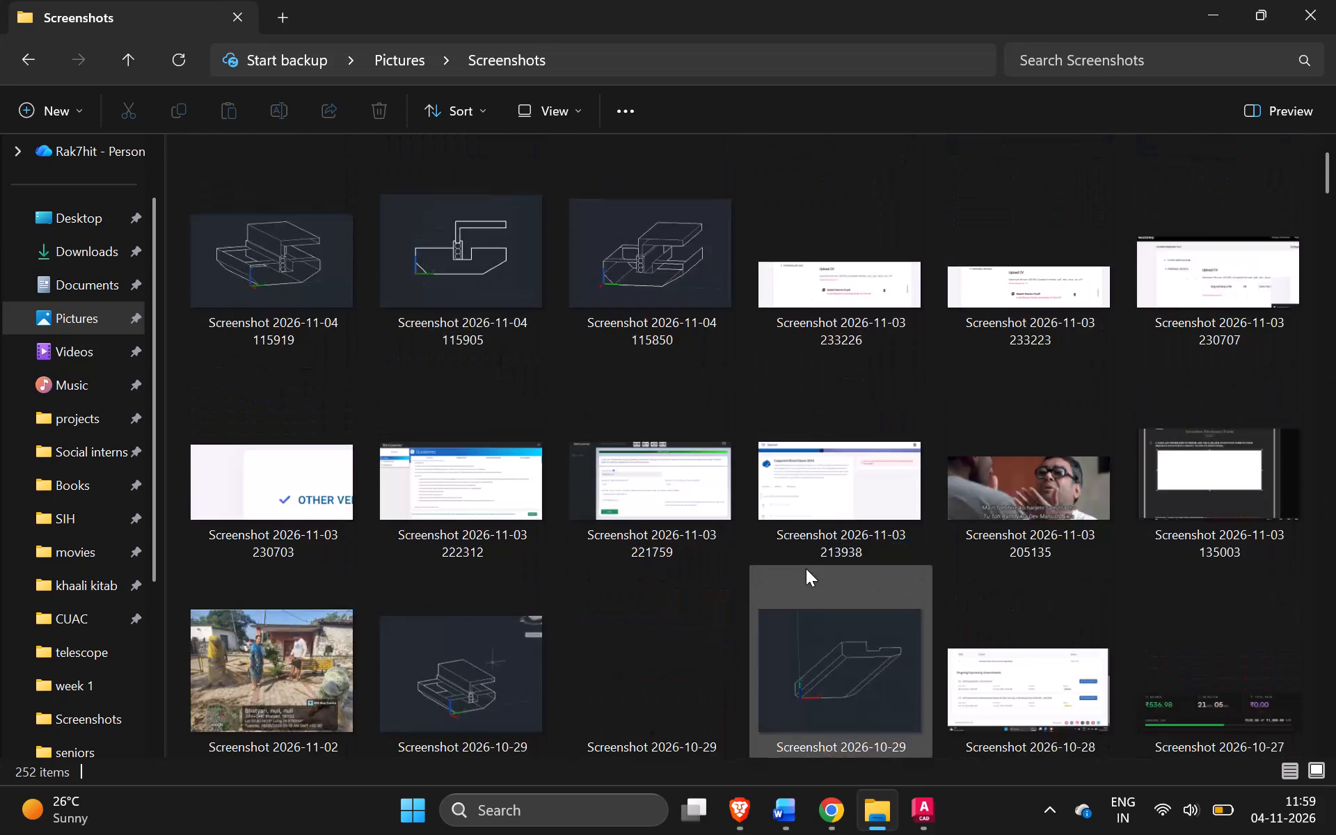
scroll(806, 568, "up", 1)
Insert the three newest reflector screenshots, 115919, 115905 and 115850, into section 7 of the Untitled Word document, below the labelled diagram.
left_click_drag(175, 264, 381, 276)
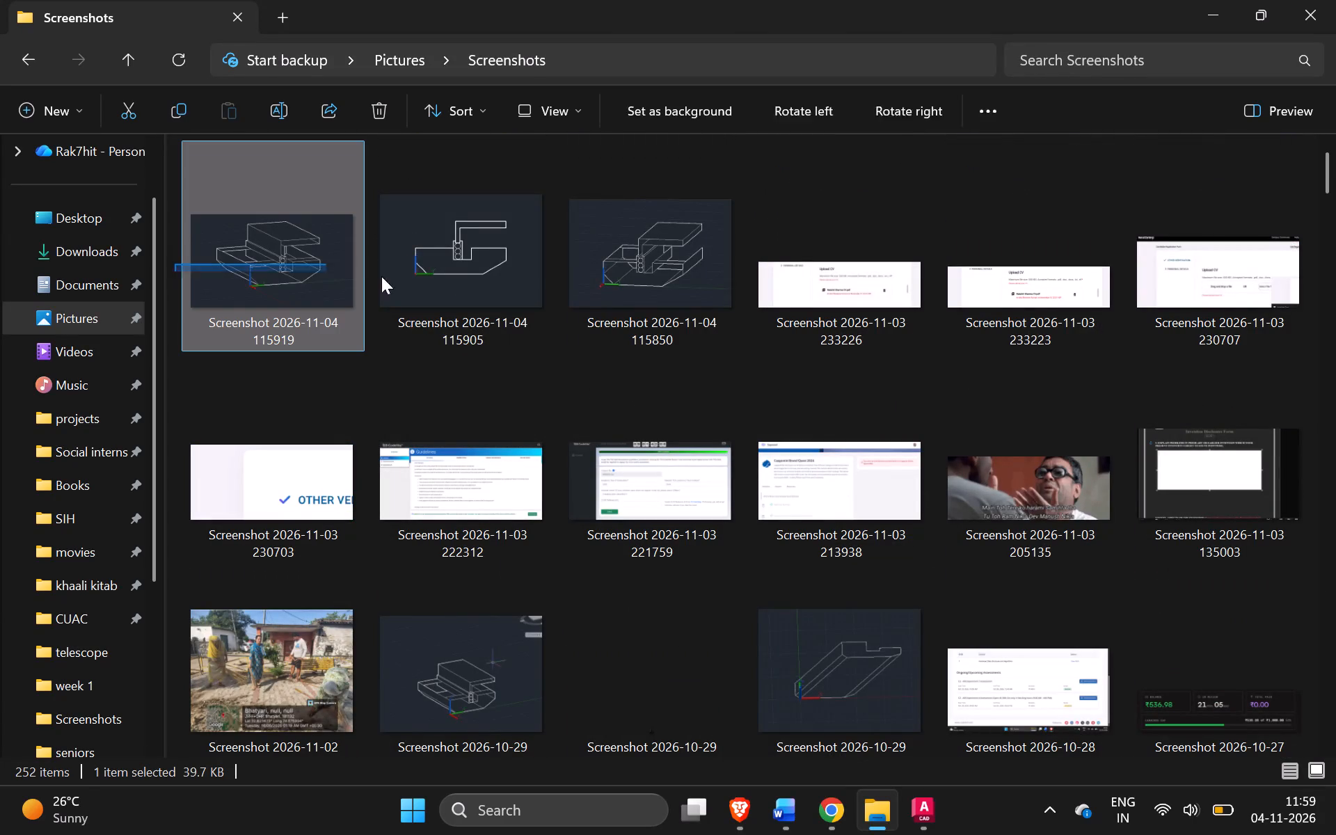
left_click_drag(381, 276, 693, 264)
left_click_drag(693, 264, 823, 733)
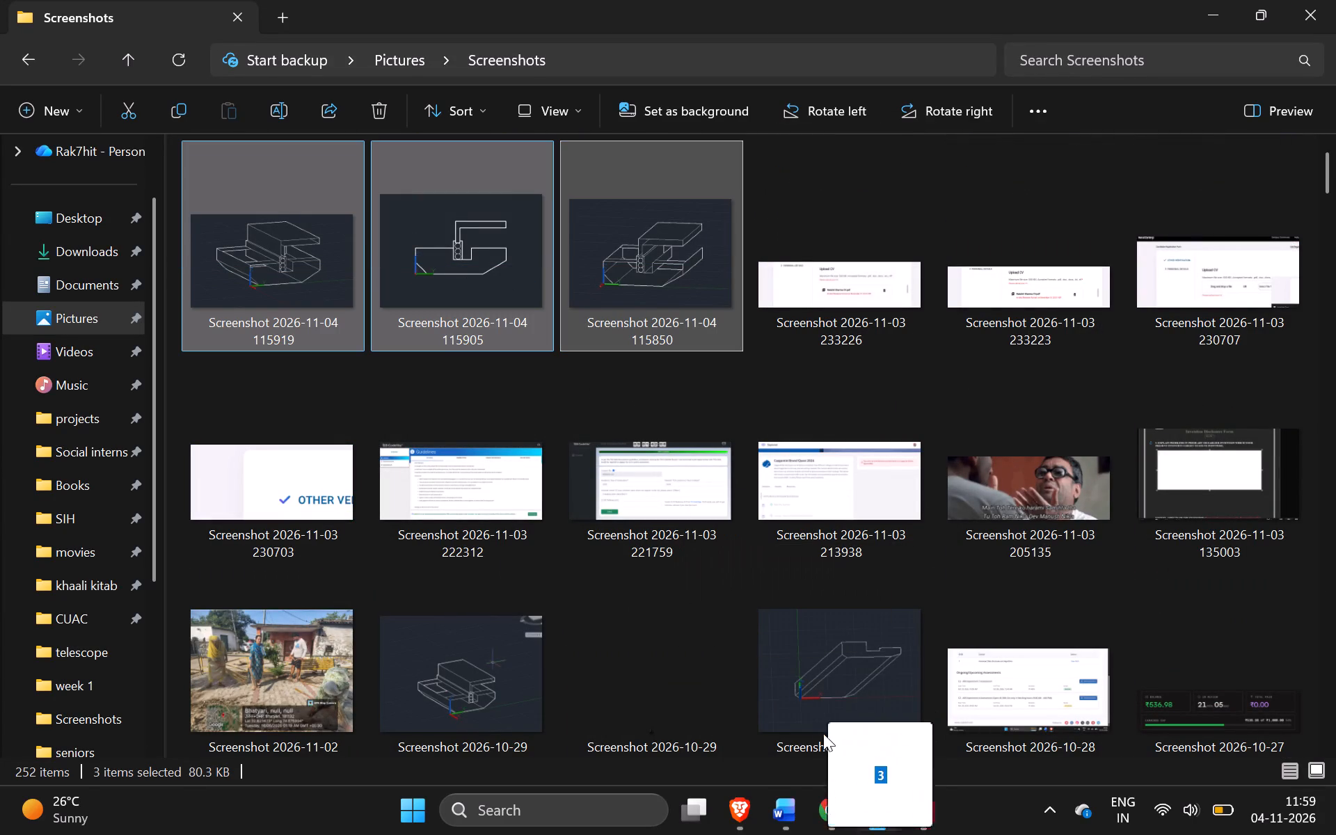
left_click_drag(823, 733, 711, 728)
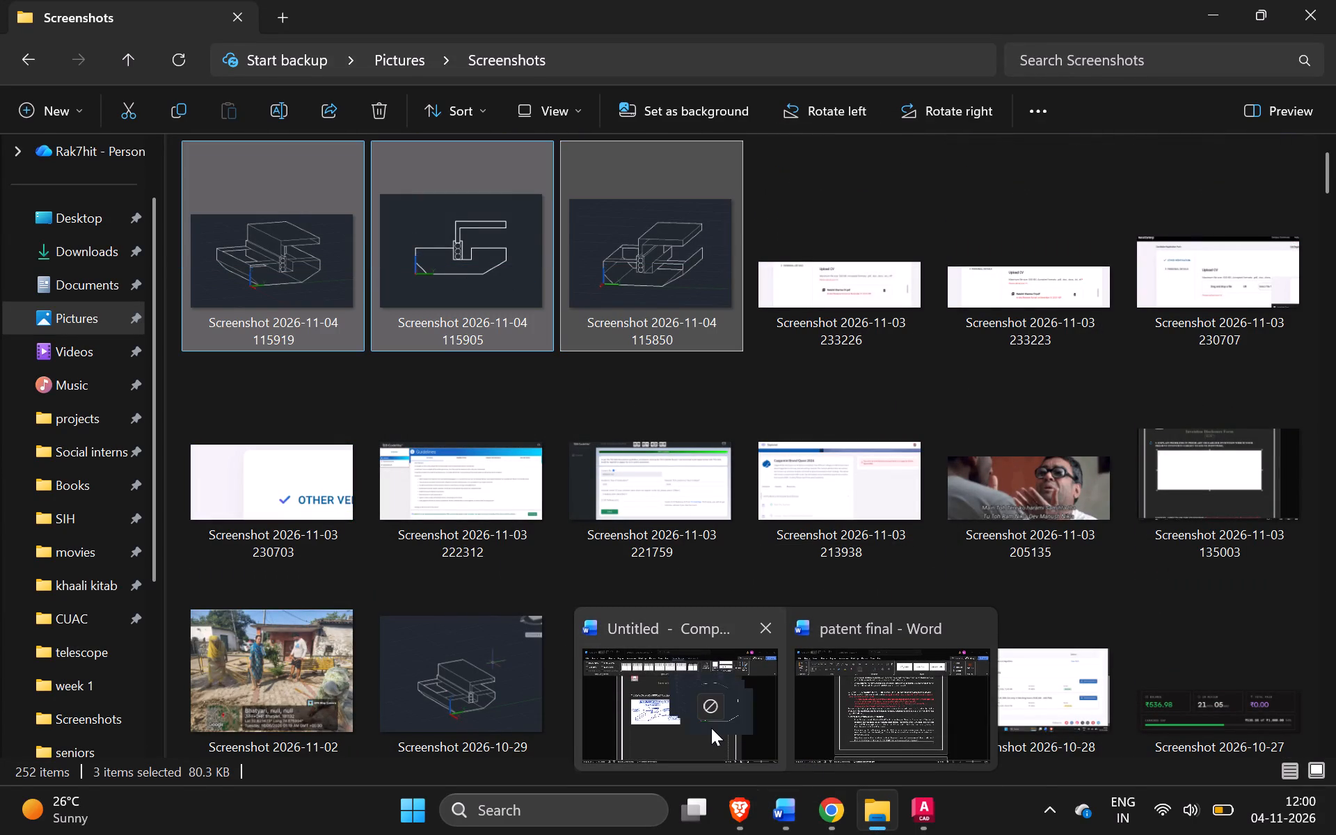
left_click_drag(711, 728, 710, 607)
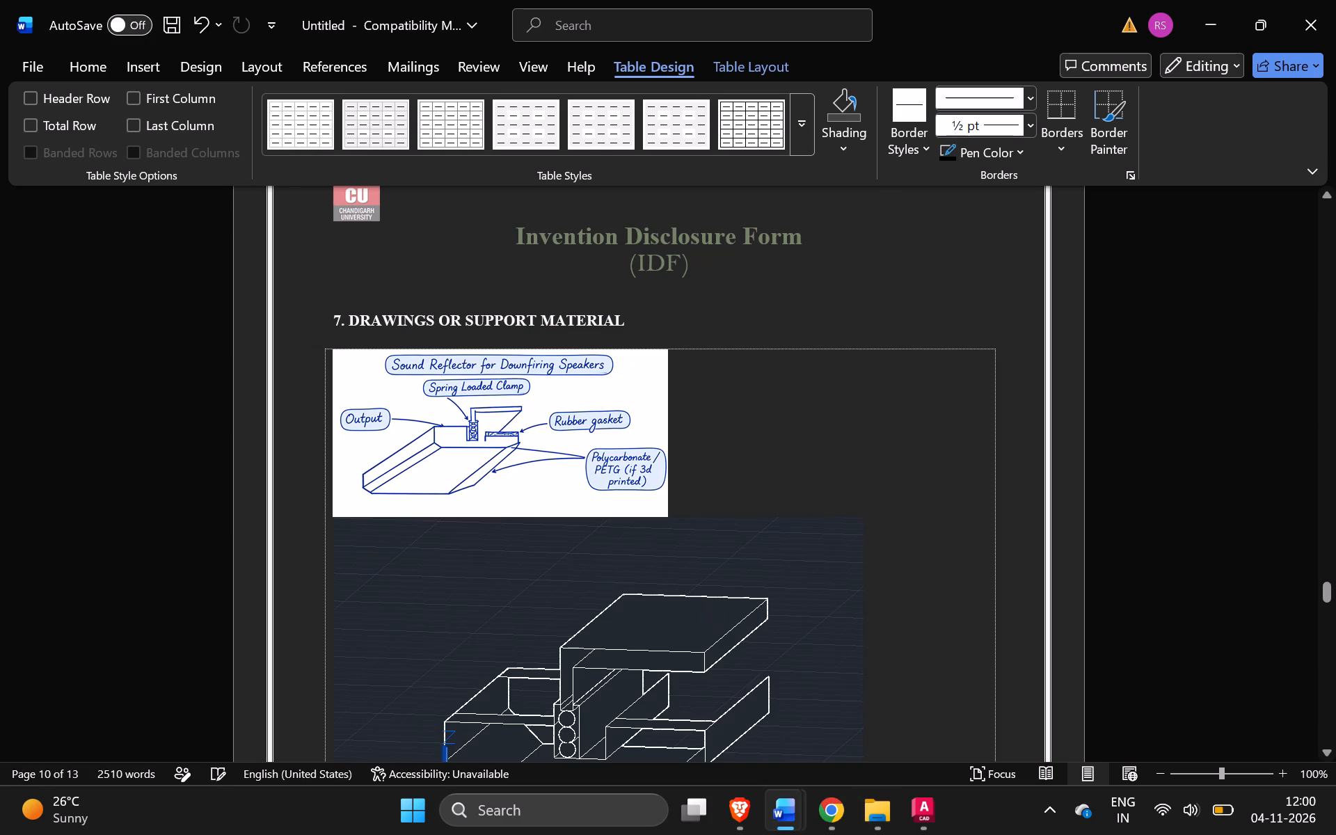
Shrink the first AutoCAD screenshot below the labelled diagram to about 5.5 cm high by 8.3 cm wide.
scroll(710, 607, "down", 4)
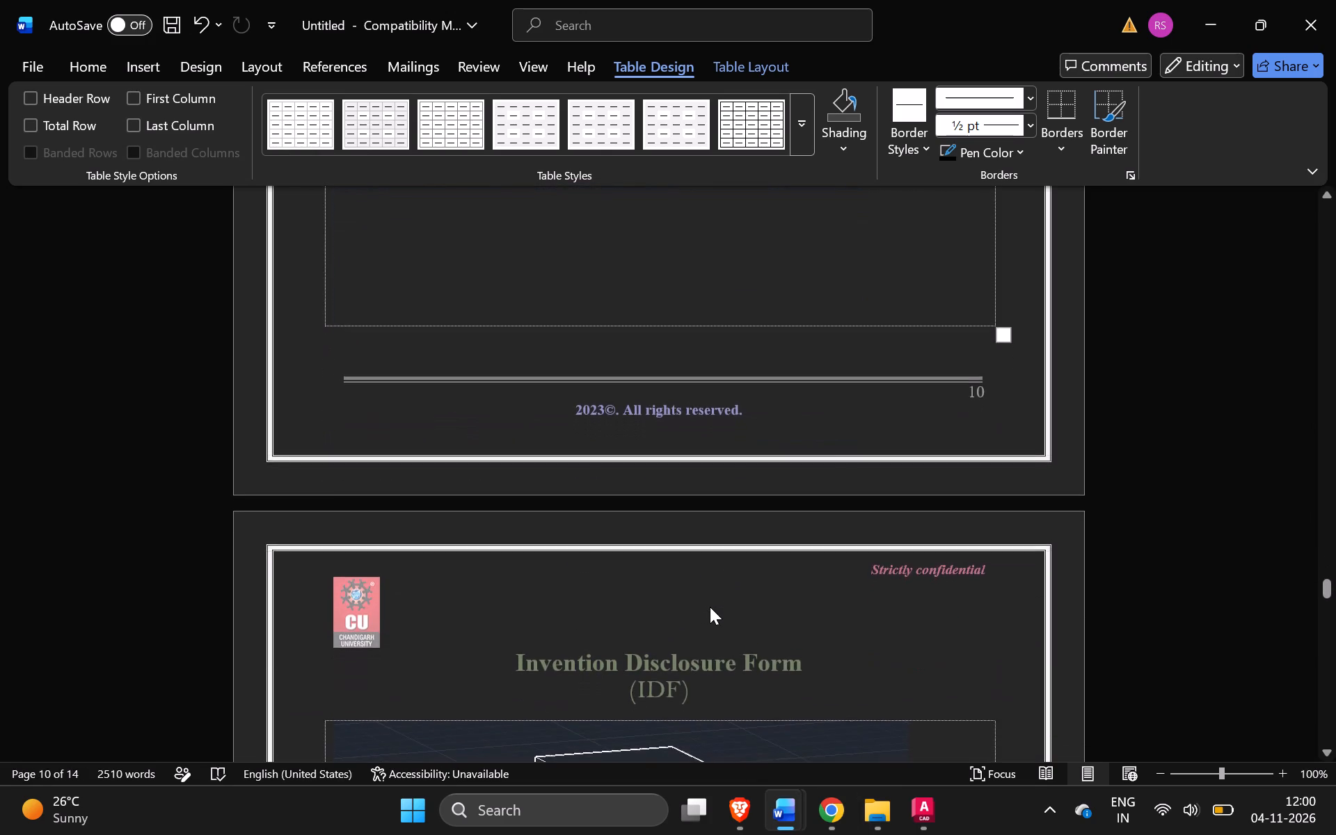
scroll(710, 607, "up", 1)
left_click(710, 607)
left_click(710, 607)
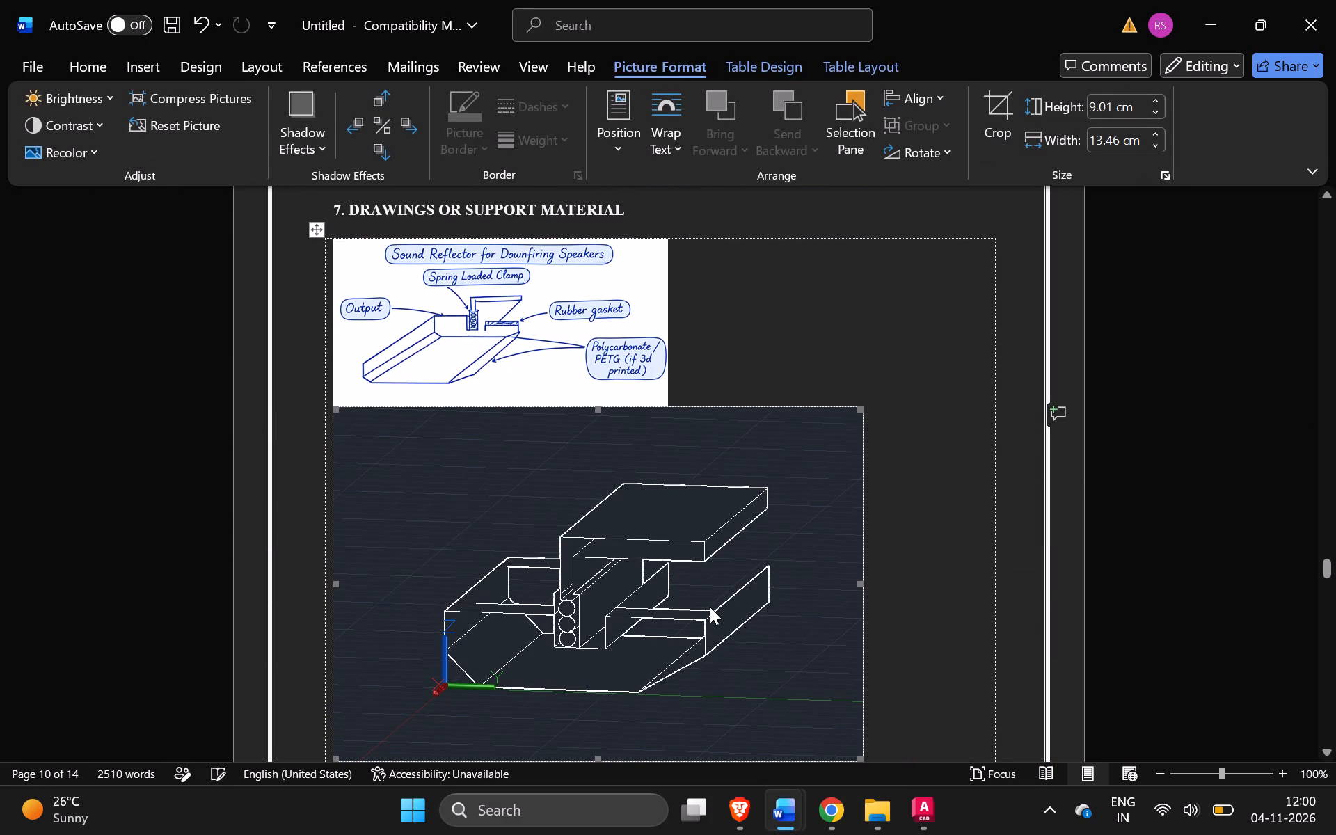
scroll(710, 607, "down", 1)
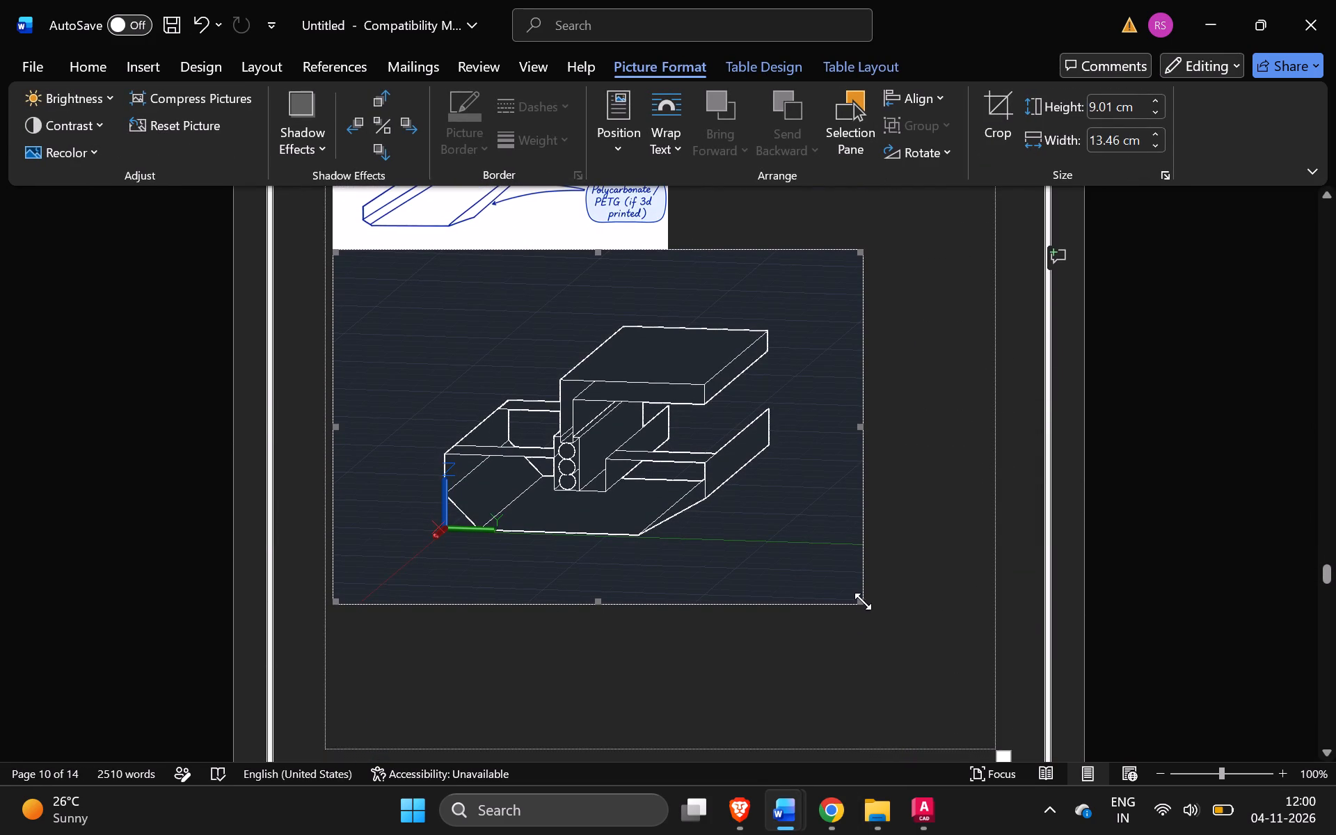
left_click_drag(857, 601, 640, 464)
Select the second AutoCAD screenshot, directly below the first model picture.
left_click(630, 601)
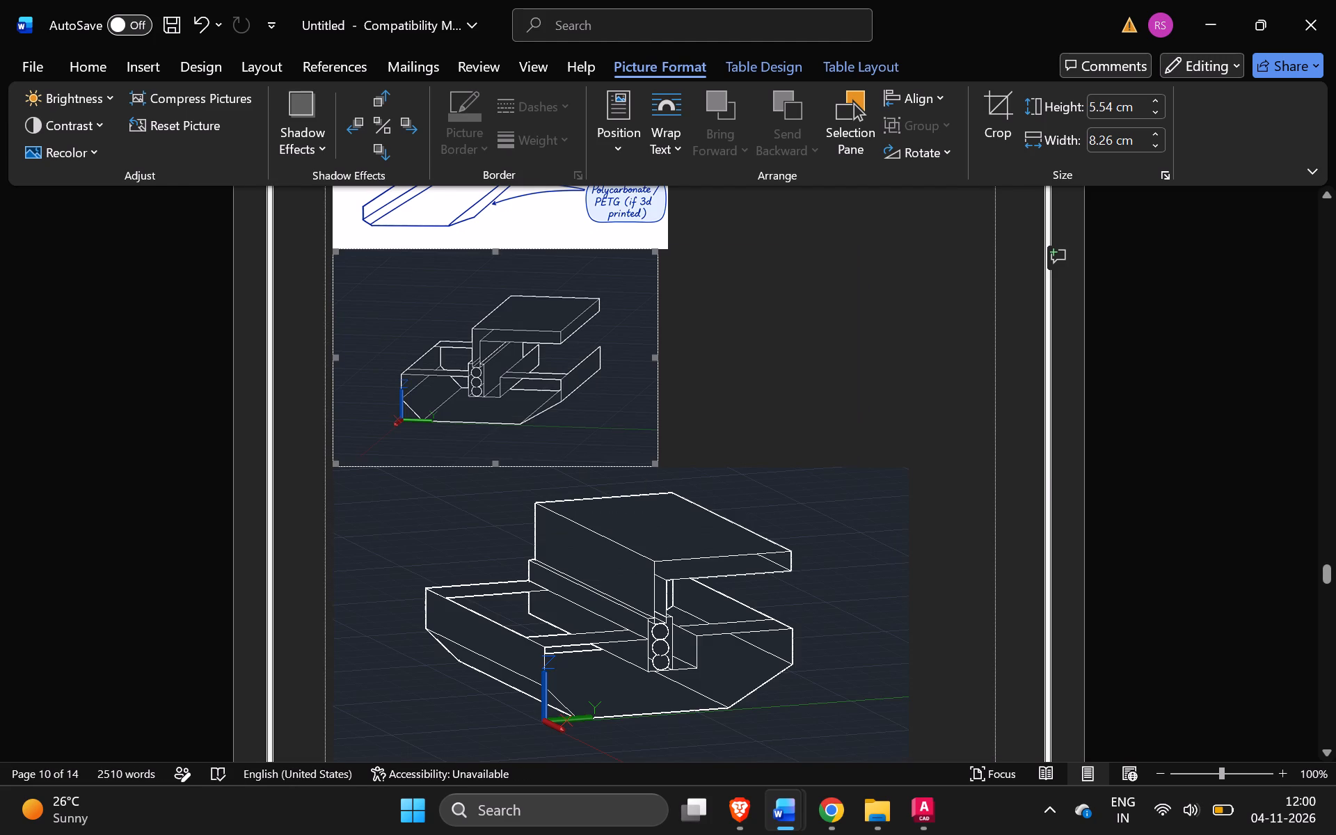
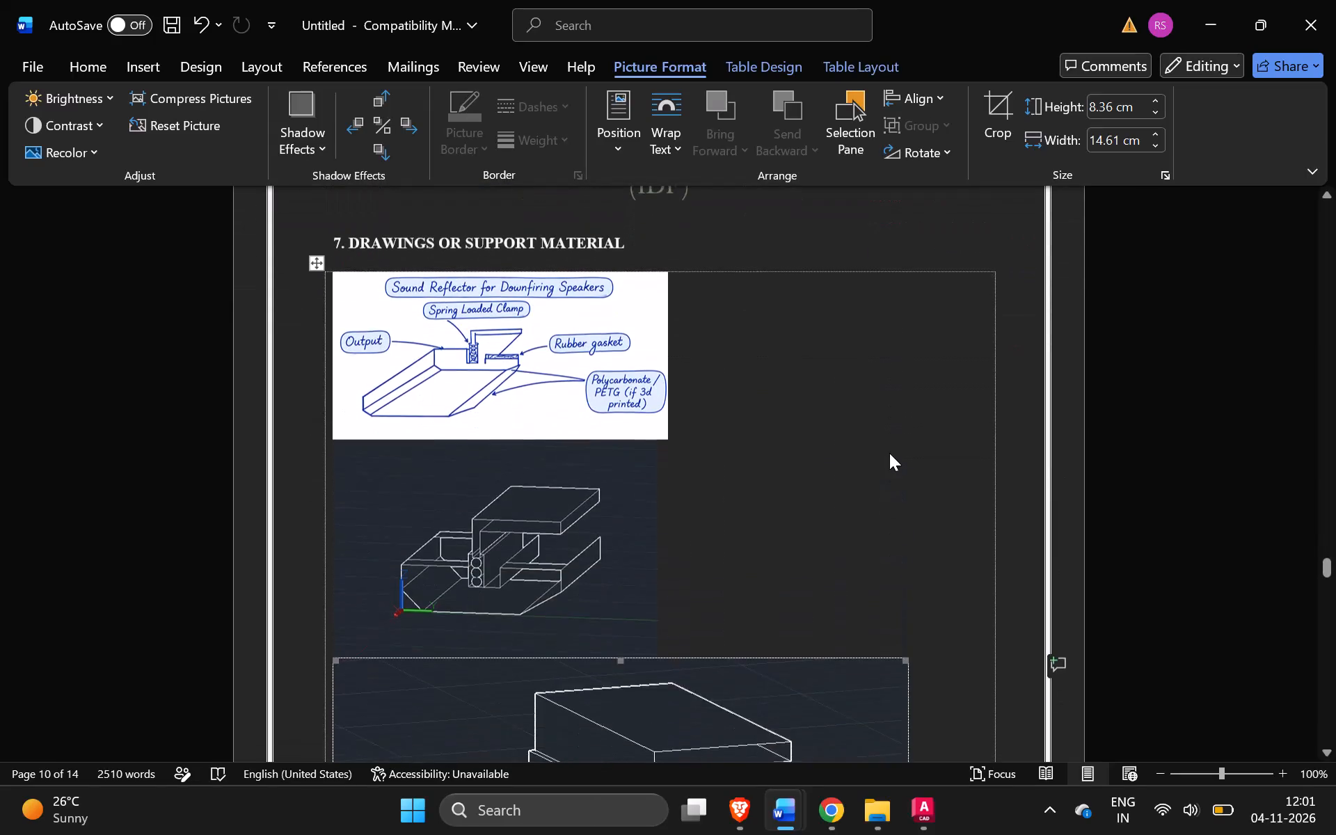
Shrink the selected second AutoCAD screenshot proportionally to about 5.9 cm high by 10.3 cm wide.
scroll(889, 453, "right", 1)
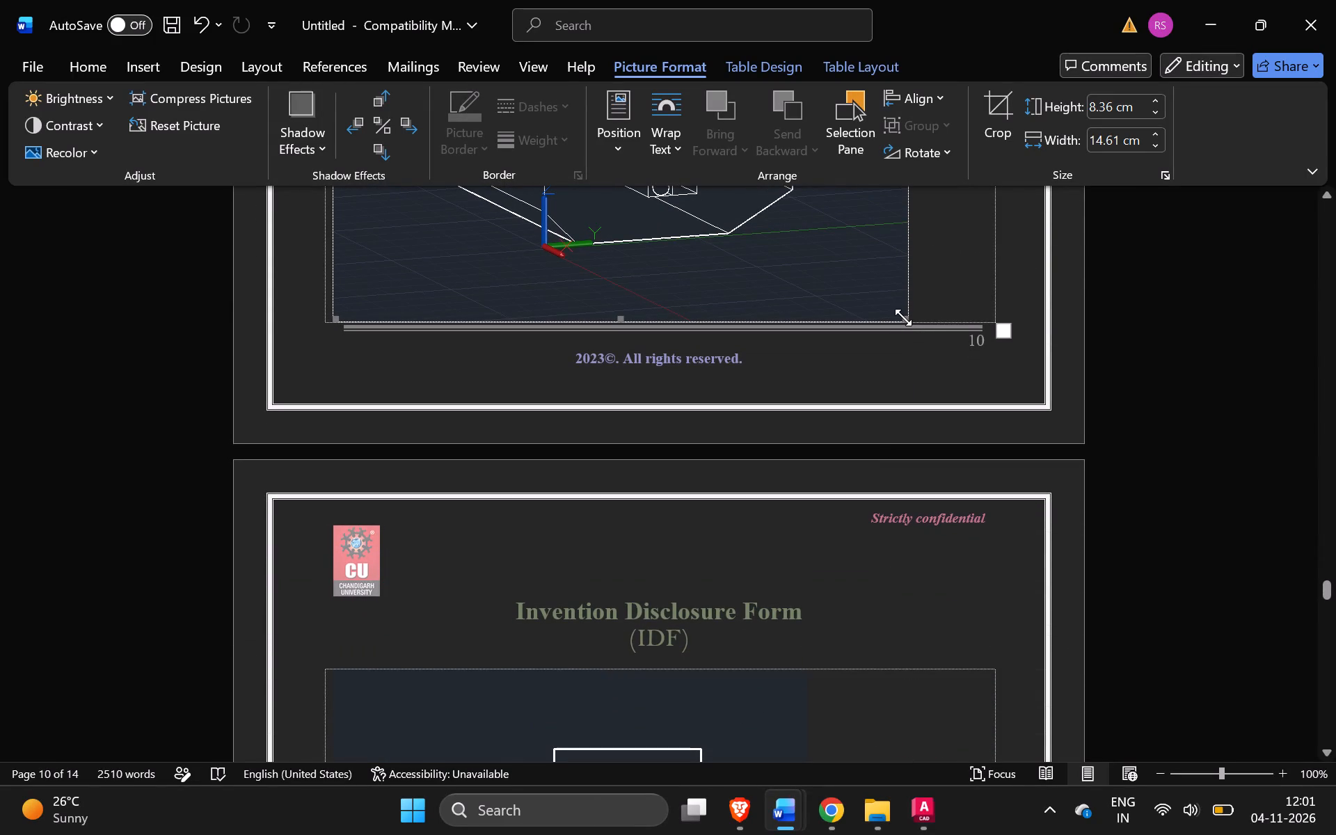
left_click_drag(903, 317, 732, 214)
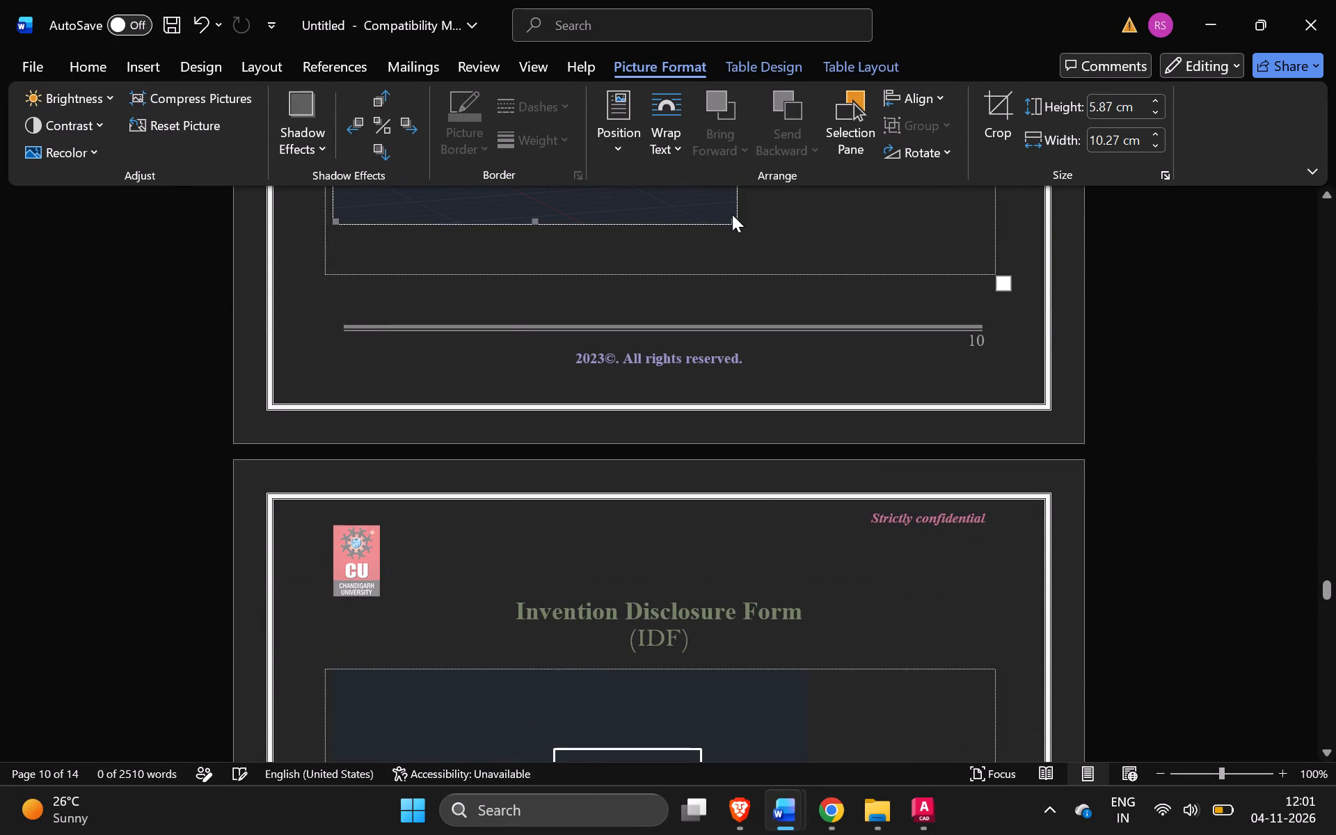
Shrink the third AutoCAD screenshot, the side view on the following page, to about 5.8 cm high by 8.2 cm wide.
scroll(732, 214, "up", 1)
scroll(813, 443, "down", 1)
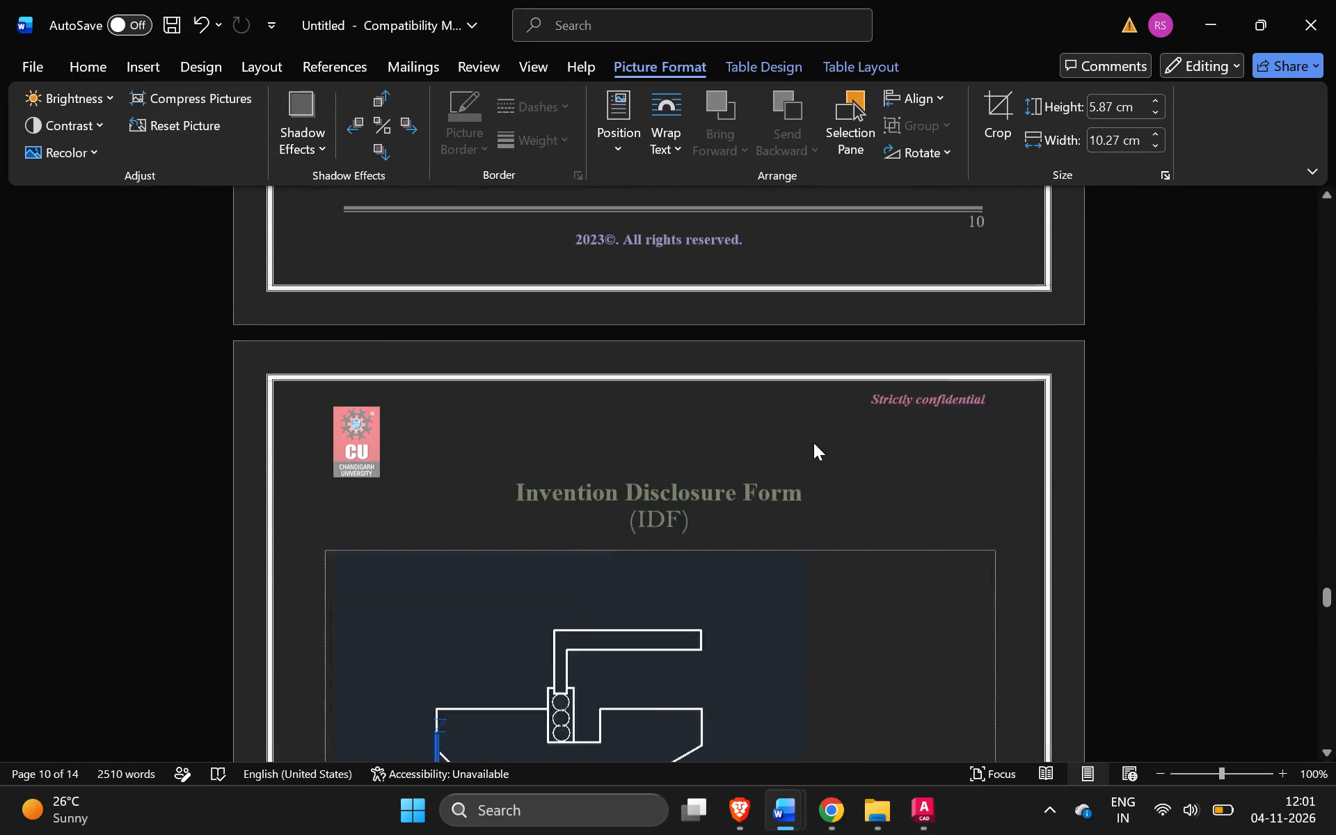
scroll(813, 443, "down", 1)
left_click(664, 603)
scroll(817, 640, "down", 1)
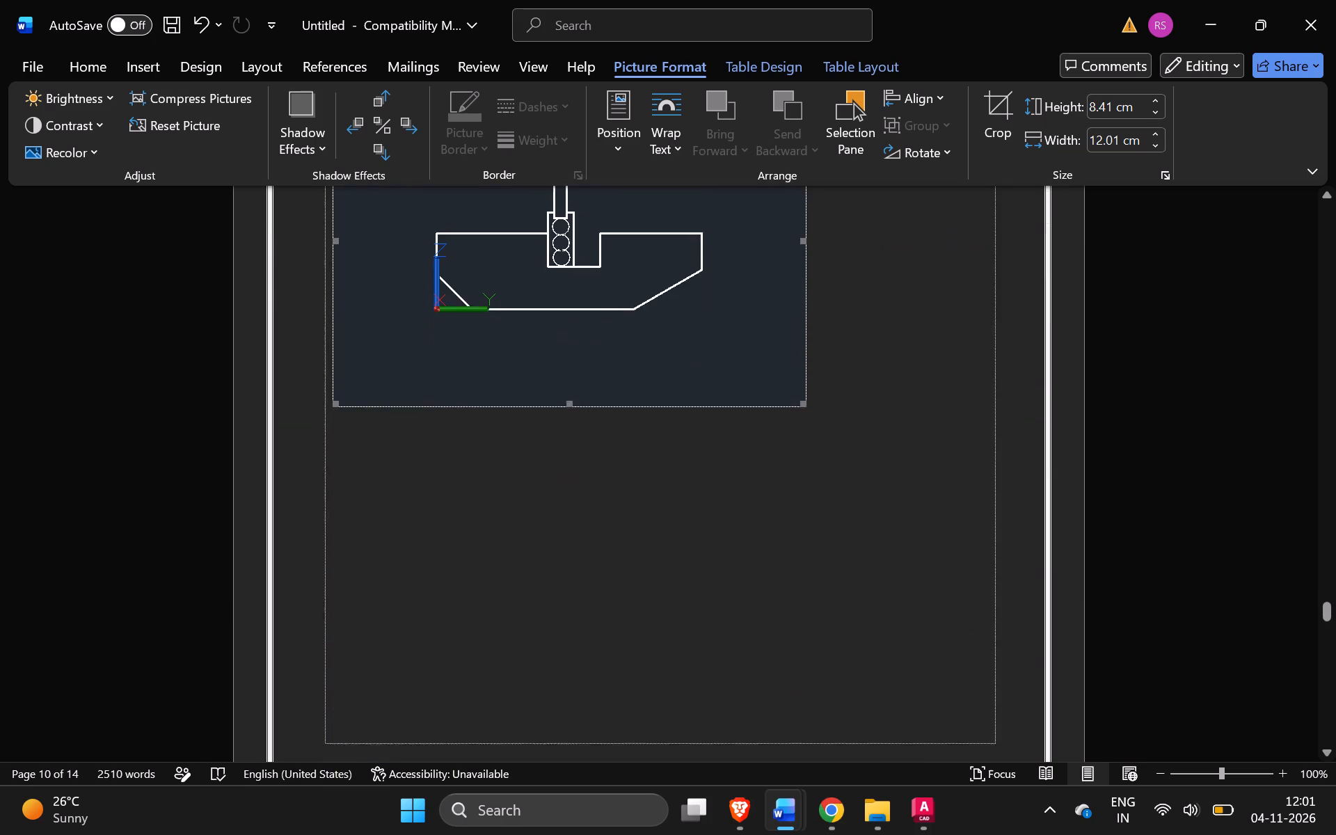
left_click_drag(804, 376, 655, 258)
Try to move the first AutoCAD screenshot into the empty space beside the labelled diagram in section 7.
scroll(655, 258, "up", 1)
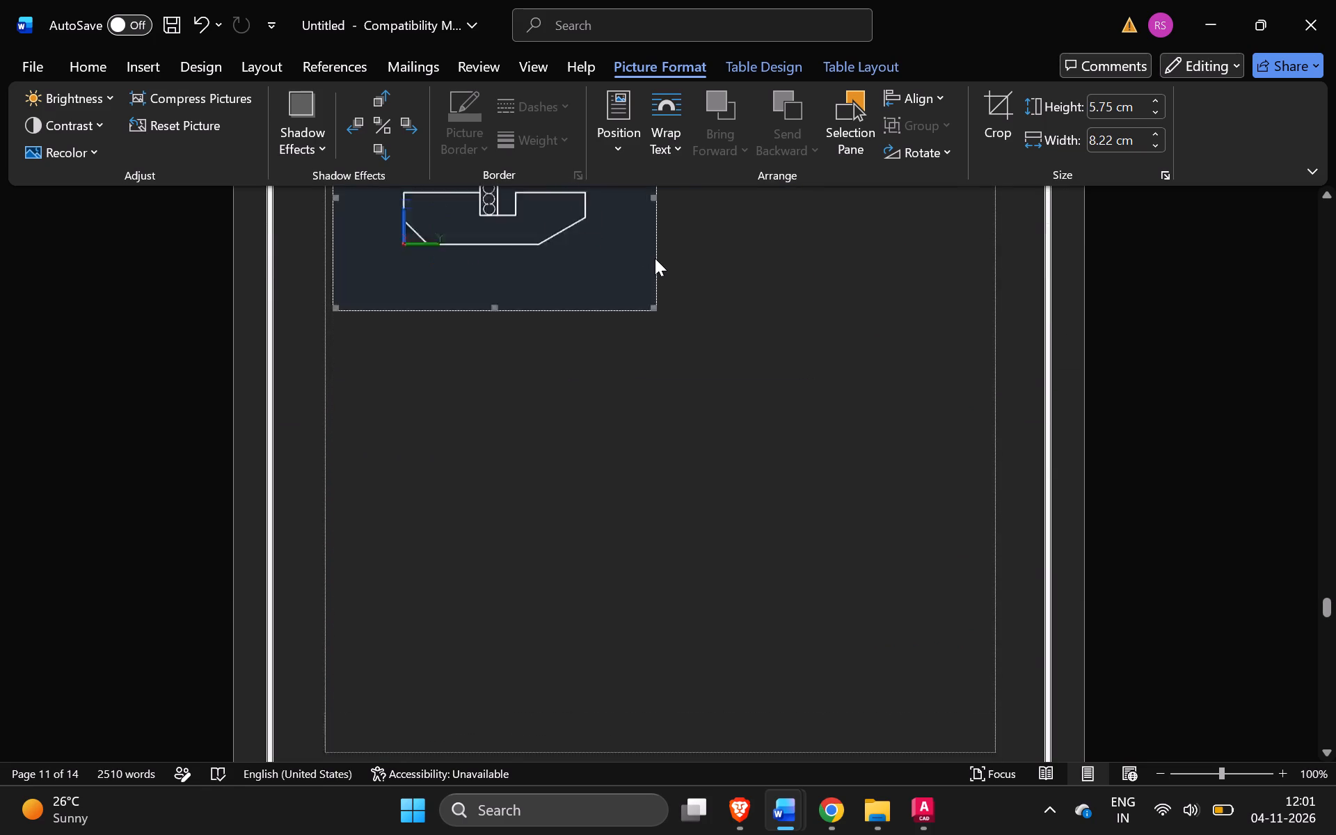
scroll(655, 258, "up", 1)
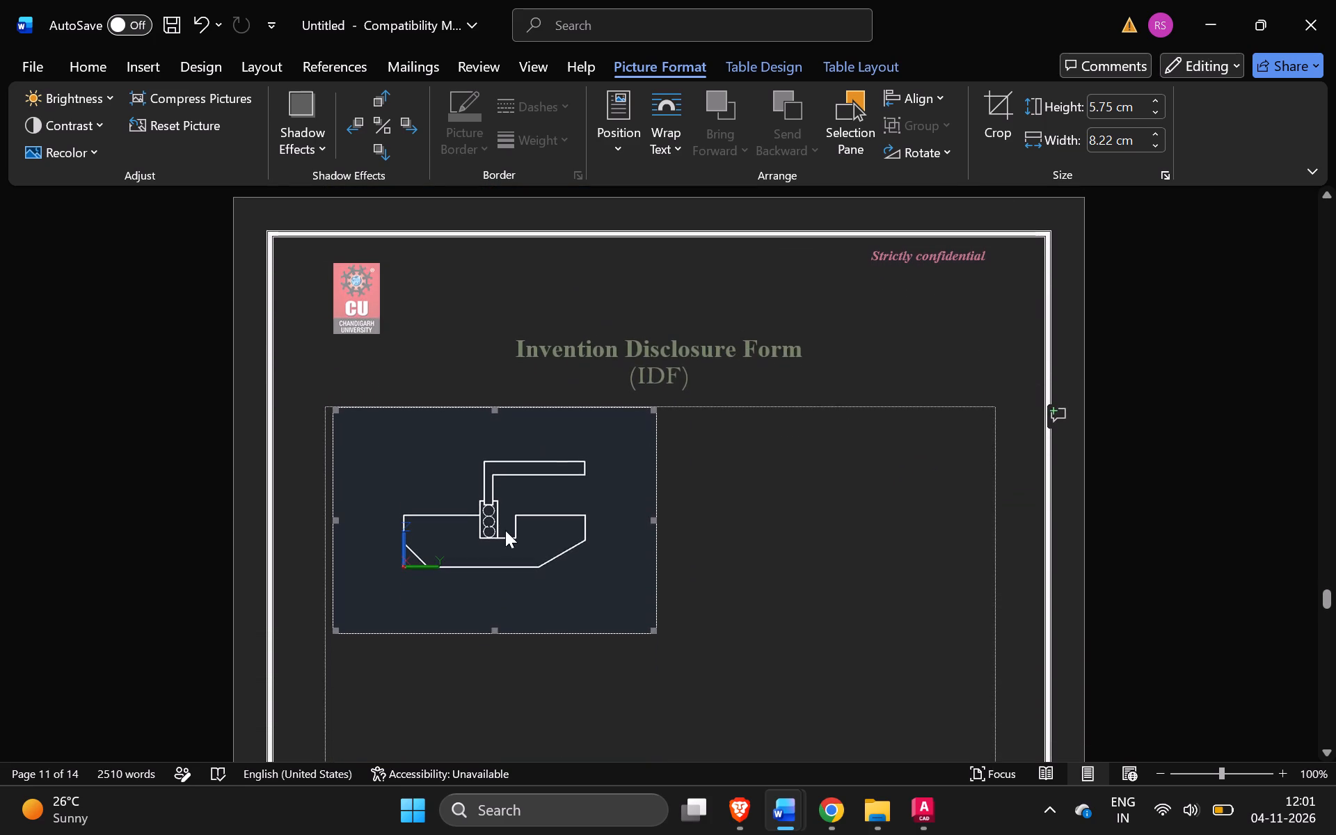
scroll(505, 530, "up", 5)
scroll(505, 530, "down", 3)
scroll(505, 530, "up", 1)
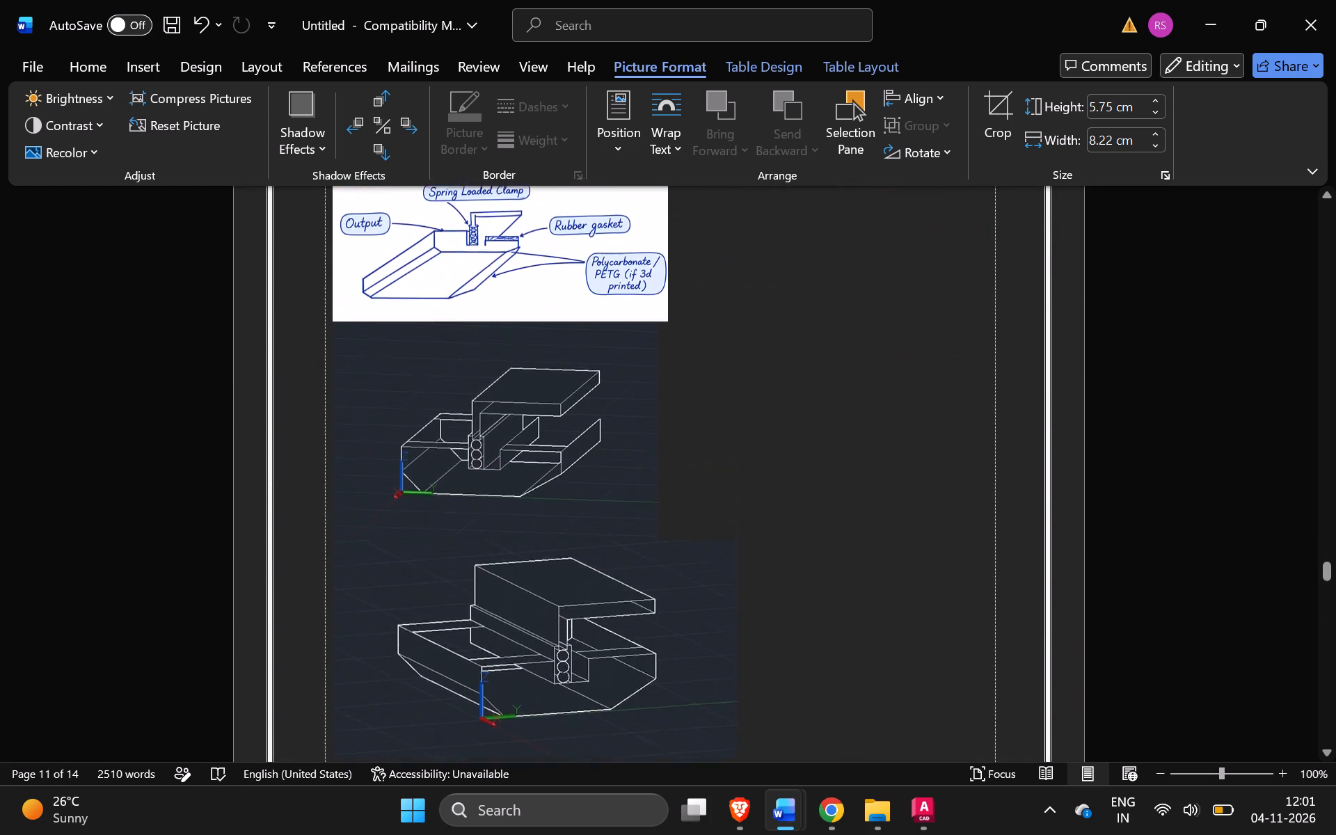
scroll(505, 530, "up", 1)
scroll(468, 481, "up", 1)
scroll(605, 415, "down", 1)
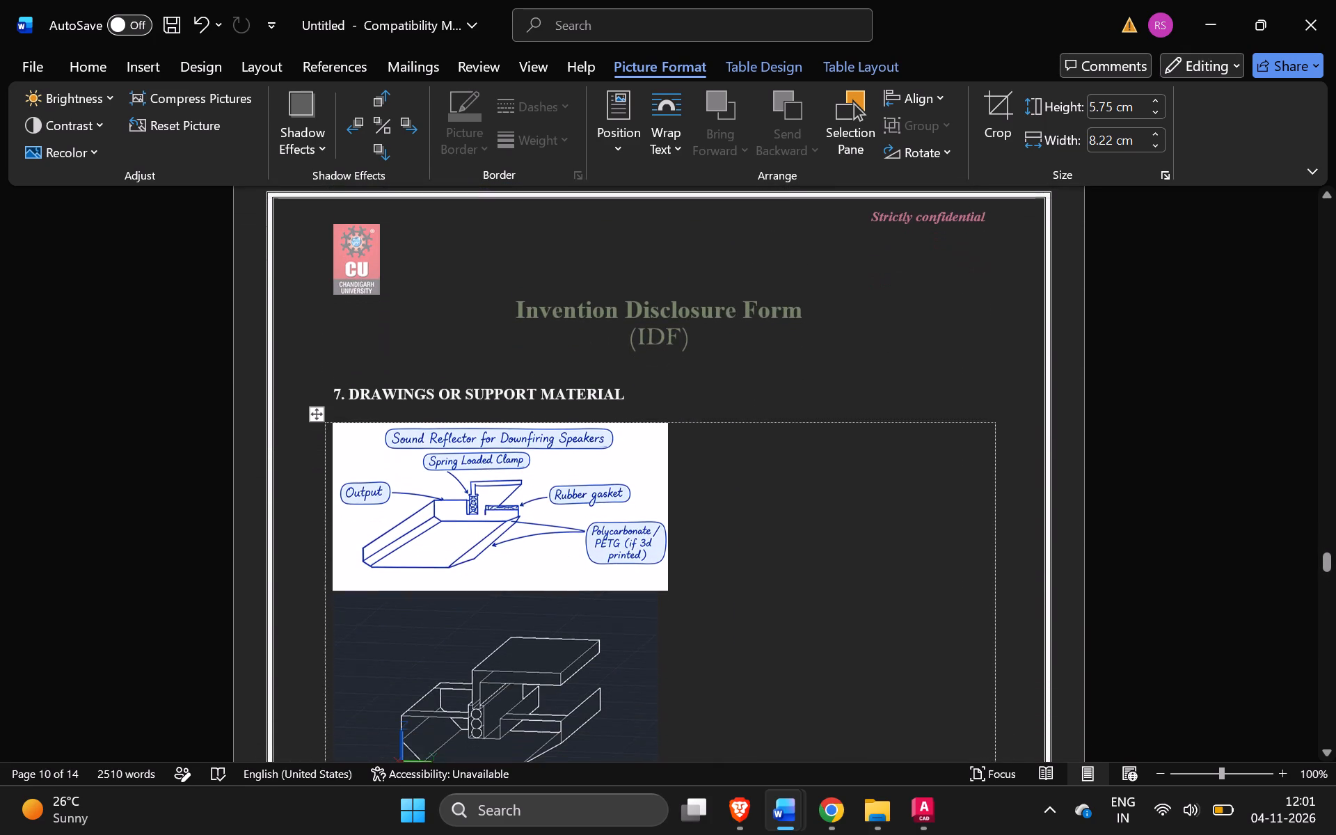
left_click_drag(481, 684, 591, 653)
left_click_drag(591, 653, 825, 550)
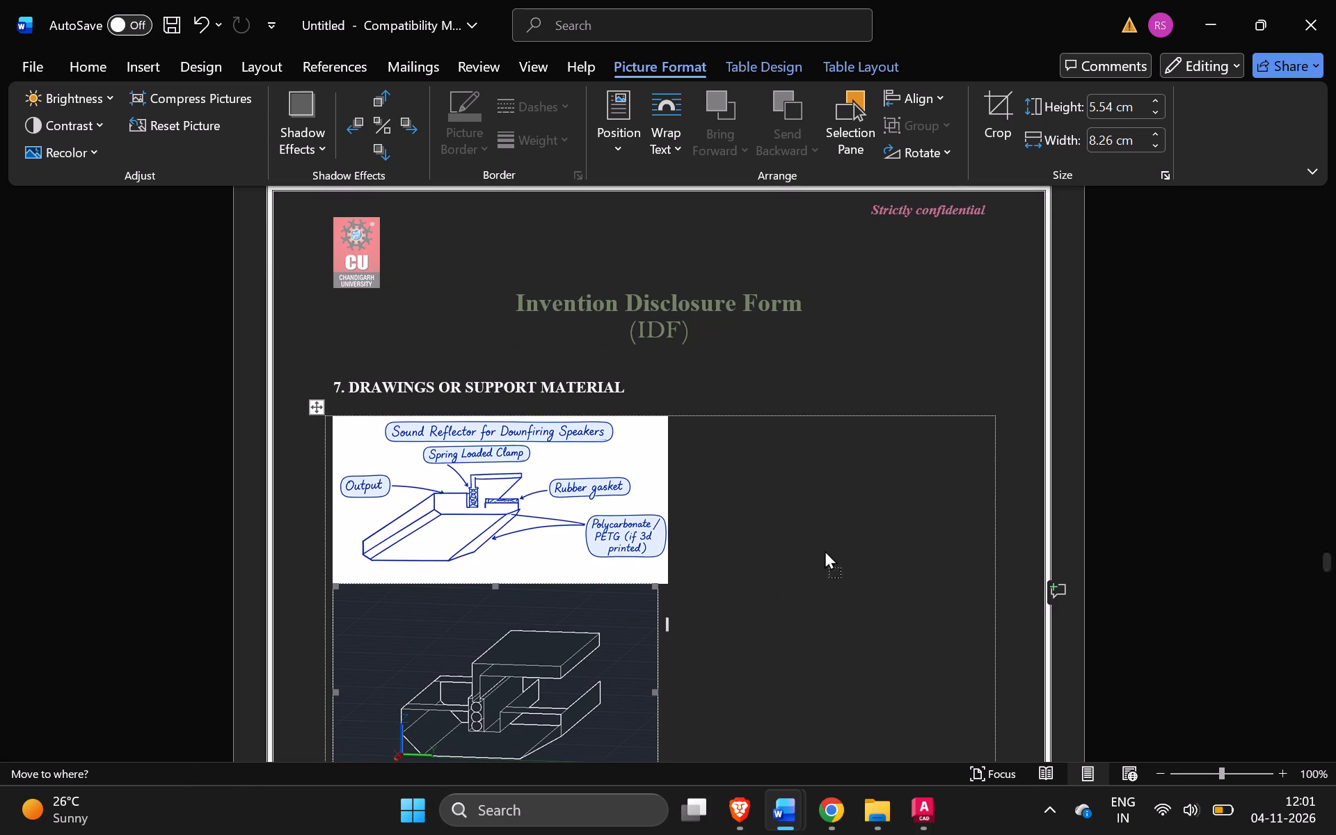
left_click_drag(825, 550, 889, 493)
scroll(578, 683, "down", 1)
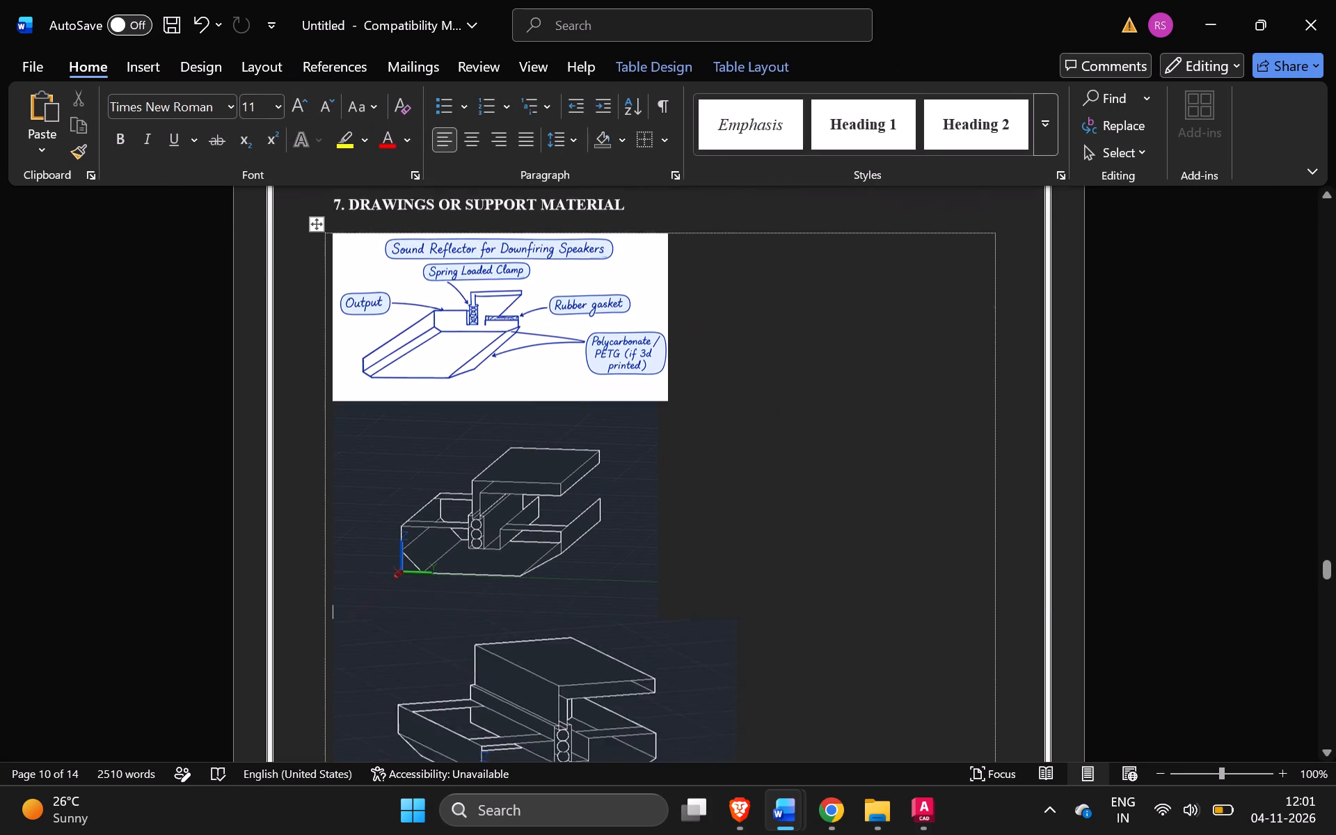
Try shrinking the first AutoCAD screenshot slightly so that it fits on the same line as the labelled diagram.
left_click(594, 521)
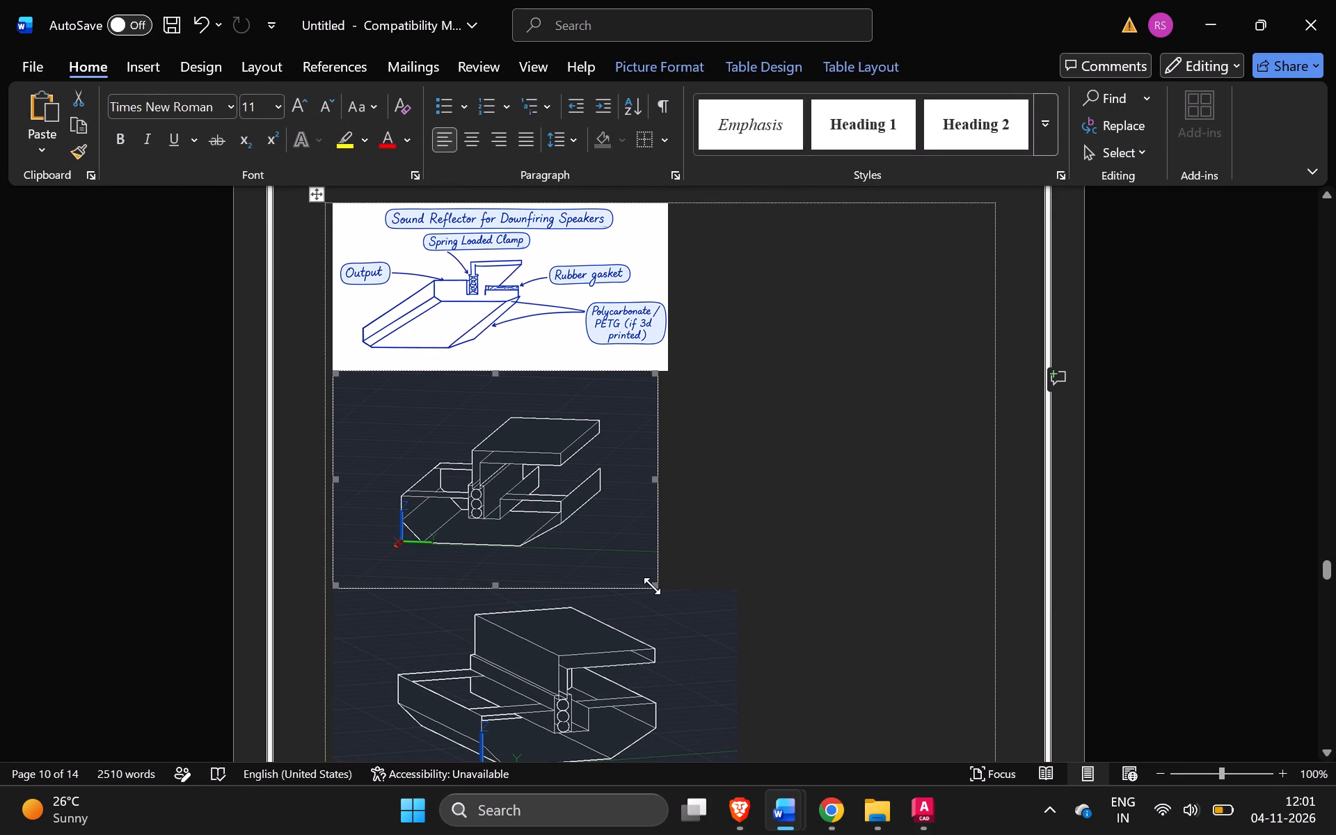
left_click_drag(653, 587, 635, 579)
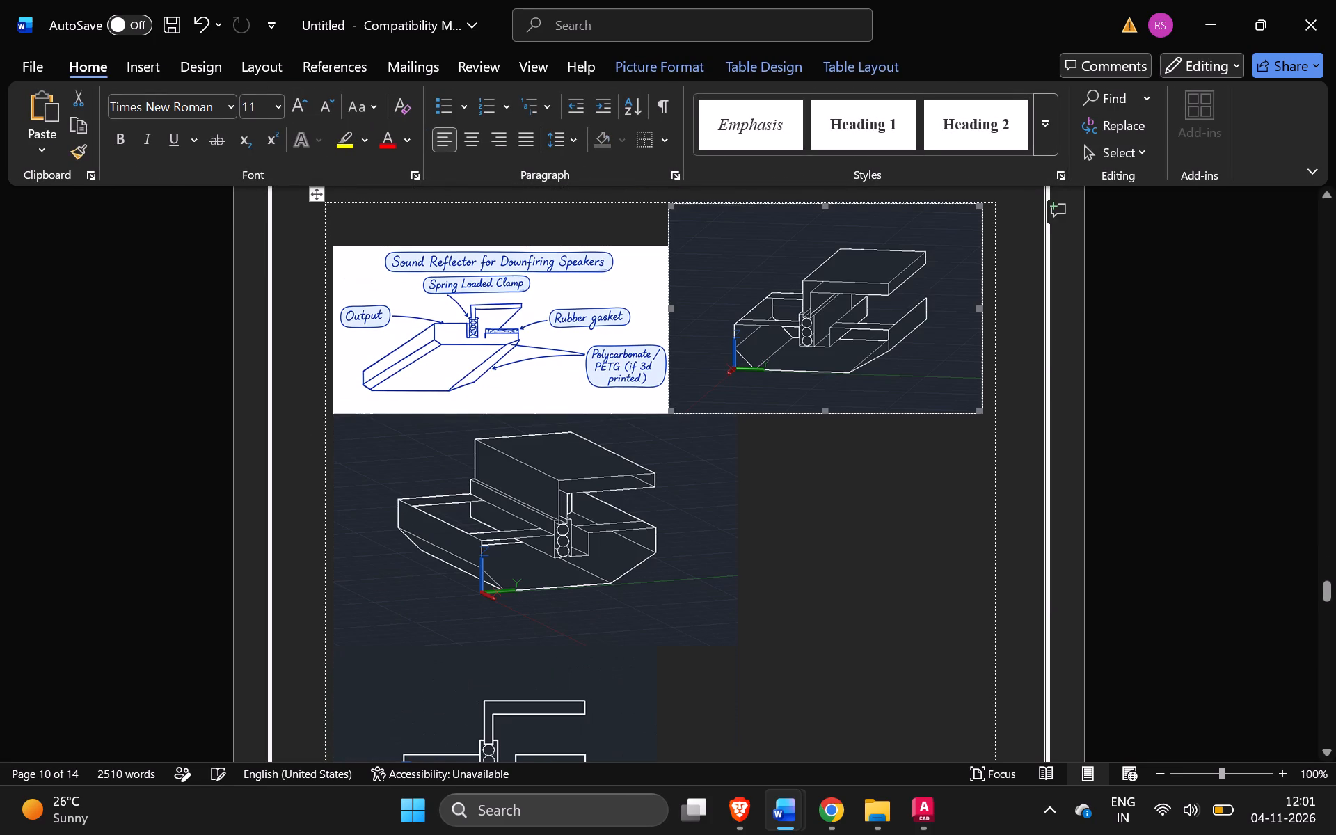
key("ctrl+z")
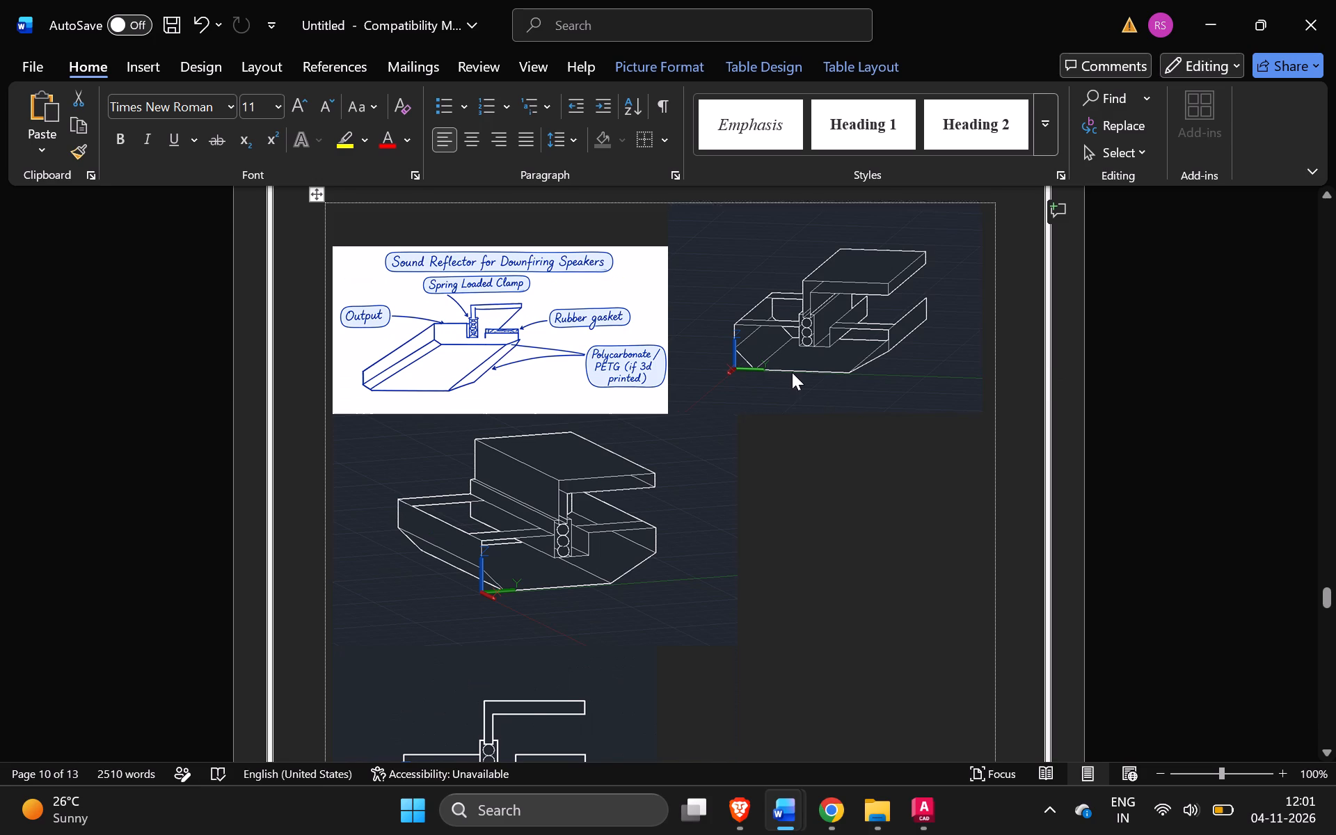
Shrink the second AutoCAD screenshot until it fits beside the first model picture on the same line.
scroll(623, 674, "down", 1)
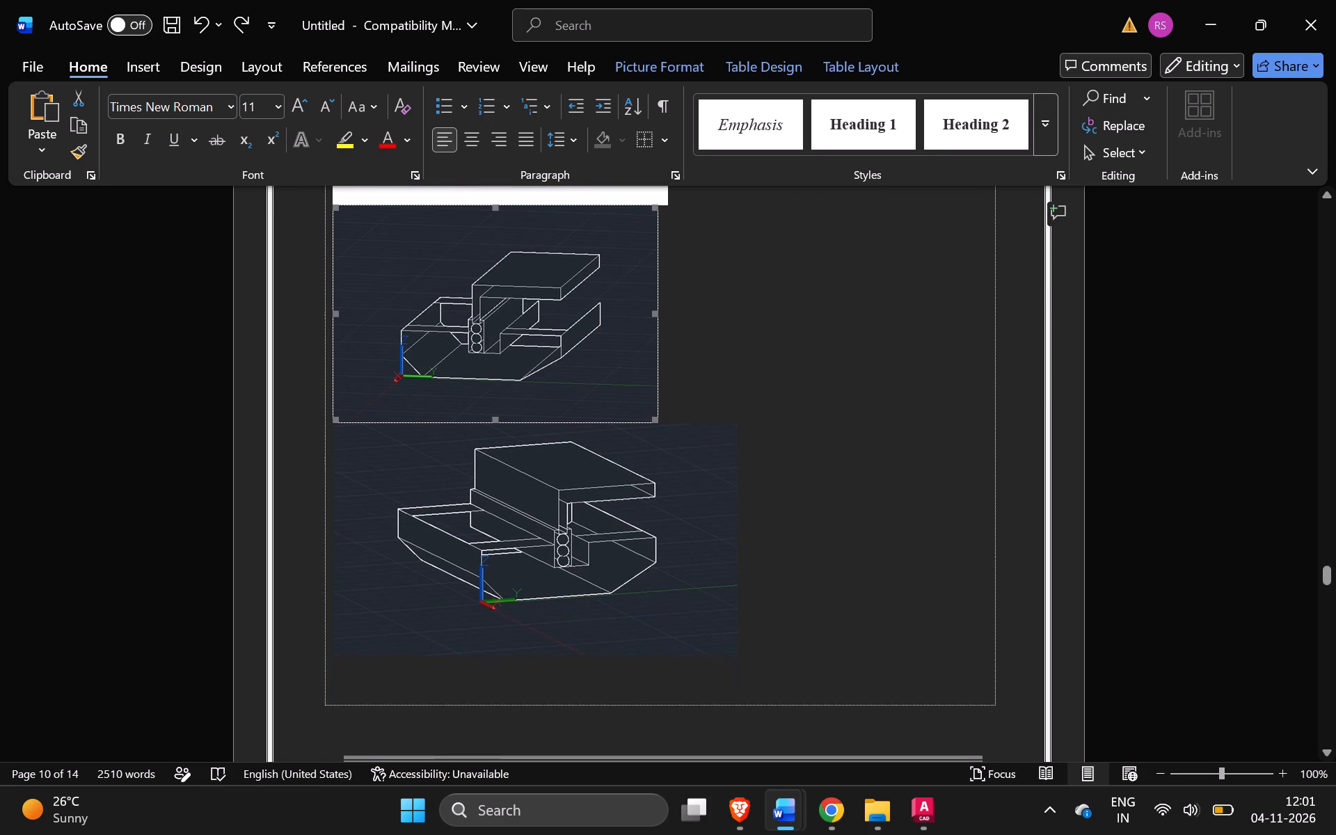
left_click(646, 591)
left_click_drag(733, 654, 629, 601)
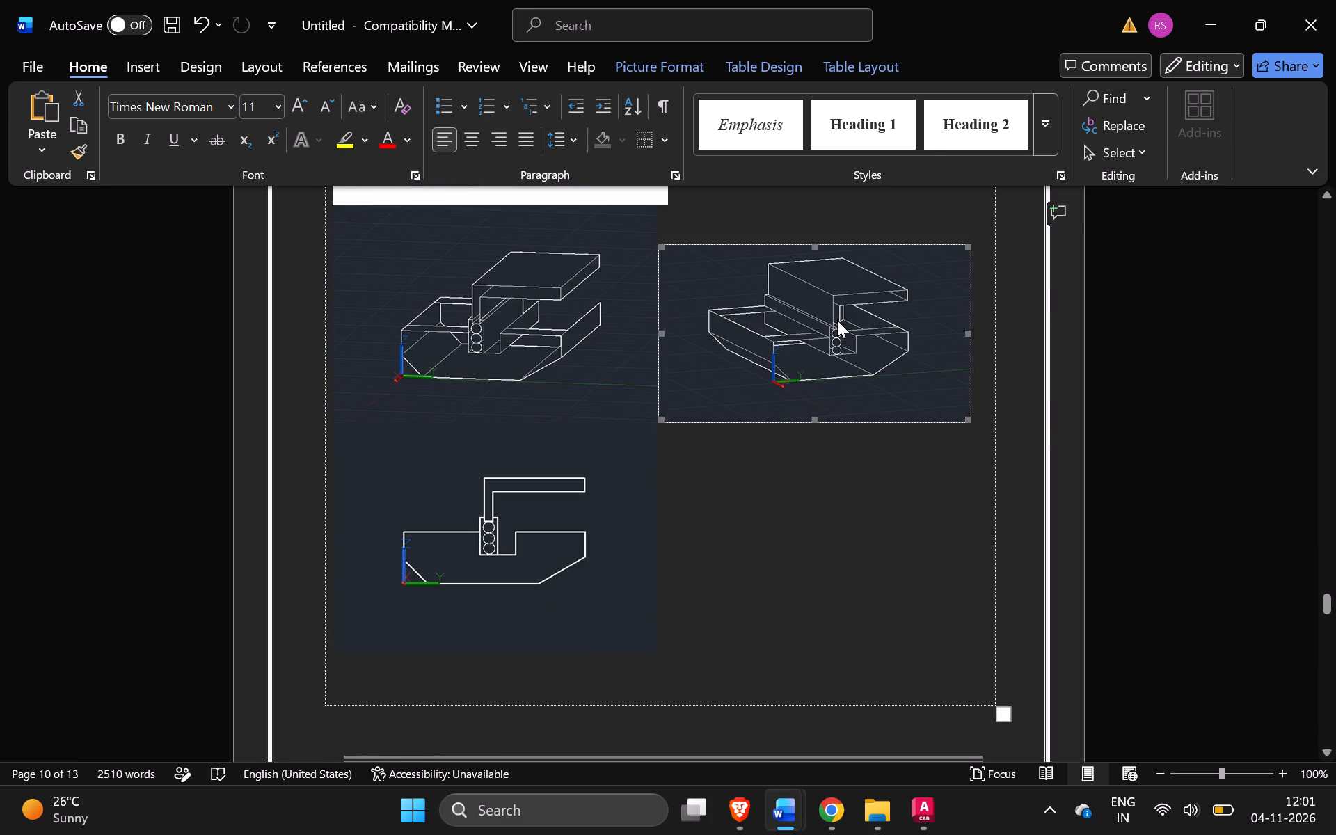
left_click(827, 541)
Enlarge the second AutoCAD screenshot slightly so it fills the remaining table width beside the first model picture.
scroll(832, 292, "up", 1)
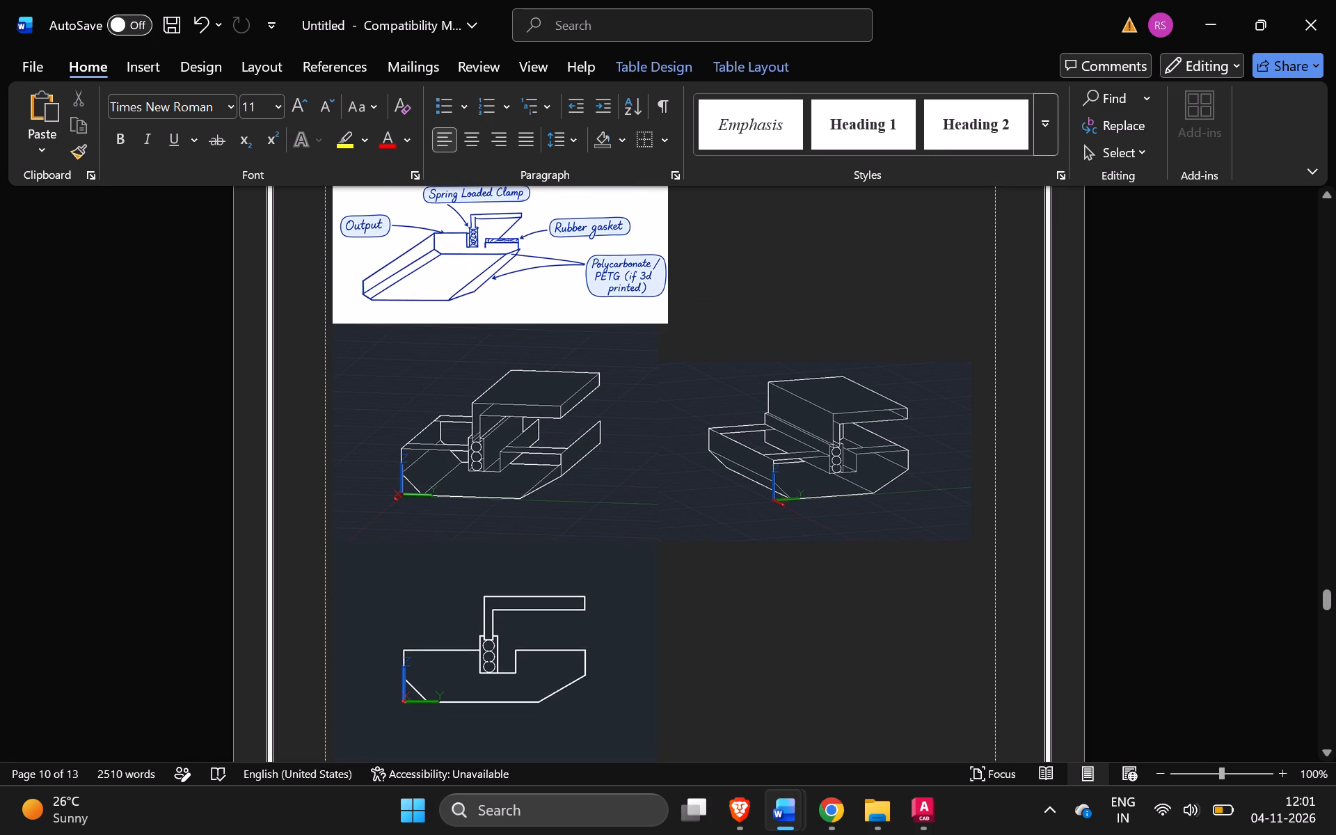
left_click(804, 417)
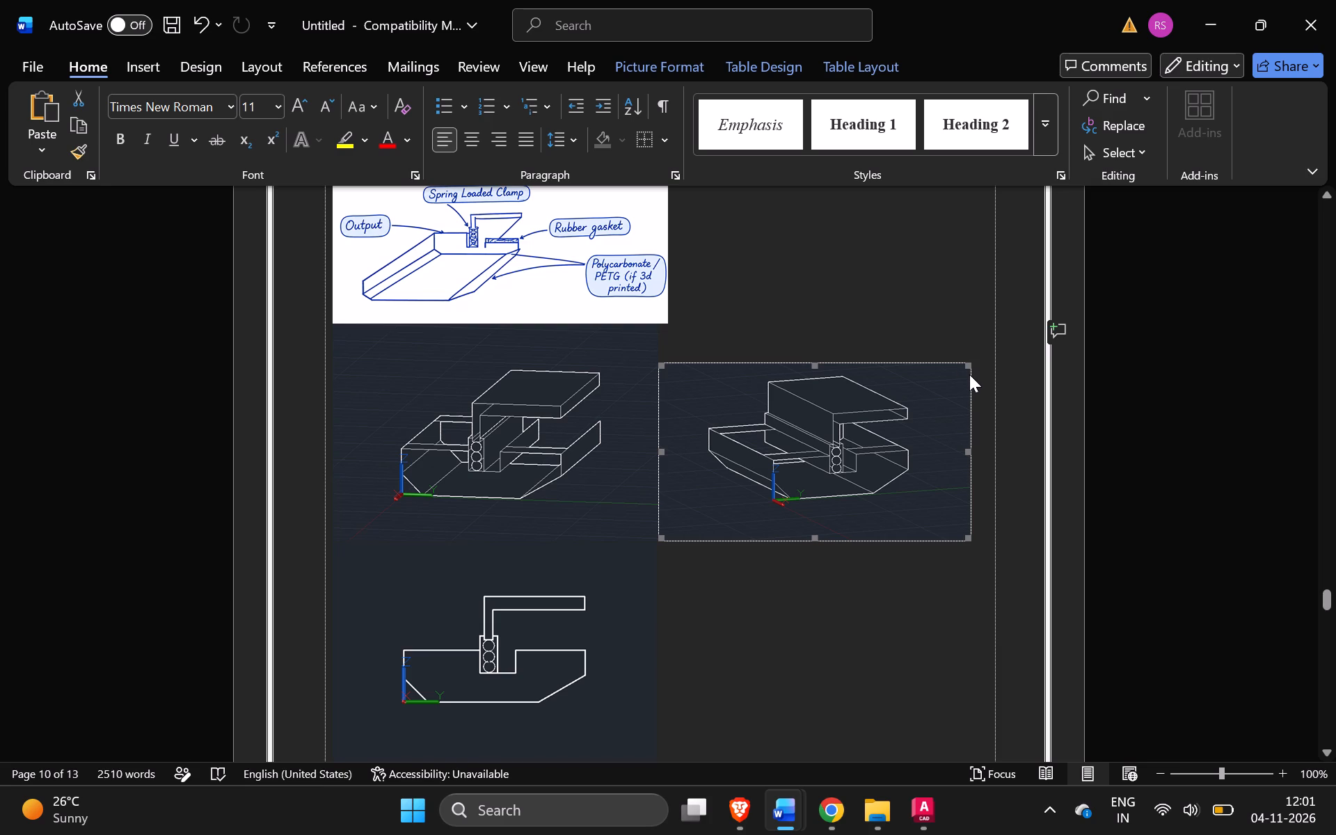
left_click_drag(965, 368, 969, 345)
left_click_drag(969, 345, 964, 360)
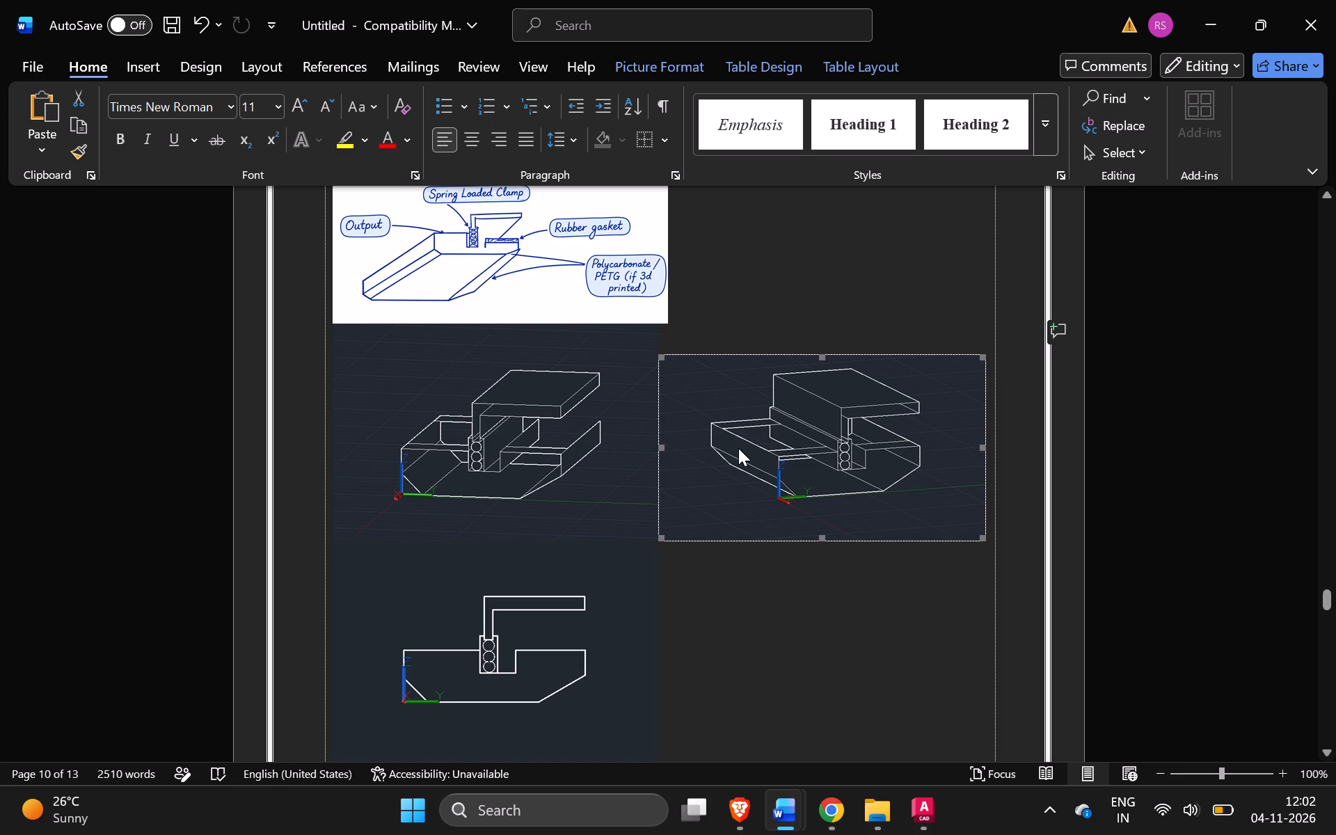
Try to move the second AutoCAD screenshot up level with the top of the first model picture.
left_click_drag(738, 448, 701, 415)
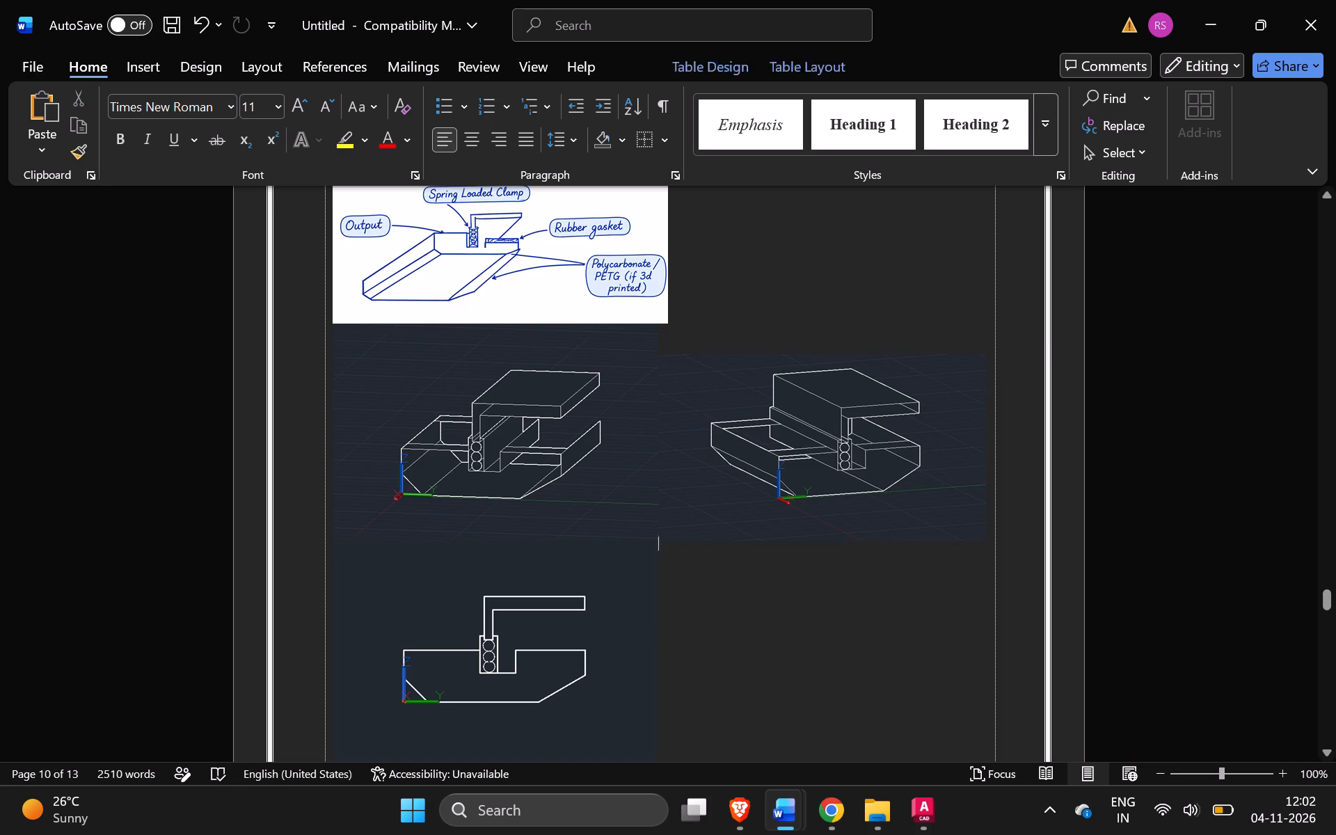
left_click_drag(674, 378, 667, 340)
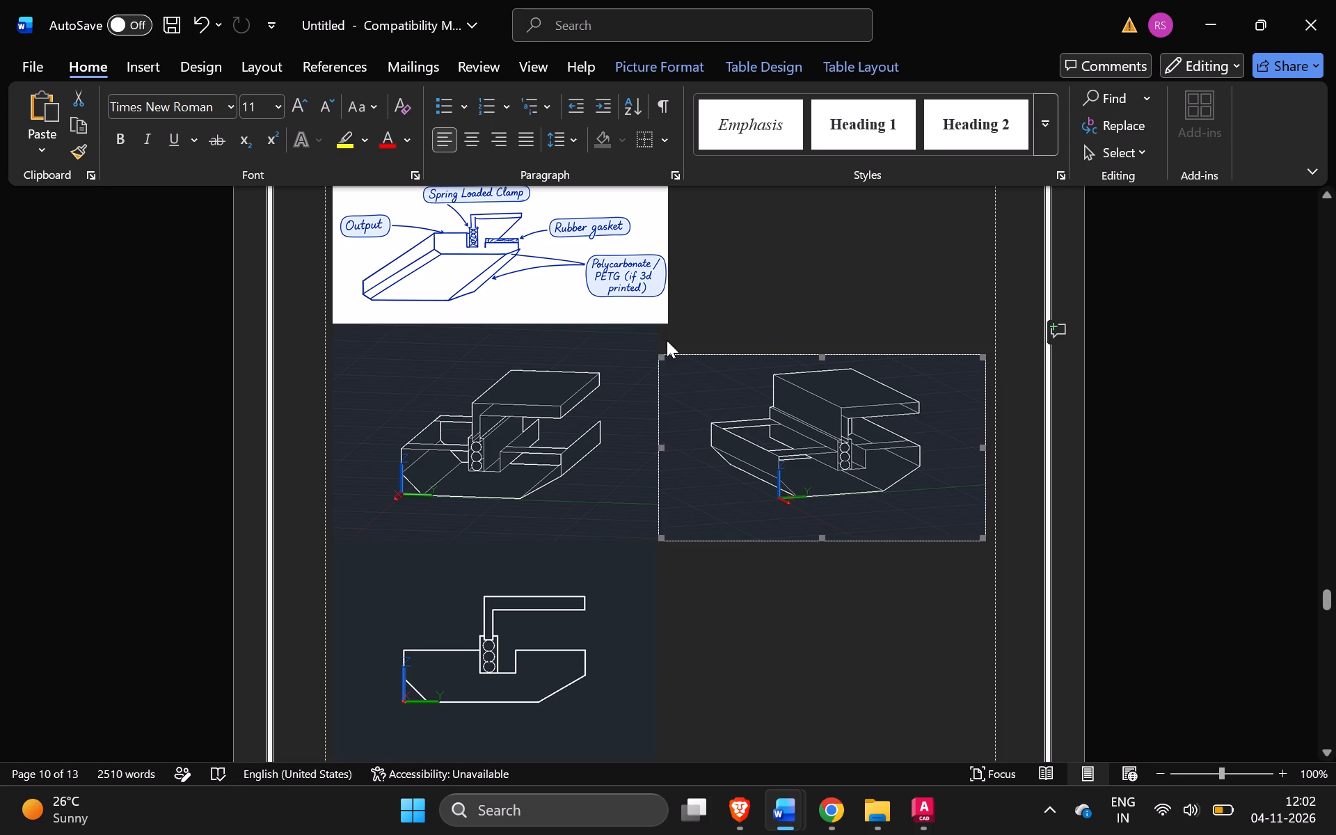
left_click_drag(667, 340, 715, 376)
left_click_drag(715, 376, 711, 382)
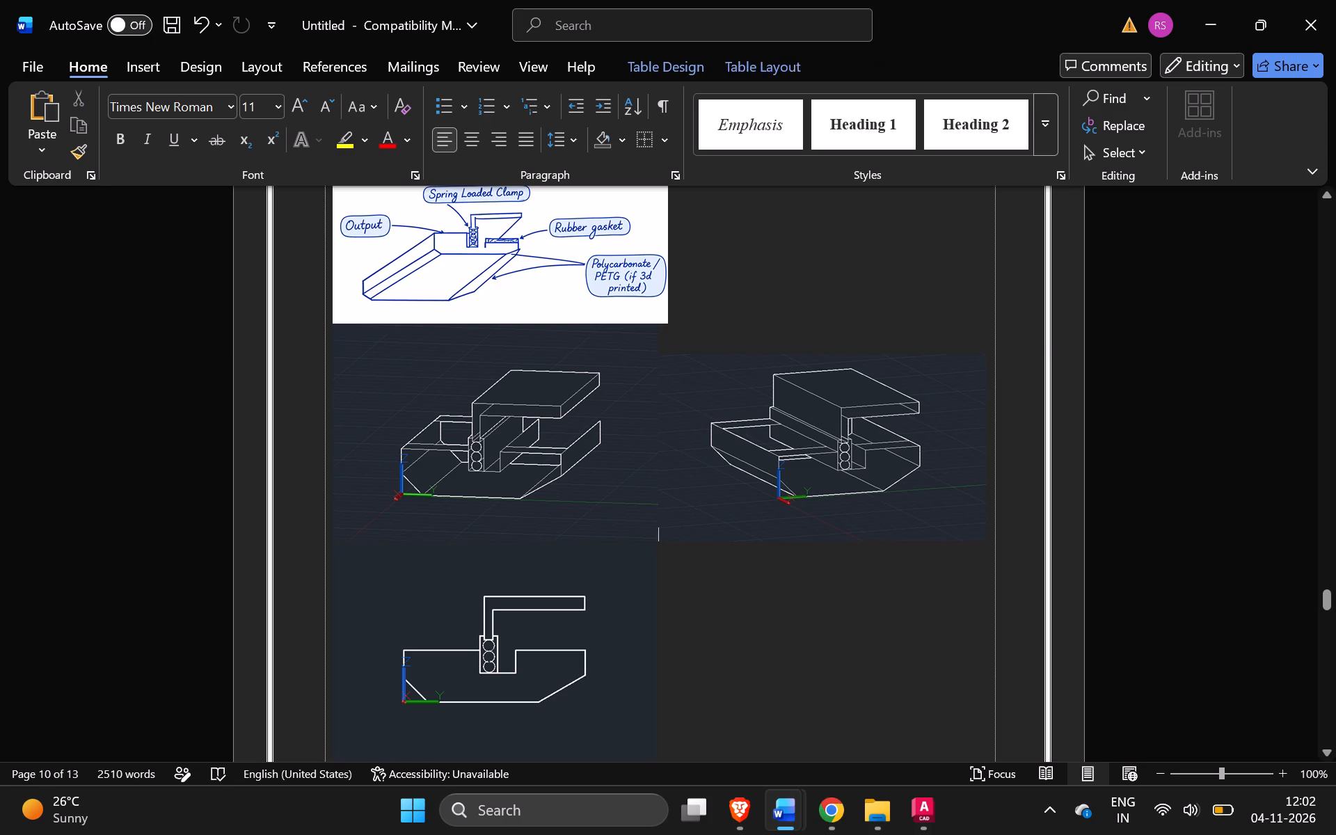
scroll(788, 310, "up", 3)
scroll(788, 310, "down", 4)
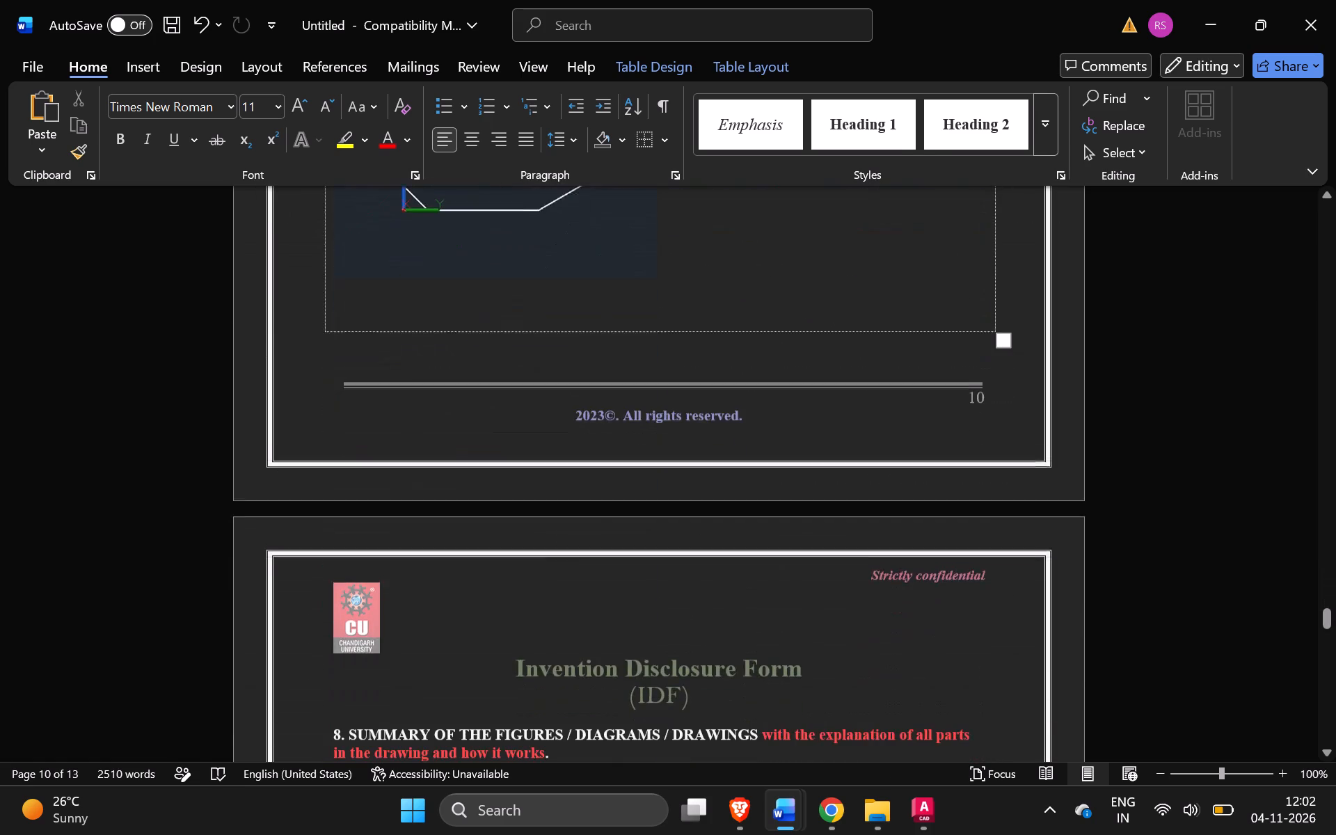
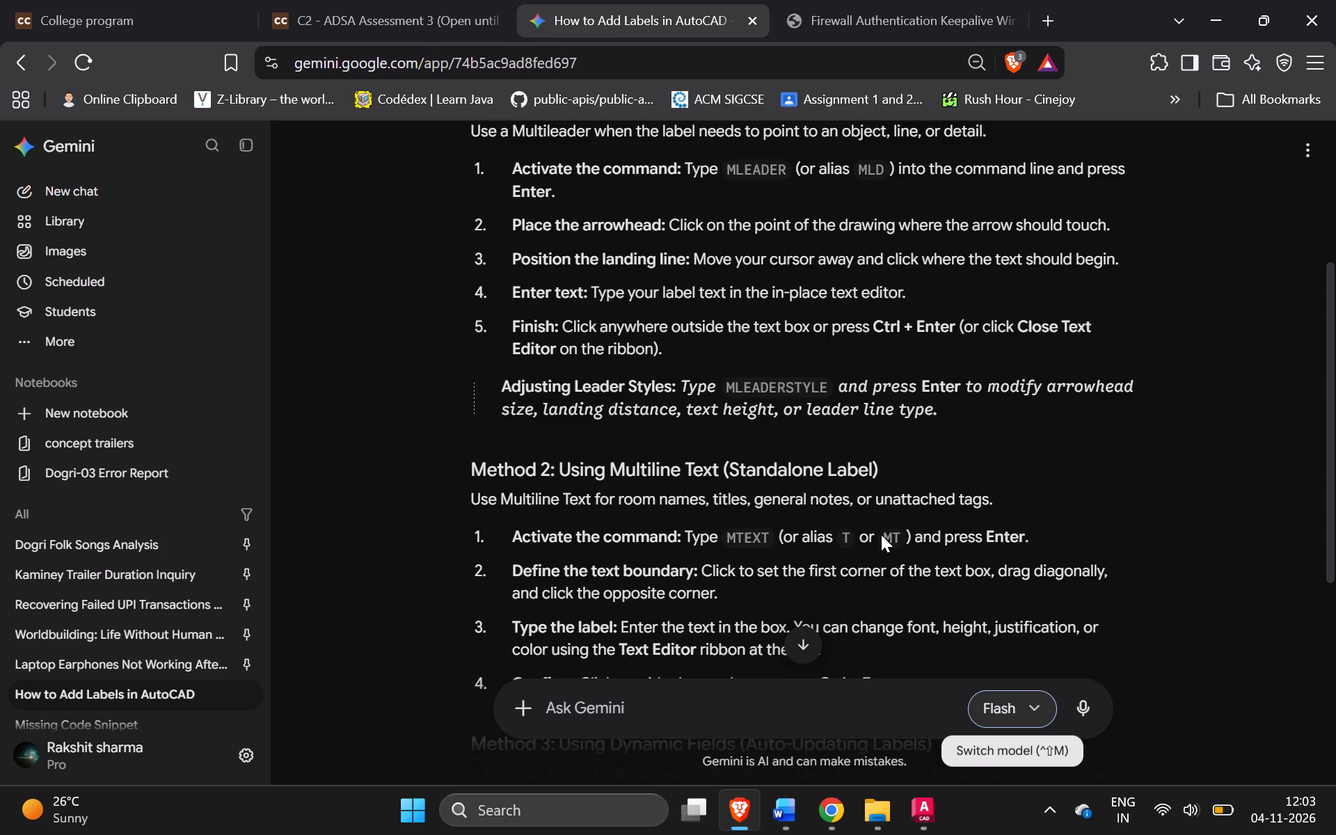
scroll(881, 534, "up", 2)
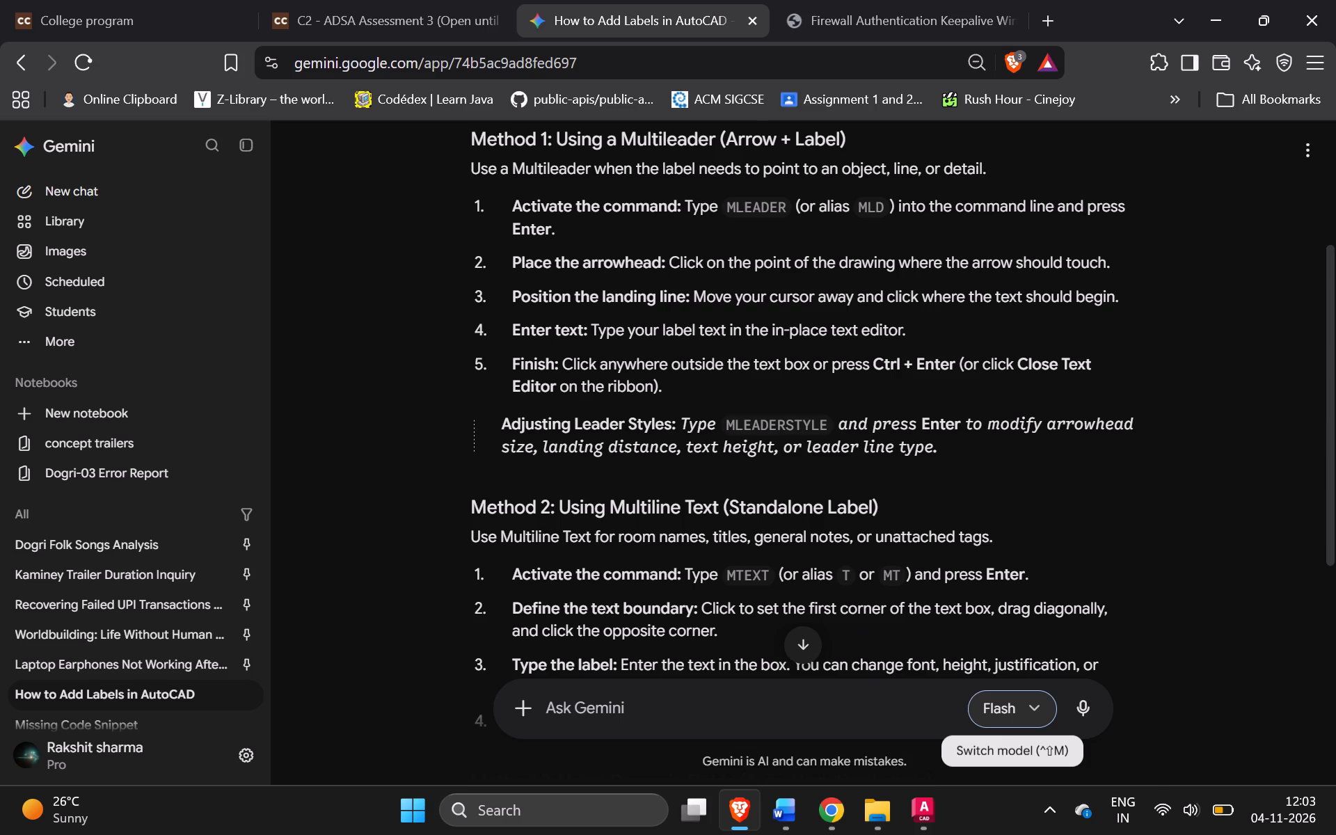
Switch to AutoCAD and place a multileader (MLEADER) from the middle spring circle to the empty space beyond the reflector body.
left_click(915, 827)
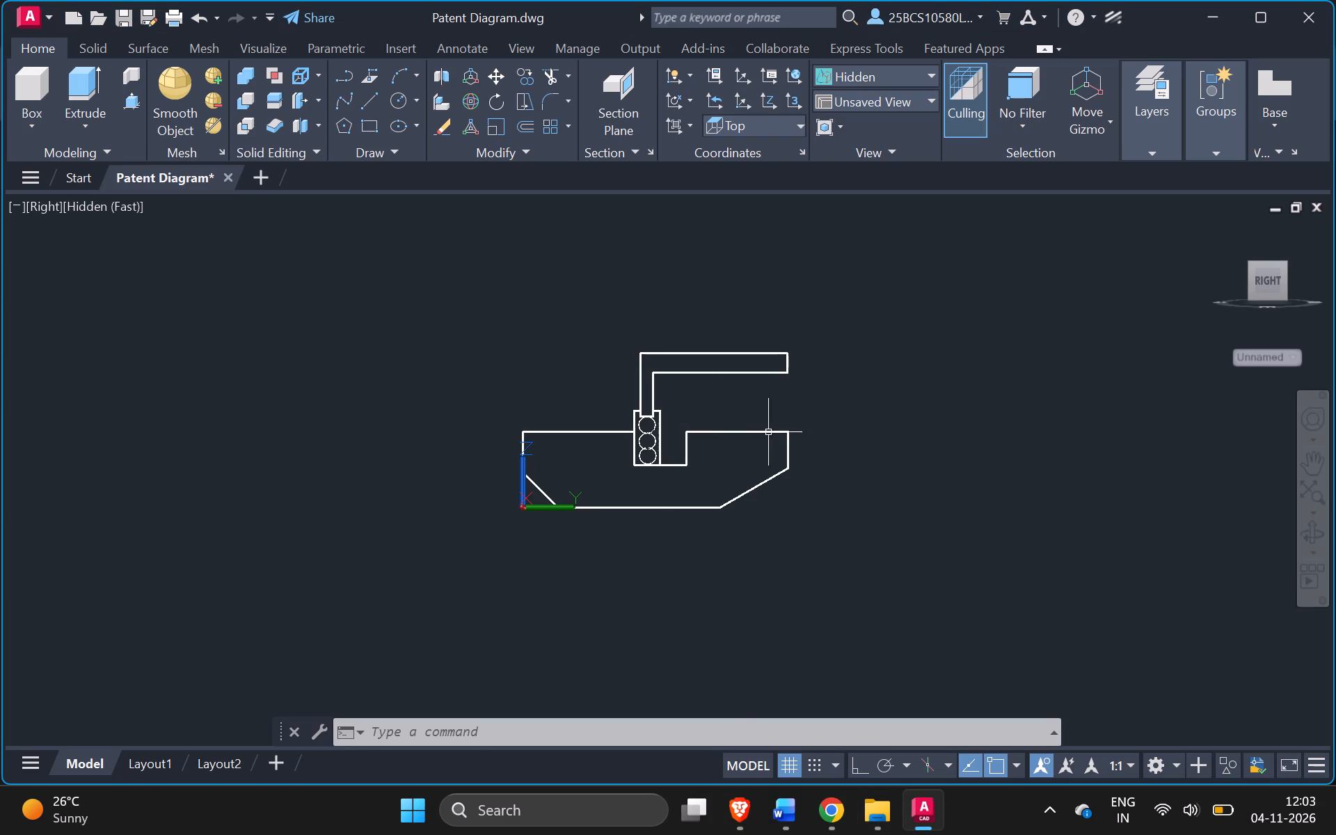
key("shift+m")
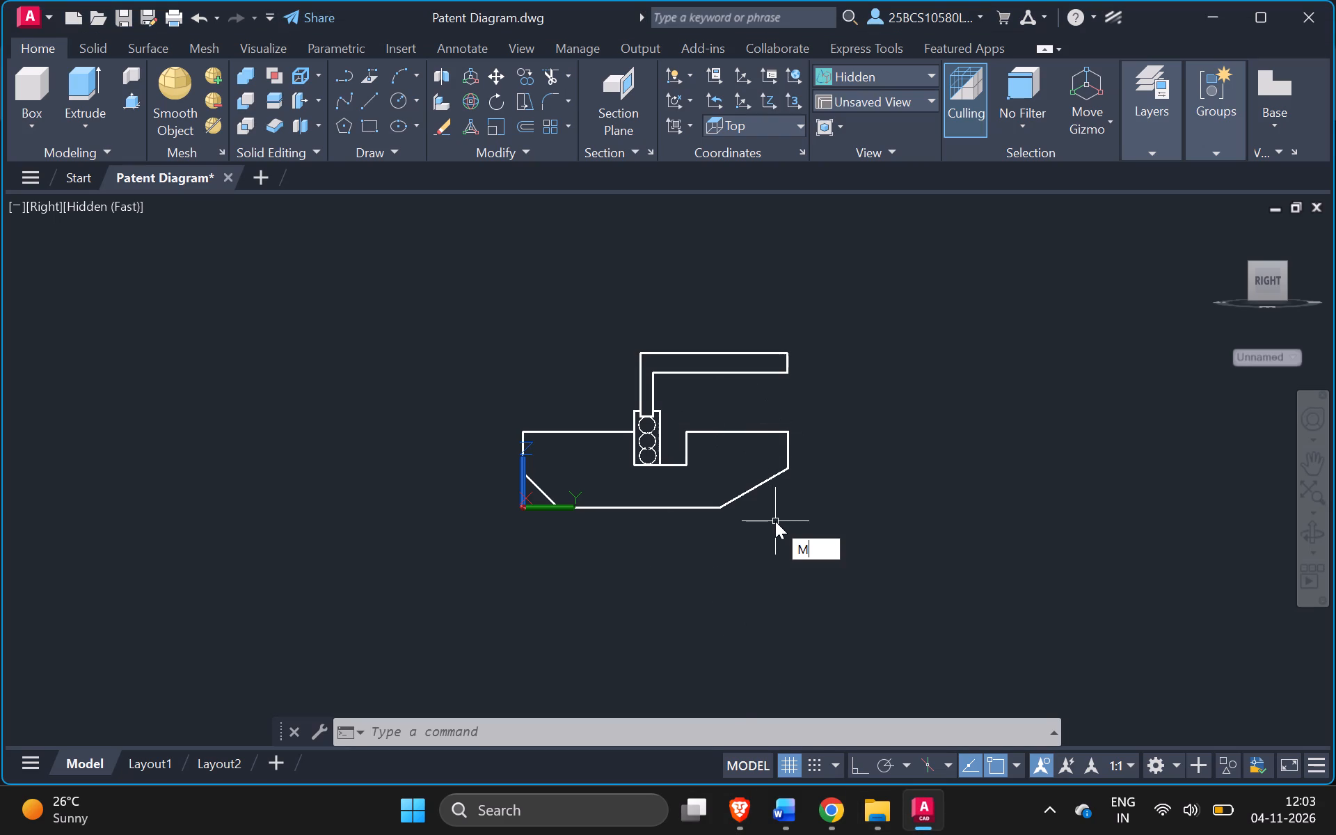
key("BackSpace")
key("m")
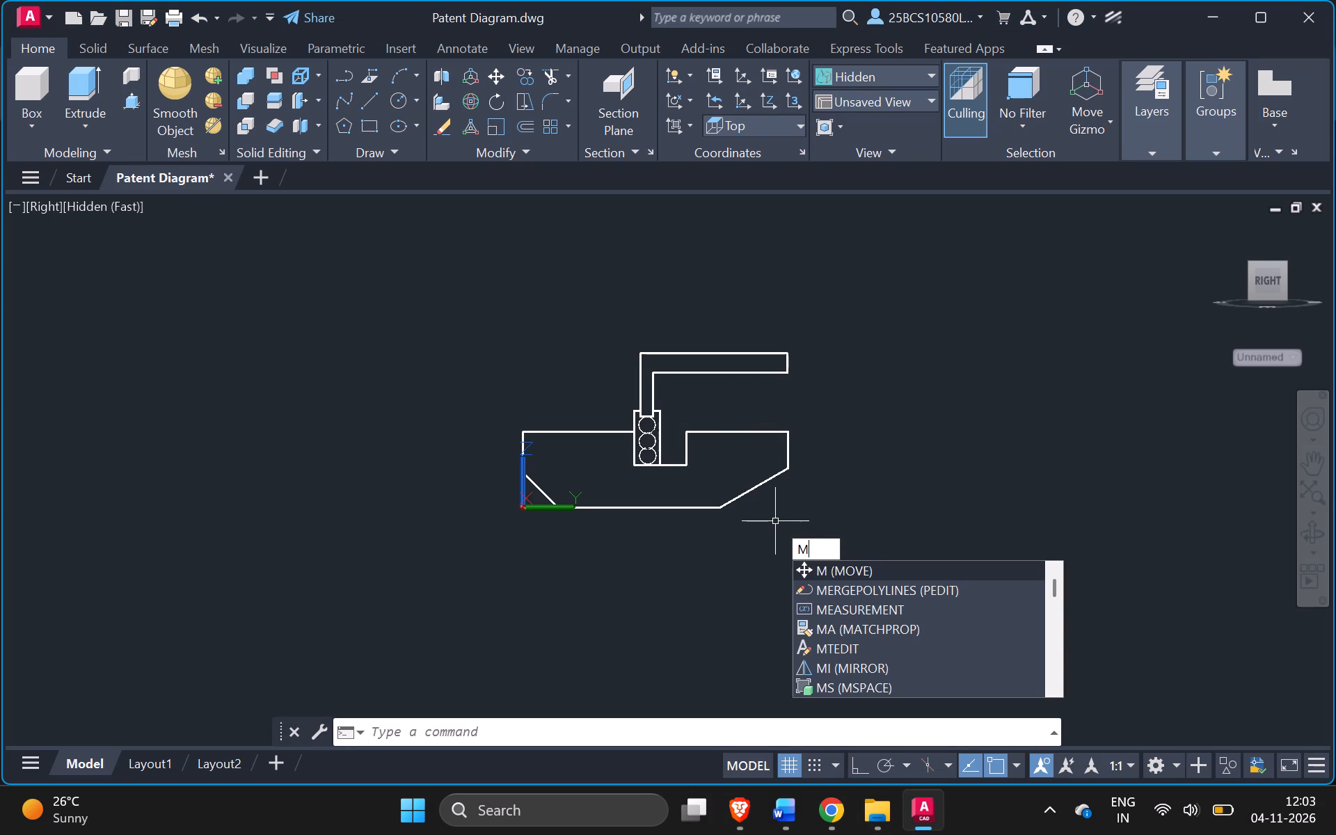
type("lea")
key("Return")
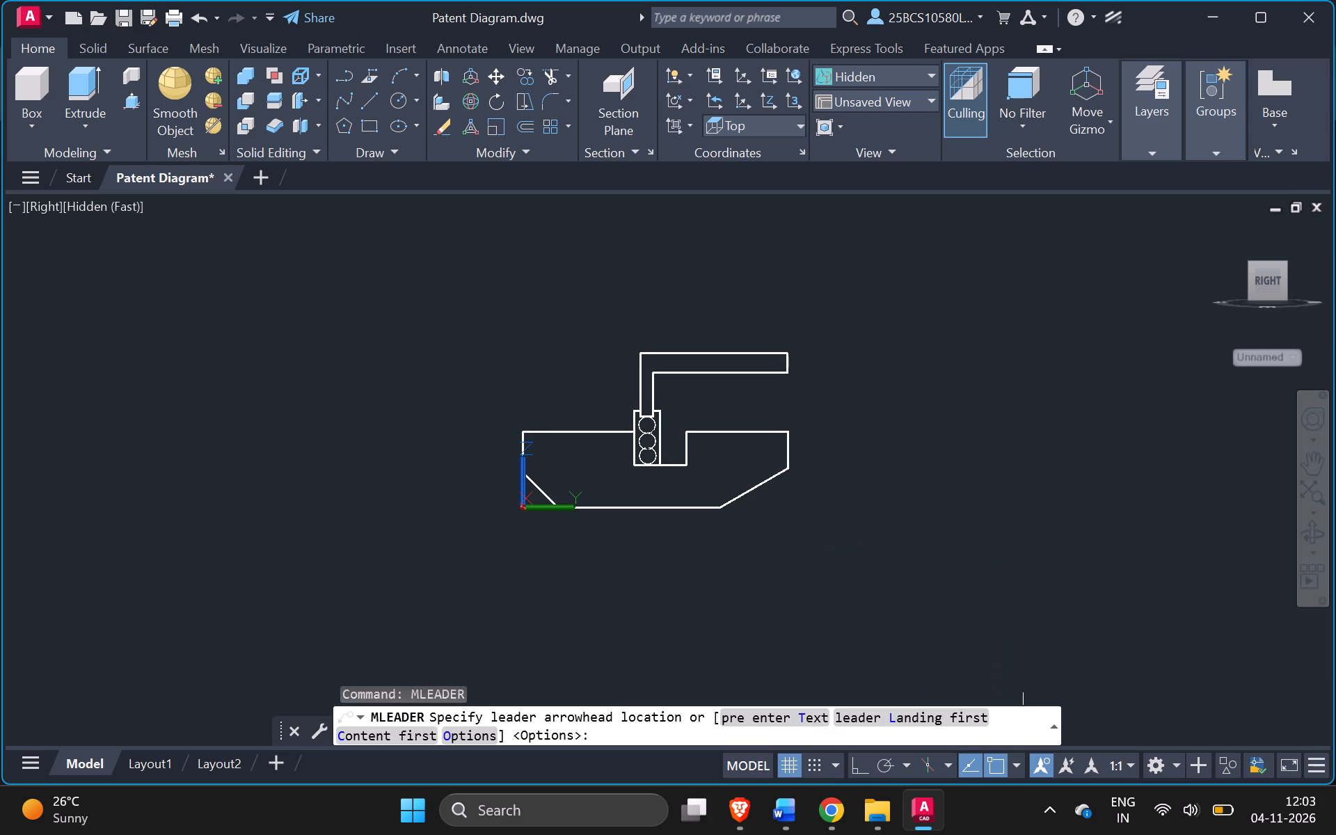
left_click(644, 443)
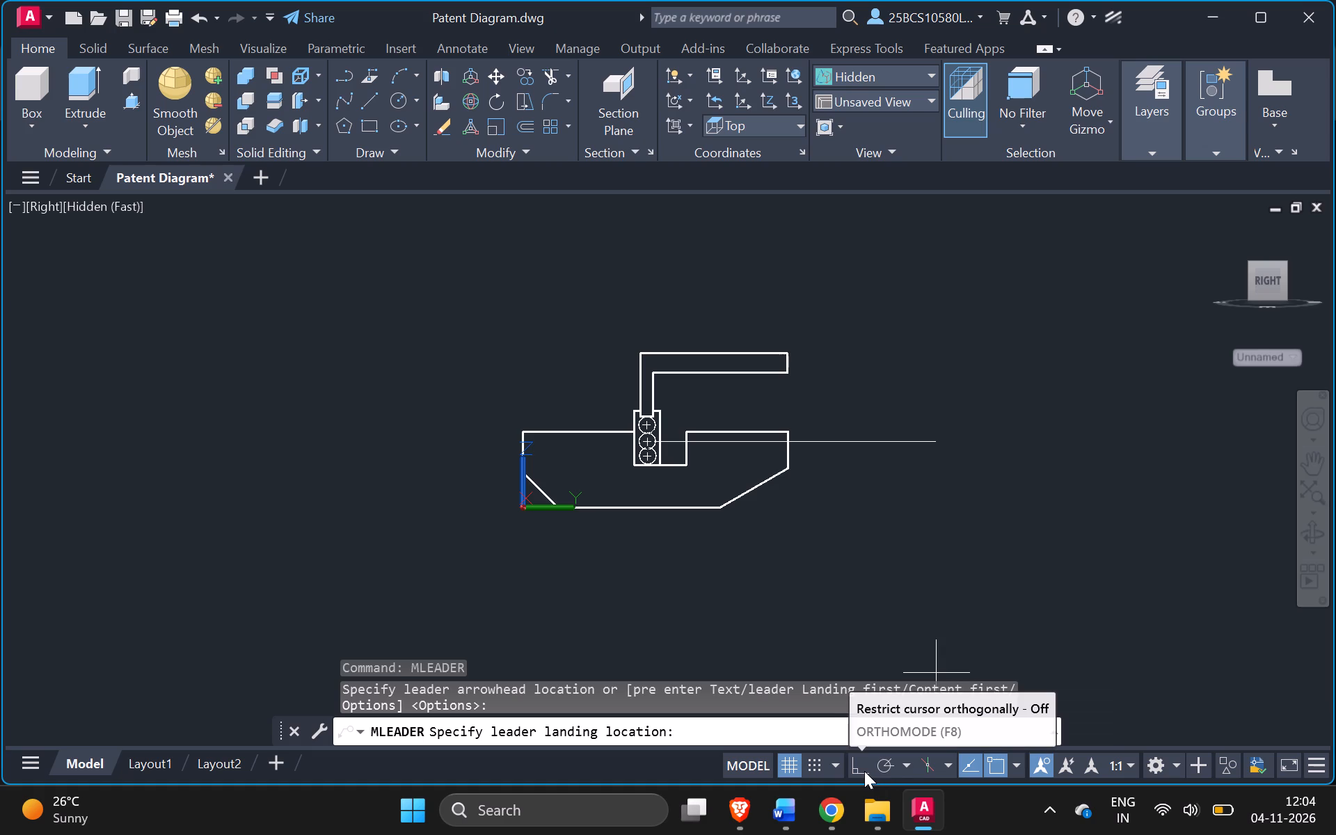
left_click(888, 450)
Enter "Spring Loaded" as the start of the leader's label, checking the wording against the labelled ChatGPT diagram in Chrome.
scroll(888, 450, "up", 1)
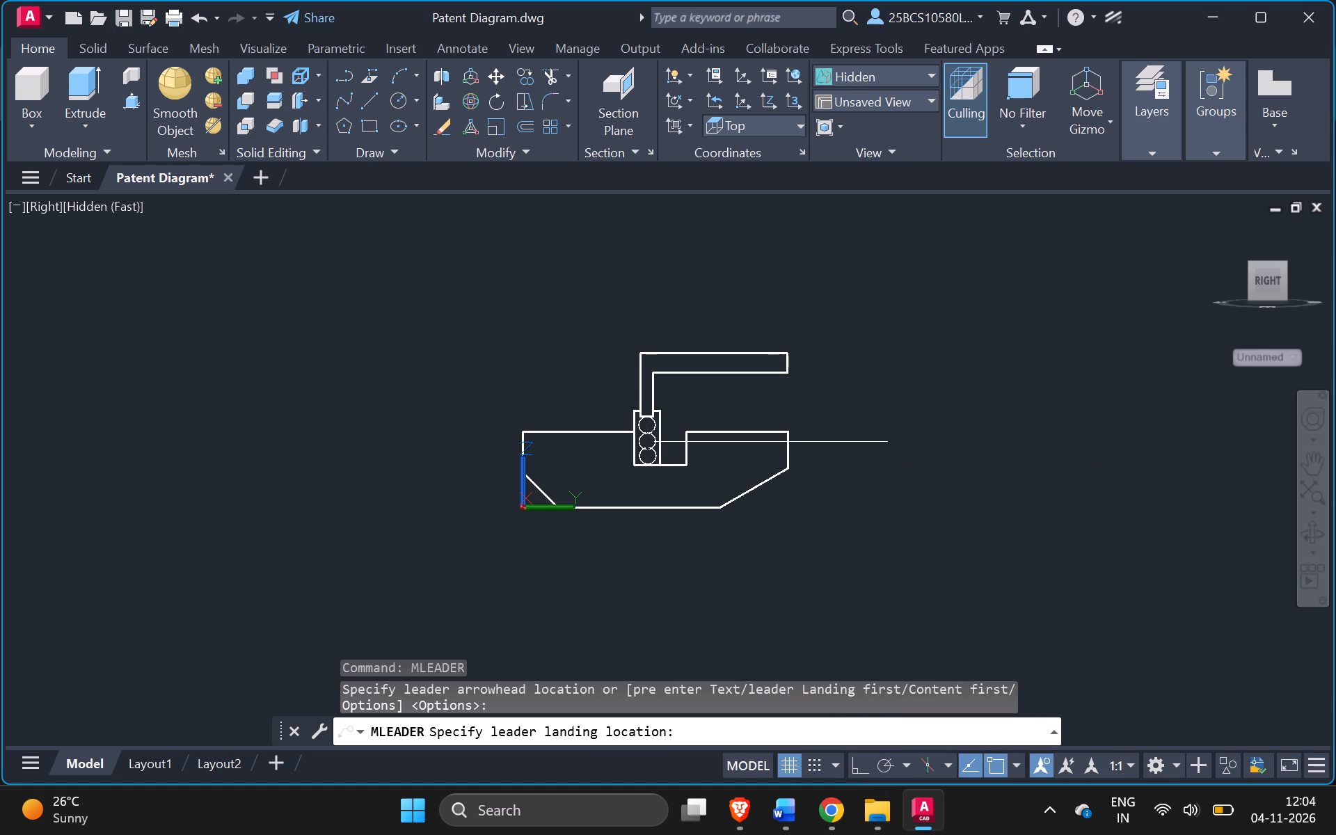
scroll(888, 450, "up", 1)
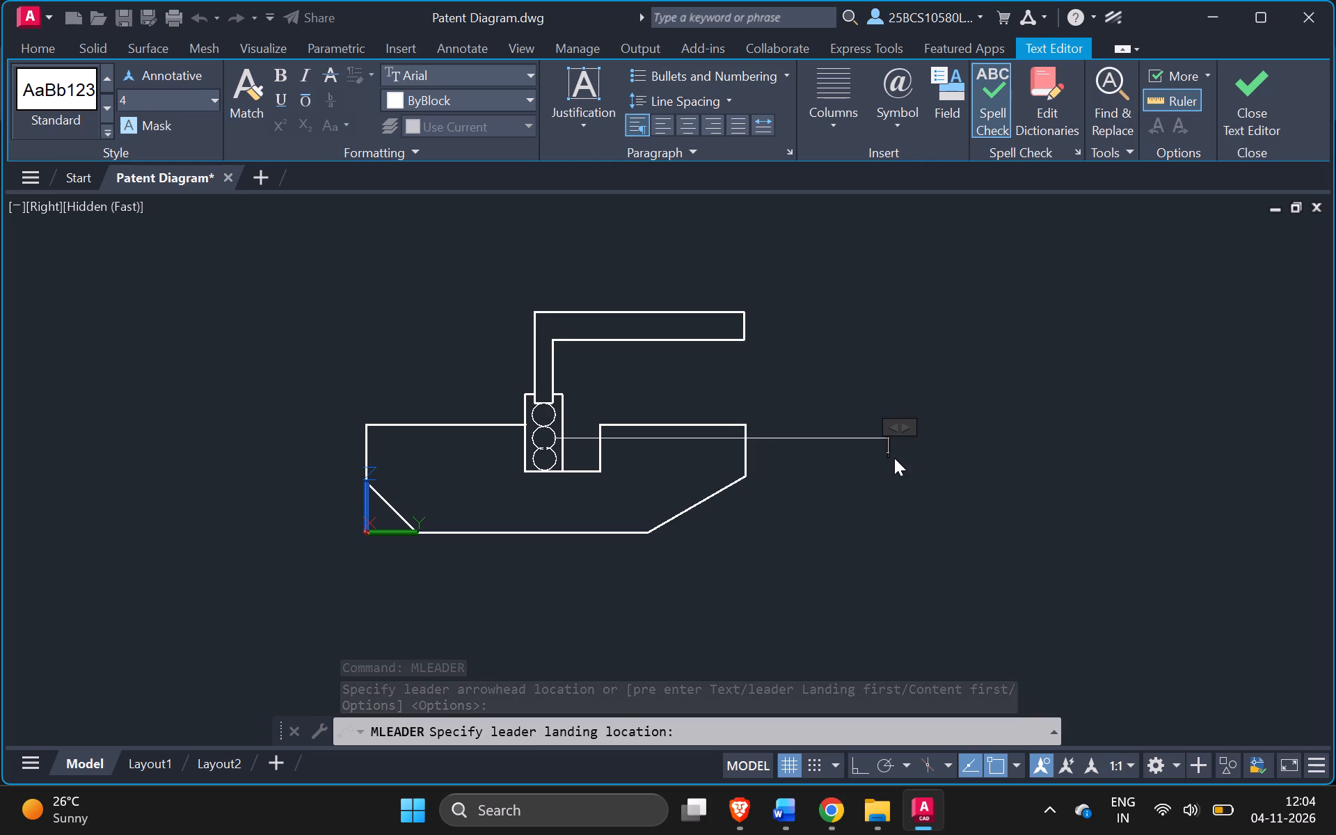
key("Return")
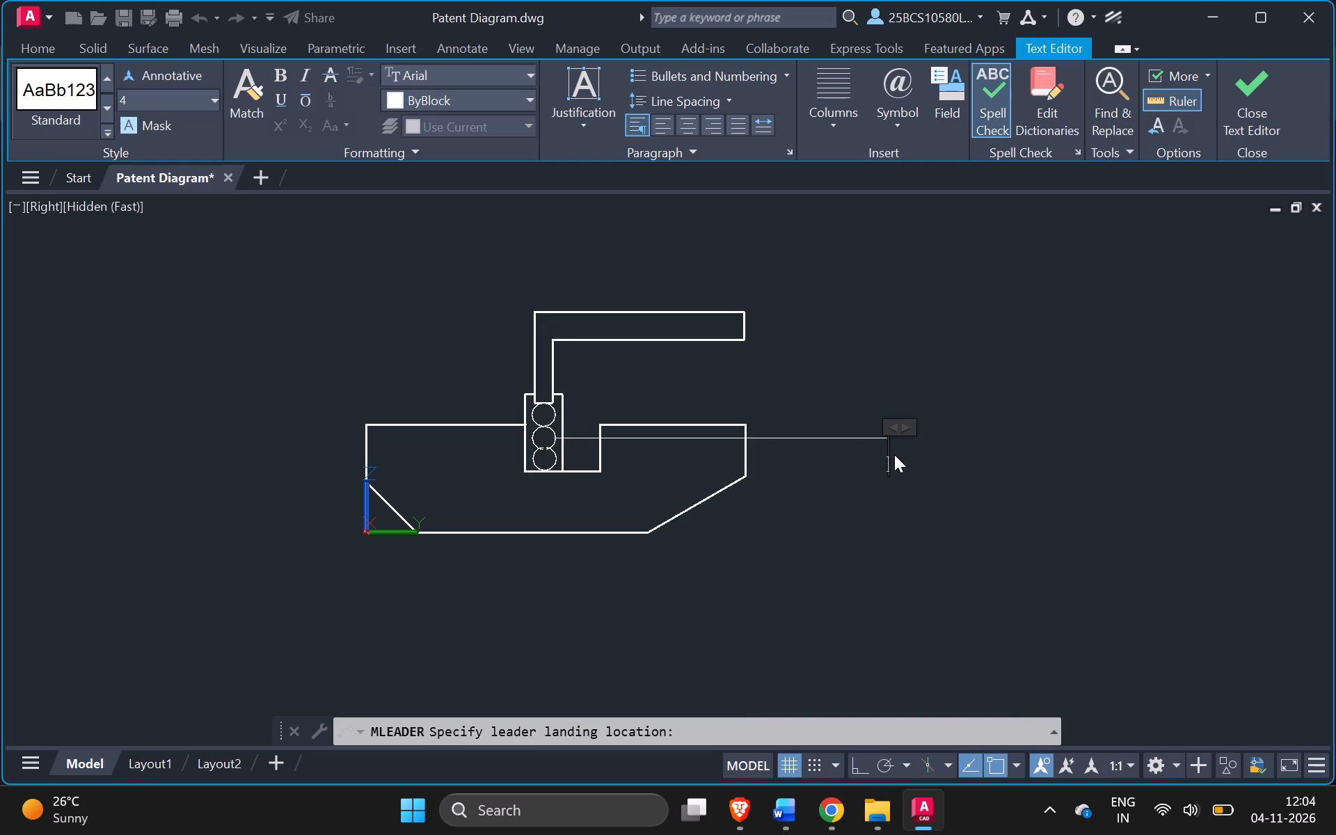
key("BackSpace")
key("shift+s")
key("shift+s")
key("BackSpace")
type("pring")
left_click(837, 834)
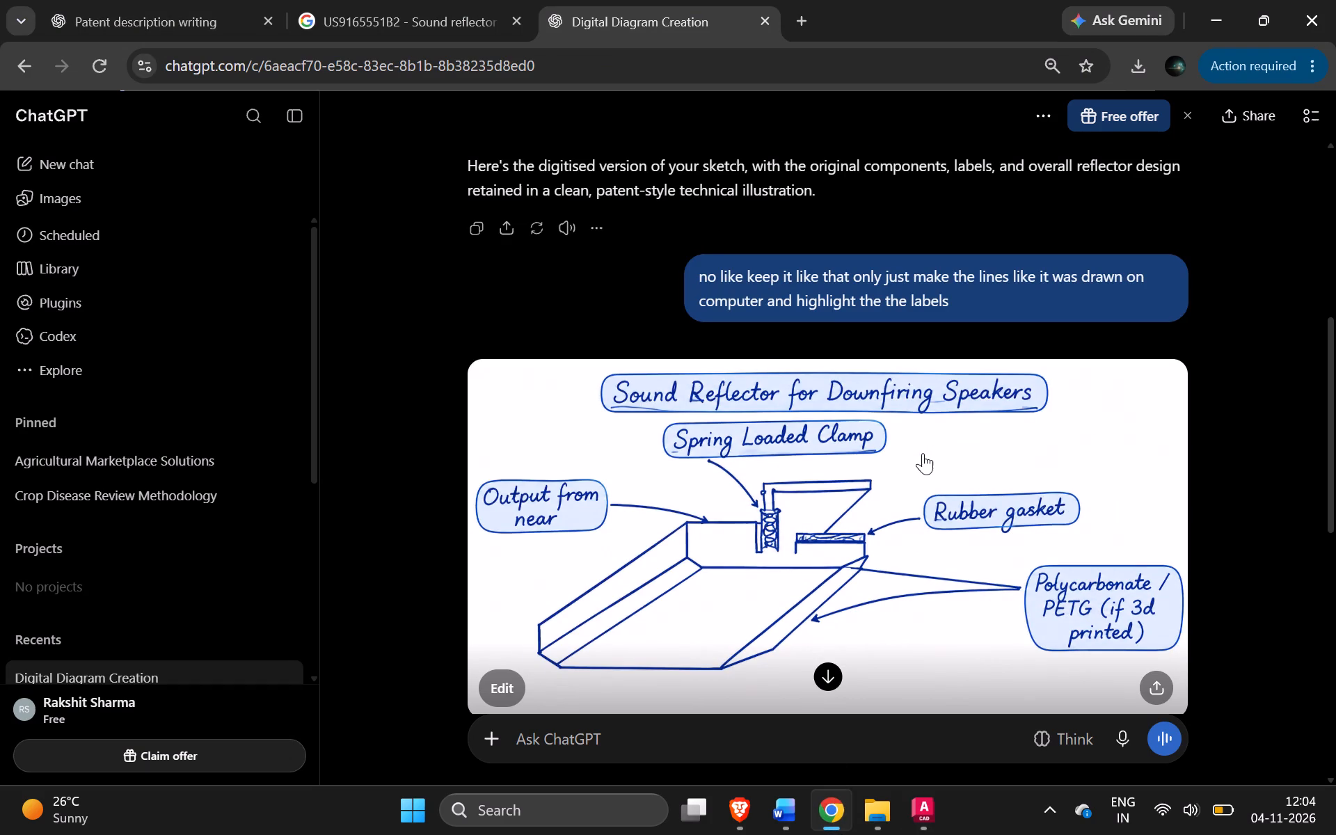
key("alt+Tab")
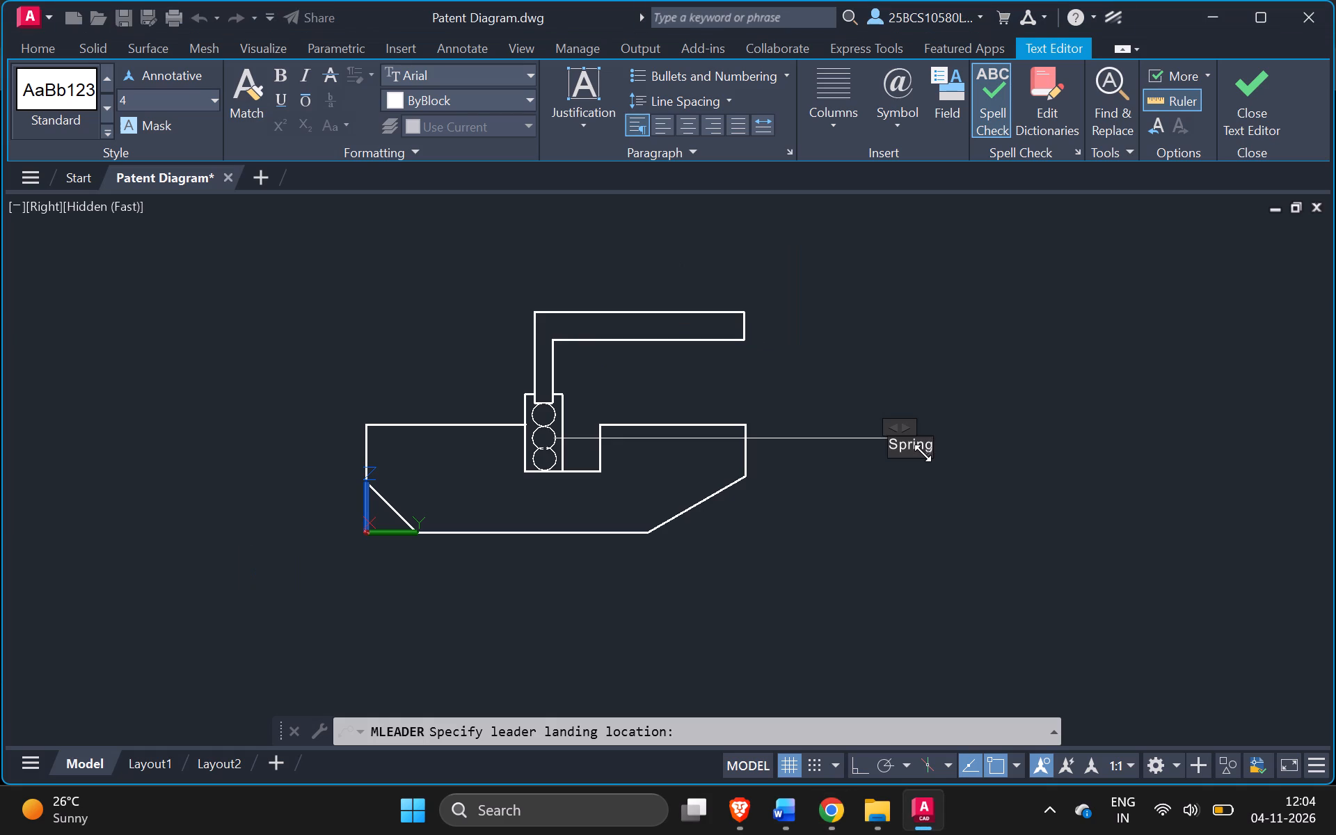
key("space")
type("Loaded")
key("space")
Switch to the Invention Disclosure Form in Word and look through its component descriptions for the name of the spring part.
key("alt+Tab")
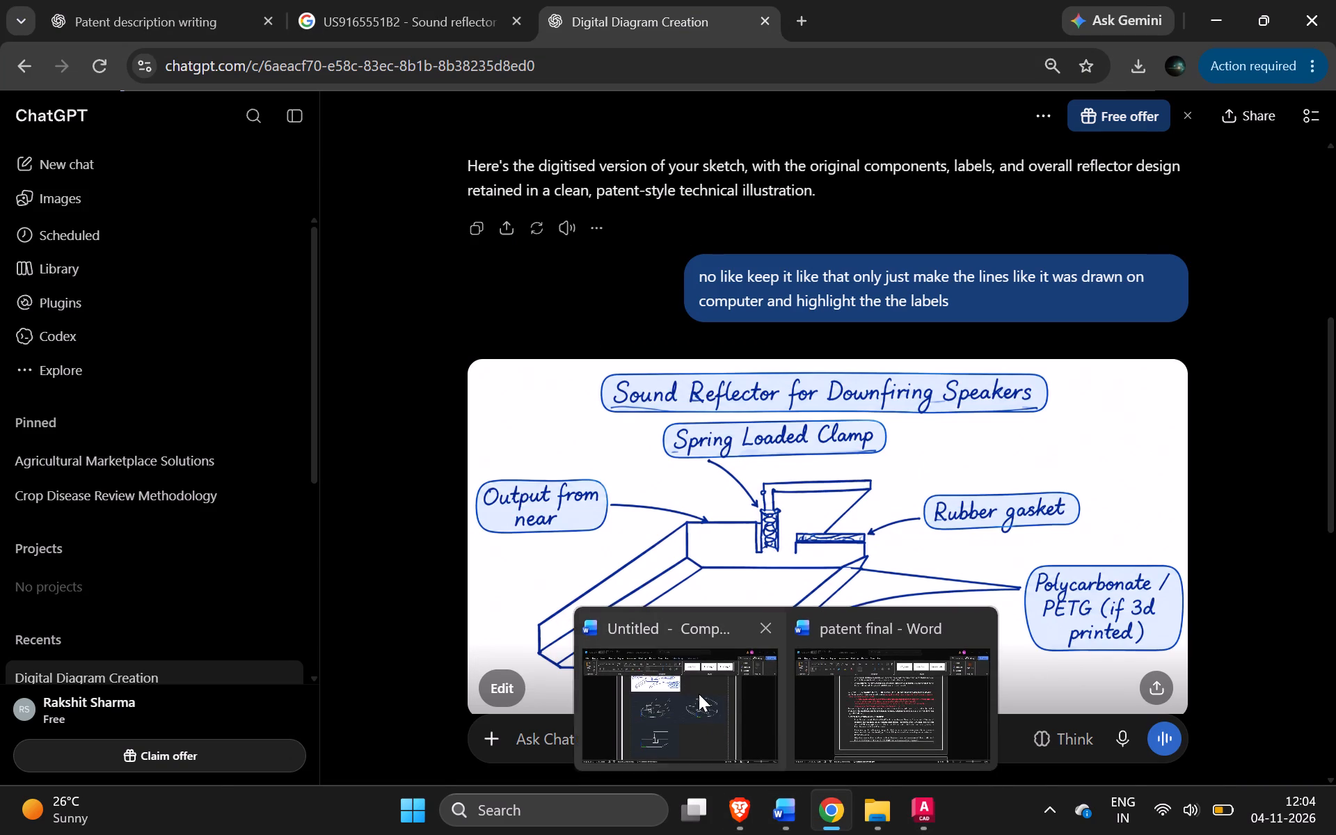
left_click(699, 694)
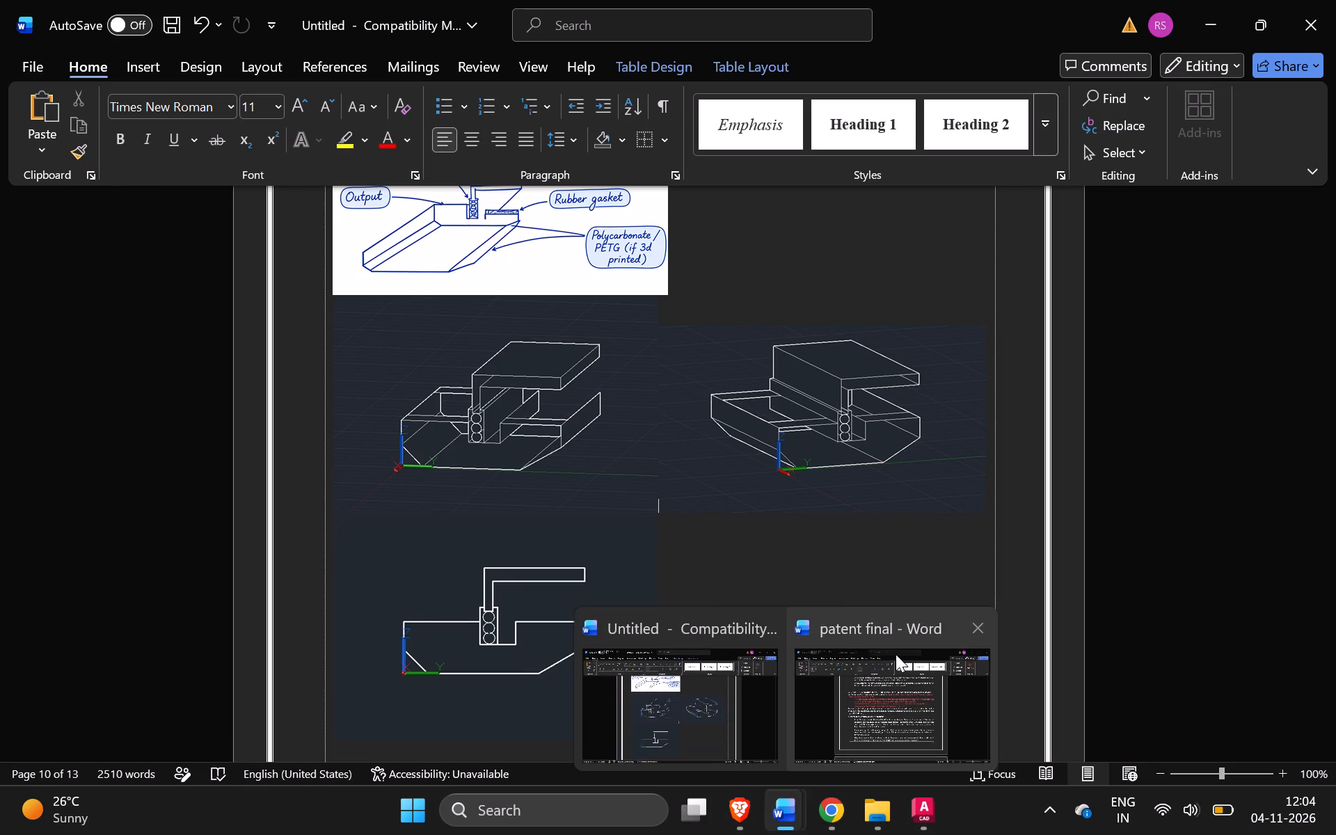
left_click(896, 654)
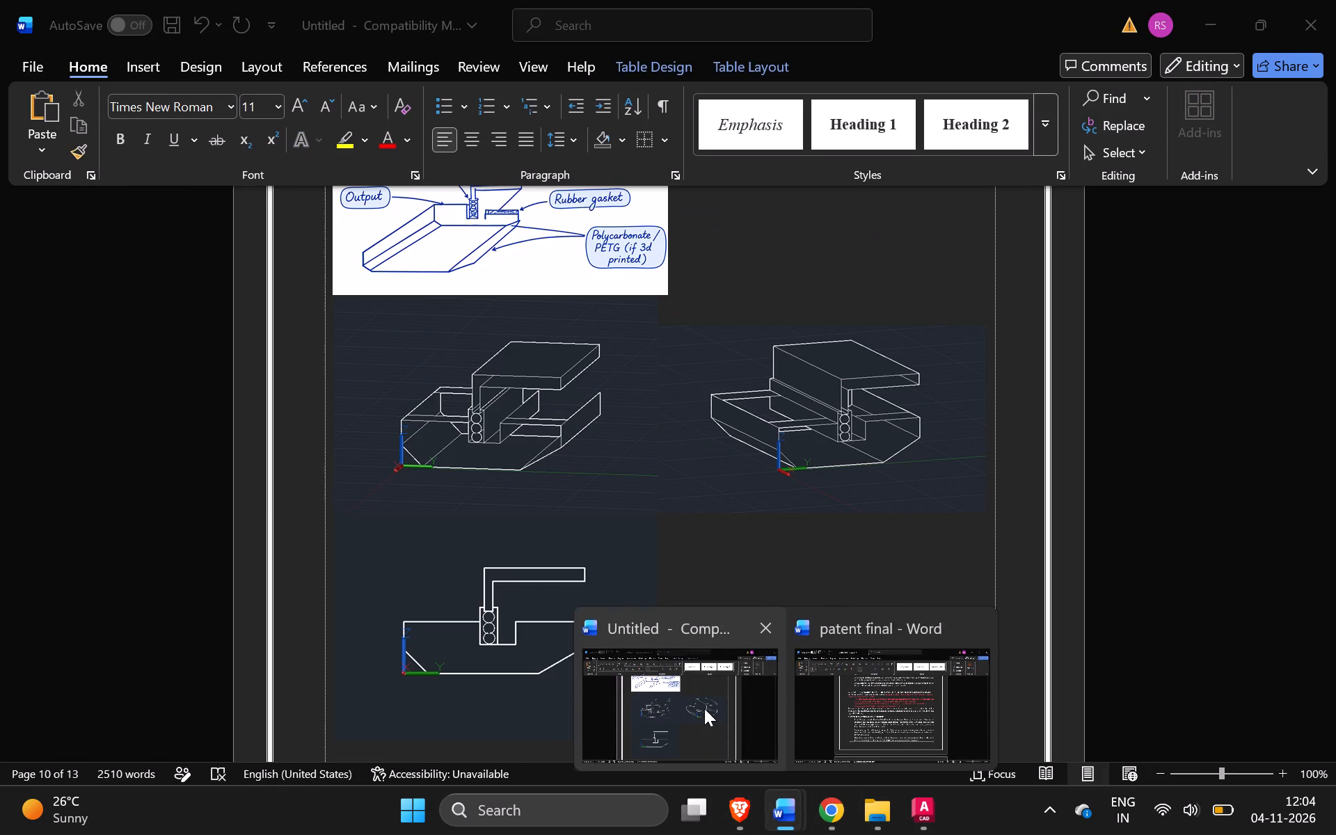
left_click(704, 708)
scroll(724, 525, "up", 4)
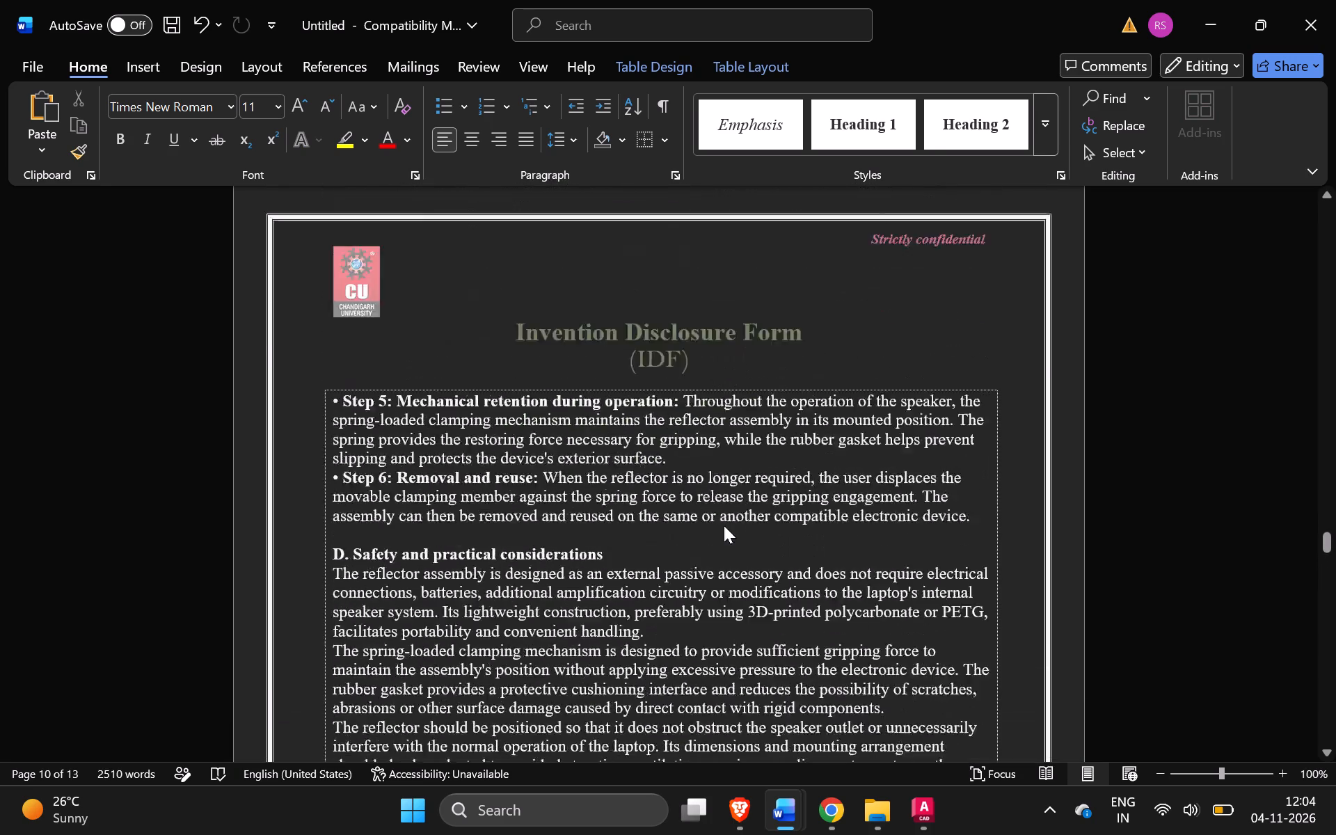
scroll(724, 525, "up", 4)
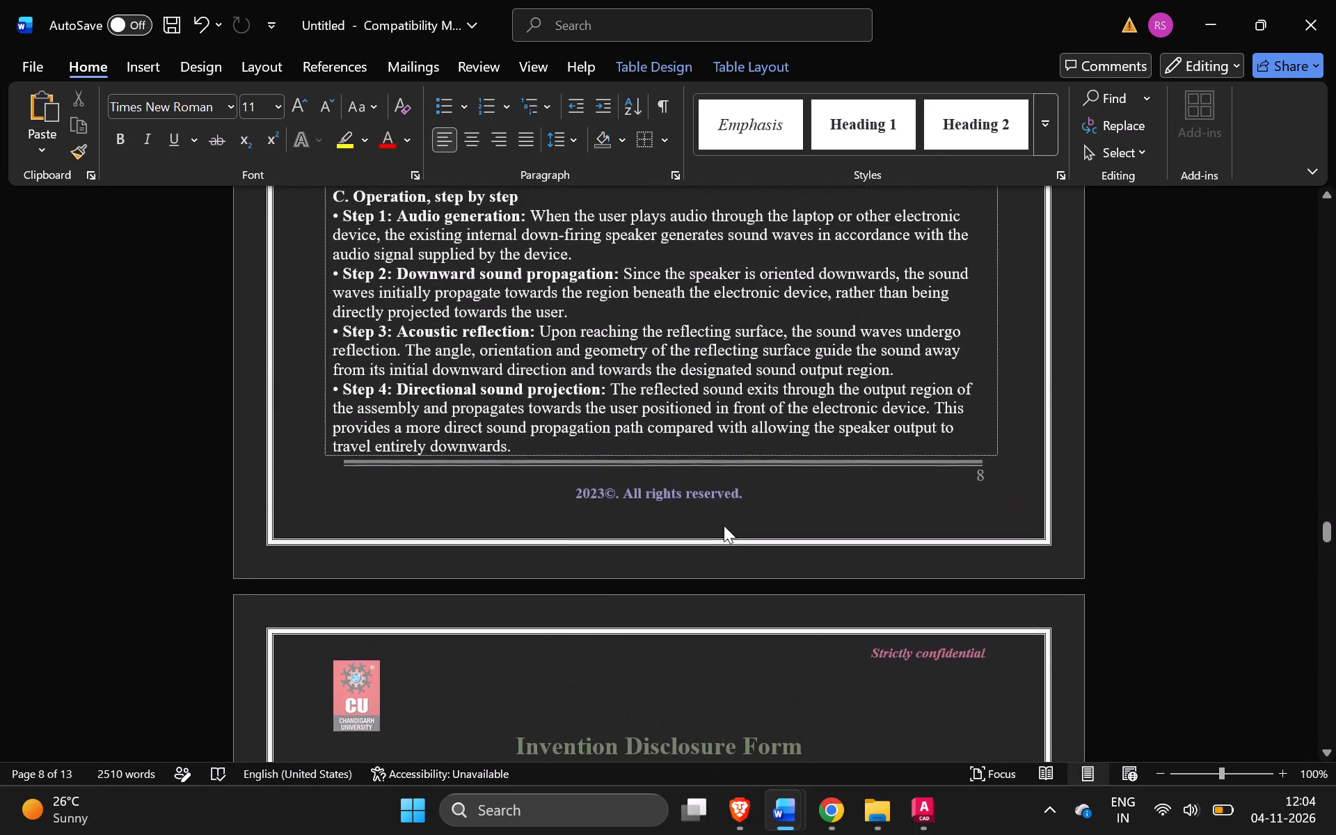
scroll(724, 525, "up", 4)
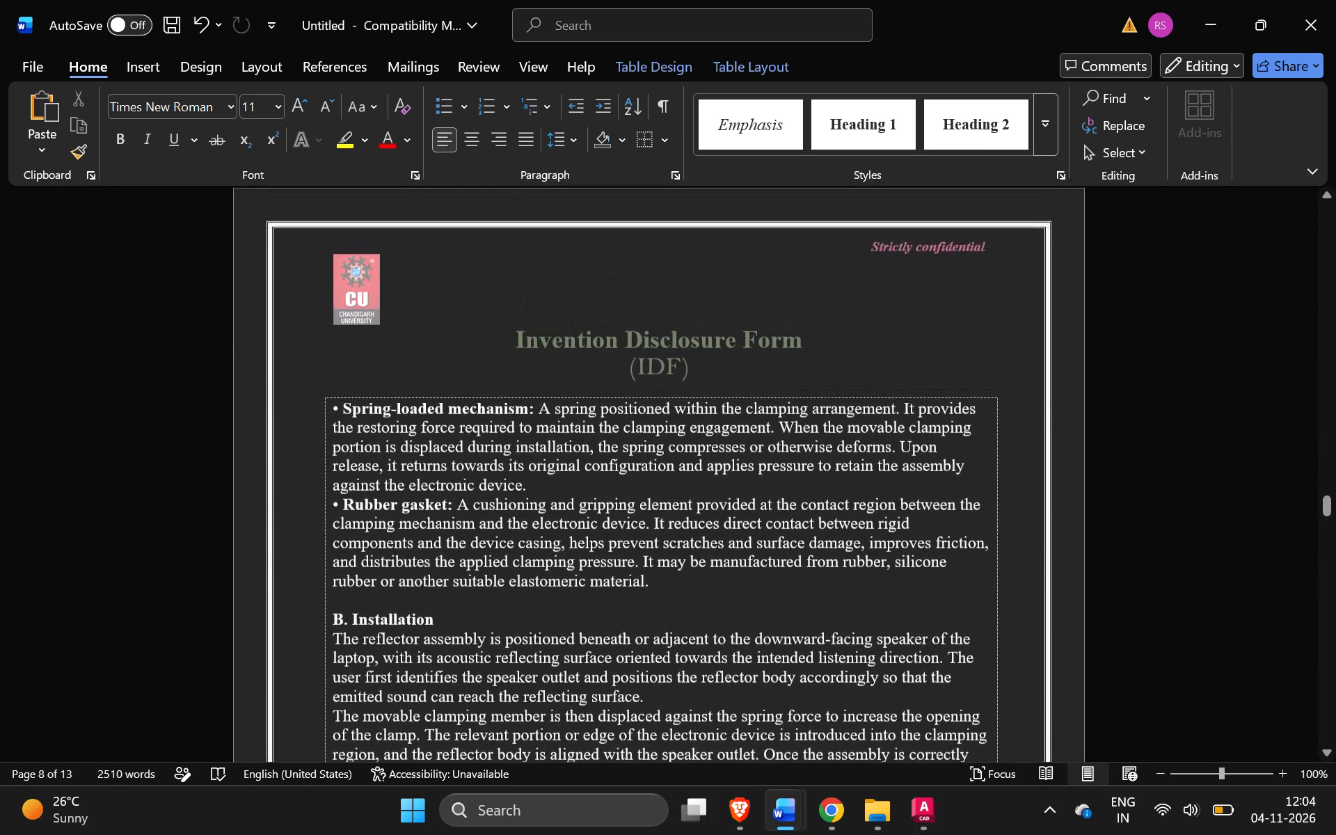
scroll(724, 525, "up", 2)
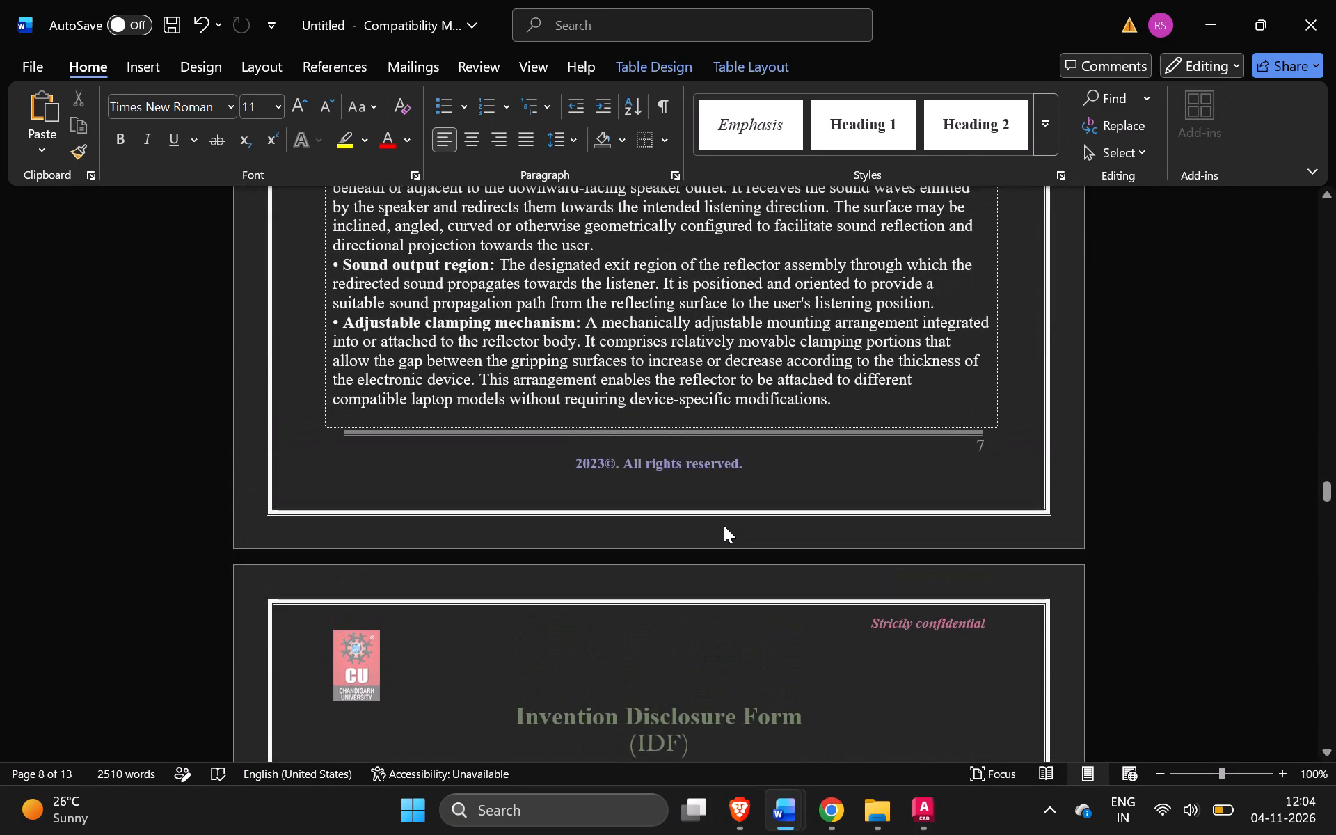
scroll(724, 525, "up", 1)
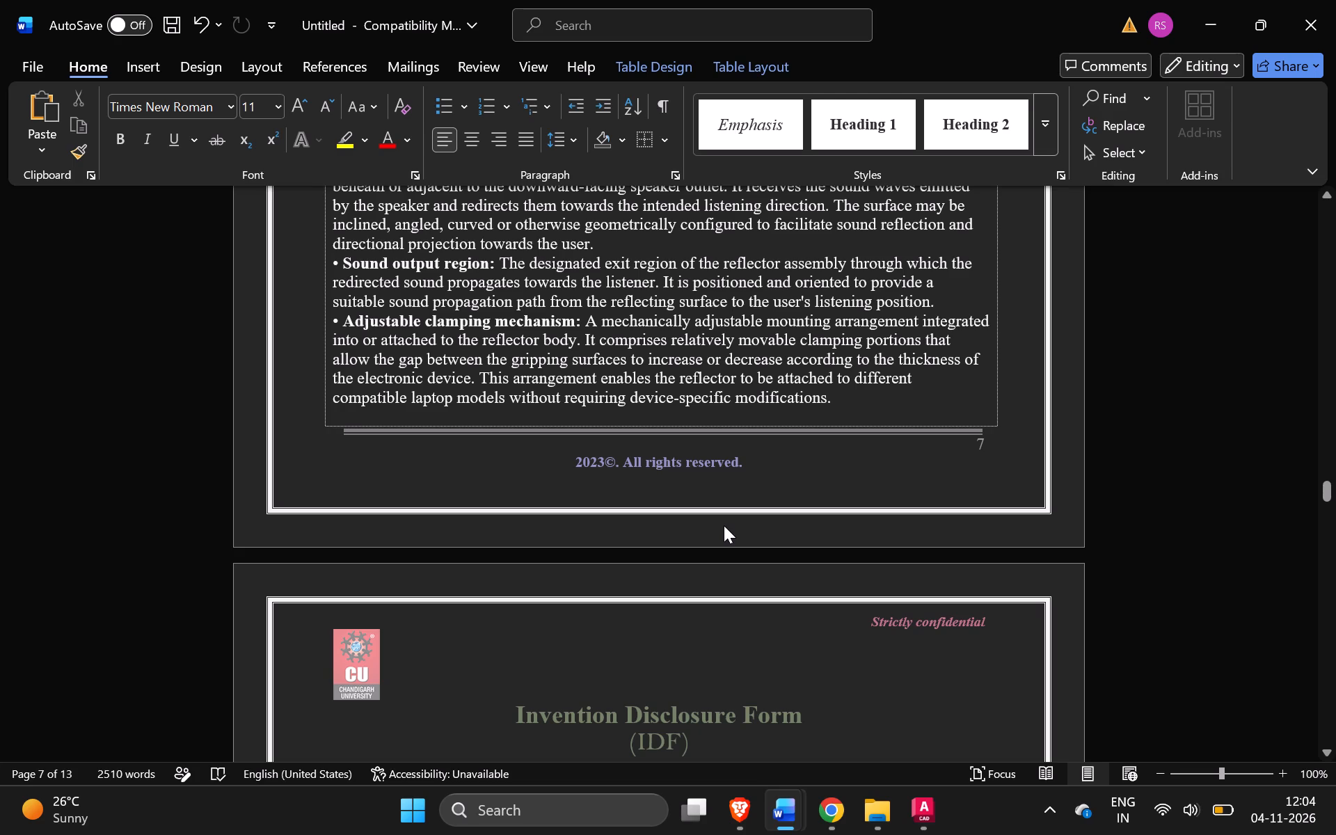
scroll(724, 525, "up", 2)
scroll(724, 525, "down", 1)
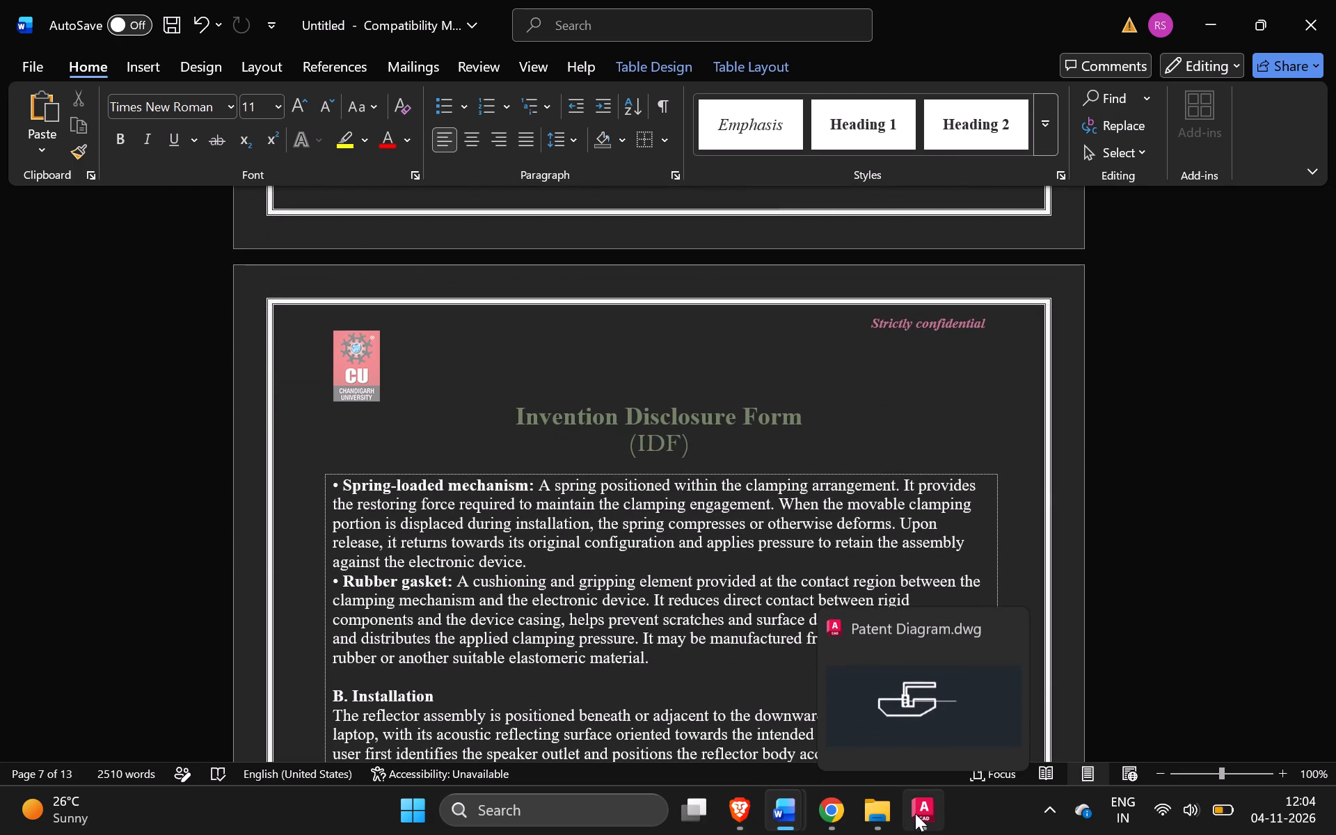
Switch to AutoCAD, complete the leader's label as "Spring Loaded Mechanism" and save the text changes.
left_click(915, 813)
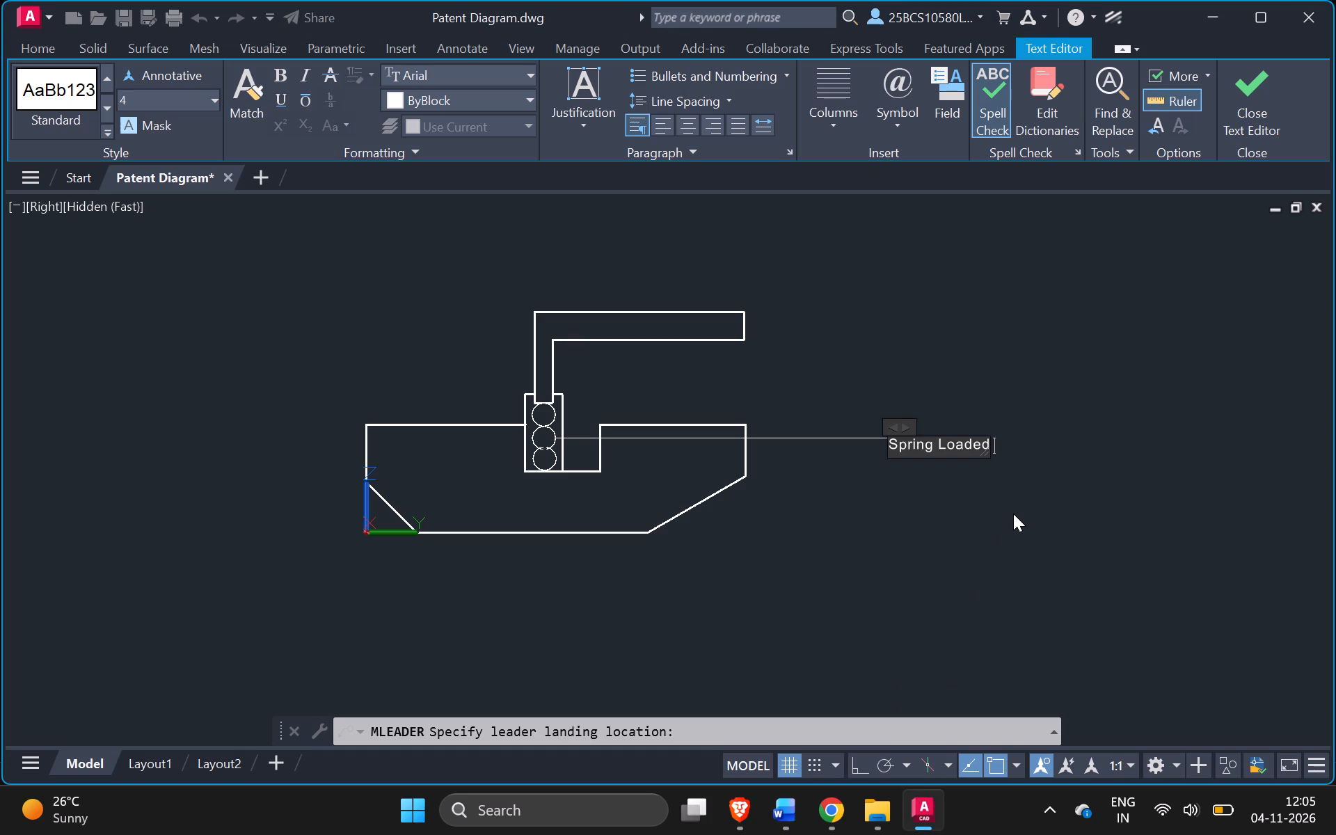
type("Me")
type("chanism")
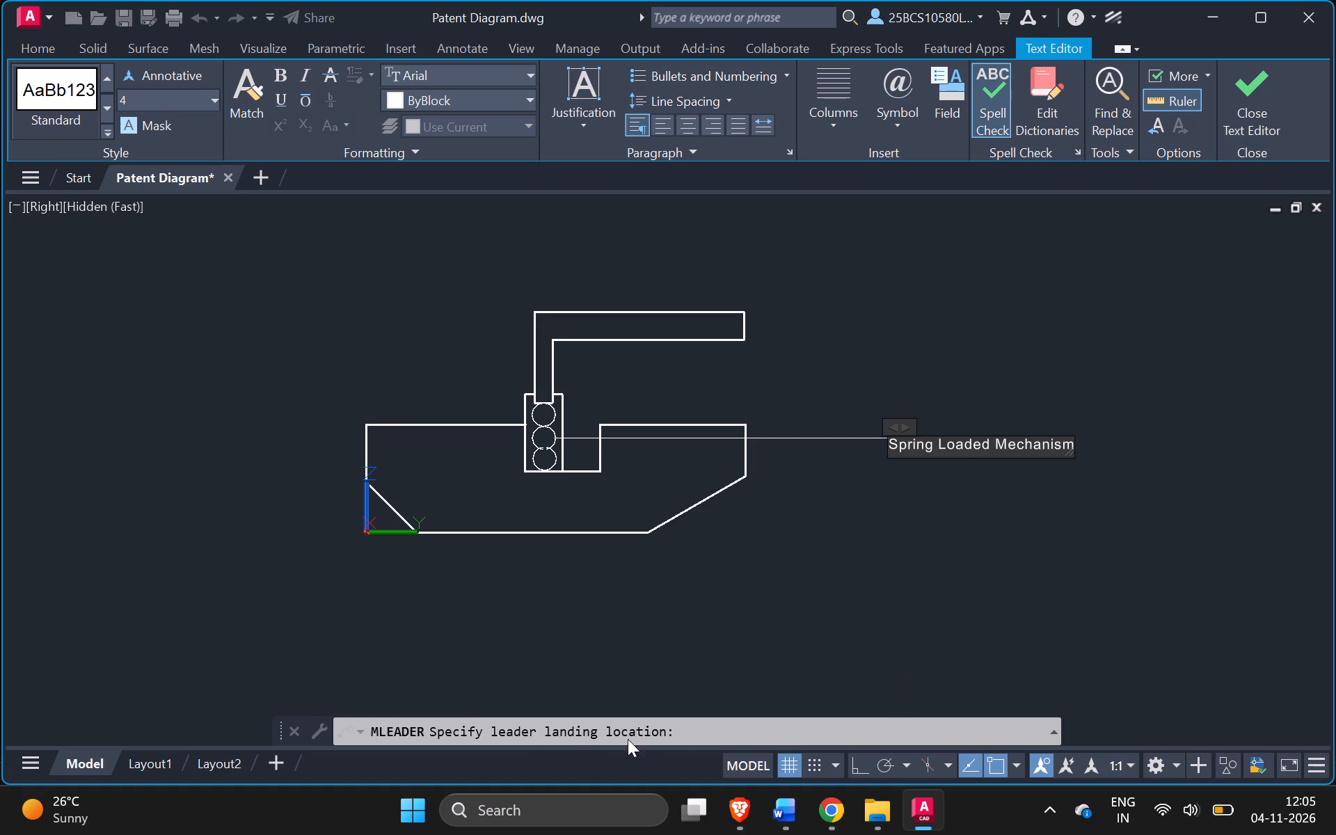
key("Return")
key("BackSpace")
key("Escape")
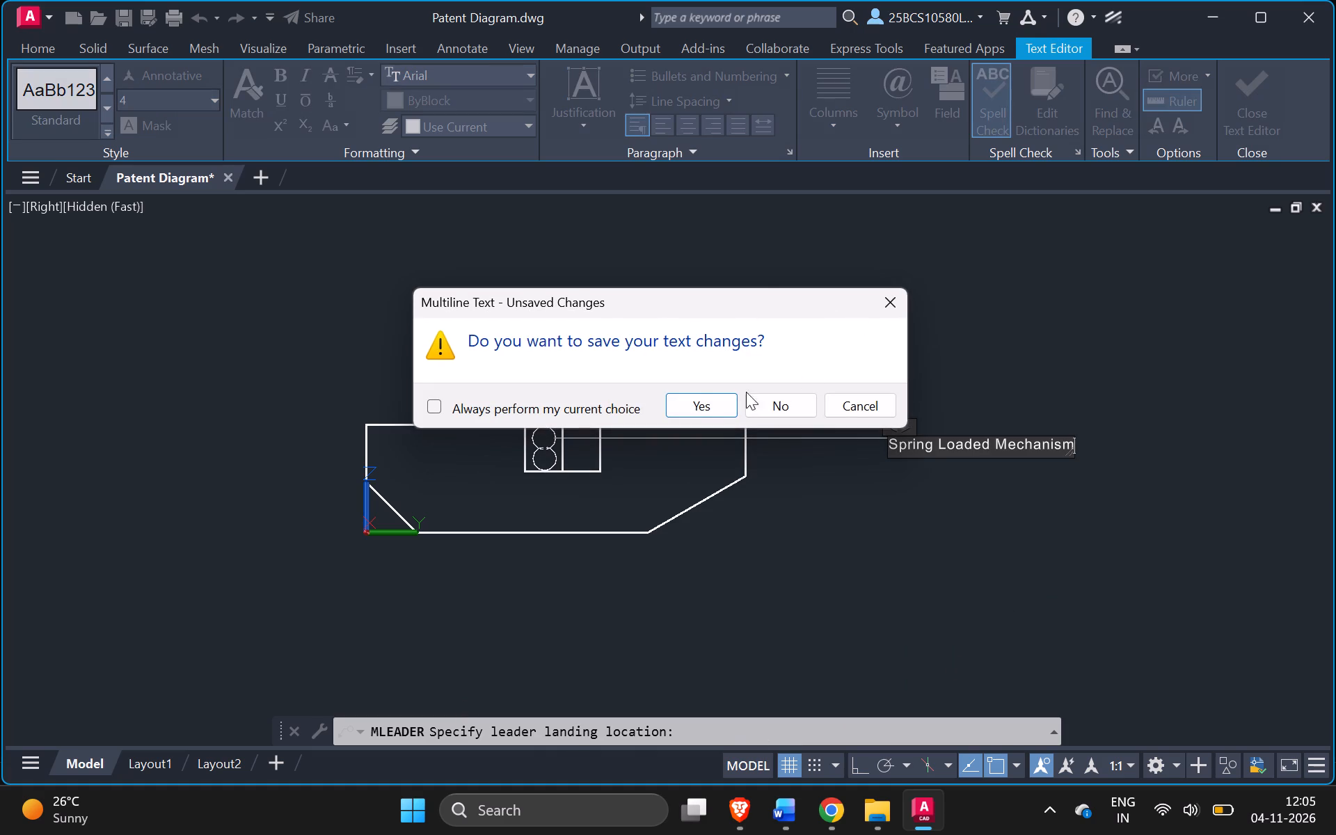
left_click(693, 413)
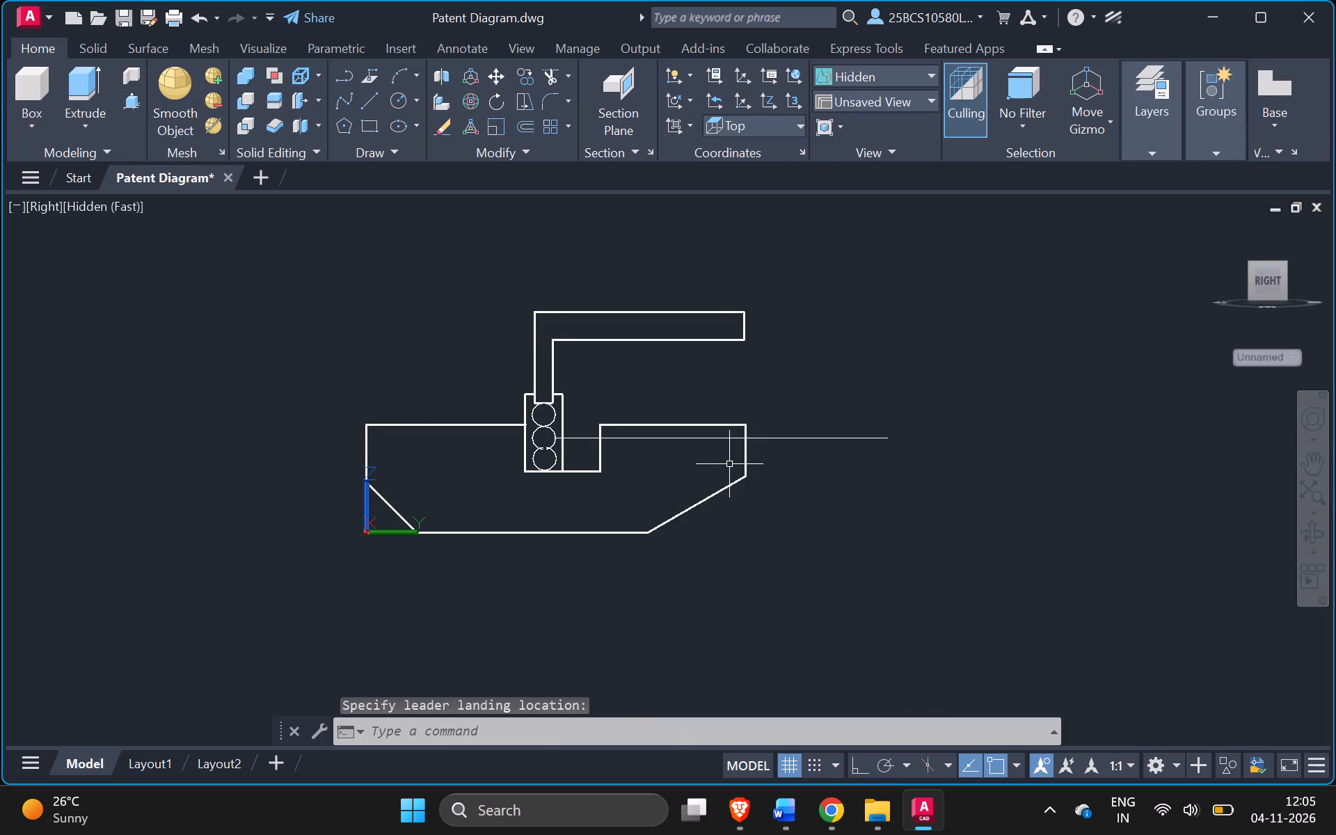
Delete the multileader running from the middle spring circle together with its label.
key("ctrl+z")
key("ctrl+z")
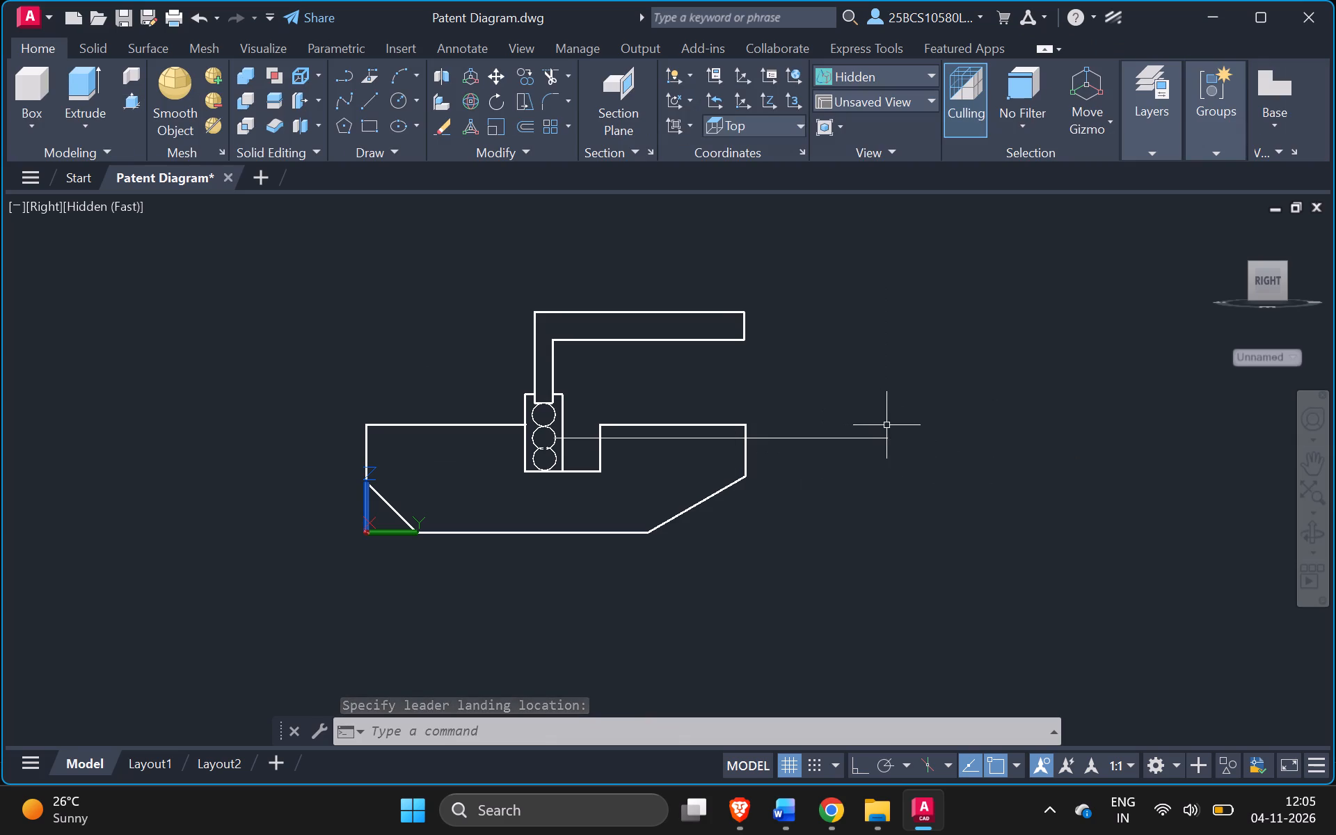
left_click(873, 438)
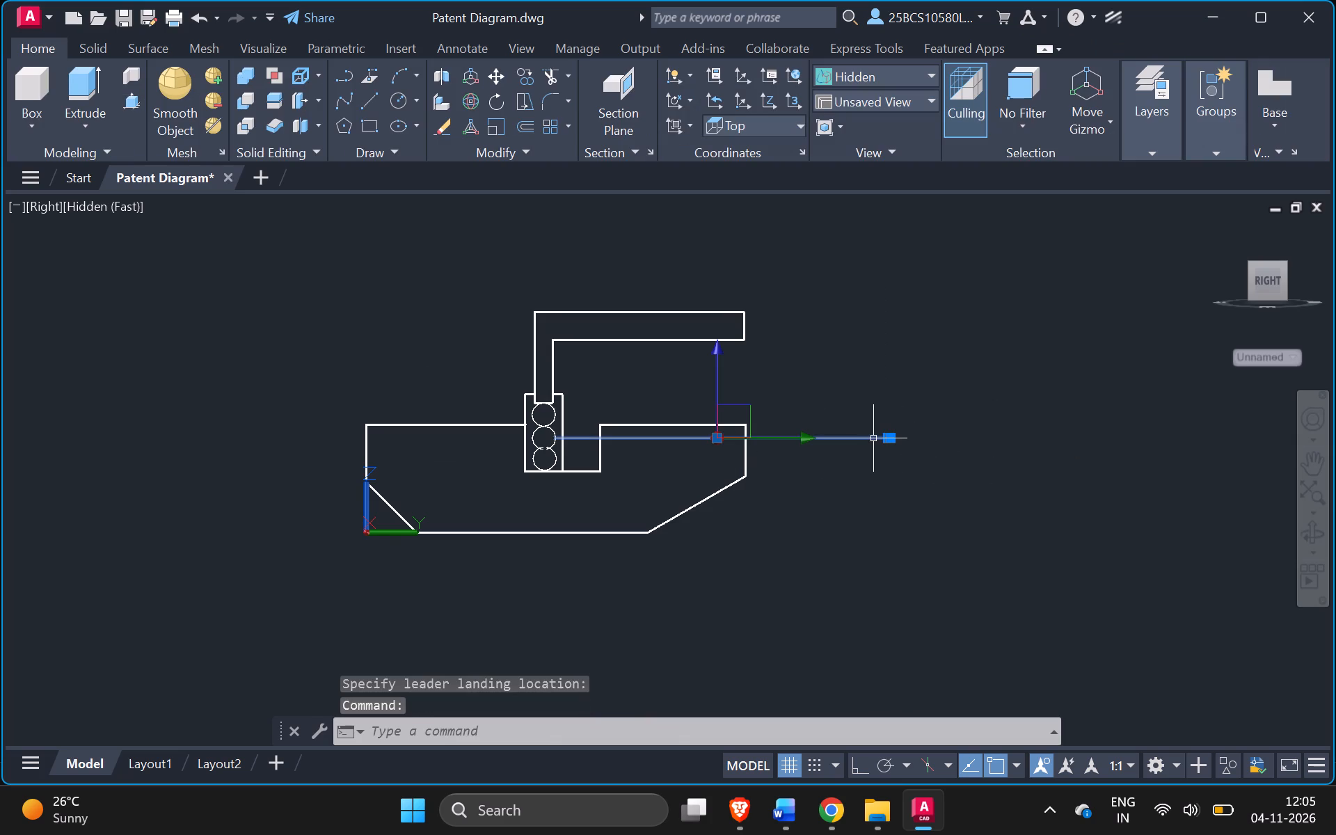
key("ctrl+z")
key("ctrl+z")
key("ctrl+z")
key("ctrl+z")
key("ctrl+z")
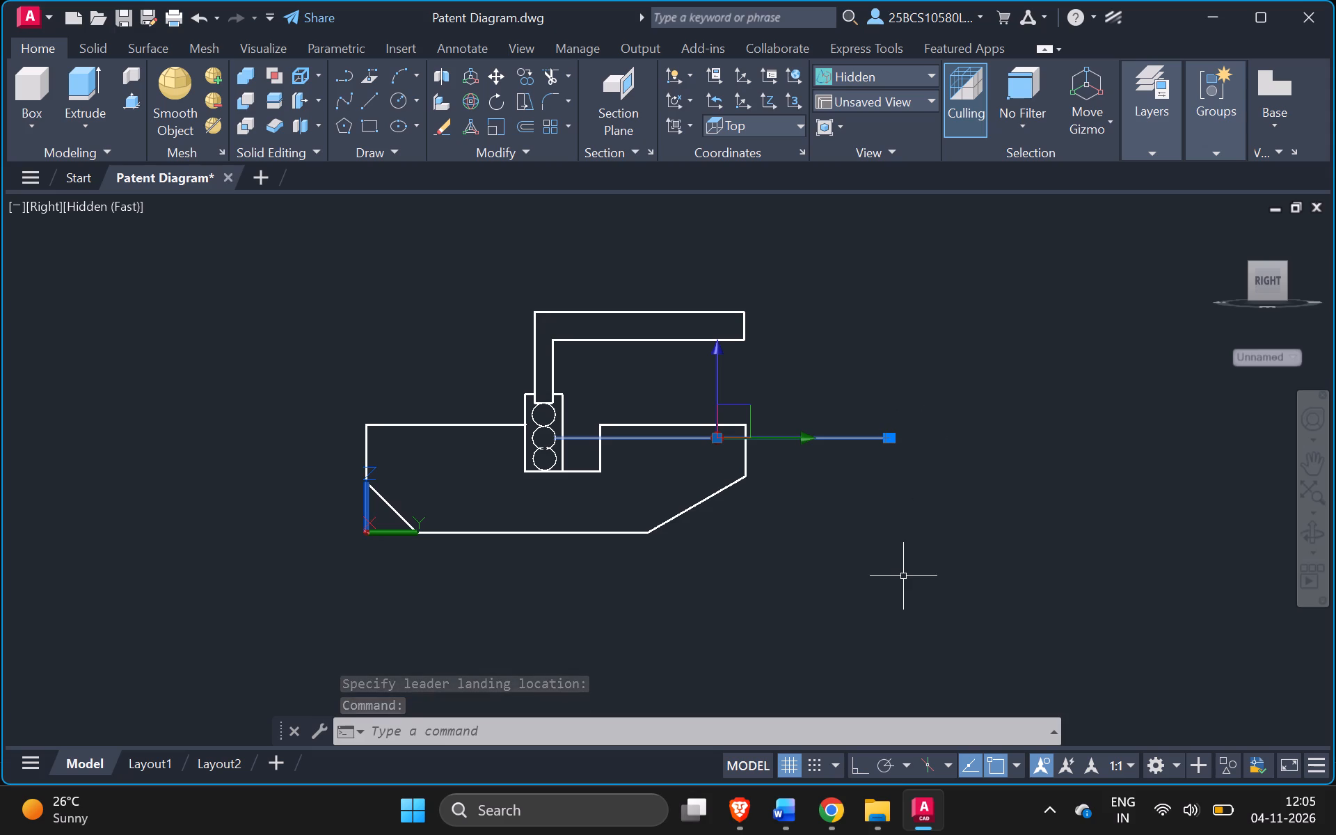
left_click_drag(1262, 284, 1174, 356)
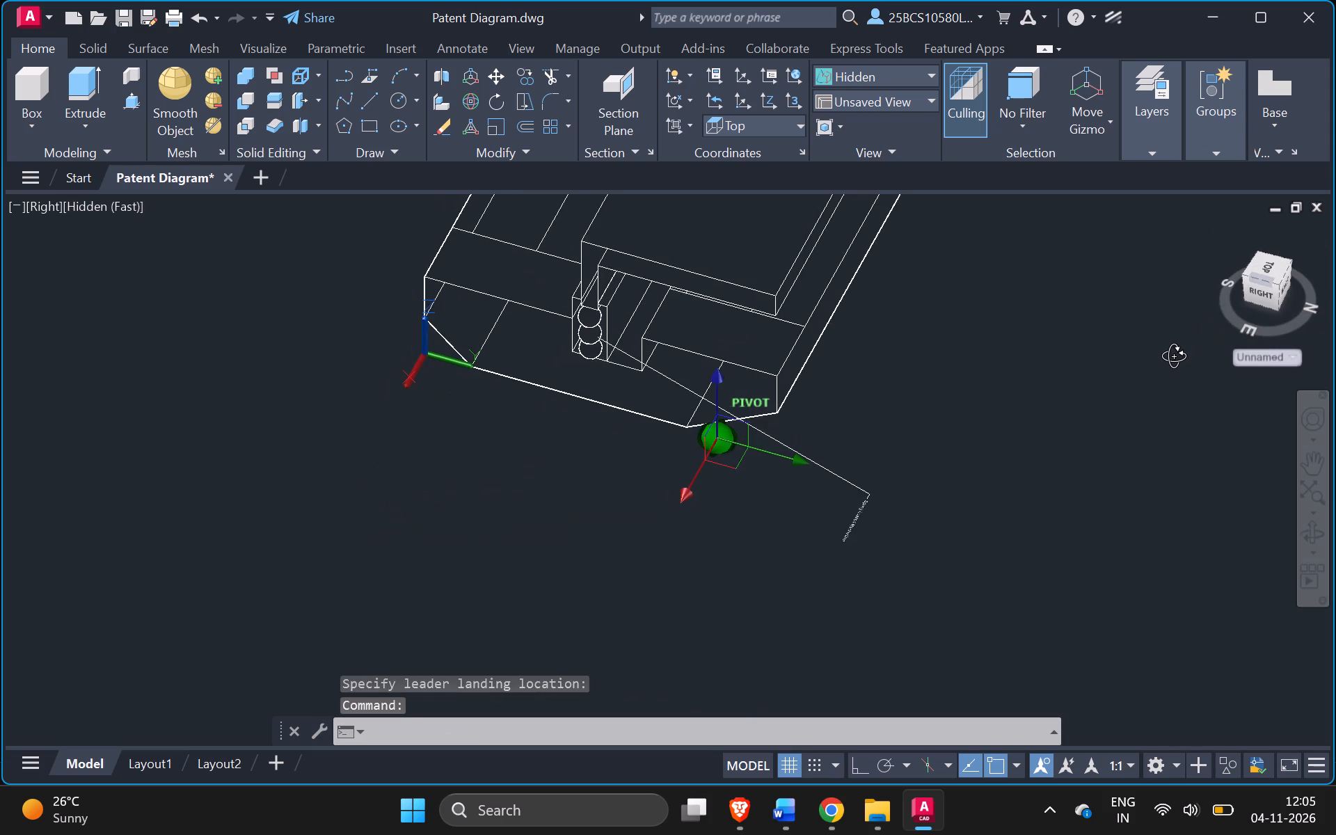
left_click_drag(1174, 356, 1198, 299)
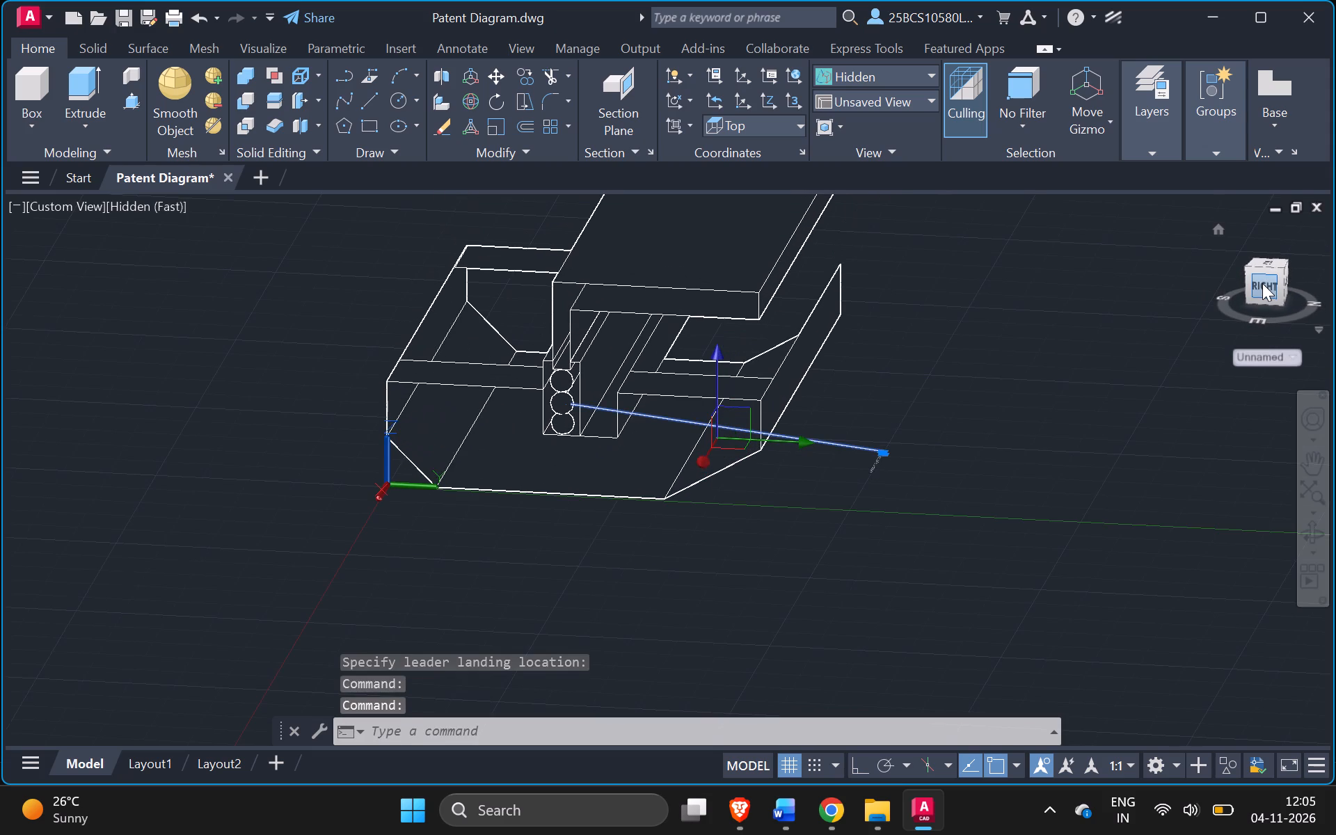
key("Delete")
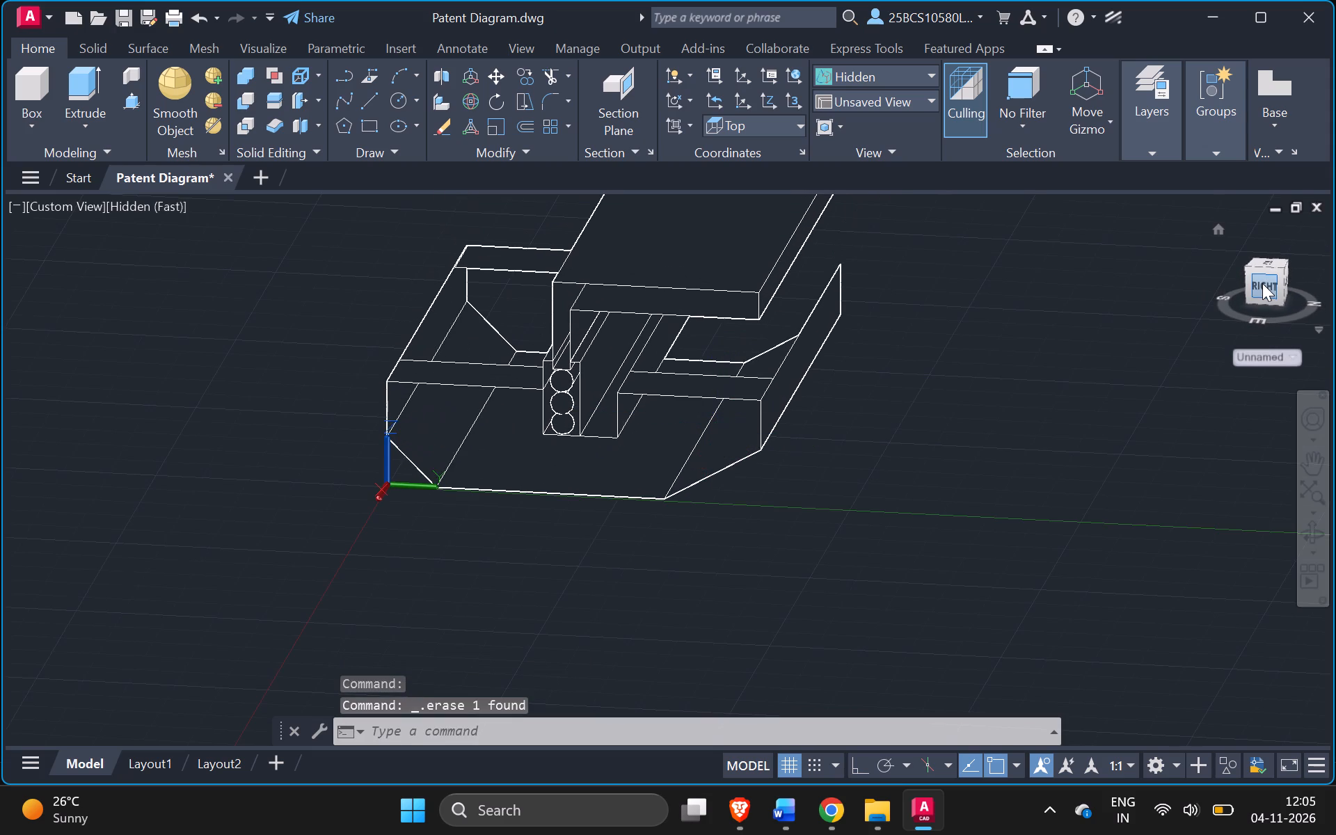
key("ctrl+z")
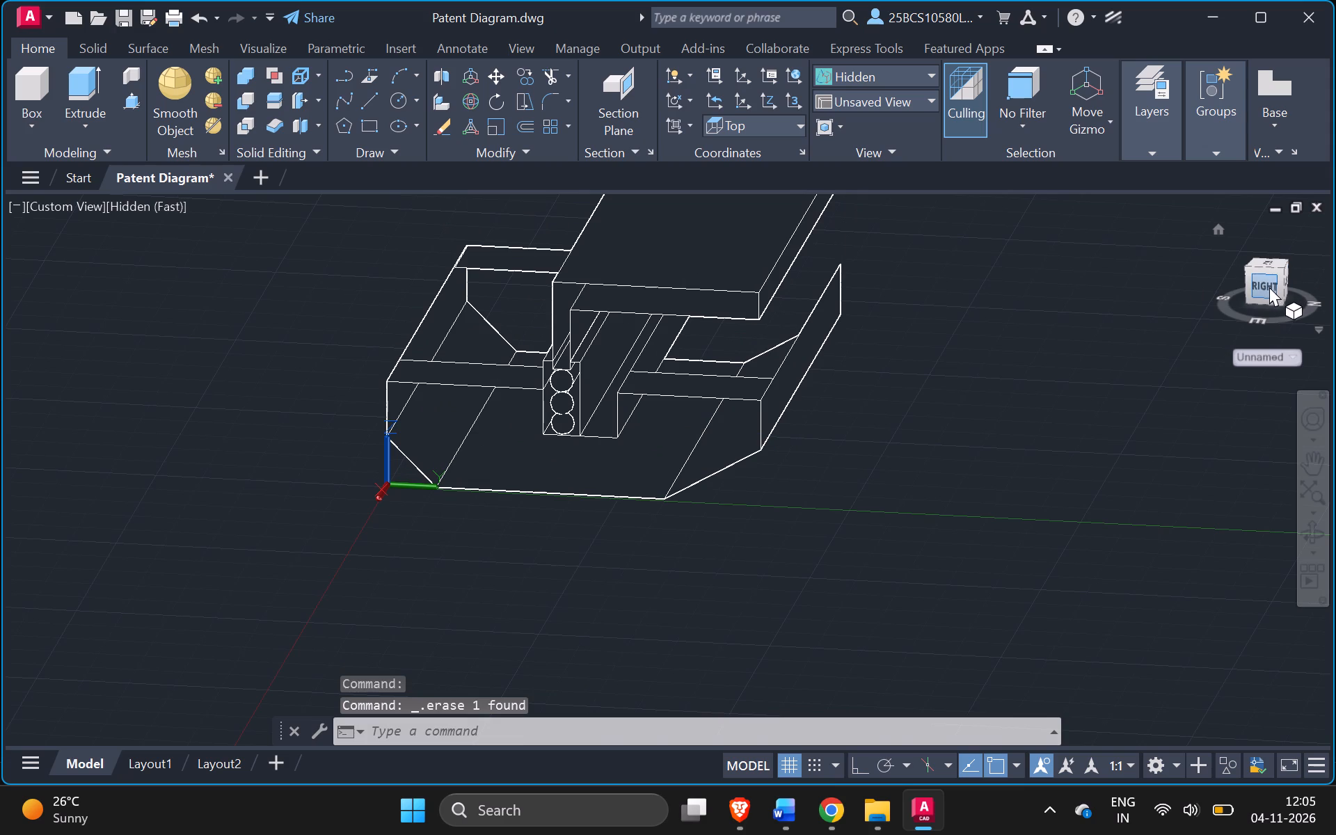
left_click(1264, 292)
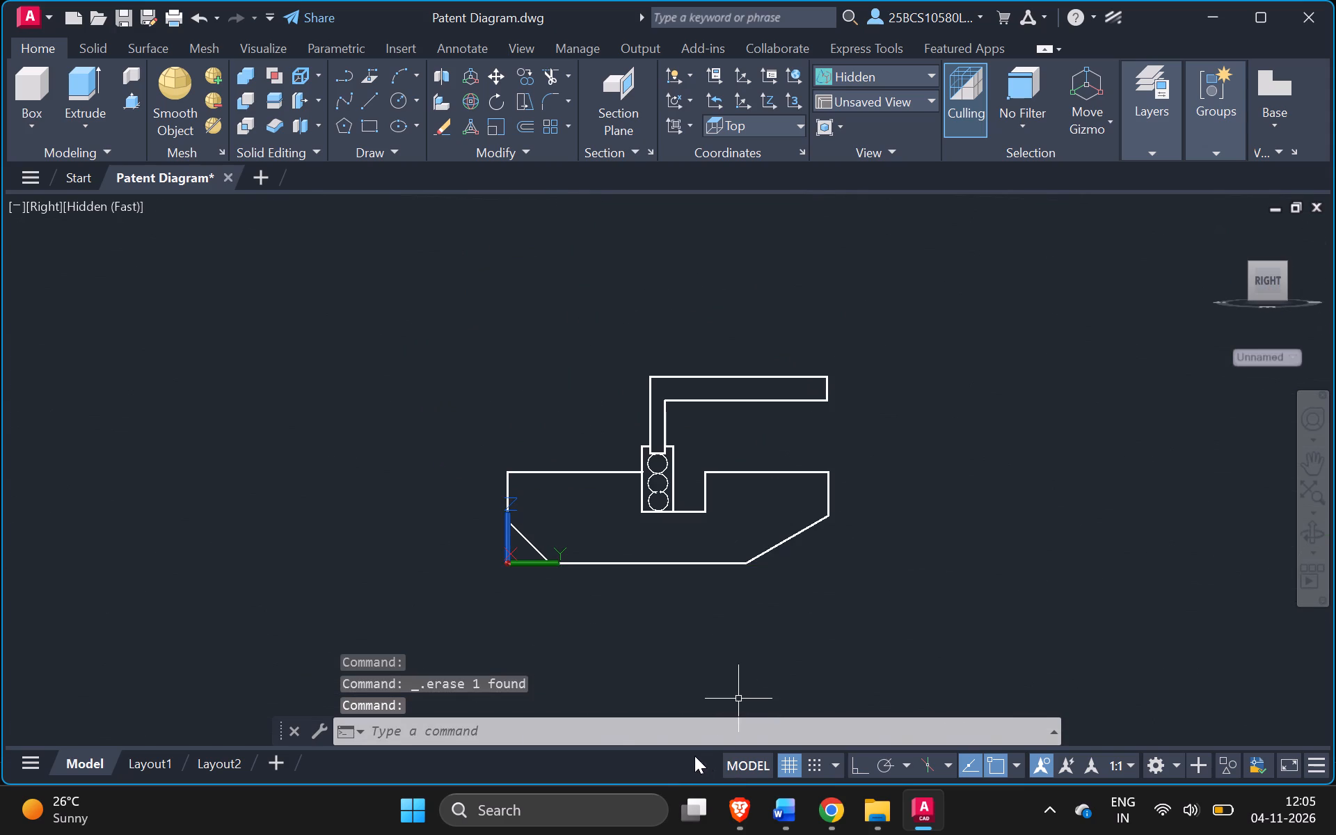
left_click(645, 731)
key("alt+Tab")
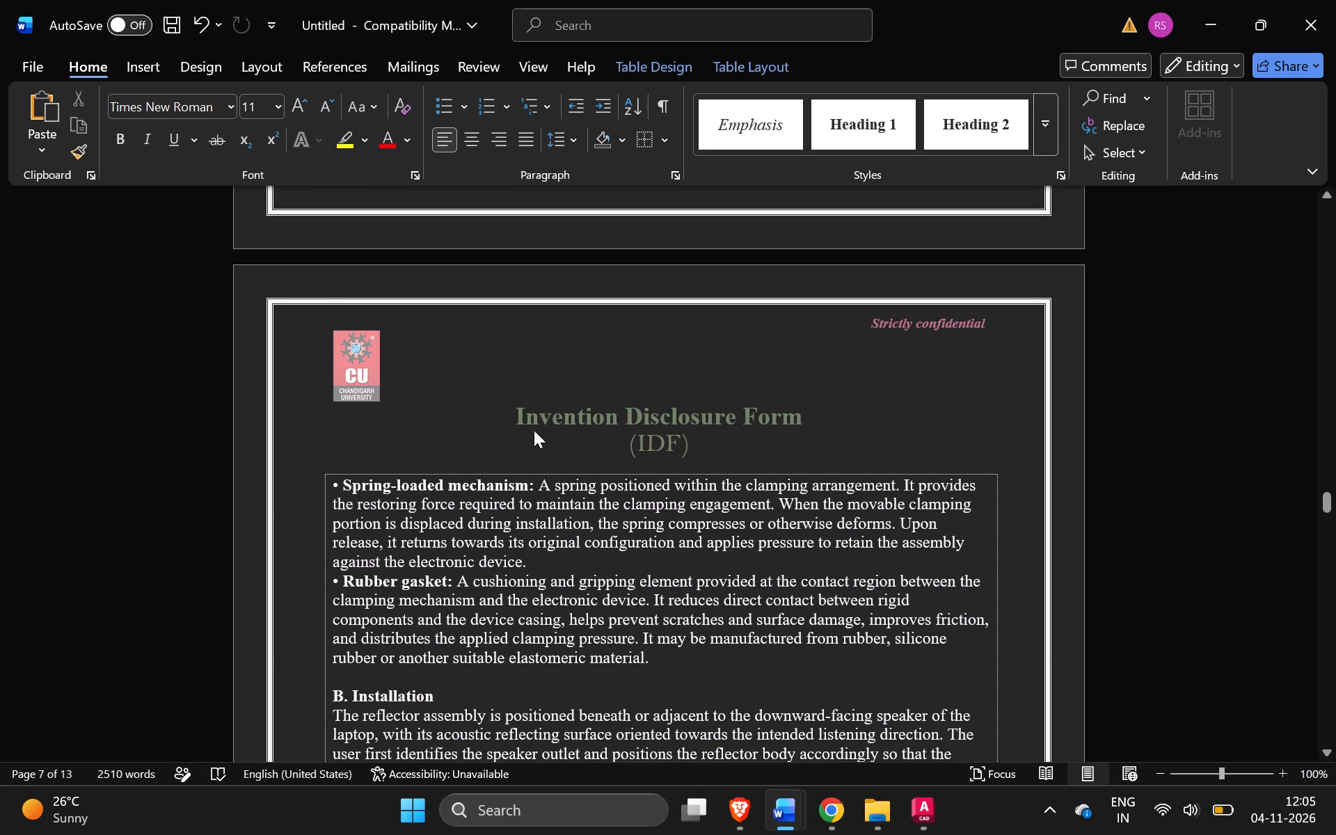
key("alt+Tab")
key("alt+Tab")
key("alt+Tab")
key("alt+Tab")
key("alt+Tab")
key("alt+Tab")
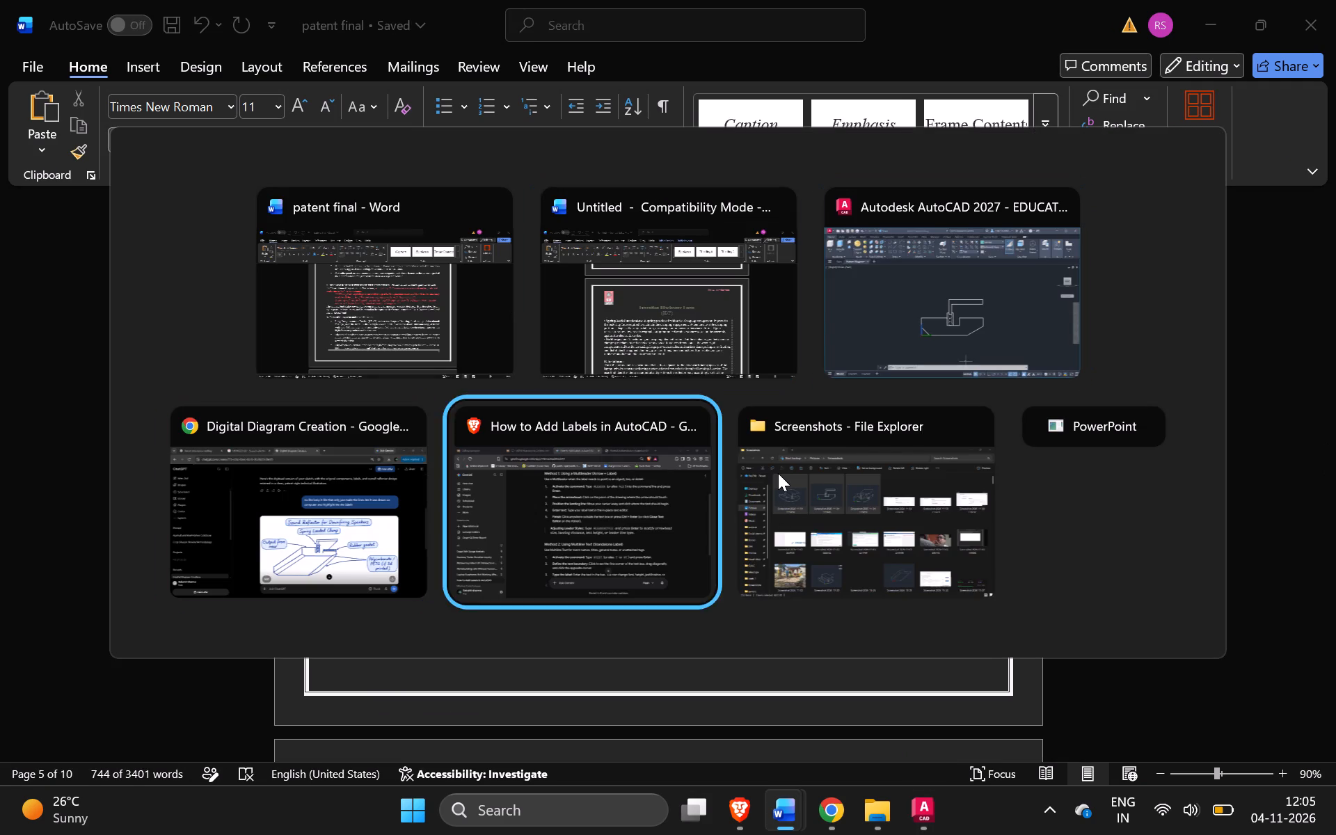
key("alt+Tab")
key("alt+Tab")
key("alt+Tab")
key("alt+Tab")
key("alt+Tab")
key("alt+Tab")
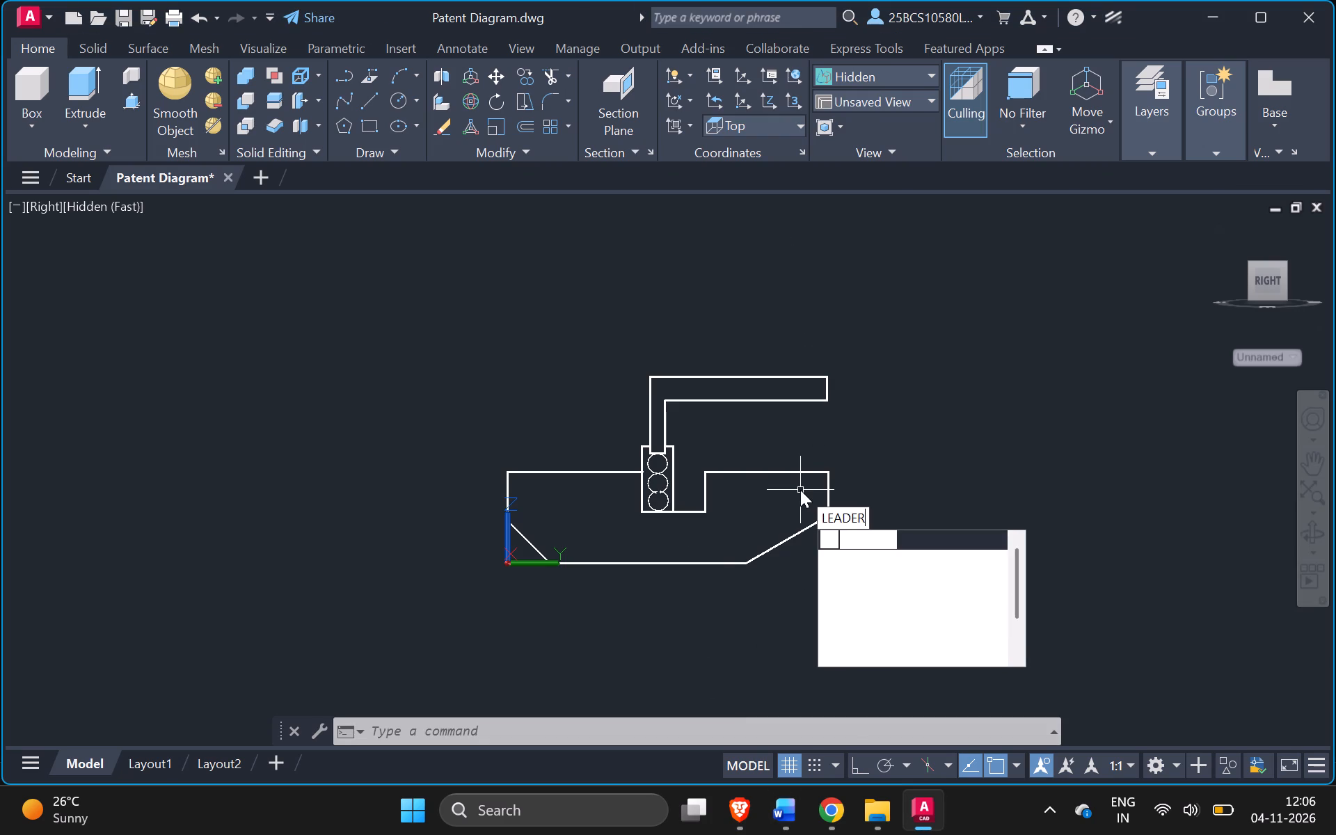
key("Return")
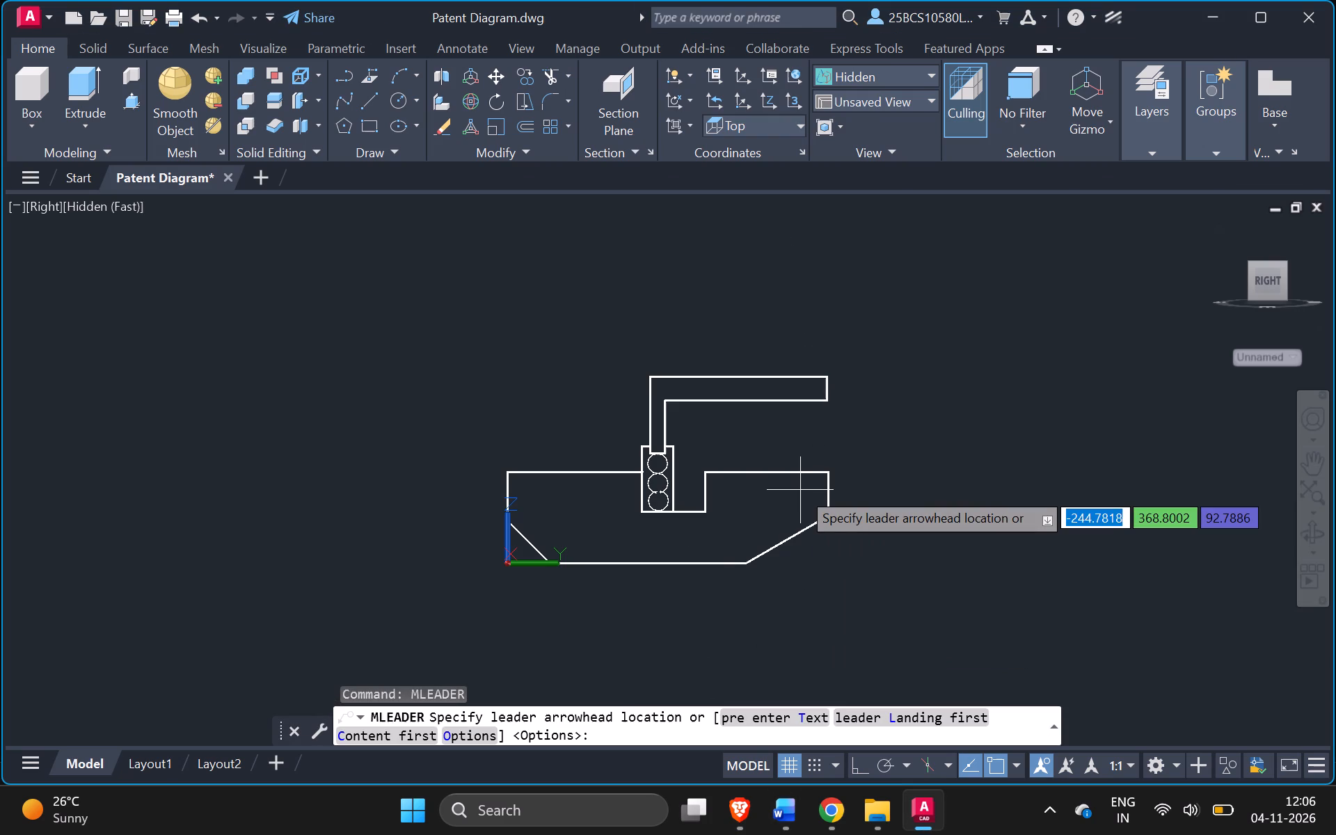
left_click(660, 486)
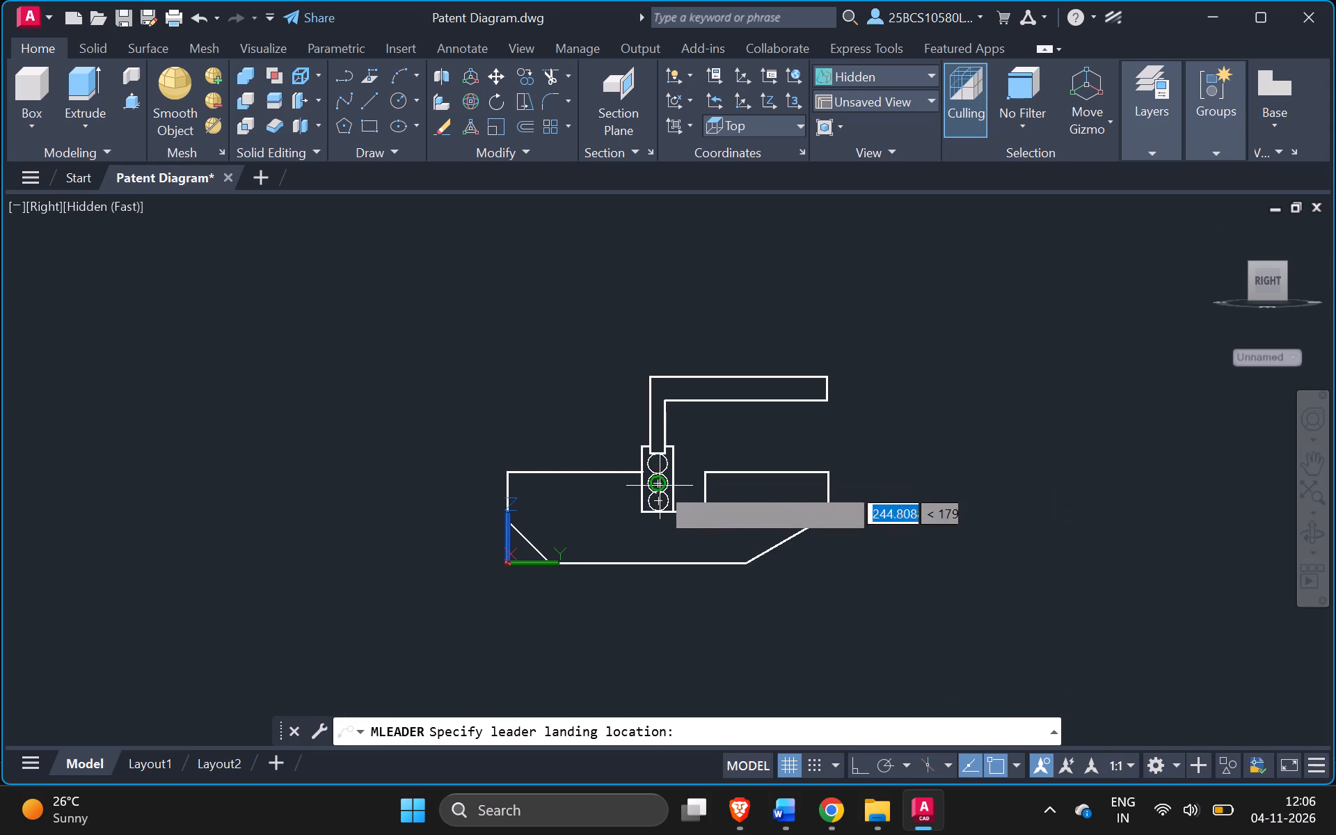
left_click(888, 483)
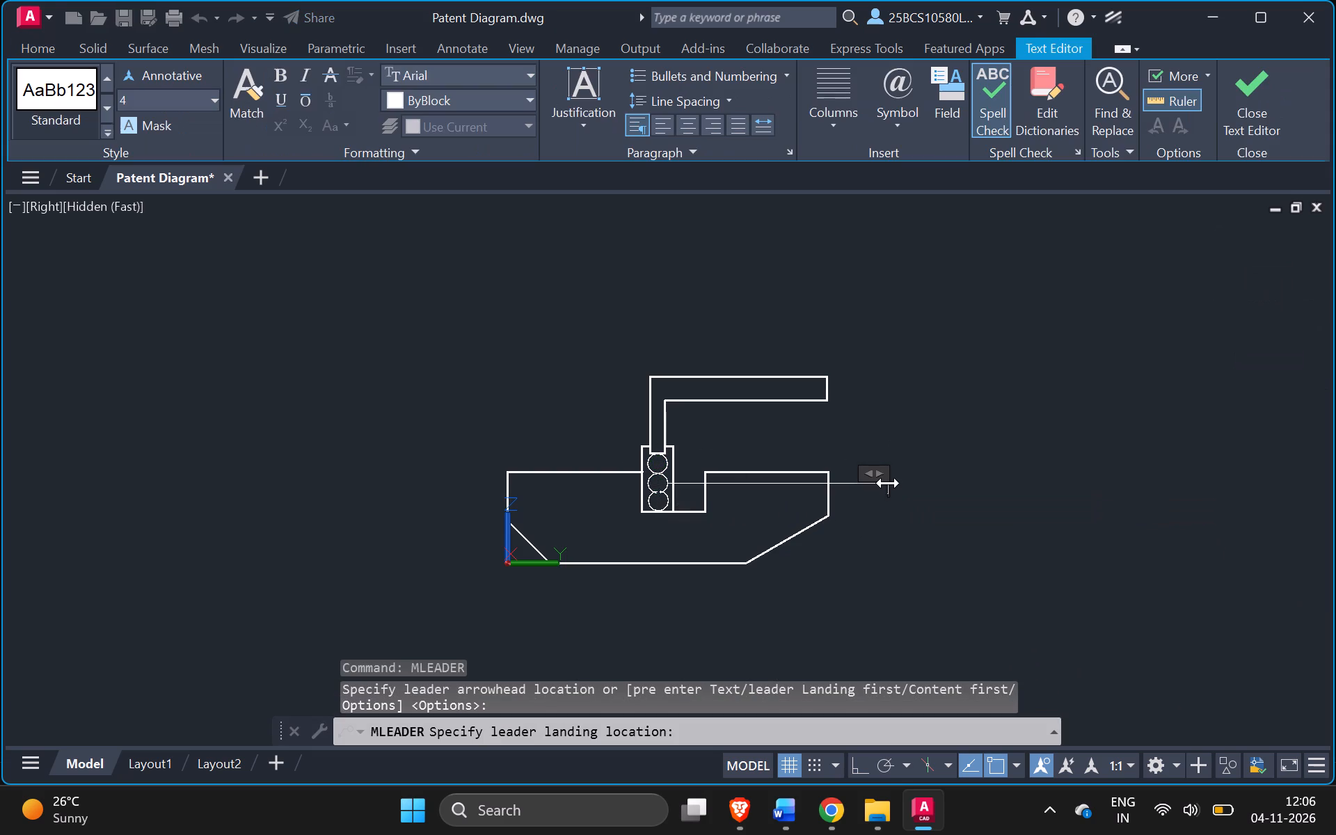
Enter "Spring Loaded Mechanism" as the new leader's label text.
type("Spring")
key("space")
type("La")
key("BackSpace")
key("o")
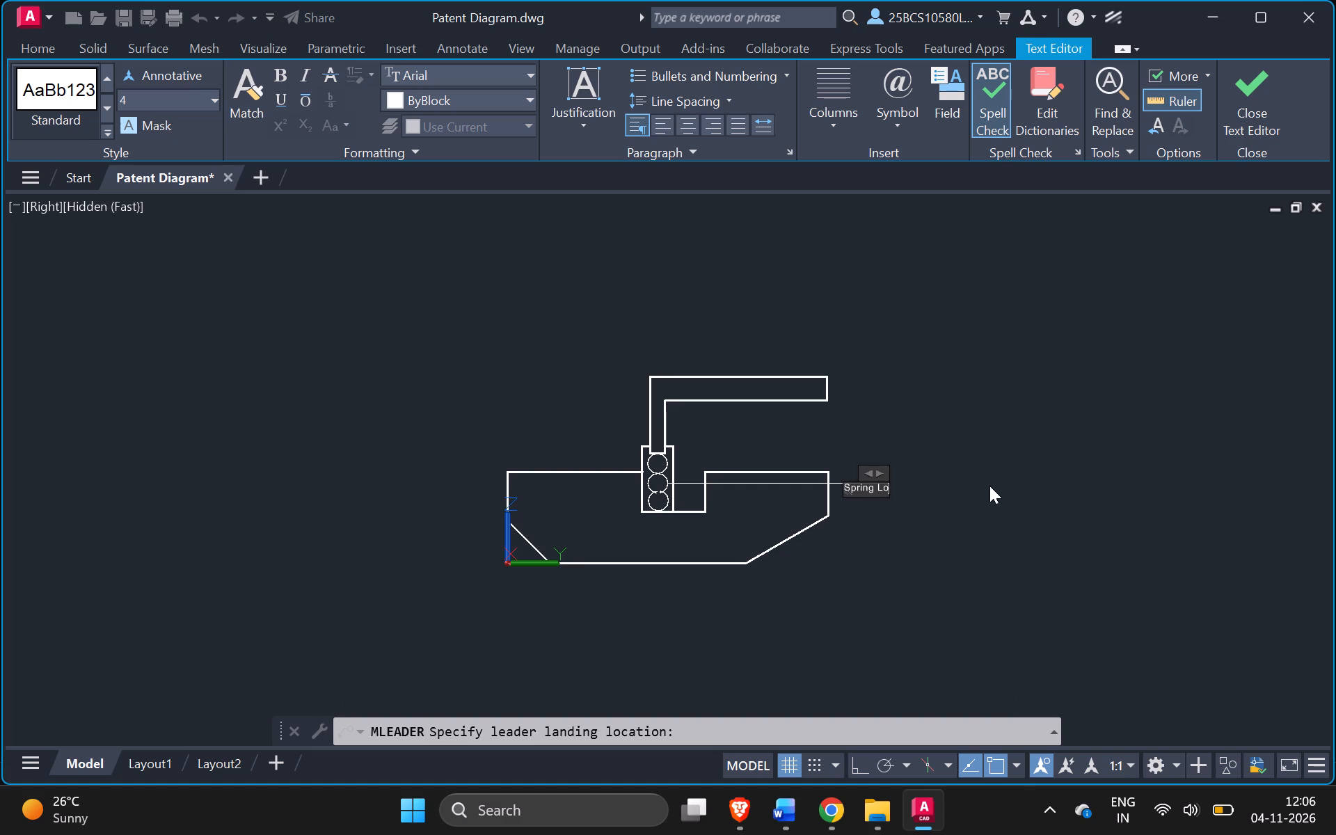
type("aded")
key("space")
type("Mechanism")
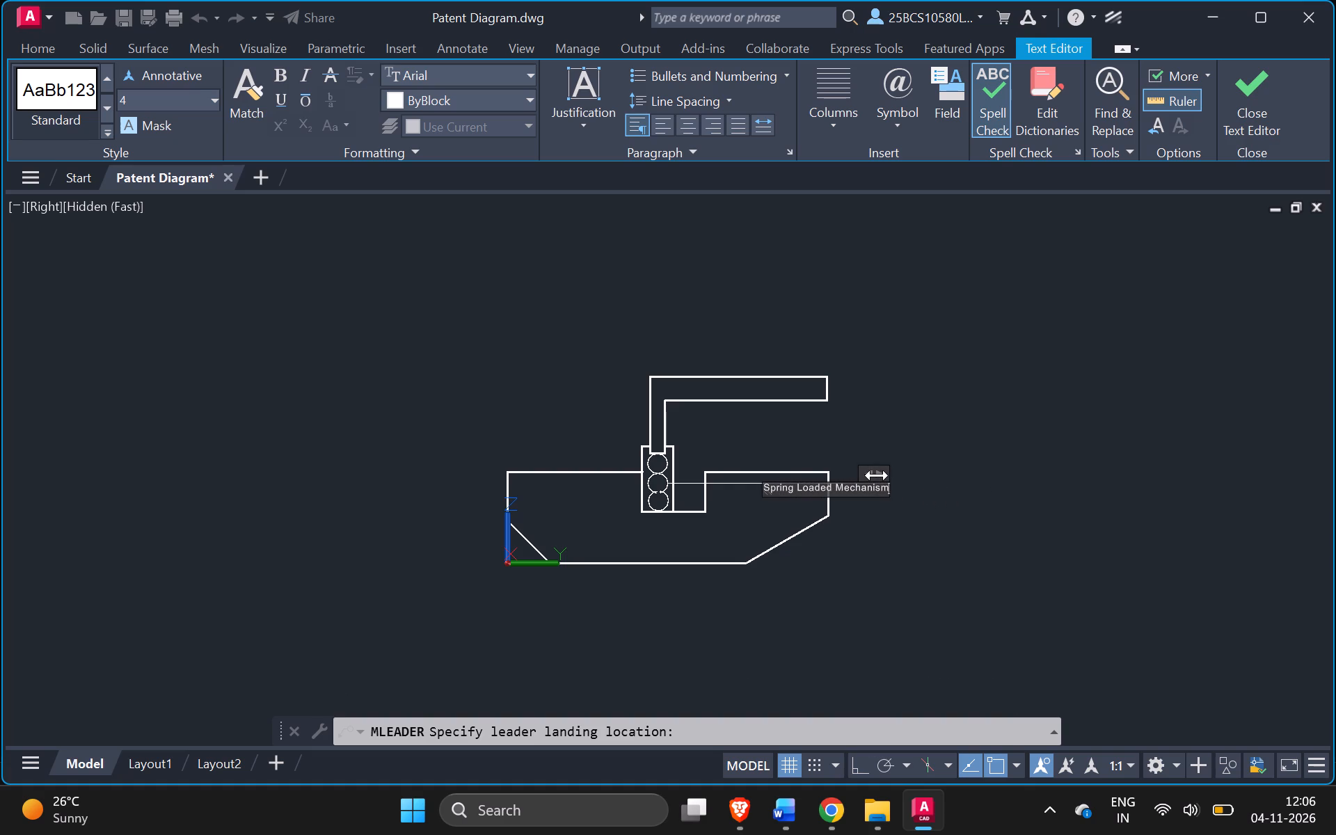
Try to stretch the label's text frame with its width ruler, and finish editing the label.
left_click_drag(877, 475, 926, 474)
left_click_drag(875, 472, 885, 474)
left_click(879, 474)
left_click_drag(879, 474, 847, 466)
left_click_drag(847, 466, 874, 463)
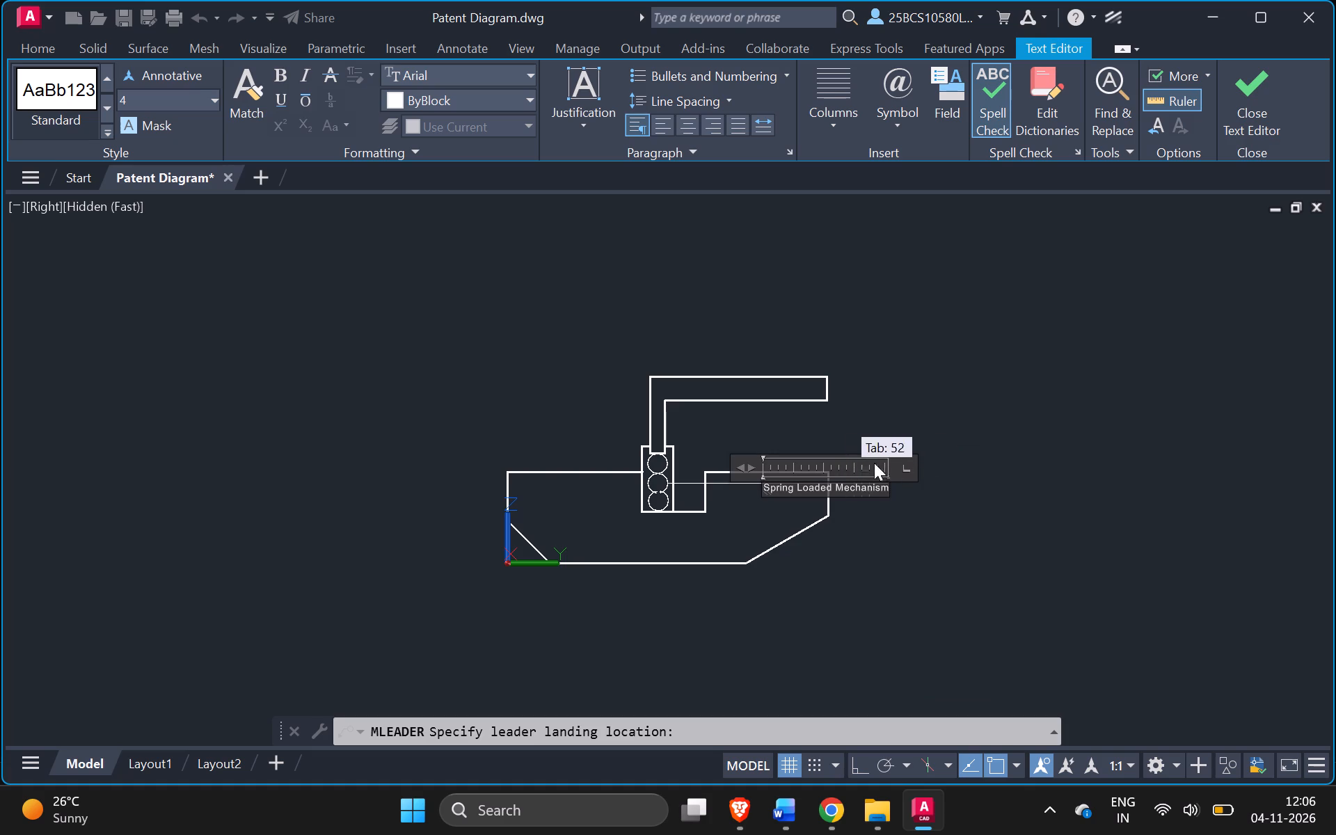
left_click_drag(874, 463, 888, 463)
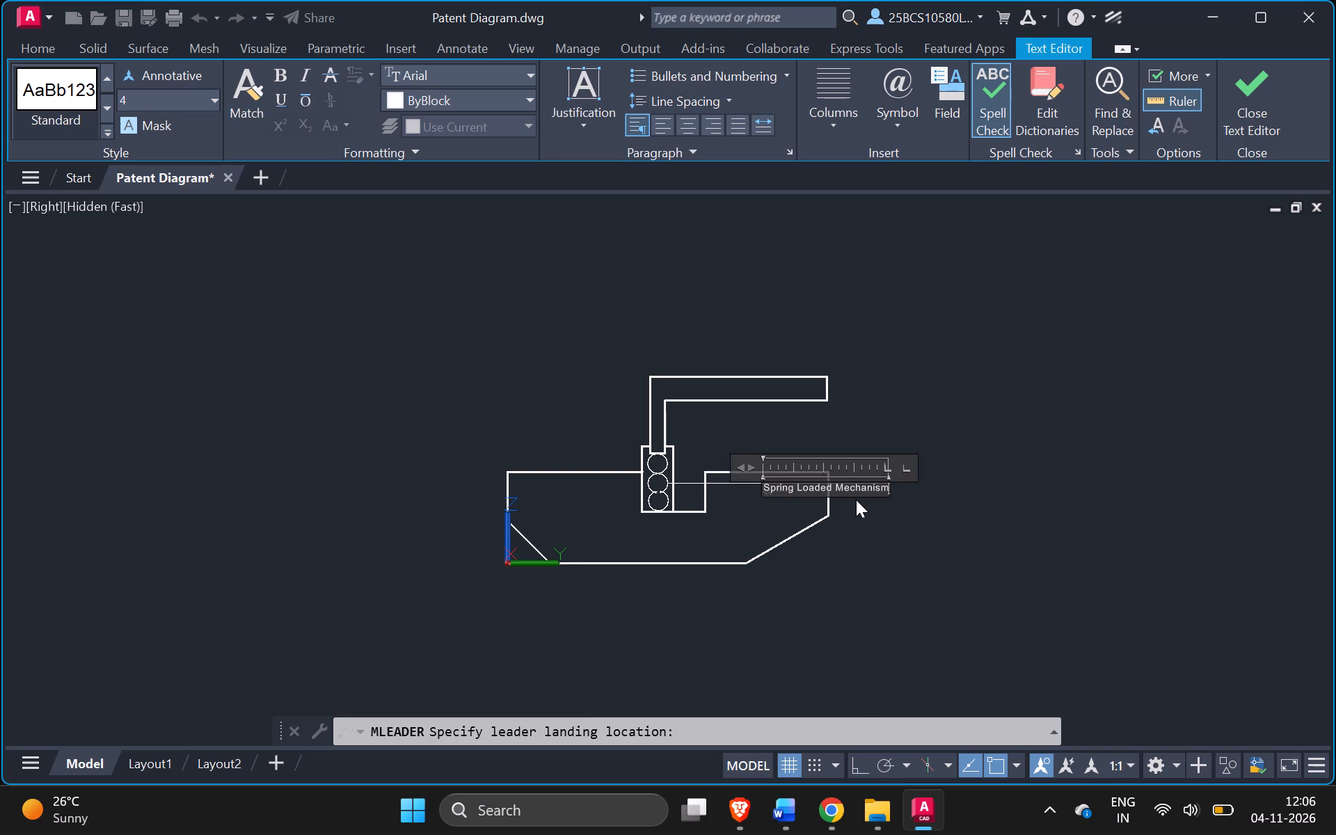
left_click(856, 500)
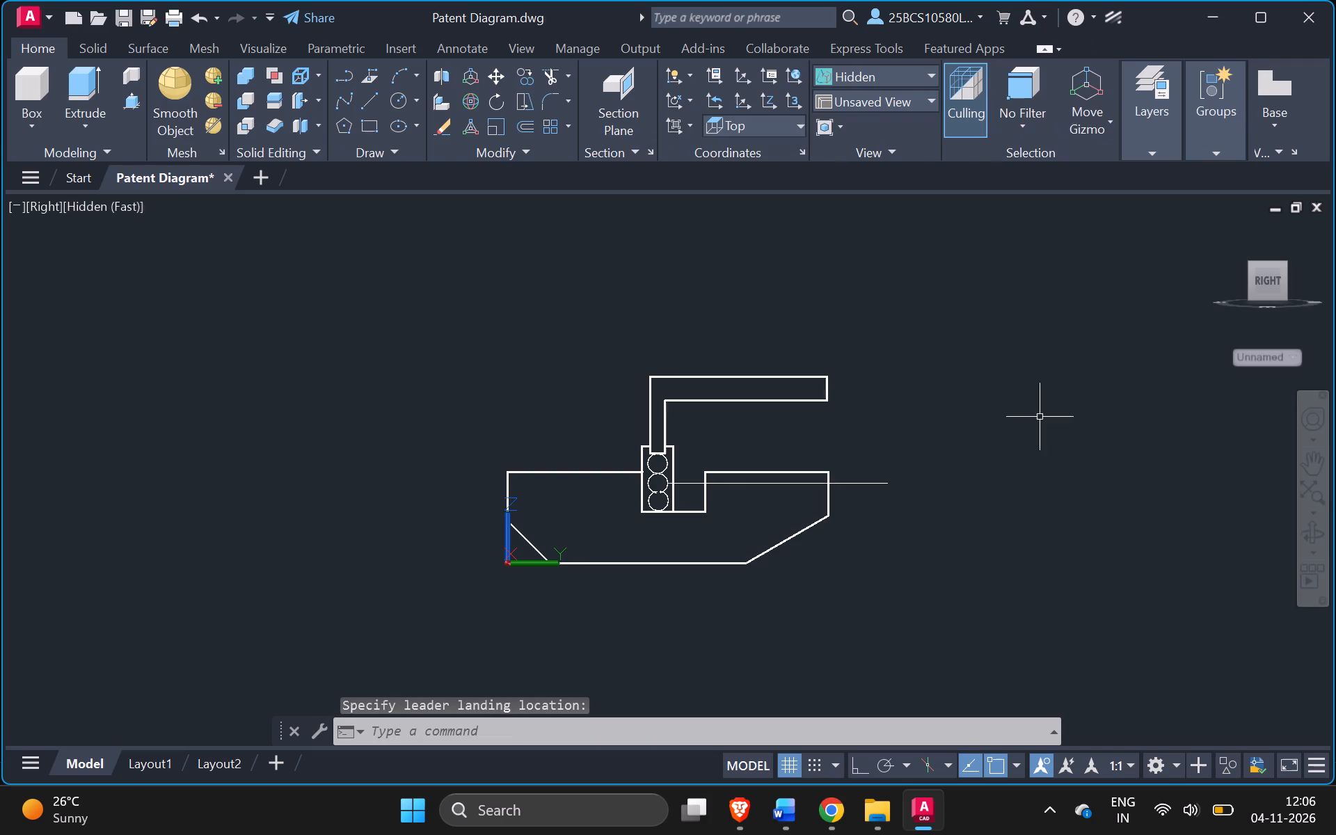
Examine from angled 3D views how the new leader and its label sit against the model.
left_click_drag(1266, 273, 1189, 307)
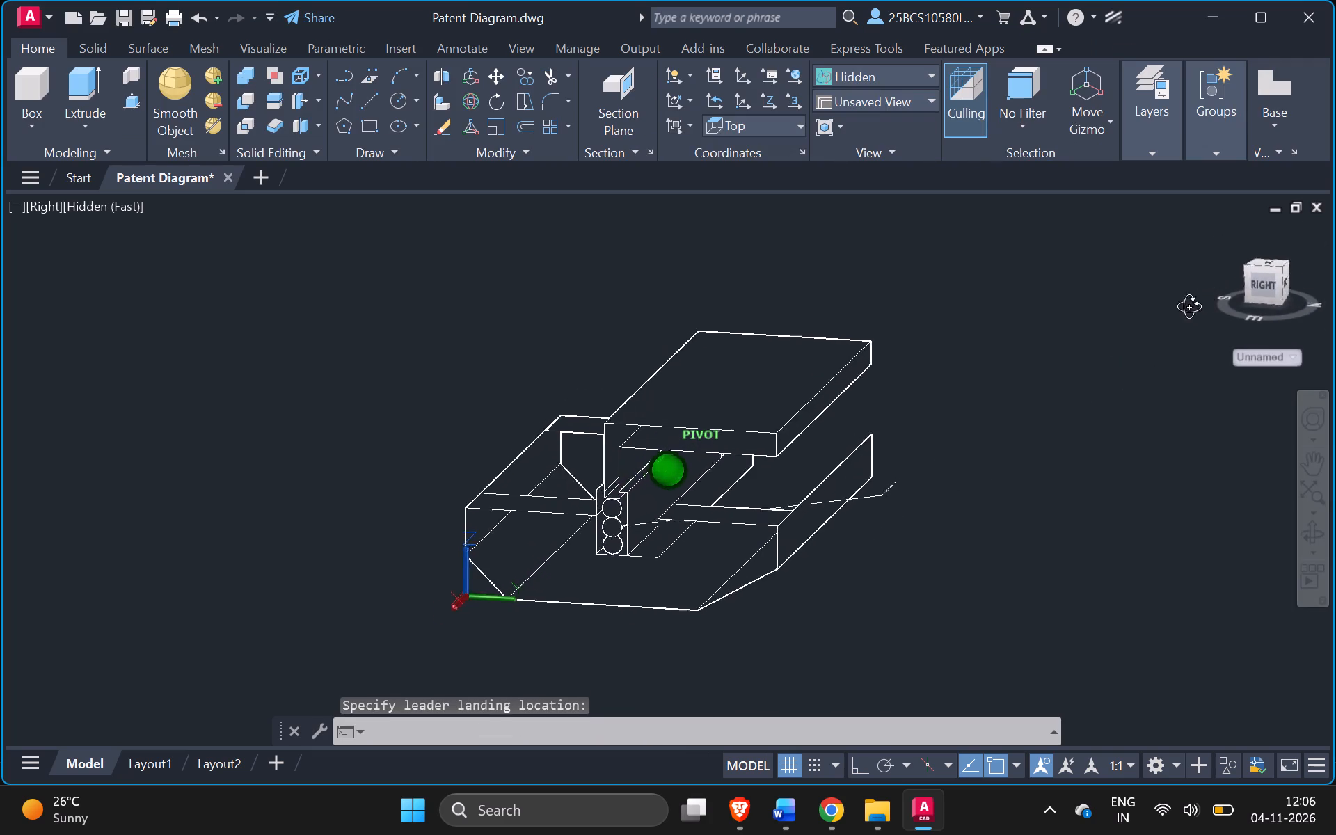
left_click_drag(1189, 307, 1021, 233)
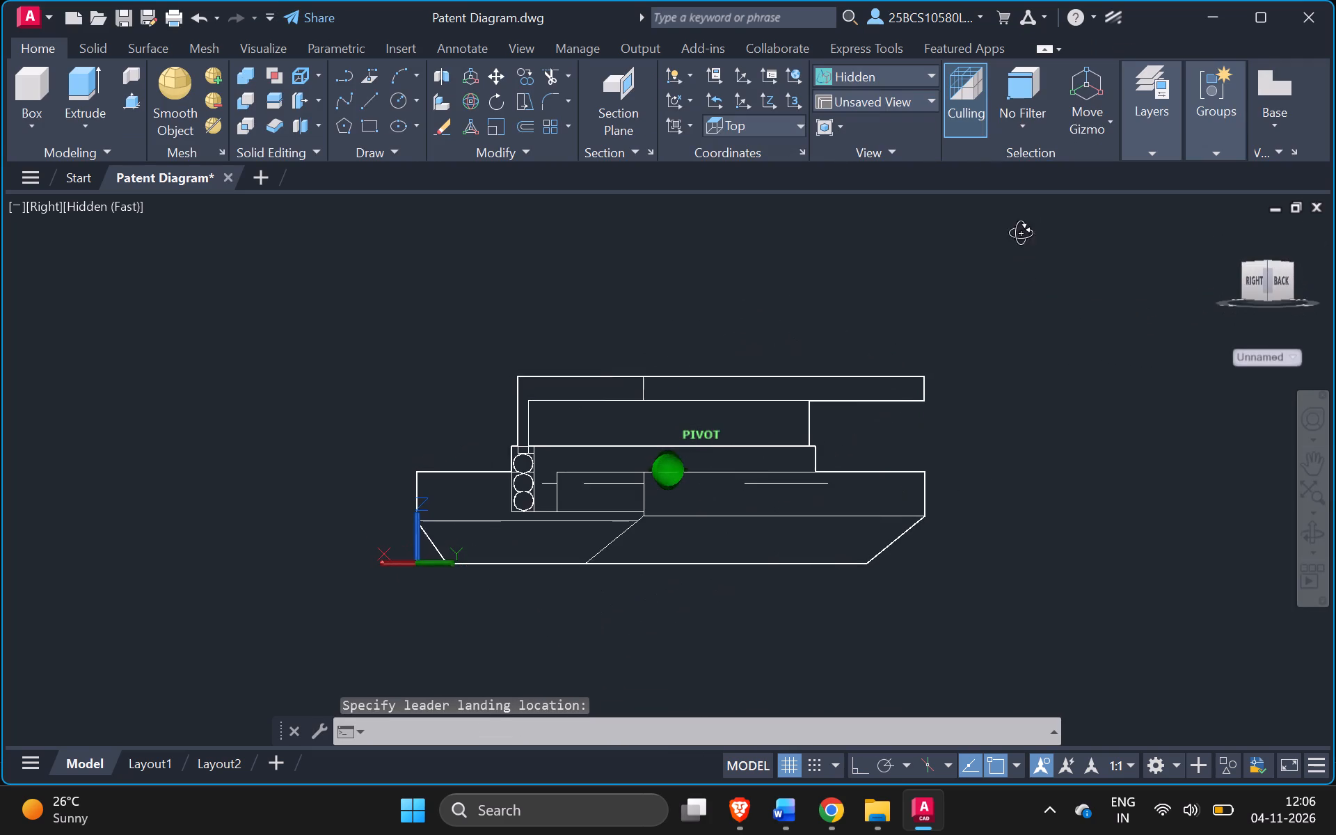
left_click_drag(1021, 233, 1051, 294)
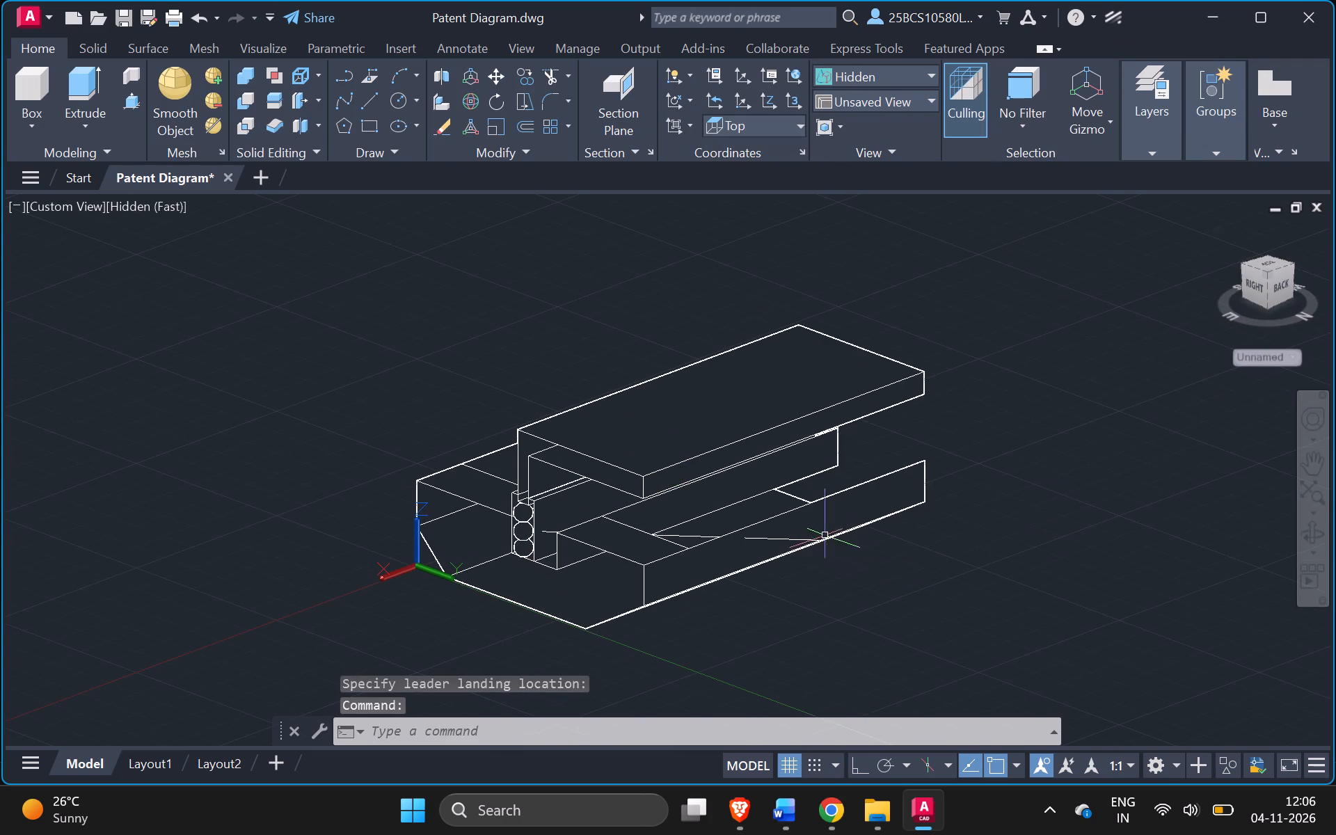
Delete the existing Spring Loaded Mechanism multileader that runs from the spring circles past the reflector body.
left_click_drag(1269, 281, 1242, 269)
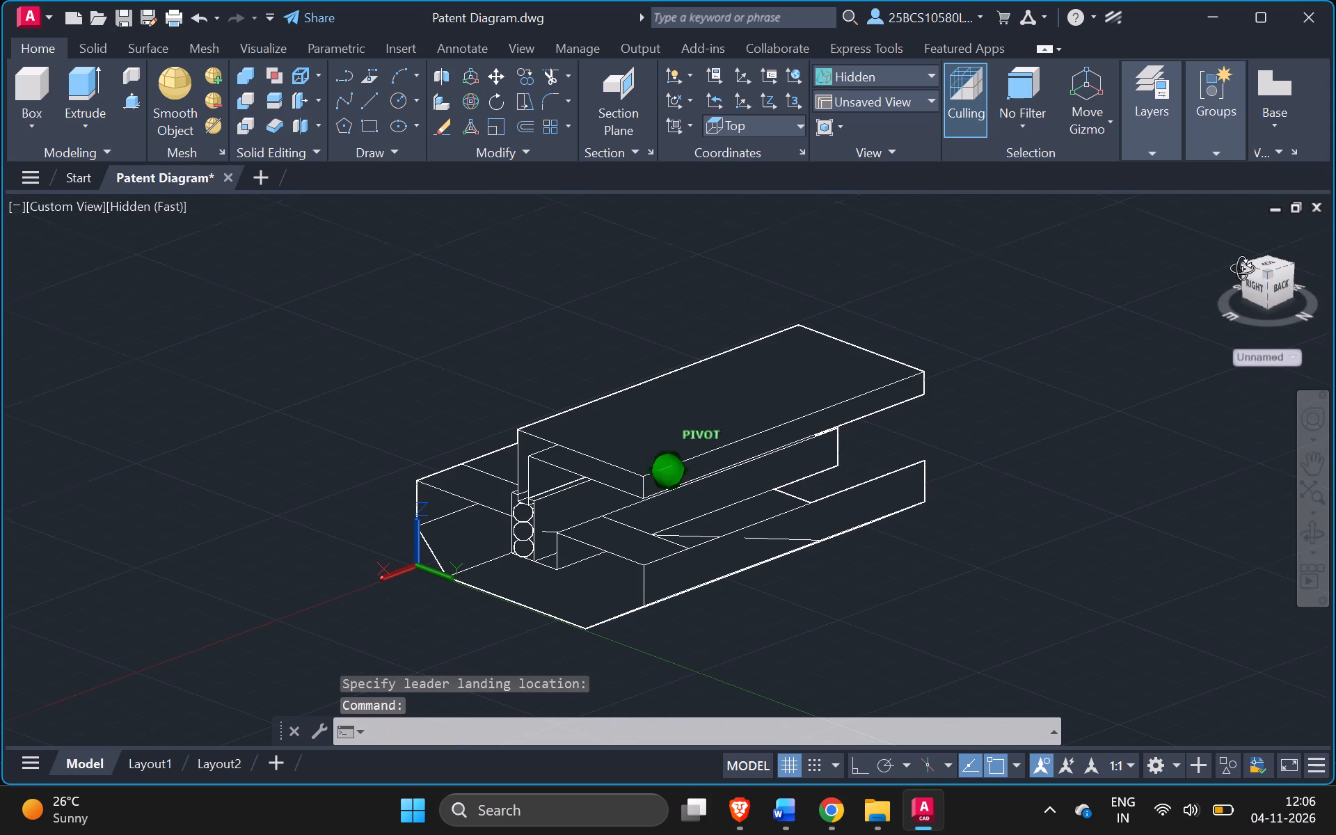
left_click_drag(1242, 269, 1277, 280)
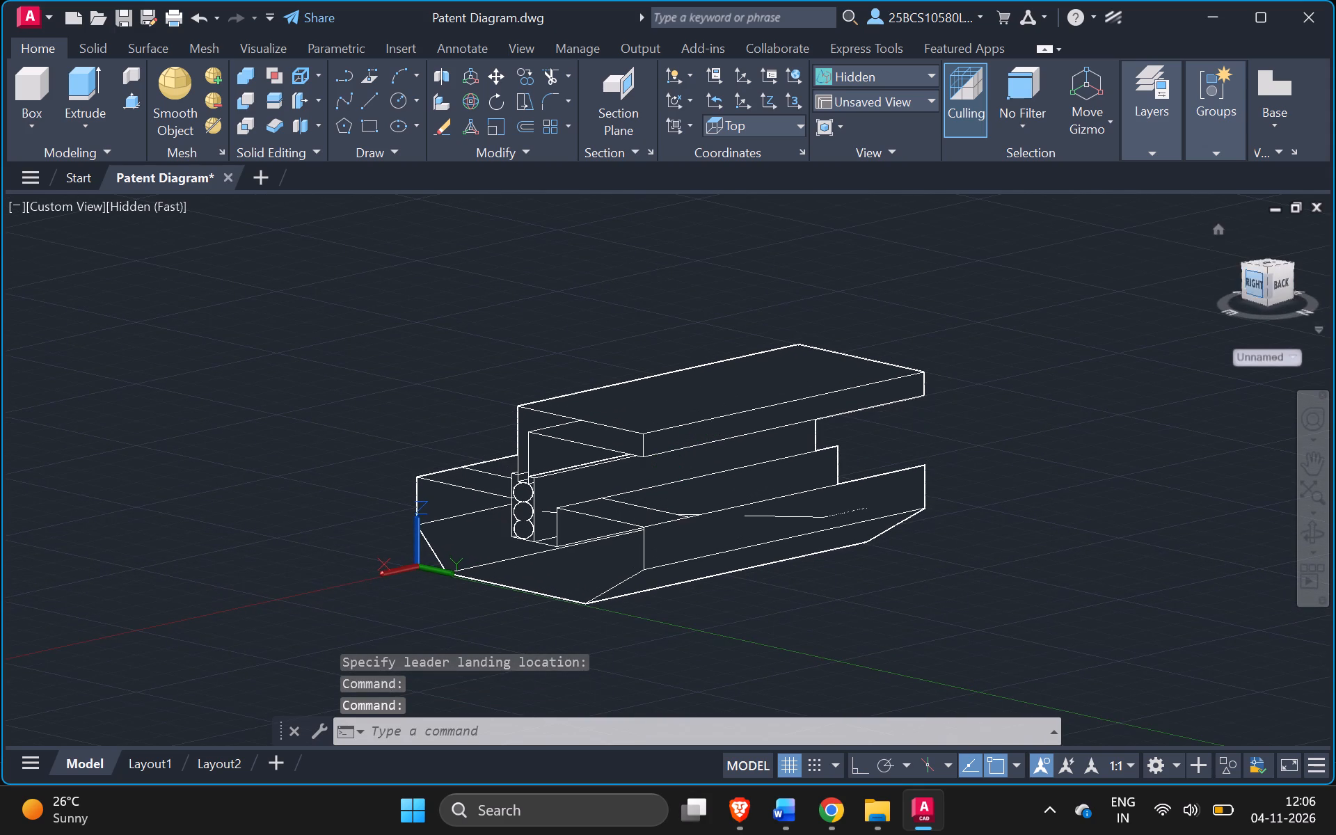
left_click(849, 514)
key("Delete")
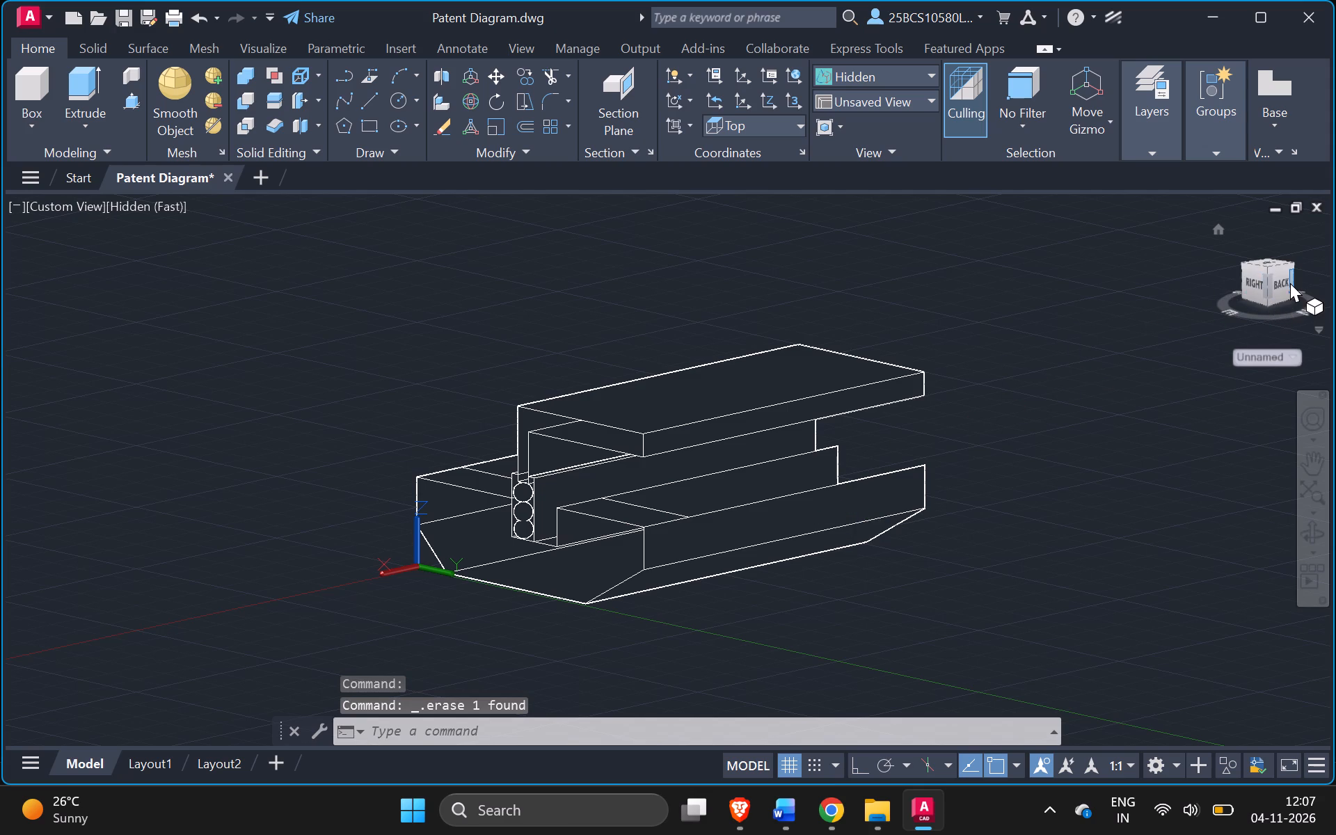
left_click(1253, 283)
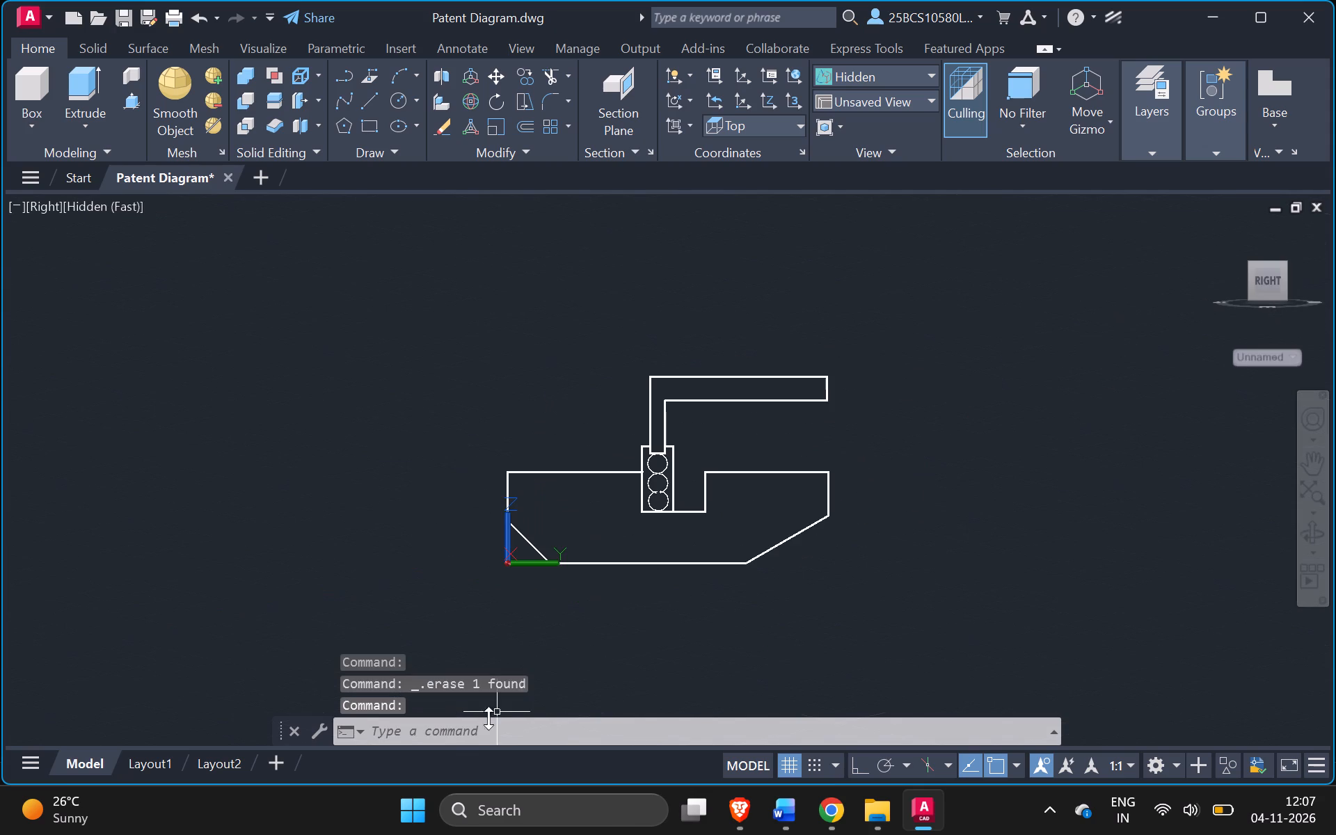
left_click(422, 724)
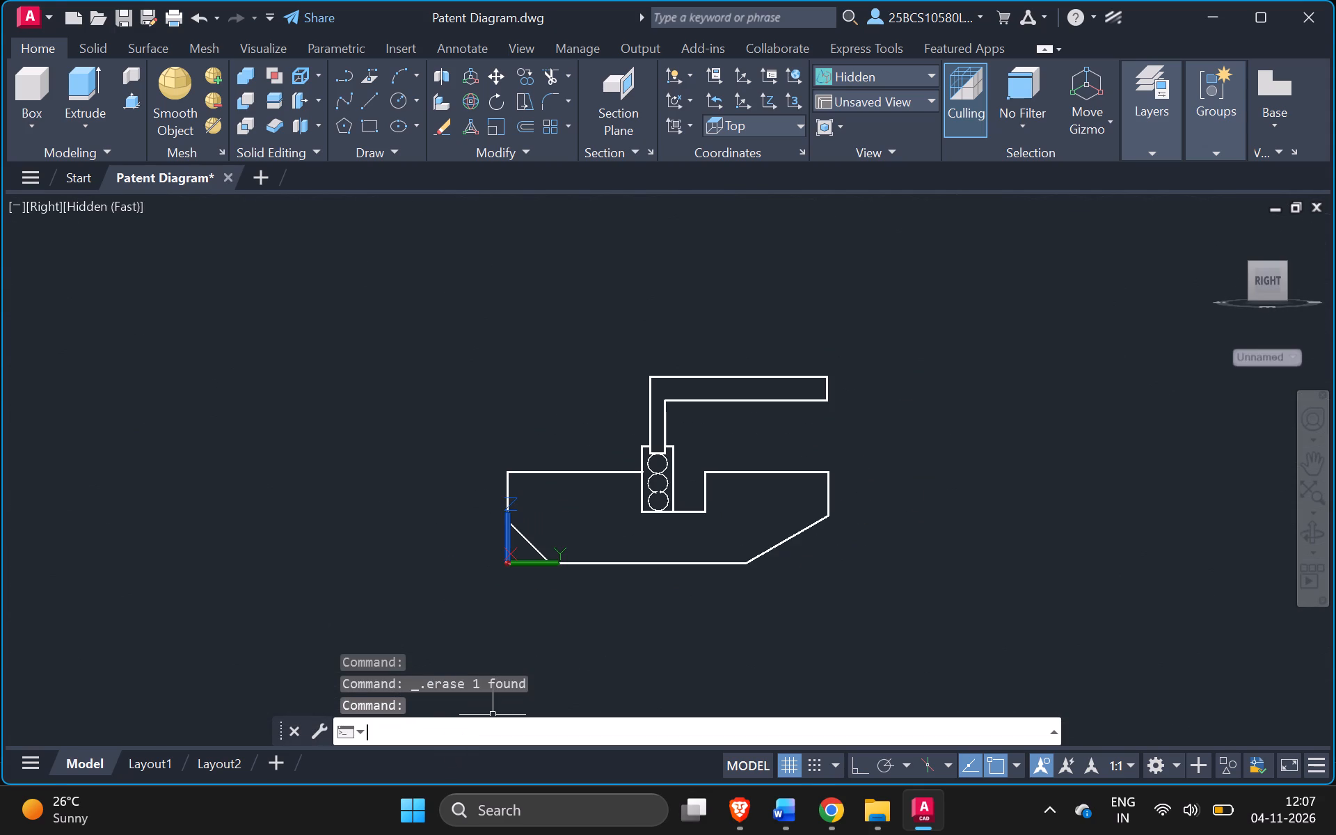
key("alt+Tab")
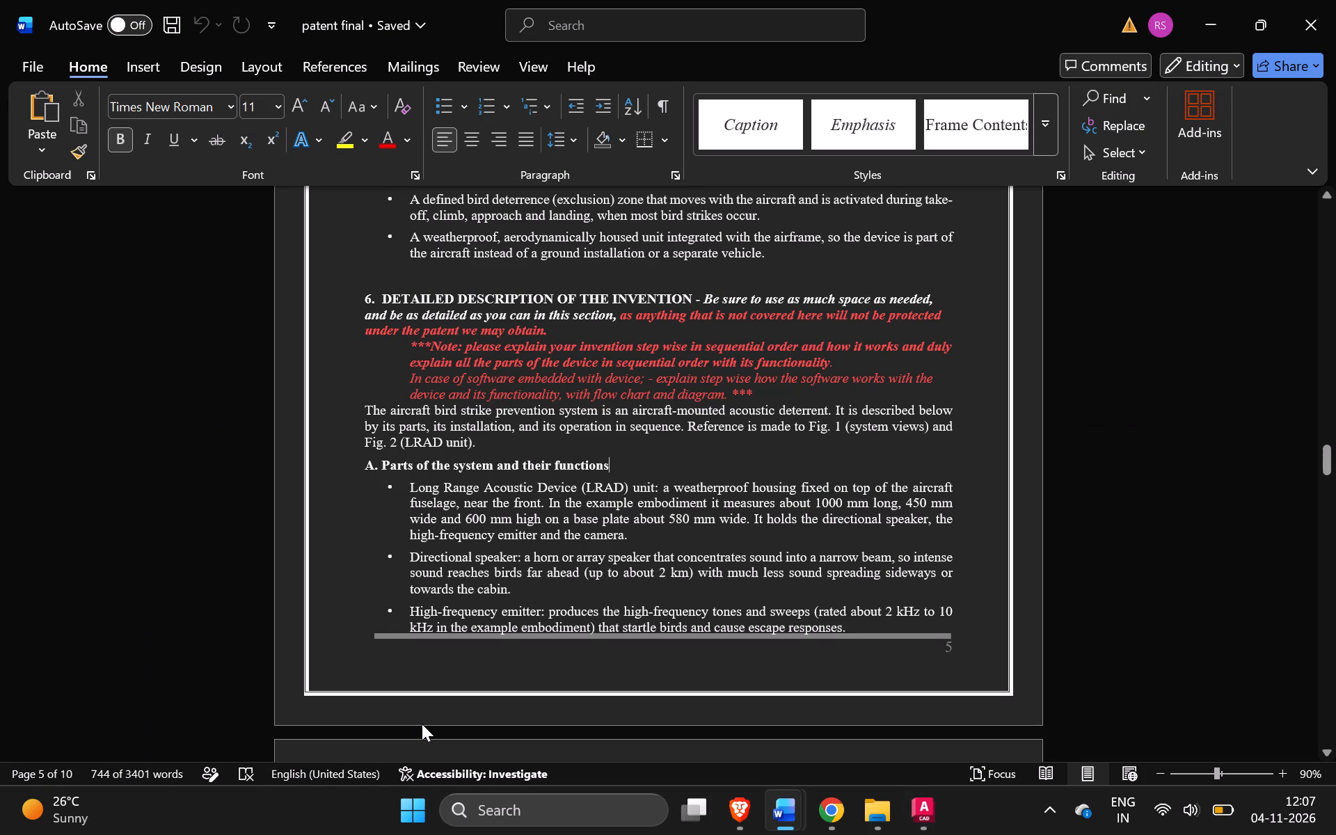
key("alt+Tab")
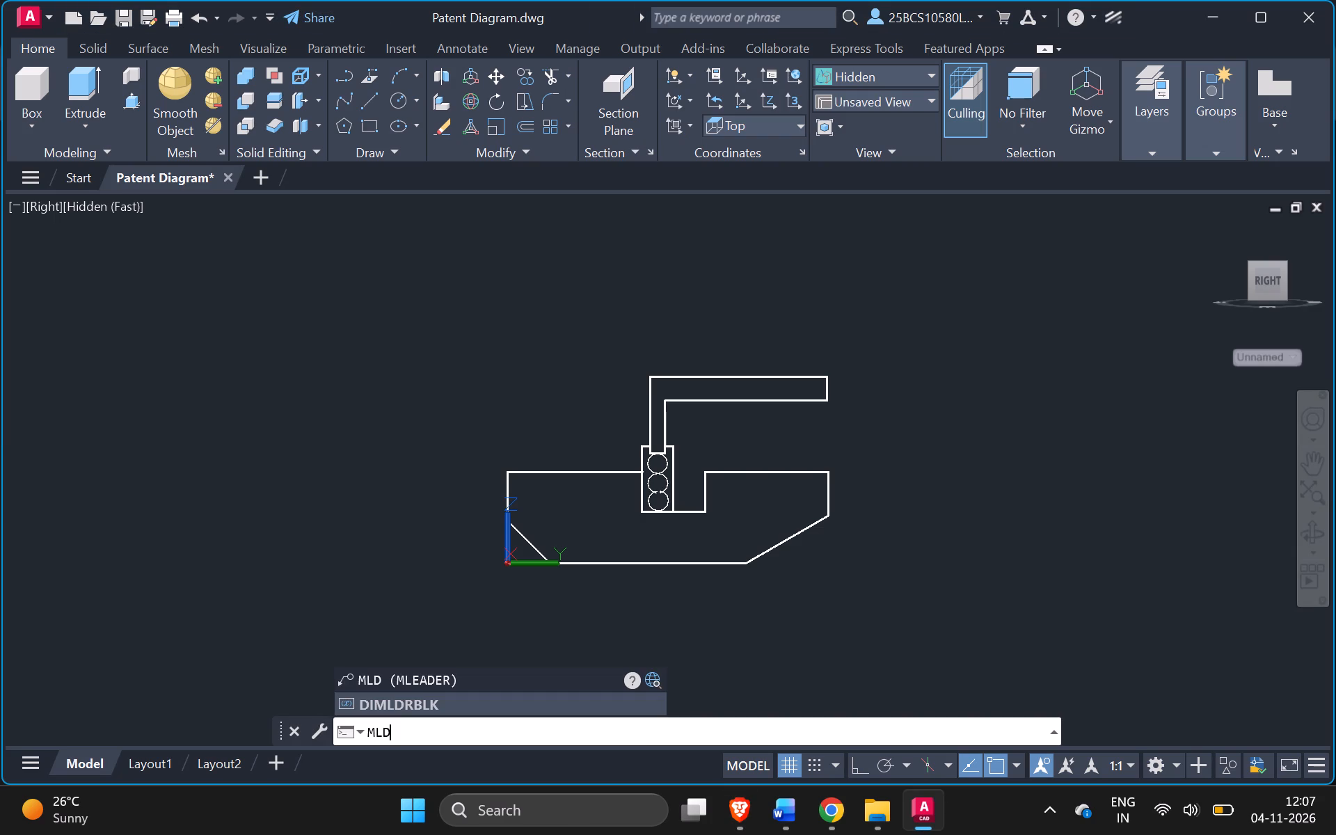
key("Return")
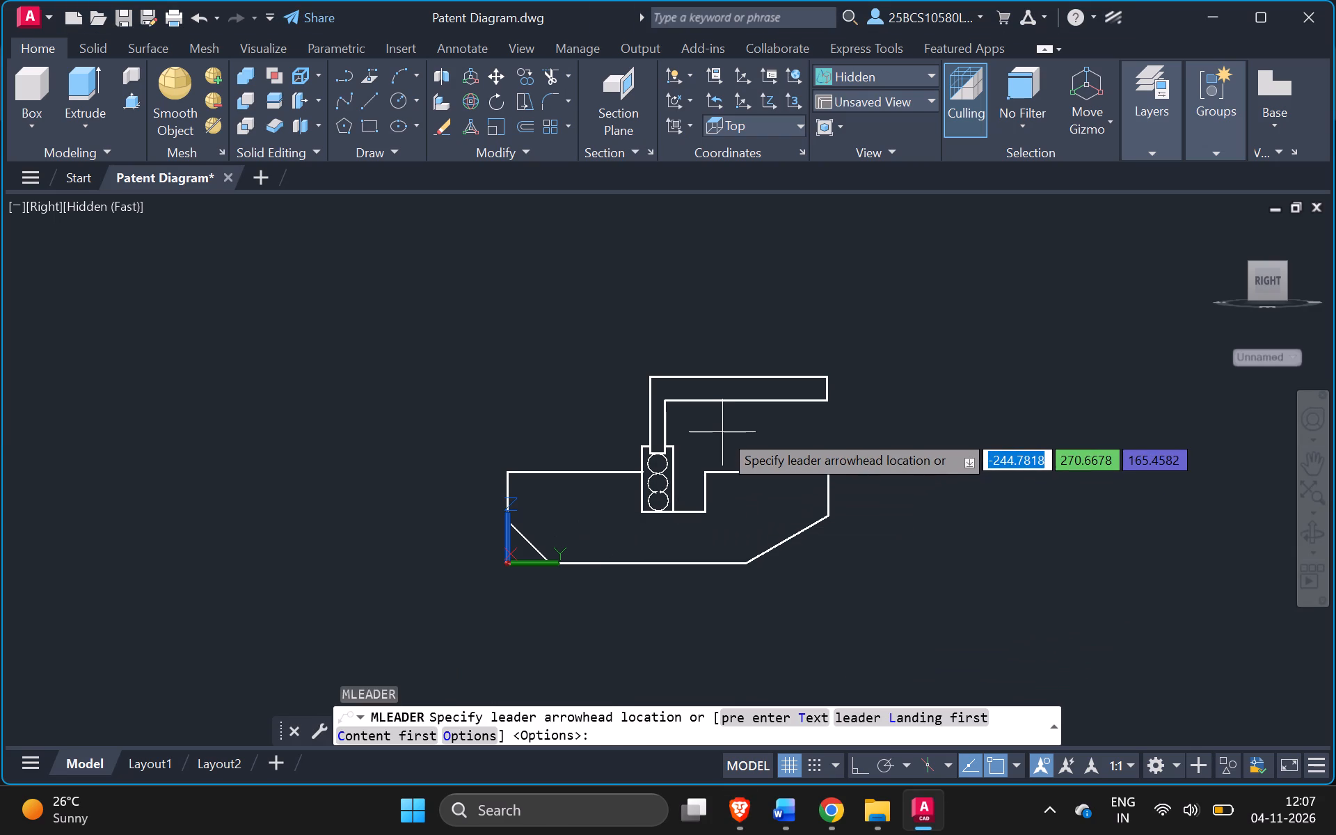
left_click(657, 482)
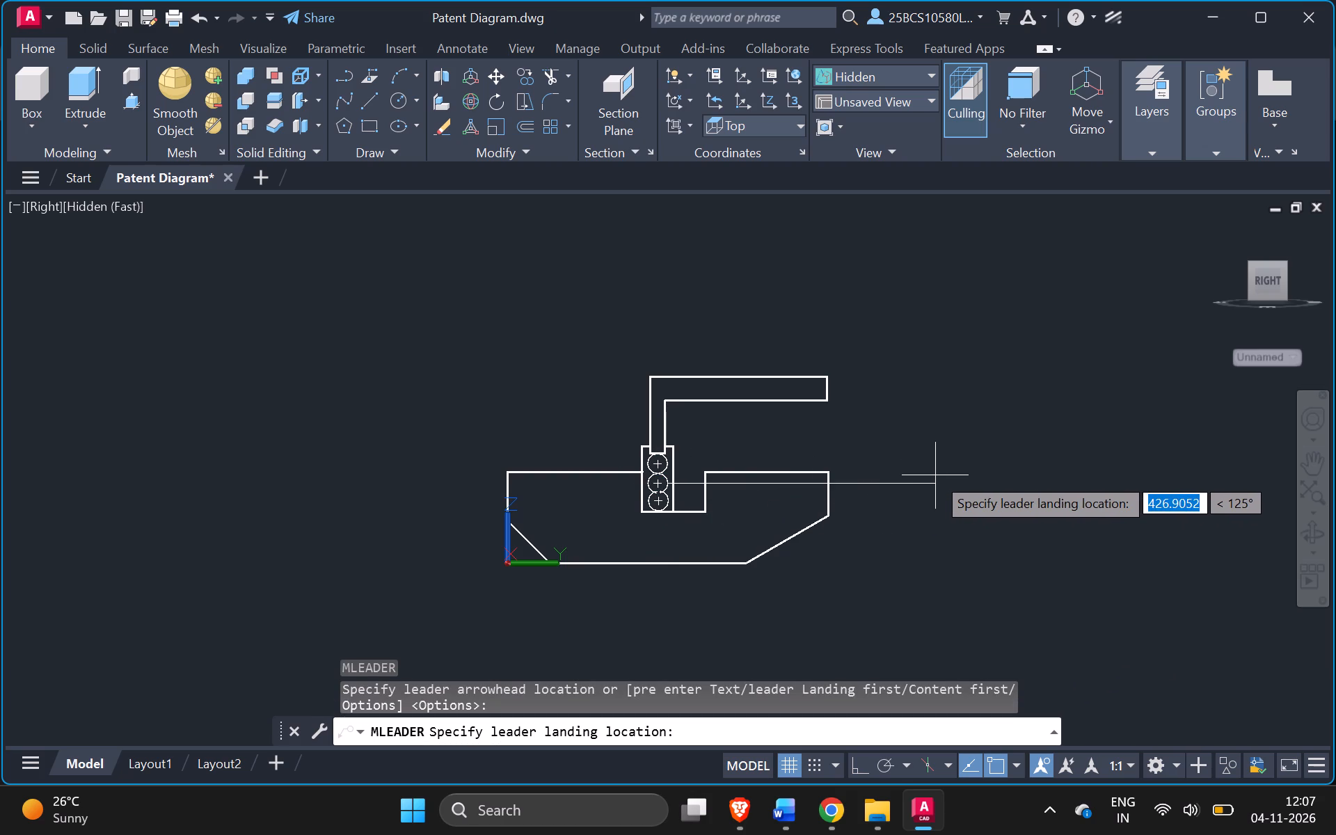
left_click(985, 485)
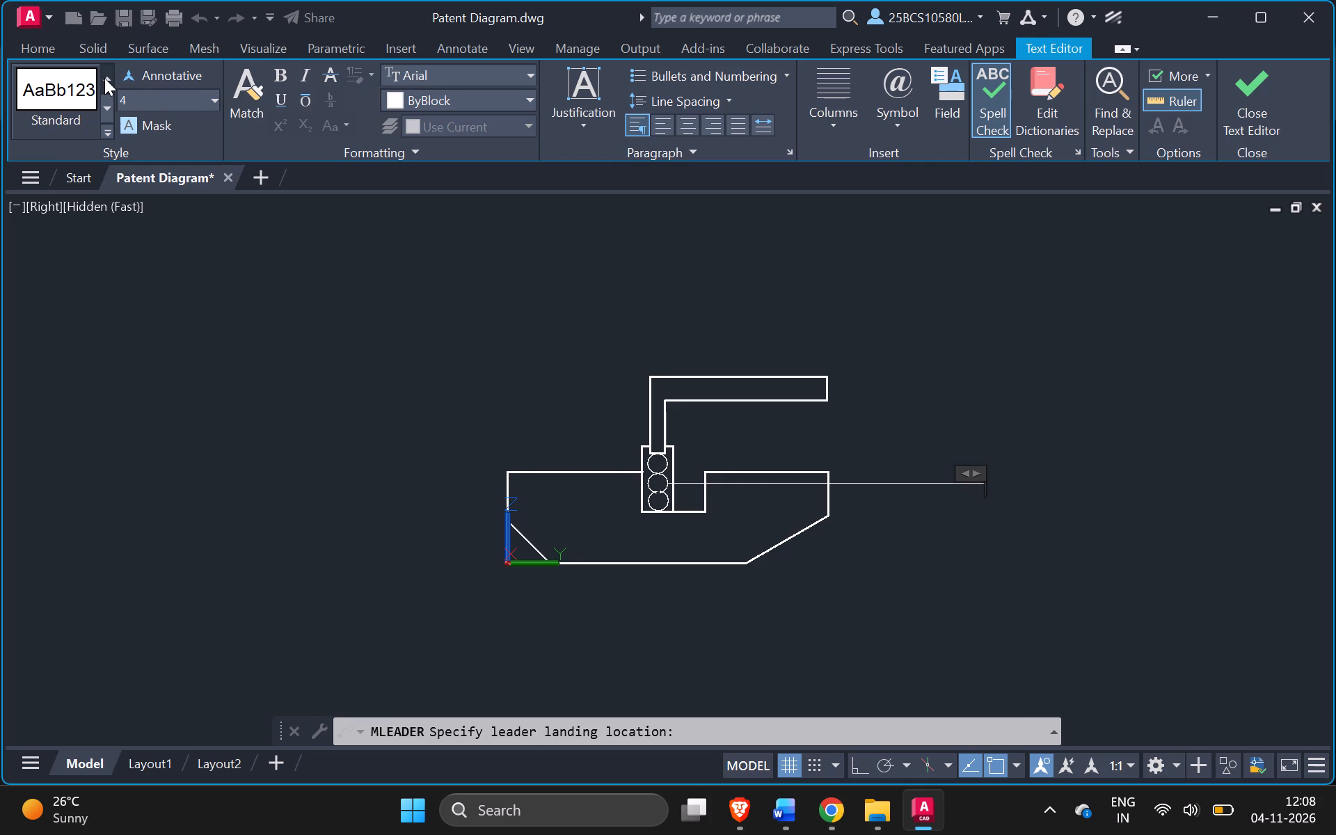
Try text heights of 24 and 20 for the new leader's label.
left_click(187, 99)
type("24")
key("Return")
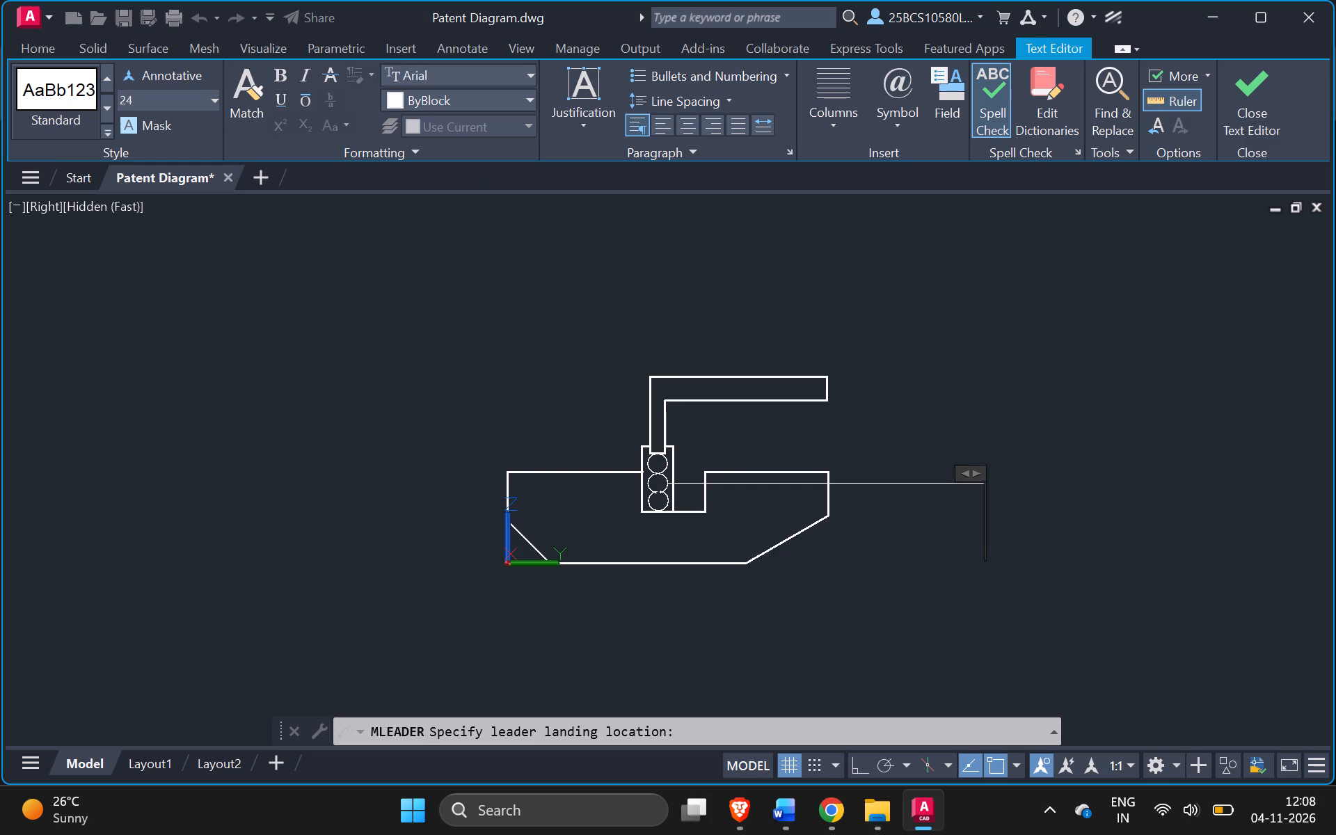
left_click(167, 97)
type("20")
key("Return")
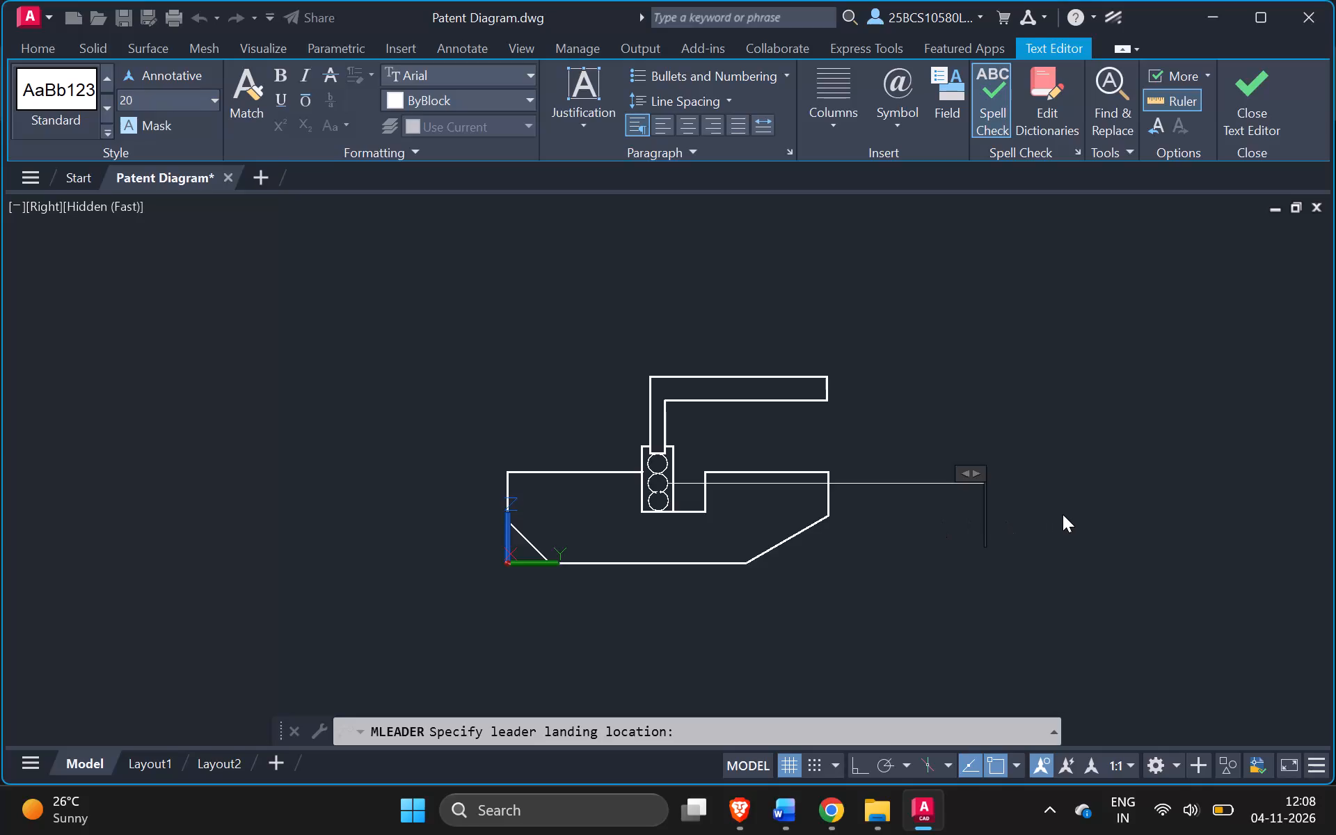
Set the label's text height to 18.
left_click(166, 96)
type("18")
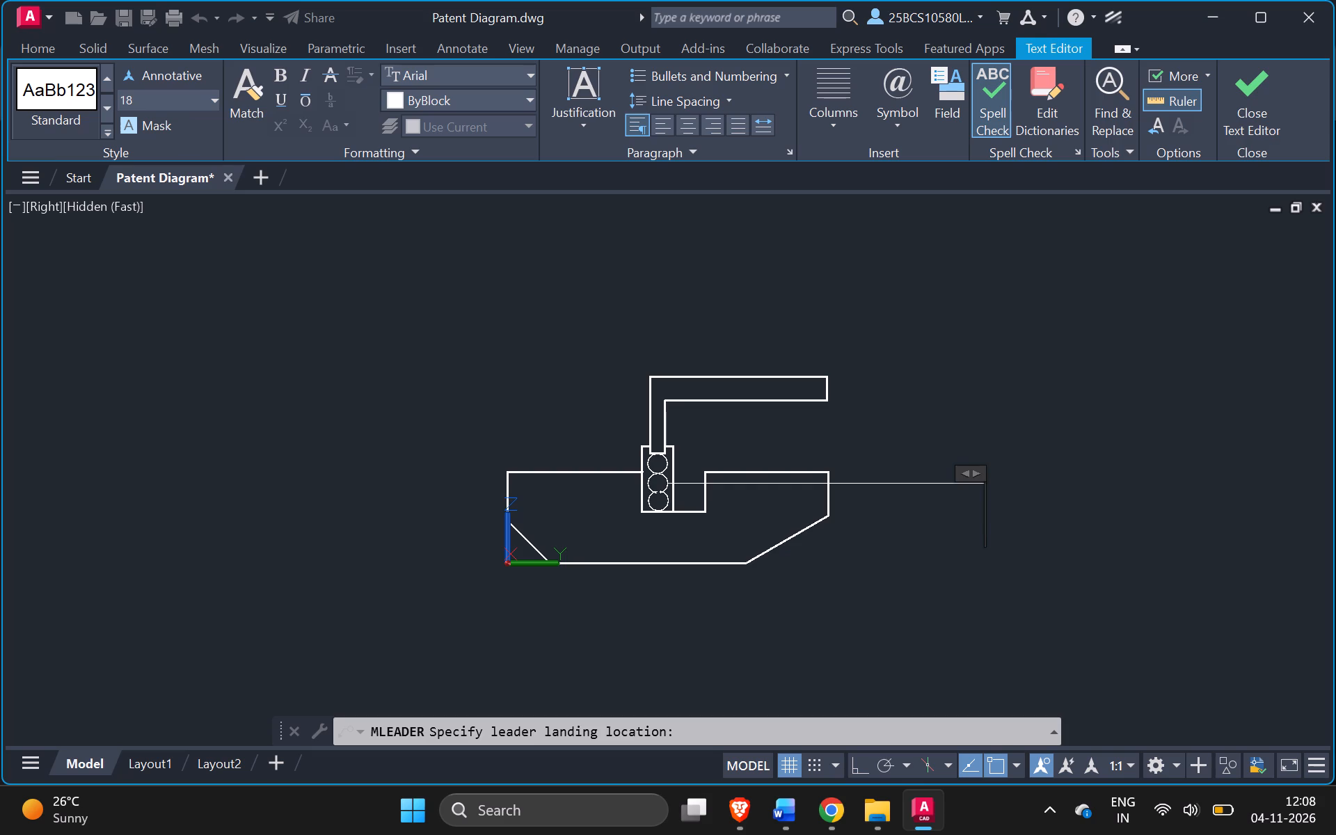
key("Return")
Enter "Spring Loaded Mechanism" as the leader's label text, correct its spelling and capitalisation, and finish editing the label.
type("Spri")
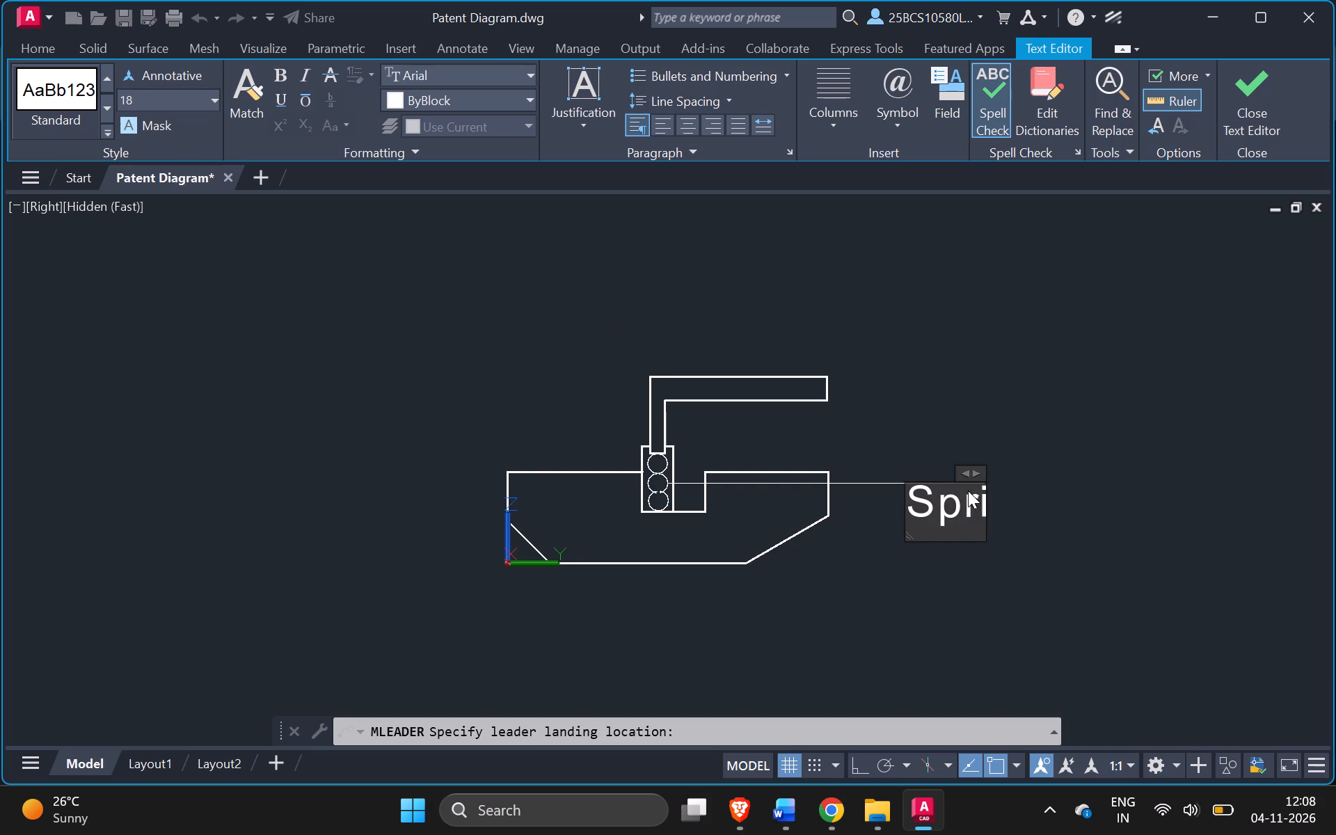
type("ng")
key("space")
type("Loaded")
key("space")
type("MEchnism")
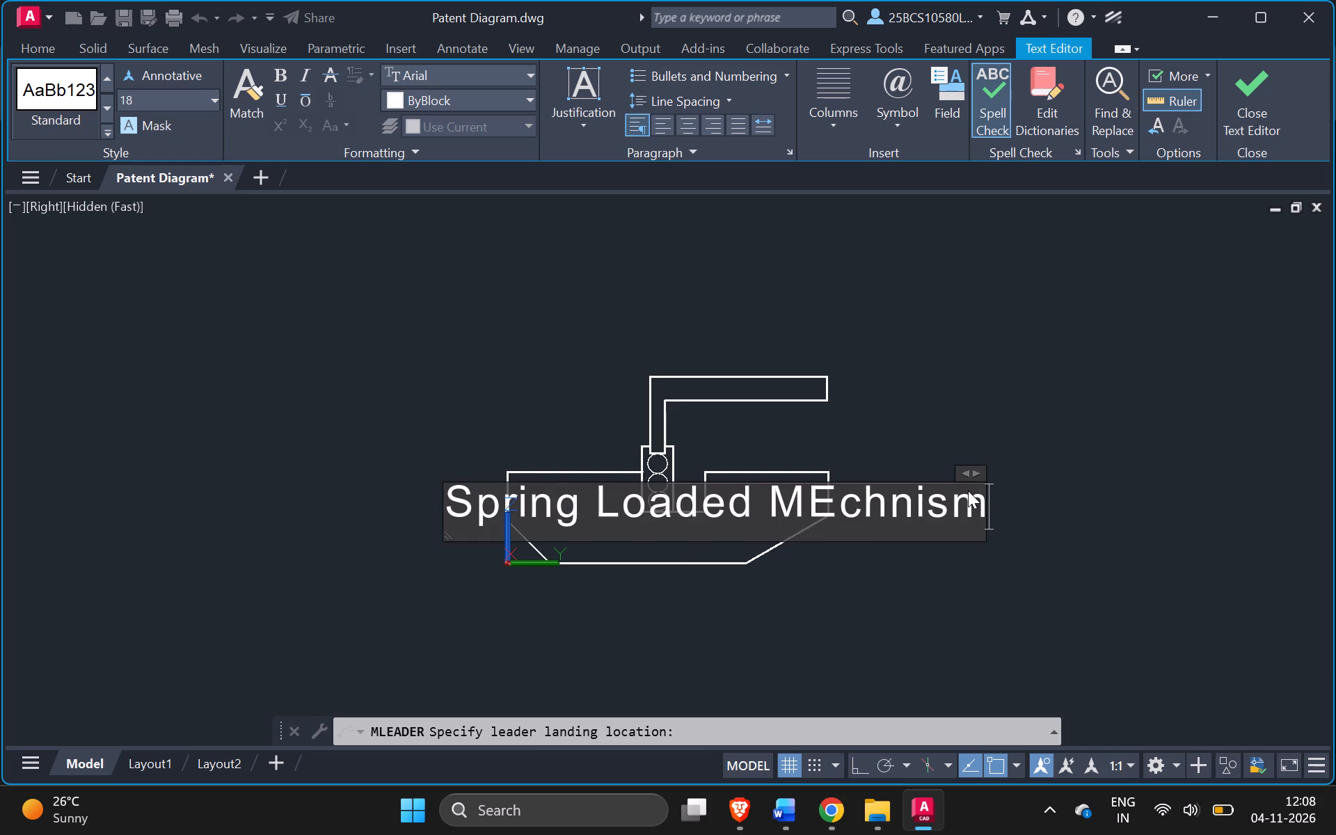
key("Left")
key("Left")
key("Left")
key("Left")
key("Left")
key("Left")
key("BackSpace")
key("e")
key("Right")
key("Right")
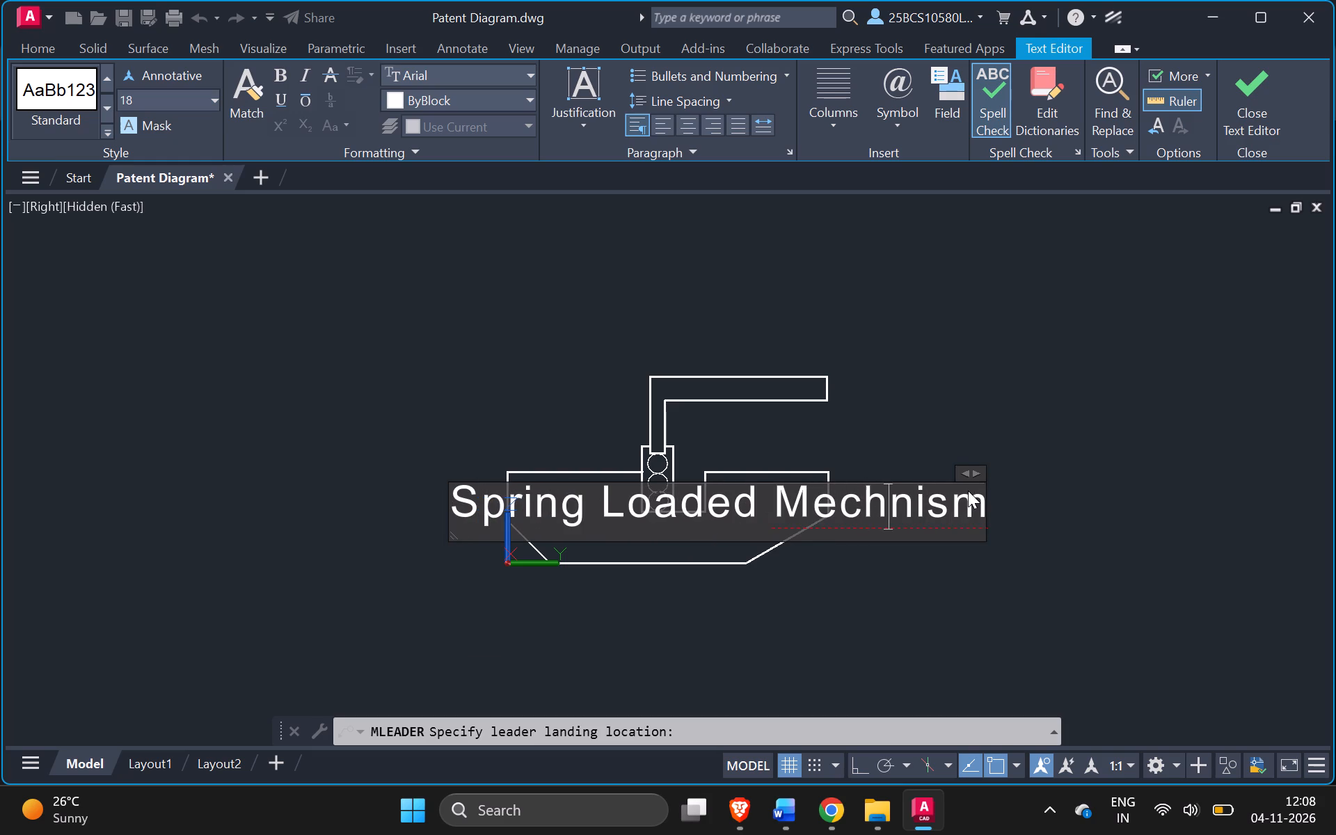
key("a")
key("Right")
key("Right")
key("Right")
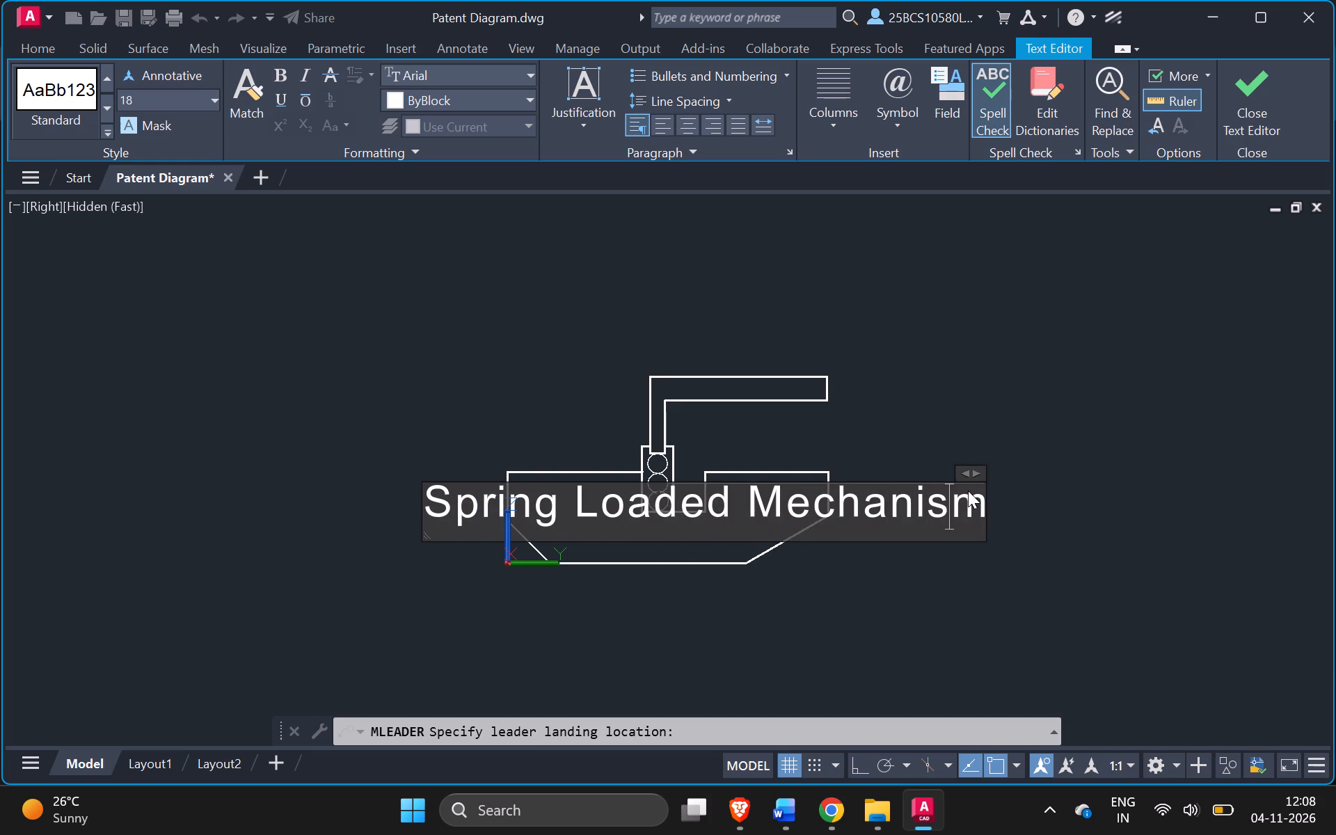
key("Right")
key("Return")
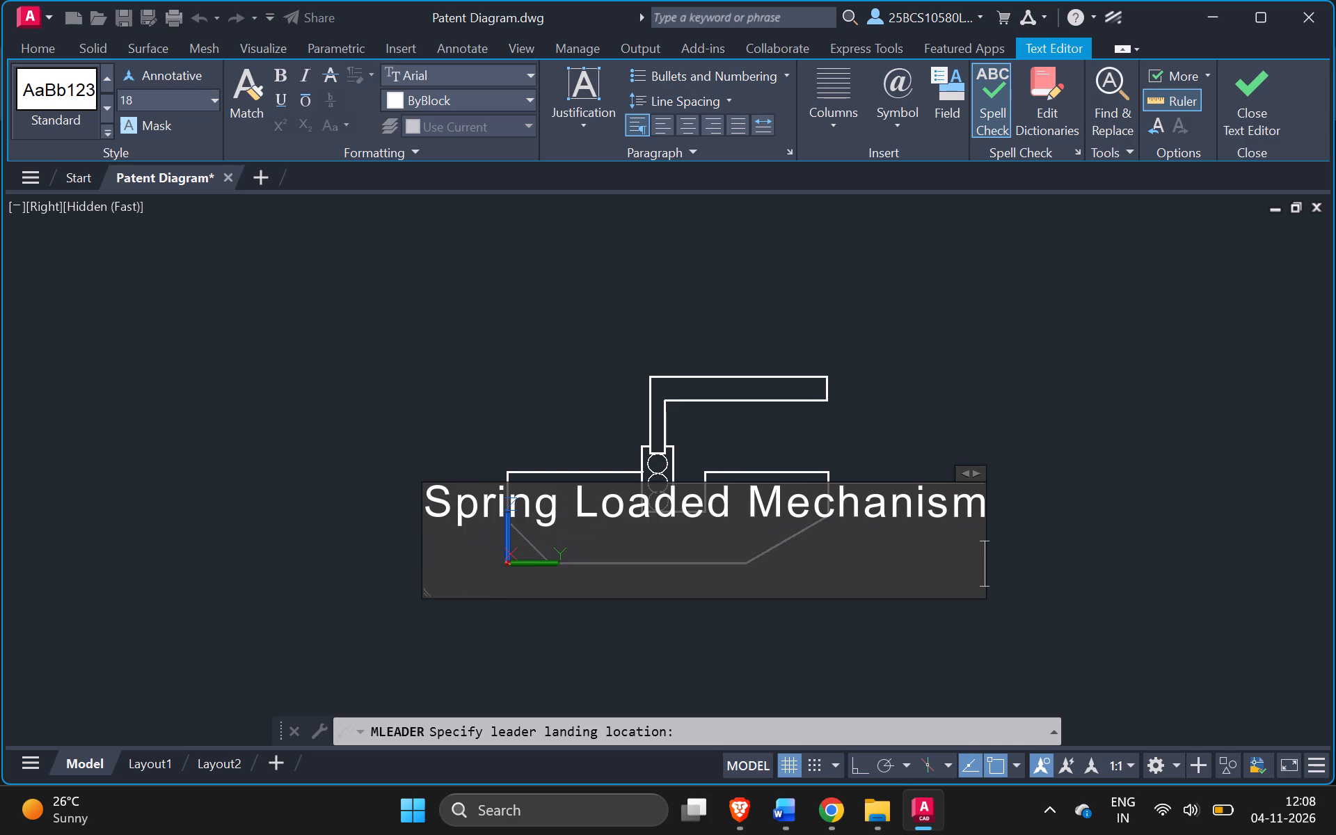
key("BackSpace")
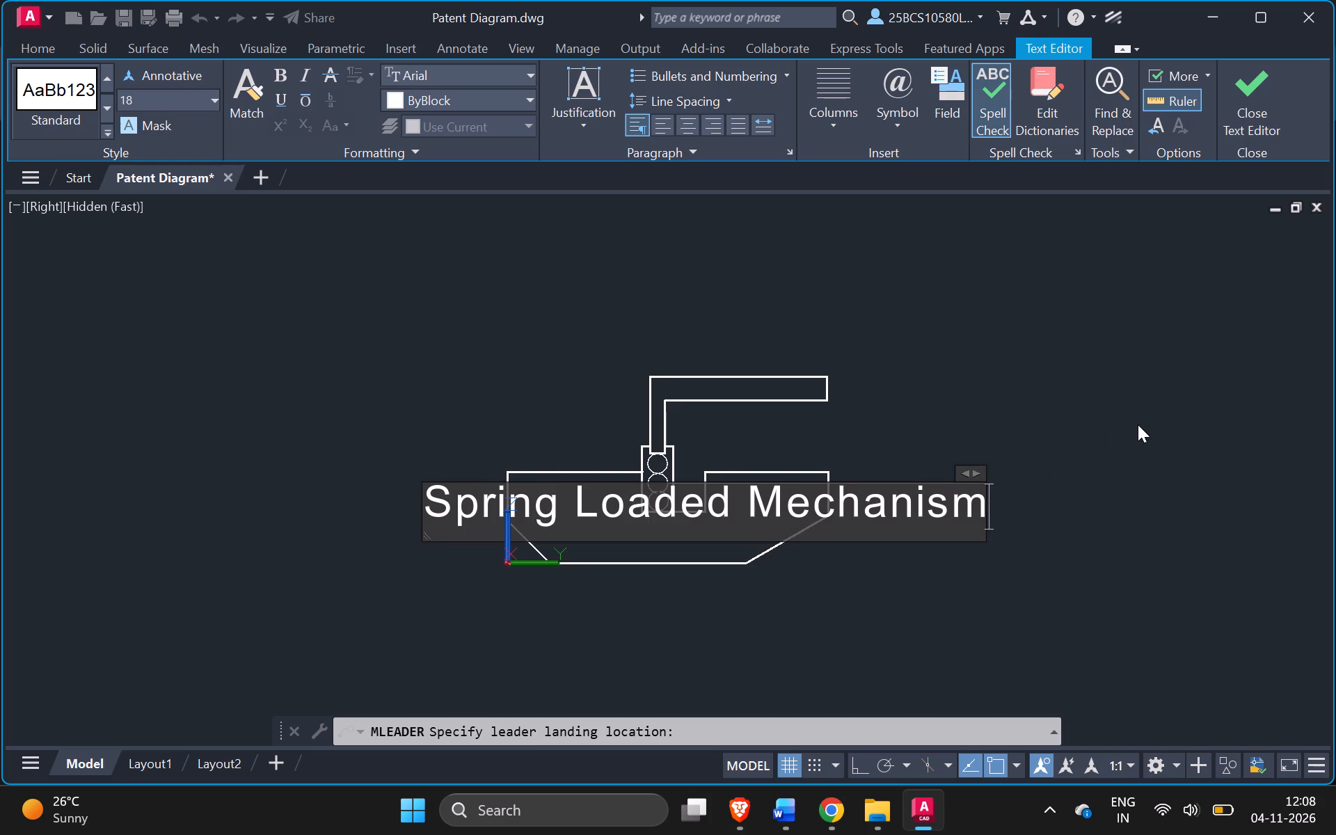
left_click(1138, 424)
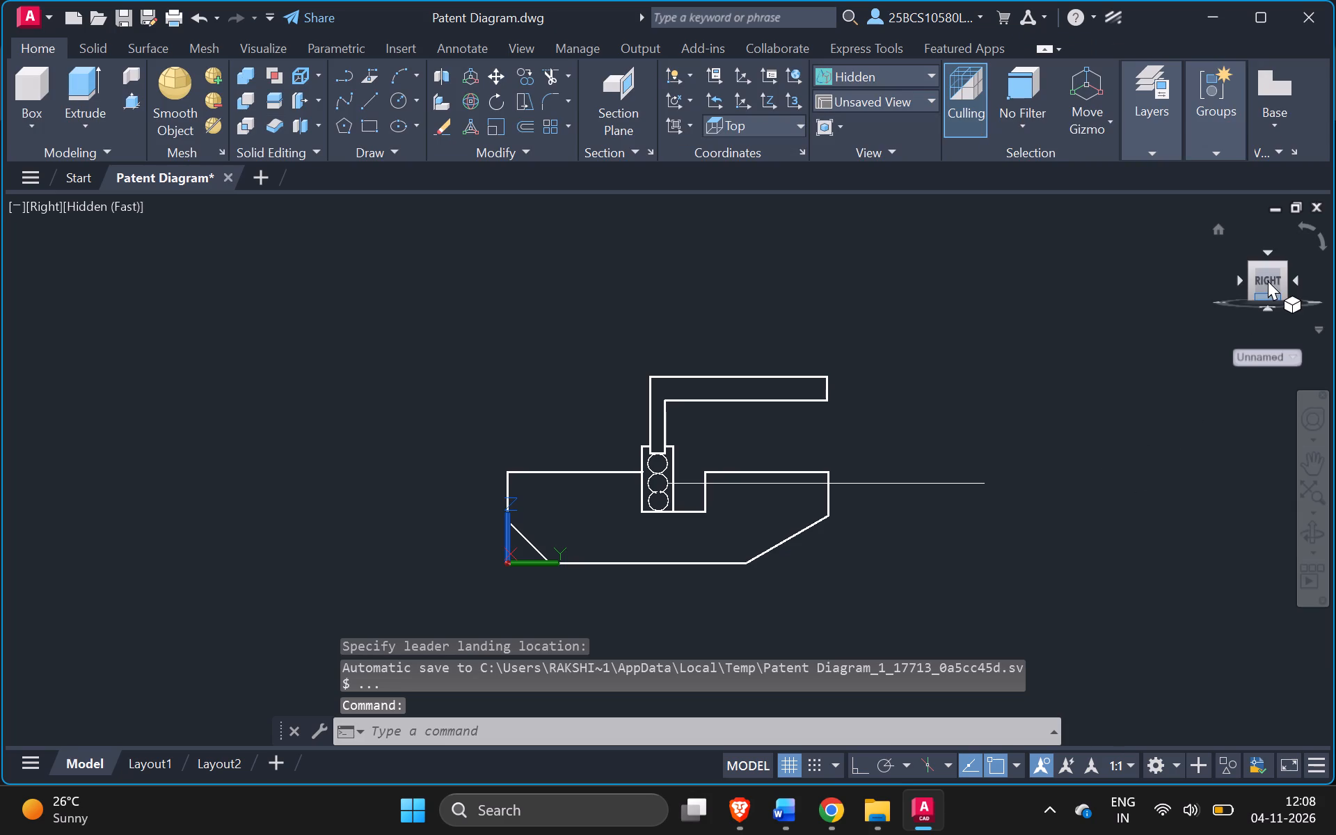
Examine the "Spring Loaded Mechanism" leader and its label orientation from several angles around the model.
left_click_drag(1266, 281, 1171, 367)
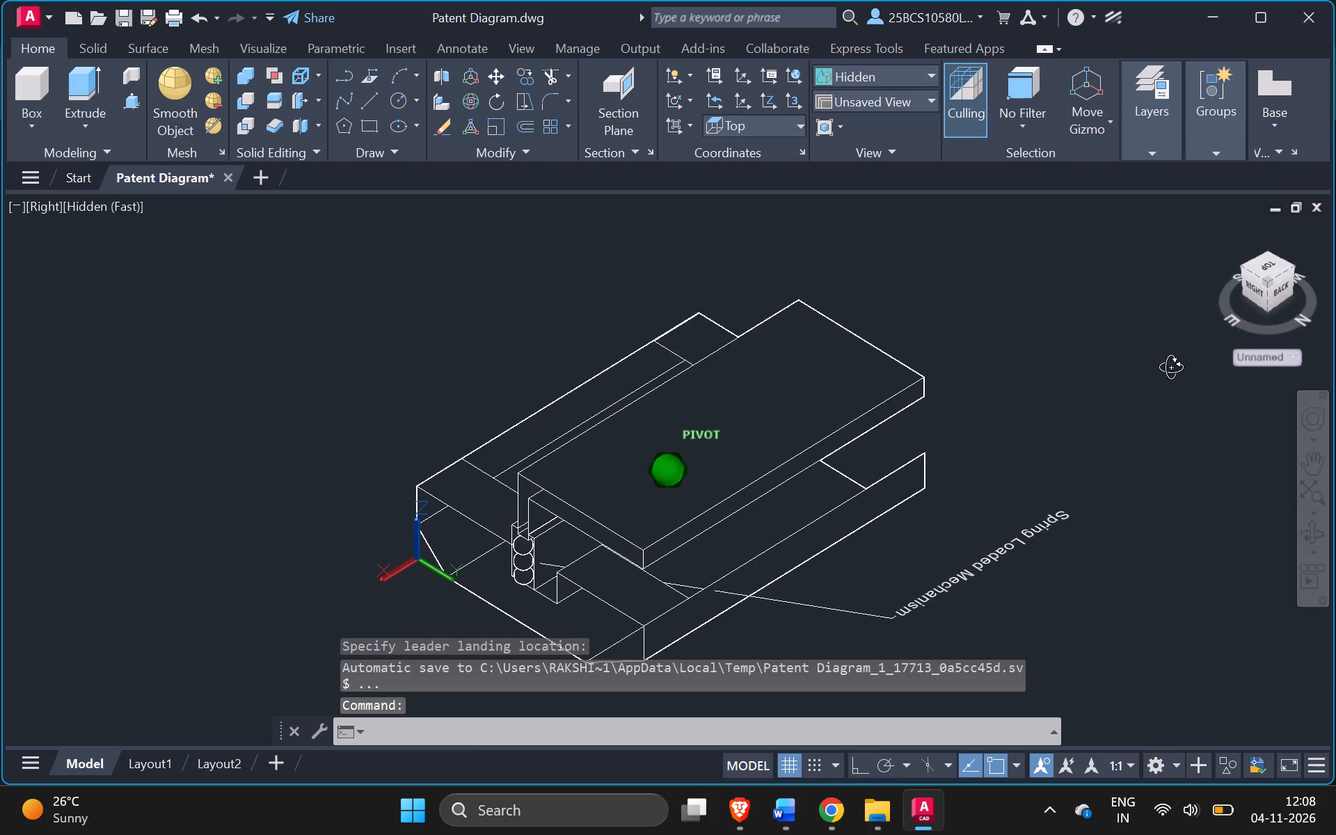
left_click_drag(1171, 367, 1326, 347)
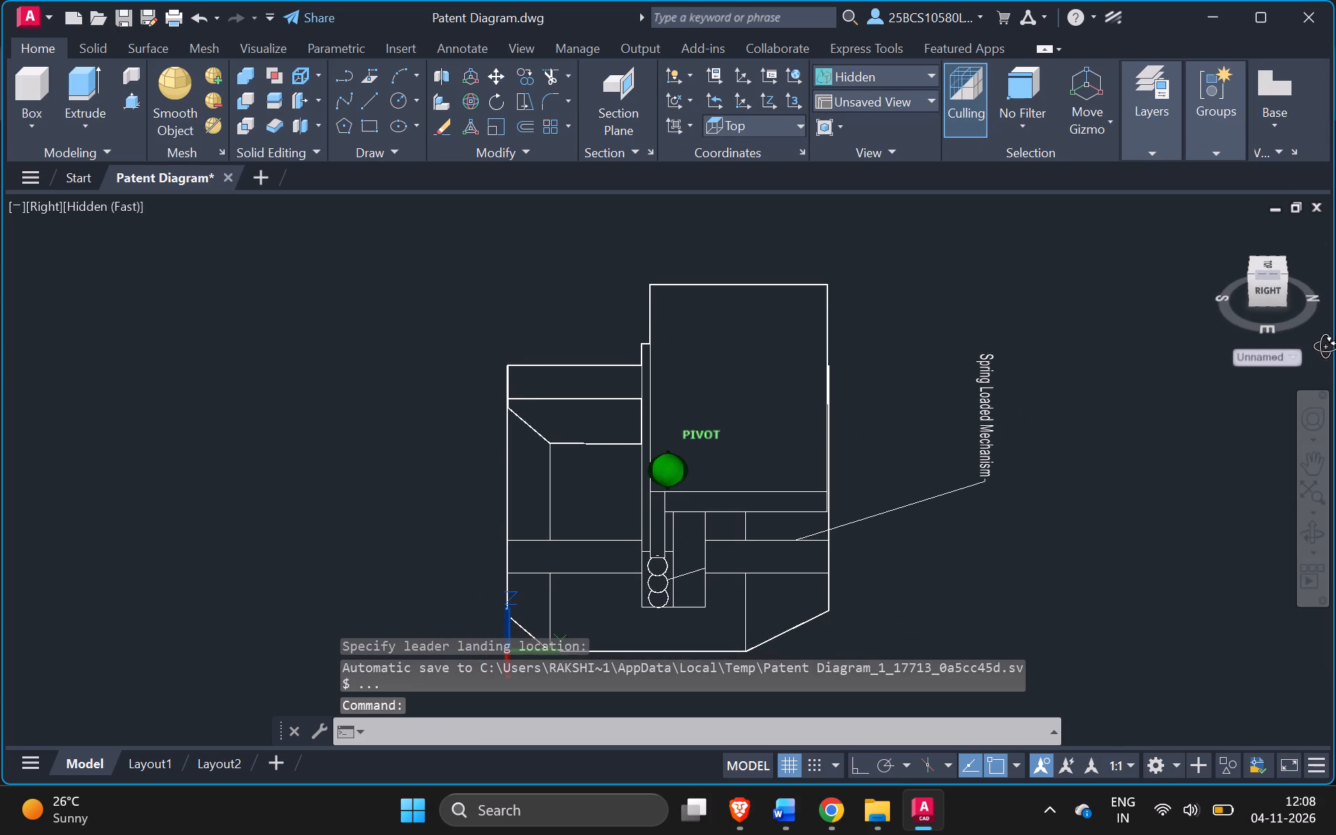
left_click_drag(1326, 347, 150, 354)
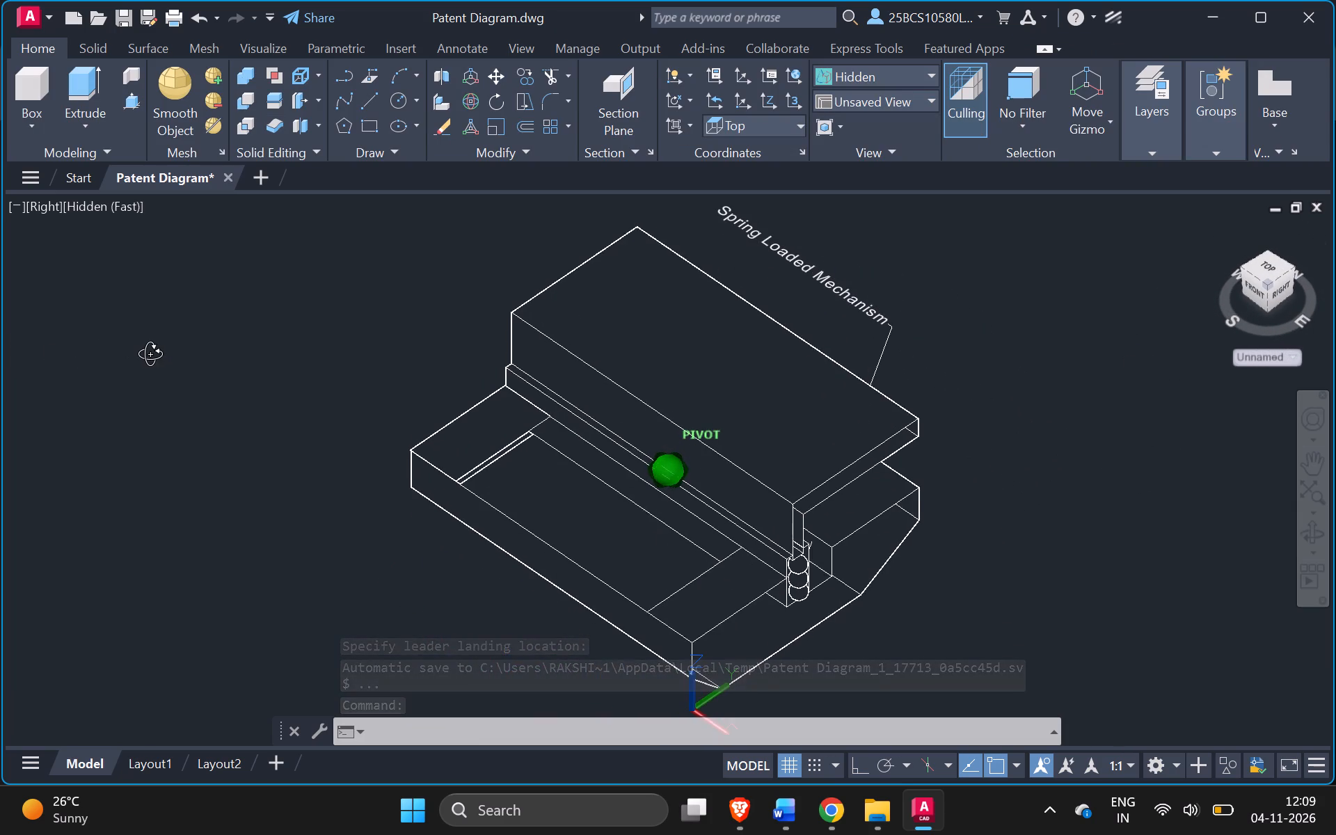
left_click_drag(150, 354, 1307, 350)
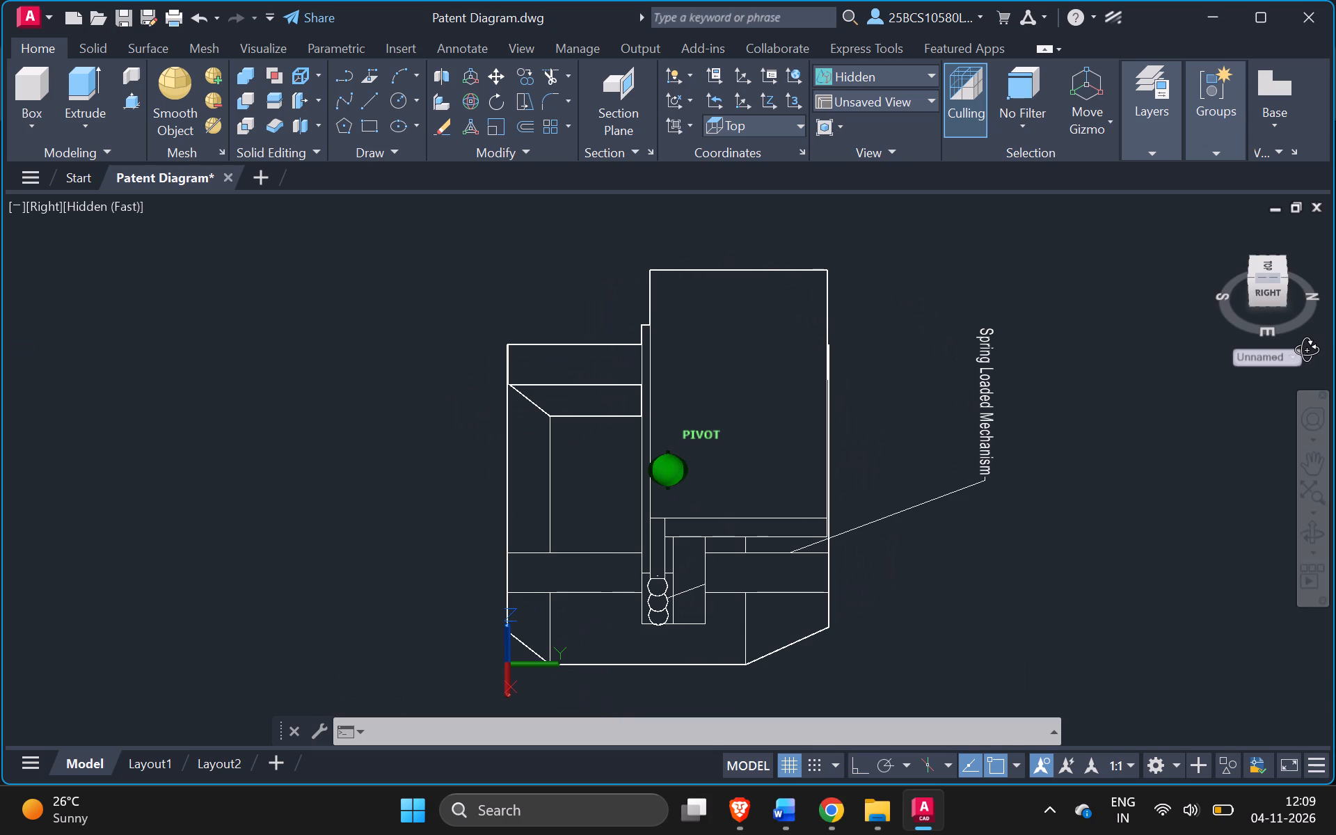
left_click_drag(1307, 350, 1307, 324)
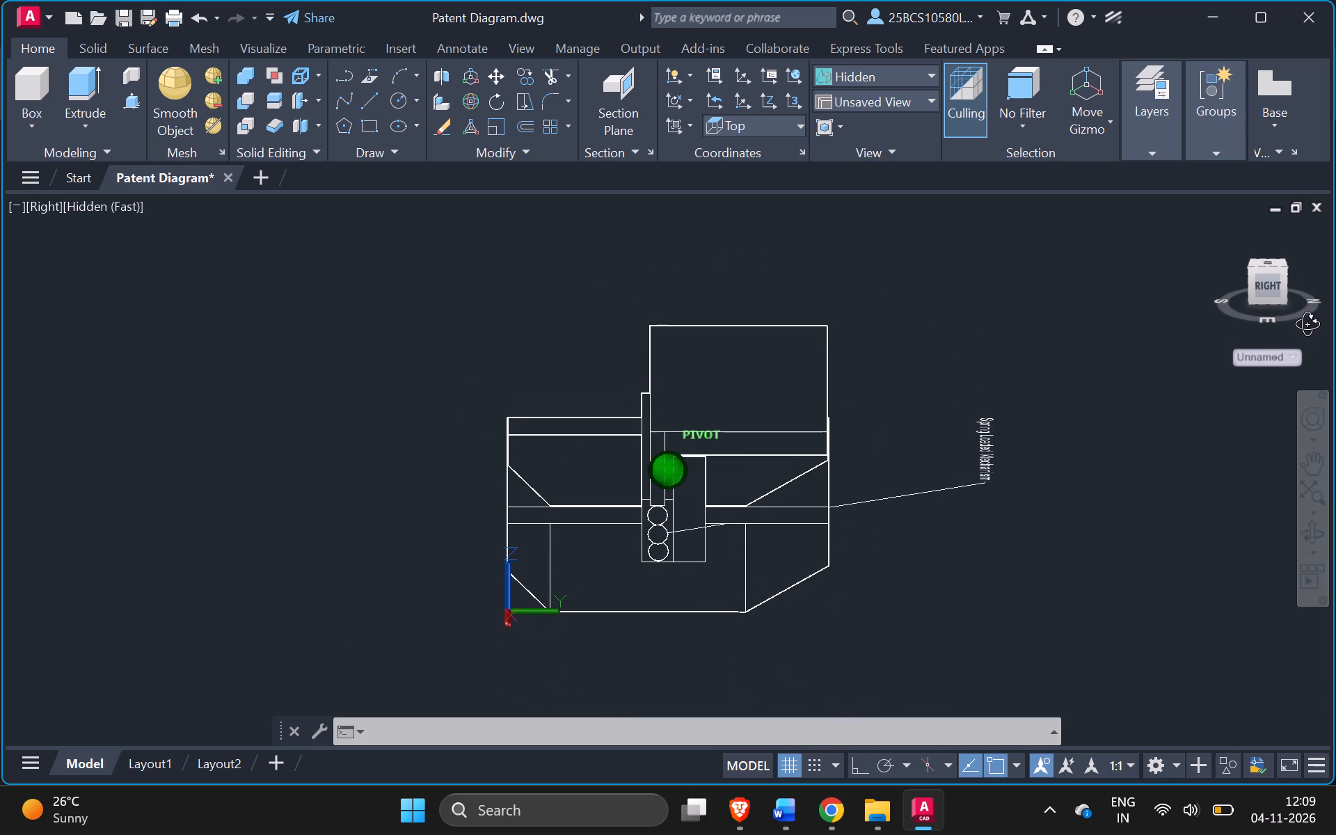
left_click_drag(1307, 324, 1170, 324)
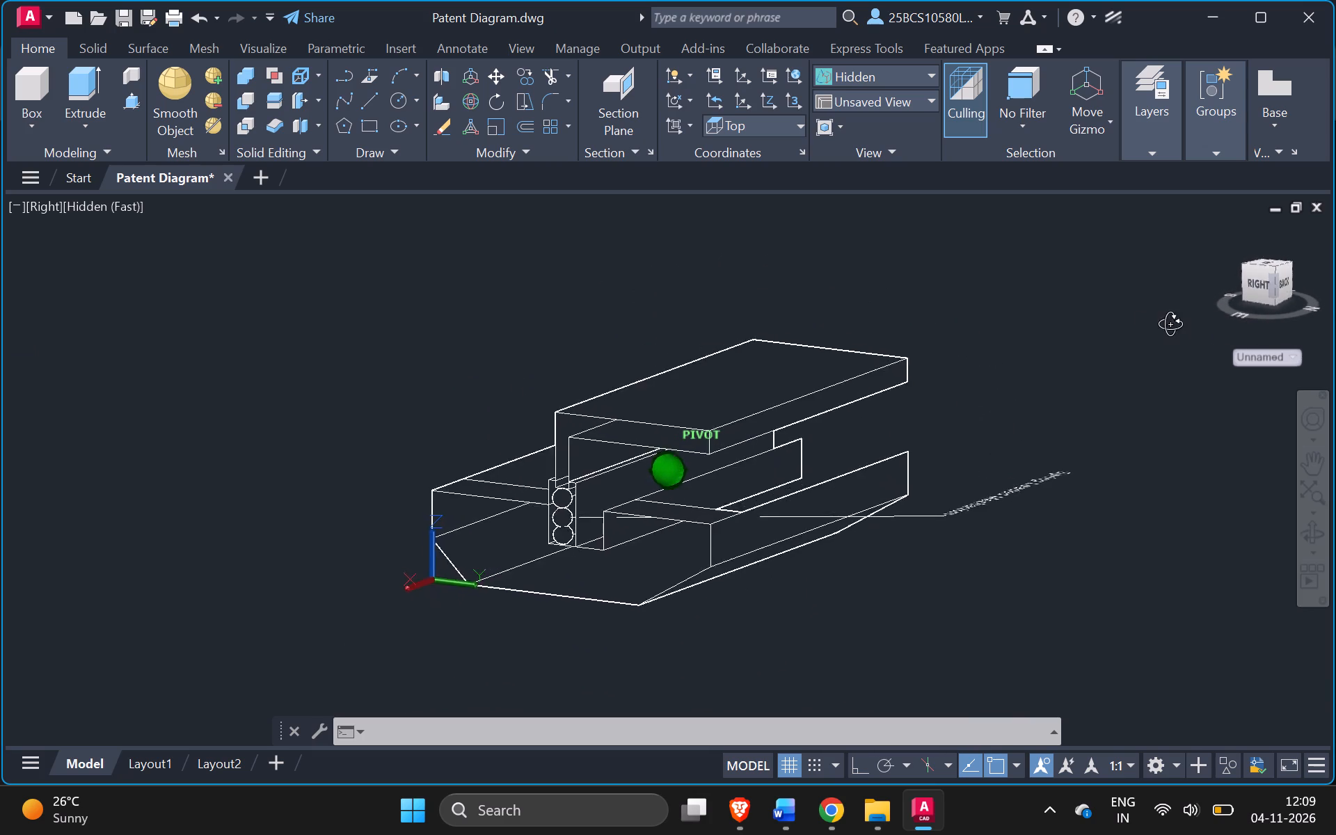
left_click_drag(1170, 324, 41, 337)
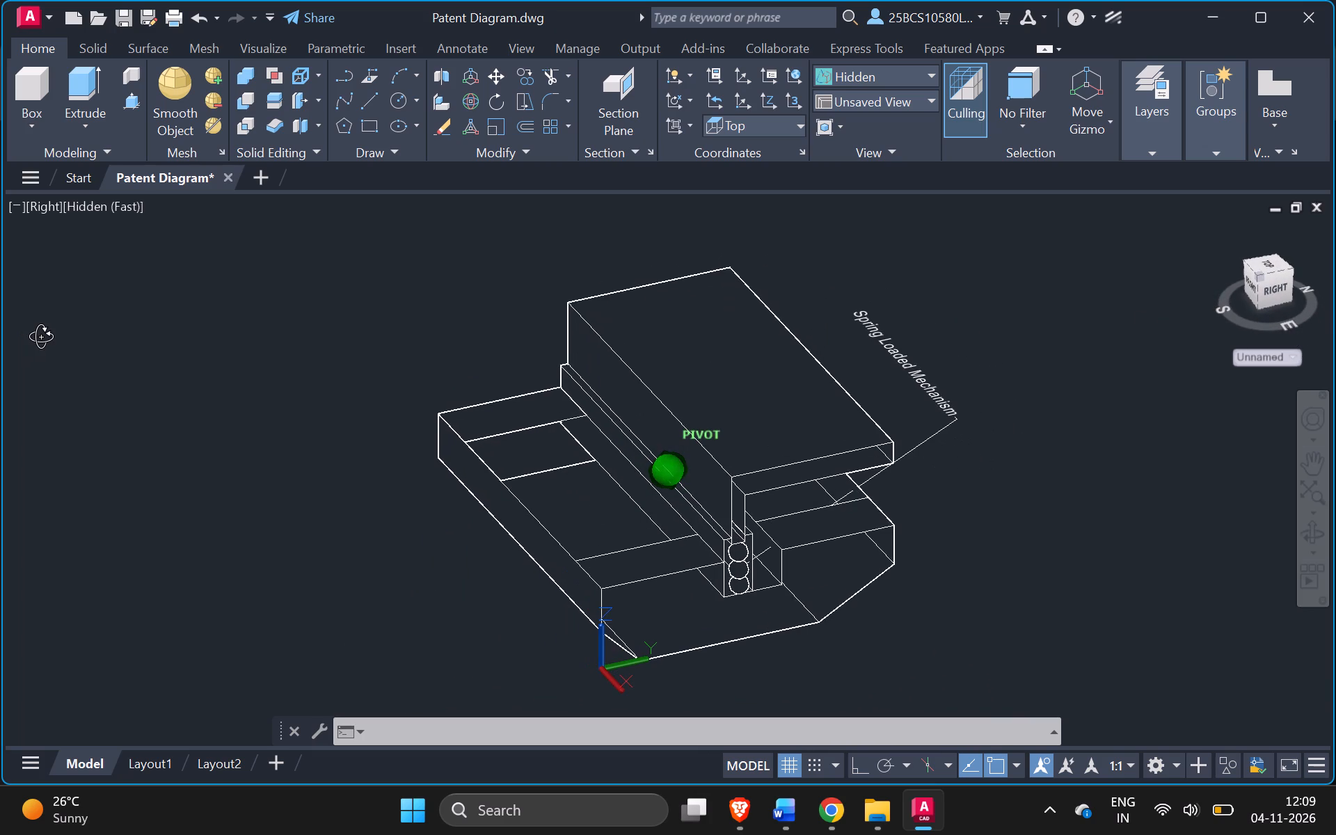
left_click_drag(41, 337, 1275, 328)
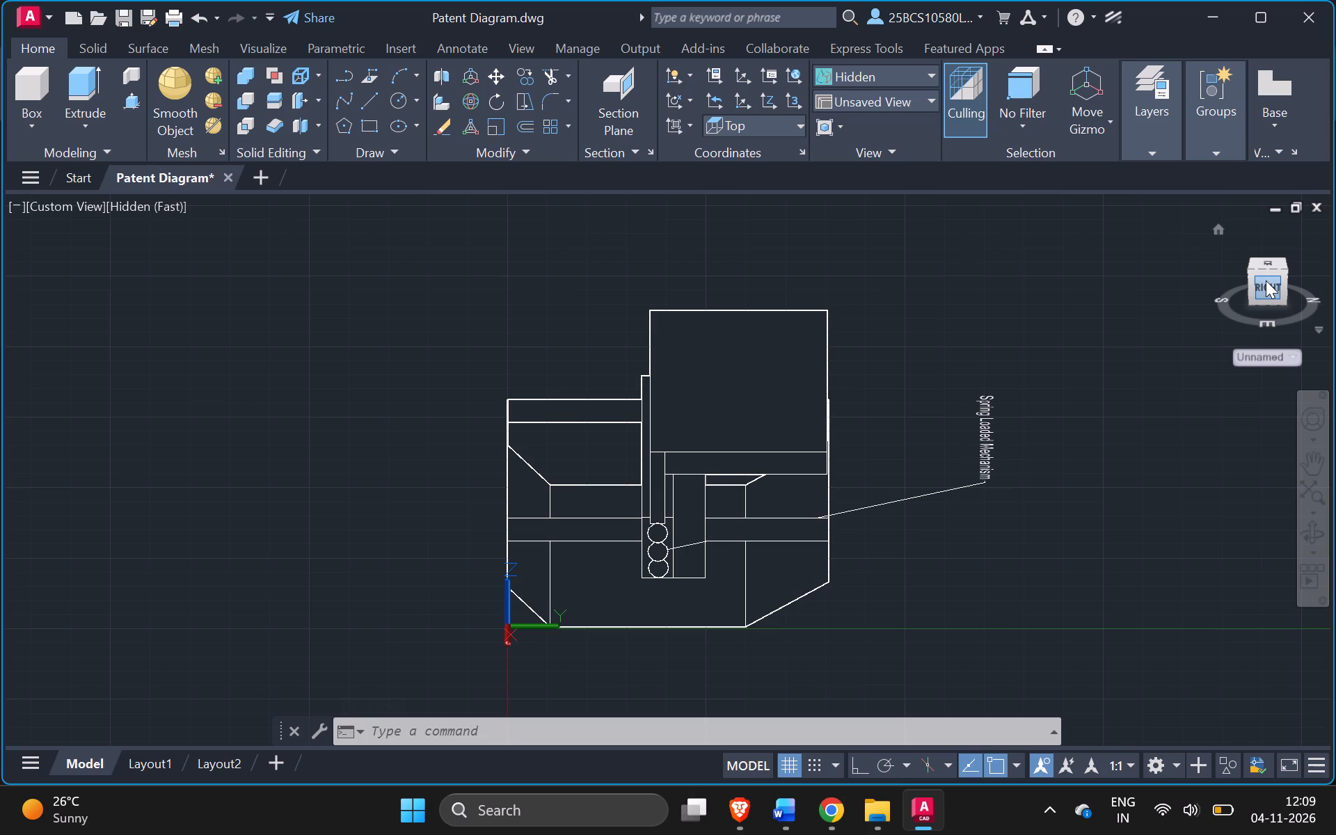
scroll(1275, 328, "down", 1)
left_click(1273, 272)
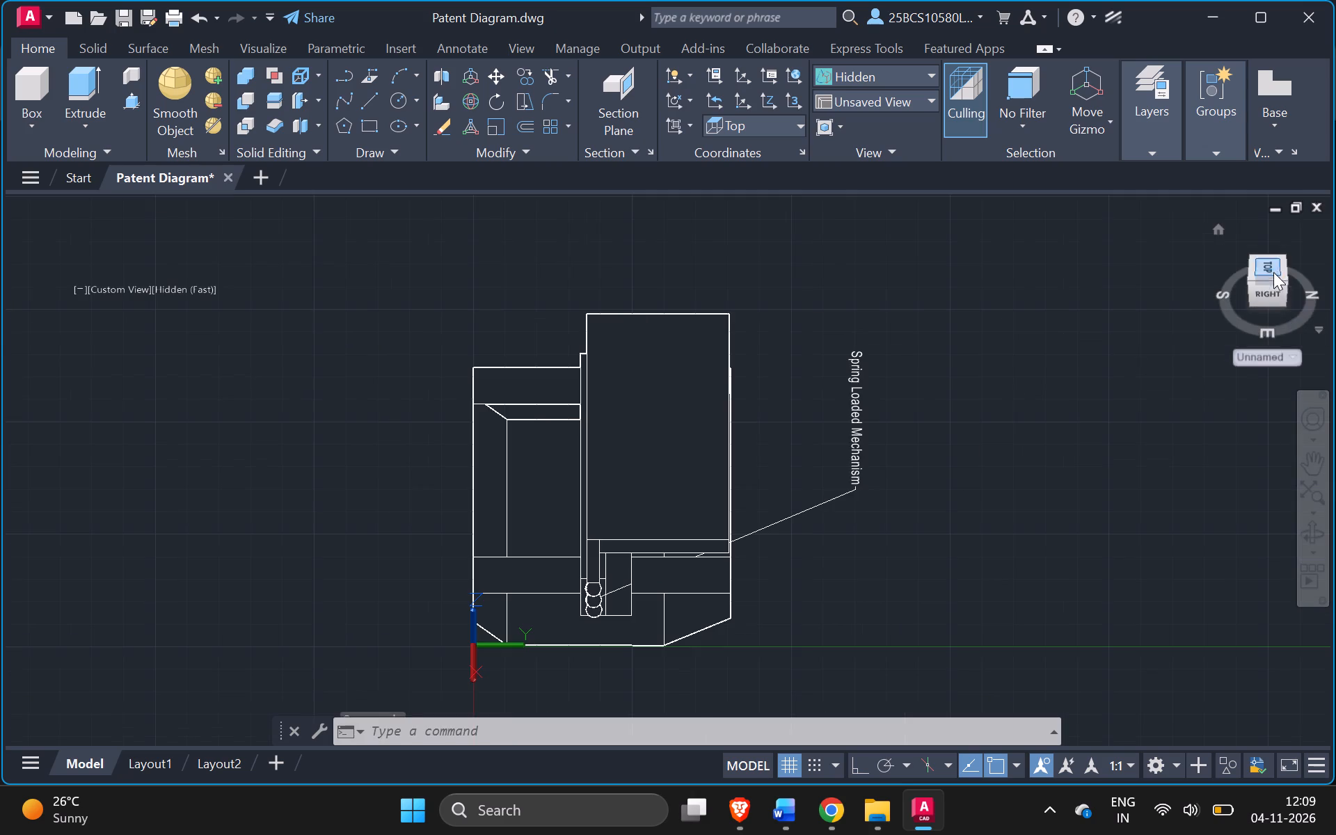
Bring the model and its leader label back into view, centred and large enough to read, in the tilted top-right view.
scroll(1146, 353, "down", 2)
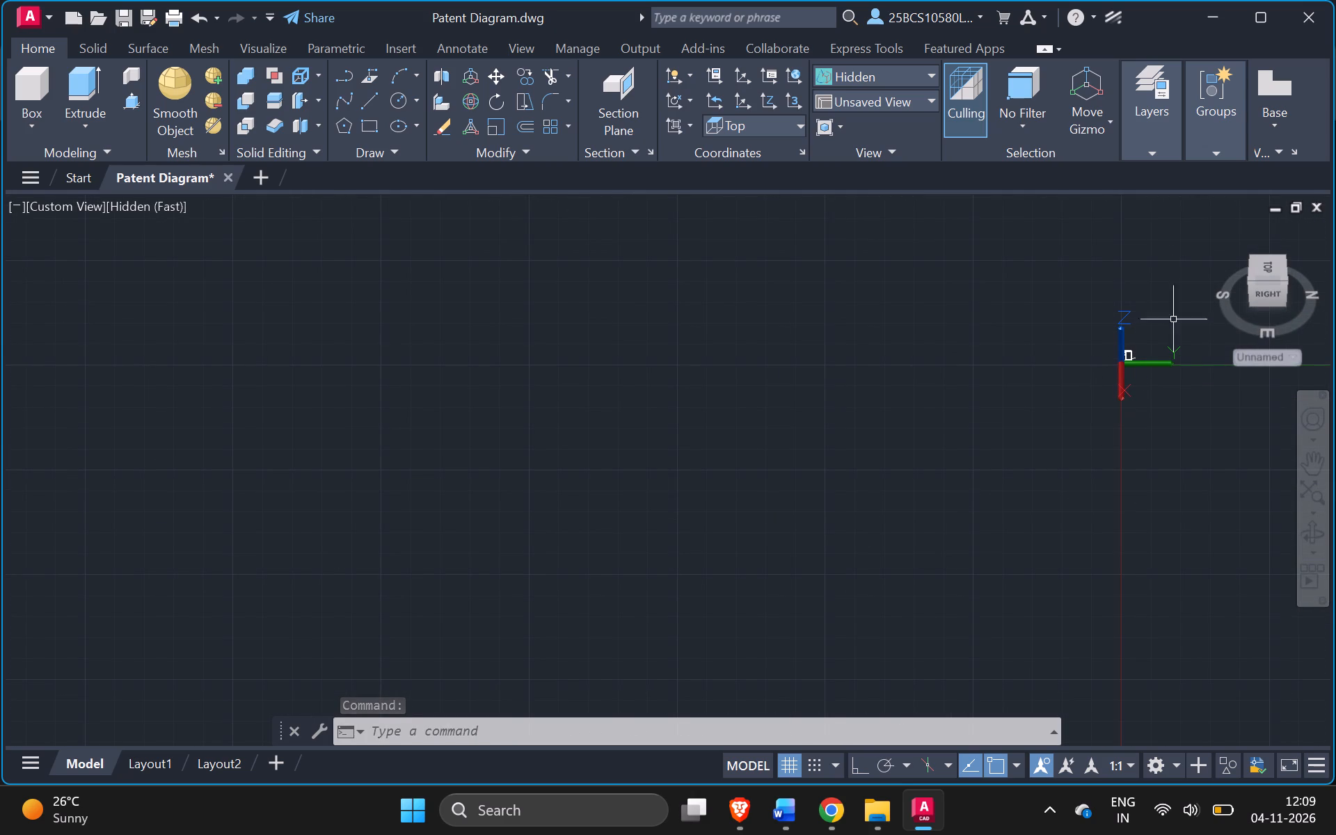
scroll(1147, 362, "up", 4, "ctrl")
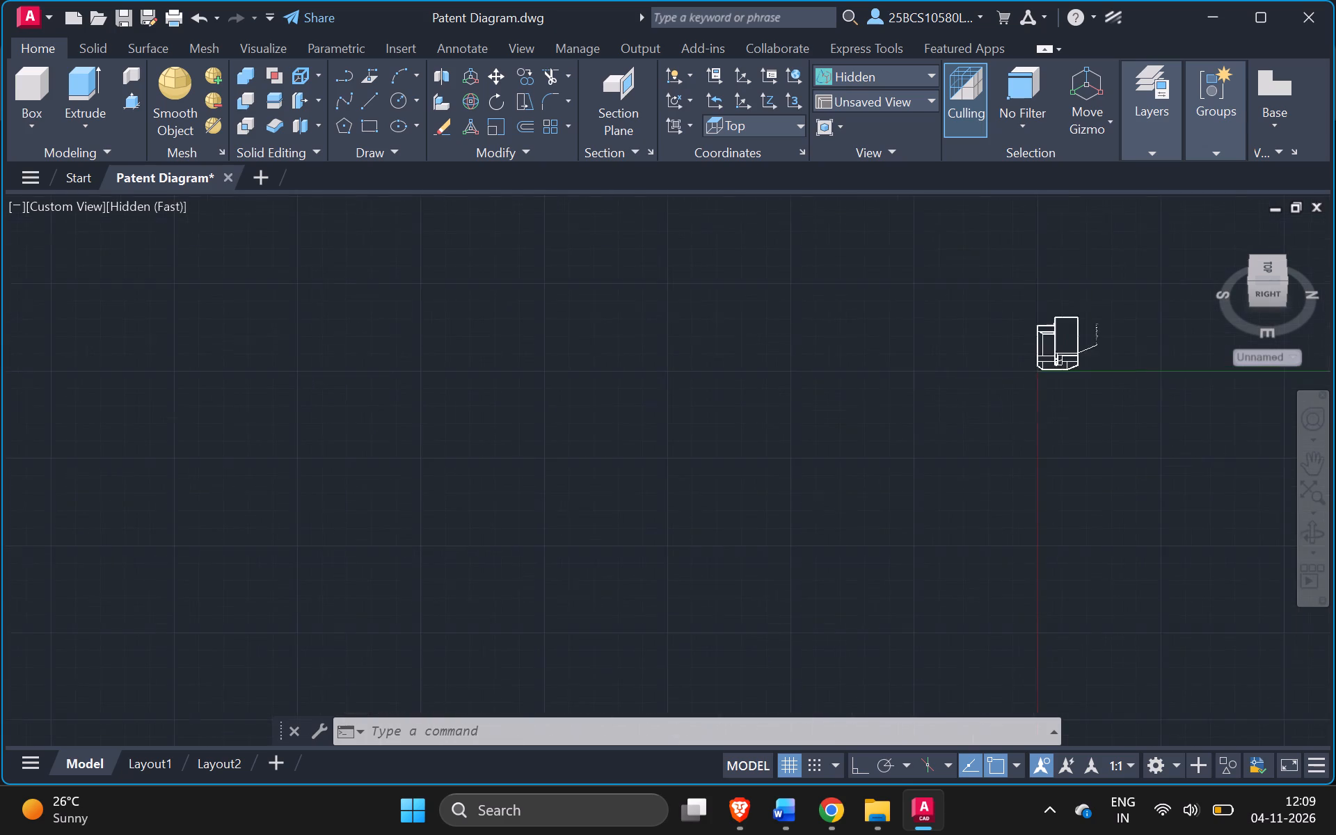
scroll(1147, 362, "up", 4, "ctrl")
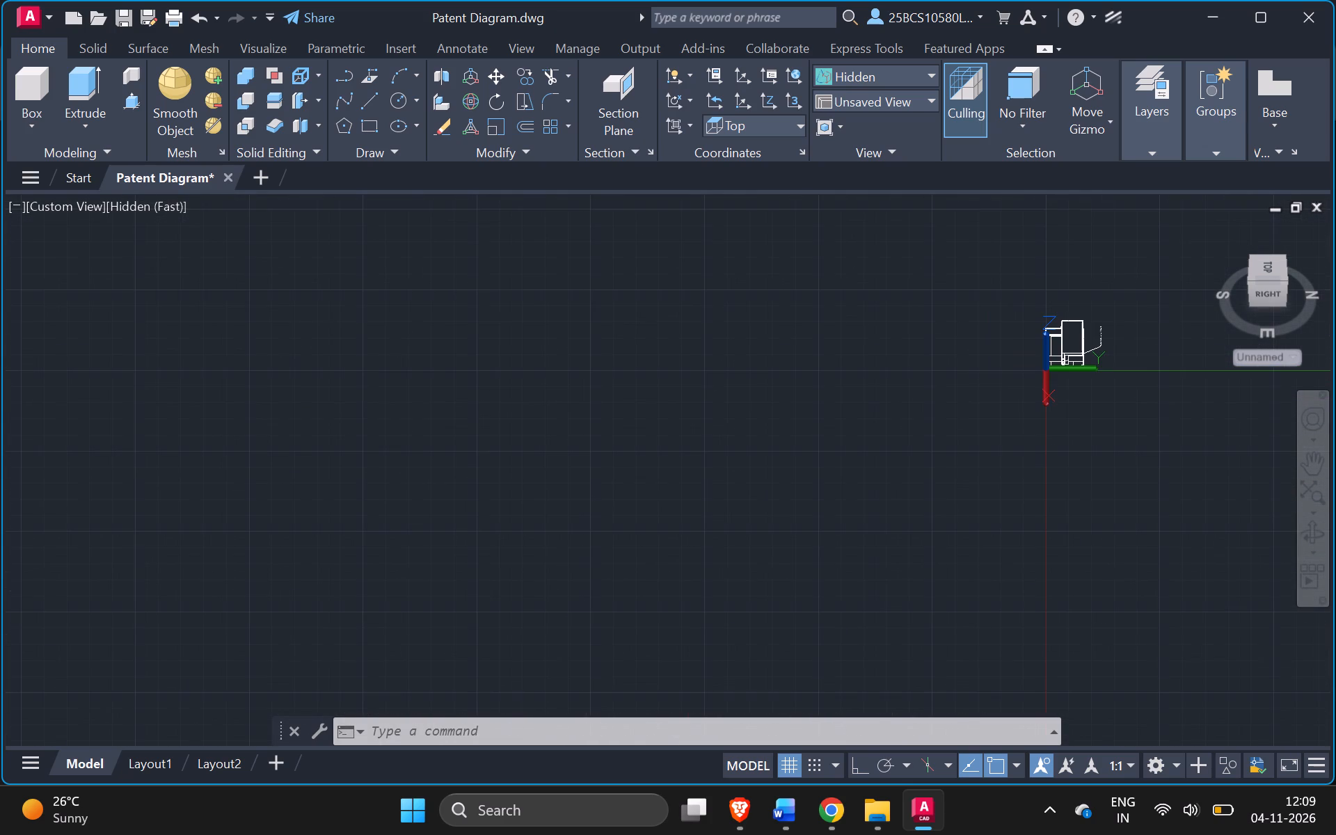
left_click_drag(1113, 302, 1130, 321)
left_click(1130, 321)
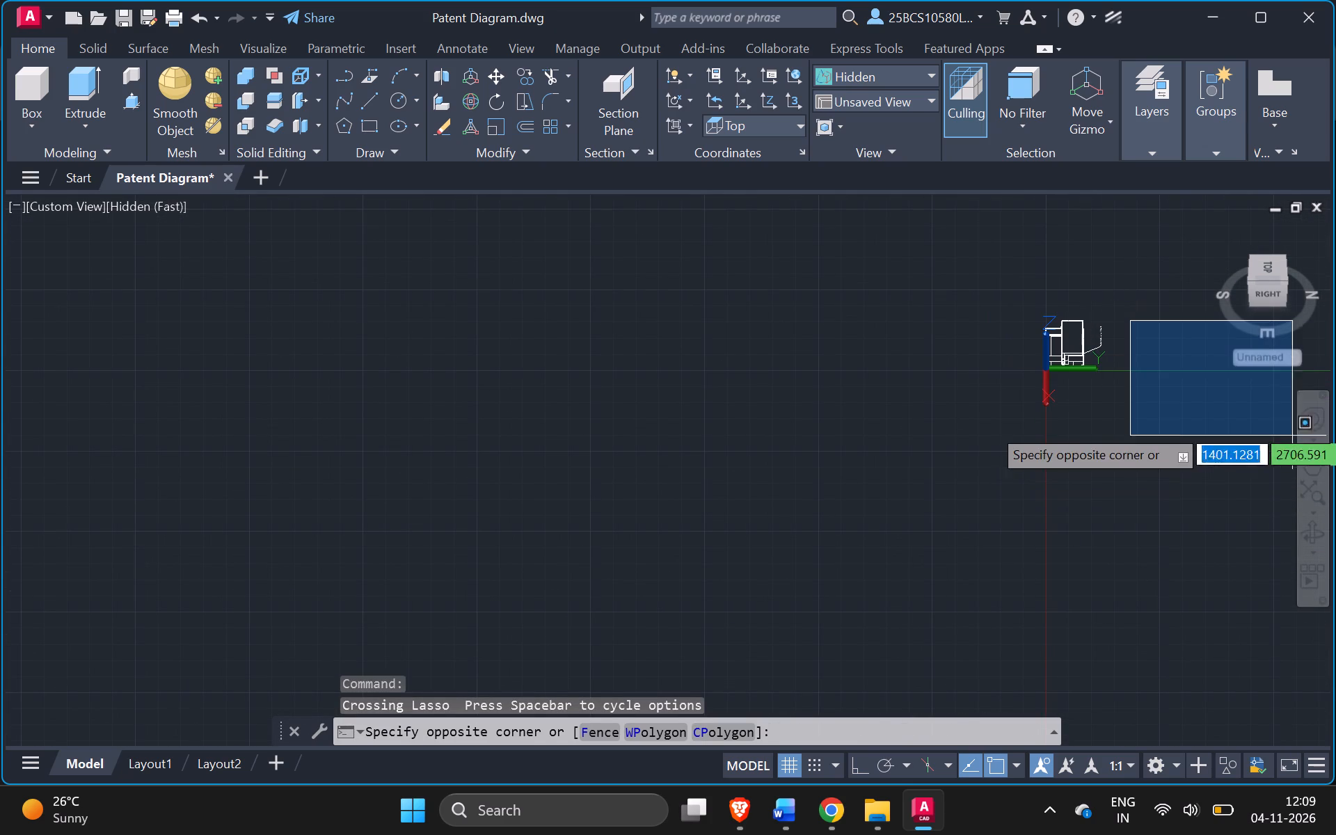
left_click(1239, 408)
left_click(1320, 458)
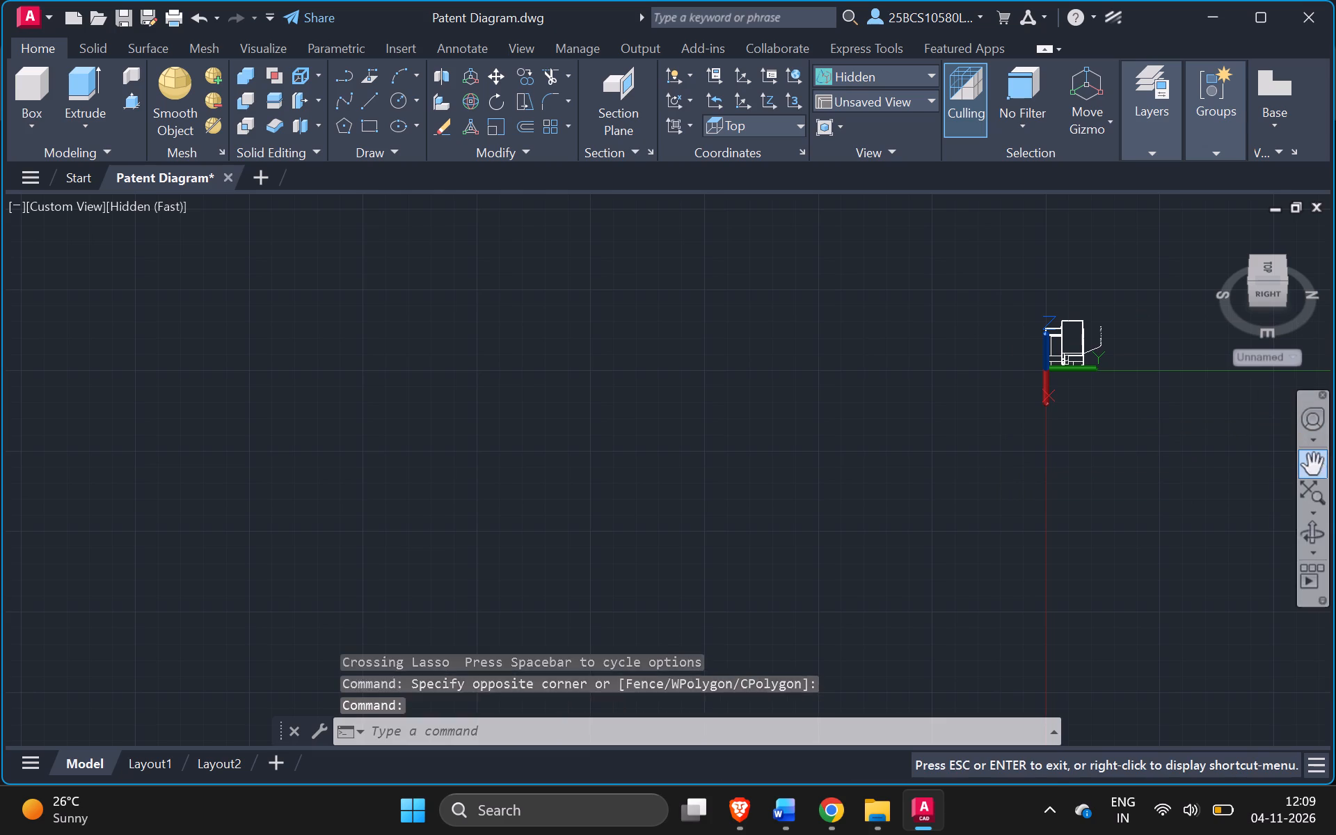
left_click_drag(1138, 326, 907, 434)
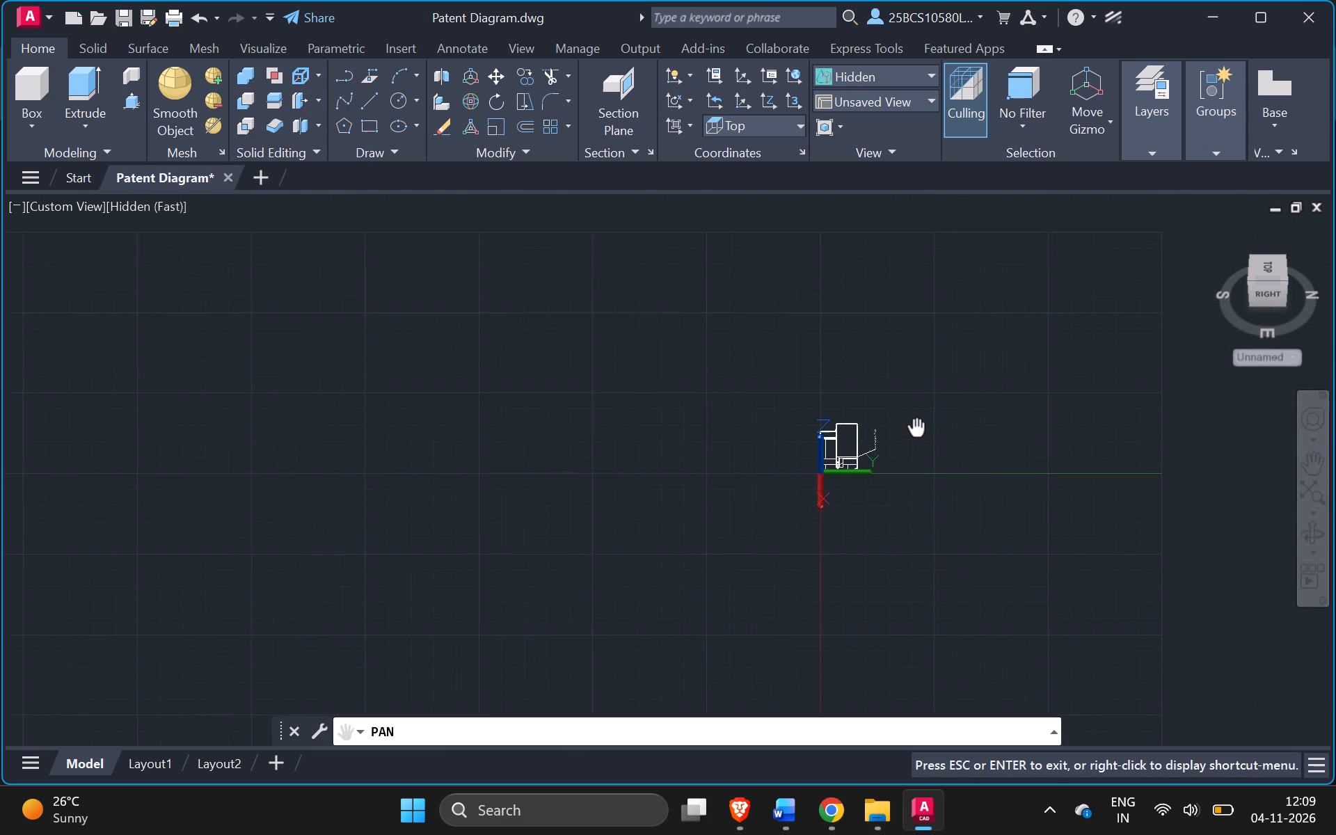
left_click_drag(907, 434, 781, 457)
left_click(820, 455)
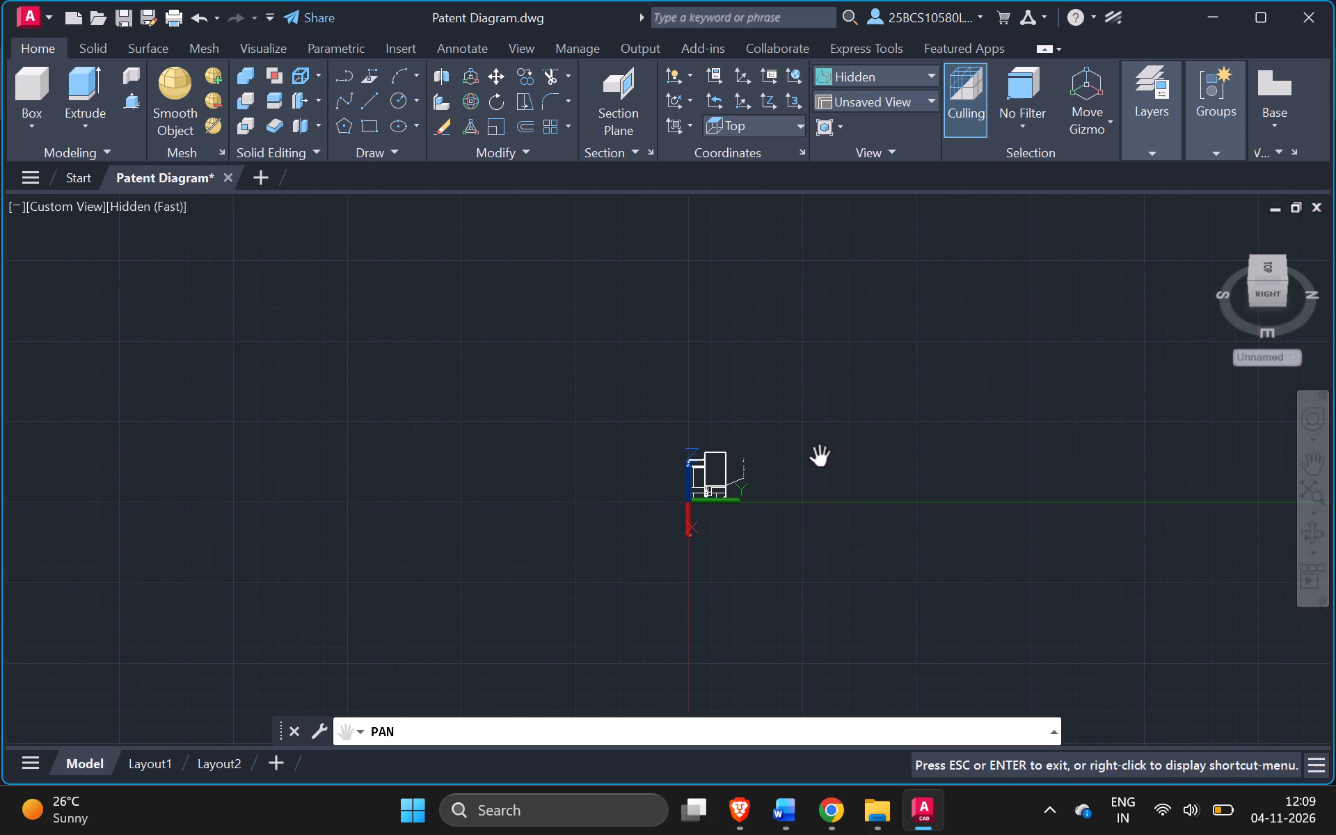
left_click(1325, 417)
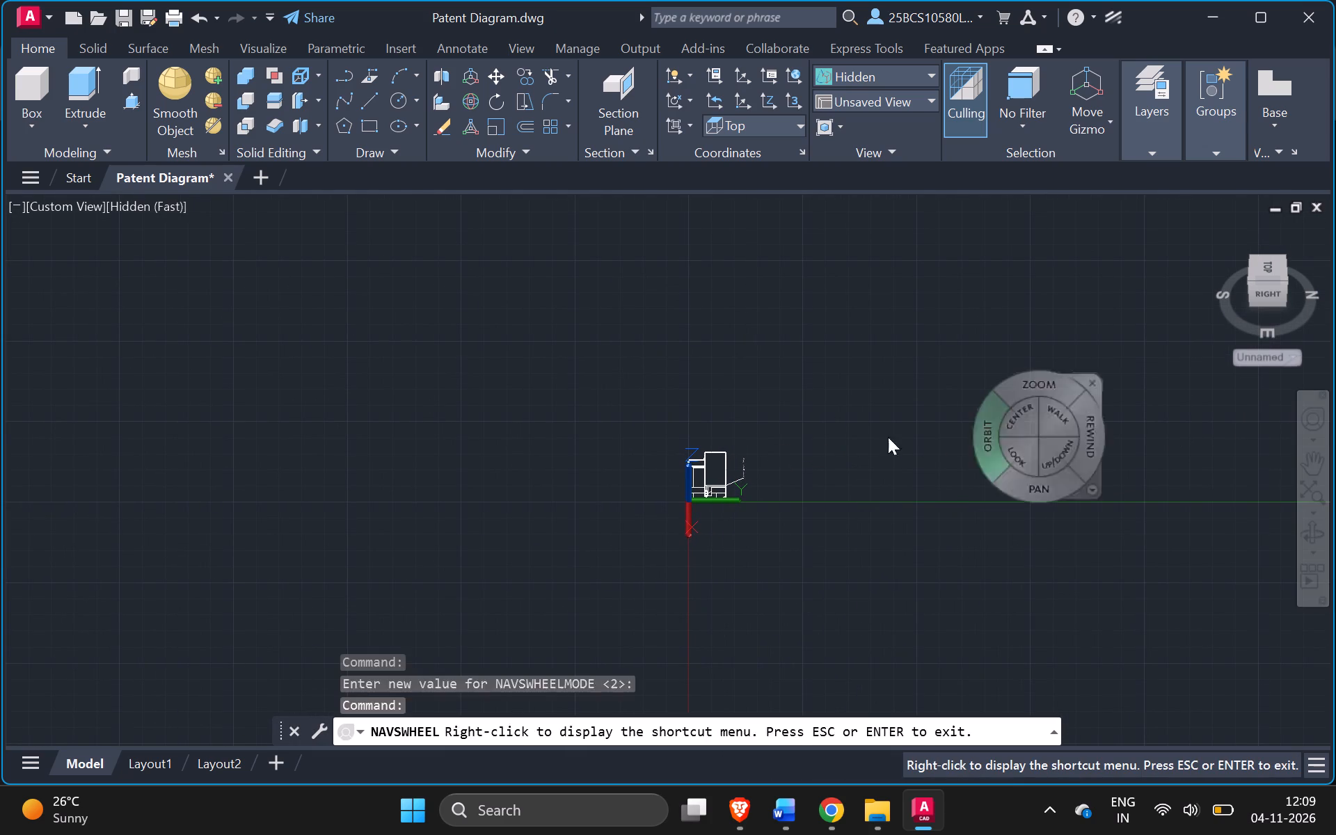
left_click(1321, 419)
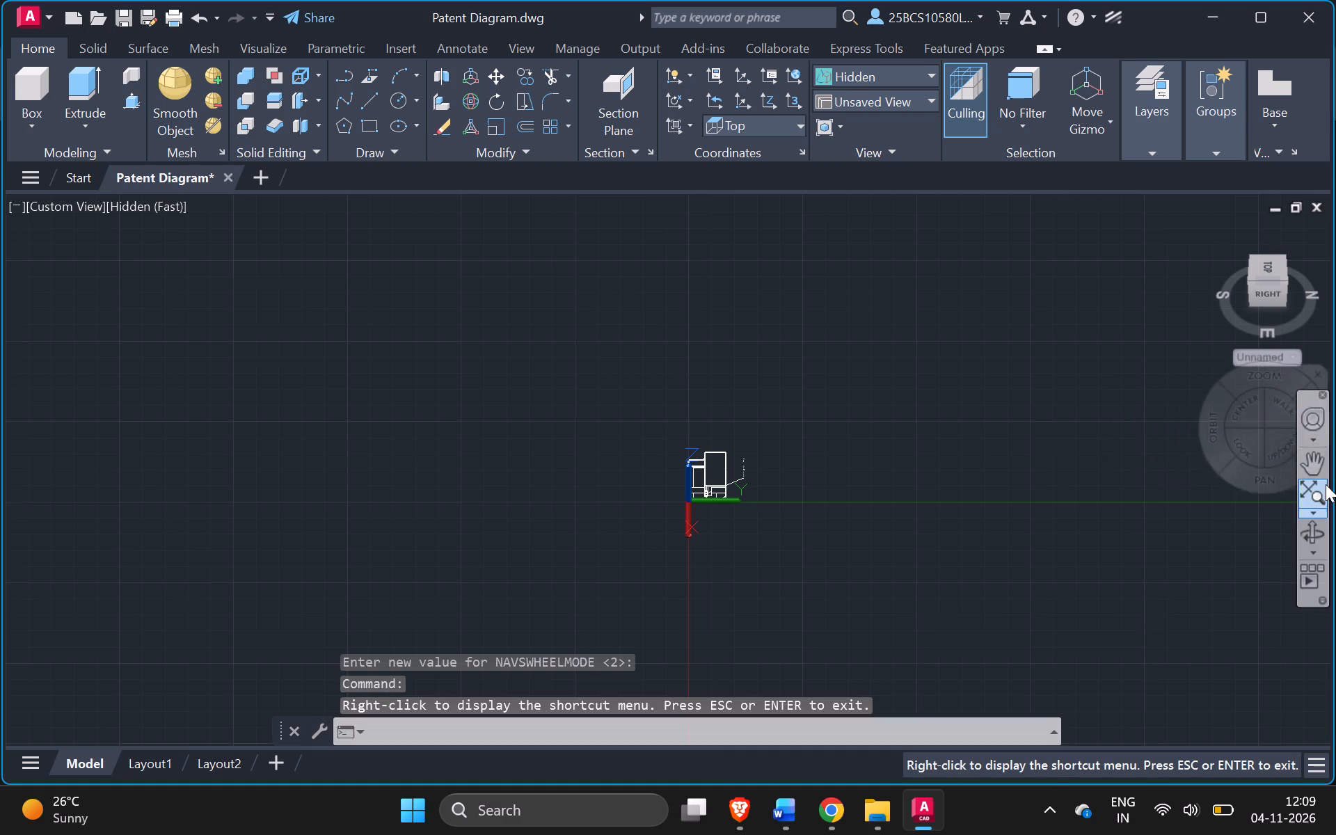
left_click(1311, 458)
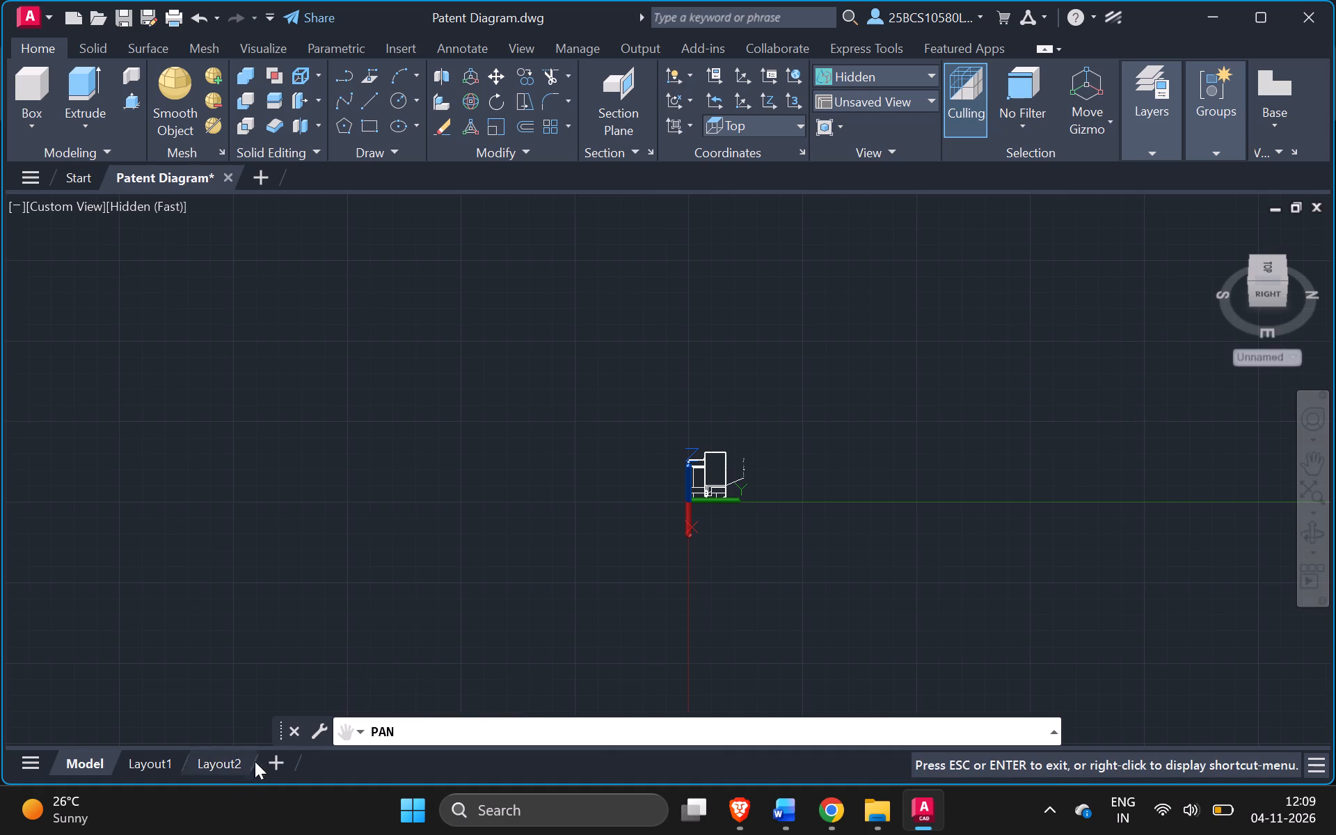
scroll(722, 485, "up", 6, "ctrl")
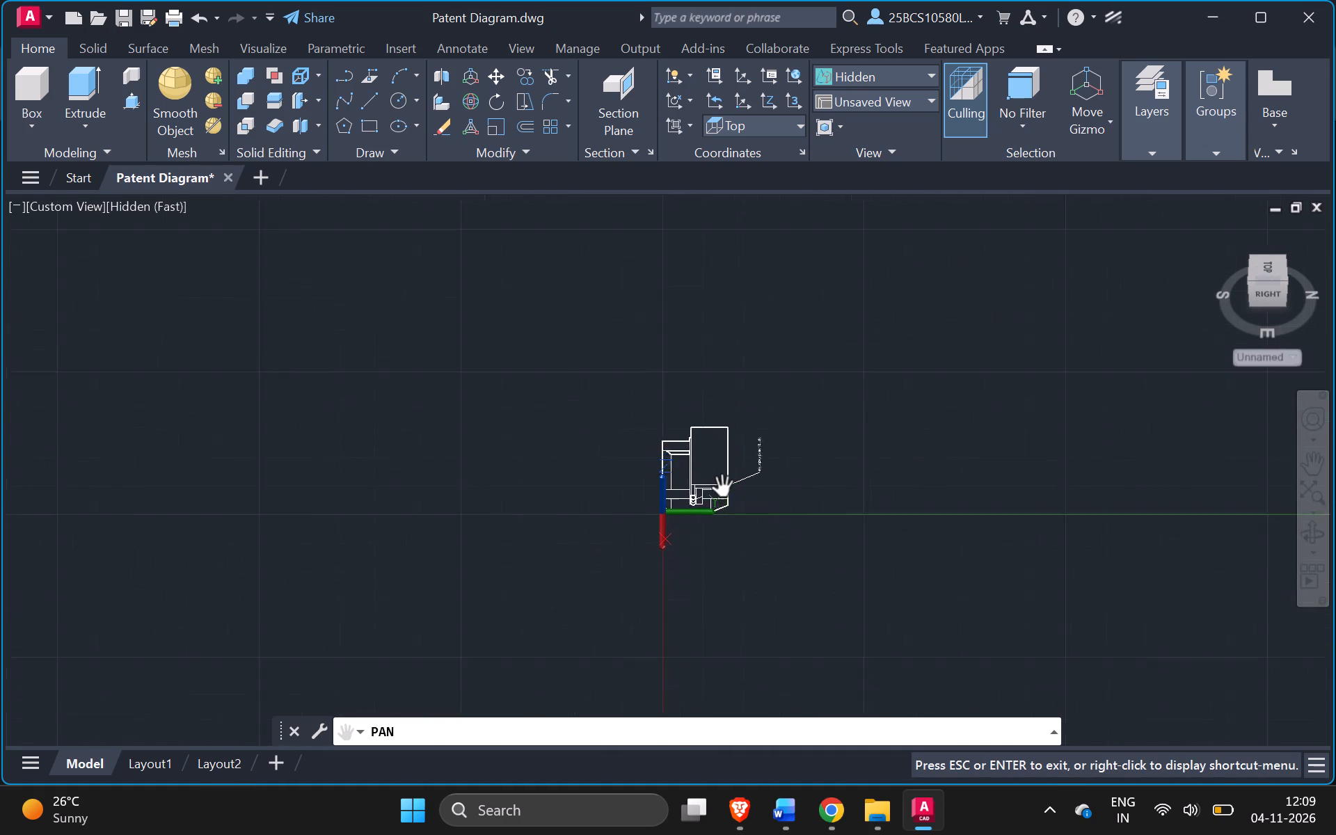
scroll(722, 485, "up", 10, "ctrl")
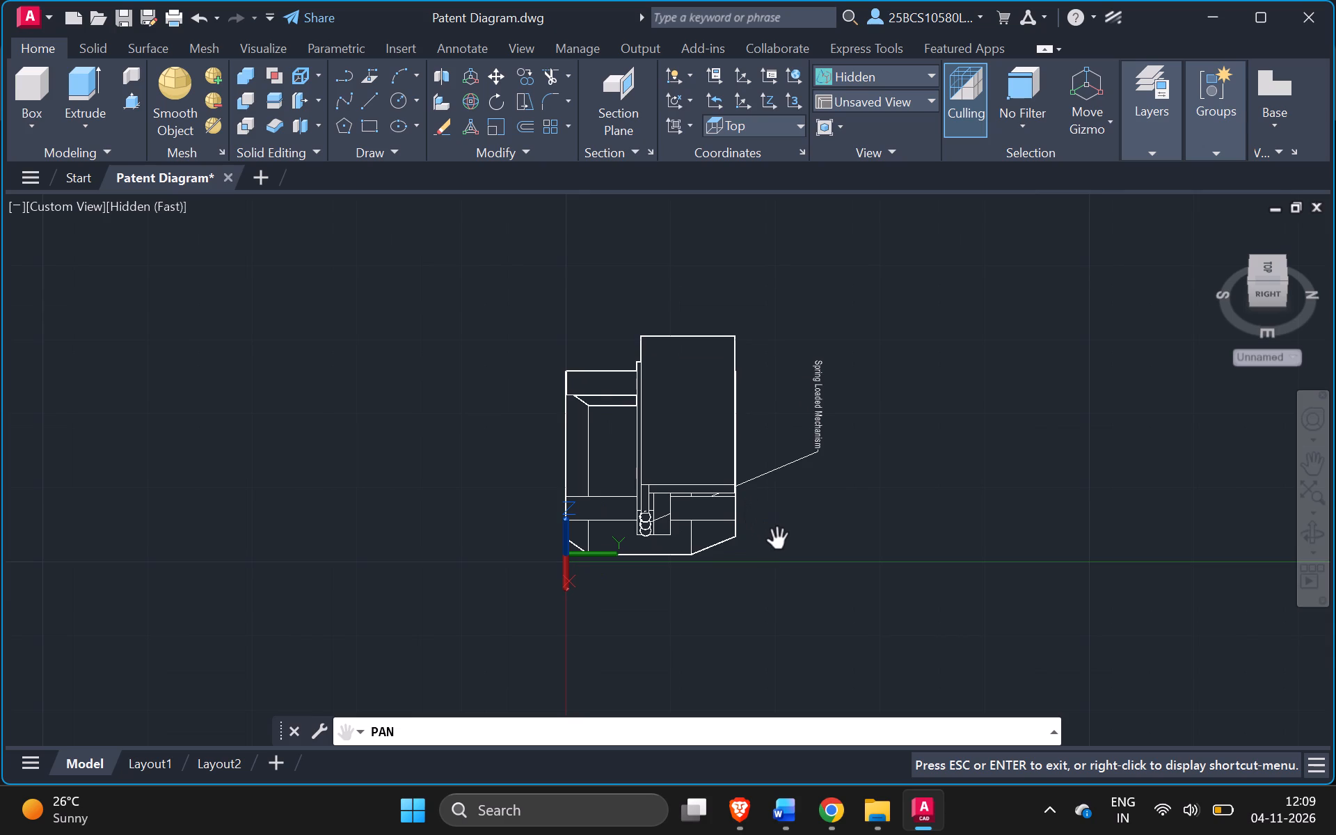
scroll(777, 537, "up", 6, "ctrl")
left_click_drag(699, 404, 713, 484)
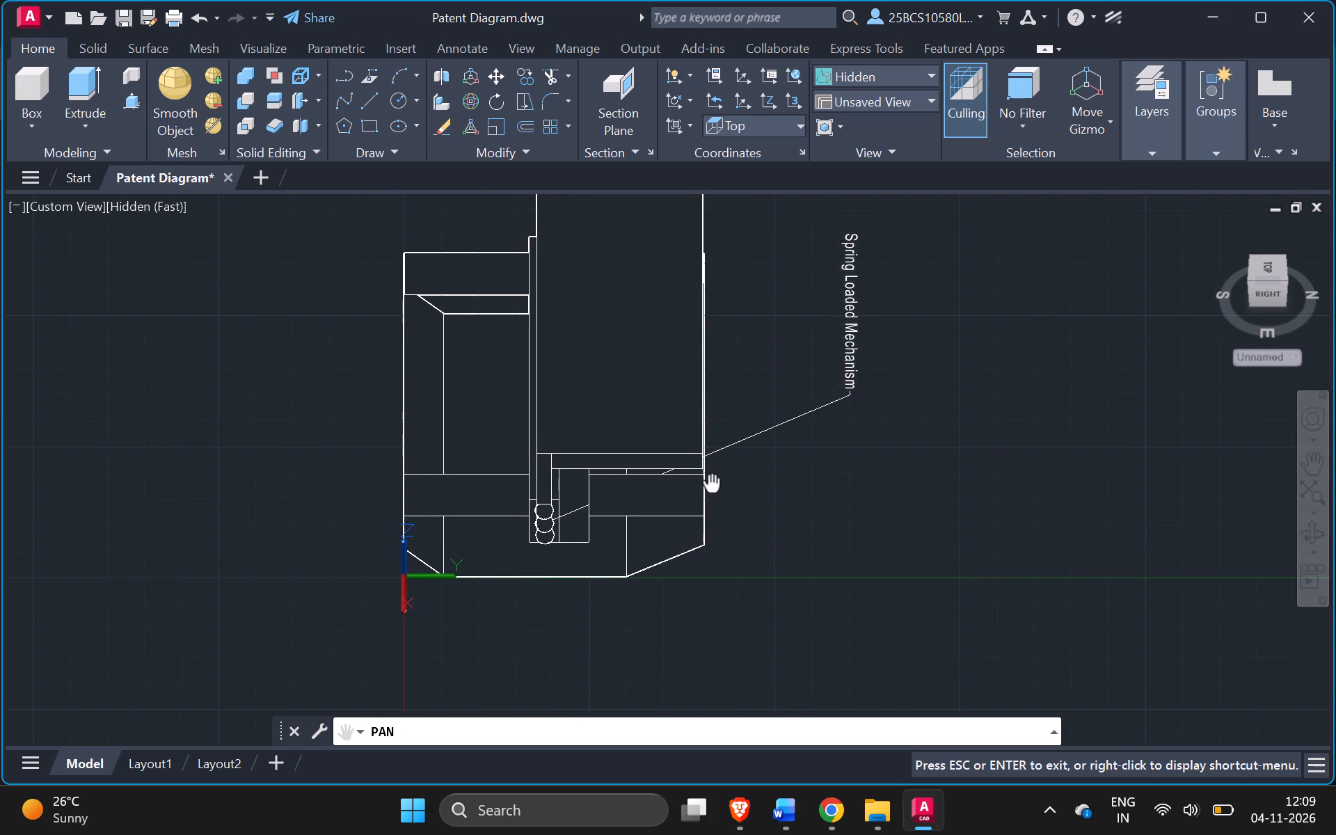
left_click_drag(713, 484, 781, 581)
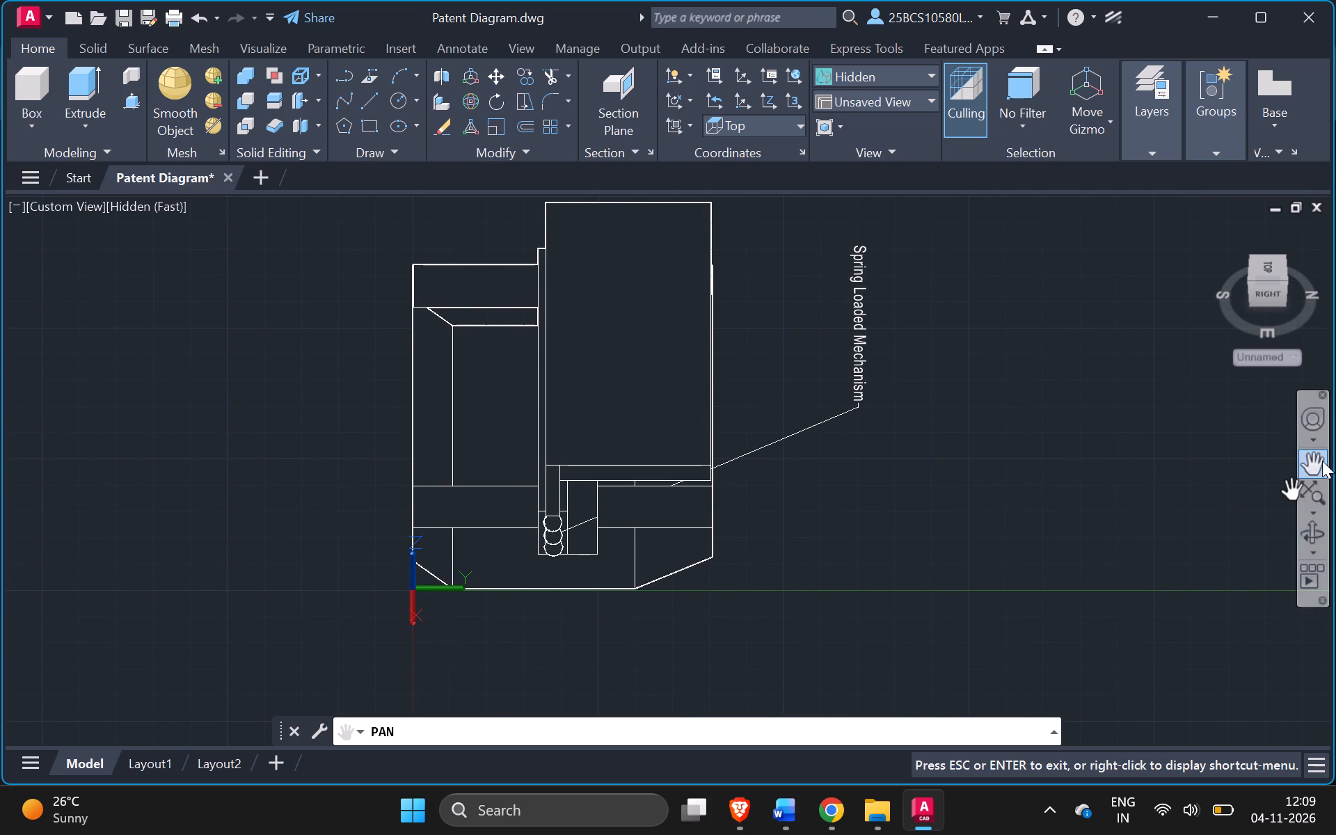
left_click(1323, 457)
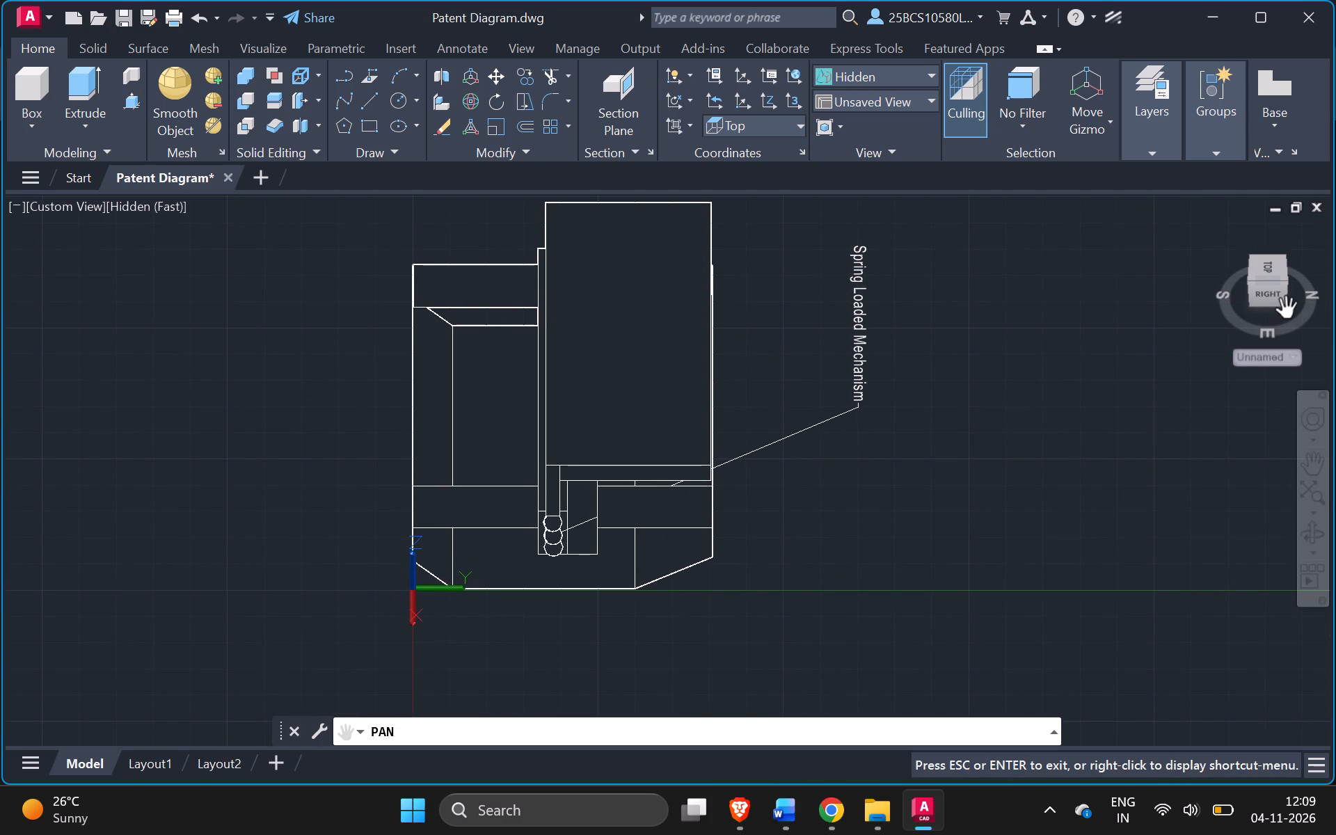
left_click_drag(1286, 306, 1275, 301)
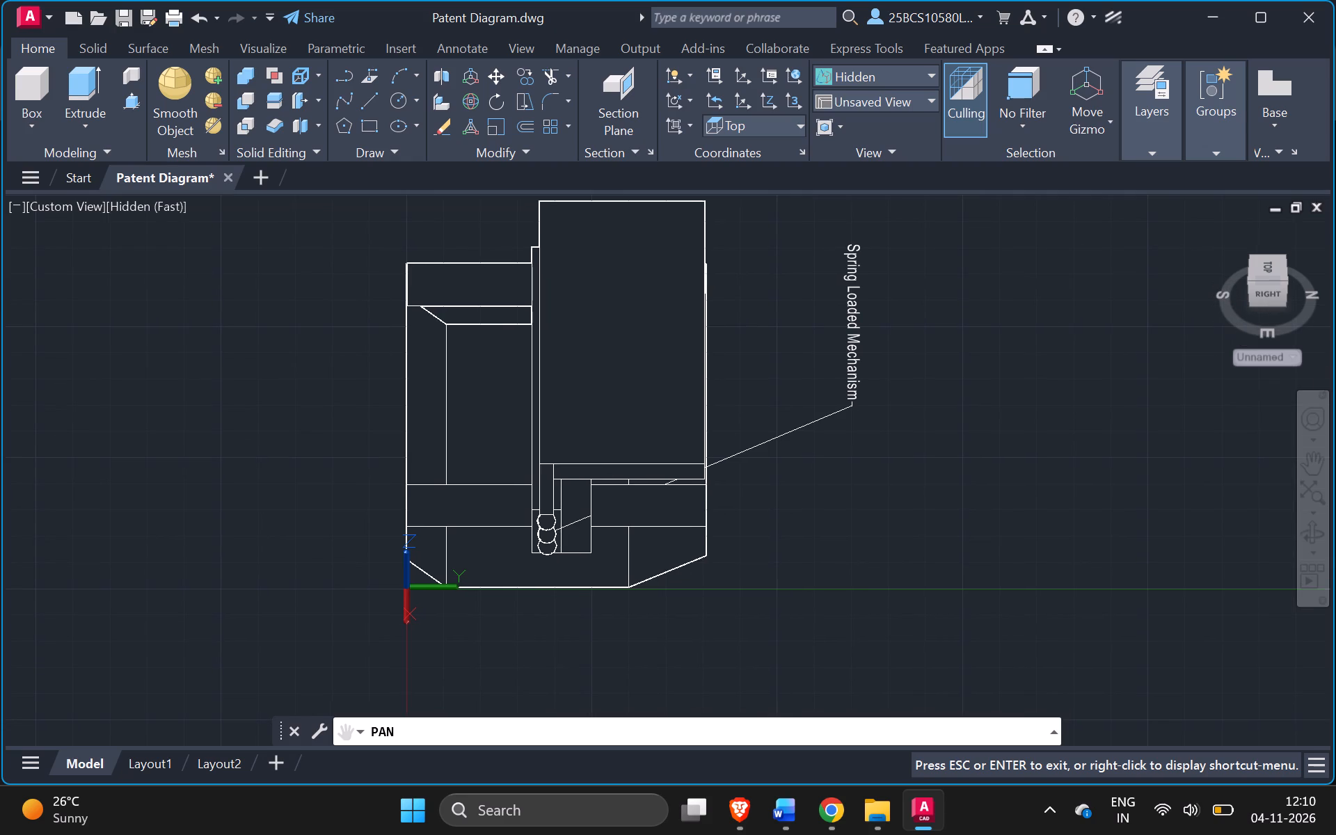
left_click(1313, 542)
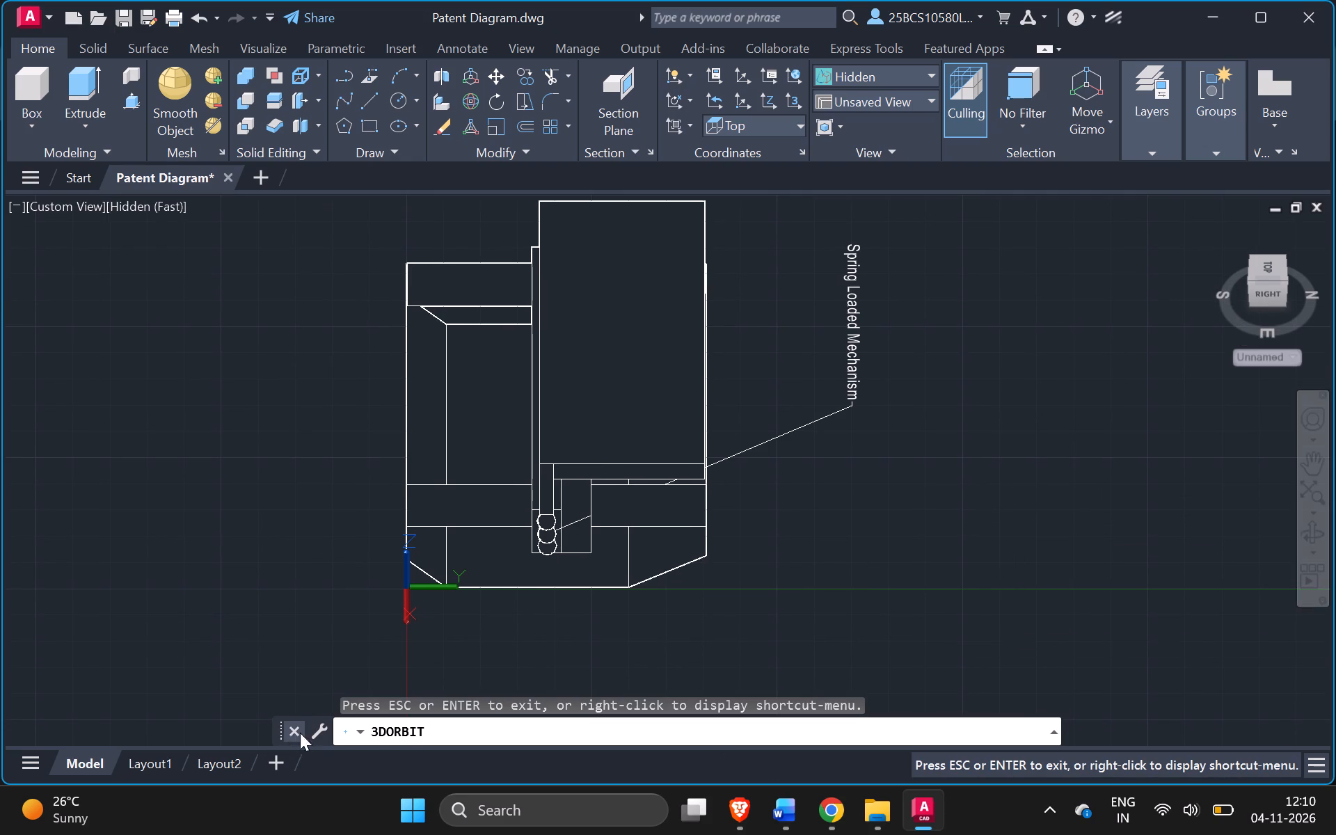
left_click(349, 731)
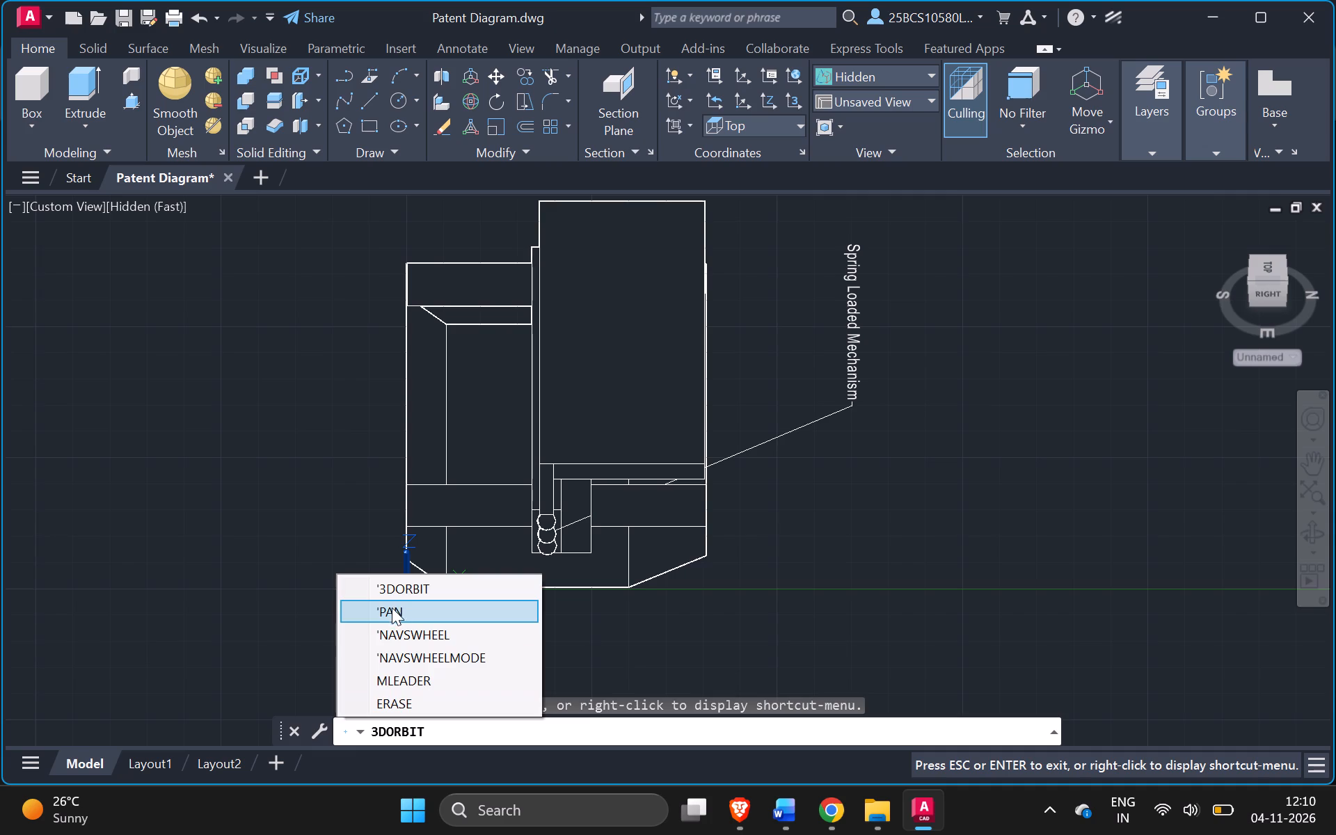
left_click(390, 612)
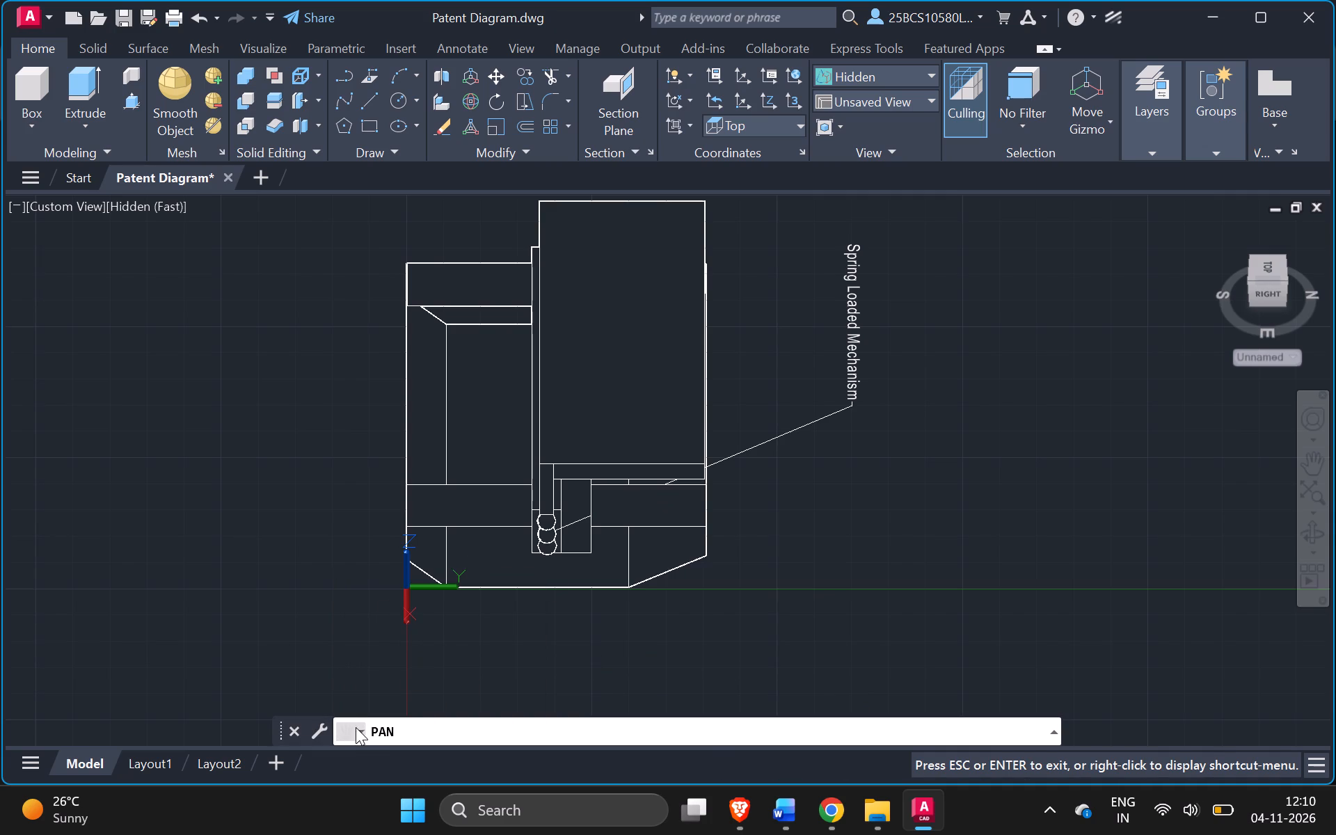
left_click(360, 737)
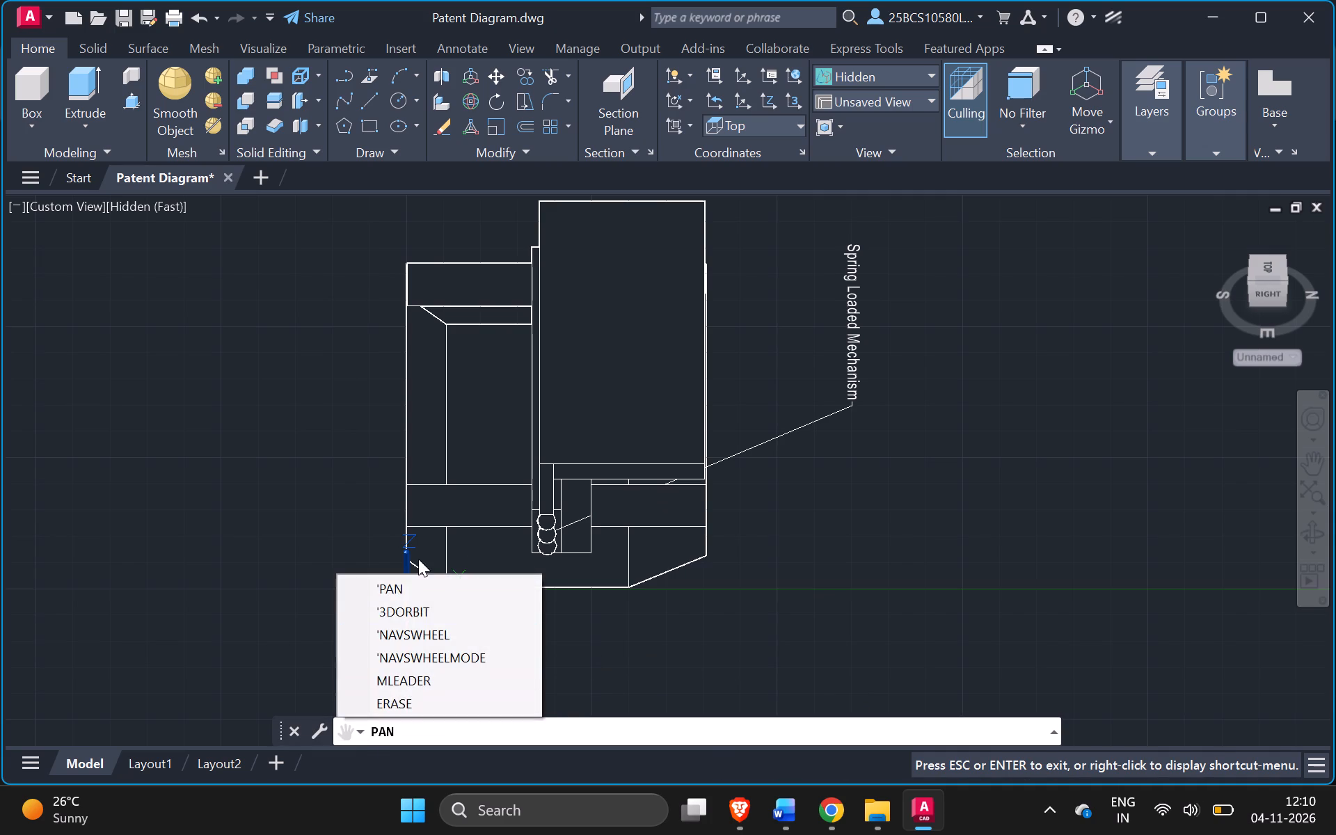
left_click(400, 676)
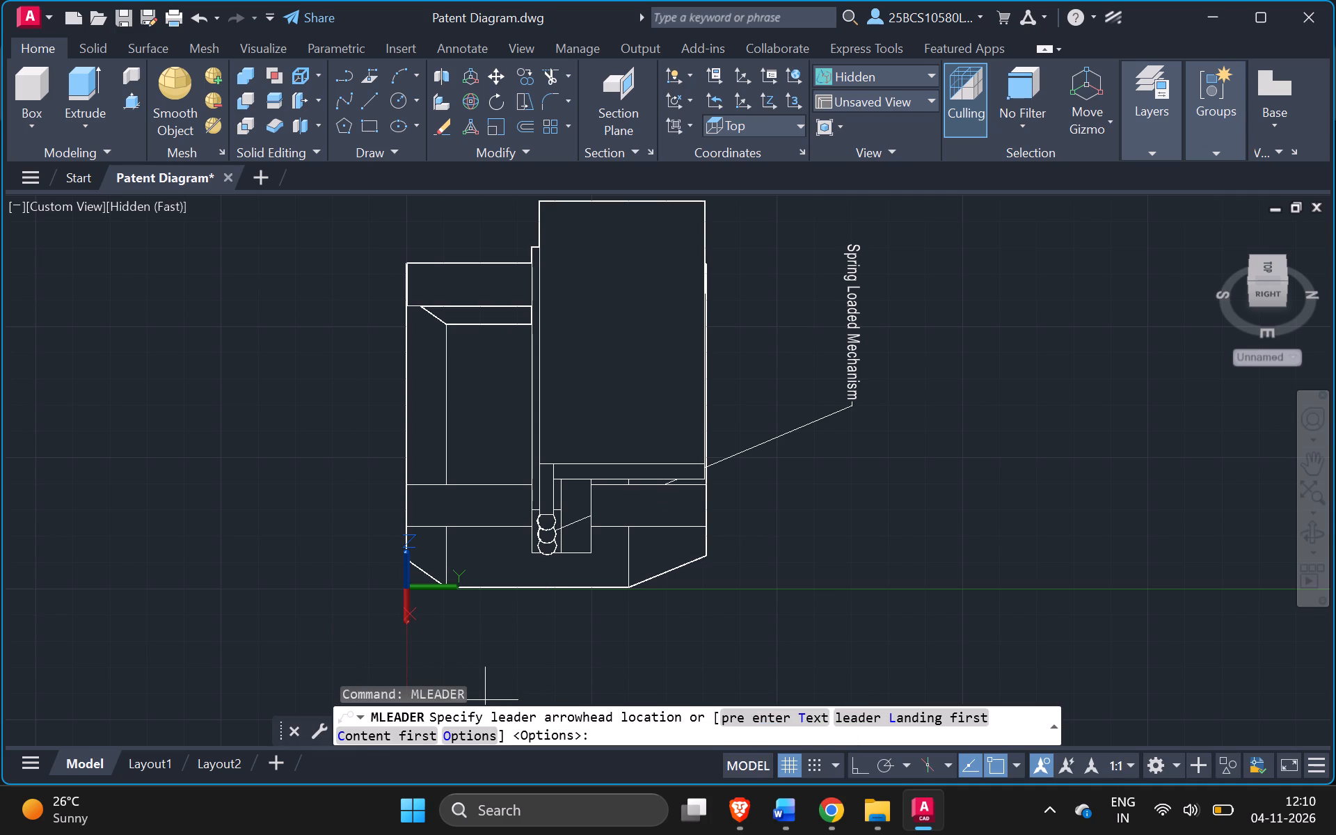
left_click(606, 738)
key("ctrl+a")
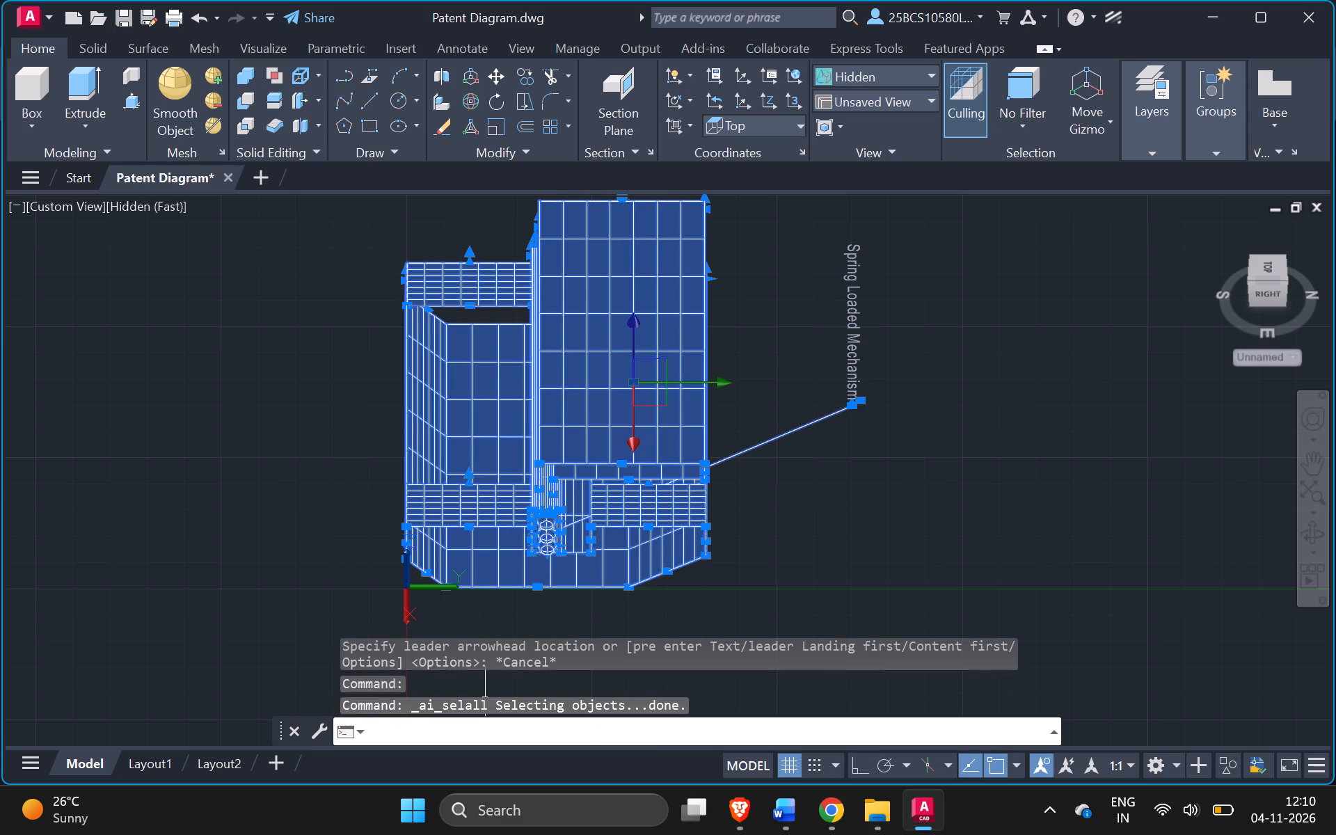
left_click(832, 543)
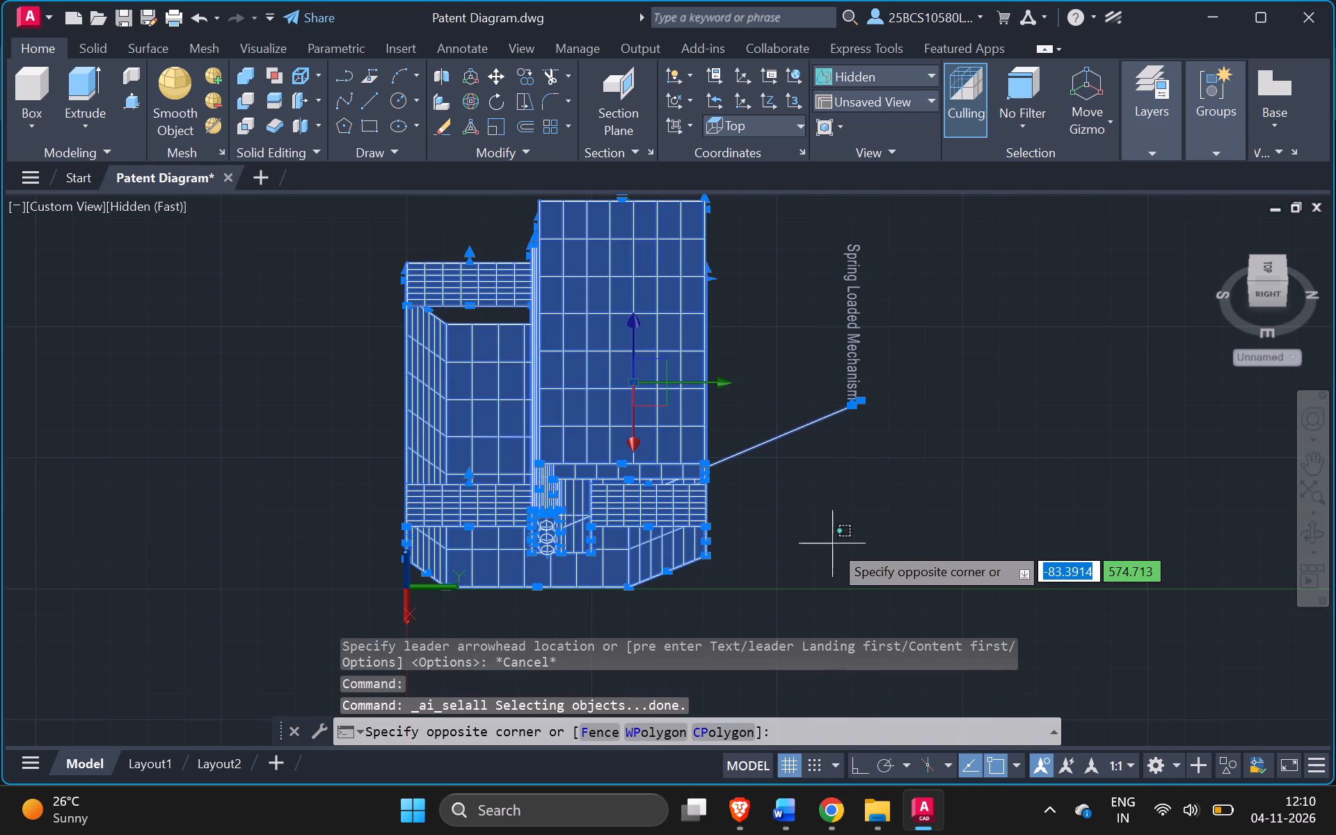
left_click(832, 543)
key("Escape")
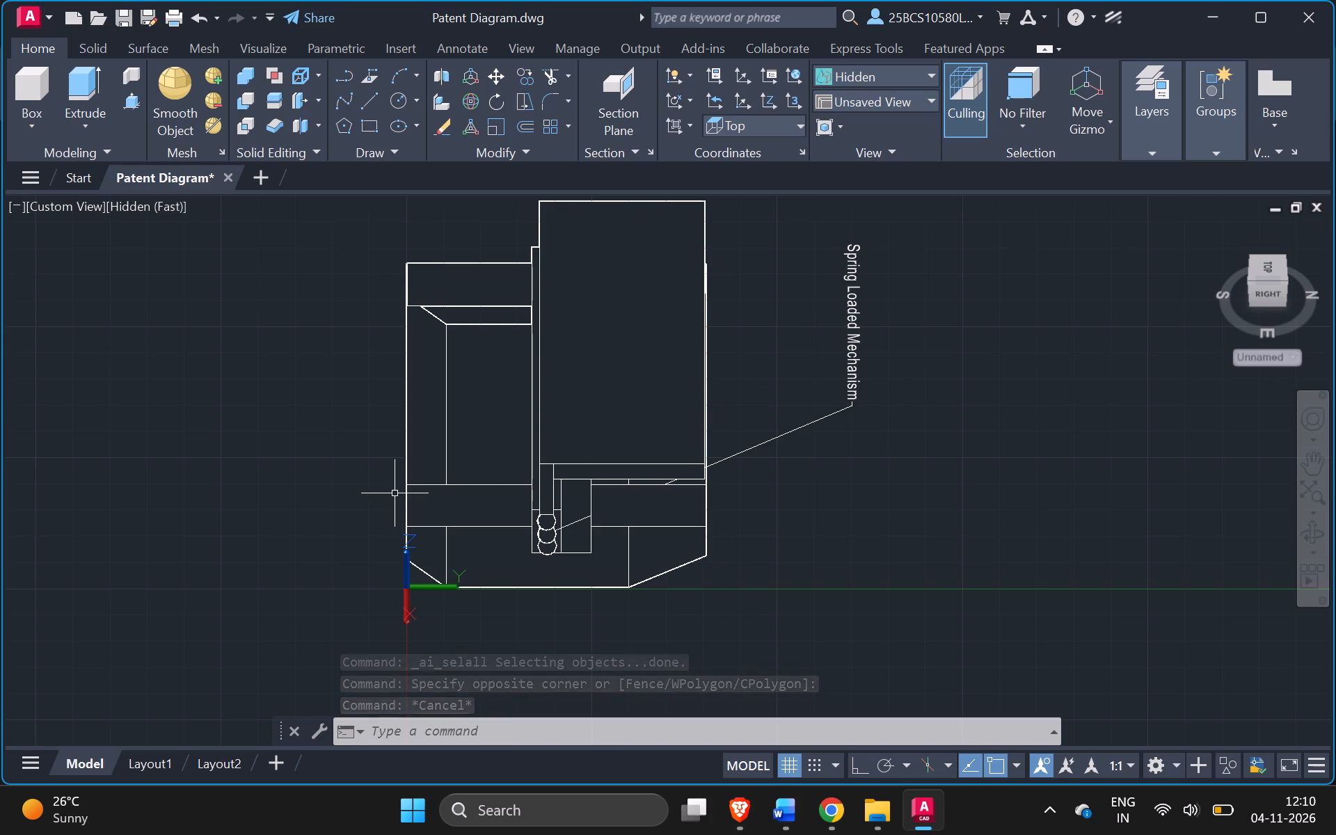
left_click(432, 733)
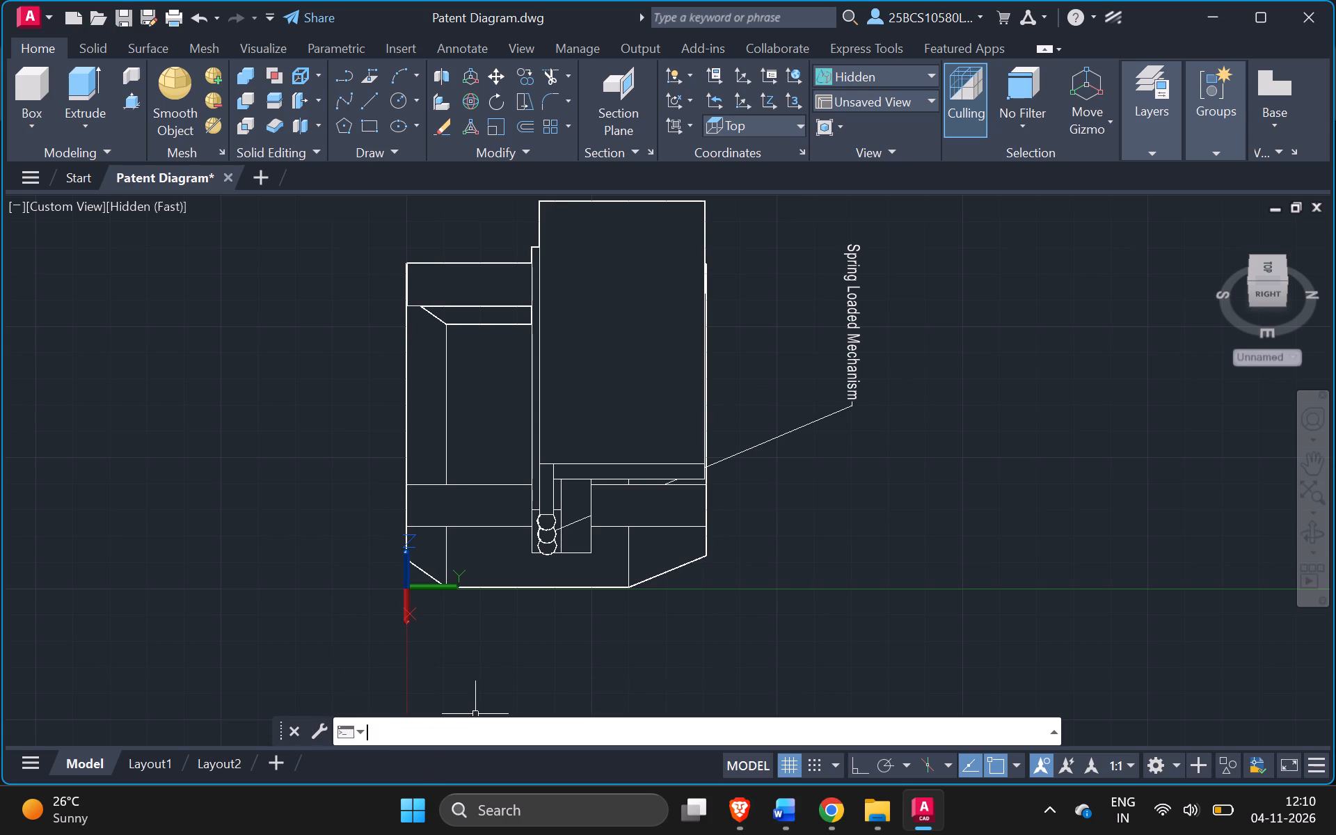
Switch the model to the straight-on Right view.
key("m")
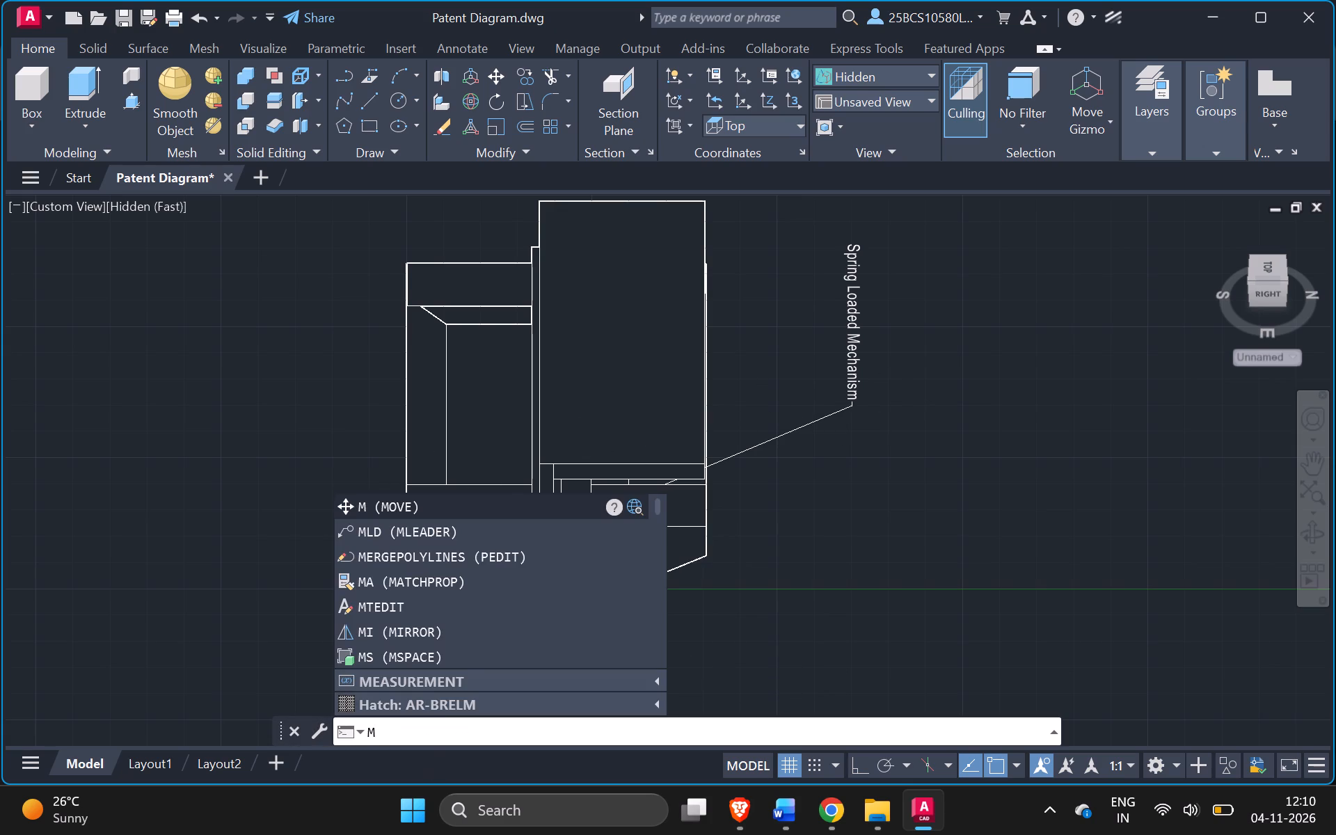
type("ld")
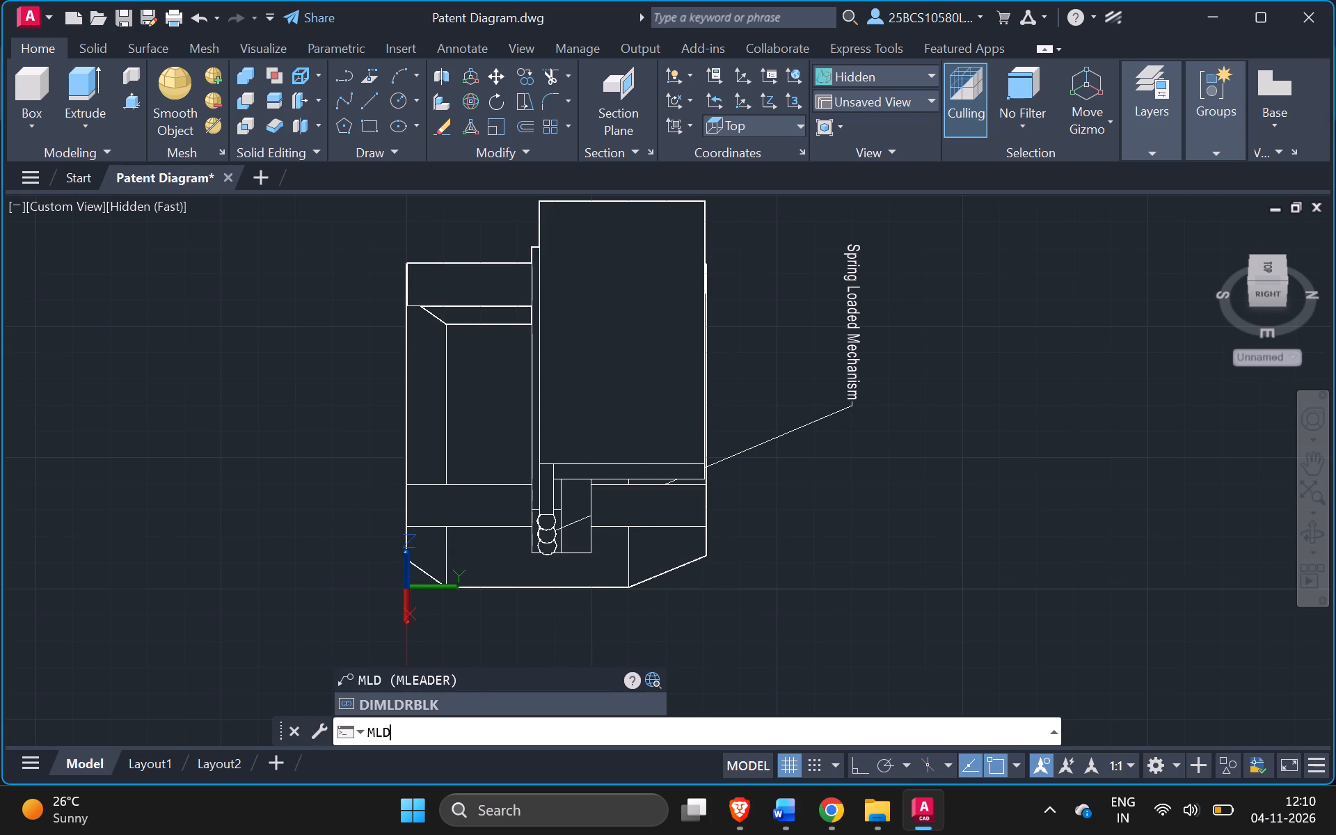
left_click(1266, 292)
left_click(1266, 292)
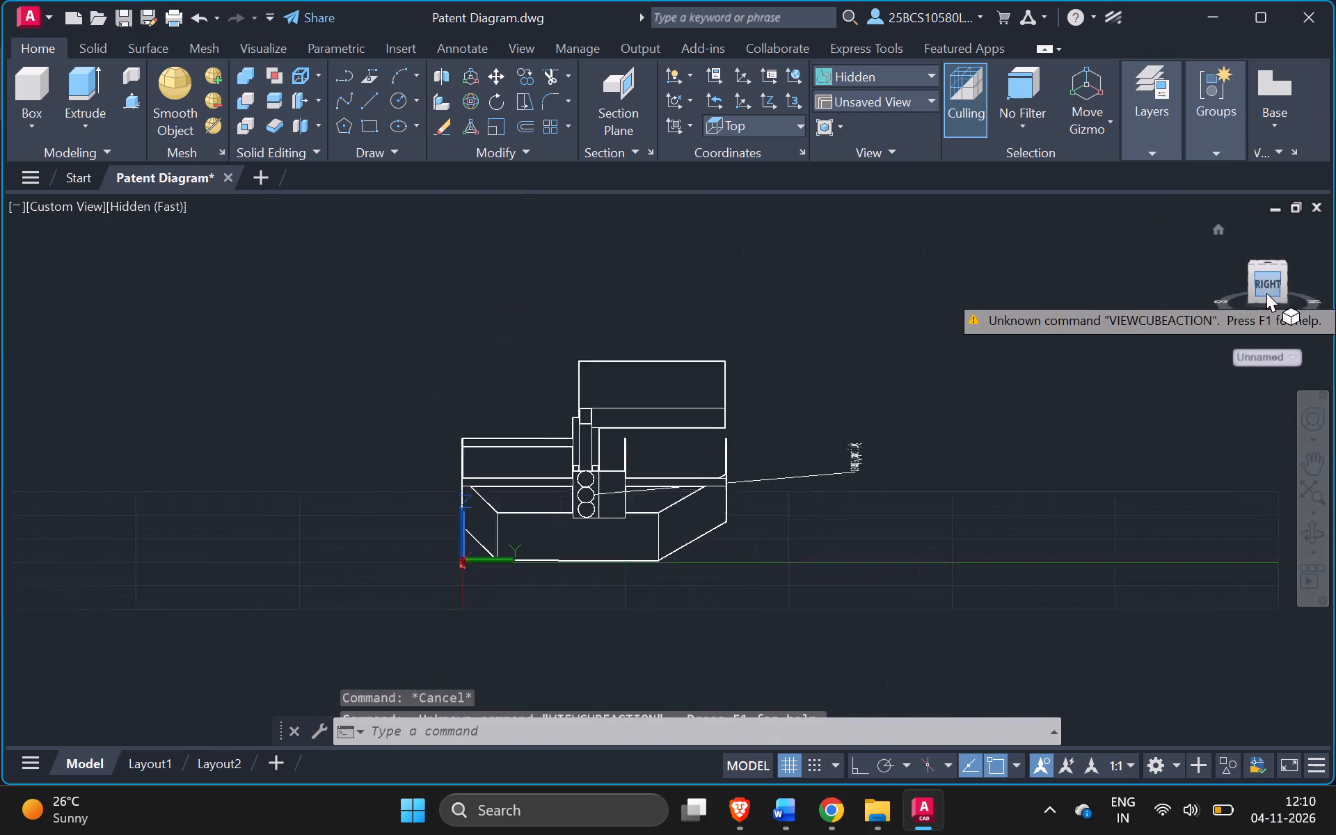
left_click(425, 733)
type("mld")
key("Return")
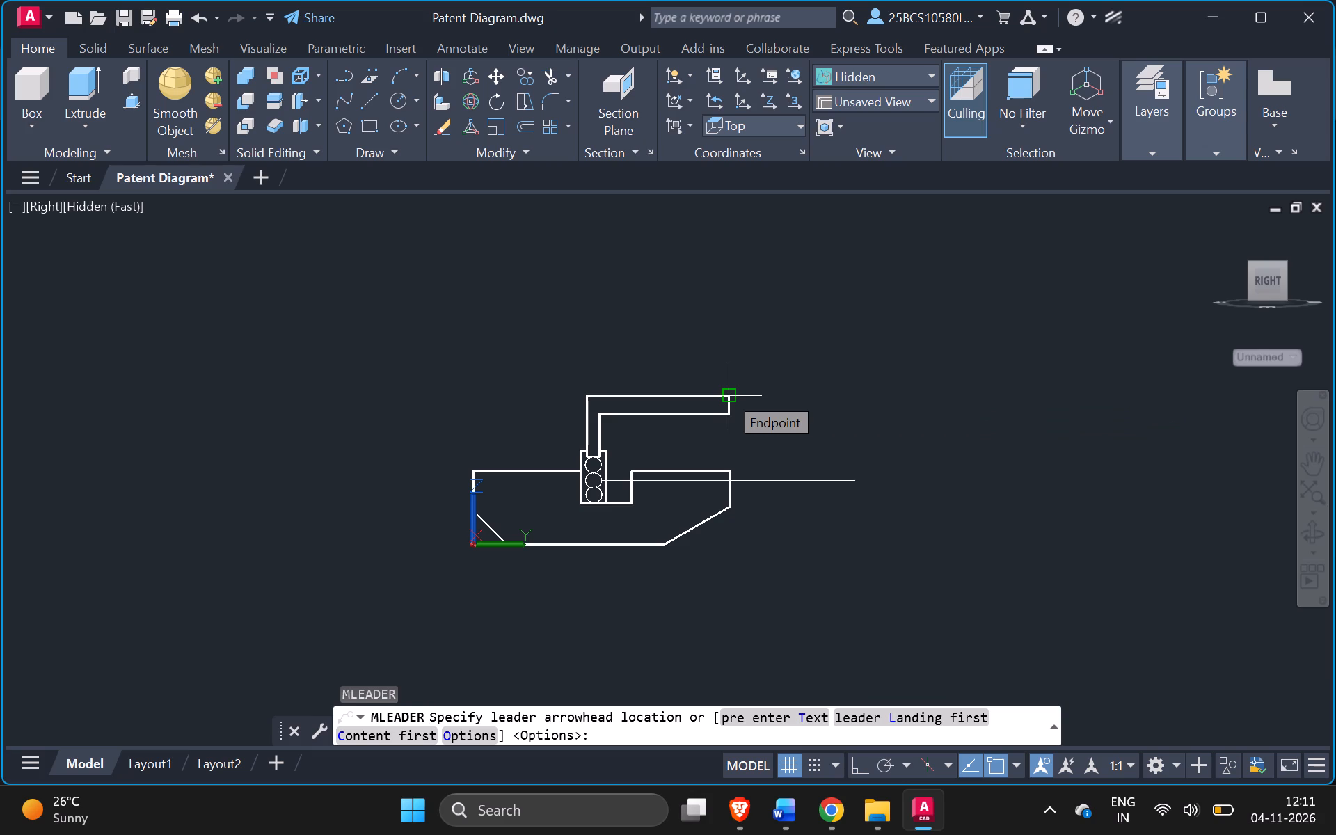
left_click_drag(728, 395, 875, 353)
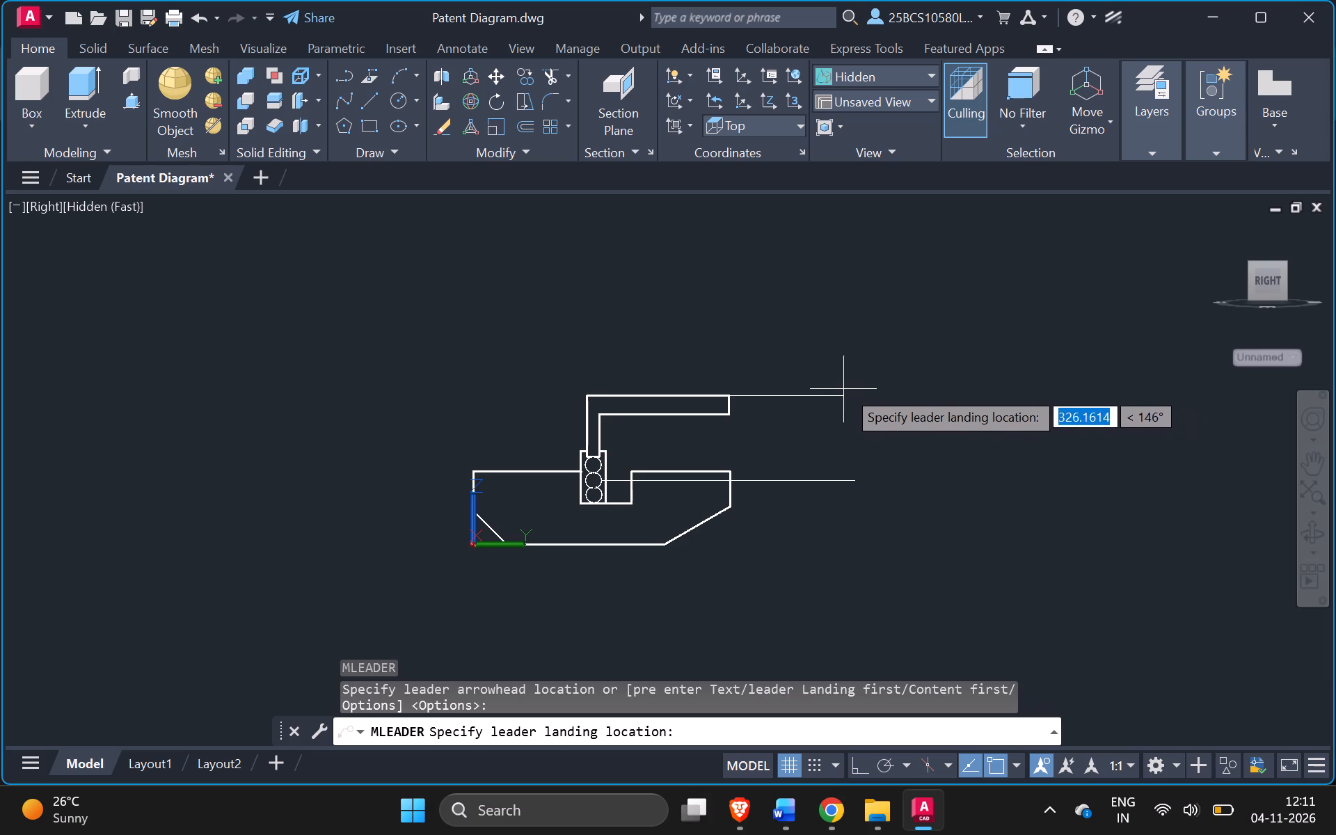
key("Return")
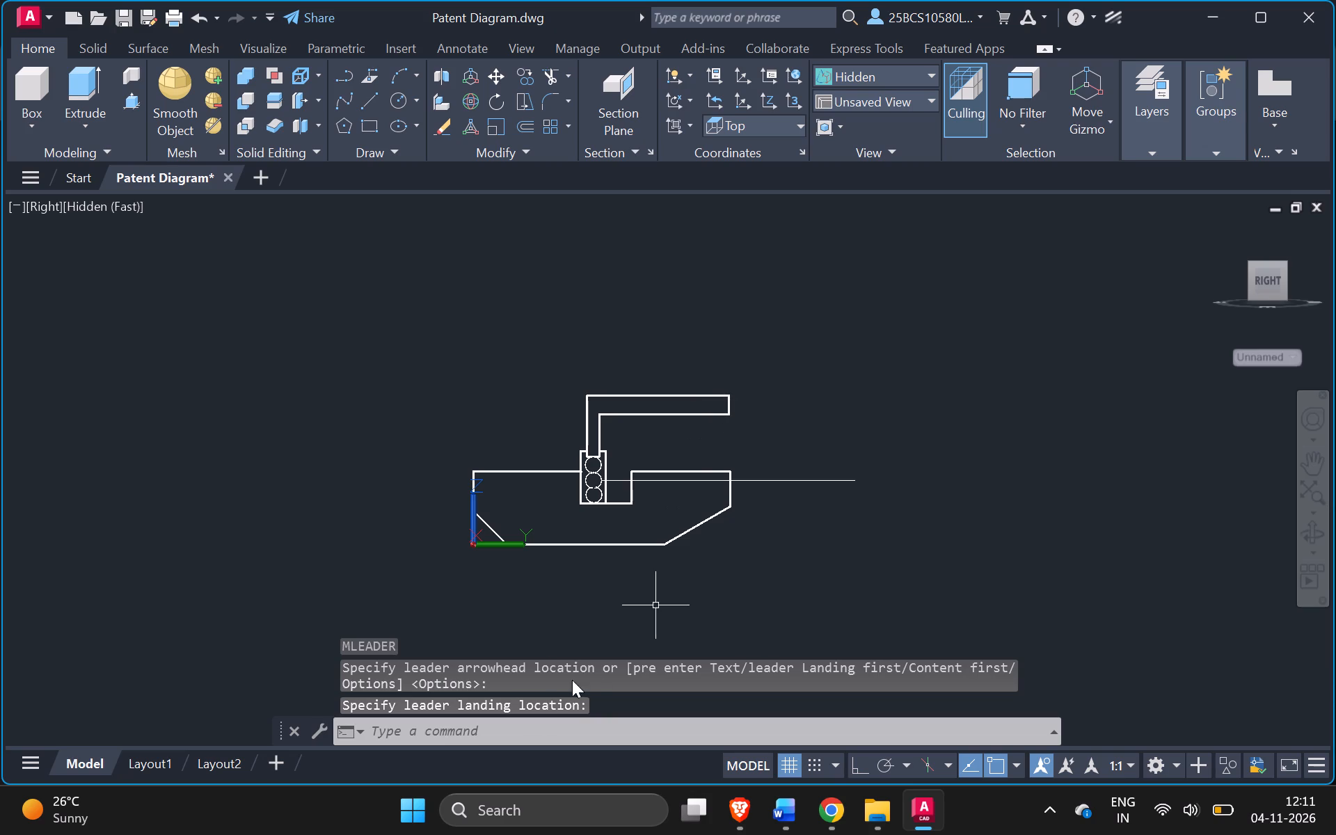
Place a multileader from the outer upper corner of the clamp's top arm, with its landing beyond the model's outer end.
left_click(481, 739)
type("mld")
key("Return")
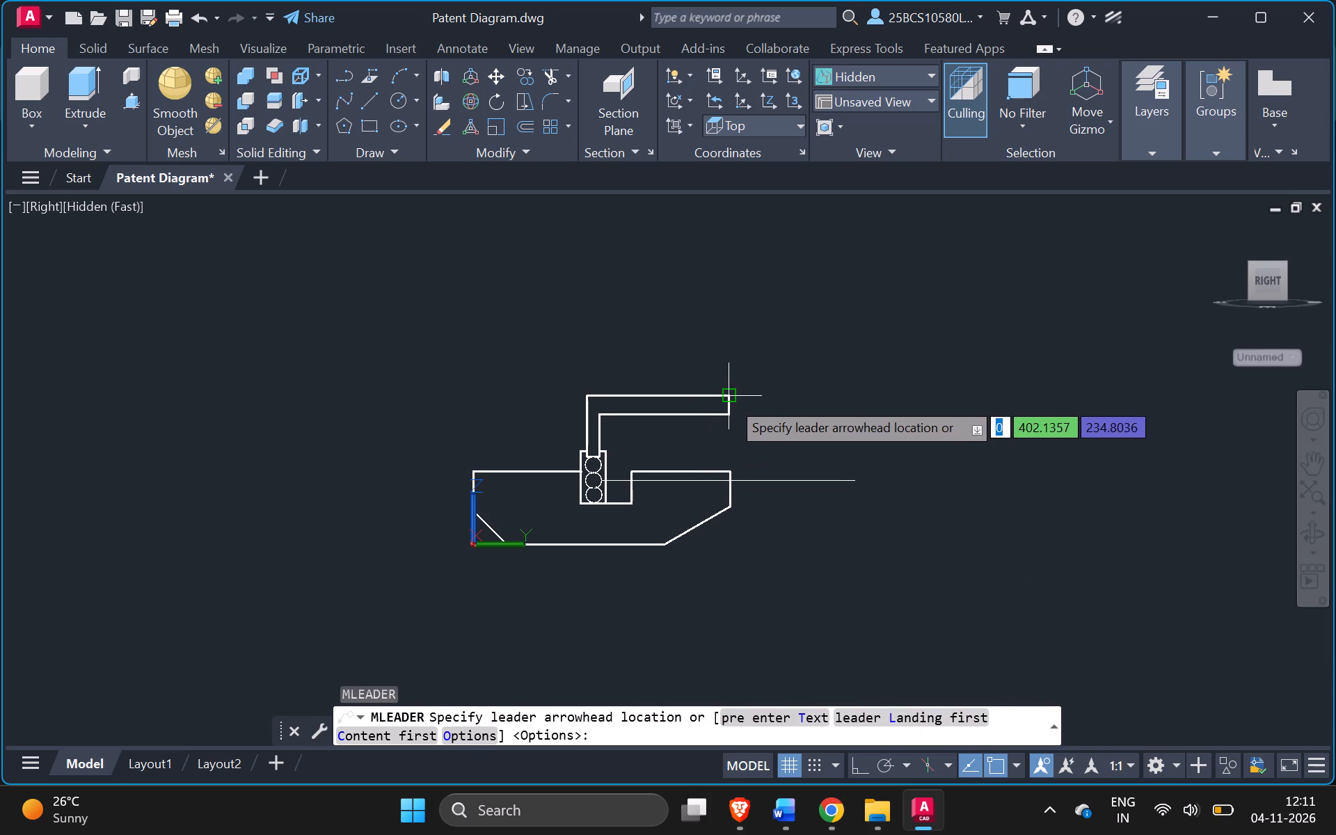
left_click(730, 399)
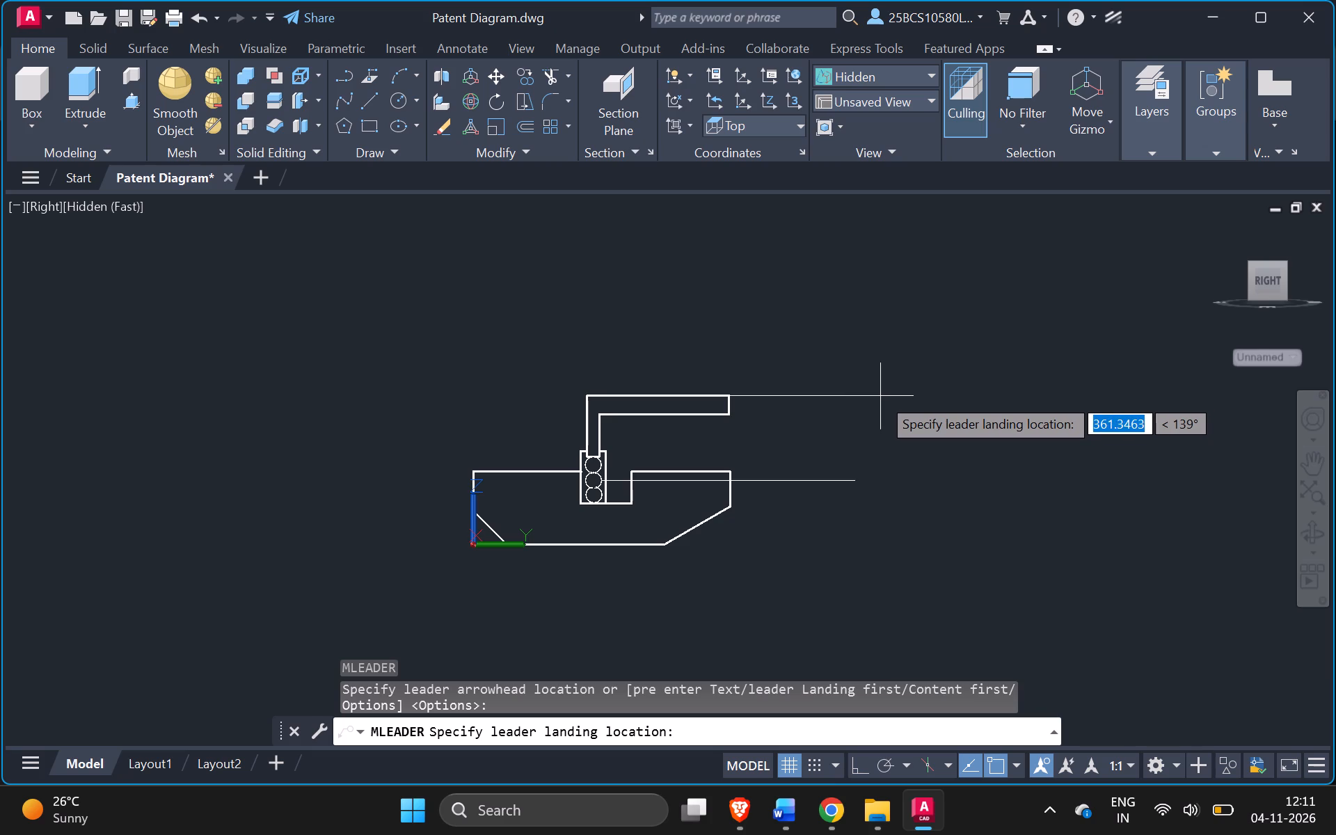
left_click(880, 396)
Switch to the "patent final" Word document and look through its detailed description and parts list.
key("alt+Tab")
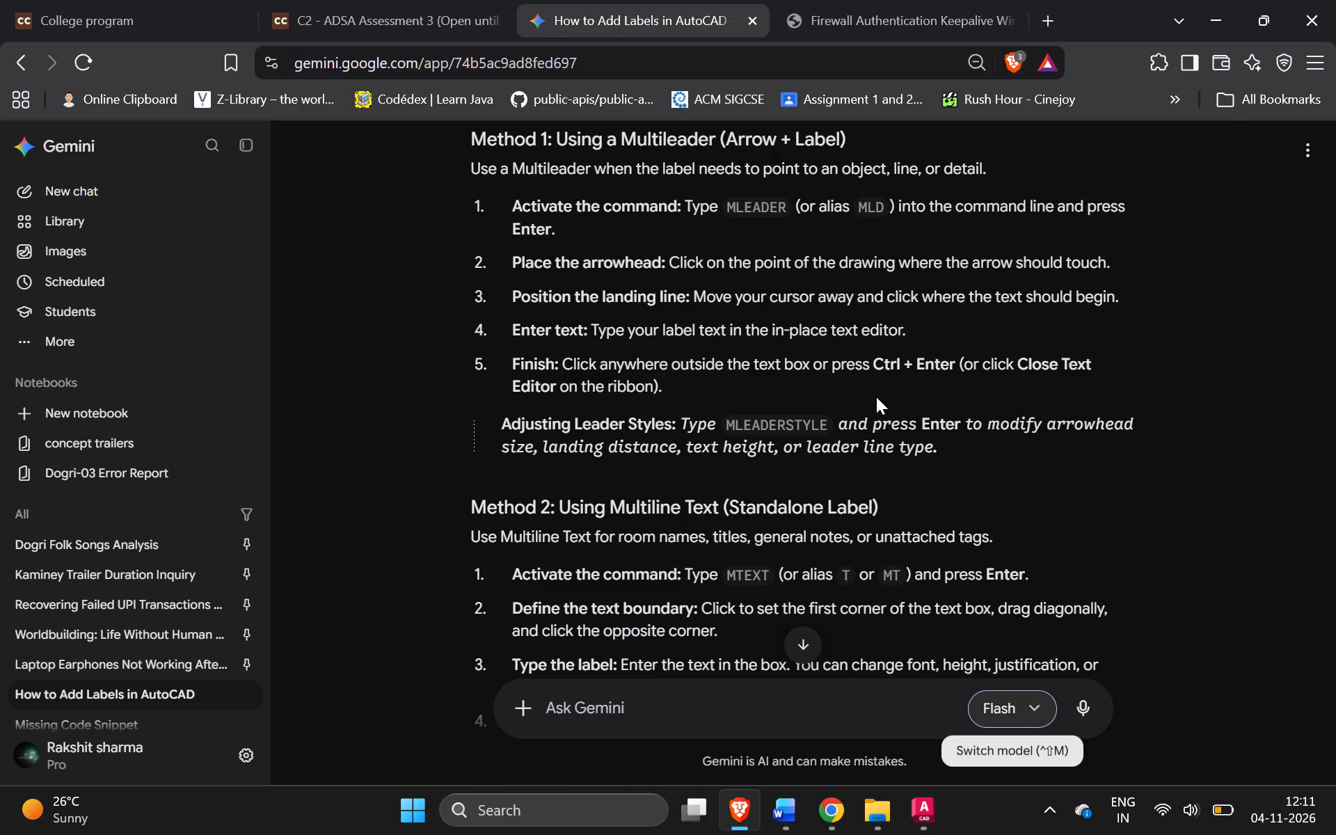
key("alt+Tab")
key("alt+Tab")
key("alt+Tab")
key("alt+Tab")
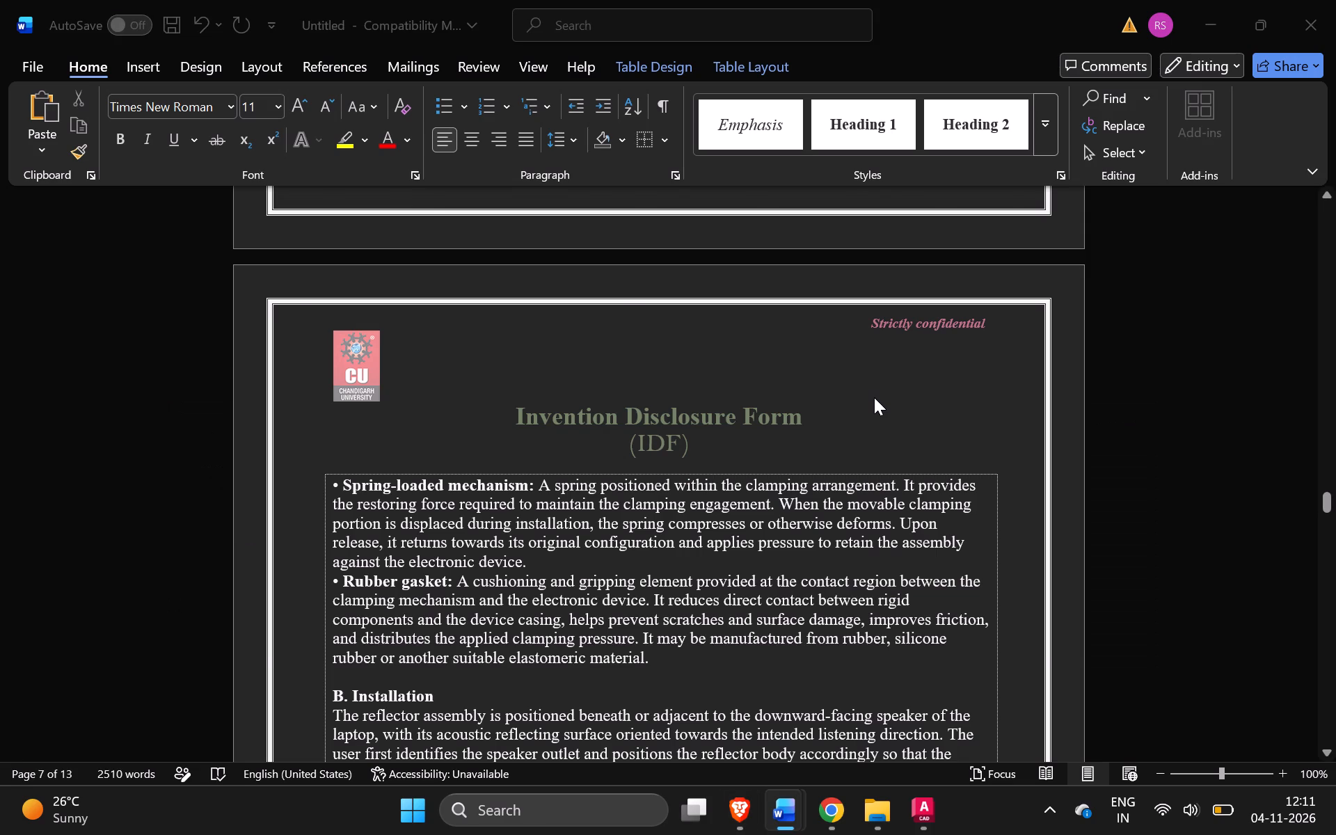
key("alt+Tab")
key("alt+Tab")
key("alt+Tab")
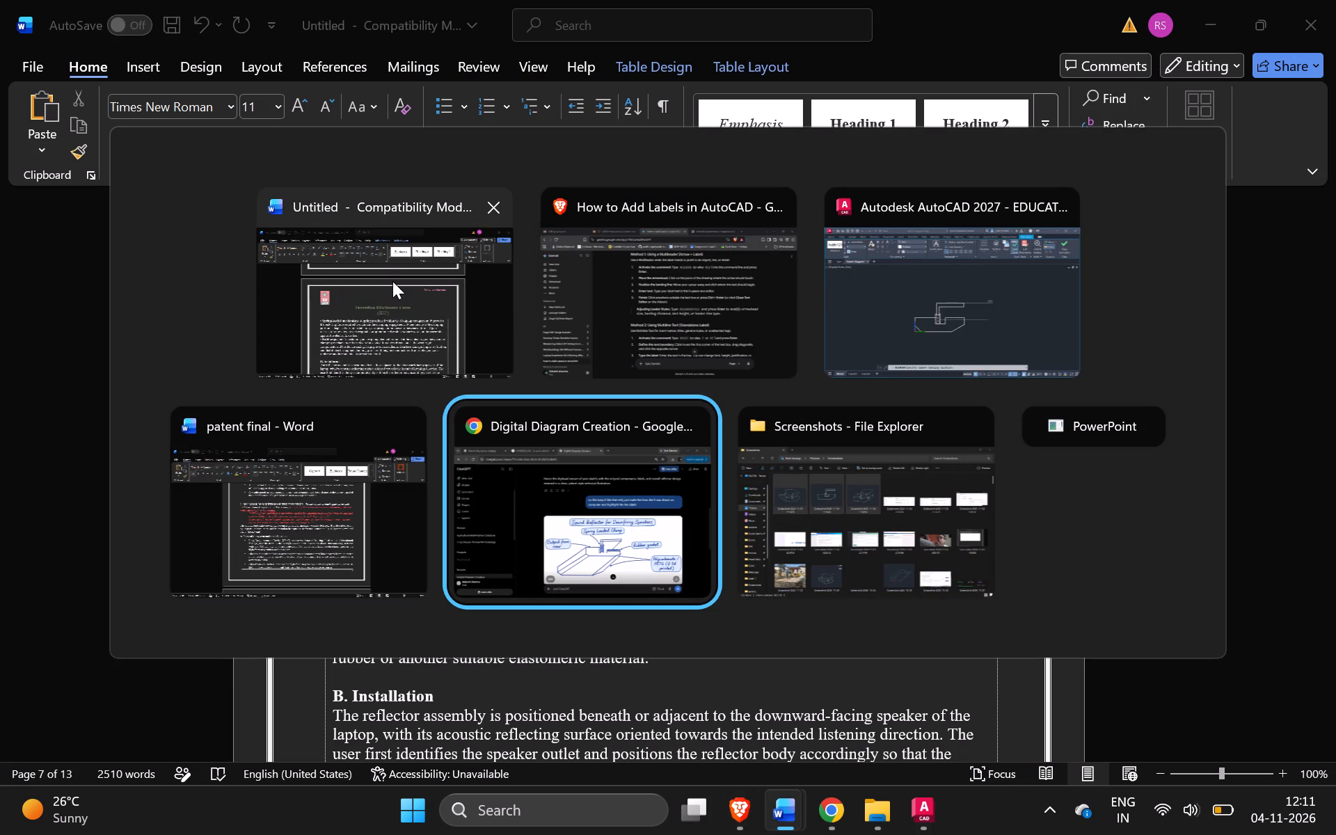
left_click(270, 478, "alt")
scroll(680, 437, "up", 7)
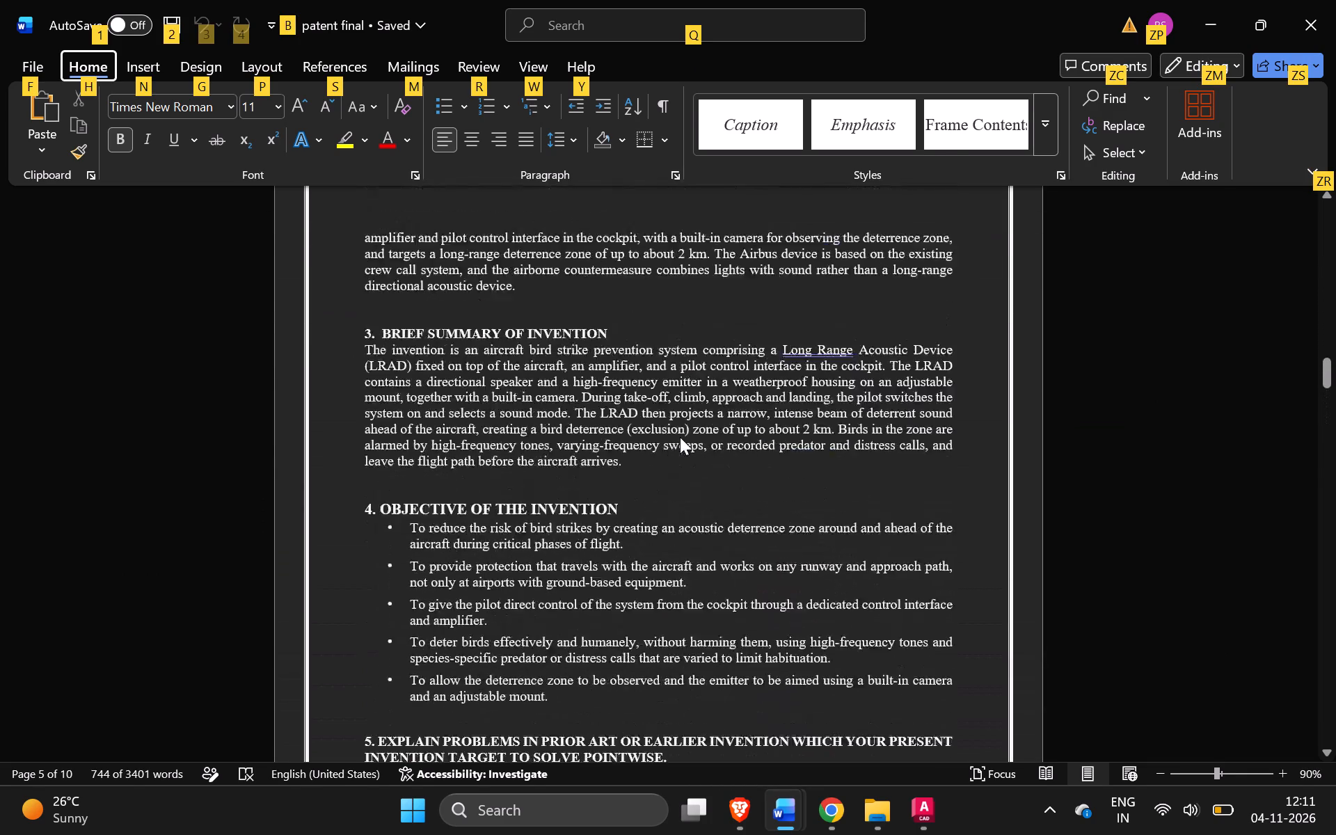
scroll(680, 437, "up", 1)
scroll(680, 437, "down", 5)
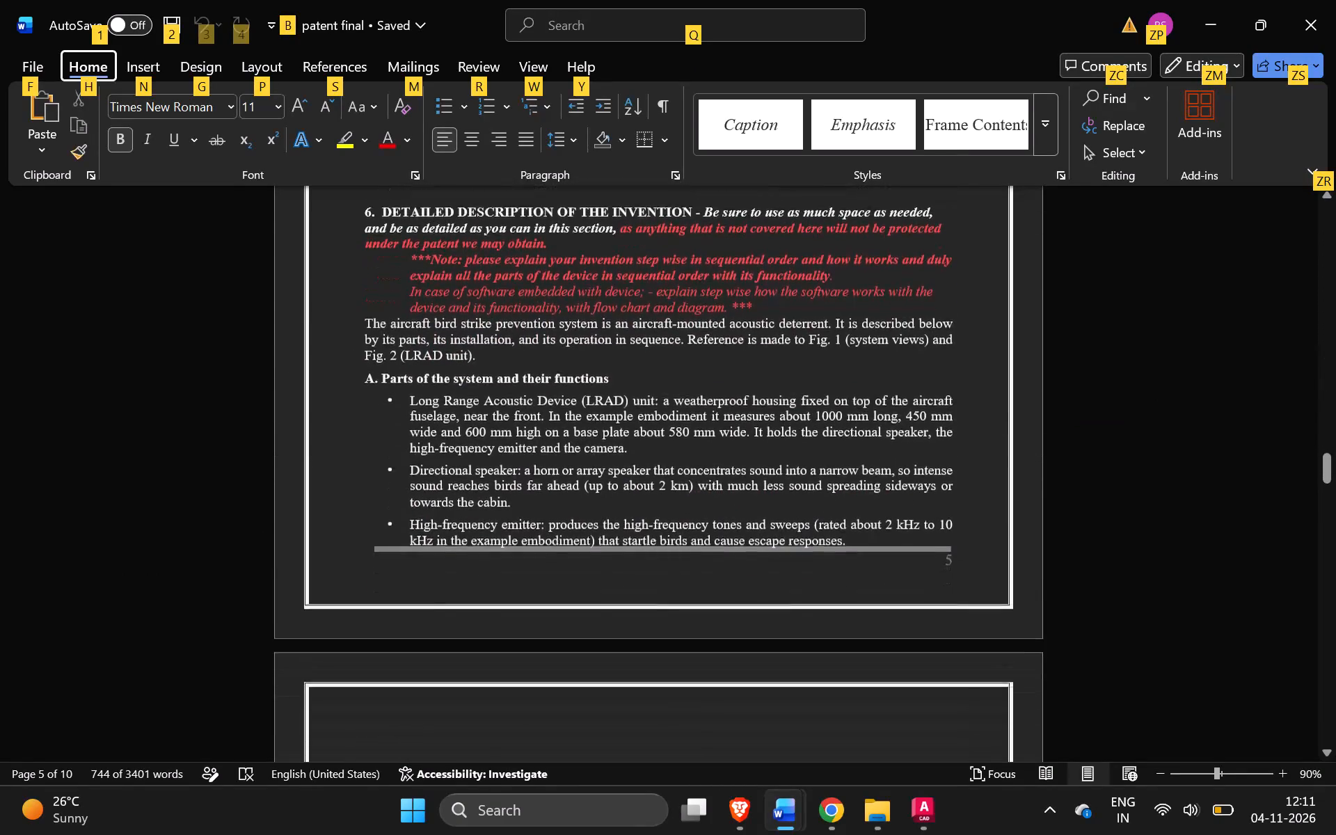
scroll(680, 437, "down", 1)
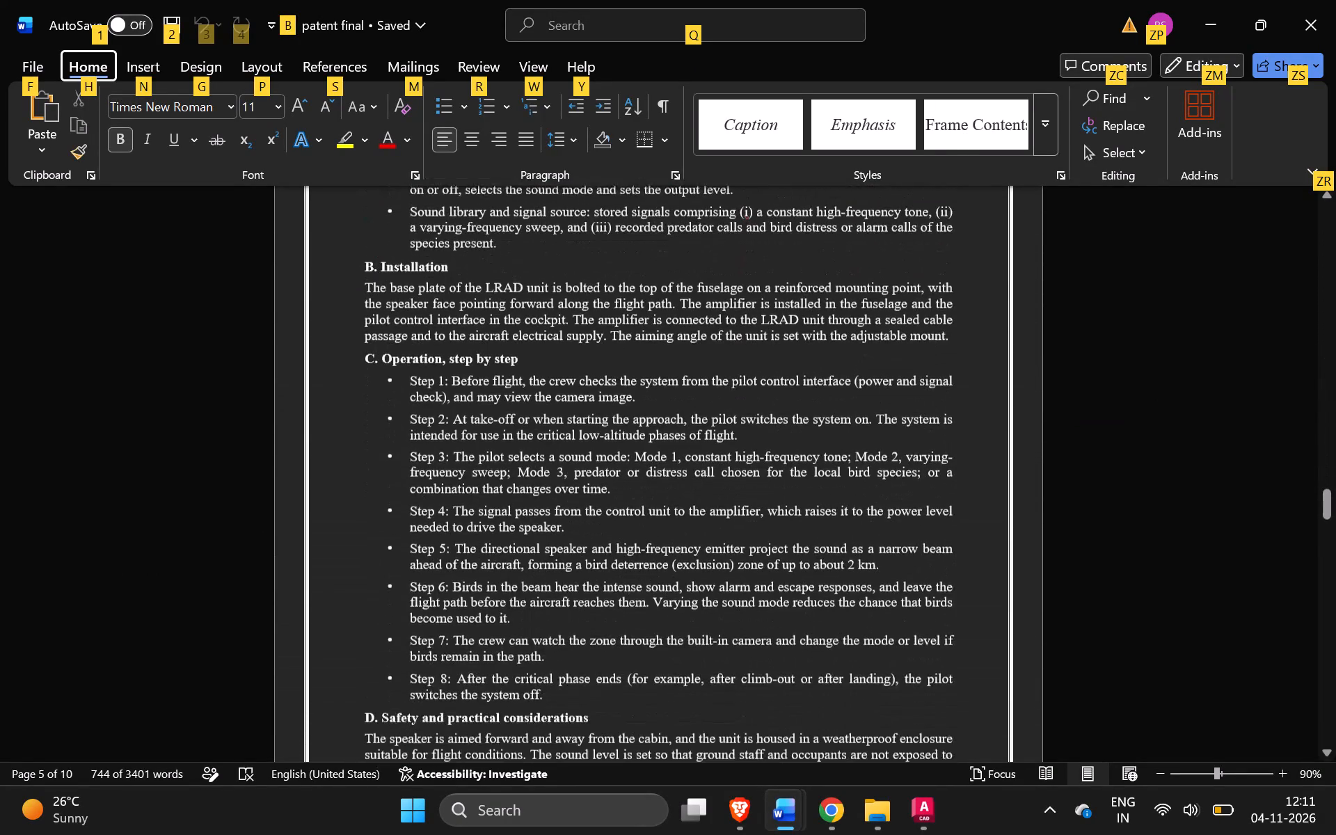
scroll(680, 437, "down", 1)
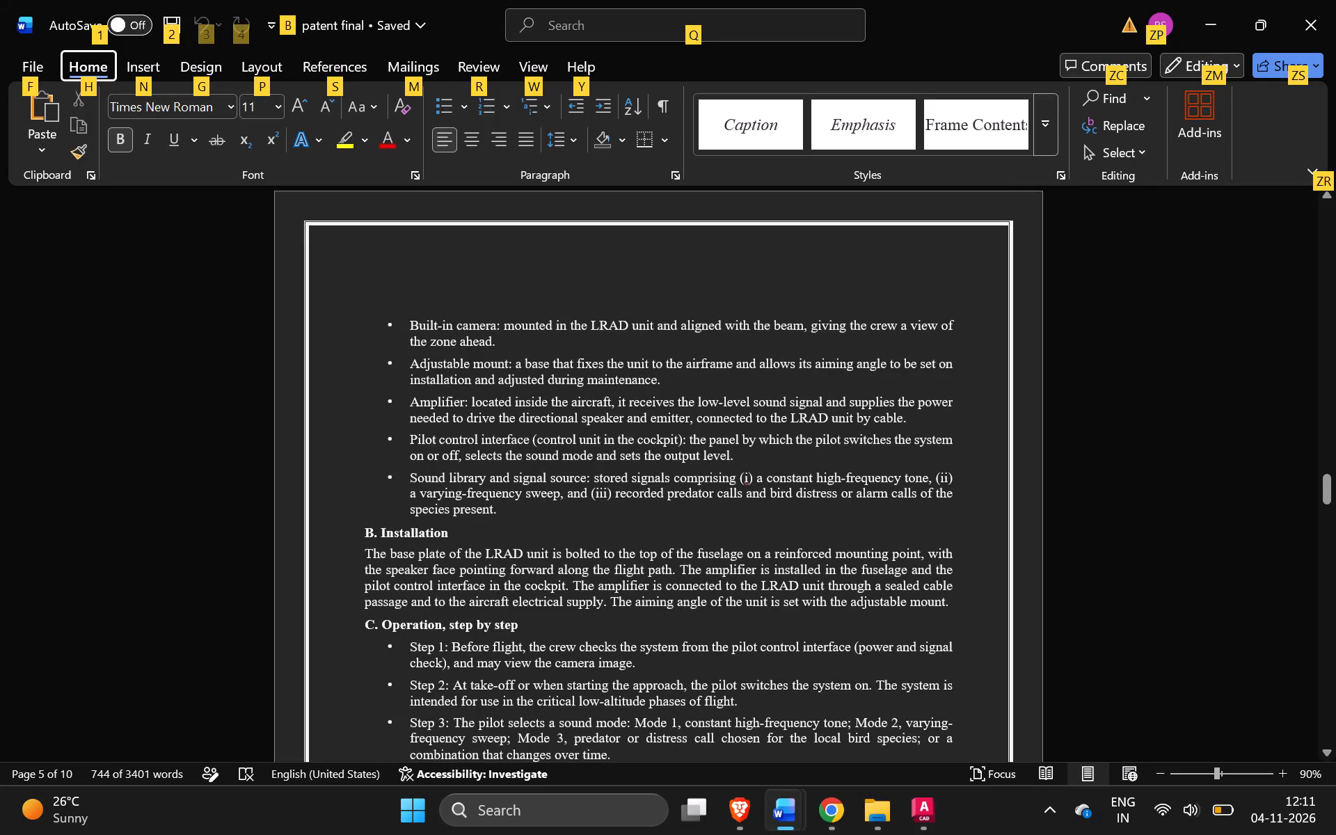
scroll(680, 437, "down", 1)
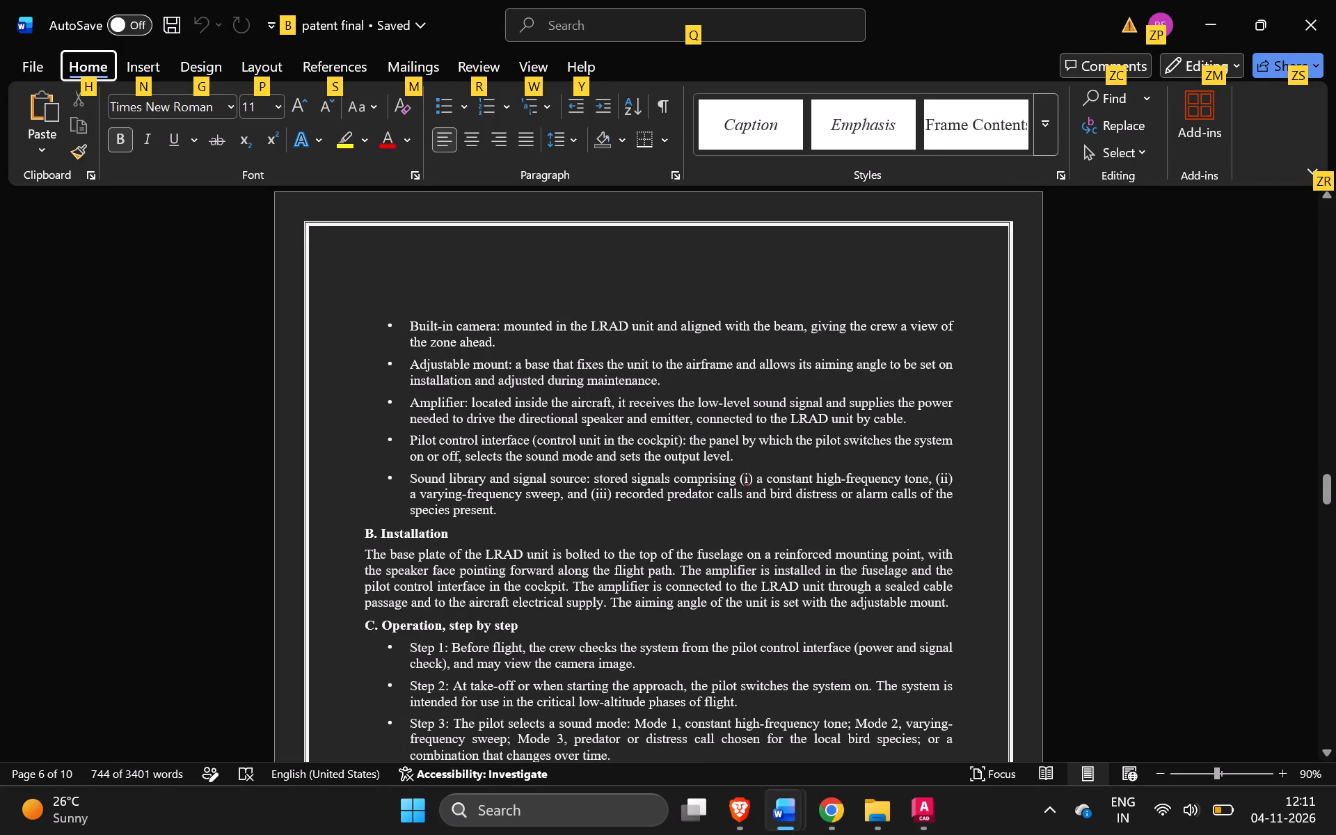
left_click(1091, 439)
scroll(1091, 439, "down", 1)
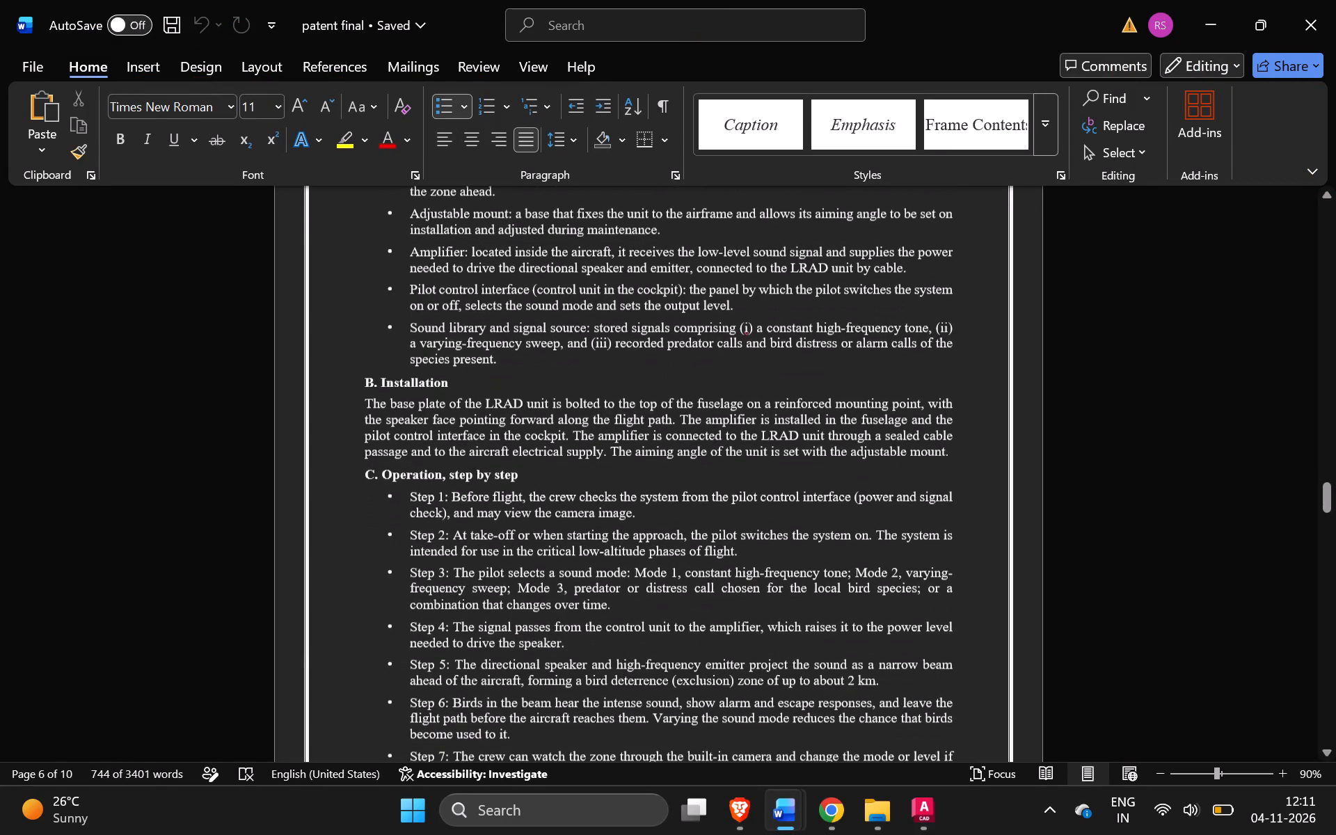
In the untitled Invention Disclosure Form, copy the component name "Adjustable clamping mechanism" from the parts description.
key("alt+Tab")
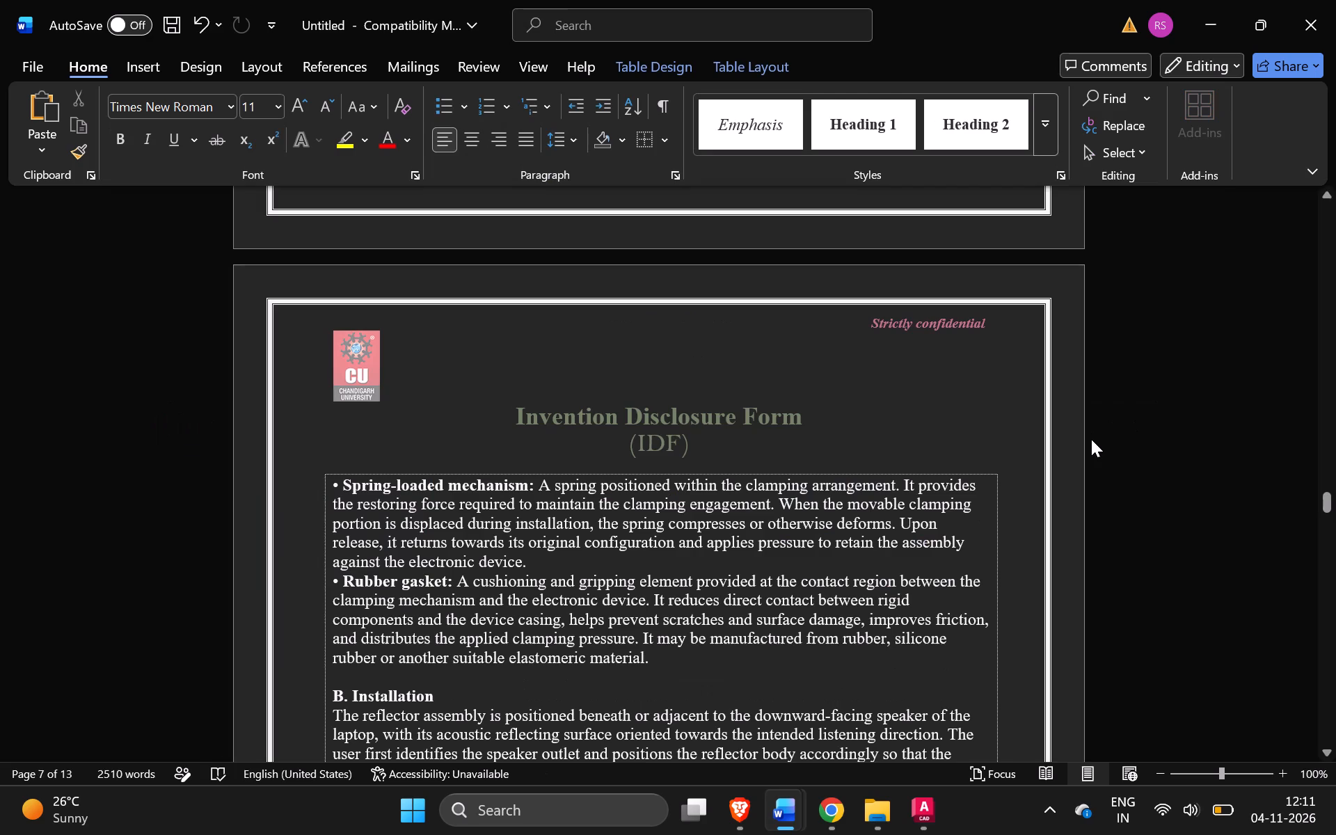
scroll(745, 452, "down", 5)
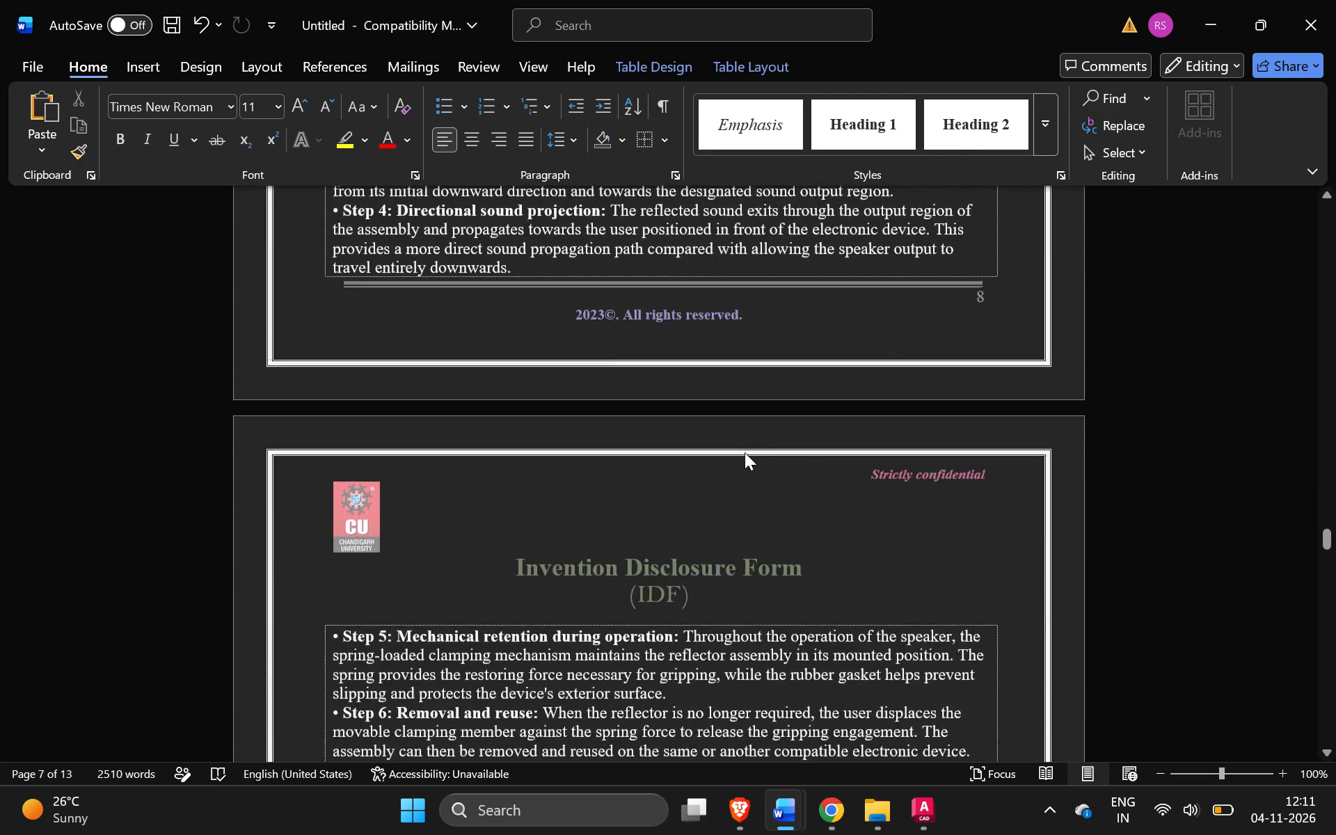
scroll(745, 452, "up", 3)
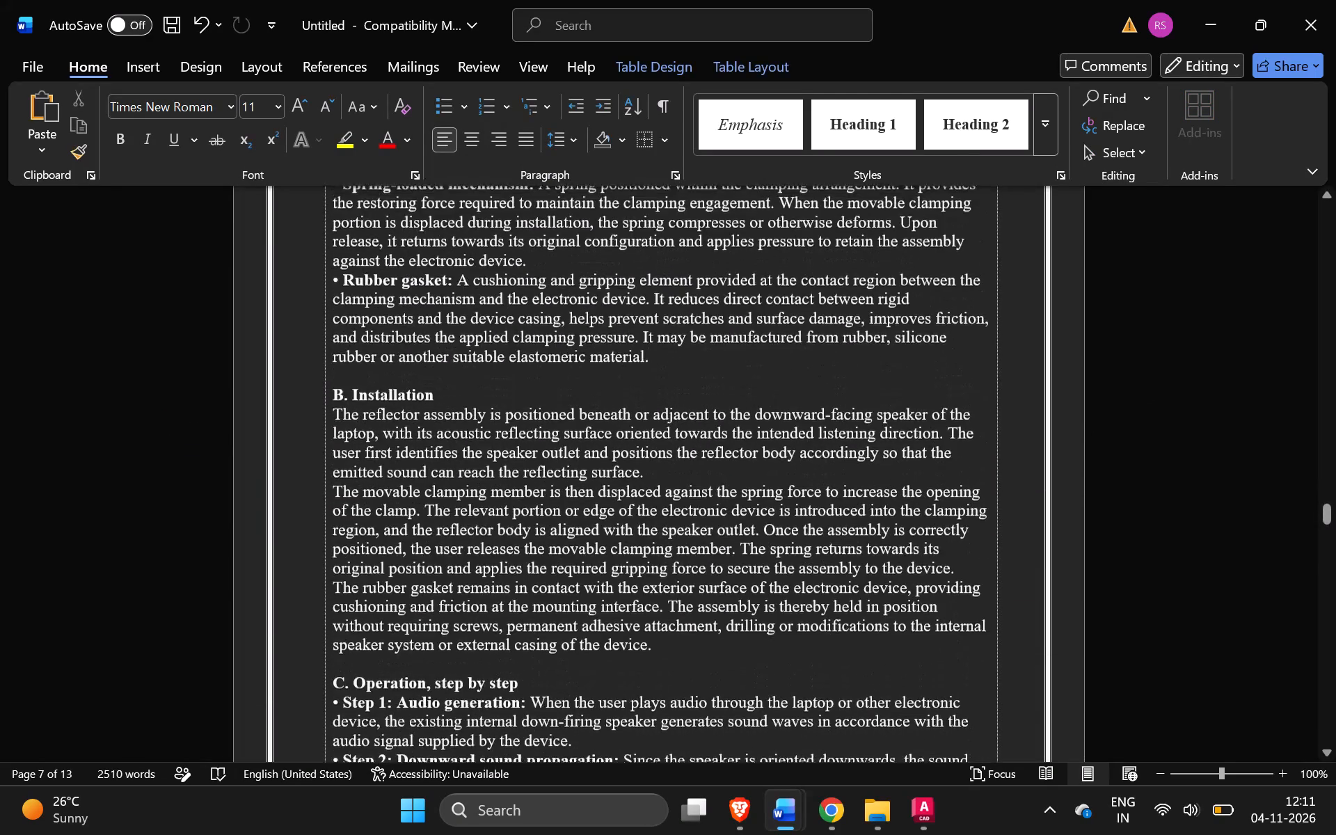
scroll(745, 452, "up", 4)
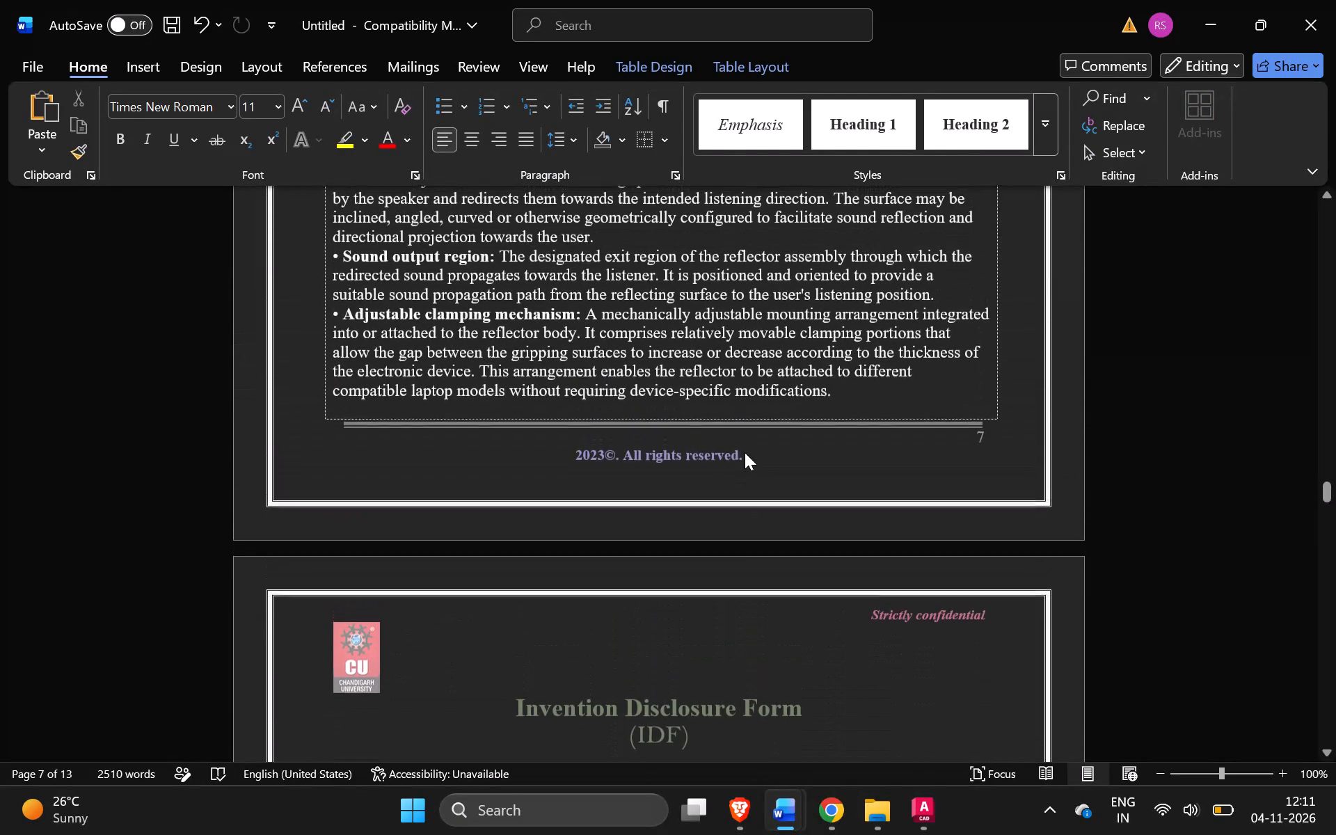
left_click(370, 315)
left_click_drag(370, 315, 427, 315)
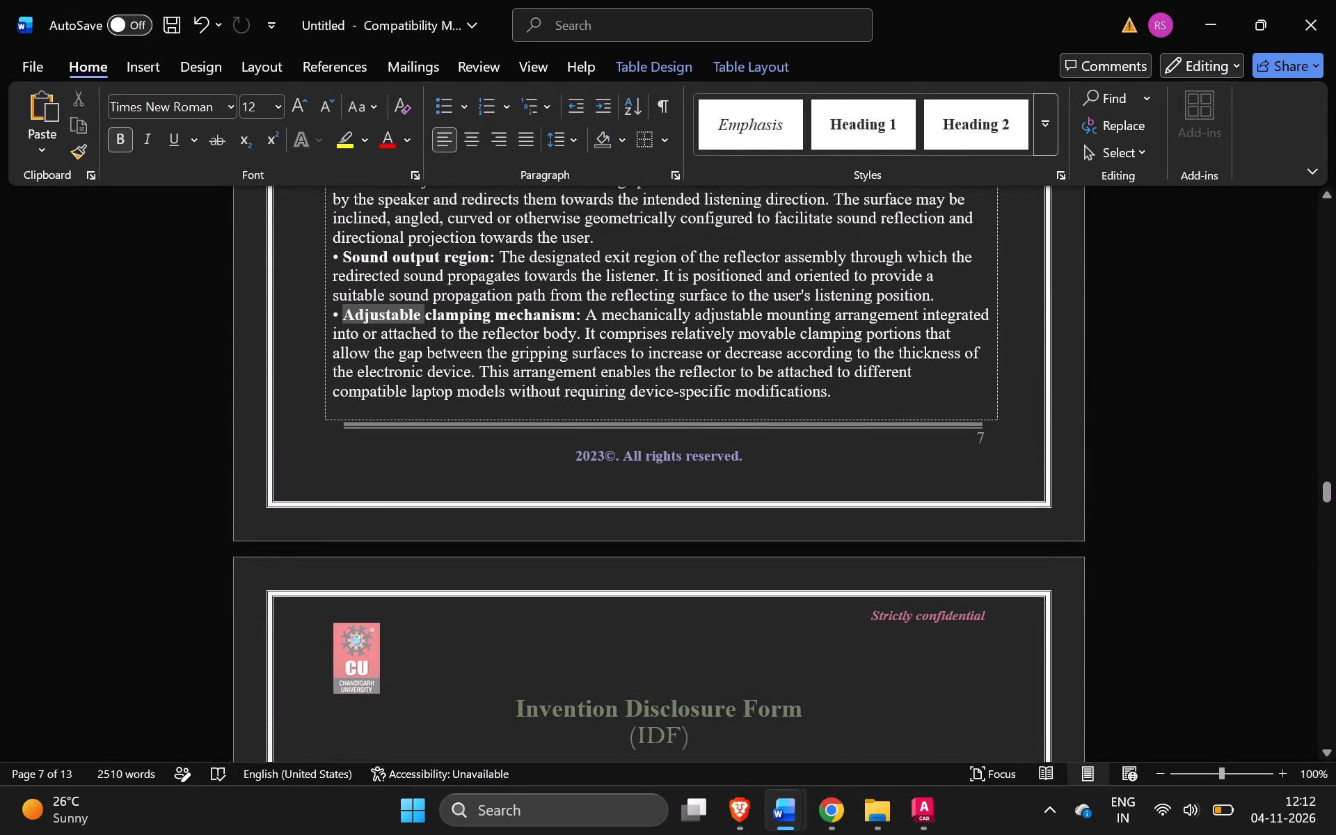
left_click_drag(427, 315, 515, 317)
key("ctrl+c")
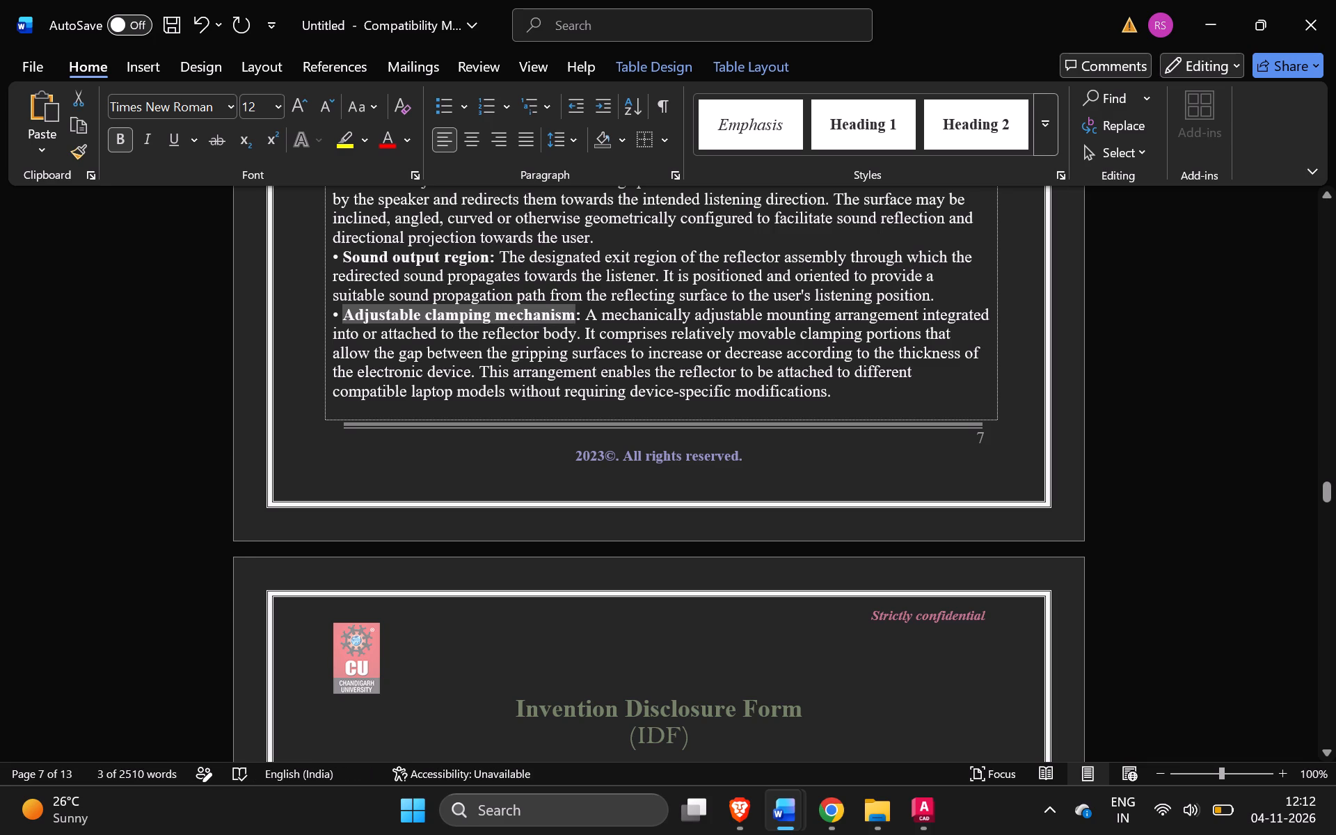
left_click(1172, 335)
scroll(1172, 335, "up", 2)
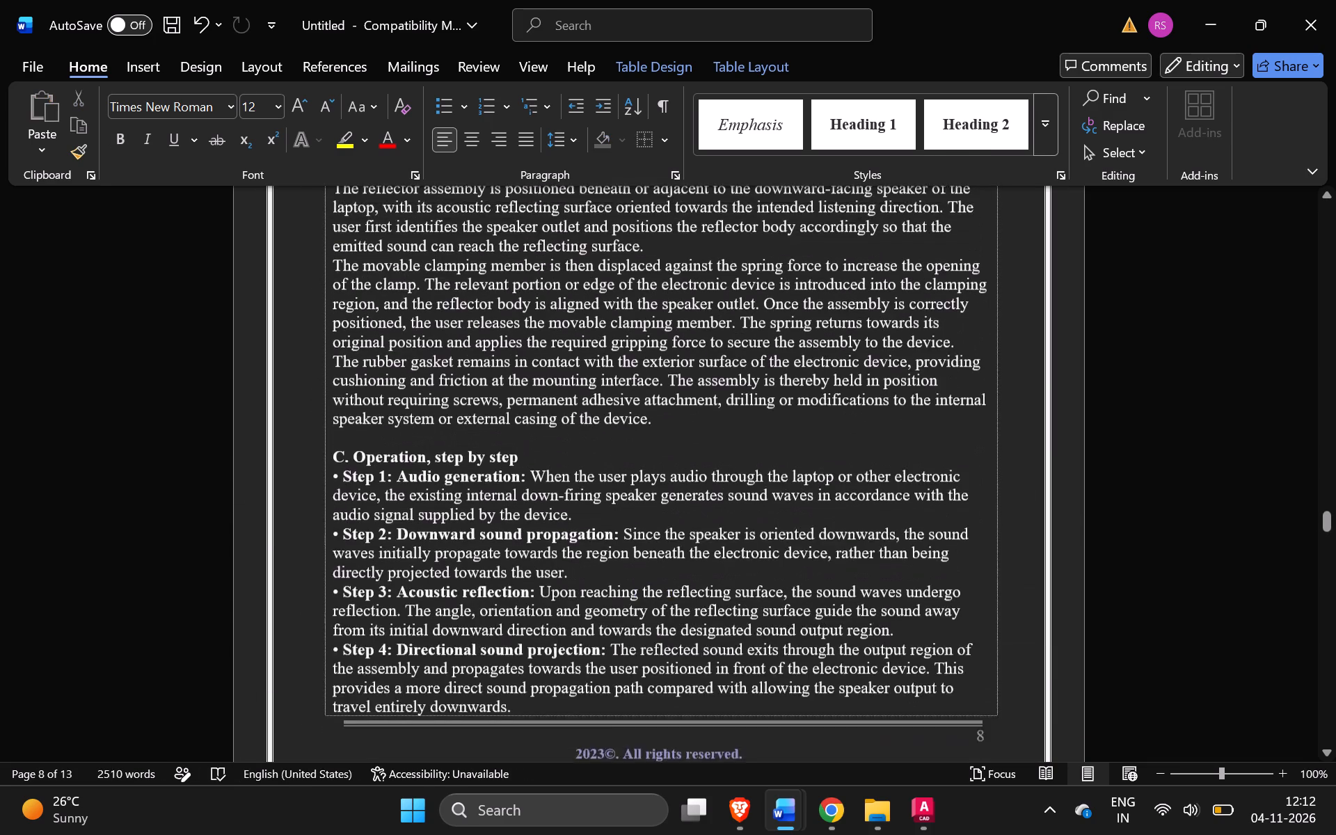
scroll(1172, 335, "up", 2)
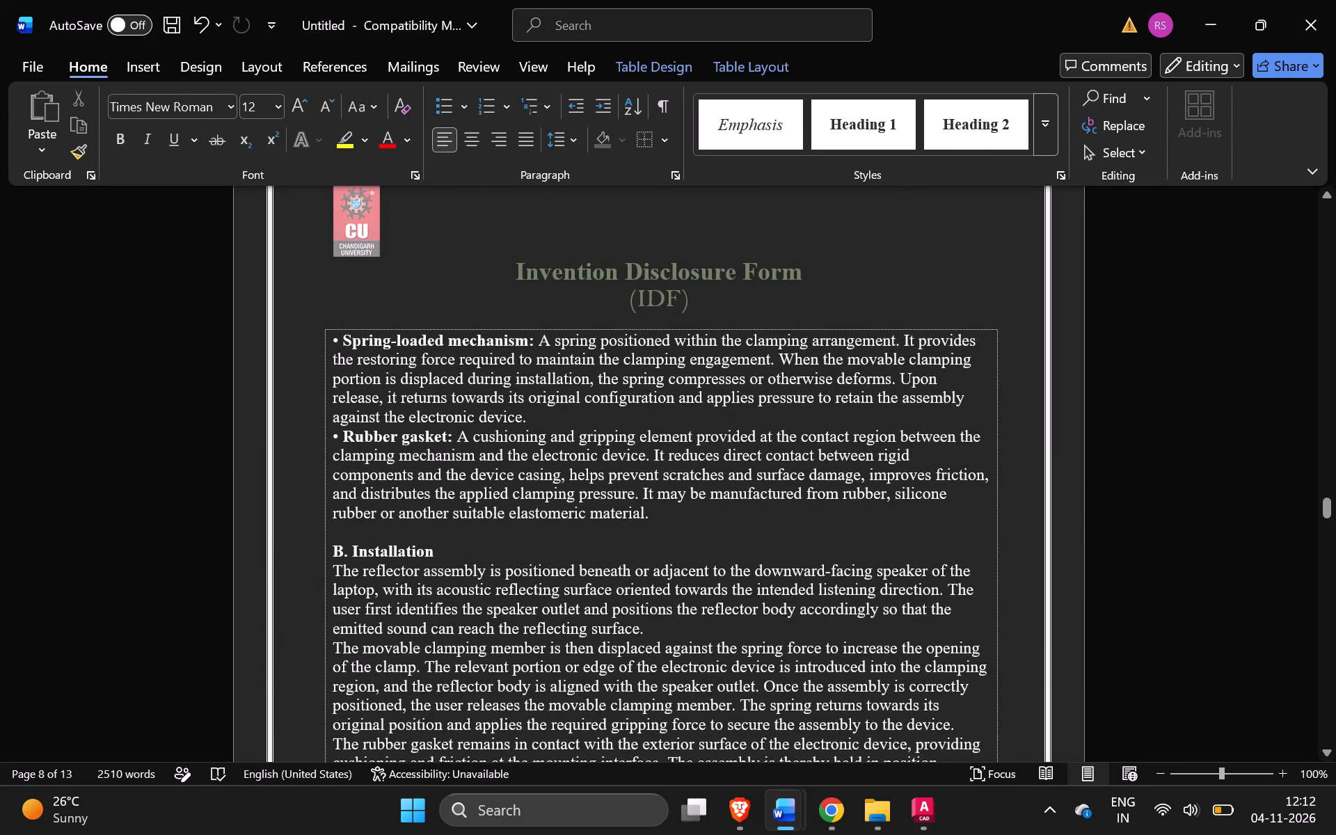
Return to AutoCAD and set the new leader label's text height to 18.
left_click(912, 816)
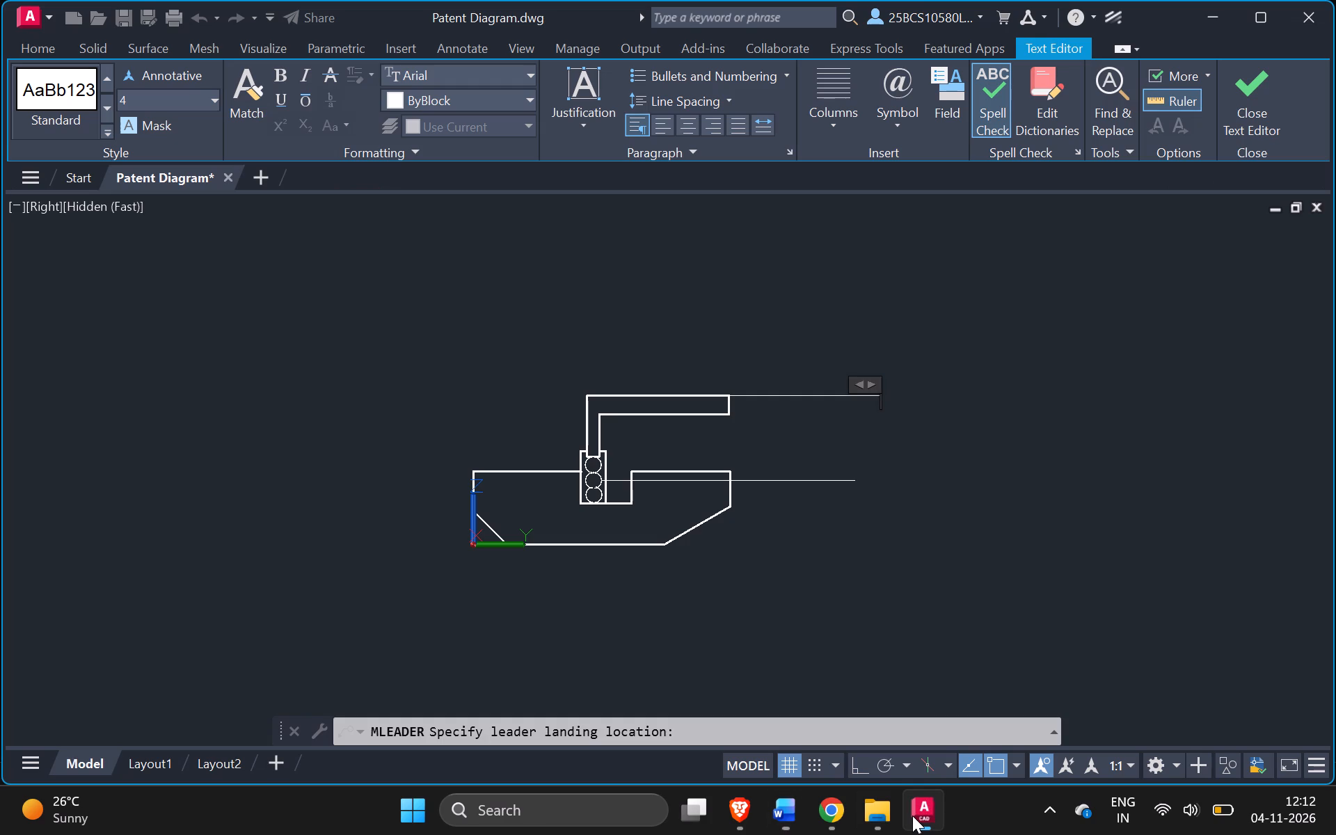
left_click(163, 93)
type("18")
key("Return")
Paste "Adjustable clamping mechanism" as the leader's label text and finish editing the label.
key("ctrl+v")
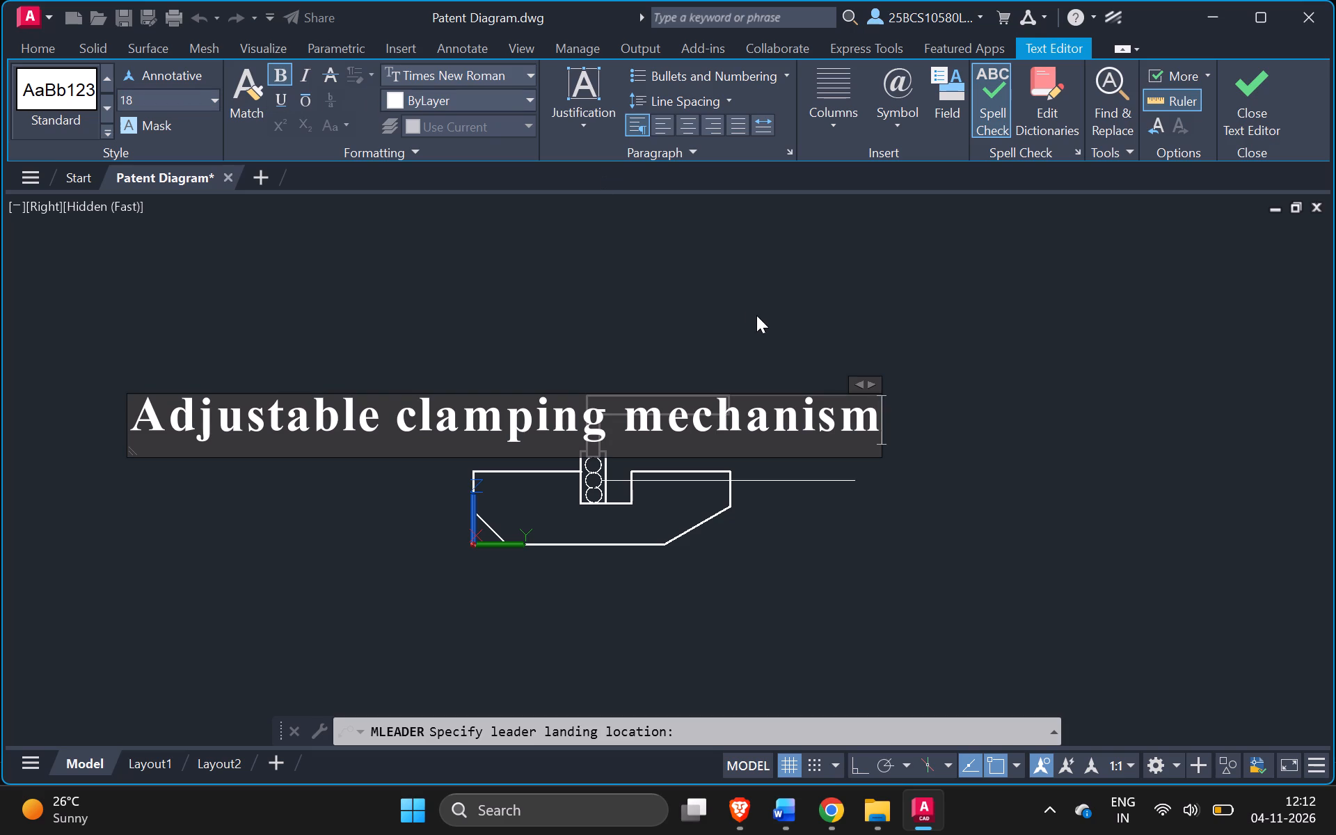
key("Return")
key("BackSpace")
left_click(1120, 407)
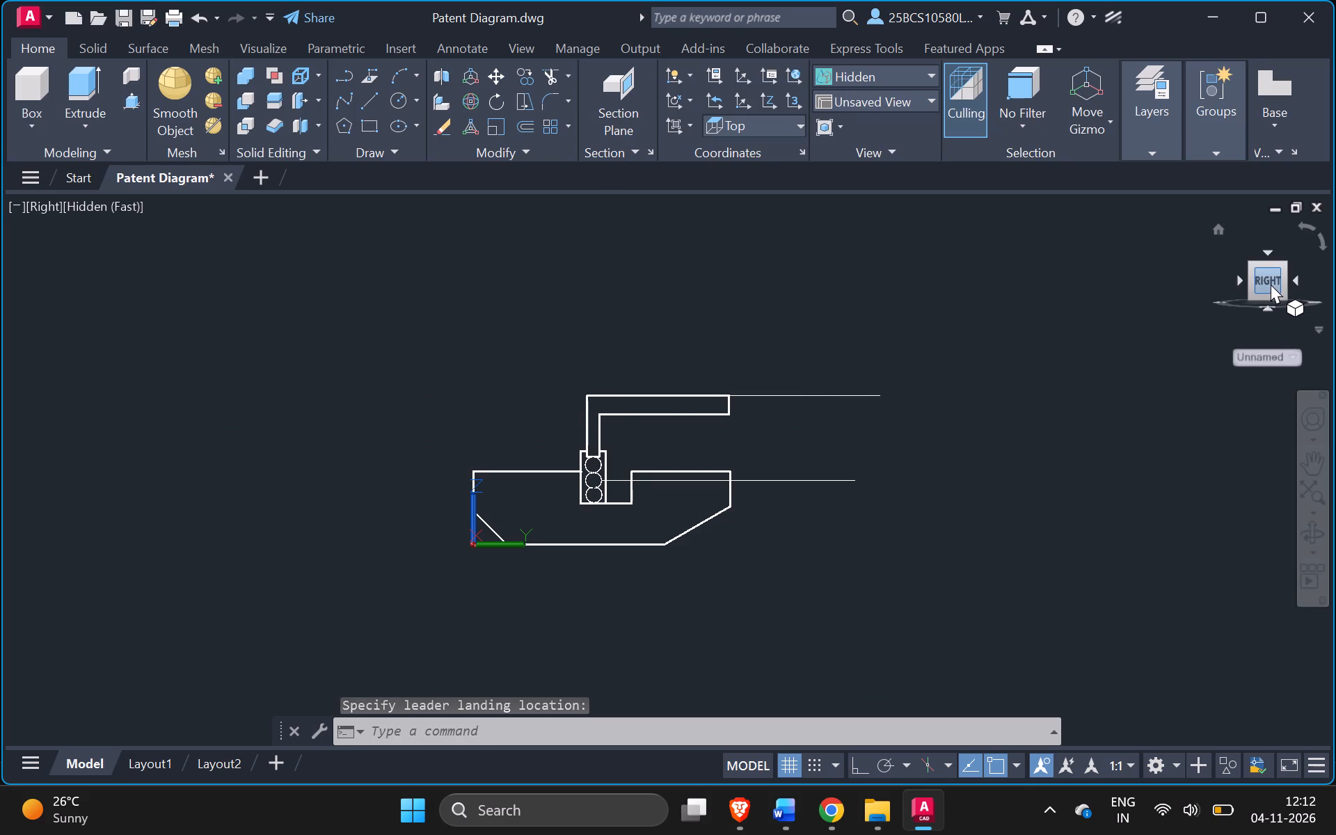
Examine both leader labels from tilted angles around the model, ending in the Right view.
left_click_drag(1271, 284, 1232, 324)
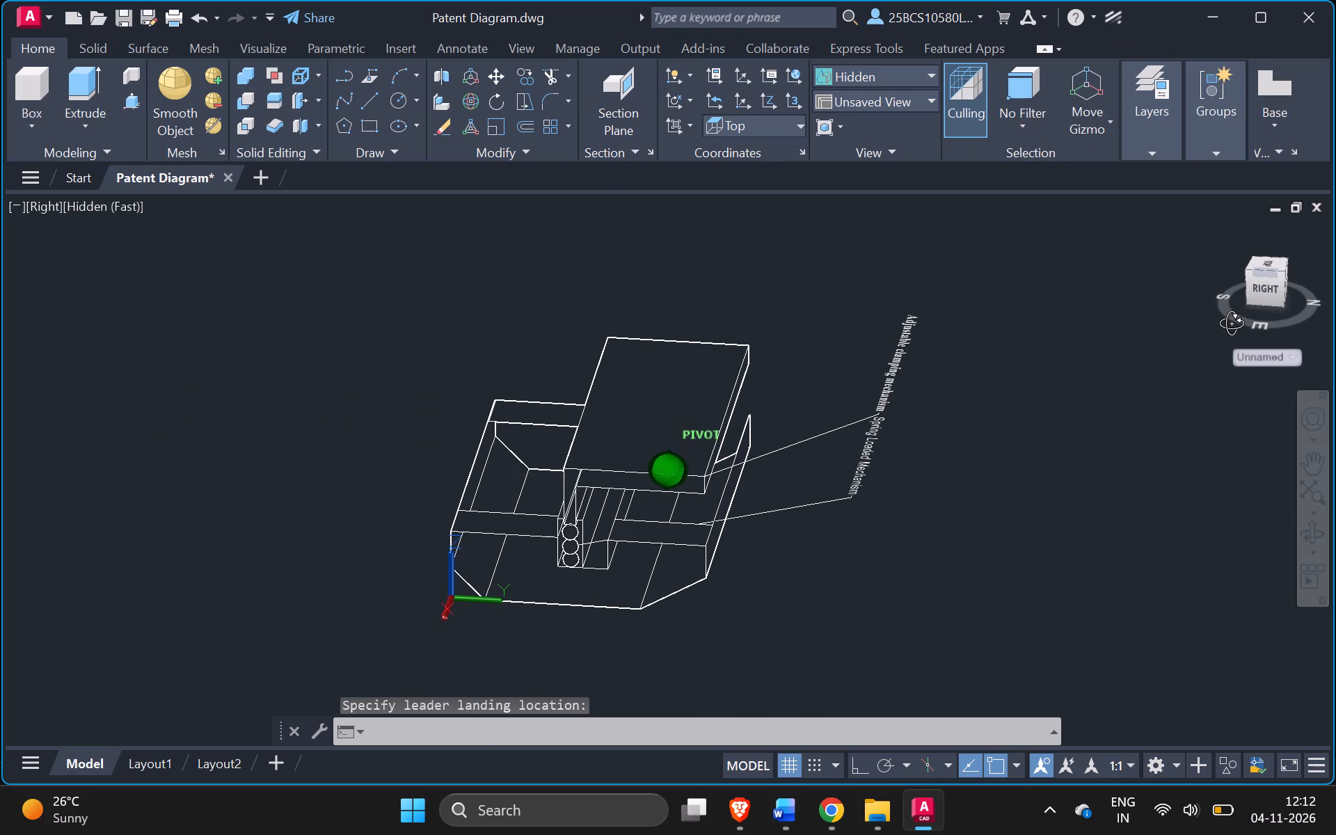
left_click_drag(1232, 324, 1311, 333)
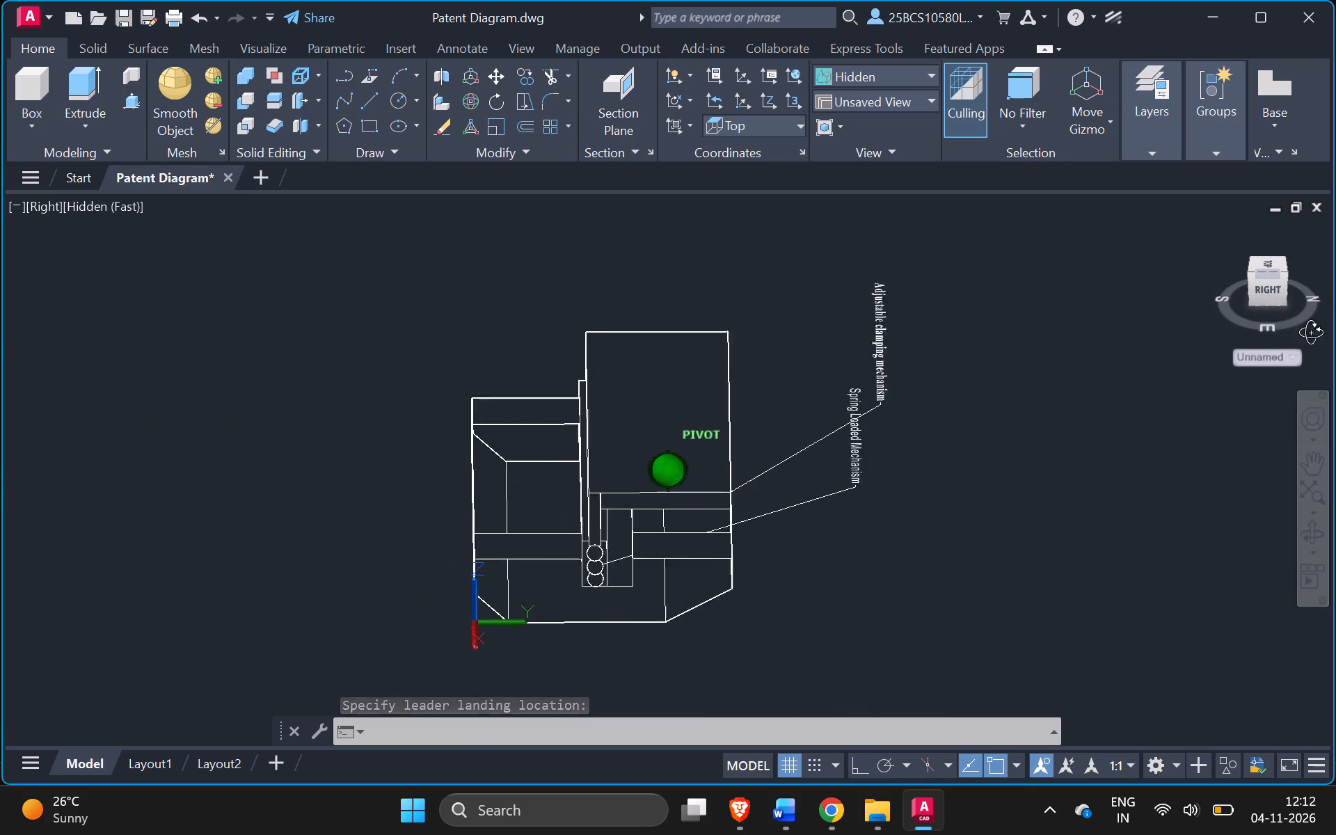
left_click_drag(1311, 333, 49, 331)
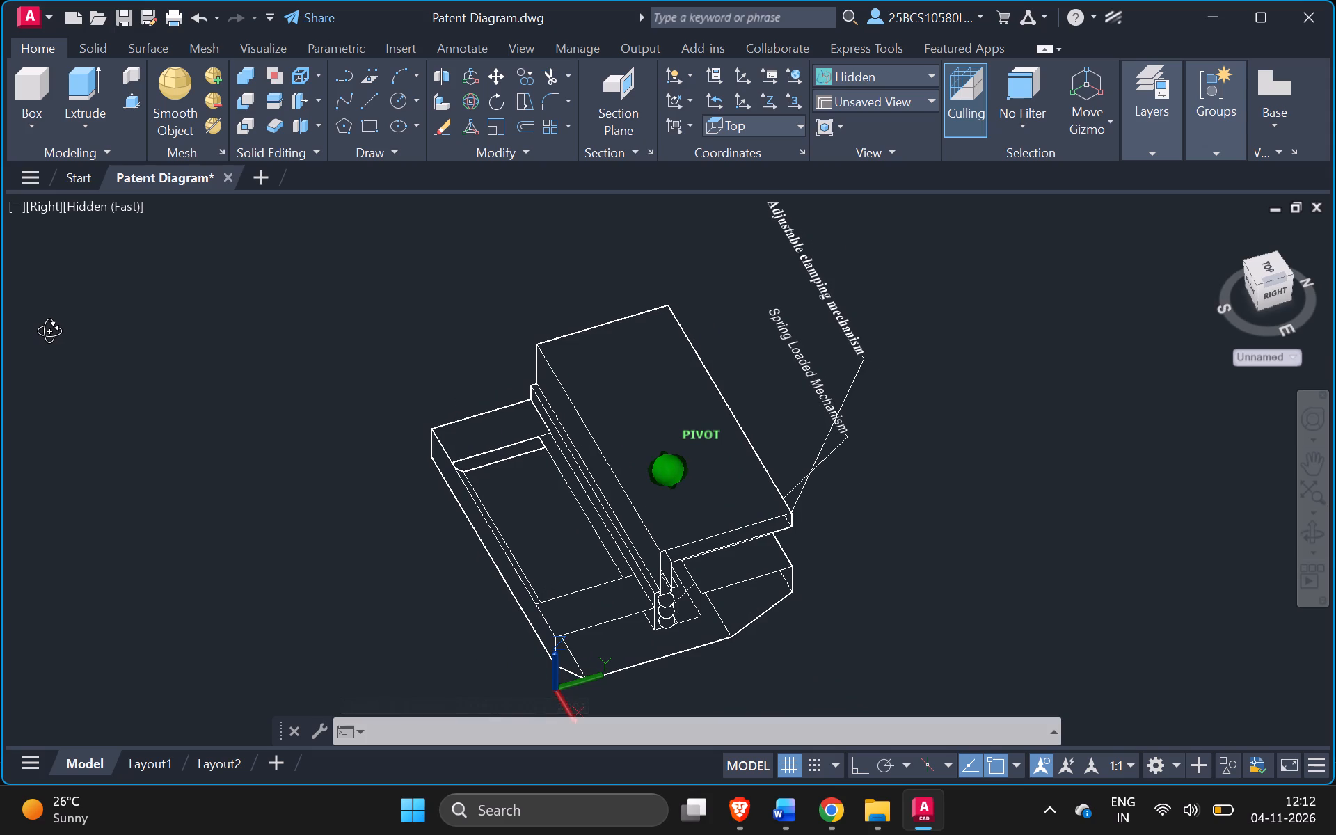
left_click_drag(49, 331, 49, 295)
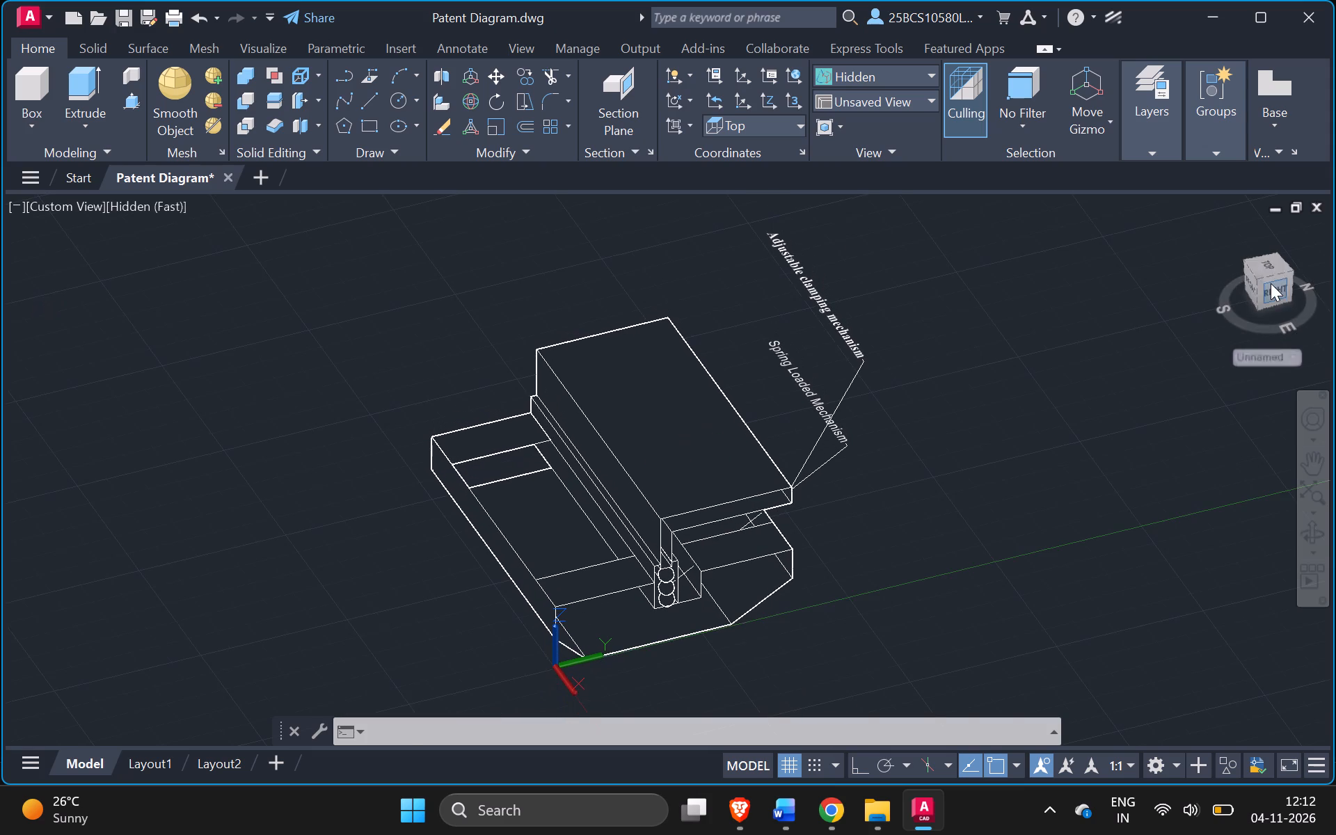
left_click(1271, 292)
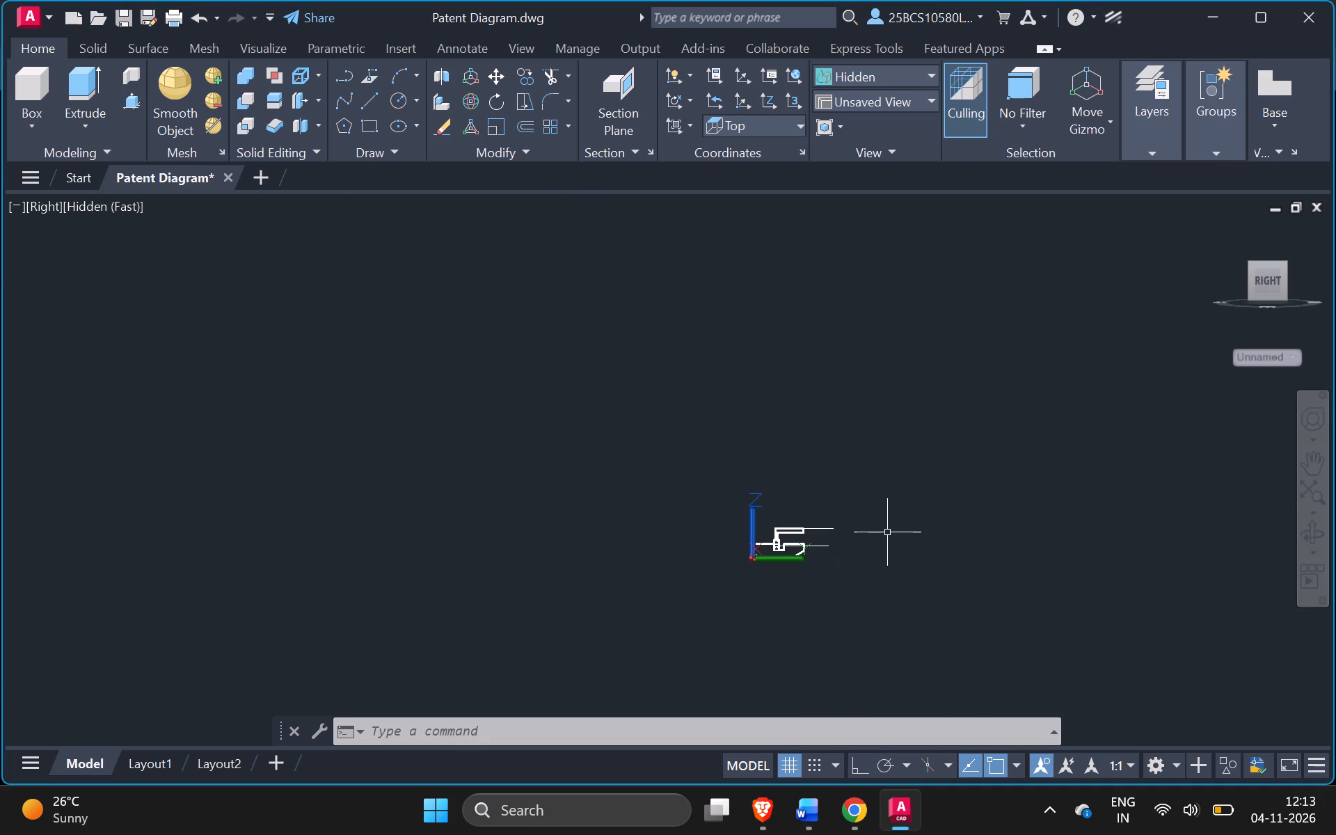
scroll(887, 532, "up", 1, "ctrl")
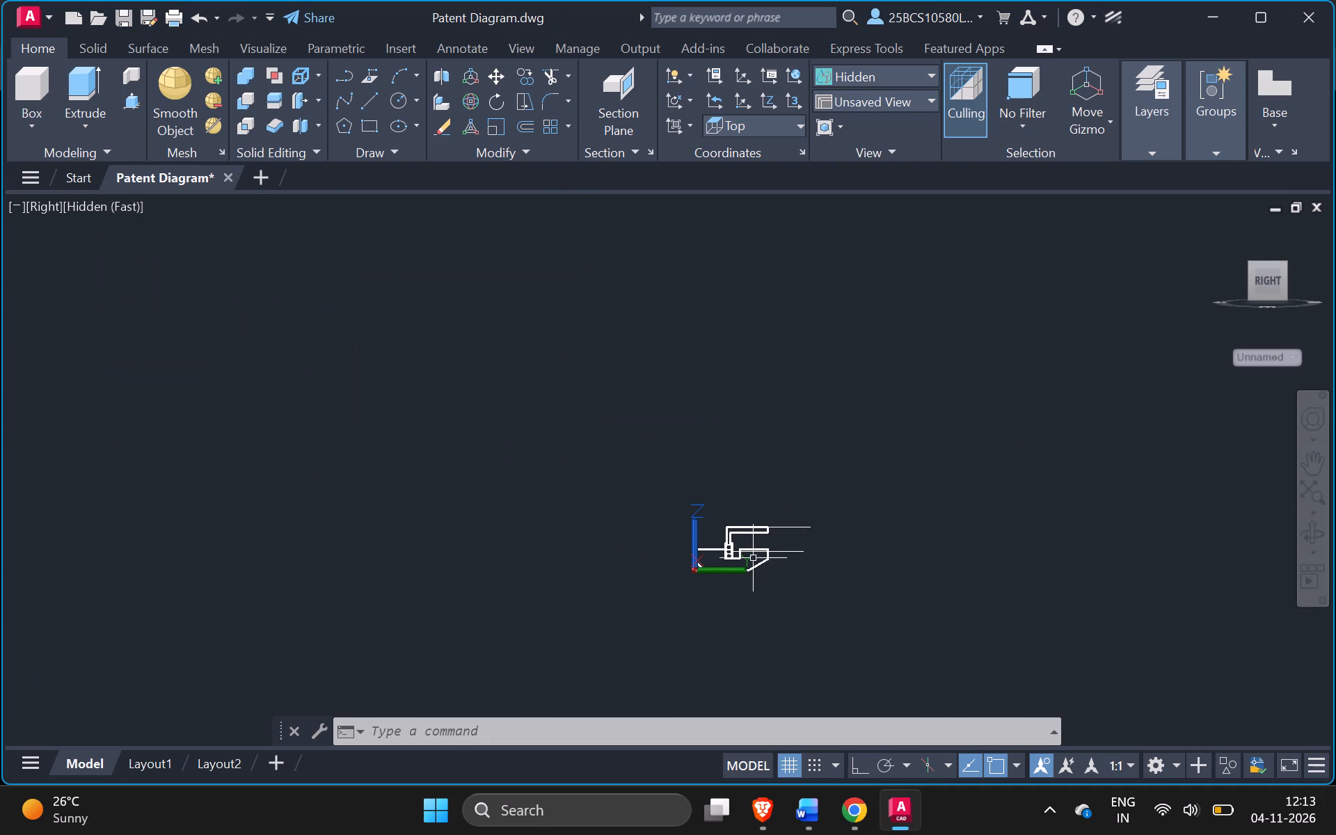
scroll(753, 558, "up", 3, "ctrl")
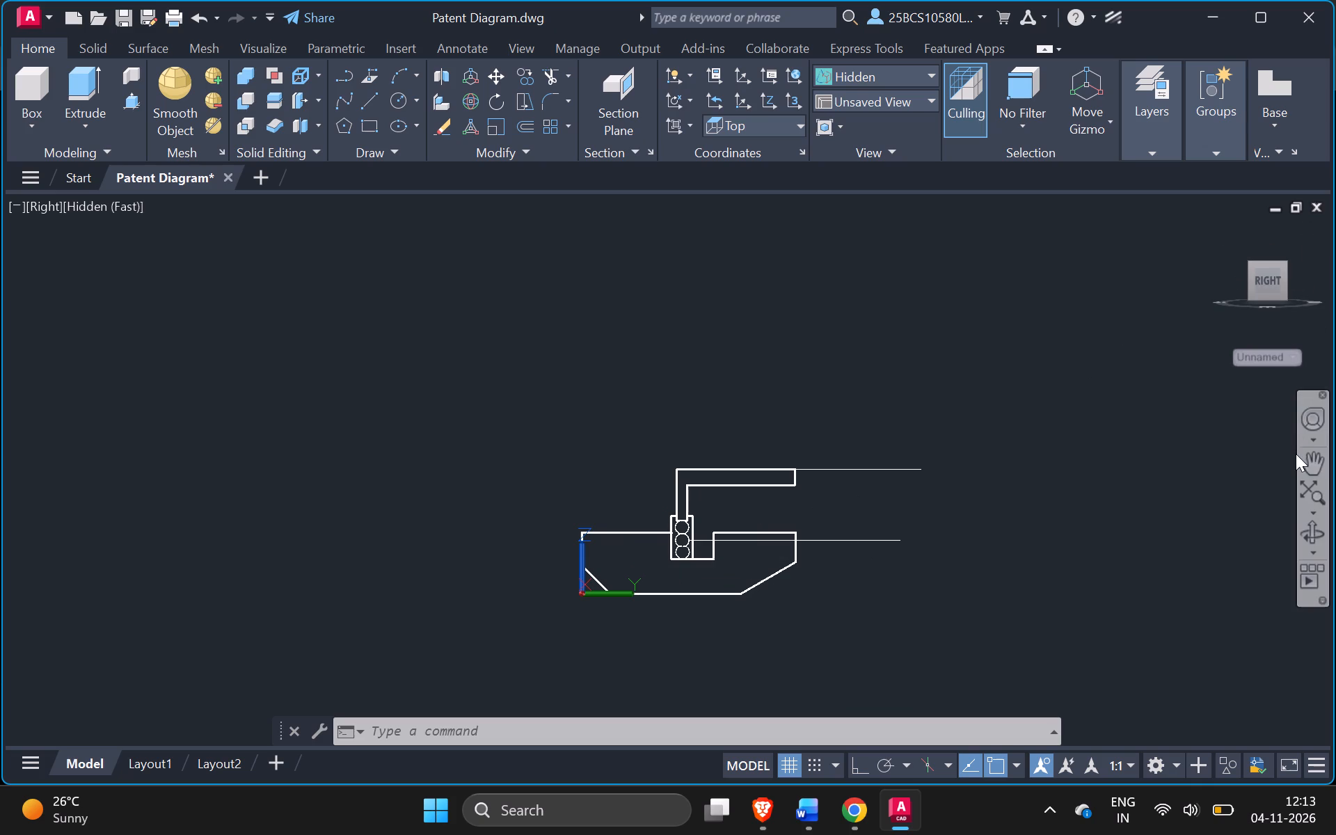
left_click(1312, 437)
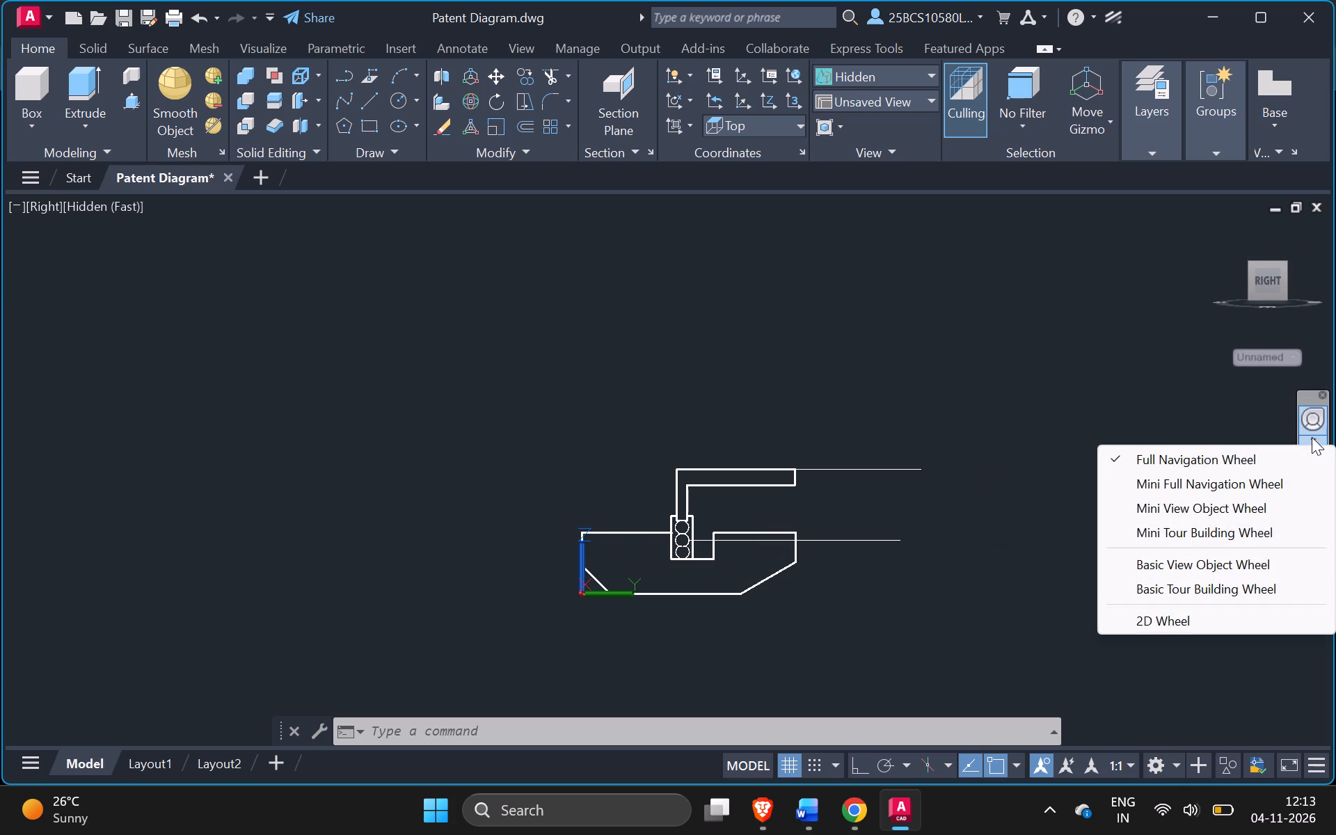
left_click(1312, 437)
left_click(1215, 401)
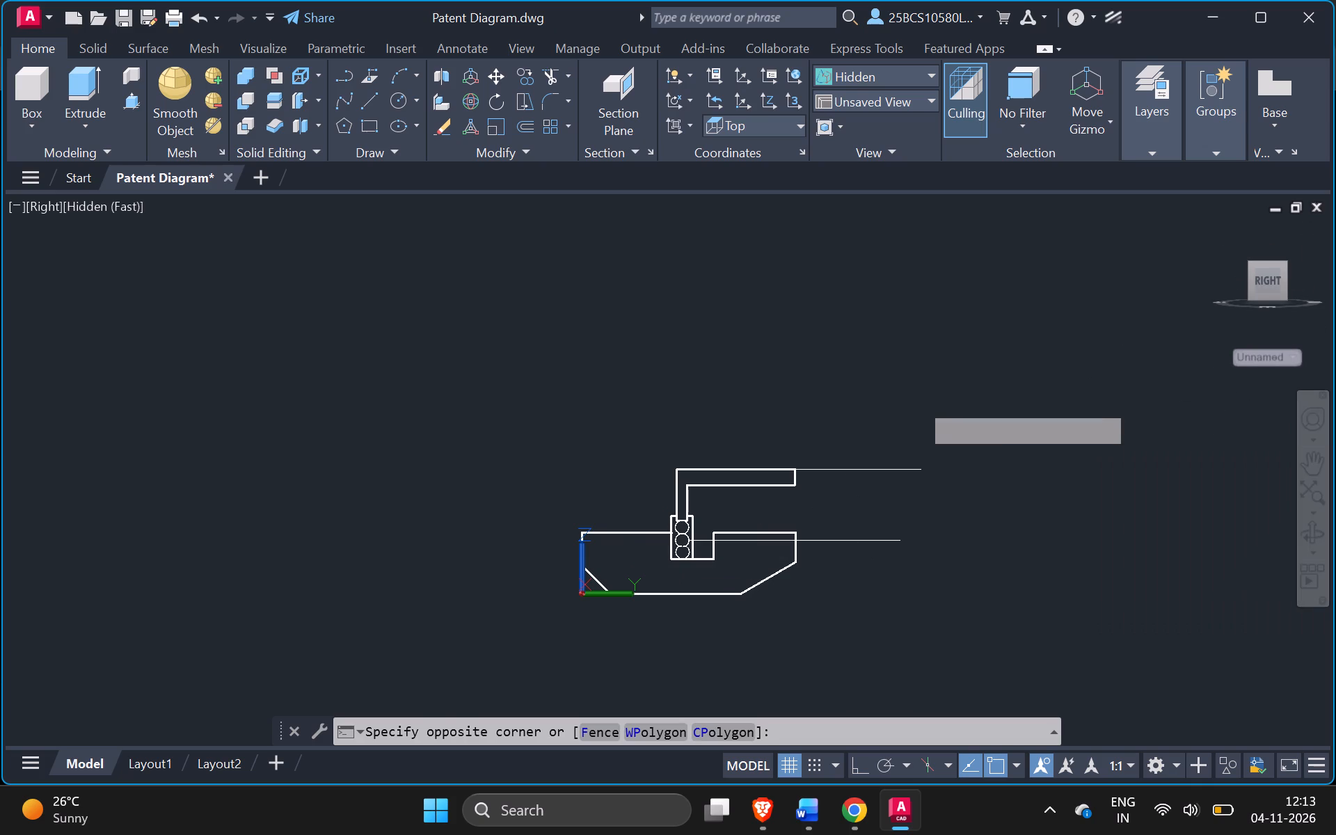
left_click(1075, 410)
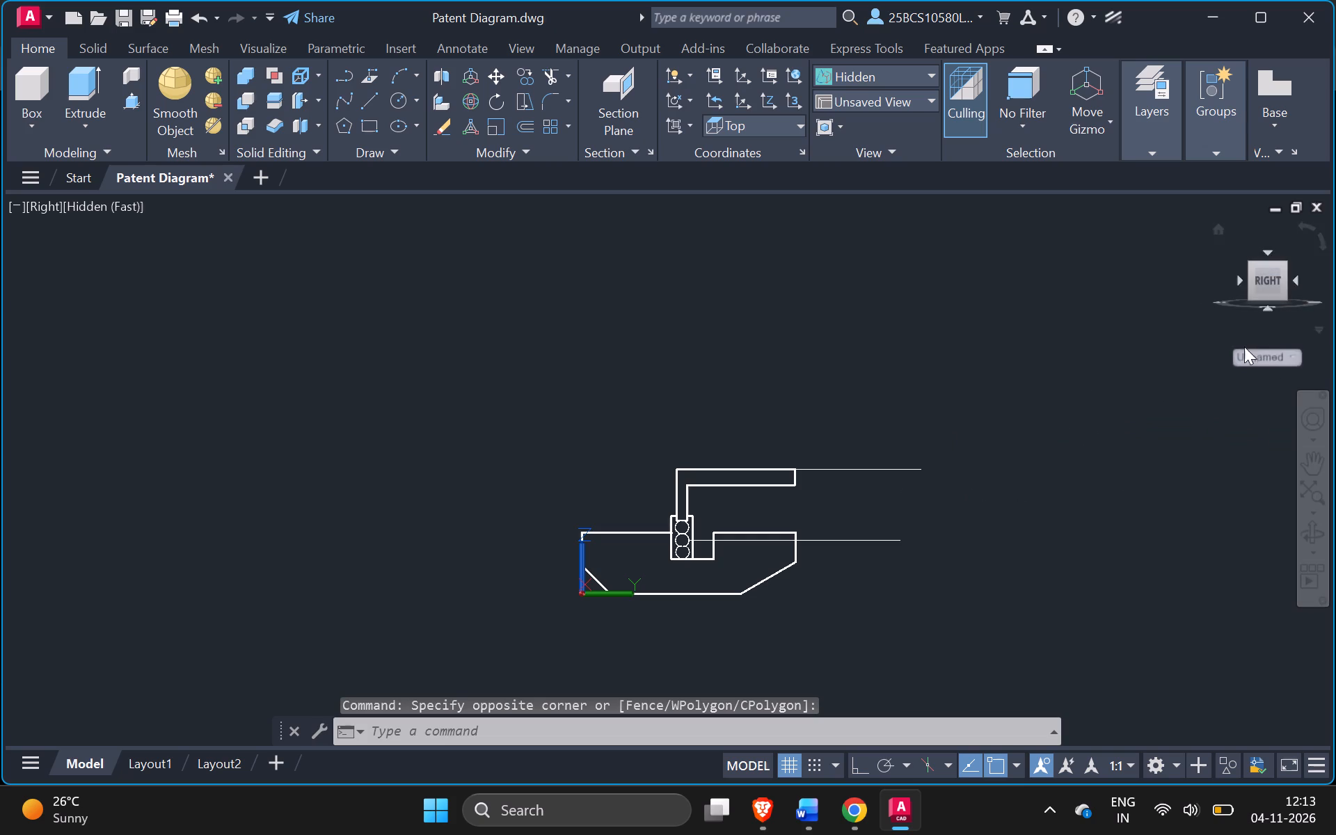
left_click_drag(1267, 280, 1193, 307)
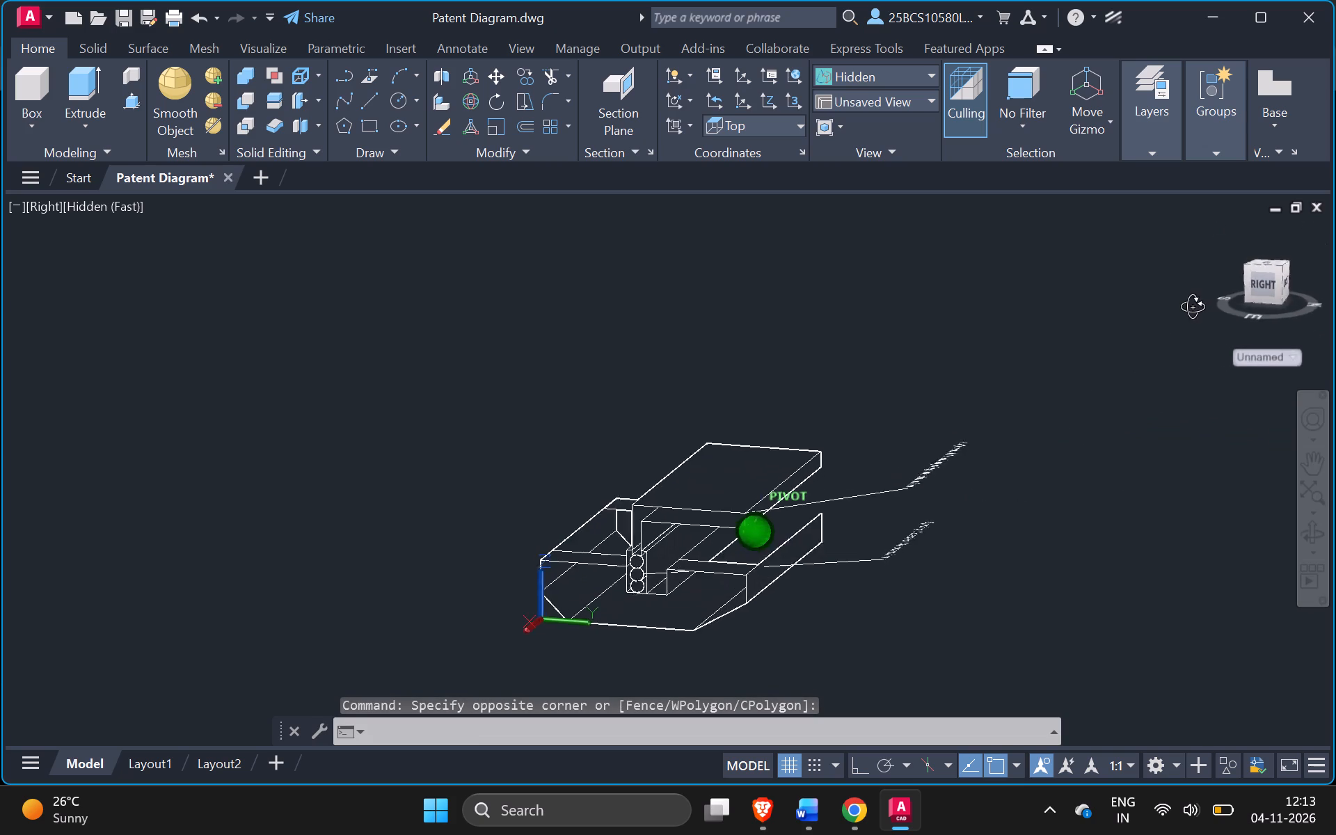
left_click_drag(1193, 307, 1150, 311)
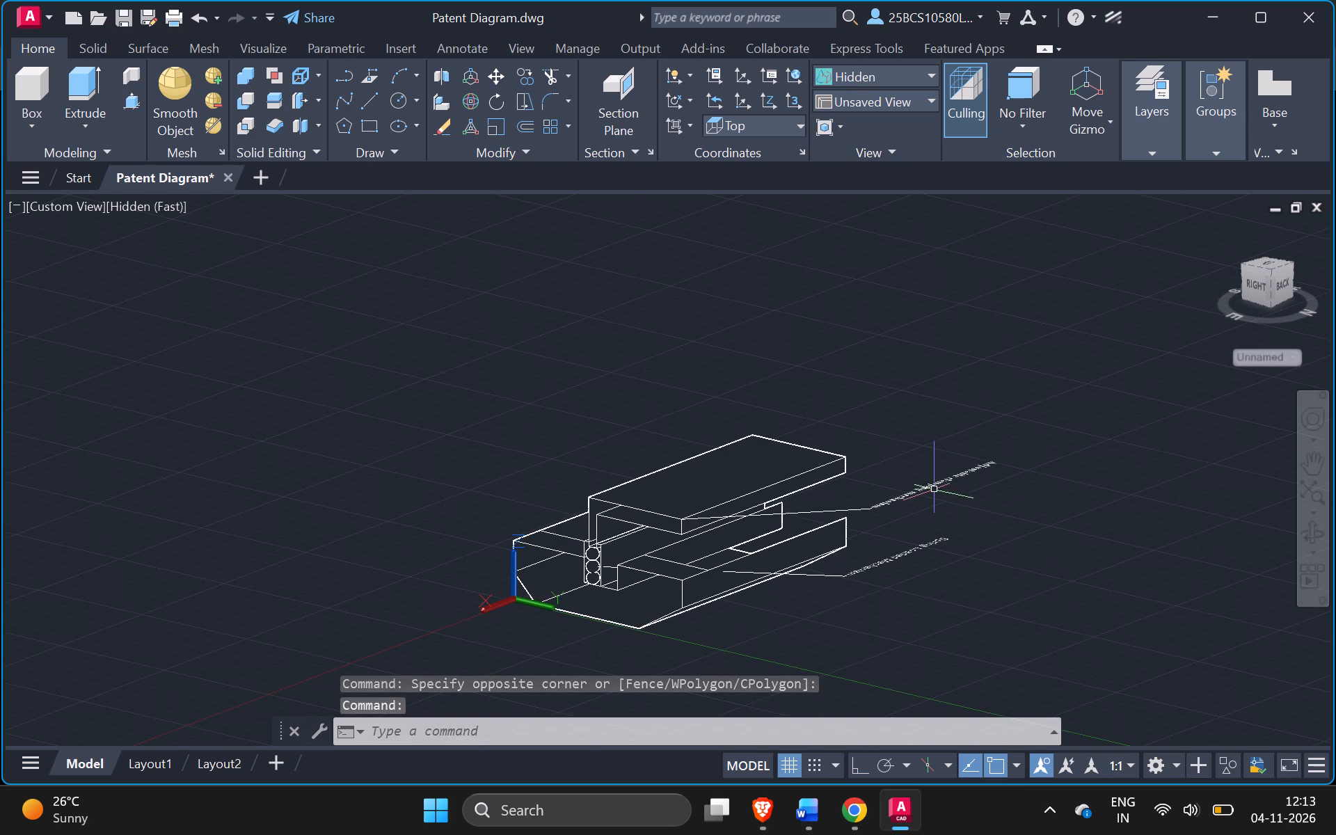
left_click(934, 482)
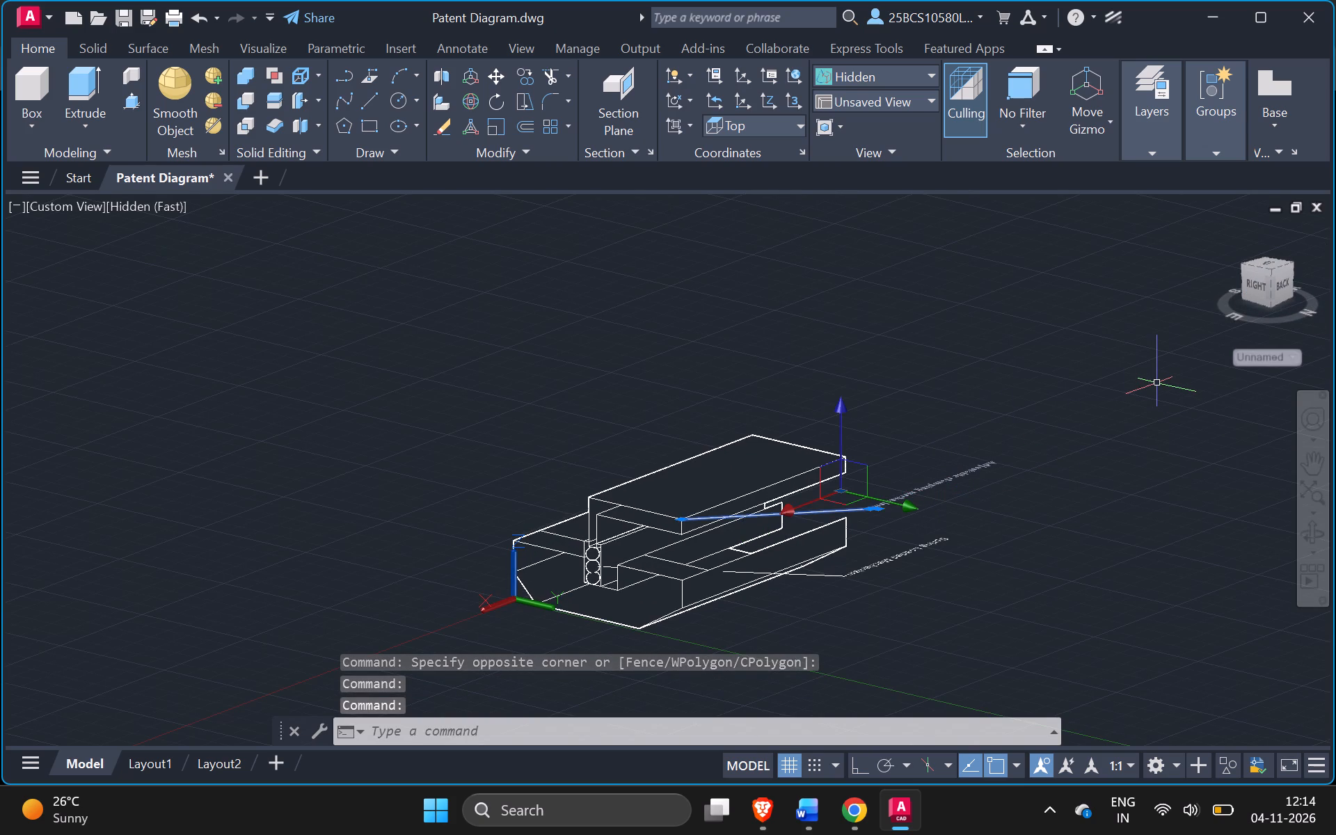
key("Escape")
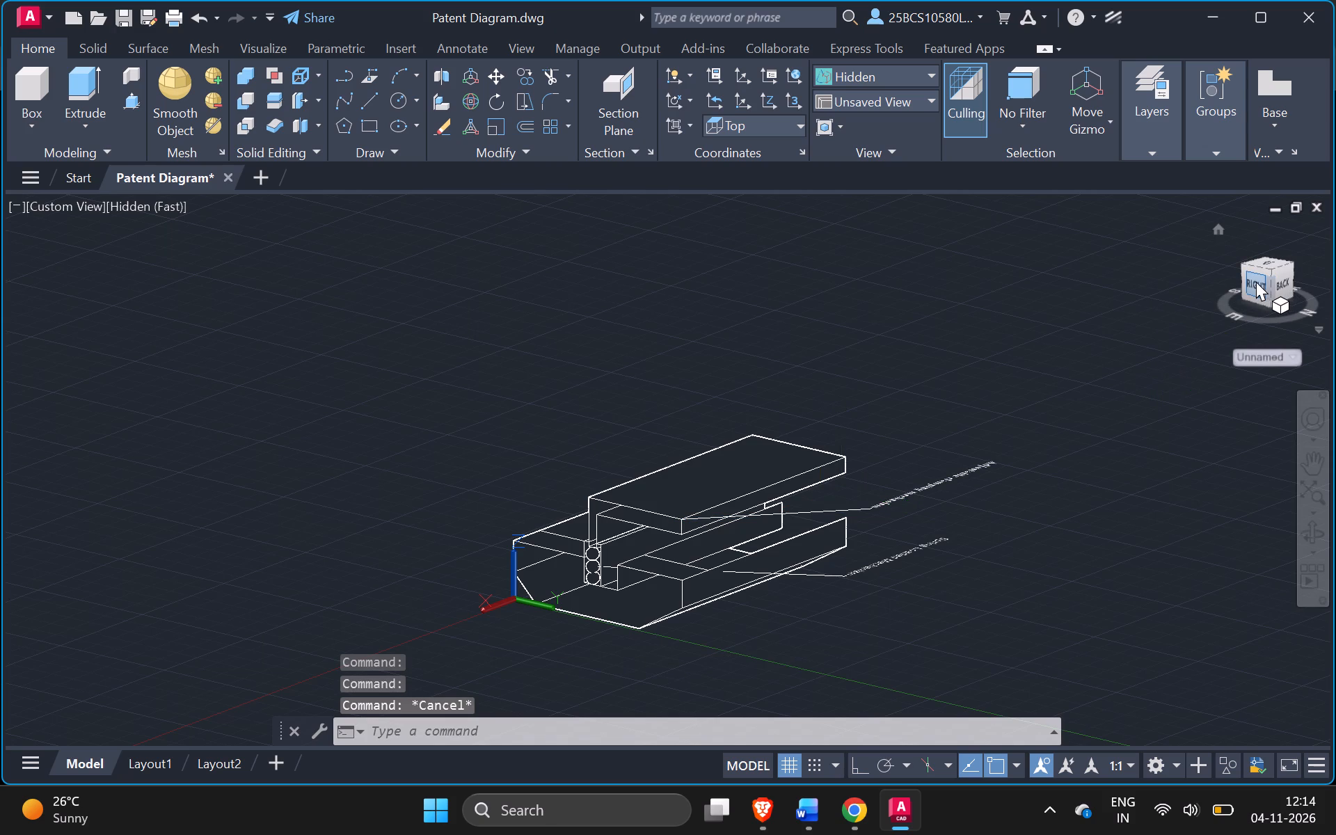
left_click(1256, 281)
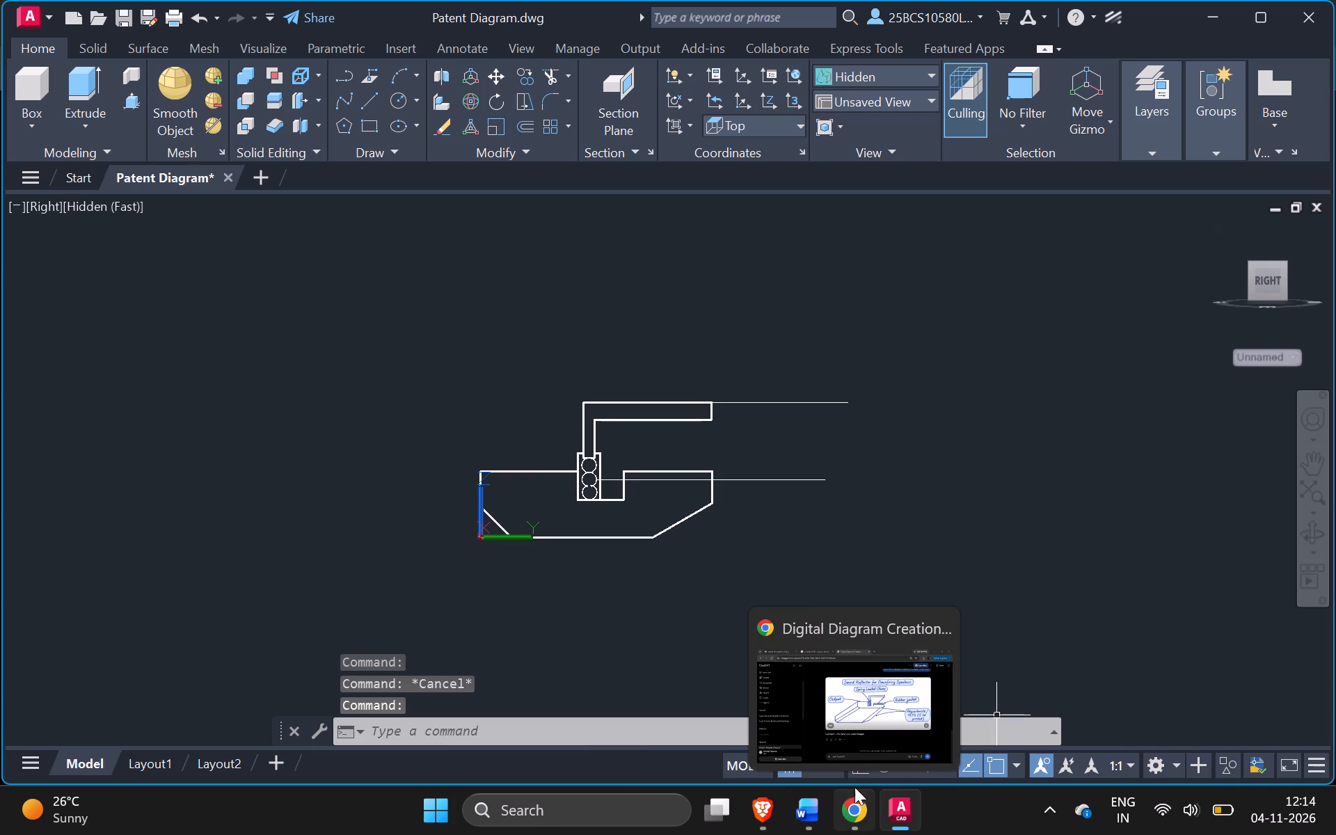
Check the labelled sound reflector diagram in Chrome once more and return to AutoCAD.
left_click(860, 749)
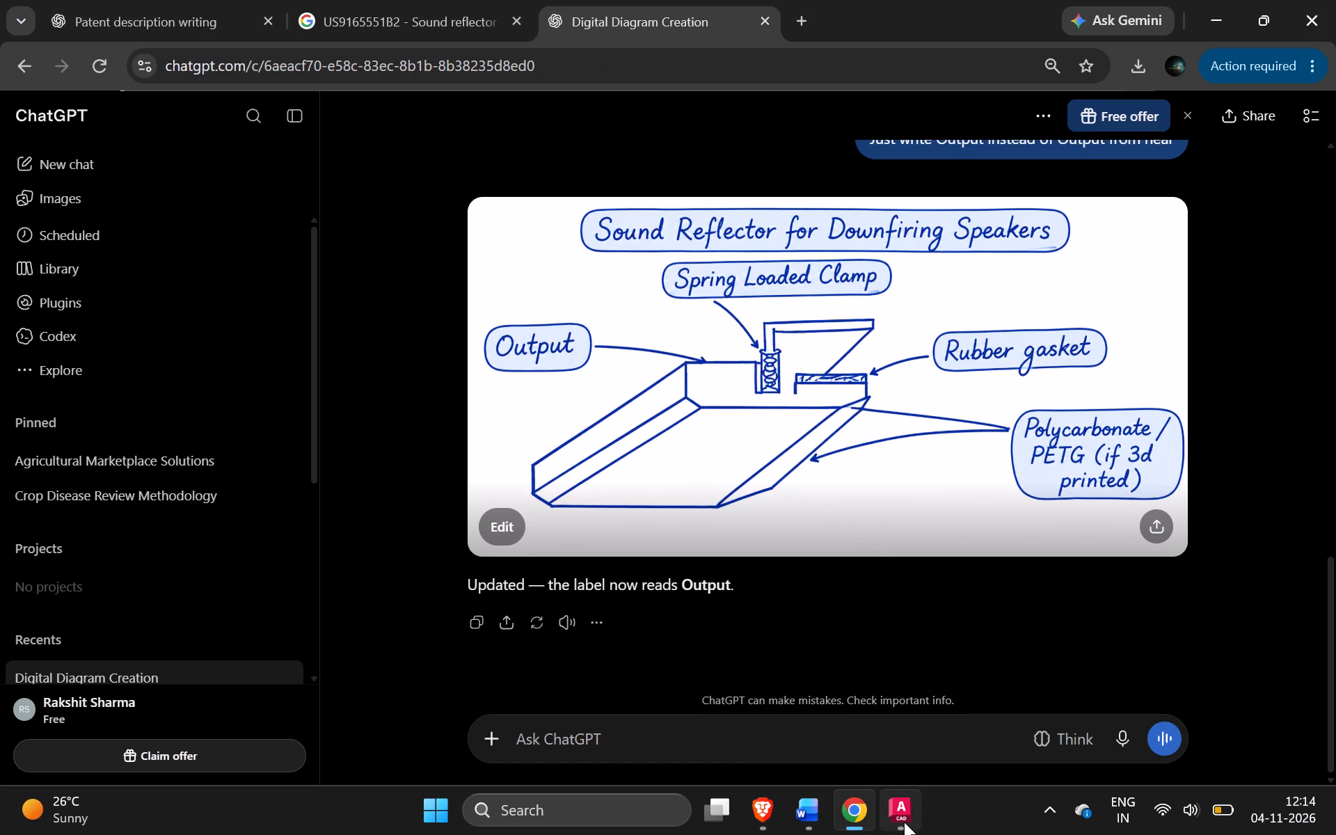
left_click(904, 822)
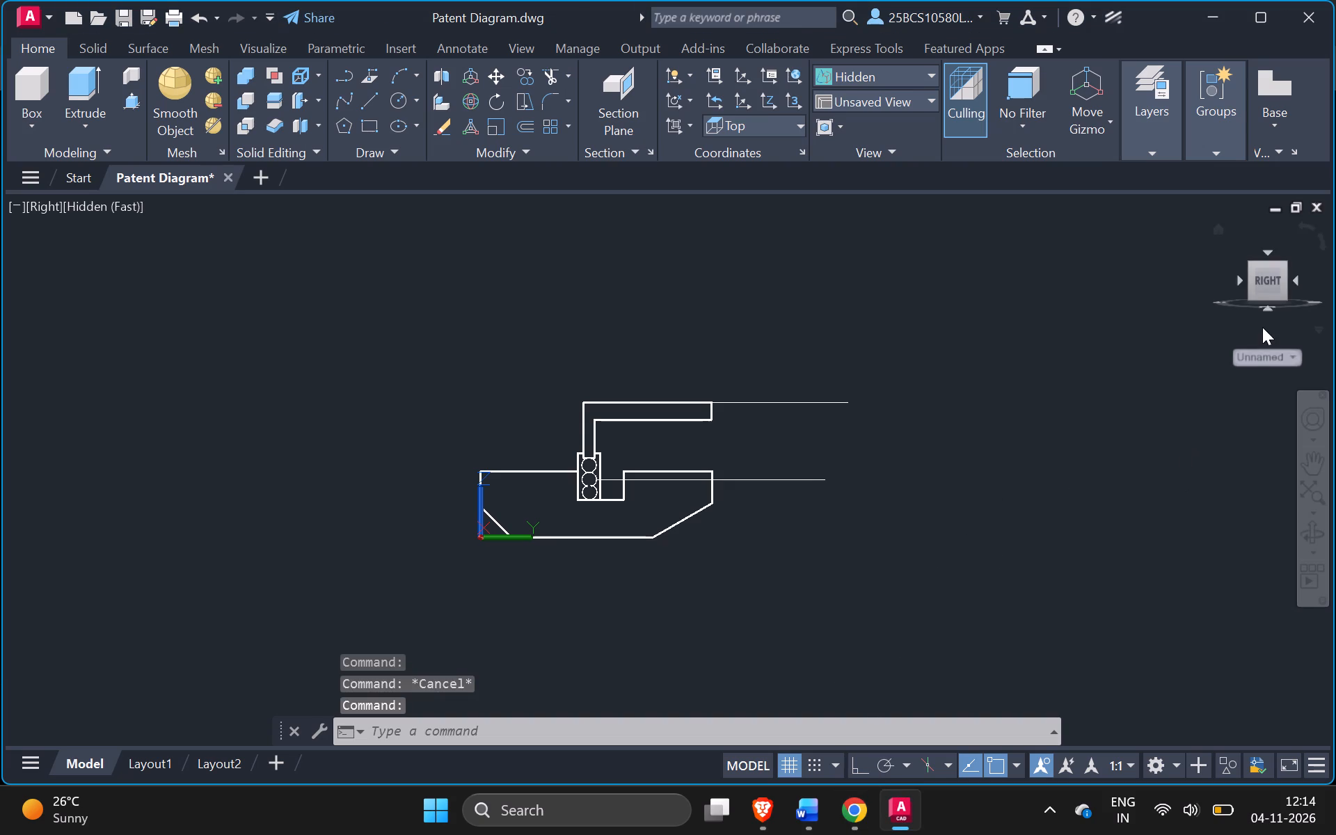
In a tilted Right view, add a multileader from the far upright edge of the base's outer end, landing between the two existing labels.
left_click_drag(1265, 285, 1297, 298)
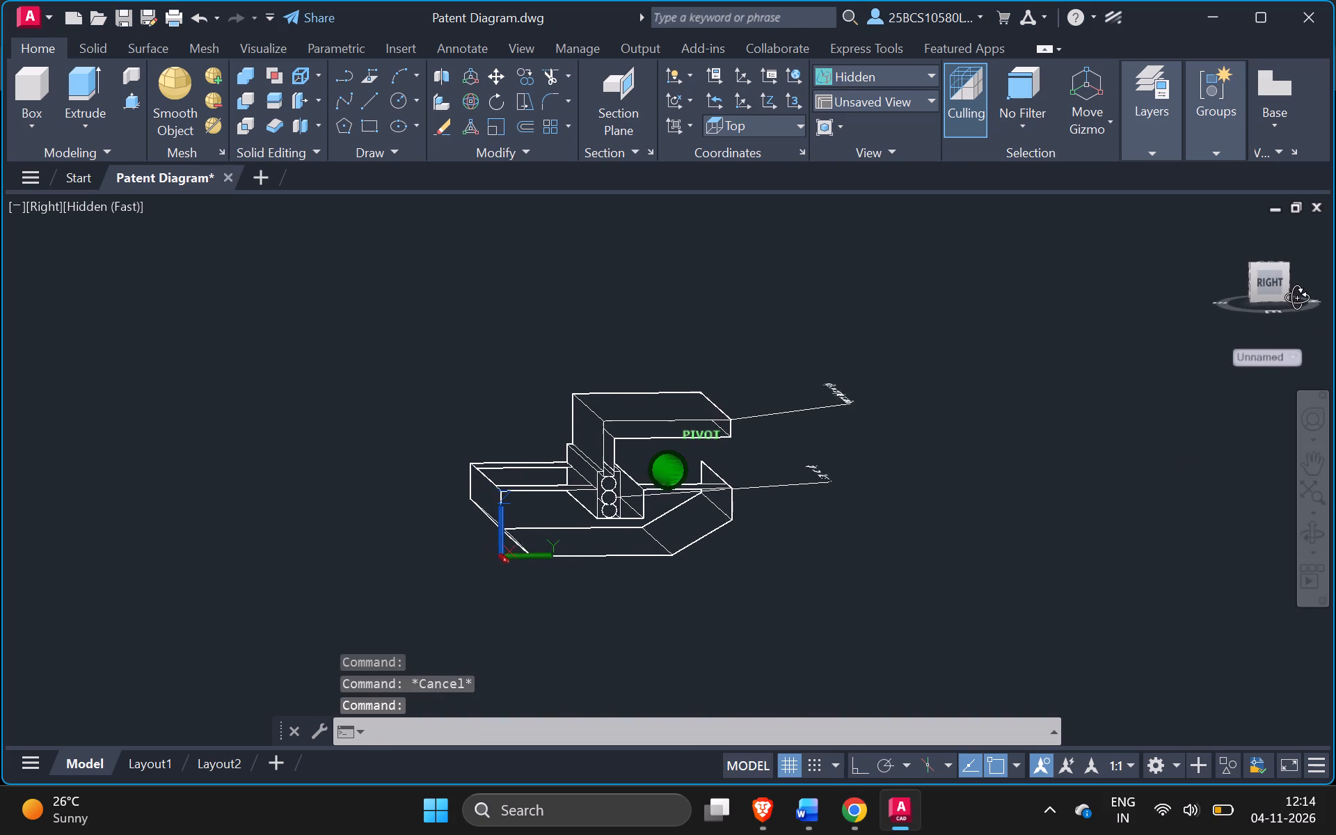
left_click_drag(1297, 298, 1252, 302)
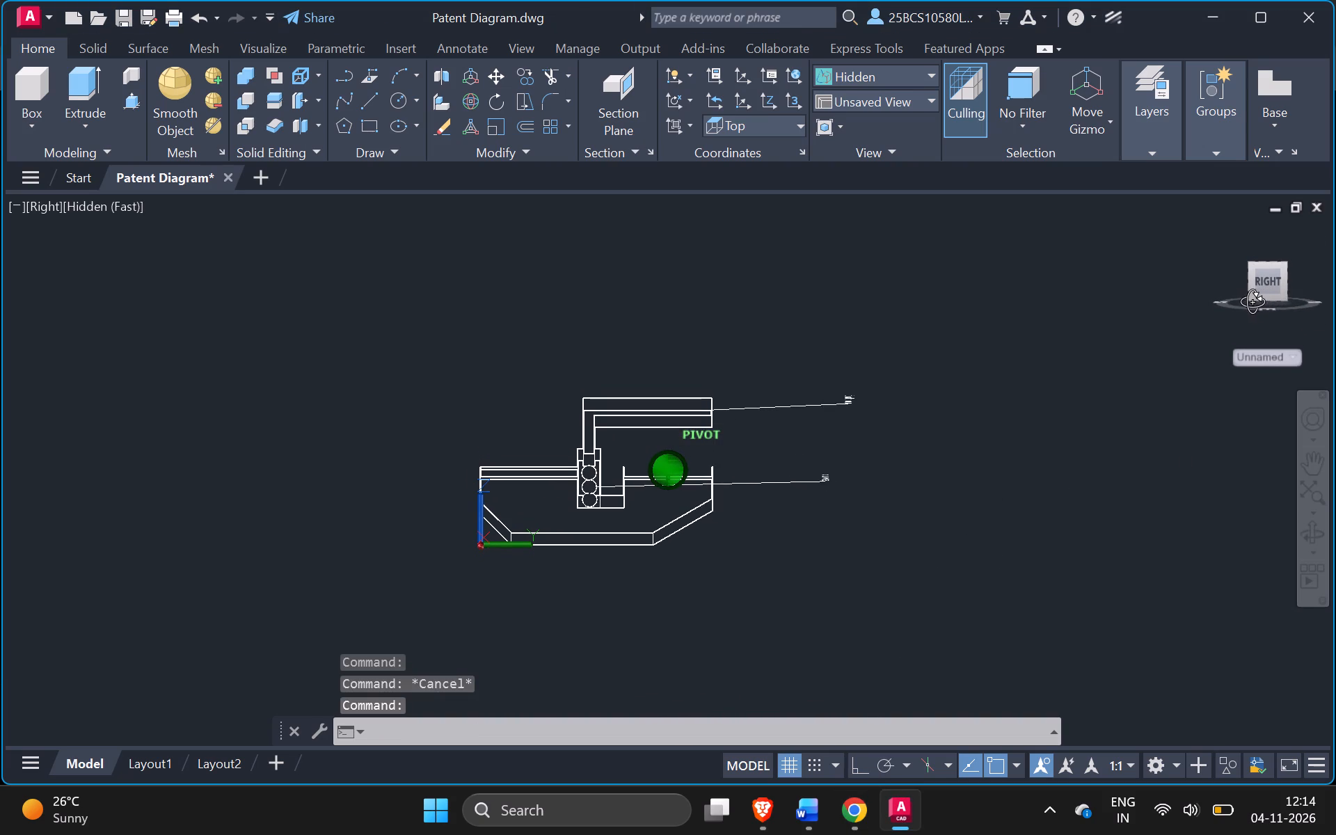
left_click_drag(1252, 302, 1282, 312)
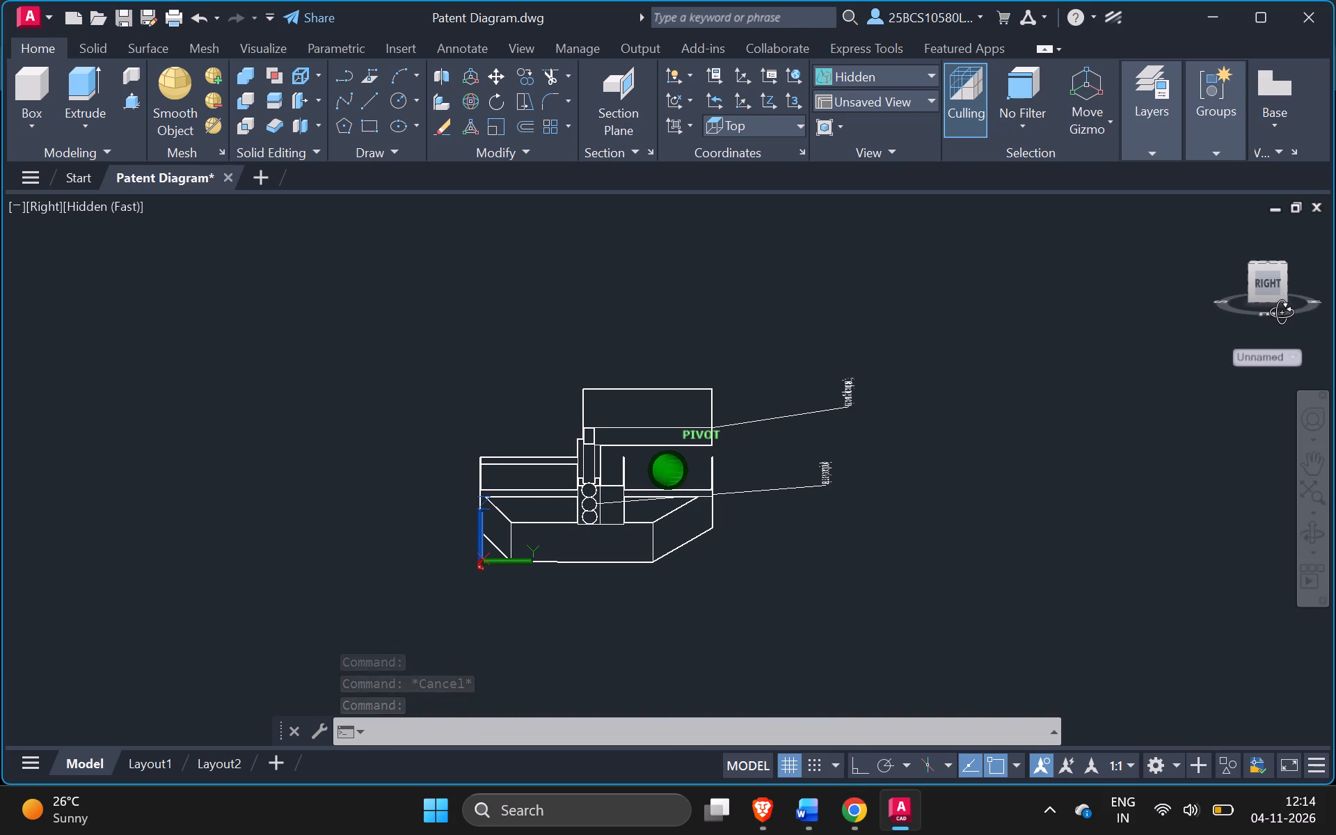
left_click_drag(1282, 312, 1282, 315)
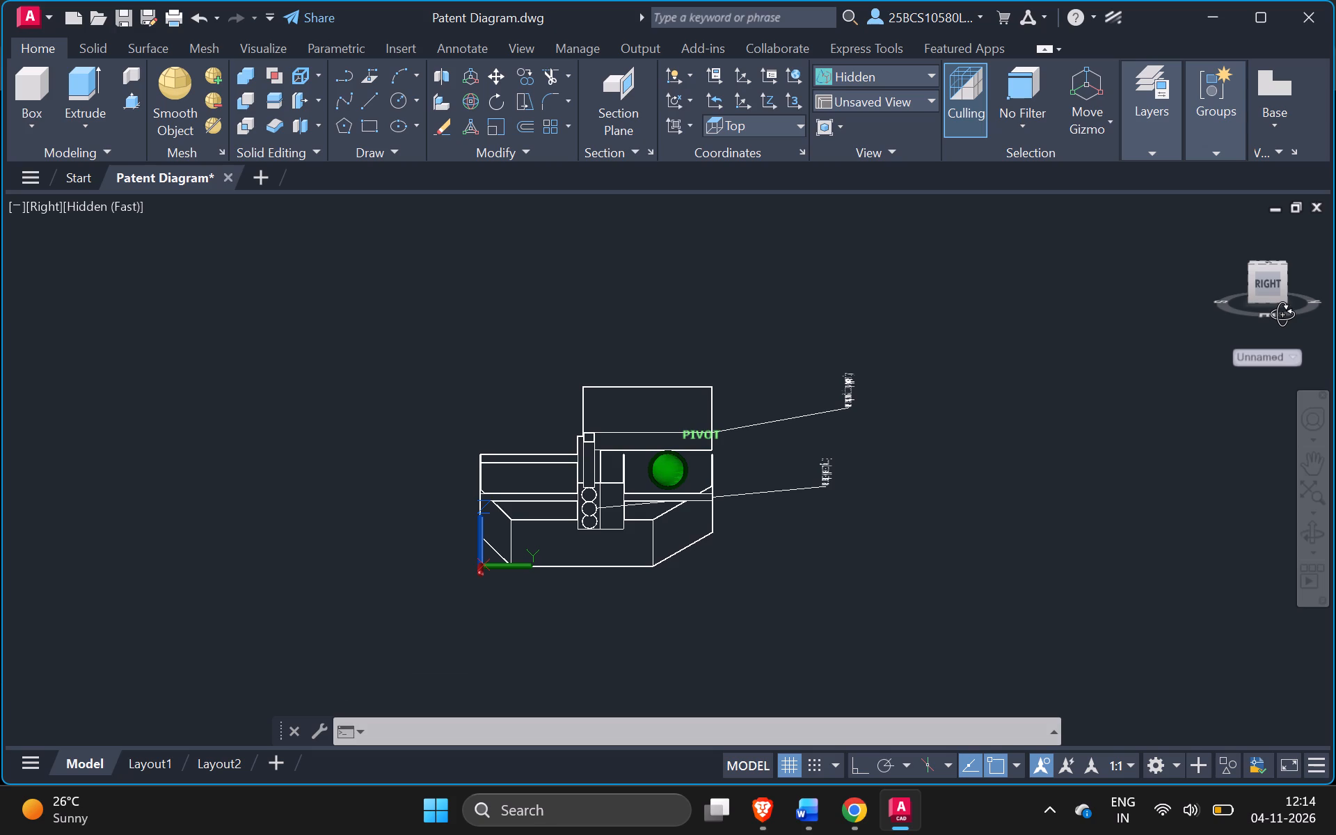
left_click_drag(1282, 315, 1262, 345)
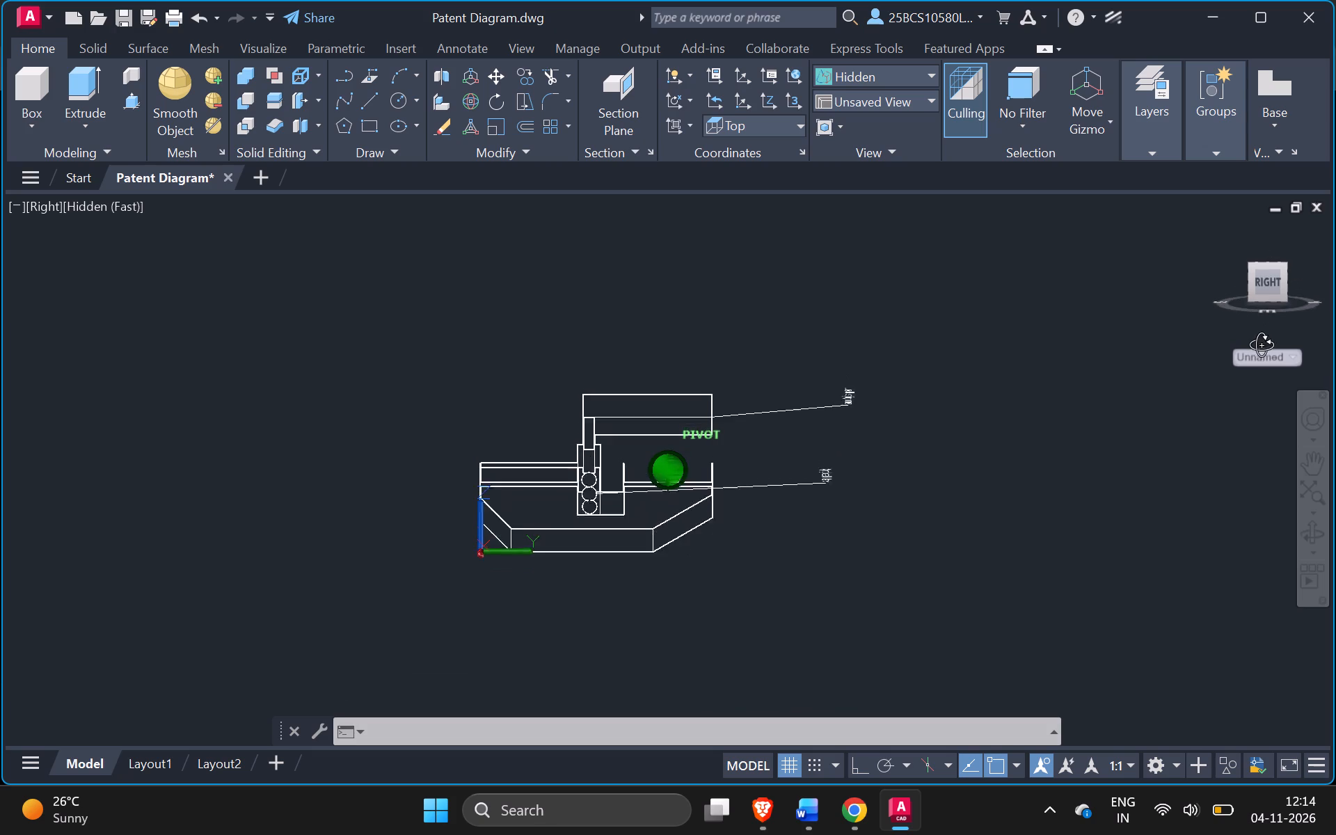
left_click_drag(1262, 345, 1189, 355)
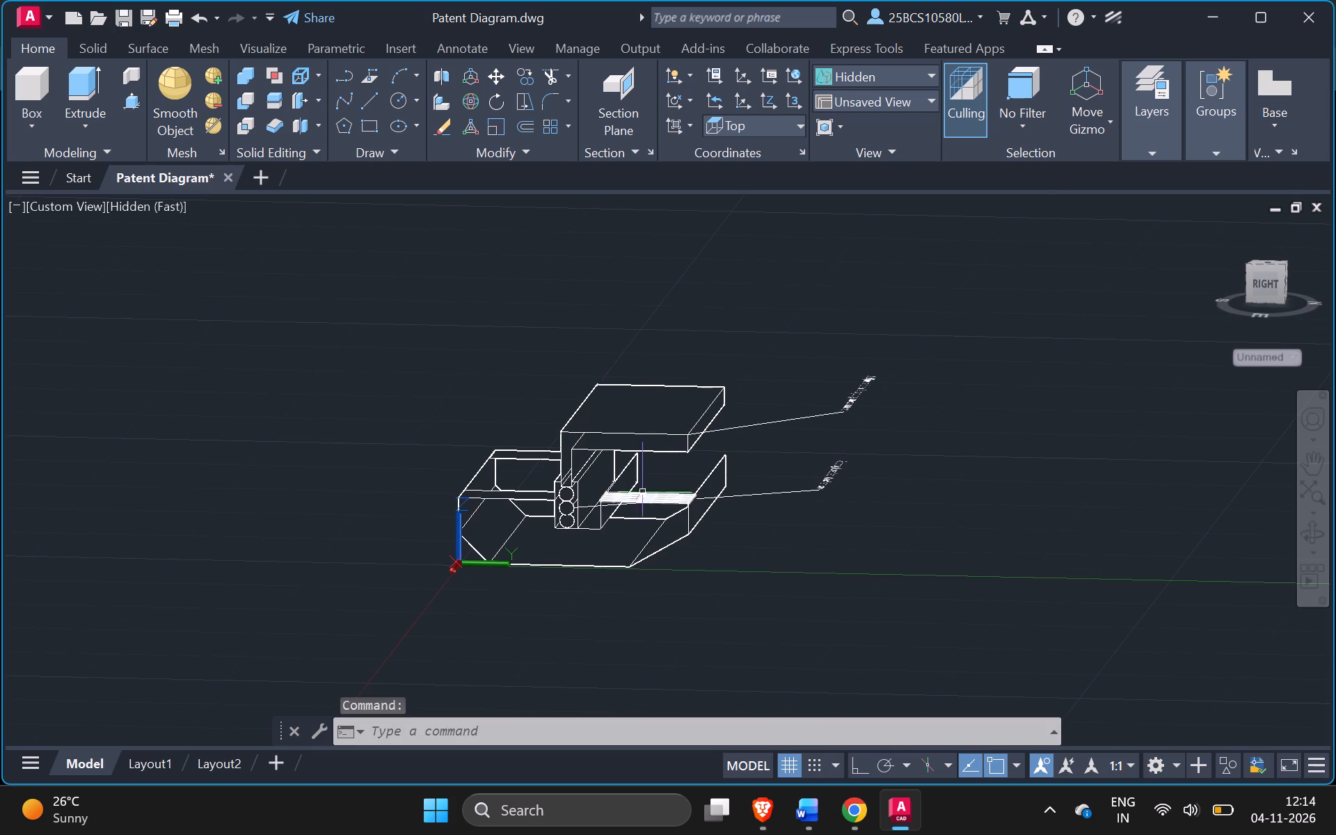
left_click(445, 730)
key("m")
type("ld")
key("Return")
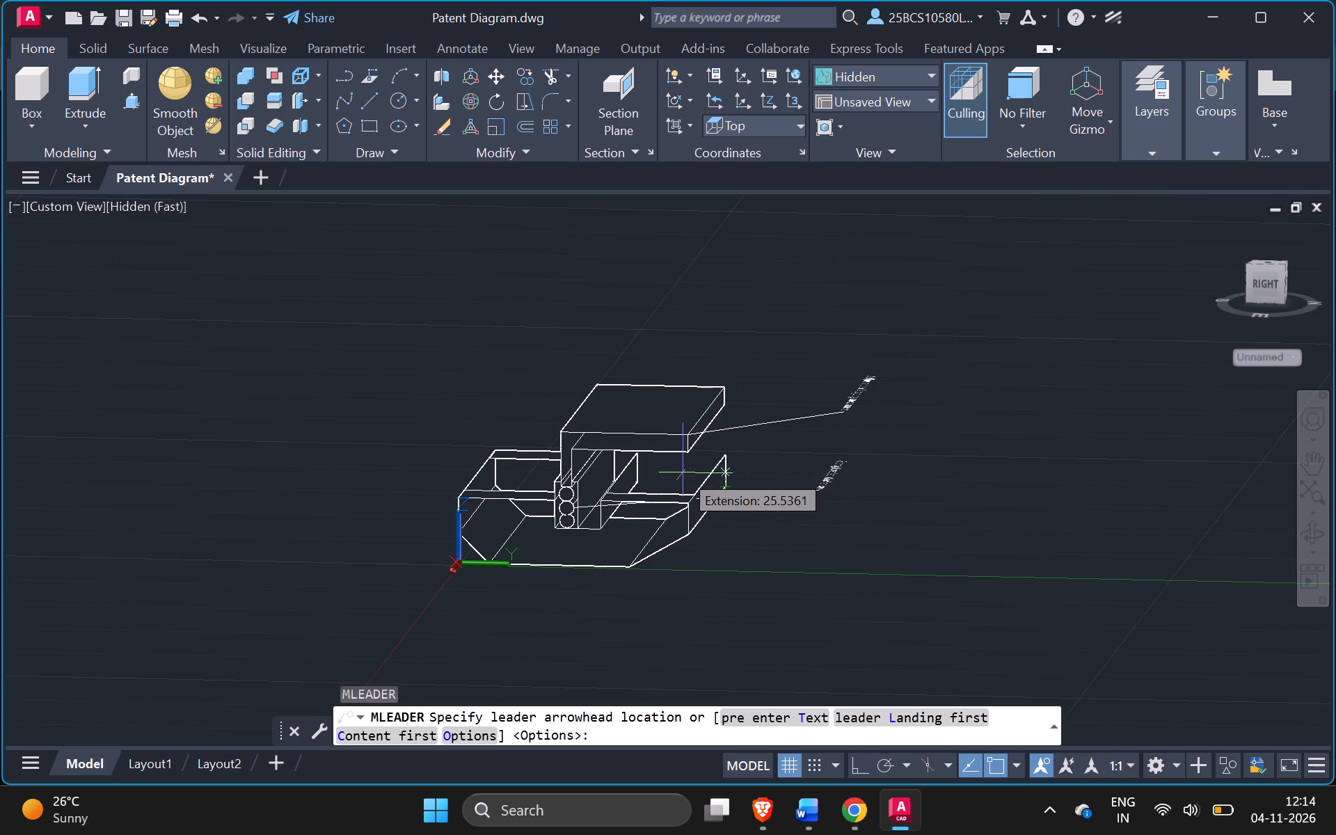
left_click_drag(683, 472, 764, 468)
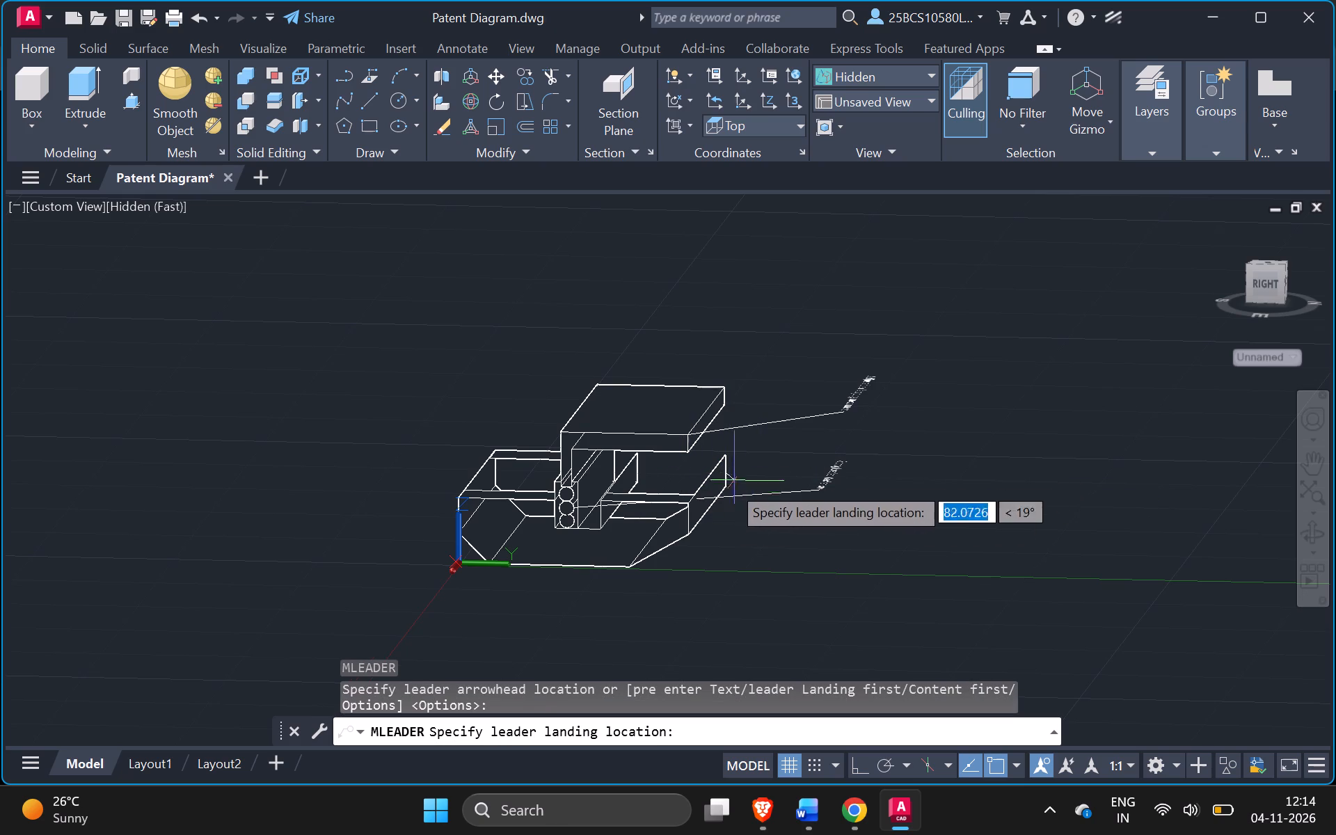
left_click(880, 429)
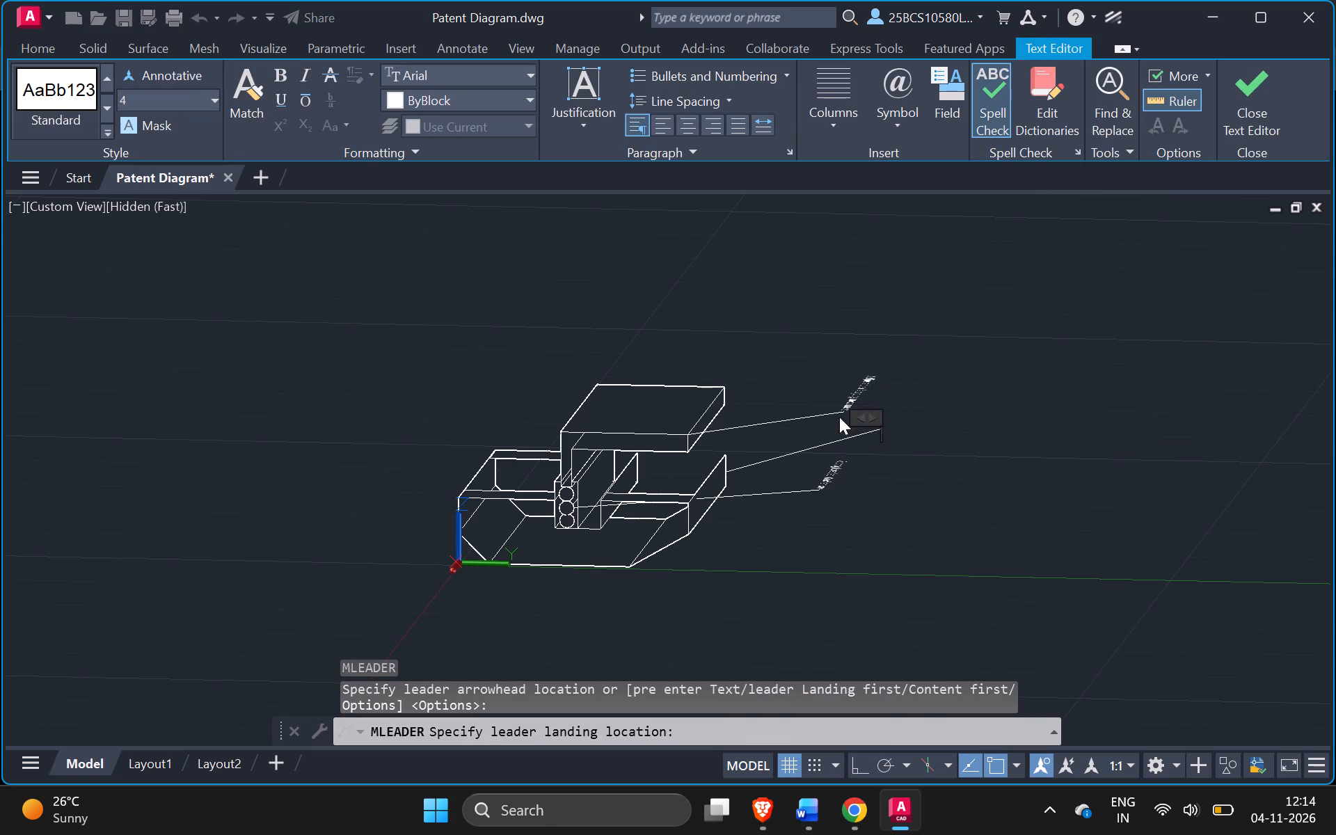
Set the new leader's text height to 18, enter "Sound Input" as its label, and finish editing the text.
left_click(162, 102)
type("18")
key("Return")
type("Sound")
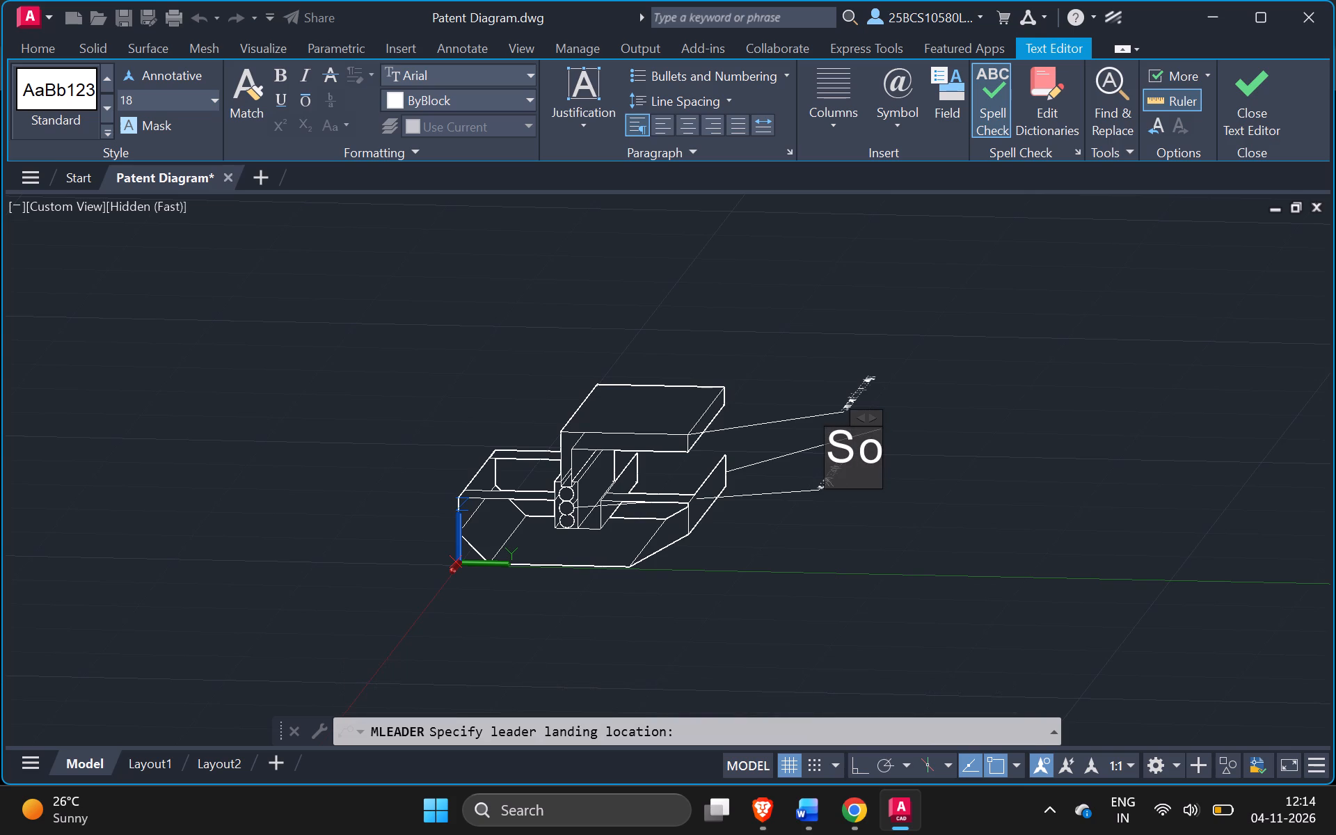
key("space")
type("In")
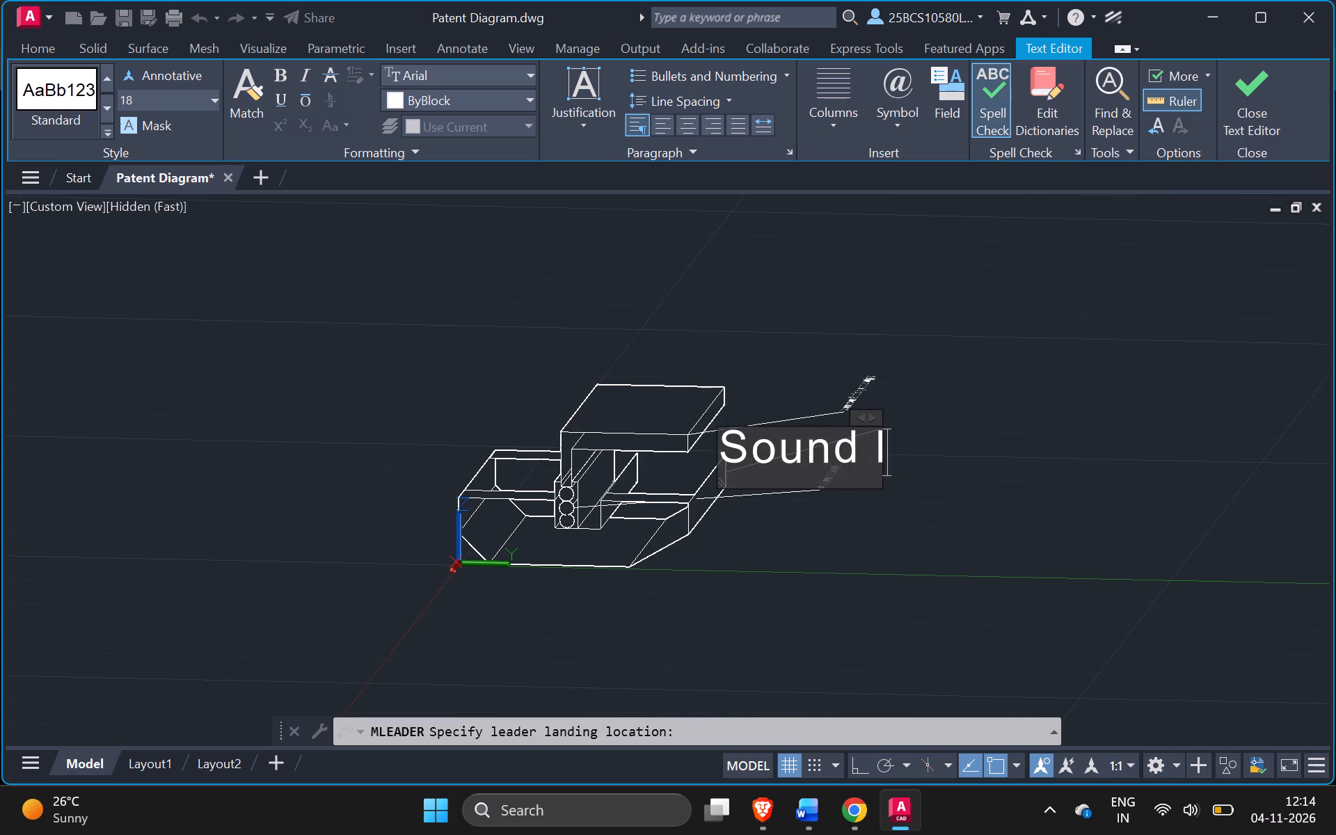
type("put")
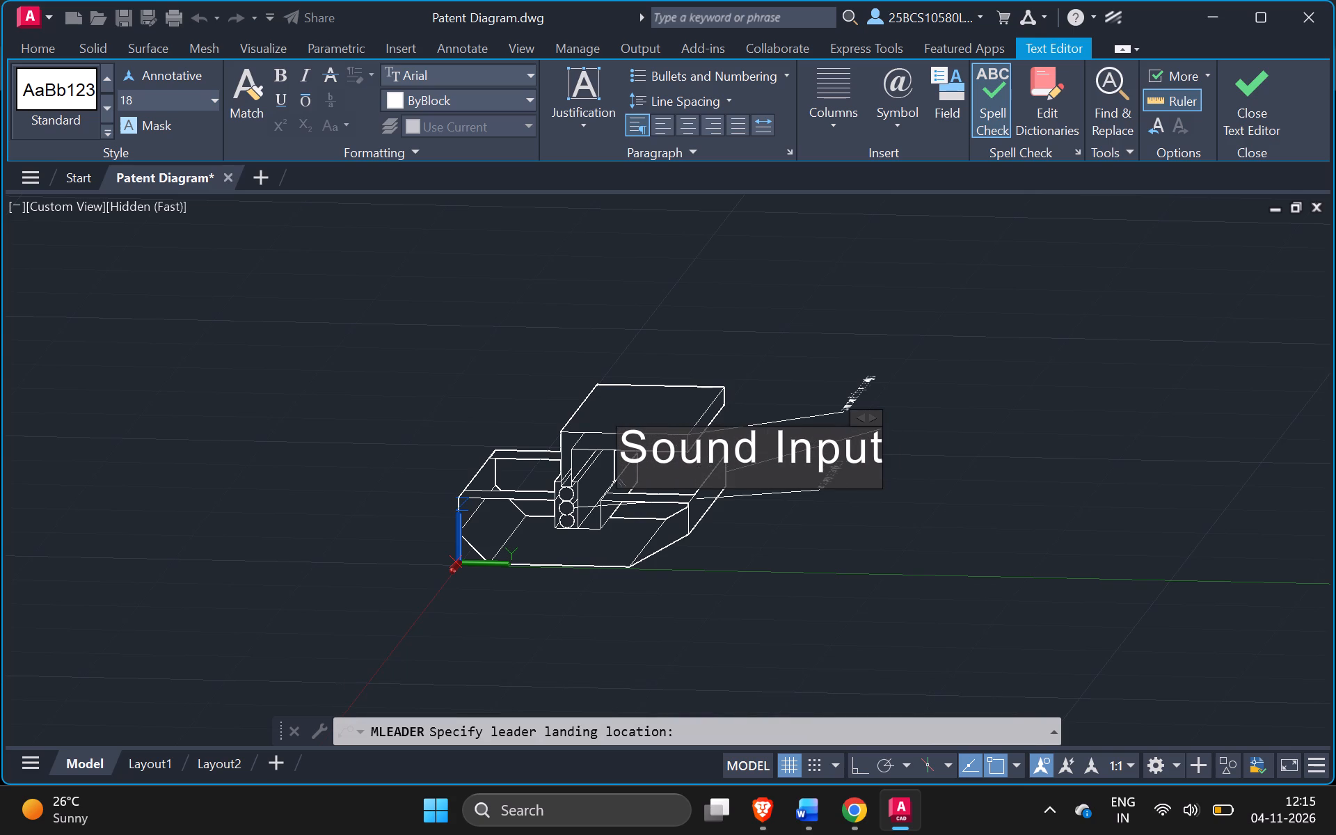
key("Return")
key("BackSpace")
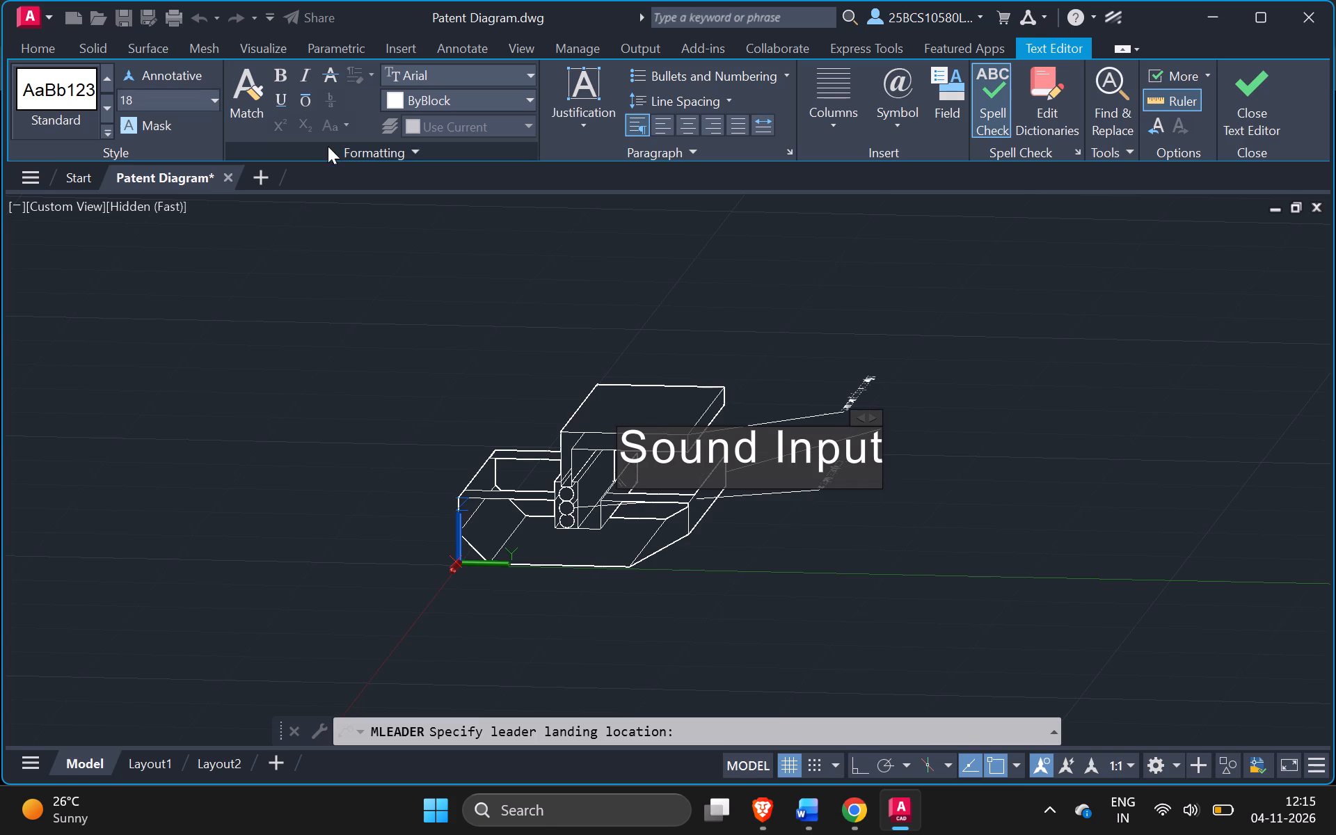
left_click(853, 334)
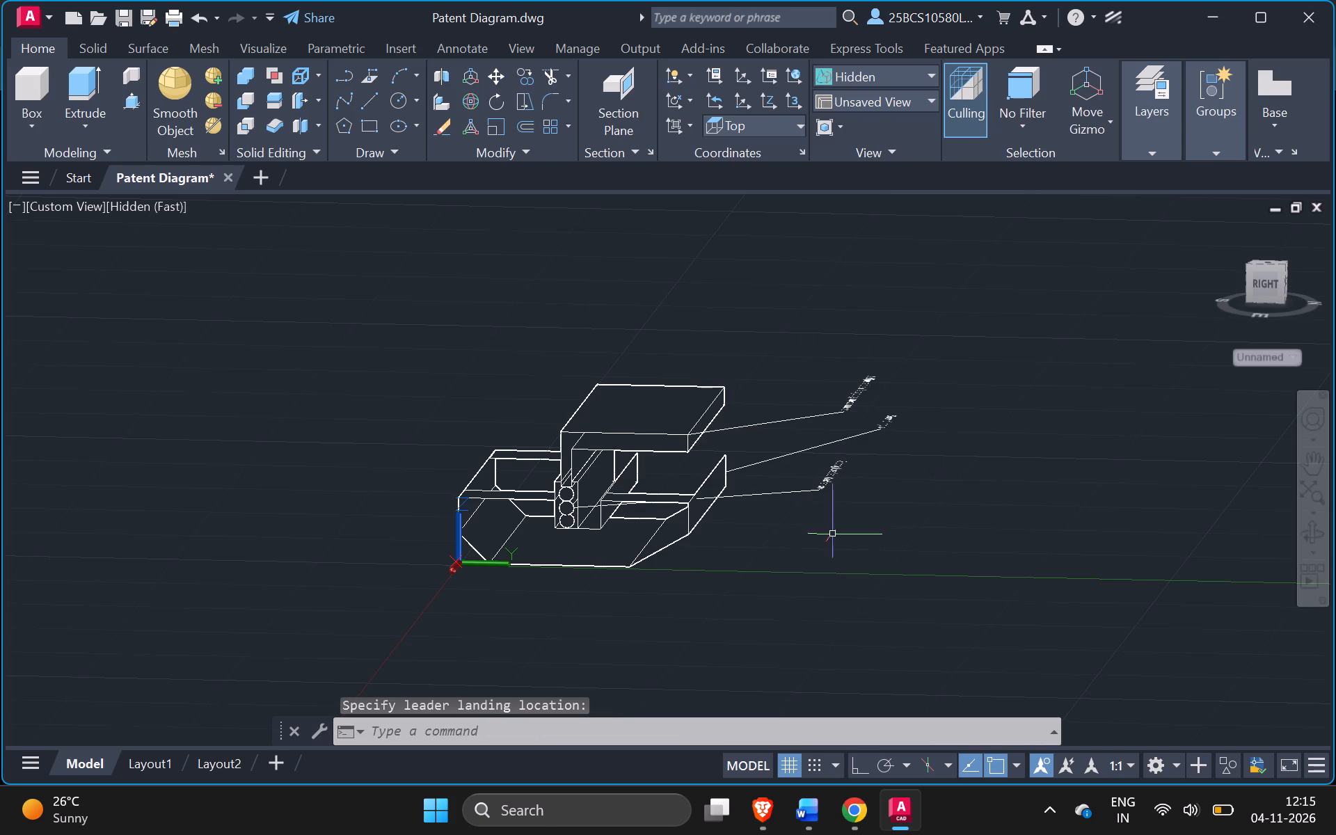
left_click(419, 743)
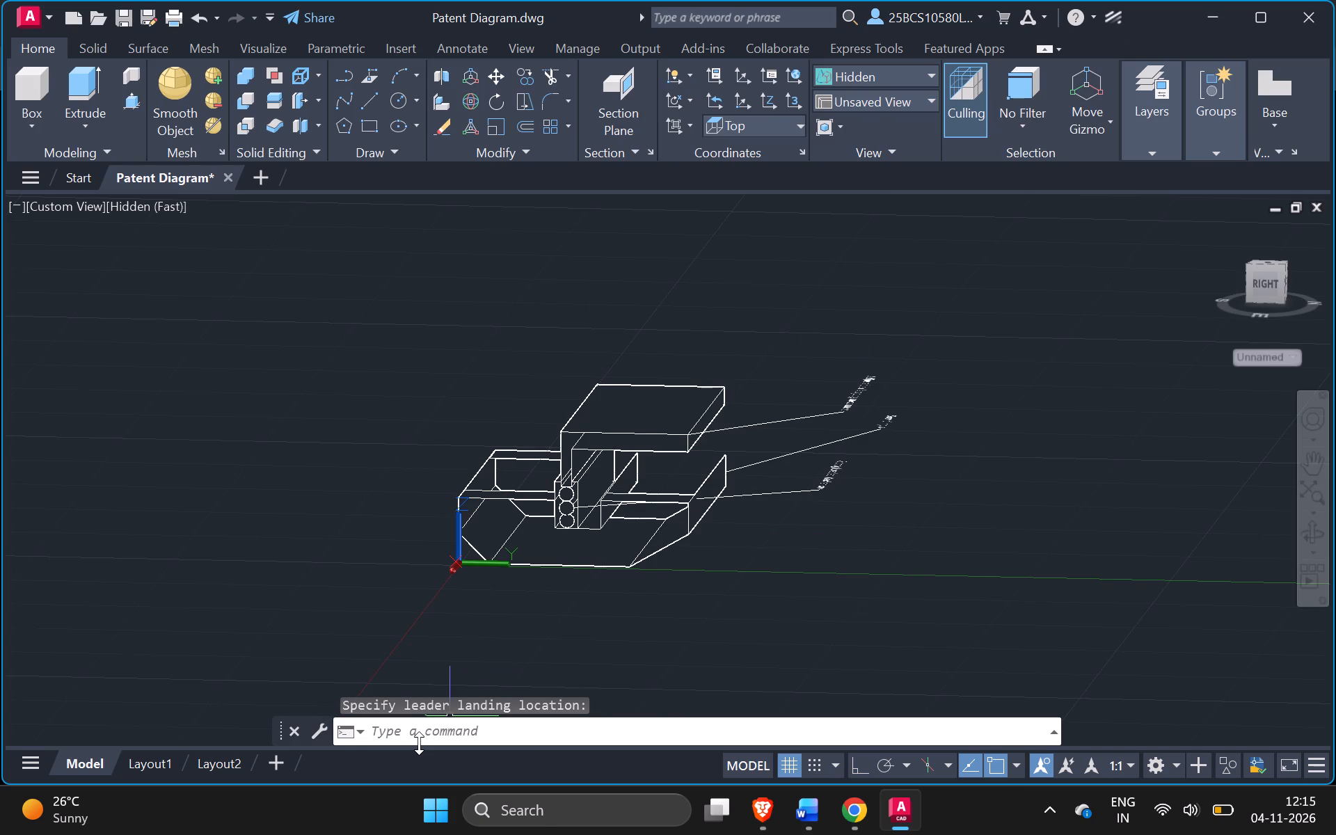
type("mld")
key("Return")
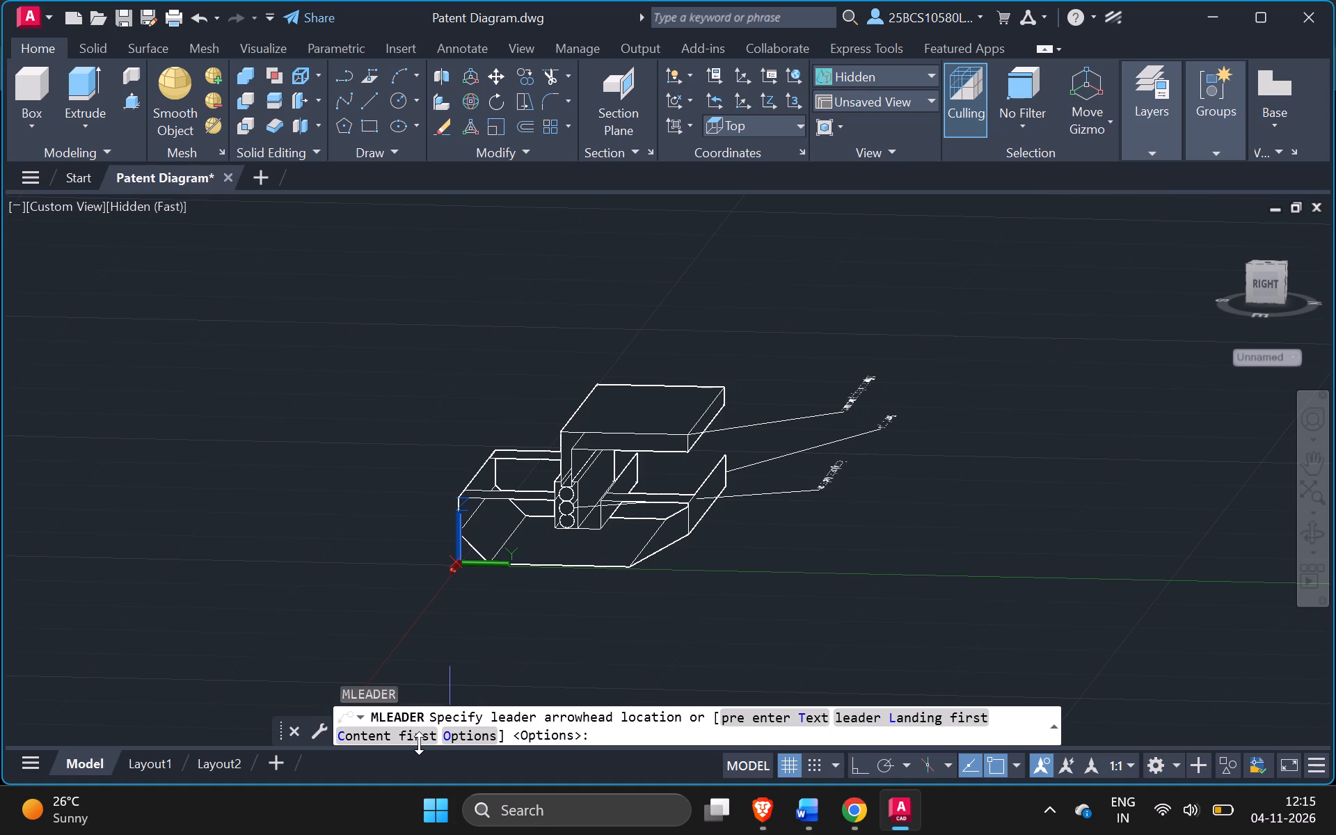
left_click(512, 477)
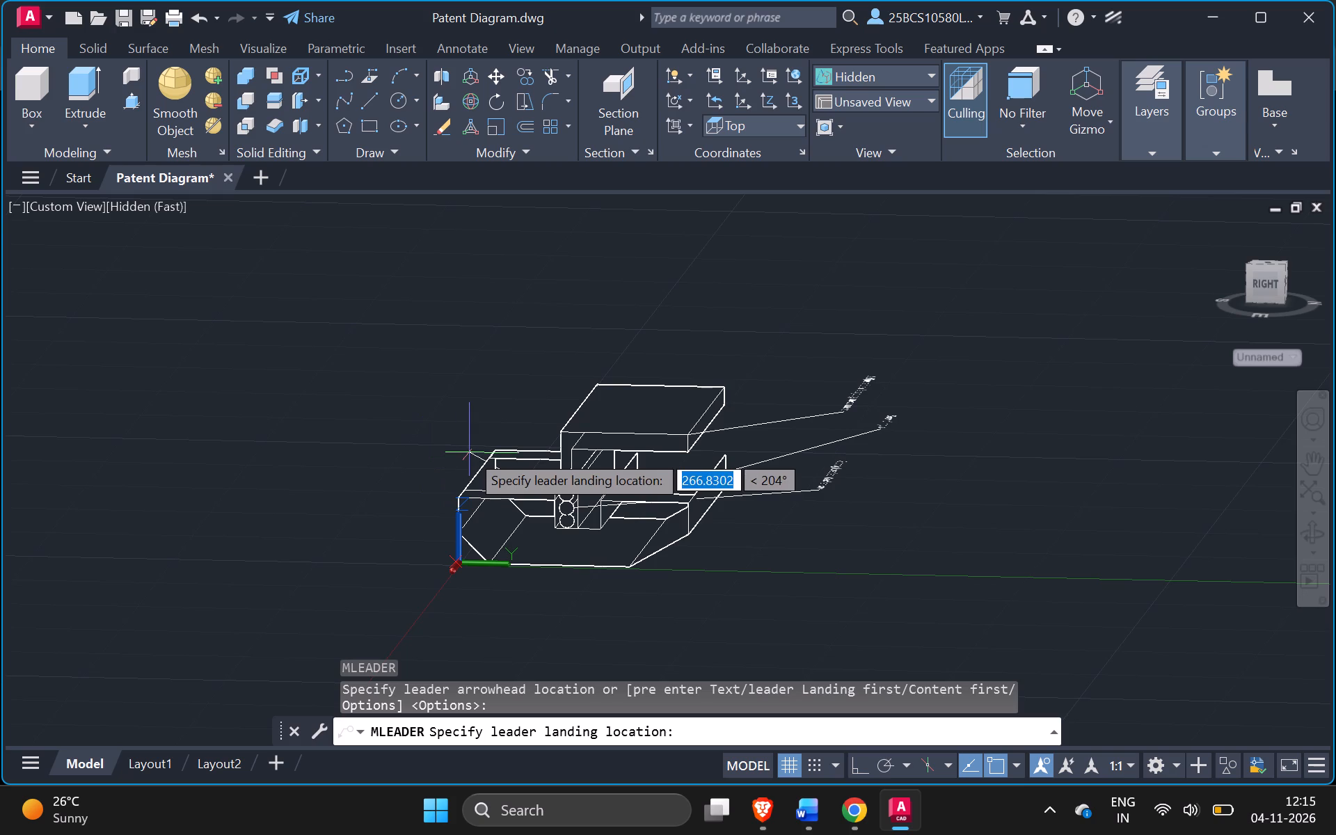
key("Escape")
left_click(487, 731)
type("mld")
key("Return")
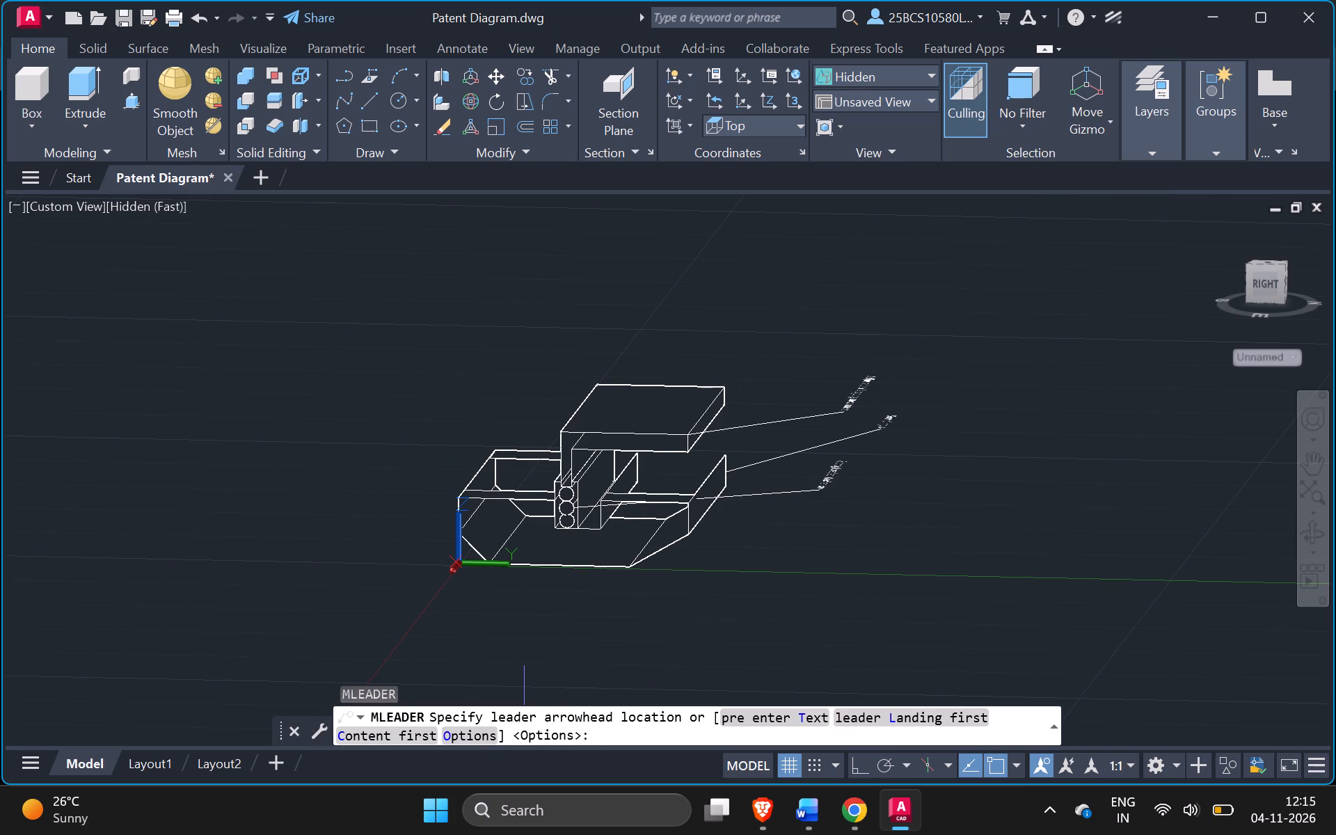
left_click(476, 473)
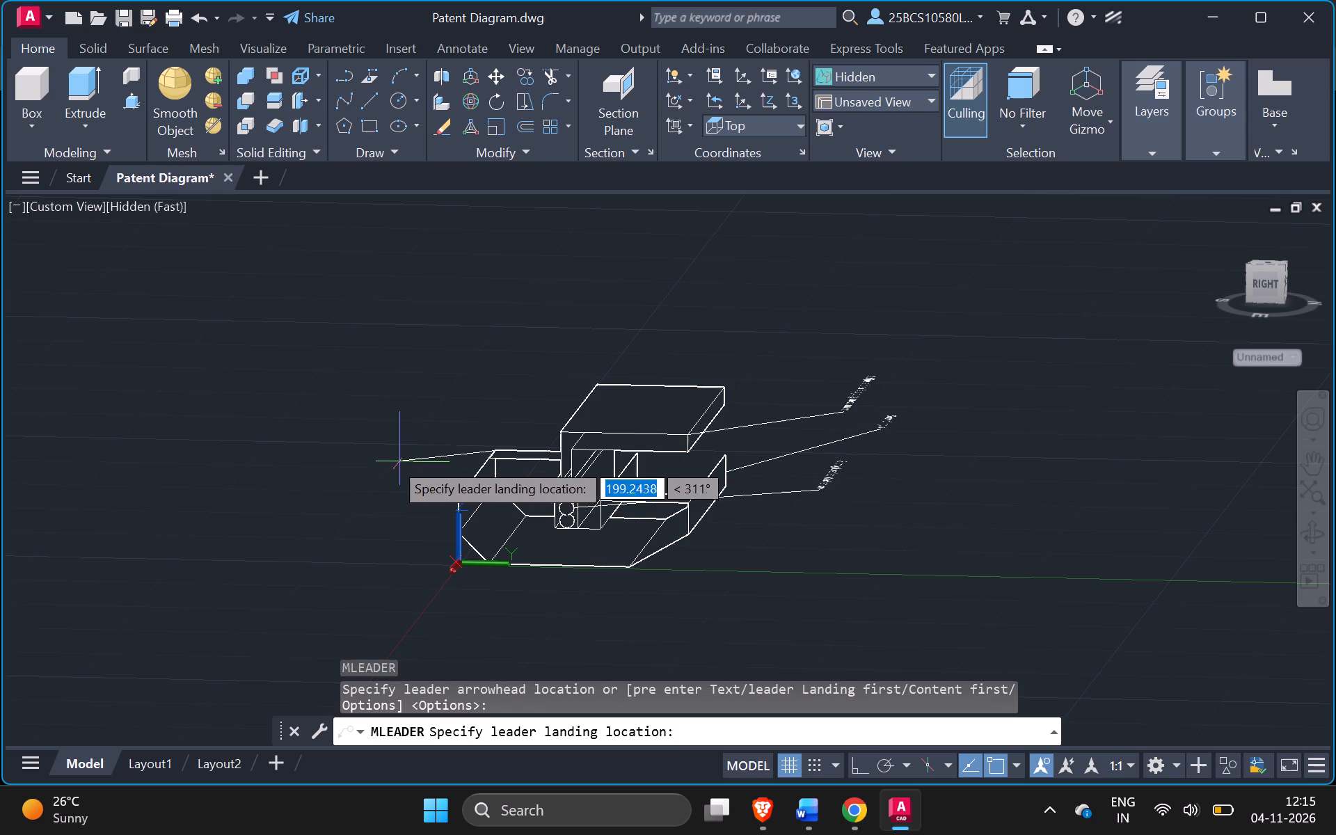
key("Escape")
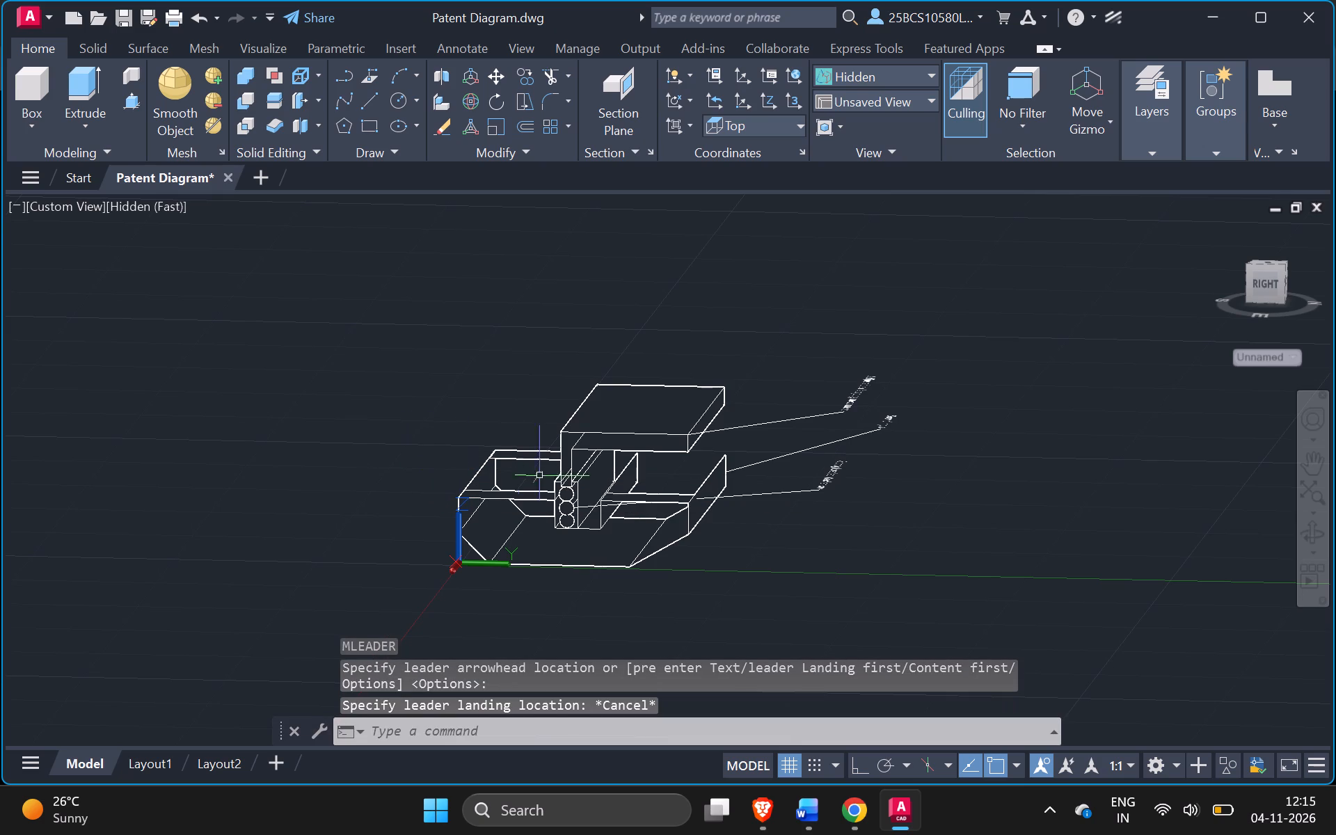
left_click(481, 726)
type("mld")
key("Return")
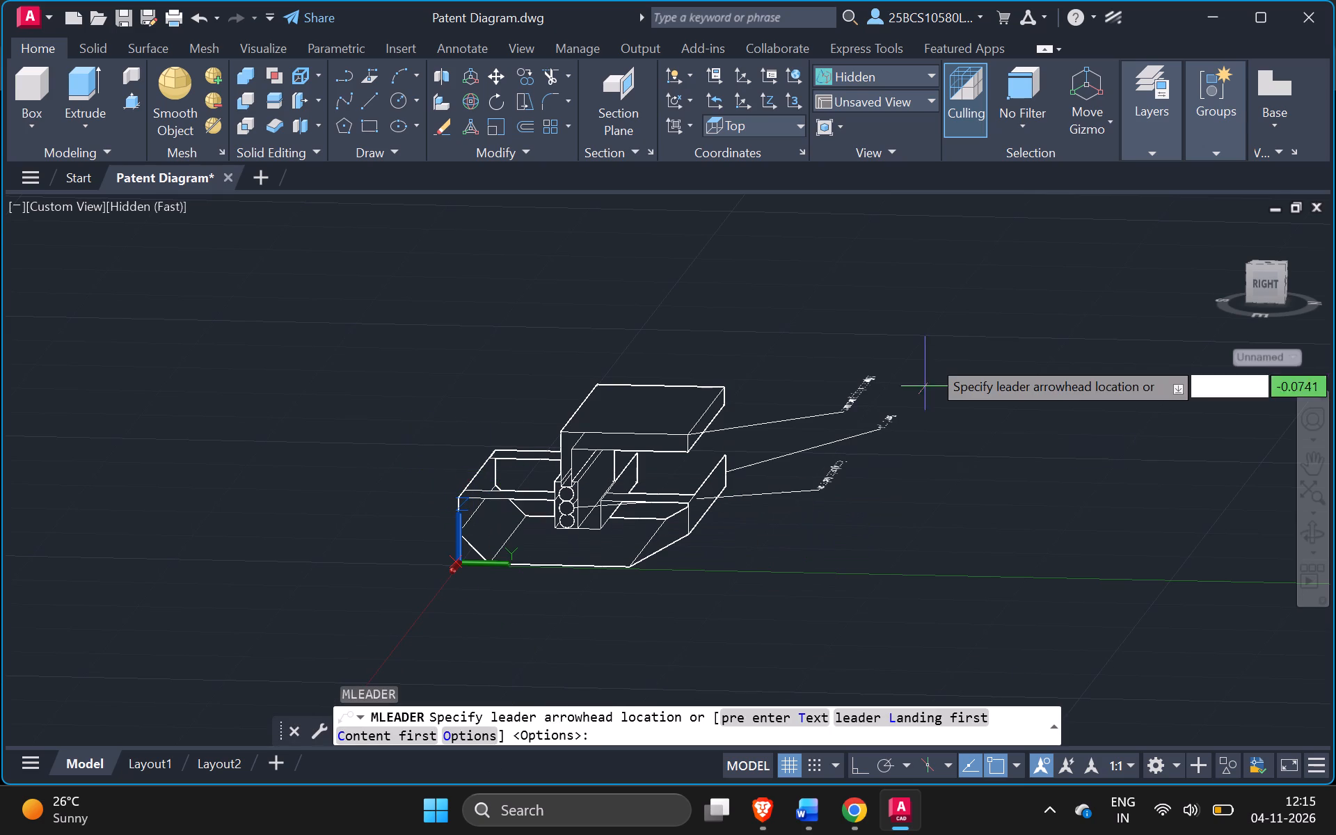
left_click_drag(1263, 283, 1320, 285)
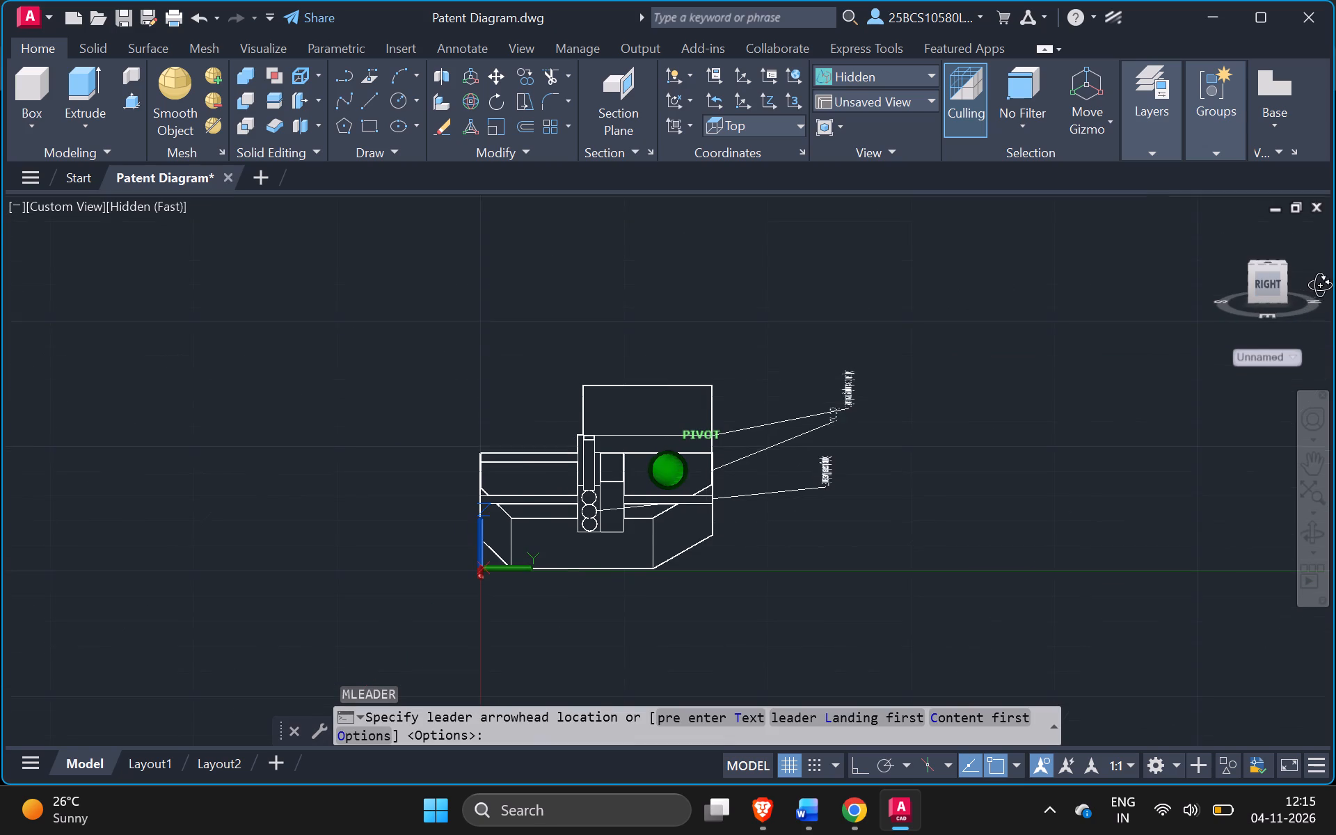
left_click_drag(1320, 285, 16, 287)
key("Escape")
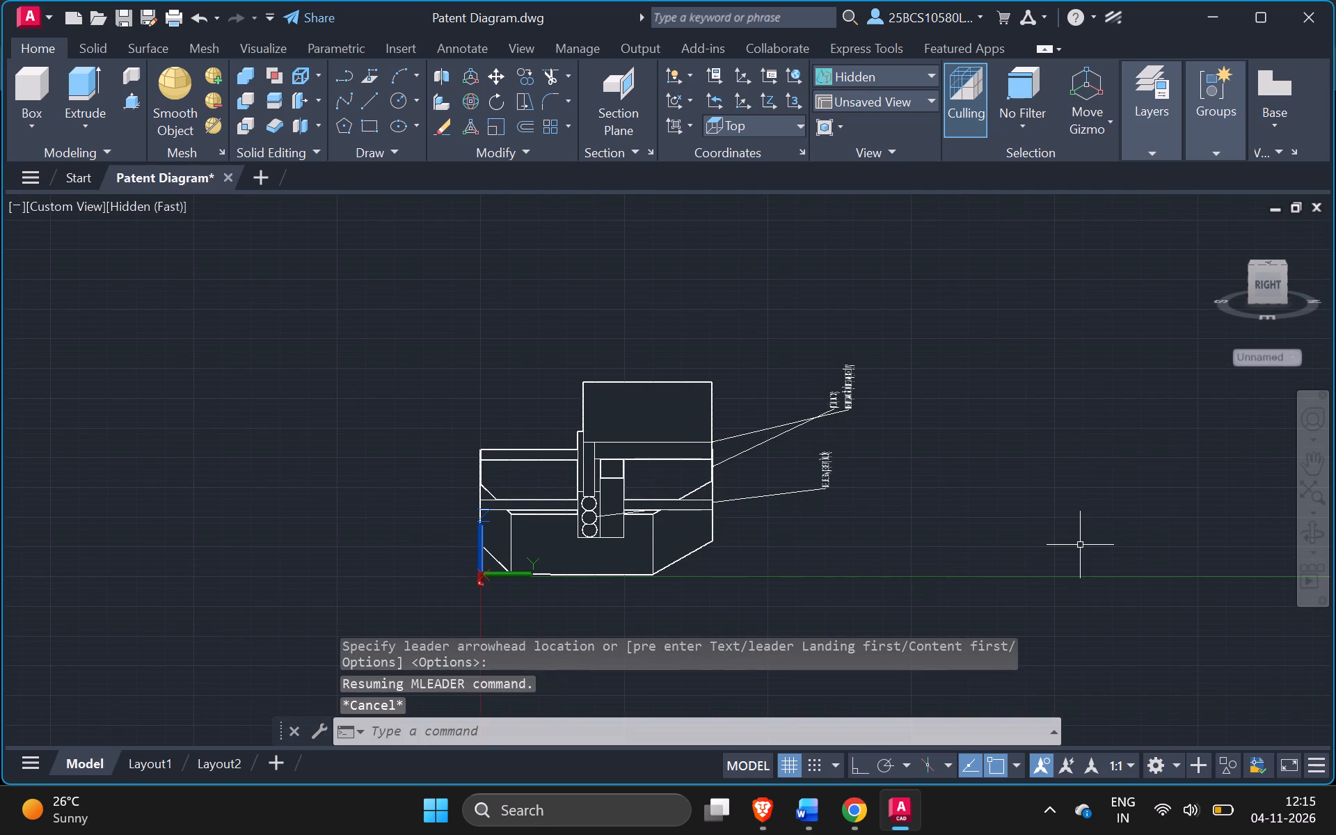
Inspect the leaders from several angles and delete the misplaced "Sound Input" leader from the base's far end.
left_click_drag(1263, 281, 1288, 278)
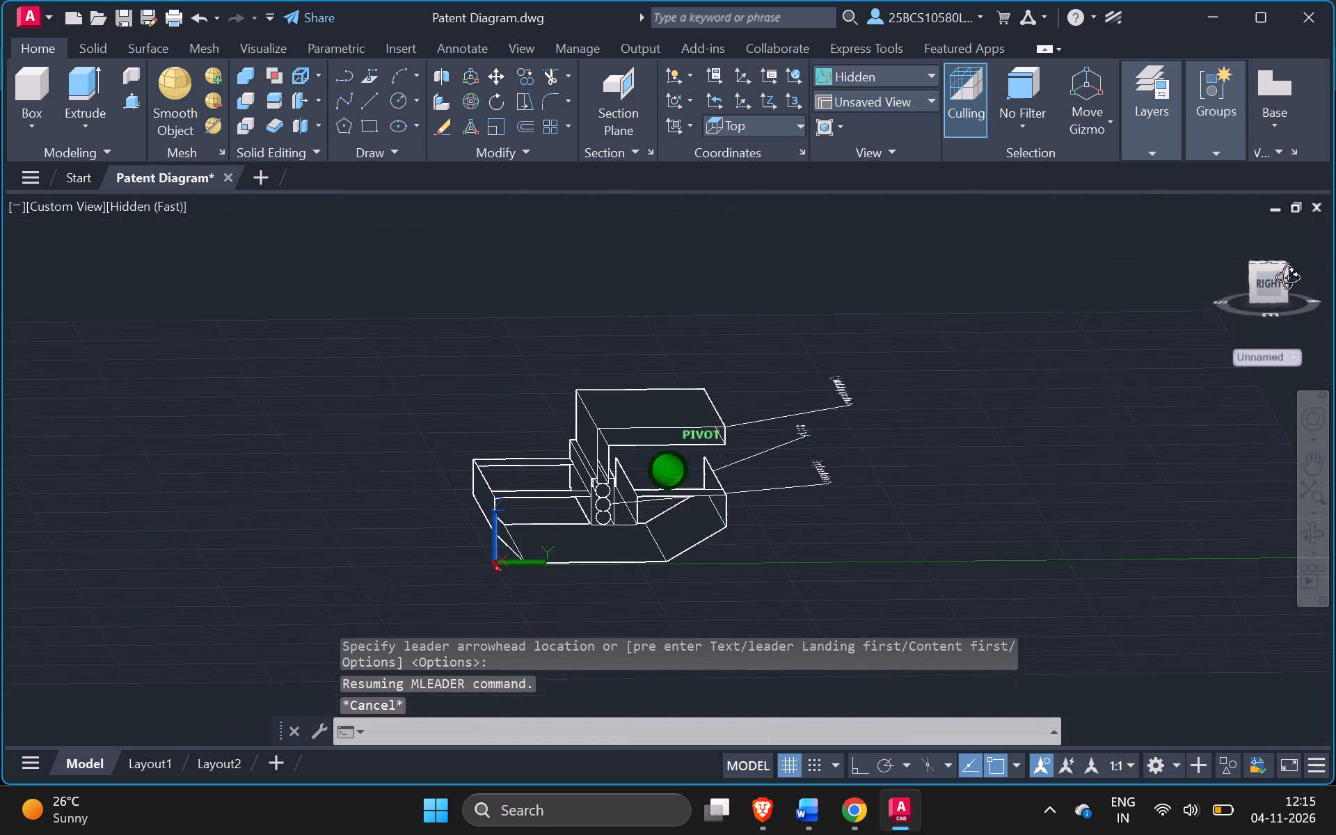
left_click_drag(1288, 278, 1327, 299)
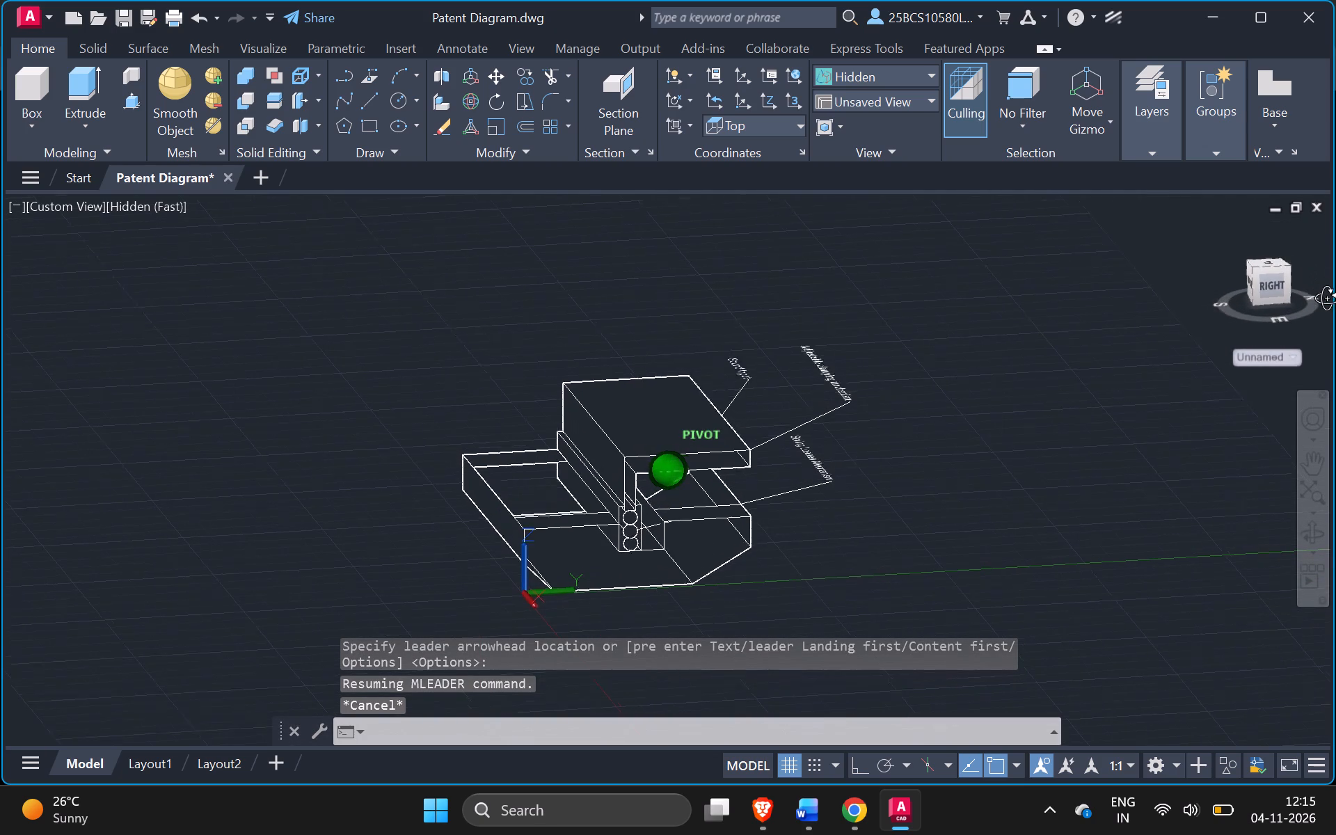
left_click_drag(1327, 299, 22, 301)
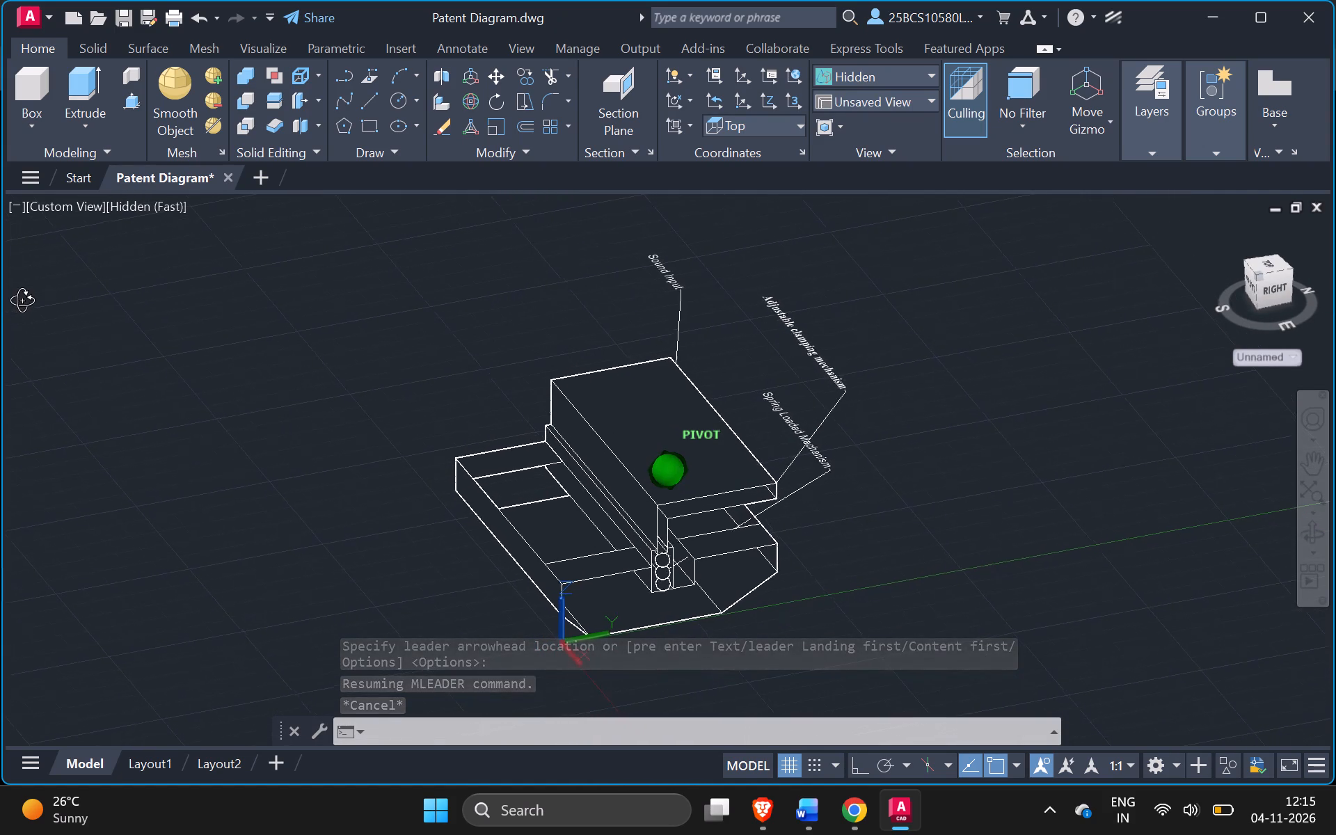
left_click_drag(22, 301, 26, 299)
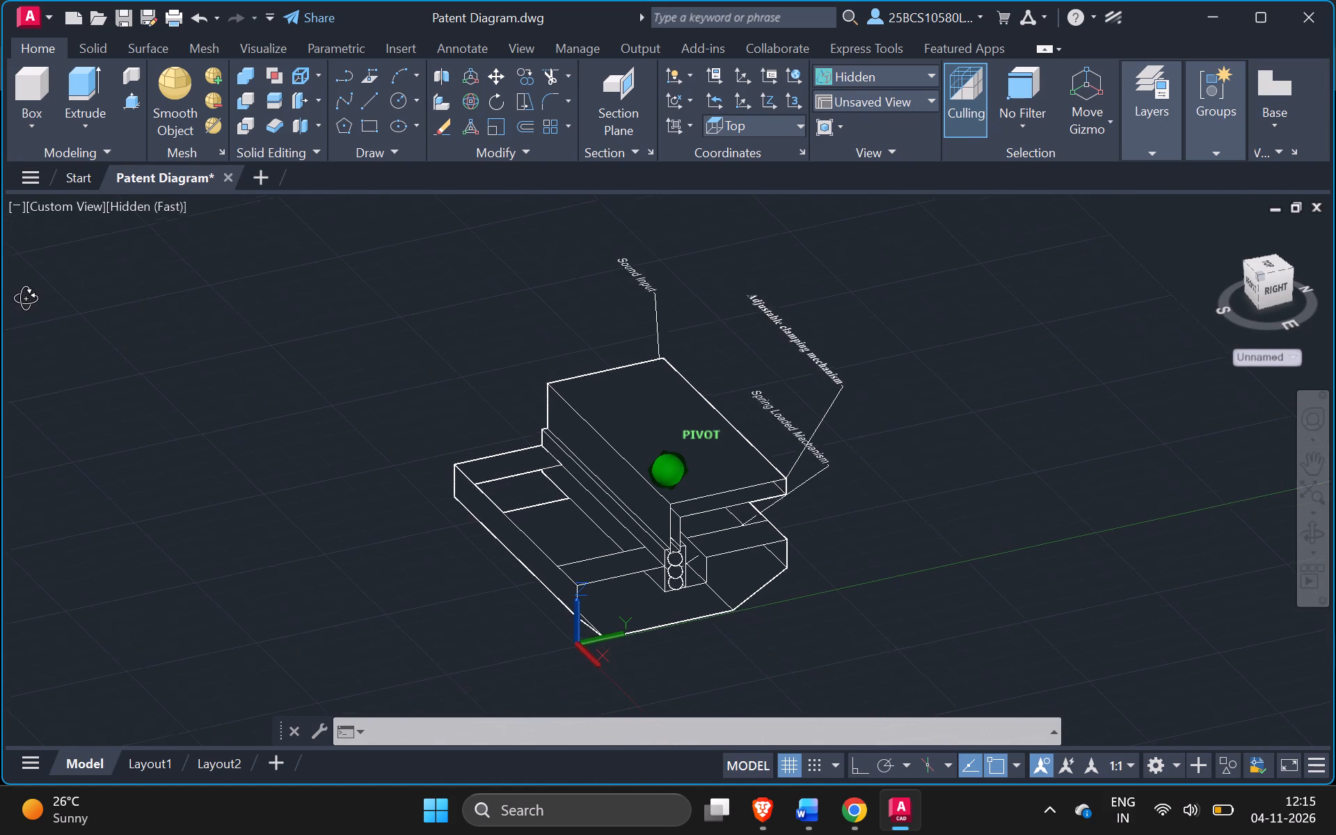
left_click_drag(26, 299, 23, 300)
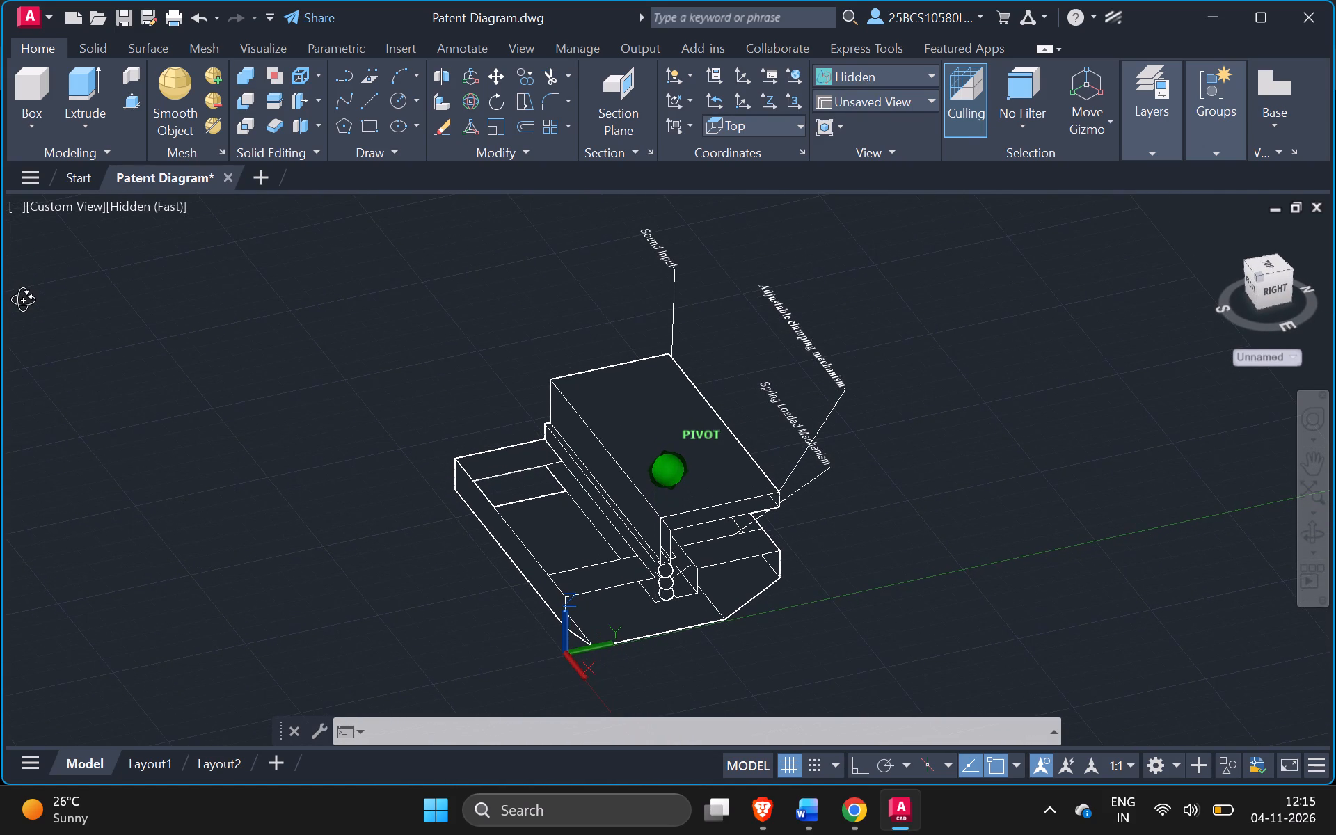
left_click_drag(23, 300, 1325, 285)
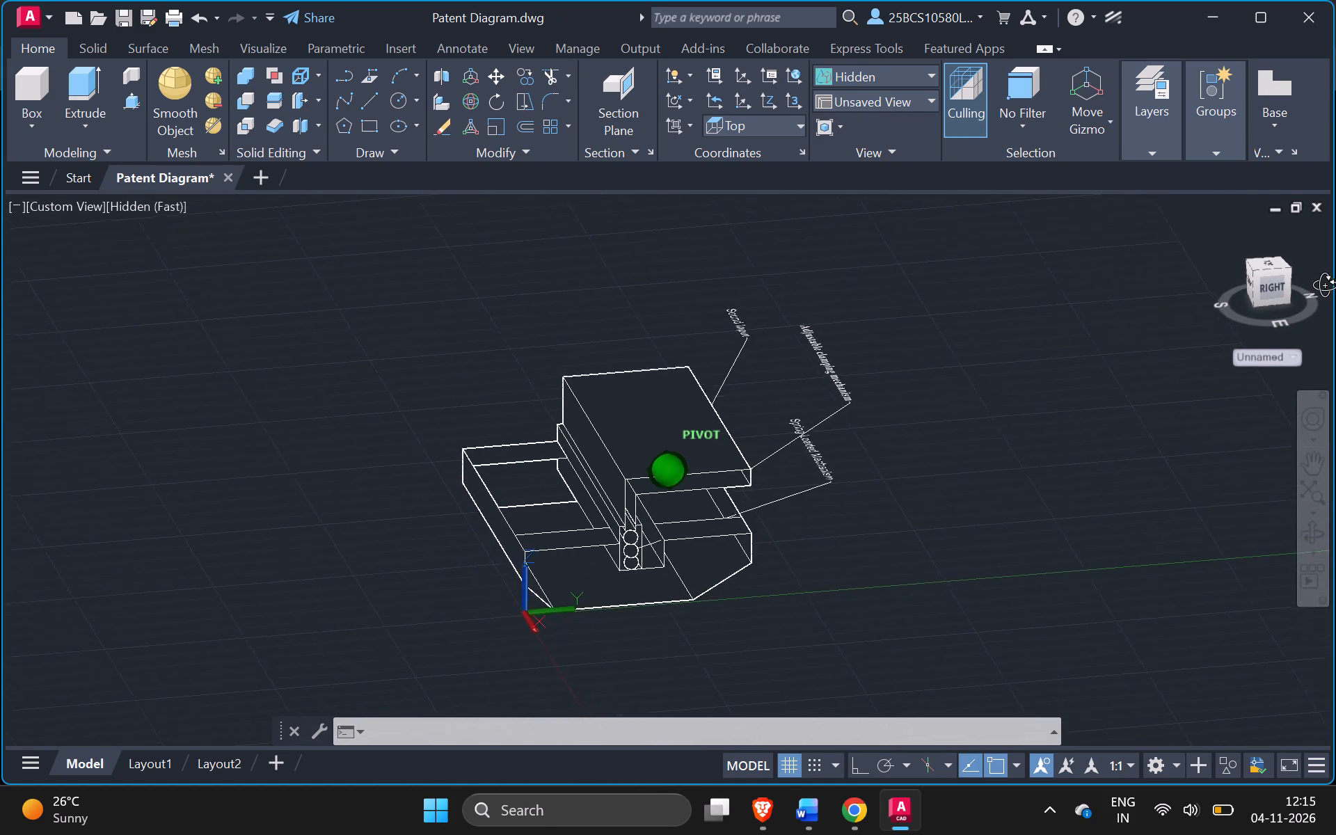
left_click_drag(1325, 285, 1184, 296)
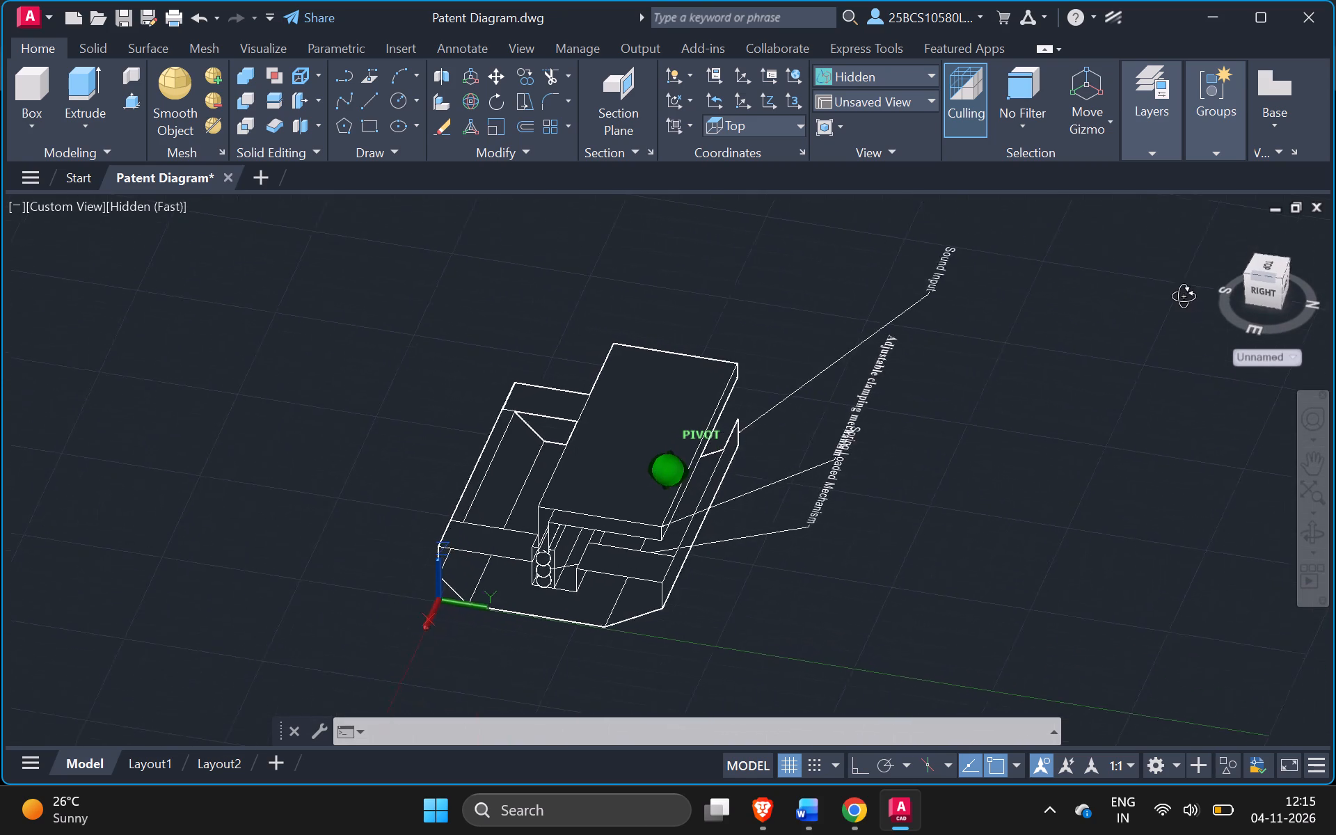
left_click_drag(1184, 296, 930, 405)
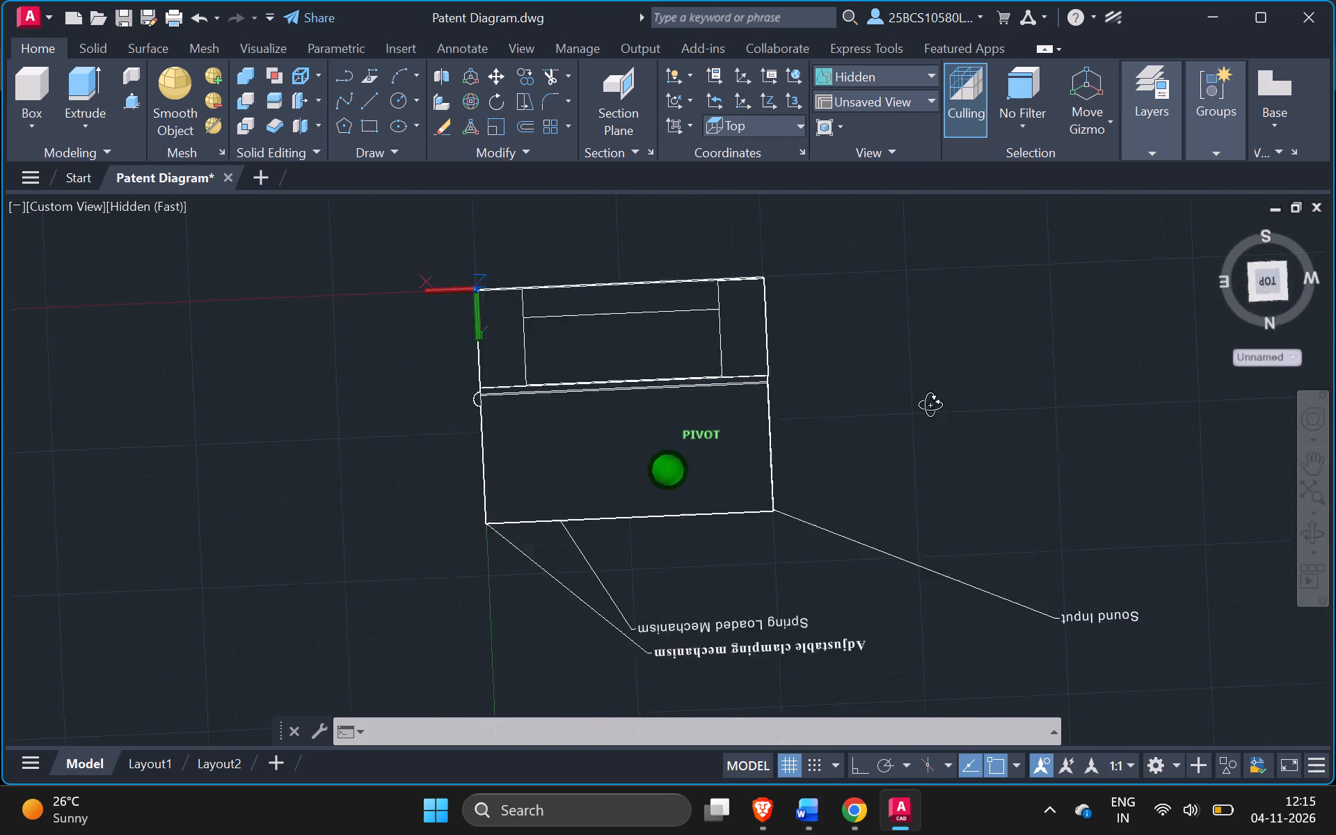
left_click_drag(930, 405, 1073, 364)
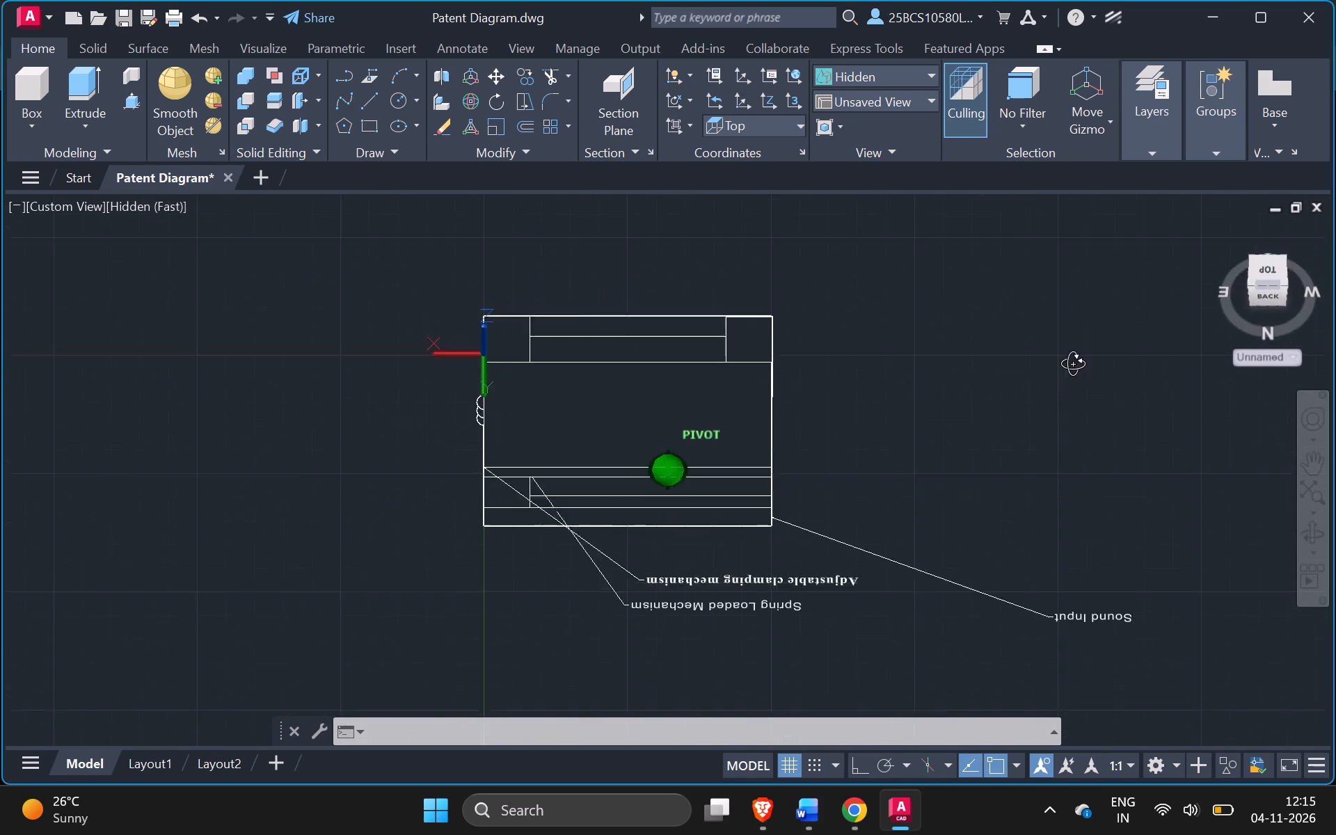
left_click_drag(1073, 364, 1232, 351)
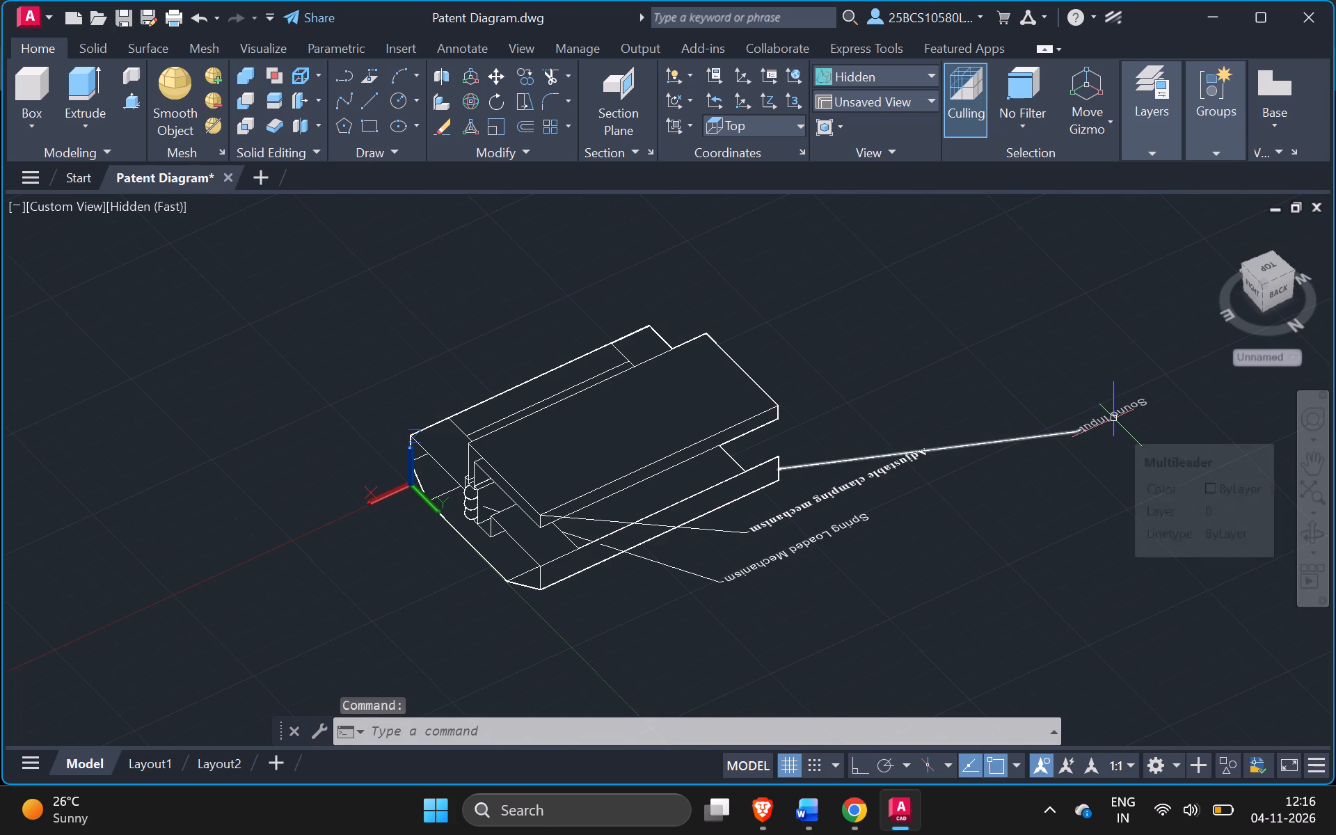
left_click(1113, 418)
key("Delete")
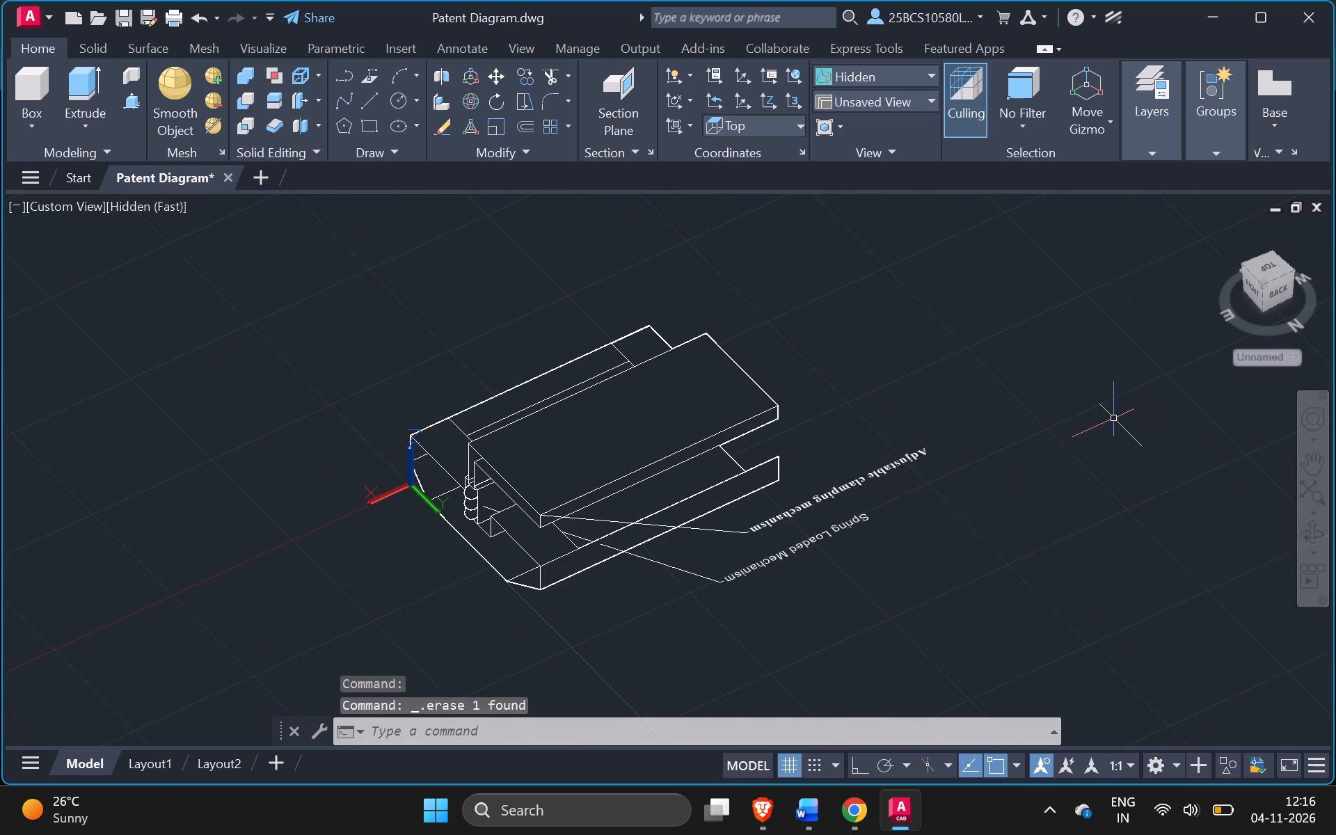
In a tilted Right view, add a multileader about 309 units long from the base's near upper corner, landing beside the "Spring Loaded Mechanism" label.
left_click_drag(1246, 287, 1272, 280)
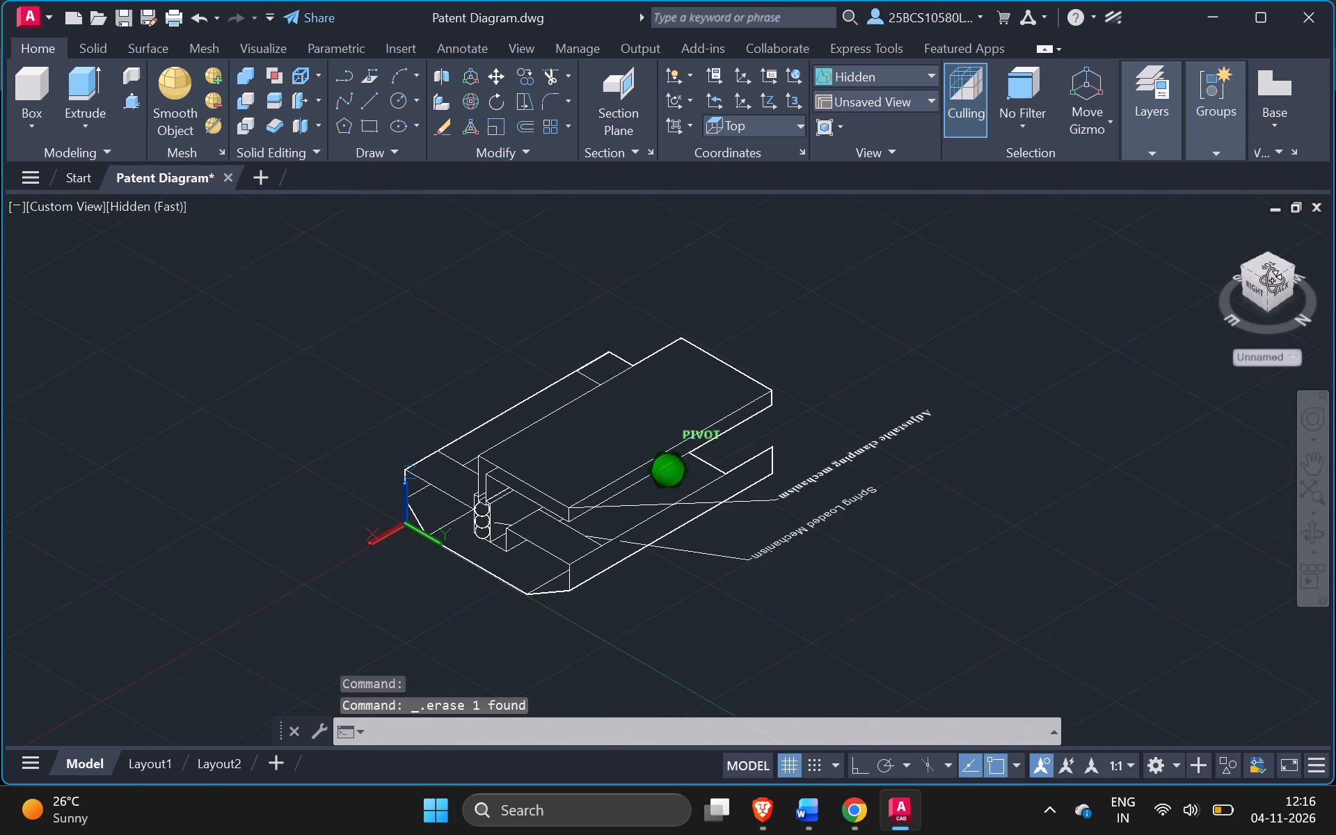
left_click_drag(1272, 280, 93, 280)
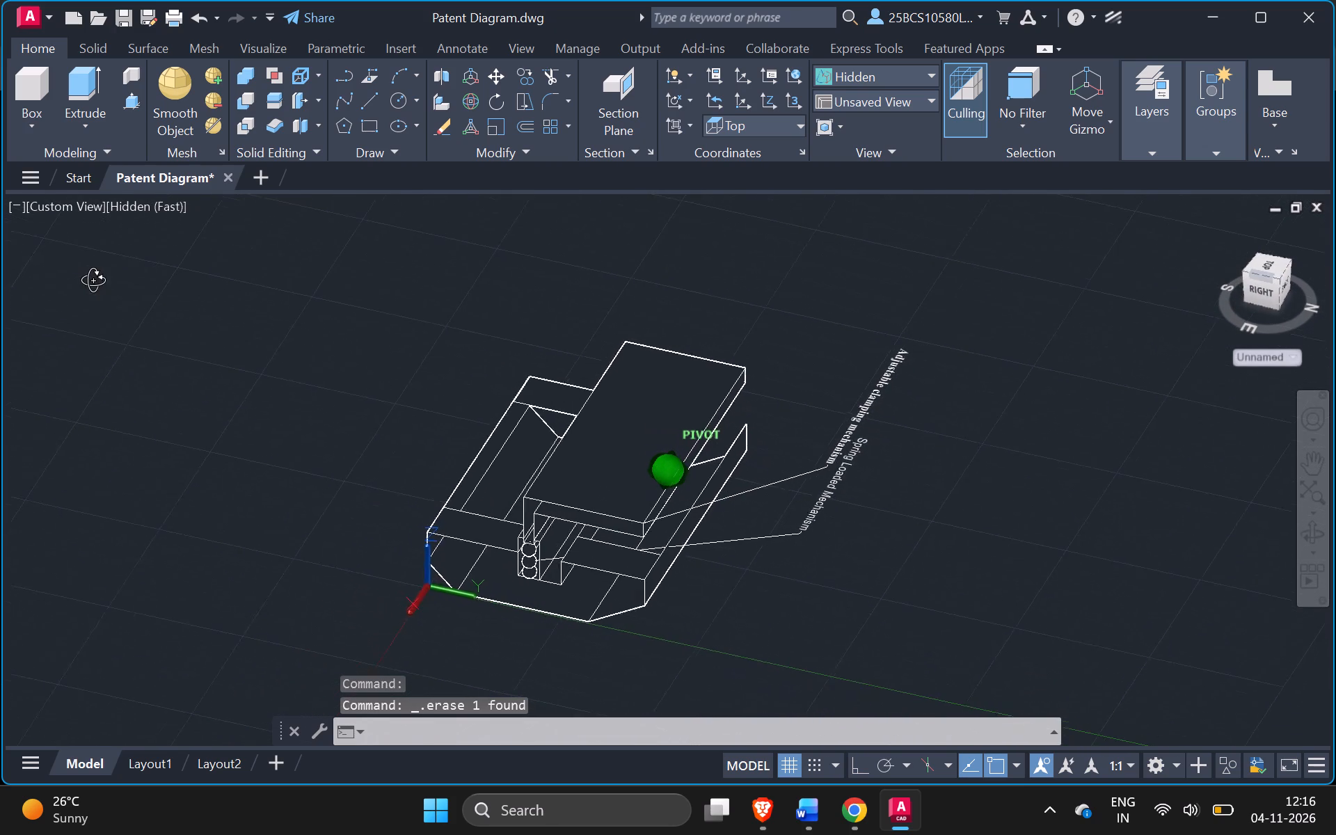
left_click_drag(93, 280, 129, 248)
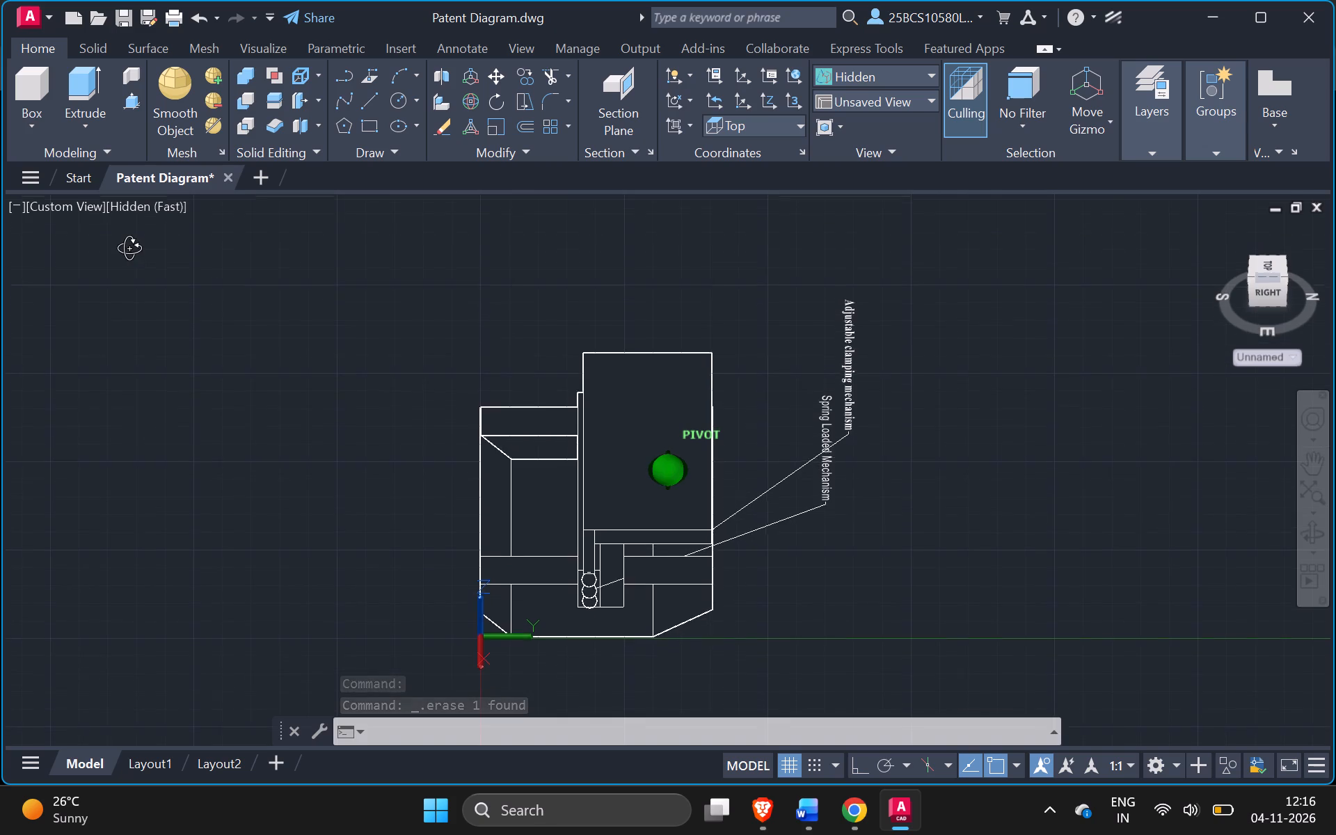
left_click_drag(129, 248, 160, 254)
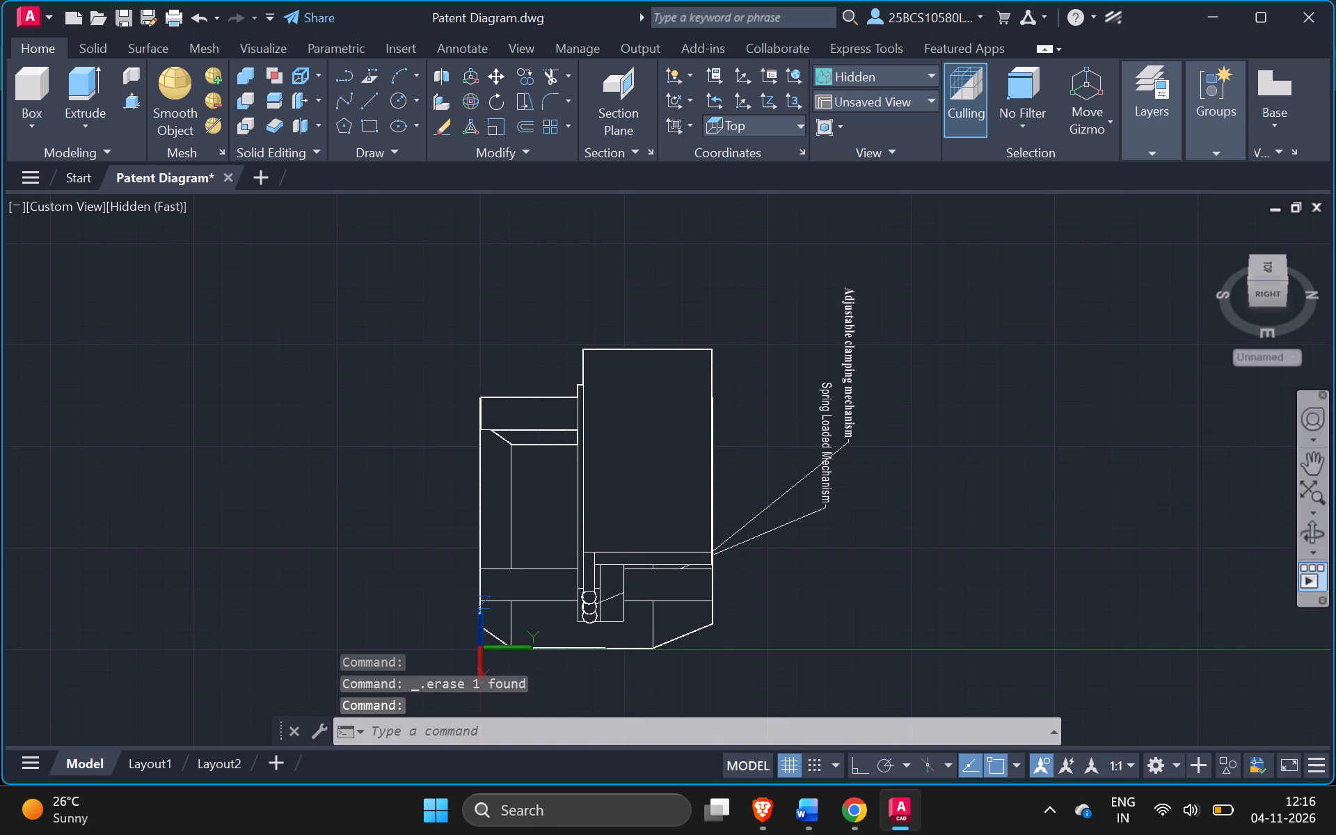
left_click(605, 727)
type("mld")
key("Return")
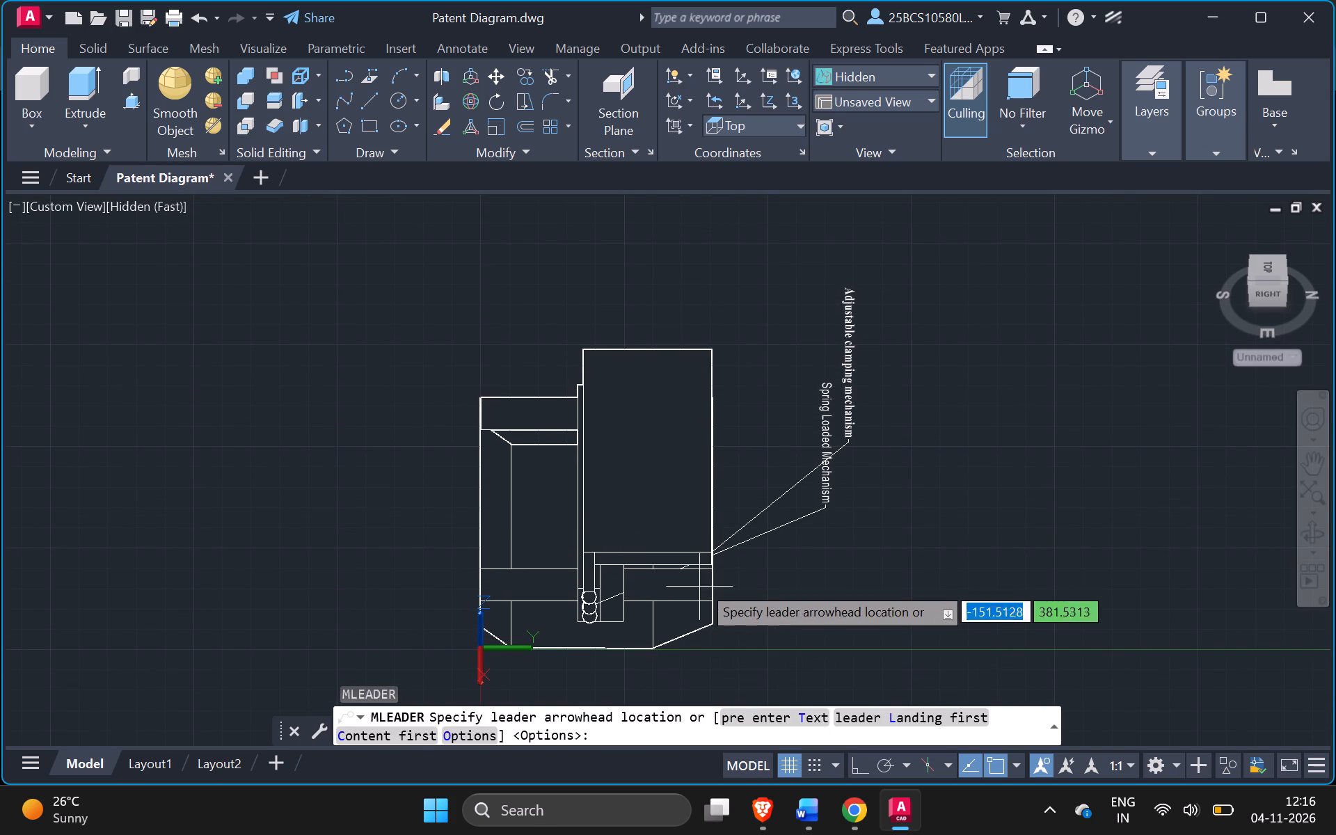
left_click(714, 587)
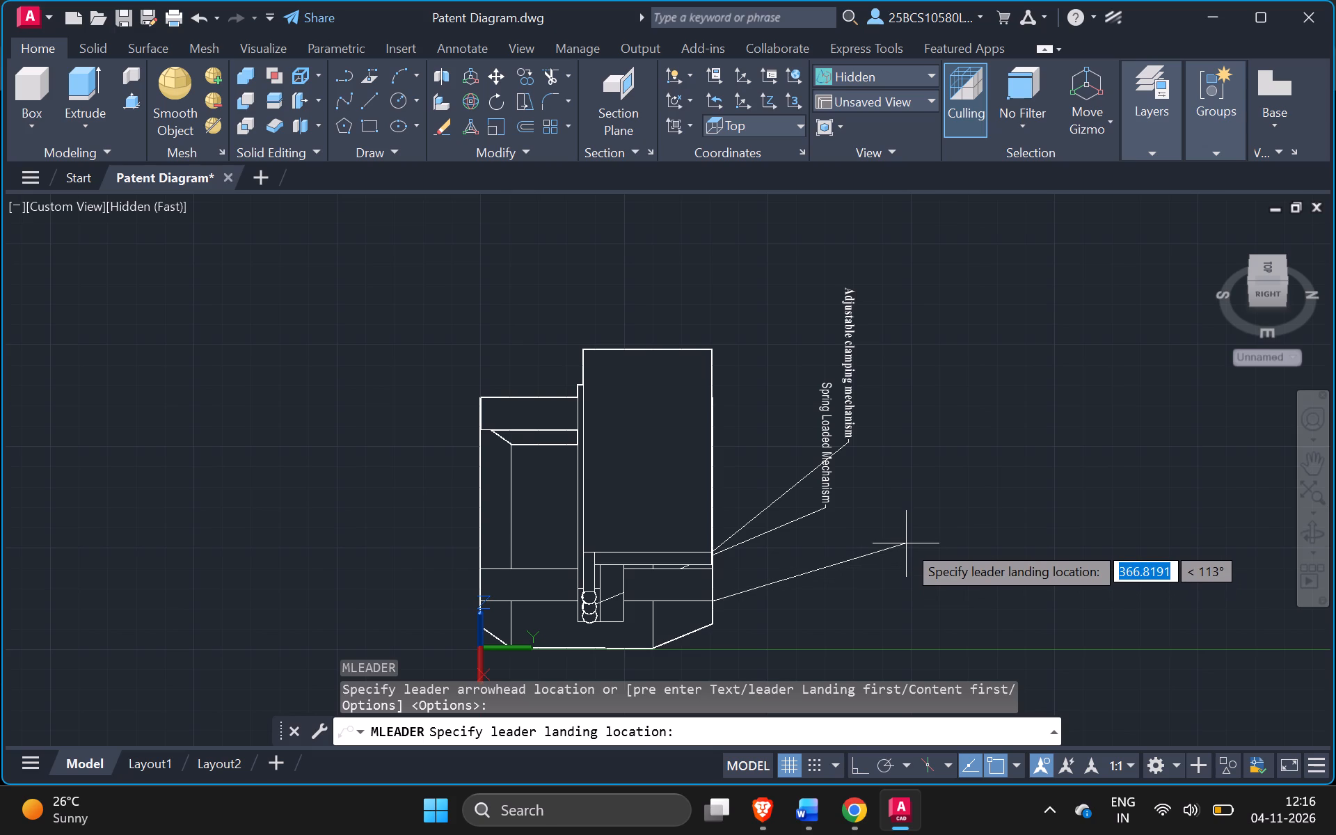
left_click(866, 539)
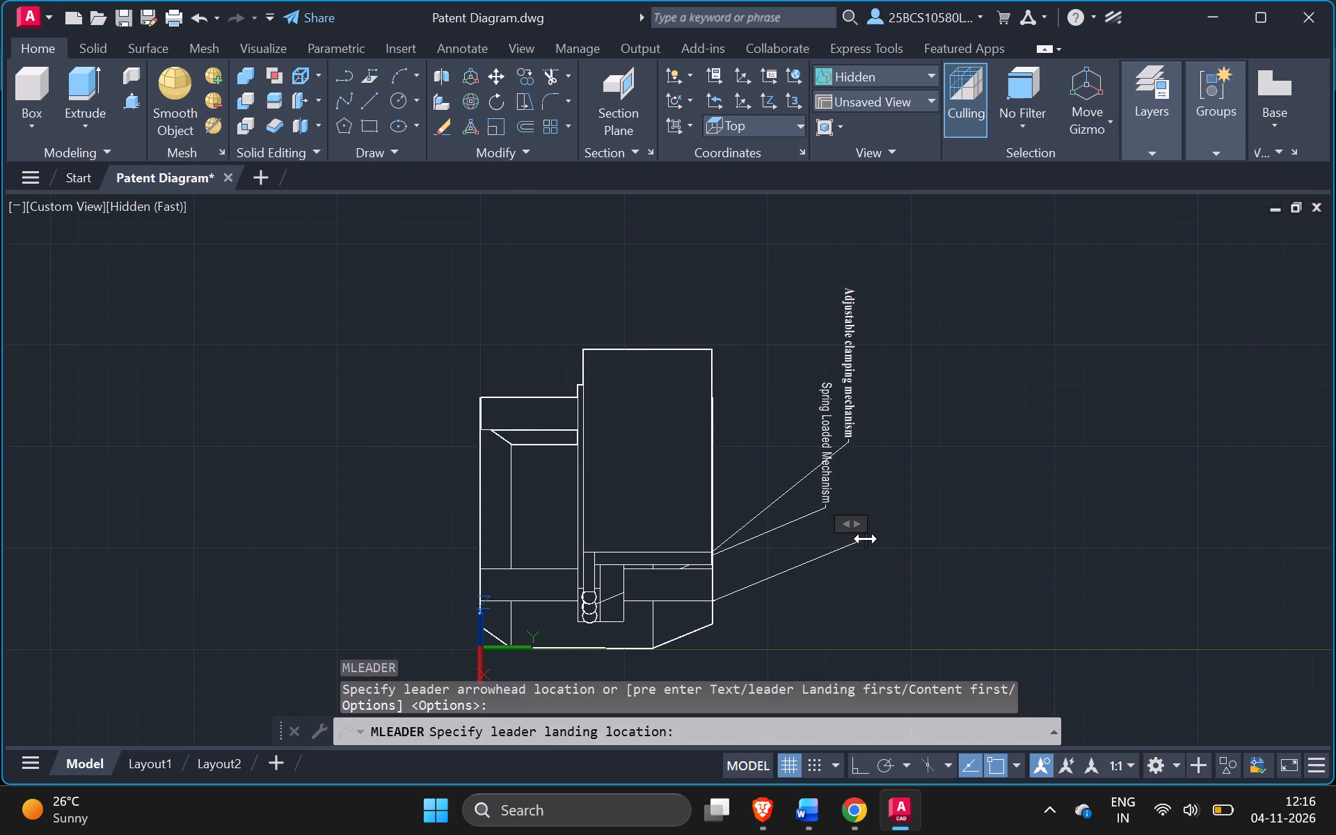
Set the new leader's text height to 18, enter "Sound Input" as its label, and finish editing the text.
left_click(170, 104)
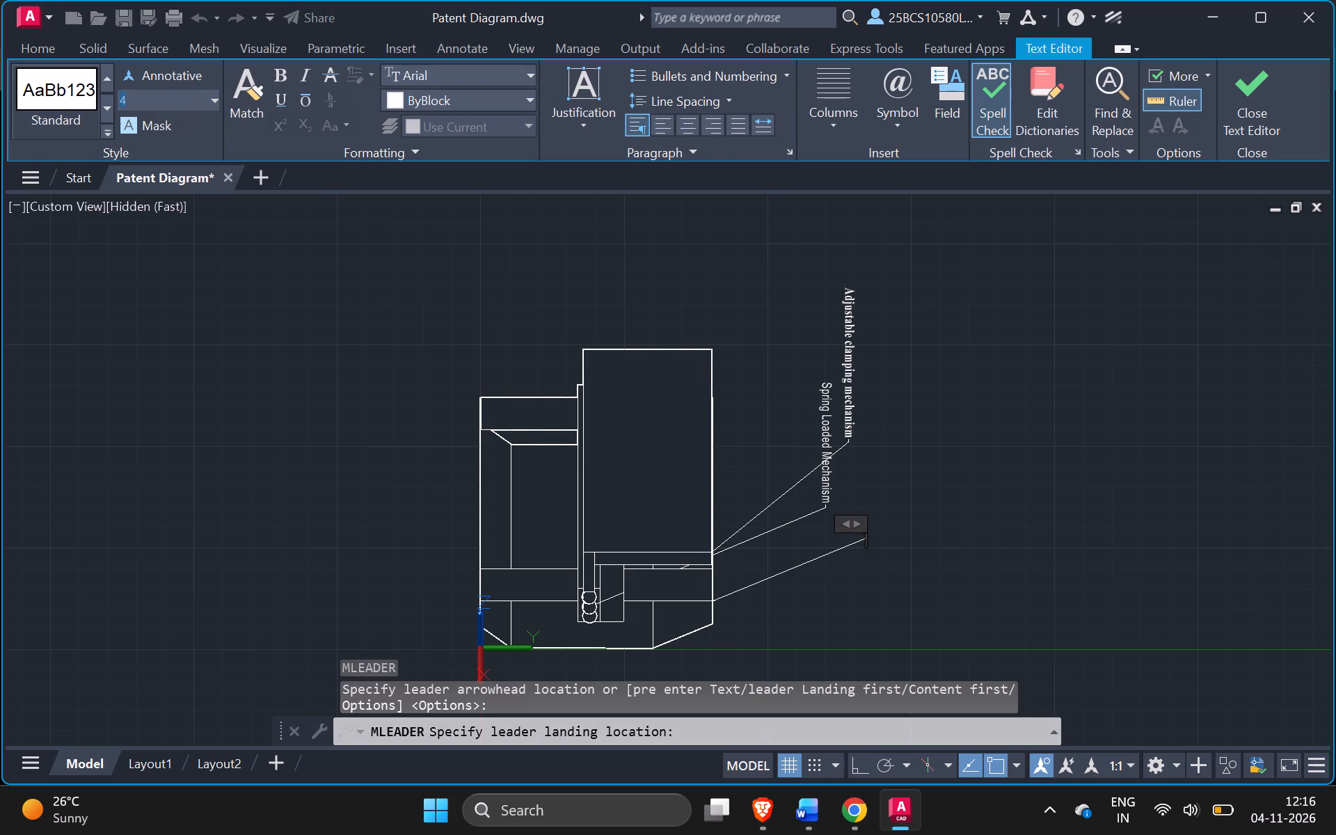
type("18")
key("Return")
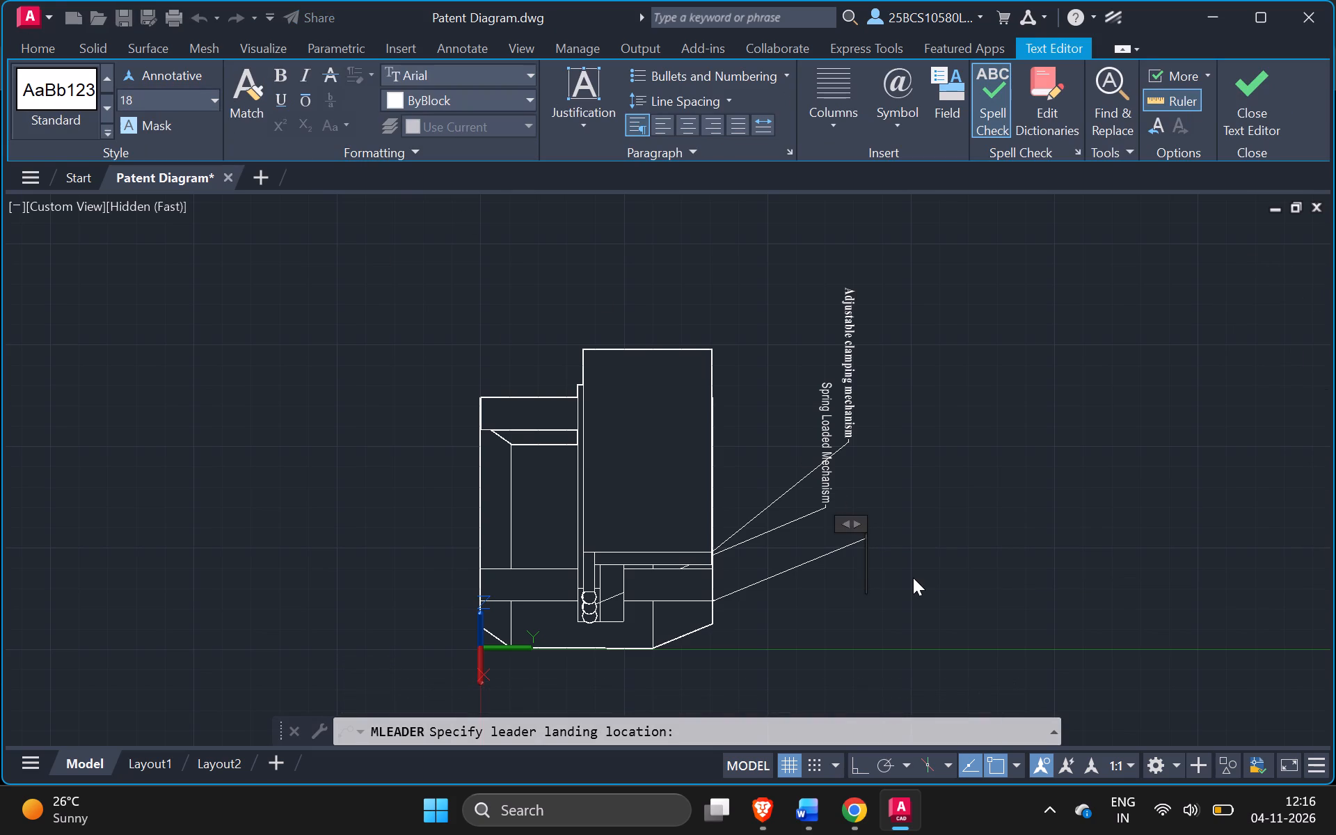
type("Sound Input")
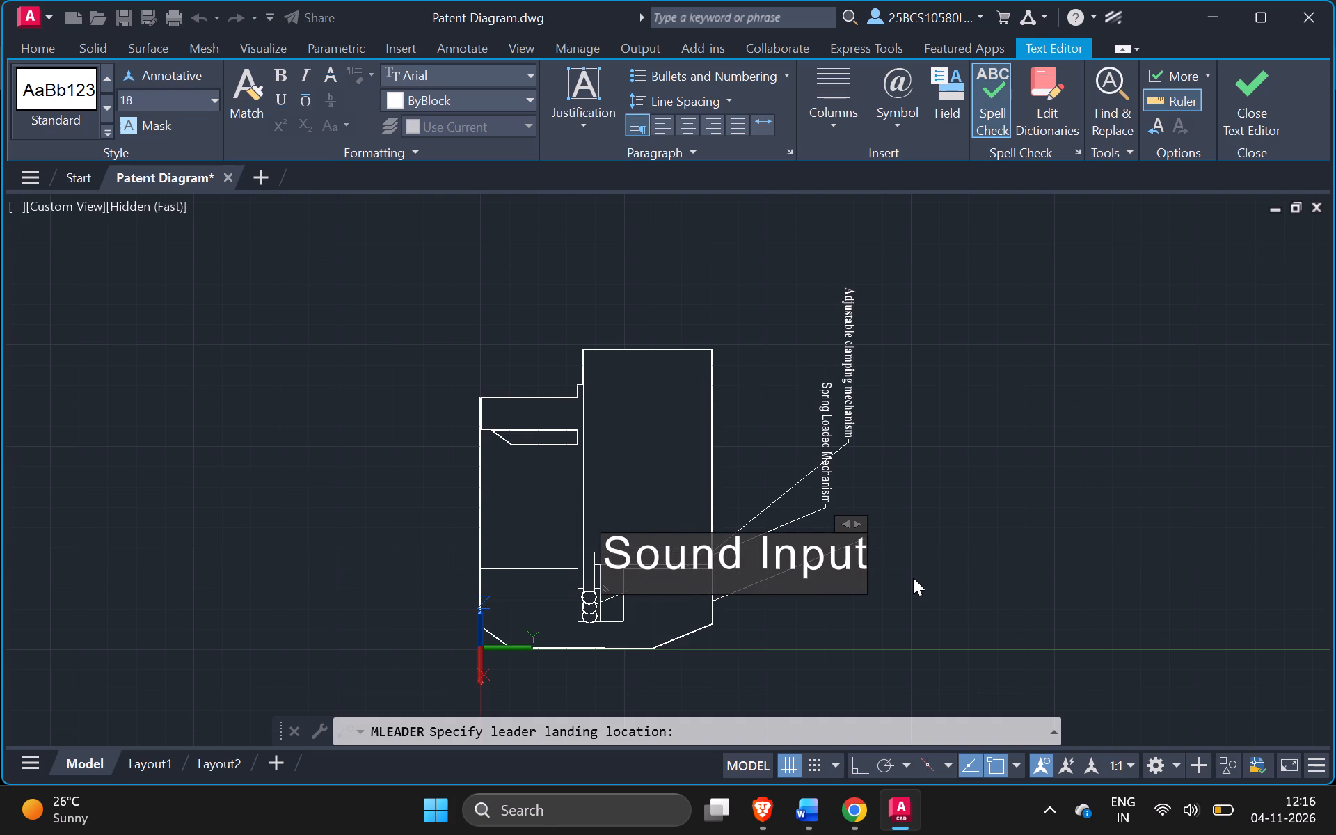
key("Return")
key("BackSpace")
left_click(1096, 559)
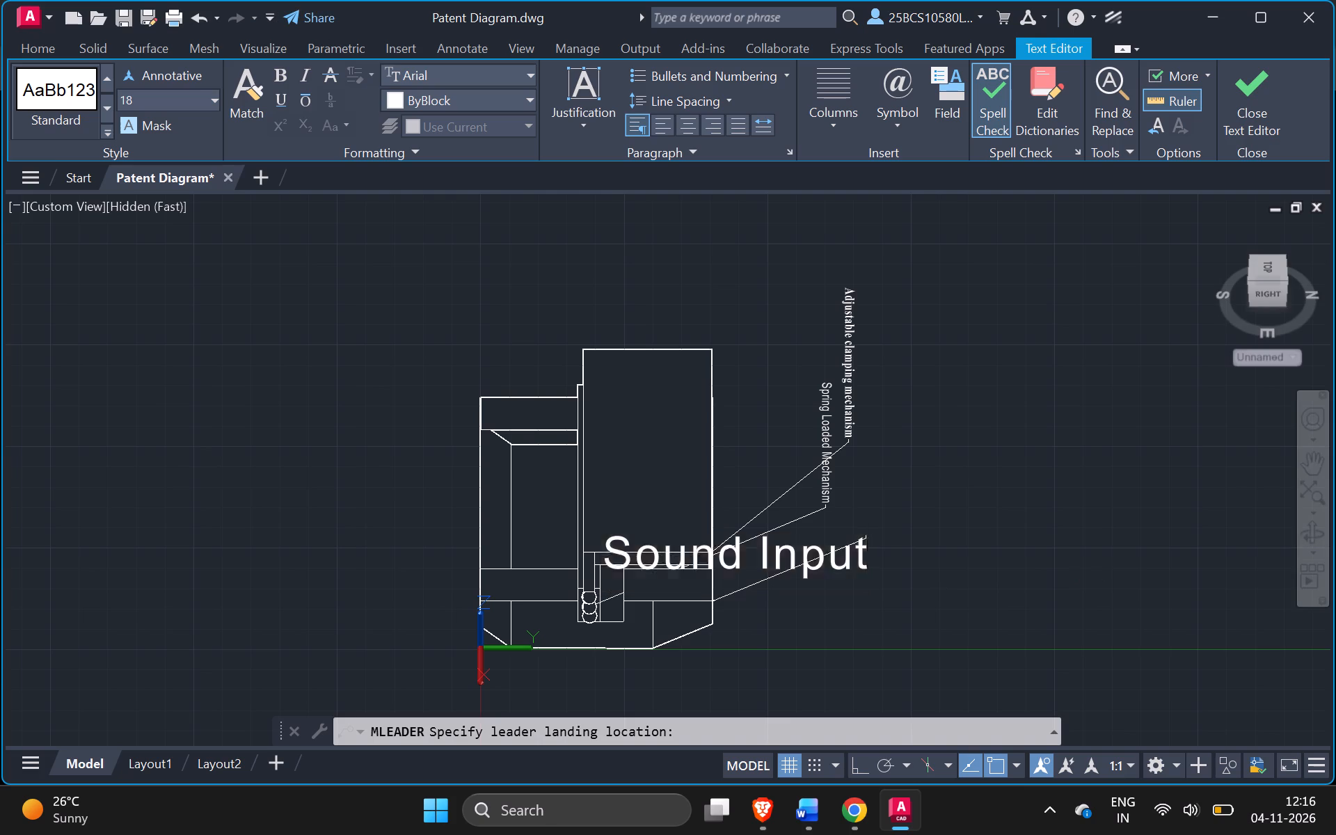
Add a multileader about 192 units long from the base's opposite near upper corner, above the origin, landing outward away from the model.
left_click(414, 739)
type("mld")
key("Return")
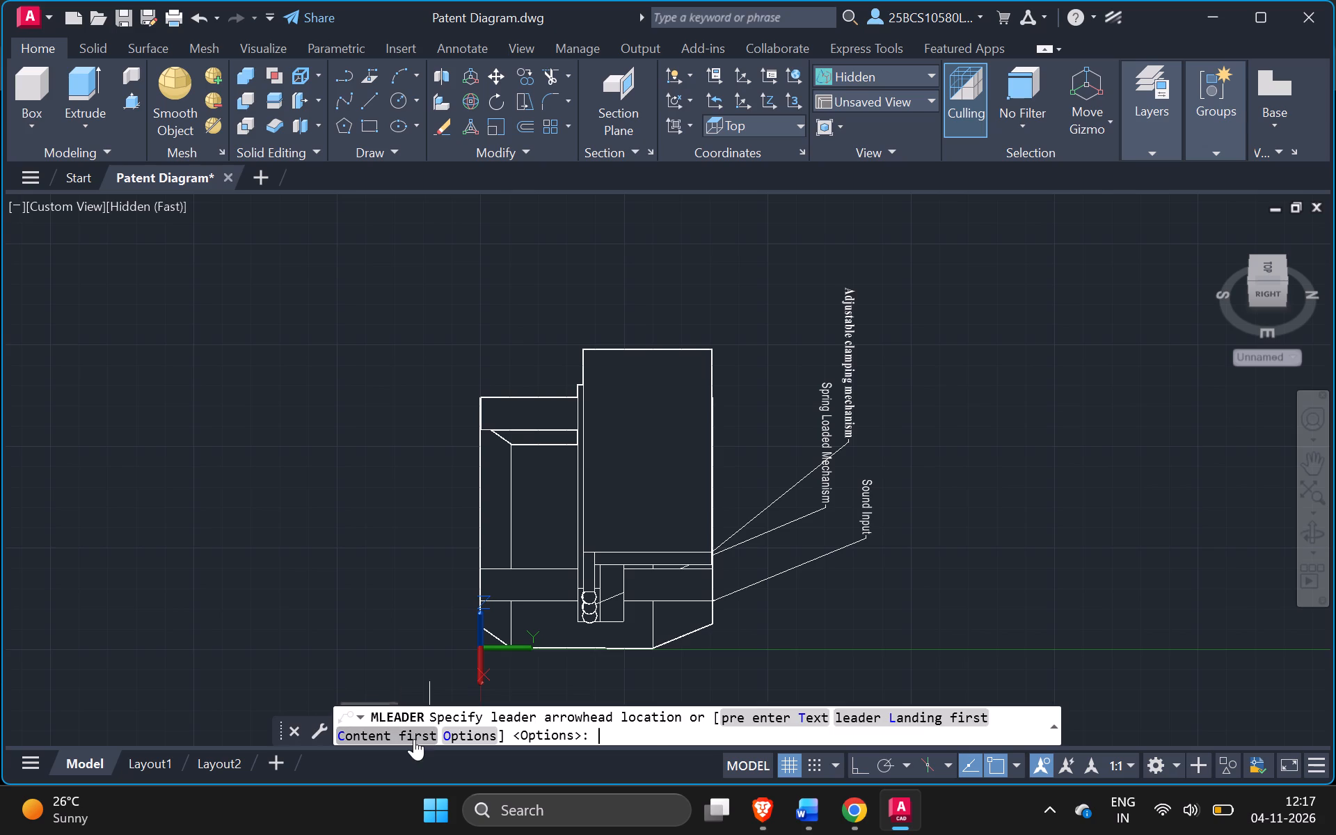
left_click(482, 595)
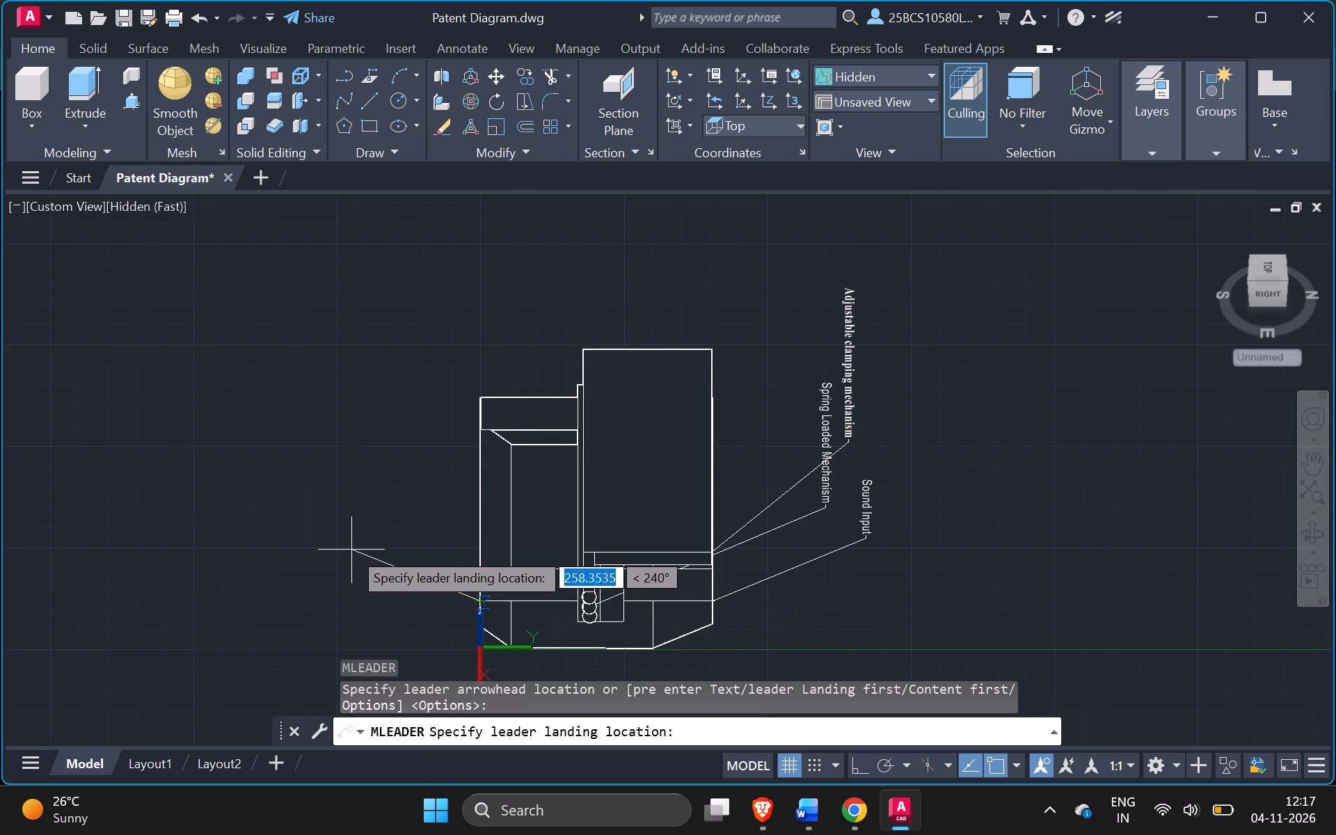
left_click(393, 554)
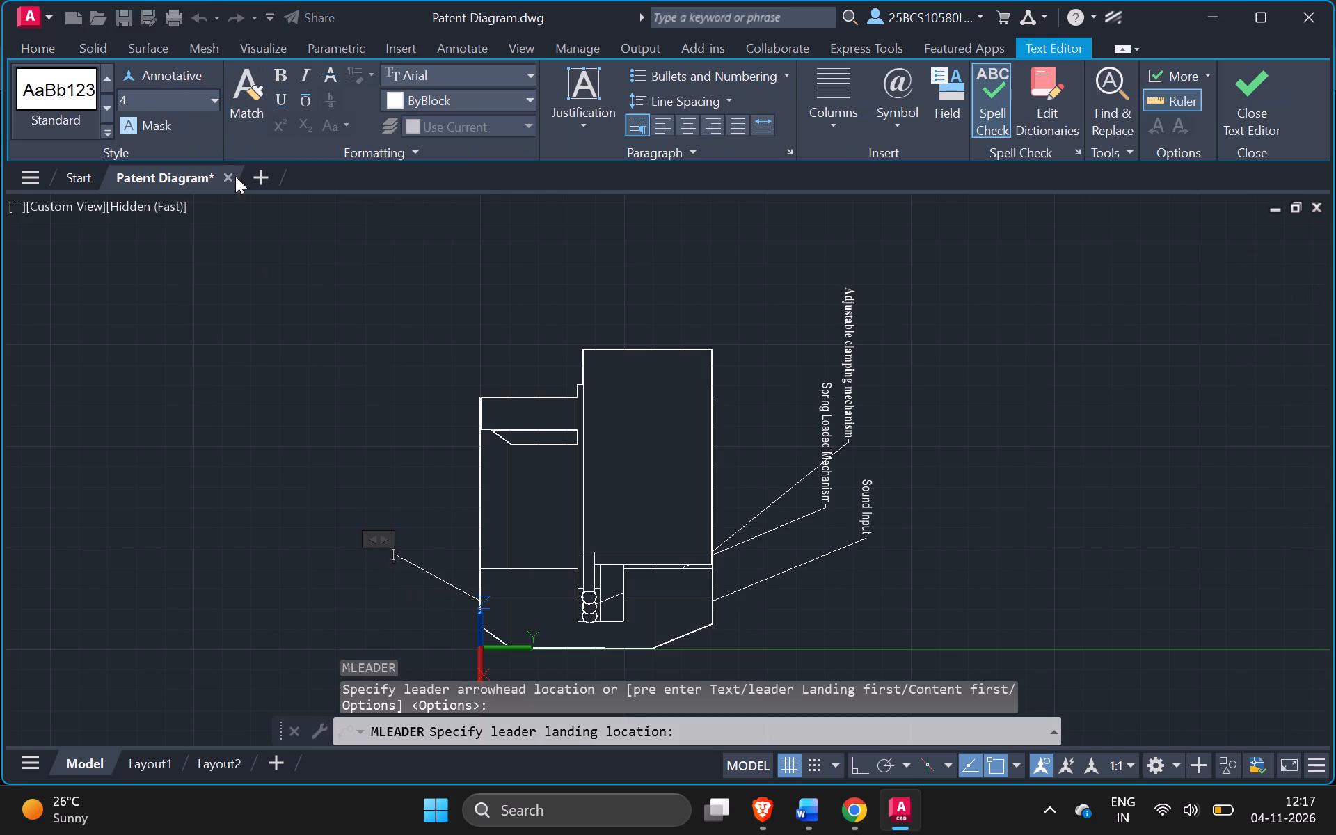
Set the new leader's text height to 18, enter "Sound Output" as its label, and finish editing the text.
left_click(198, 94)
type("18")
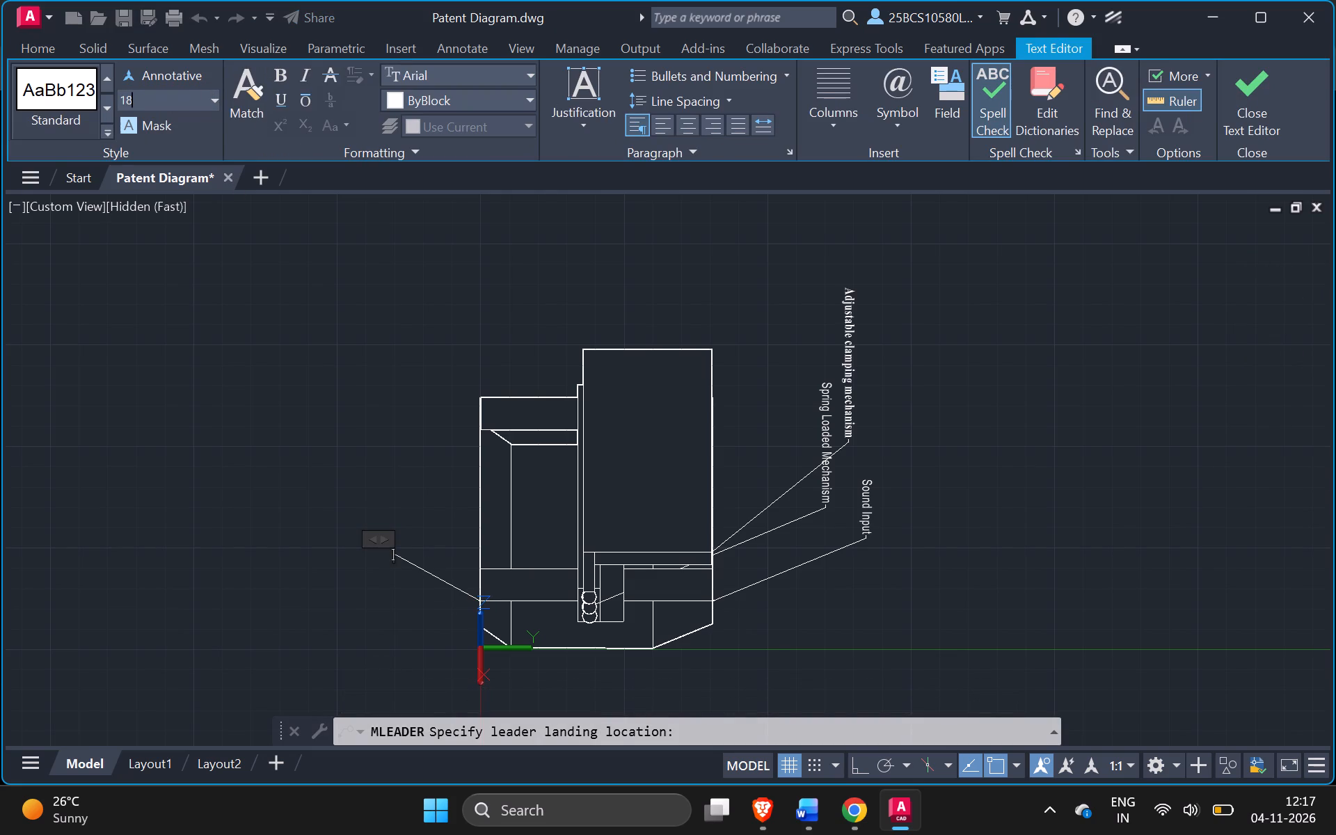
key("Return")
type("Sound")
key("space")
key("BackSpace")
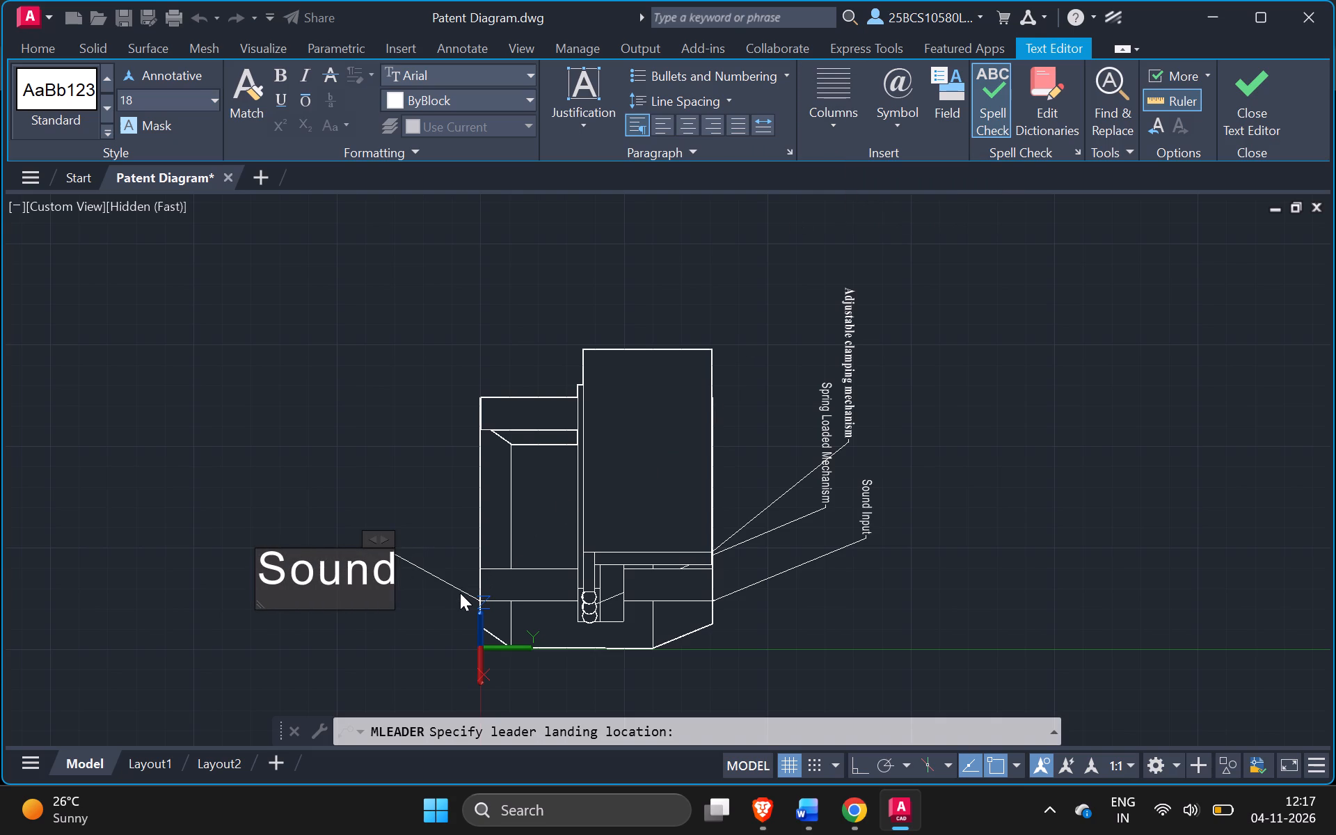
key("shift+o")
key("BackSpace")
key("space")
type("Output")
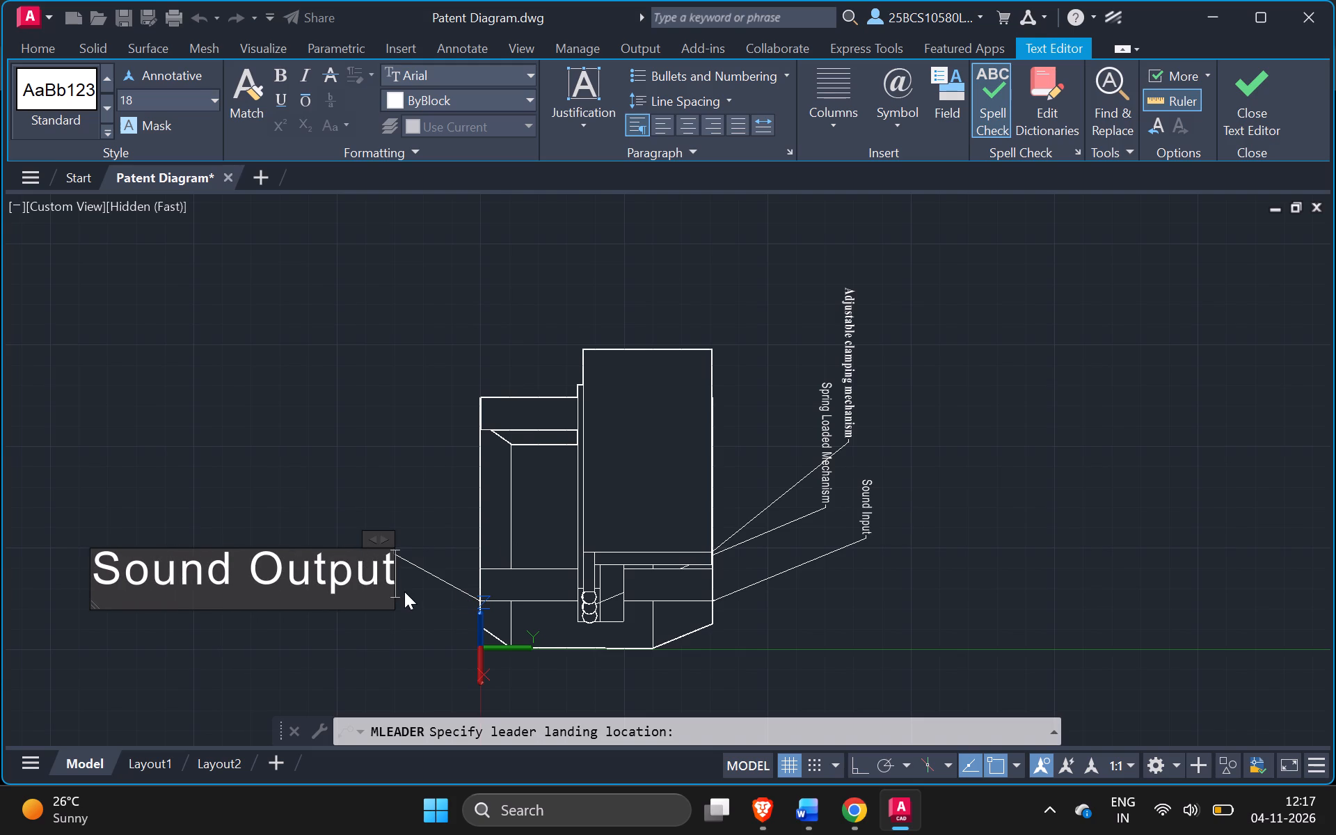
key("Return")
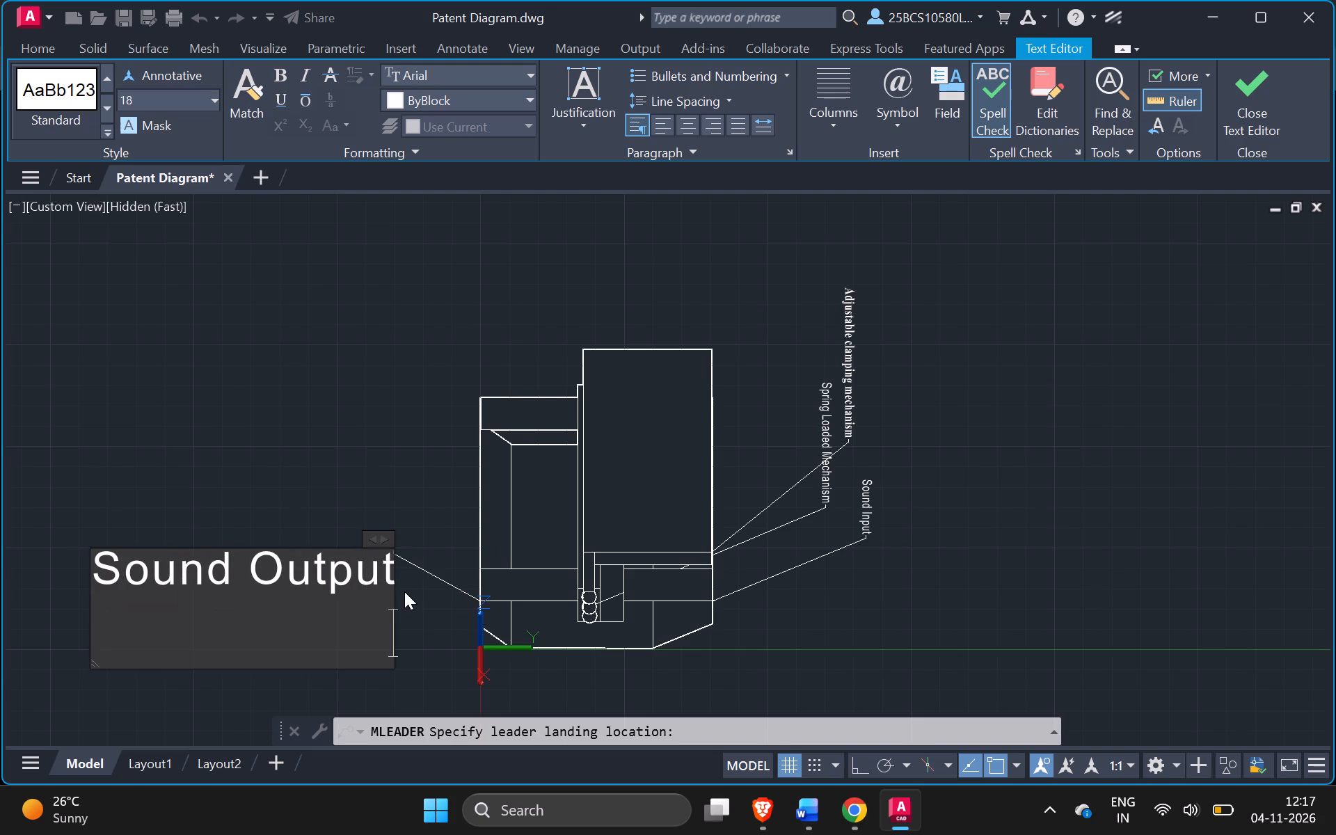
key("BackSpace")
left_click(428, 395)
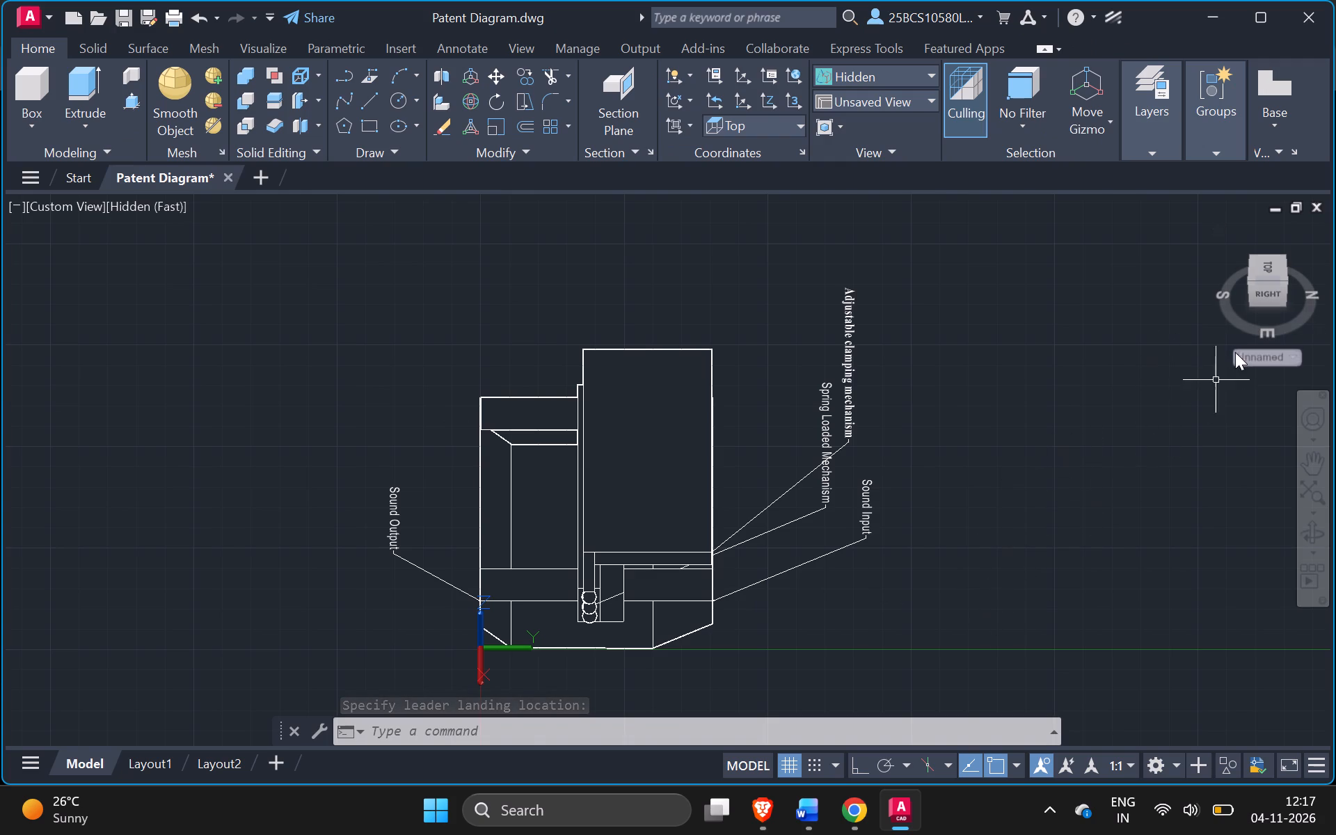
left_click_drag(1265, 297, 1263, 263)
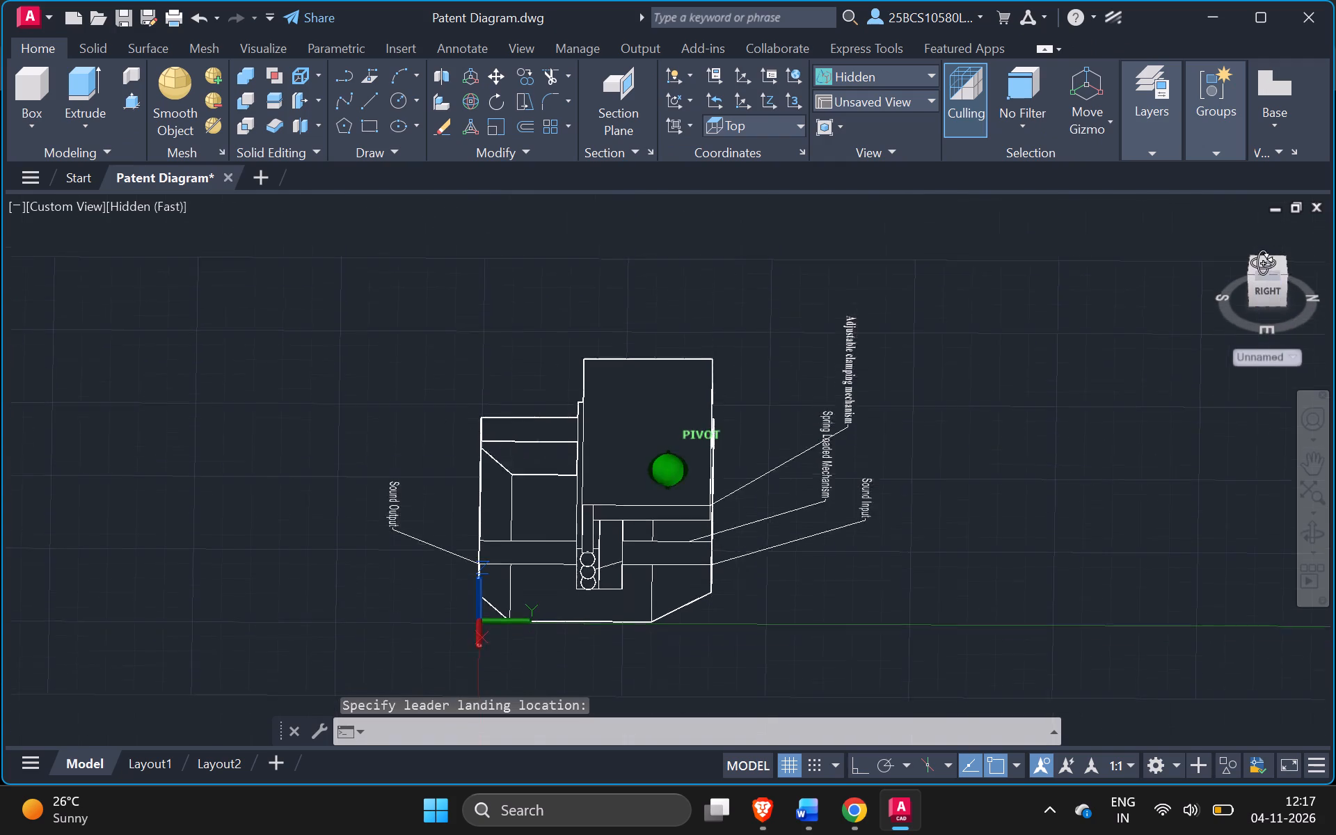
left_click_drag(1263, 263, 1329, 261)
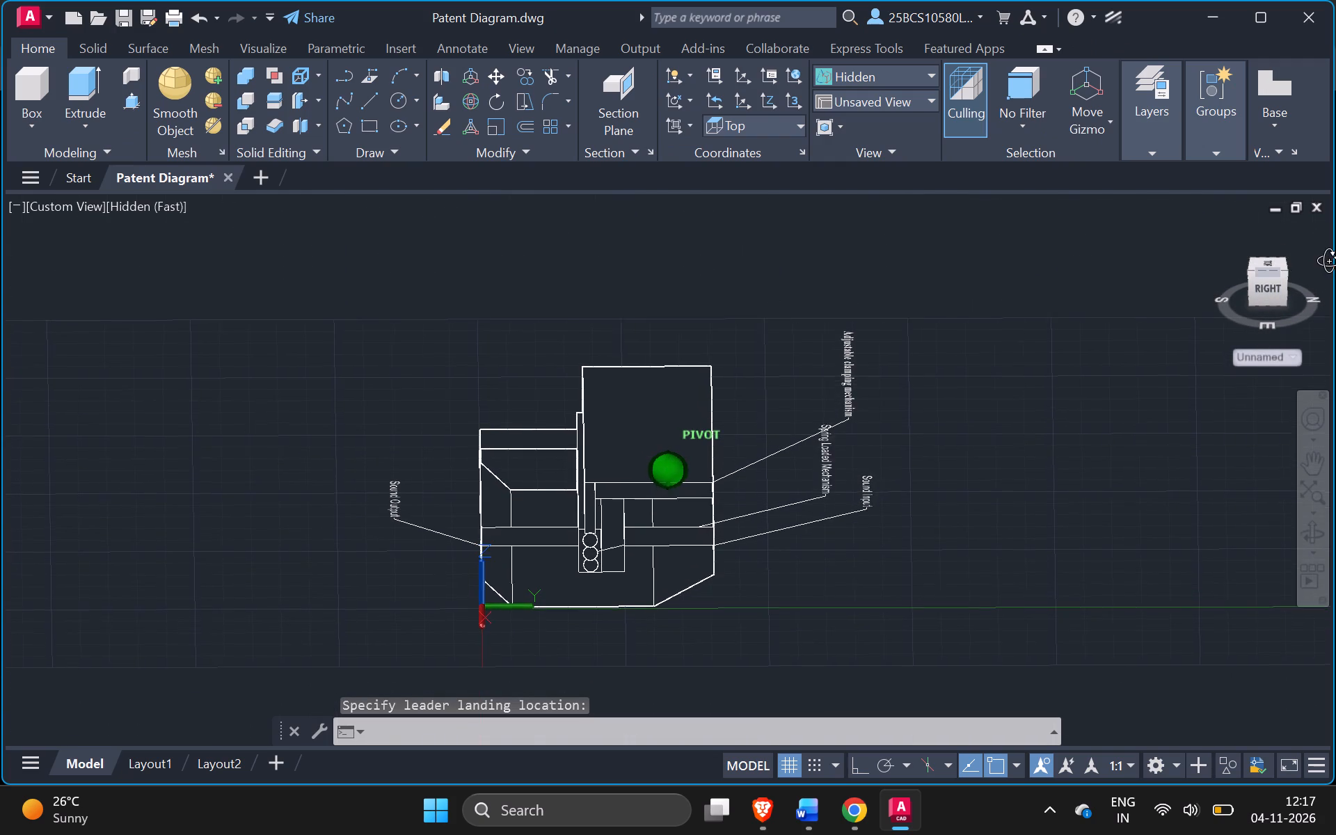
left_click_drag(1329, 261, 172, 278)
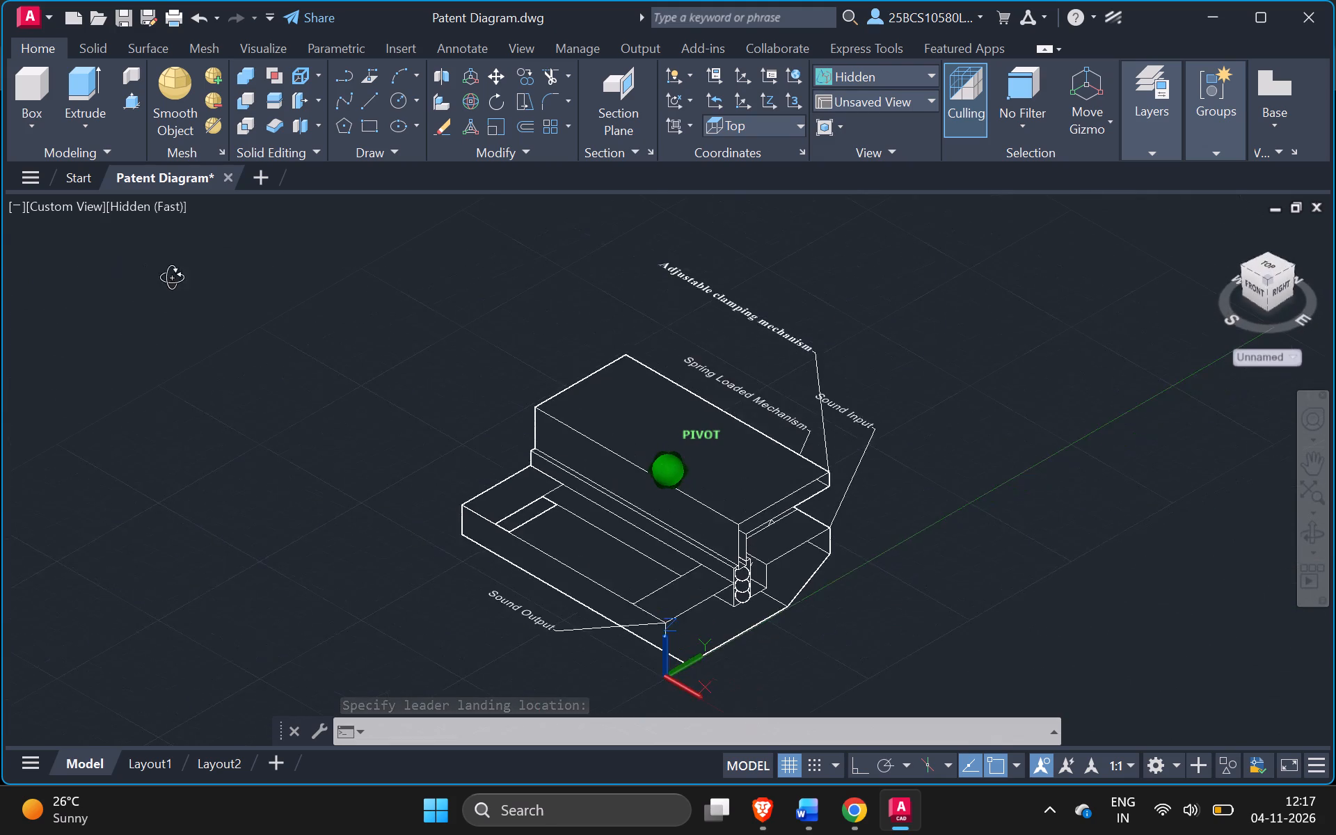
left_click_drag(172, 278, 210, 337)
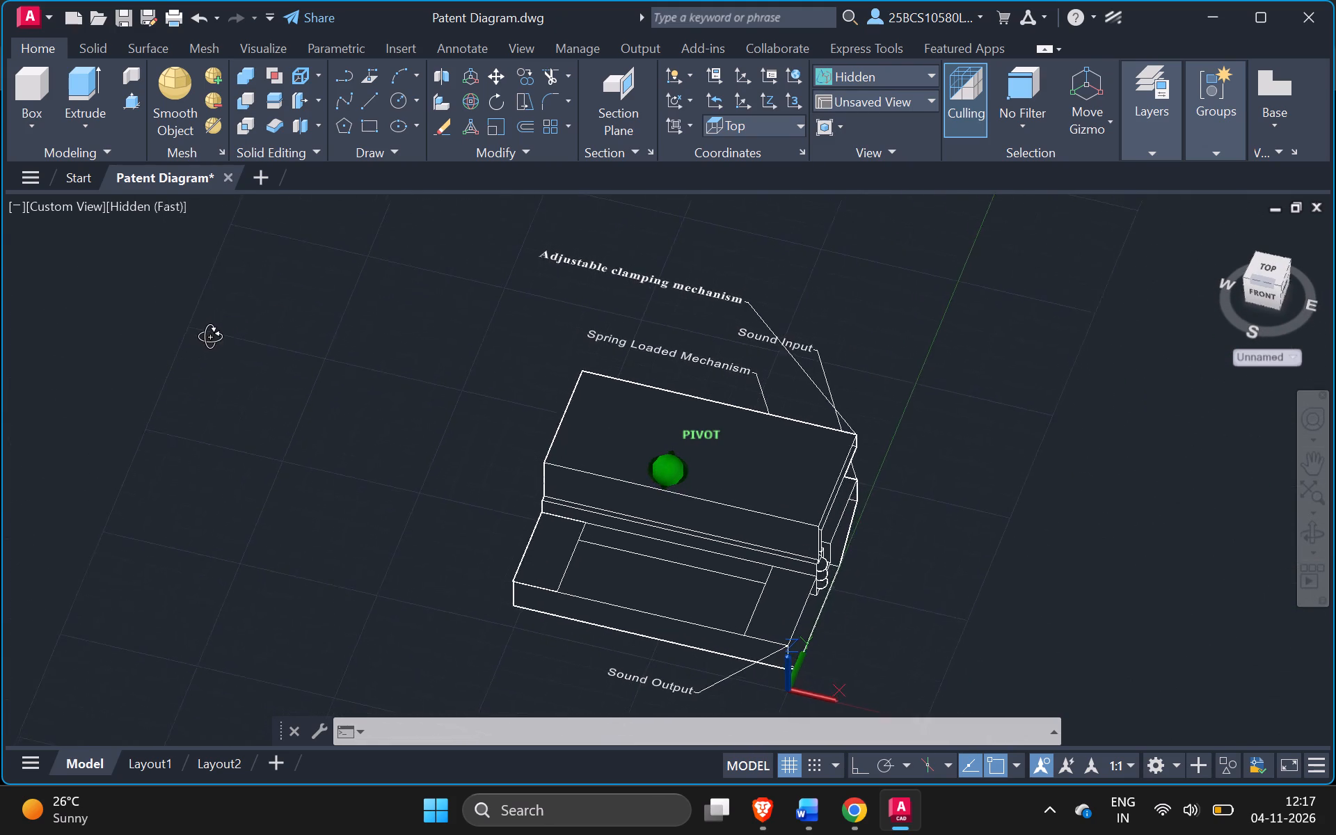
left_click_drag(210, 337, 187, 339)
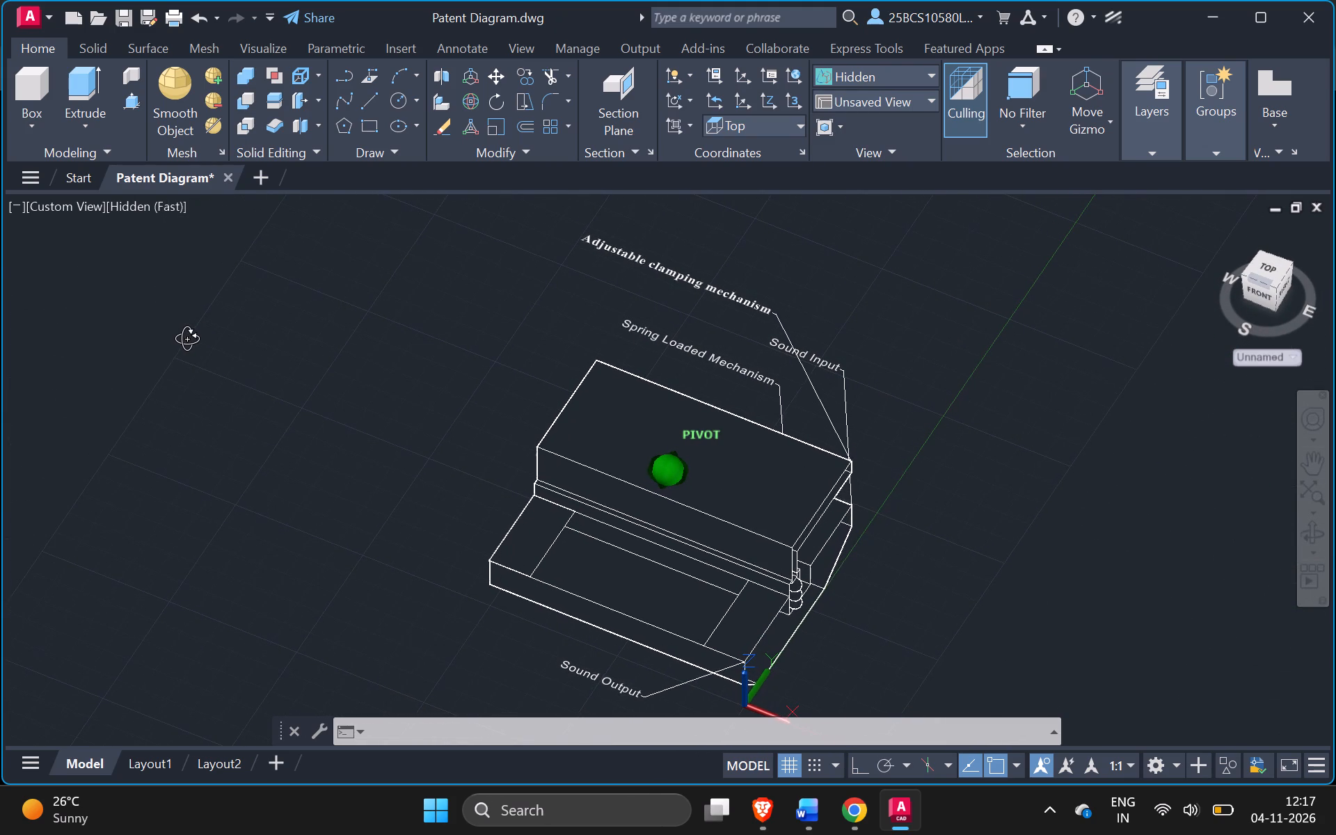
left_click_drag(187, 339, 166, 340)
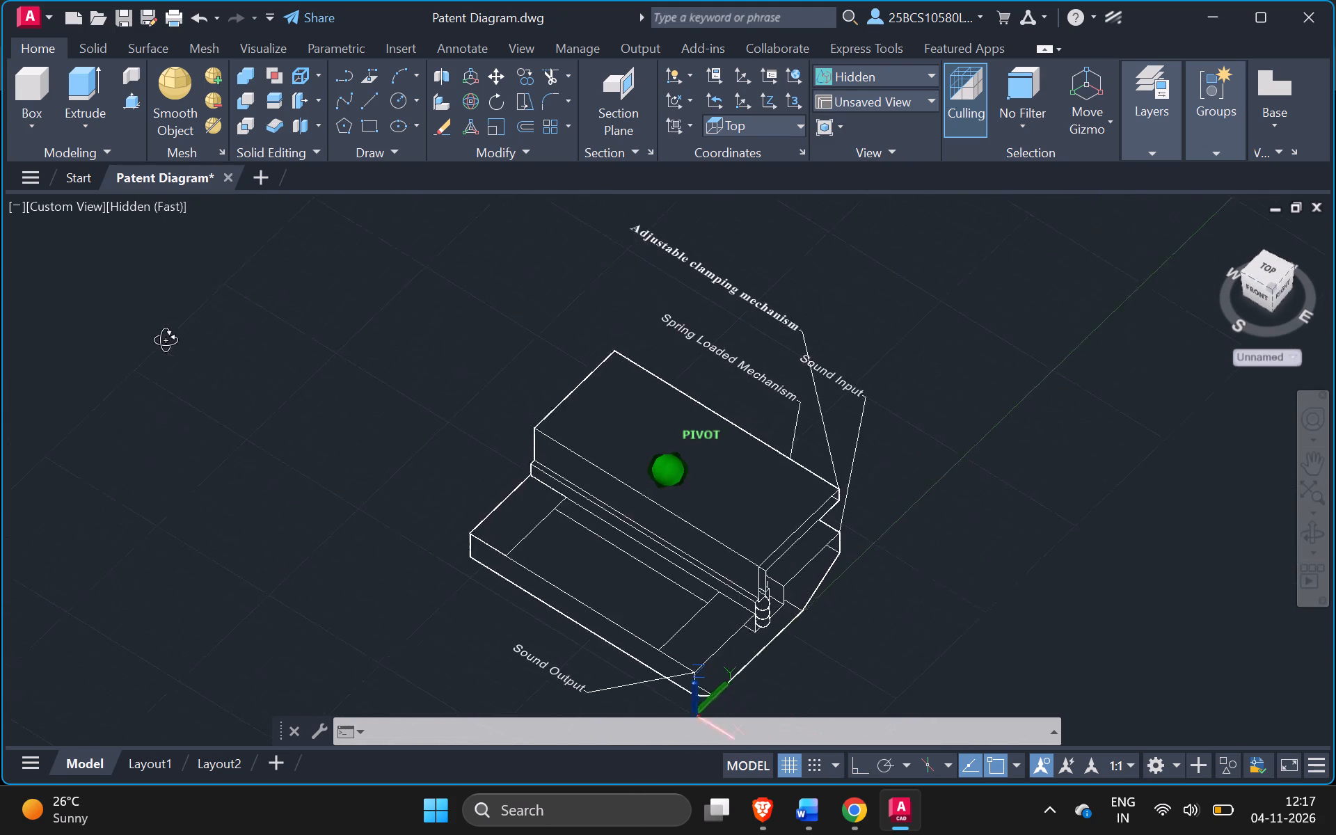
left_click_drag(166, 340, 135, 336)
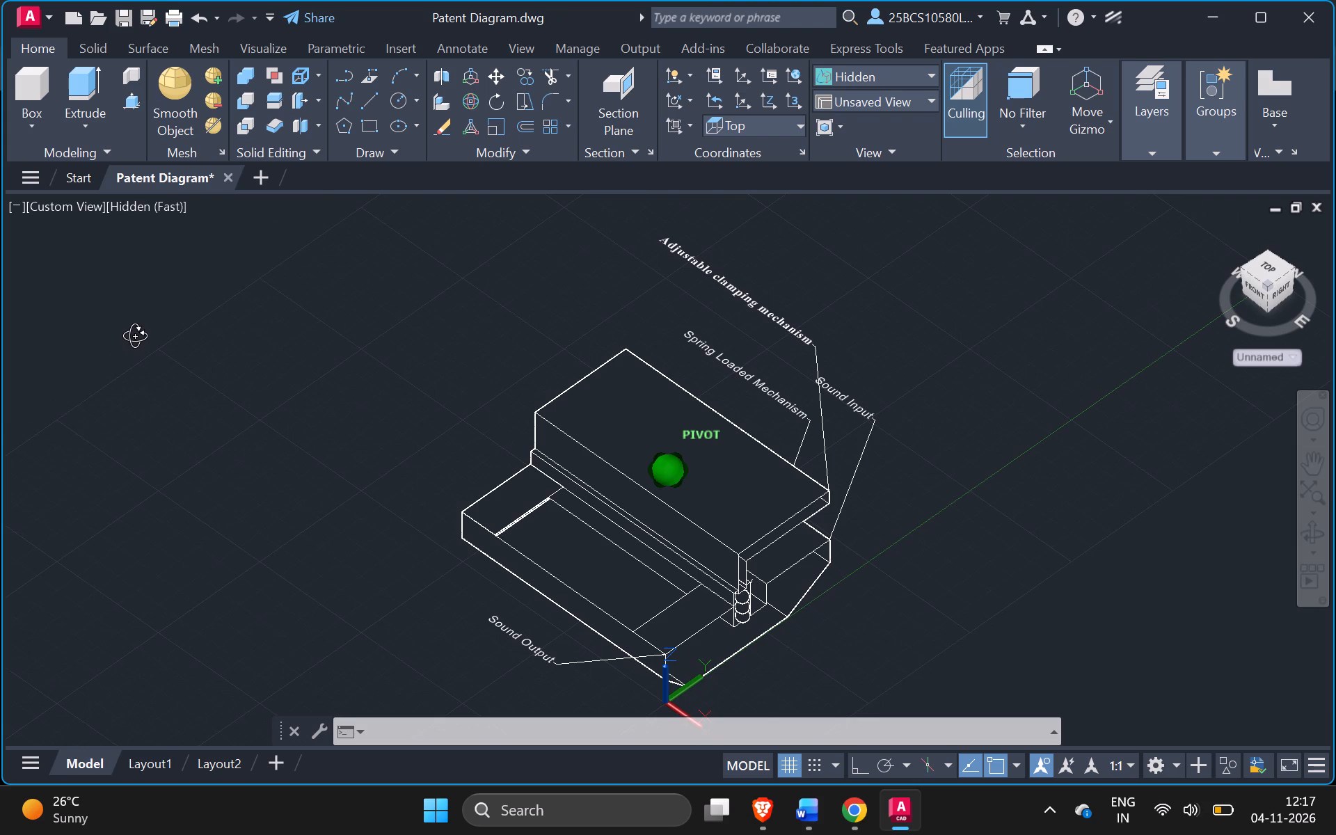
left_click_drag(135, 336, 1257, 332)
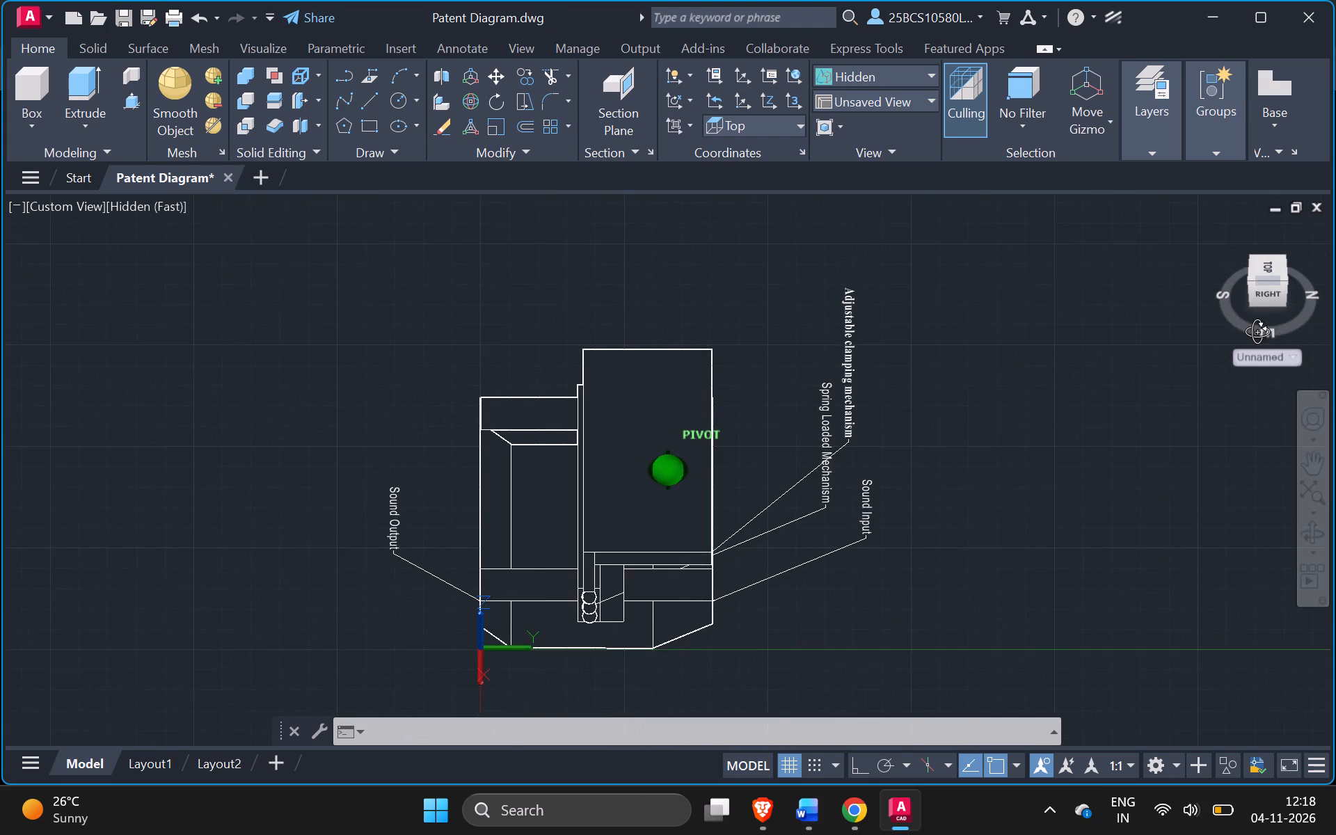
left_click_drag(1257, 332, 1259, 388)
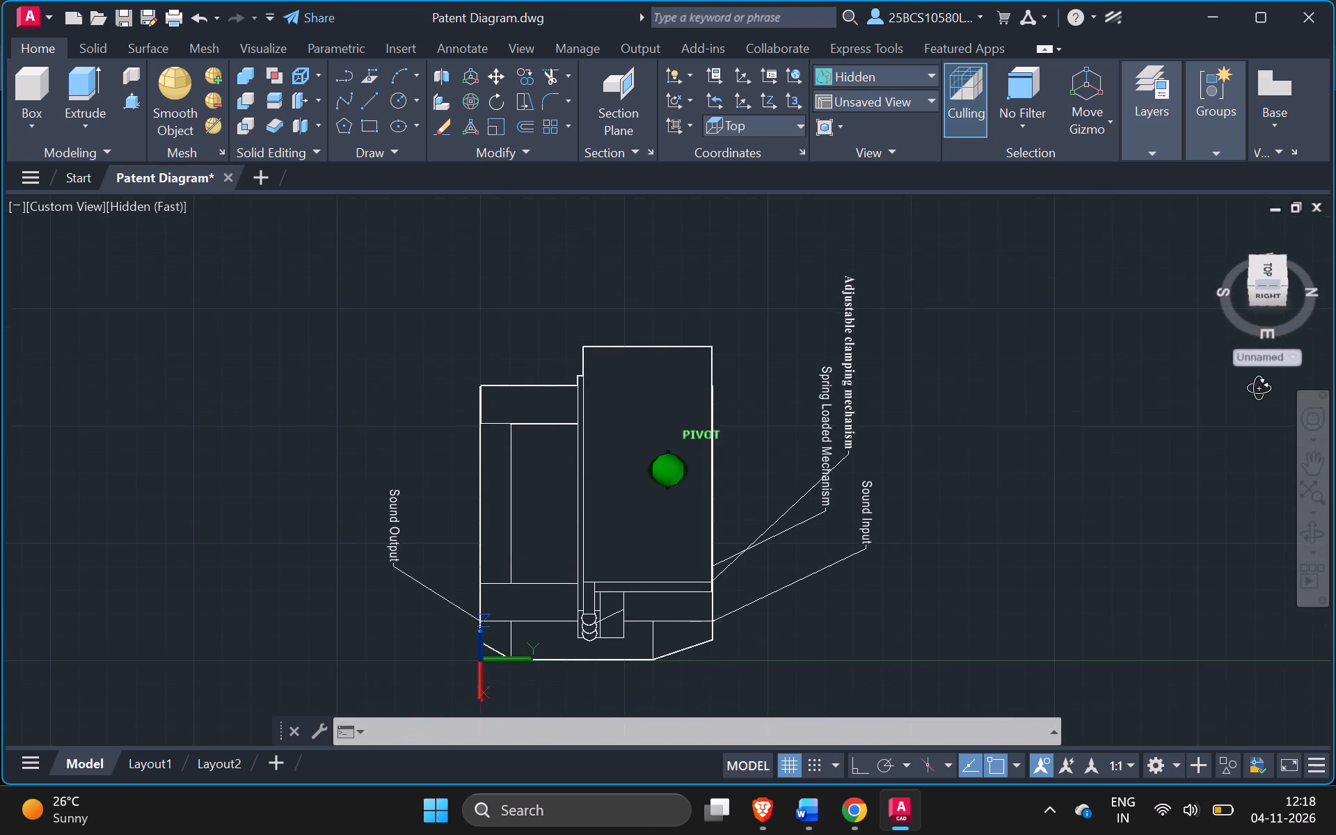
left_click_drag(1259, 388, 187, 369)
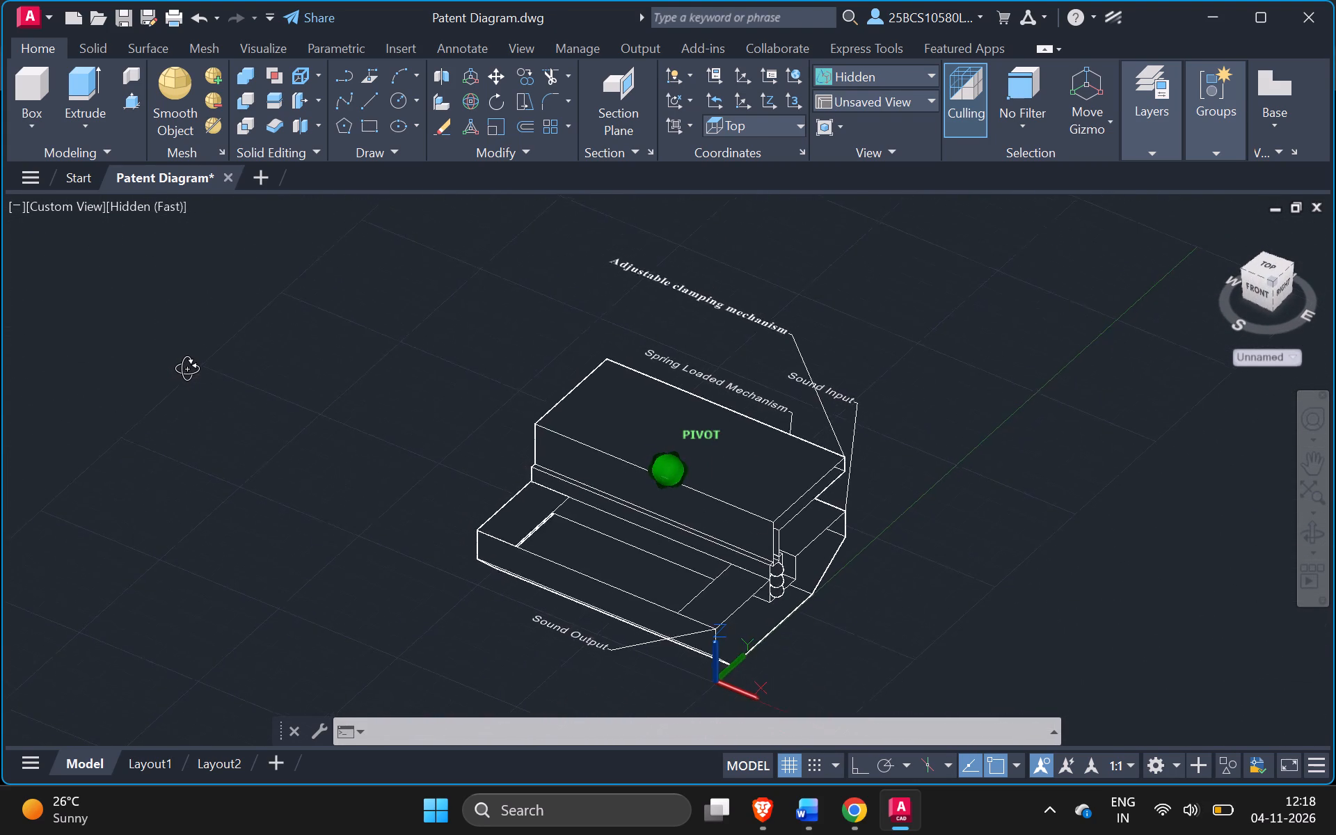
left_click_drag(187, 369, 1323, 360)
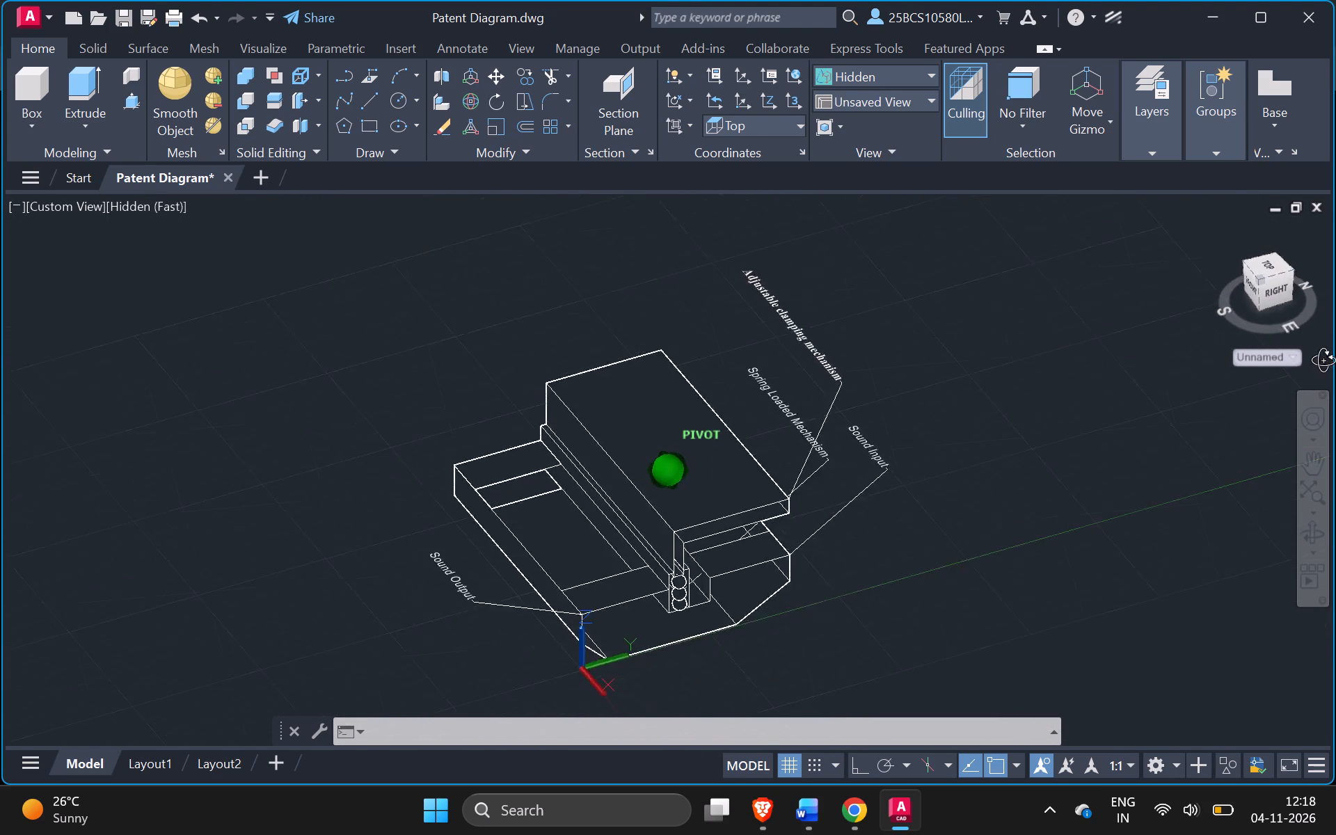
left_click_drag(1323, 360, 1239, 395)
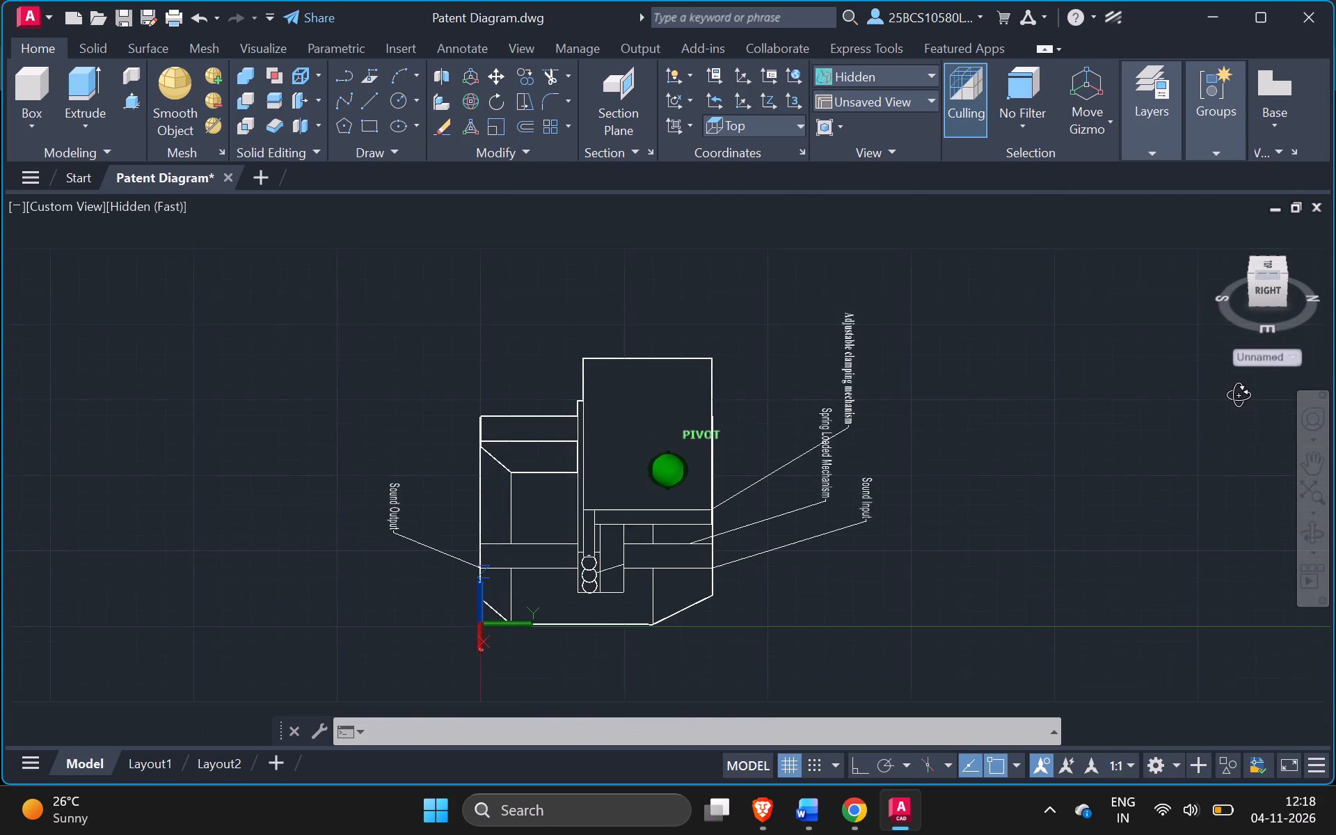
left_click_drag(1239, 395, 67, 376)
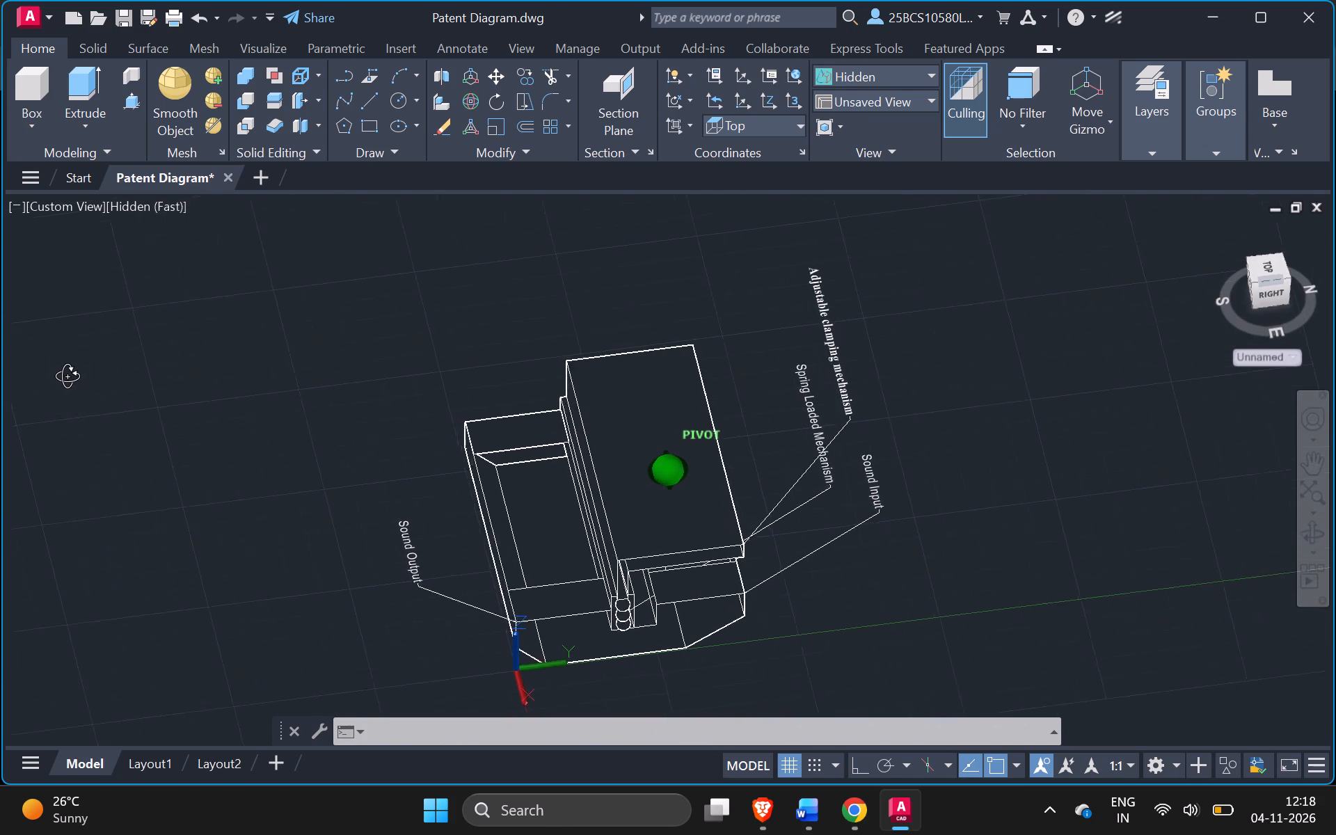
left_click_drag(67, 376, 102, 365)
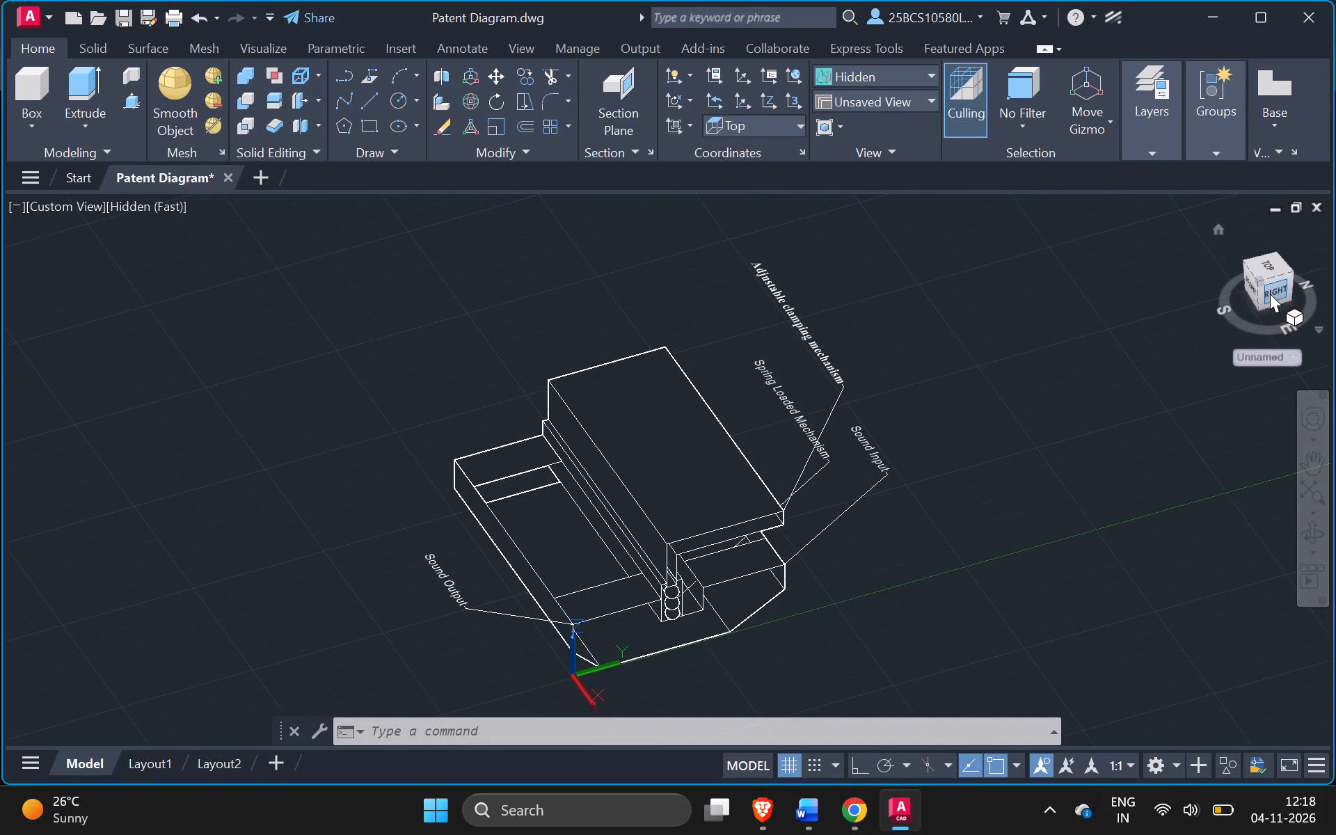
Orient the model to a front-right isometric view, capture it with all four labels using Snipping Tool, and copy the image.
left_click_drag(1270, 293, 1293, 289)
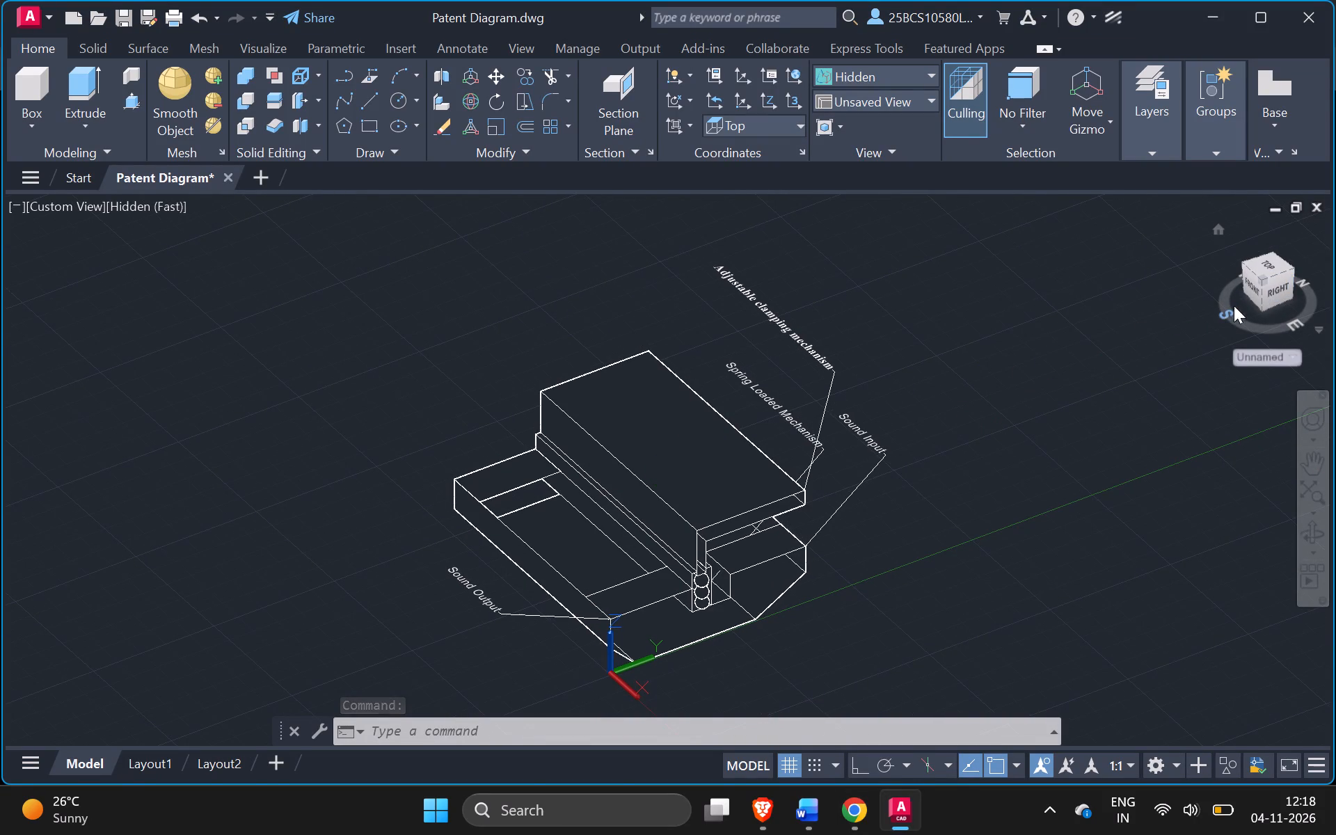
left_click_drag(1269, 293, 1282, 294)
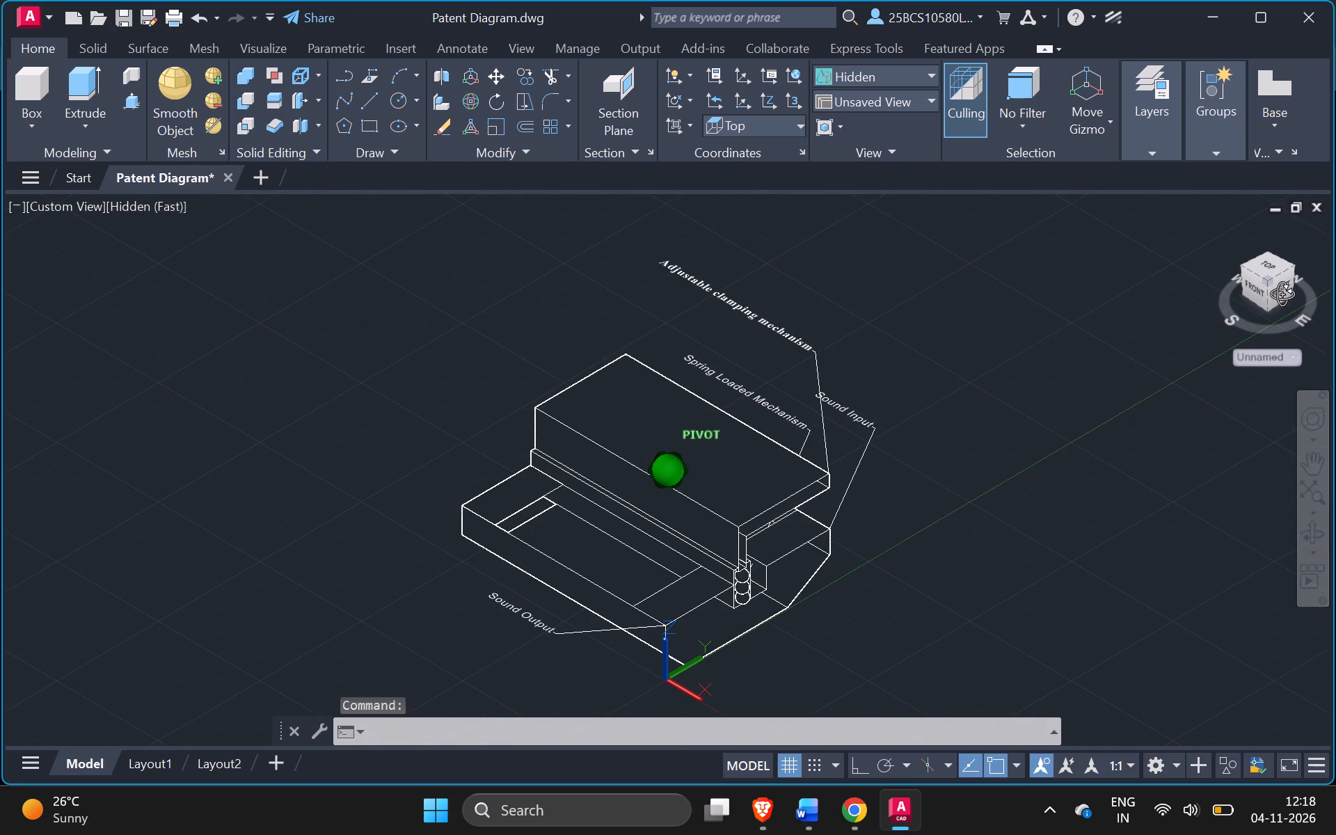
left_click_drag(1282, 294, 1241, 295)
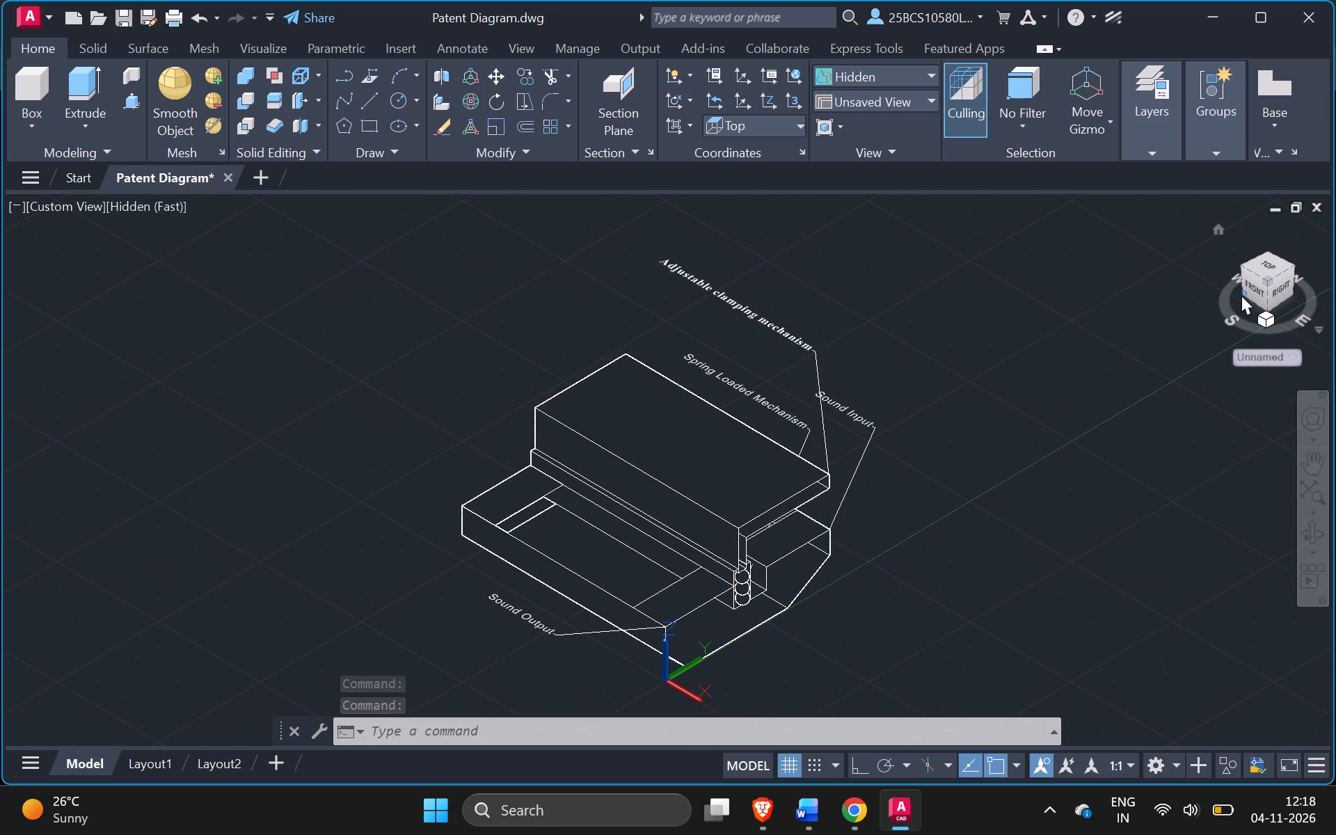
key("shift+super+s")
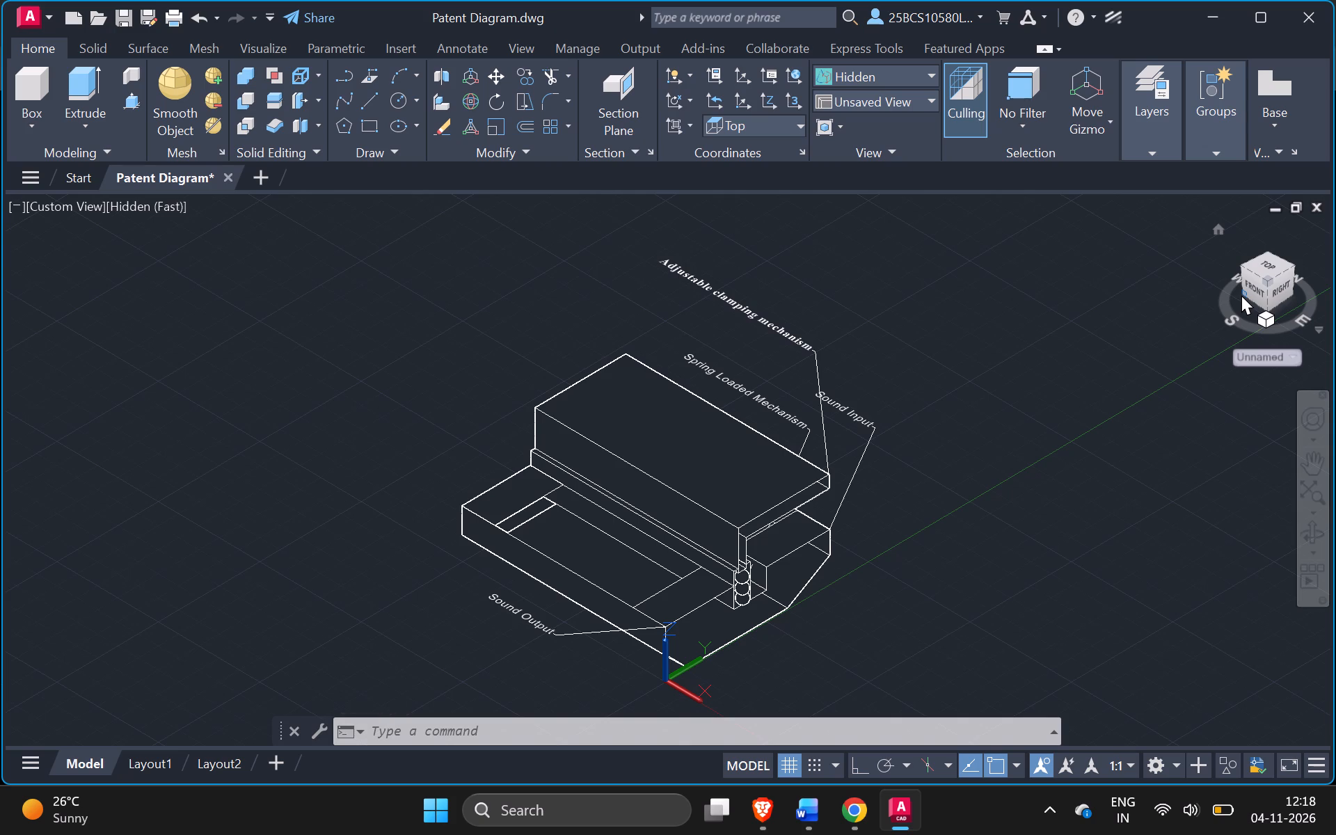
left_click_drag(336, 230, 591, 473)
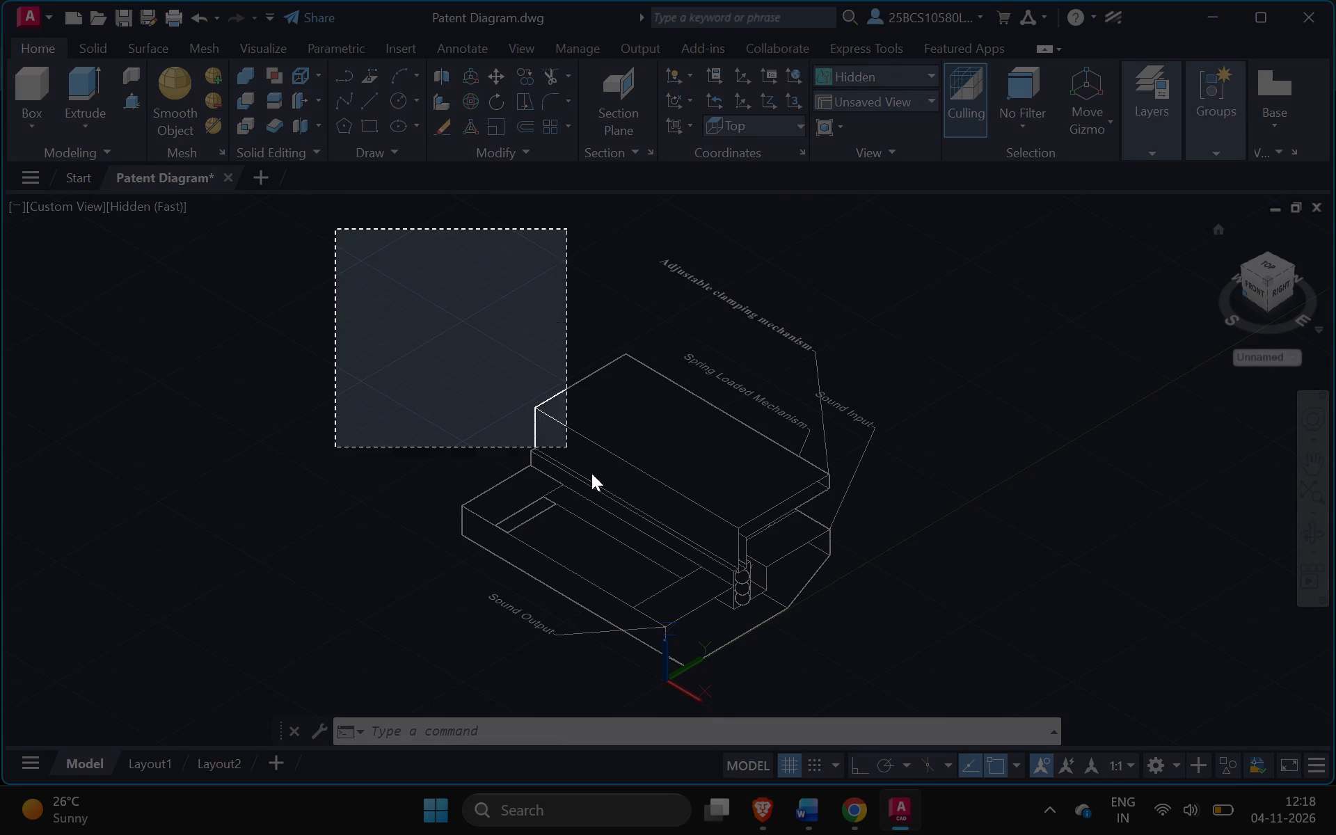
left_click_drag(591, 473, 966, 705)
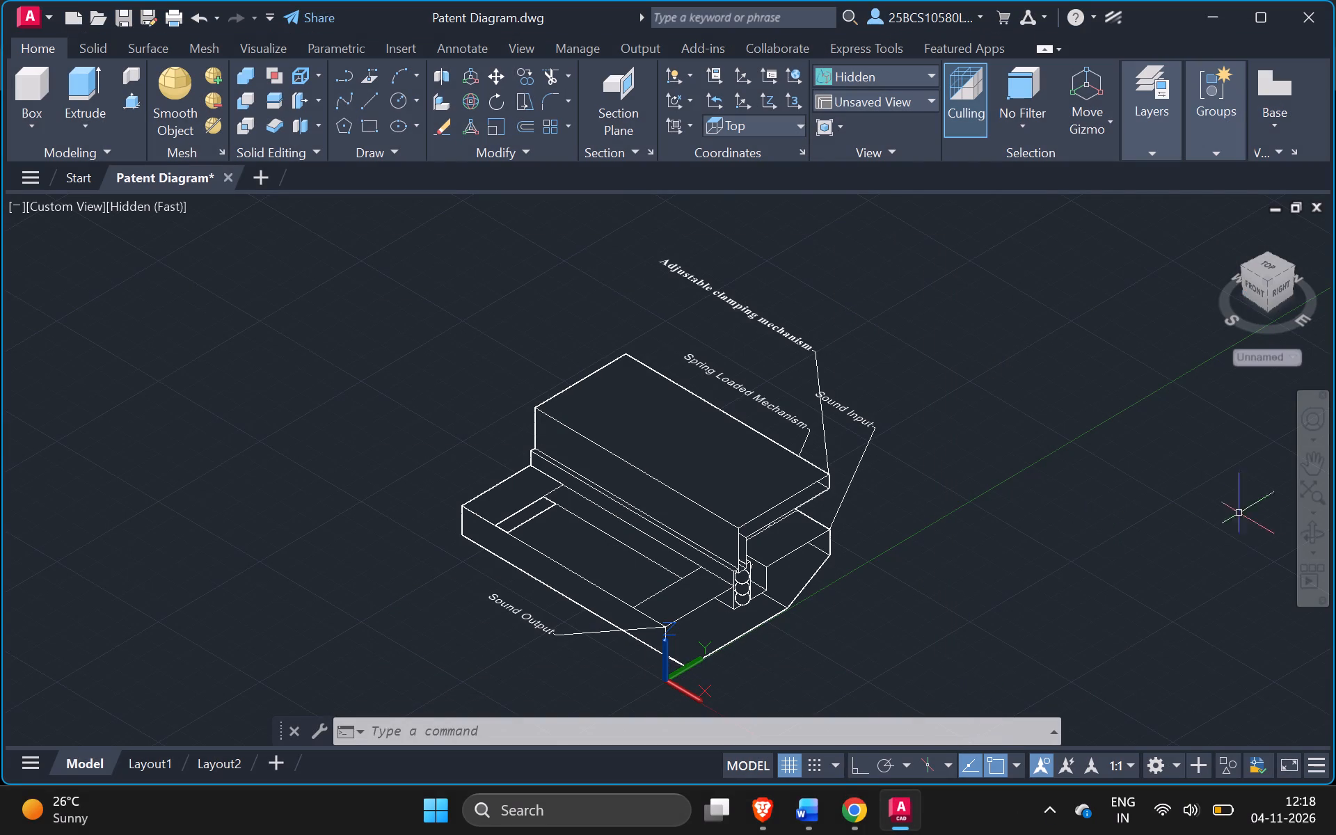
double_click(1143, 524)
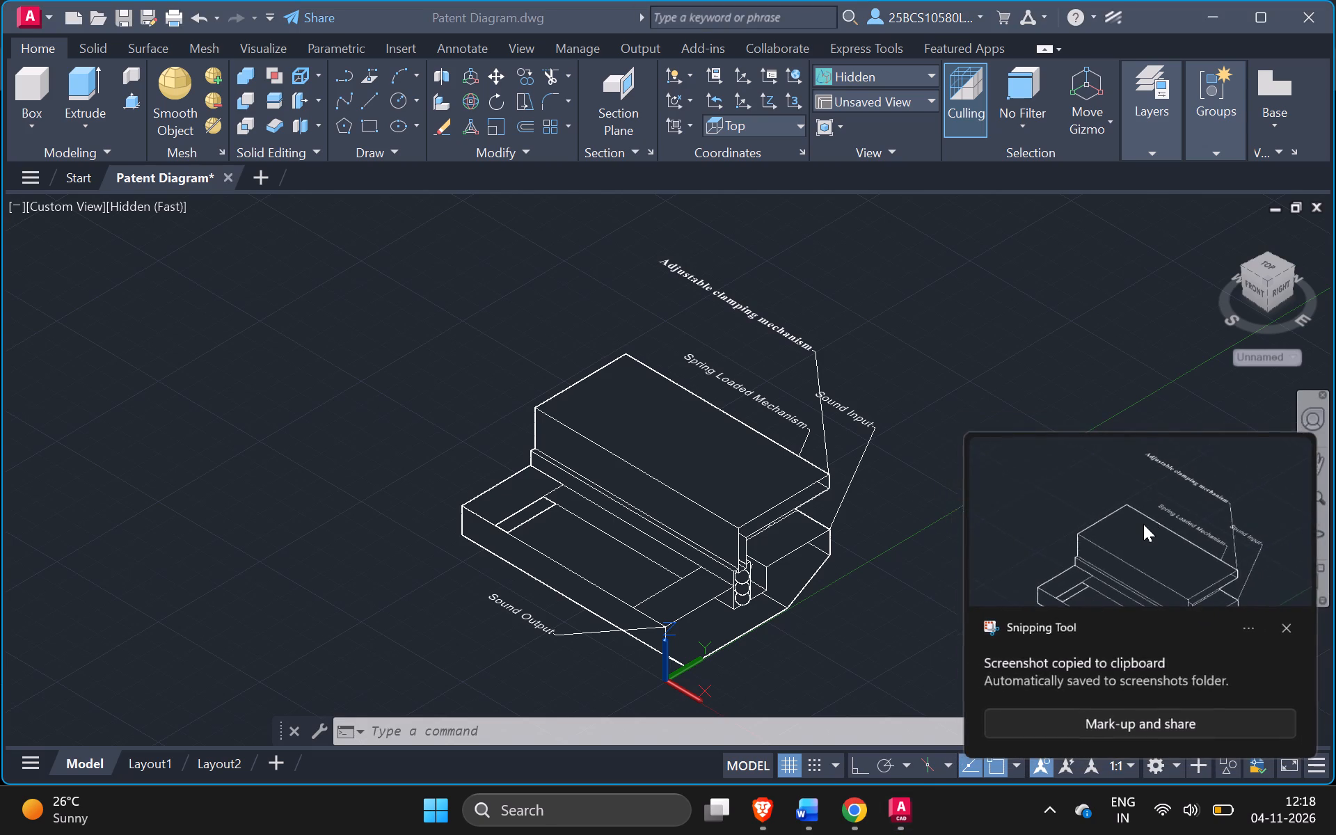
key("ctrl+c")
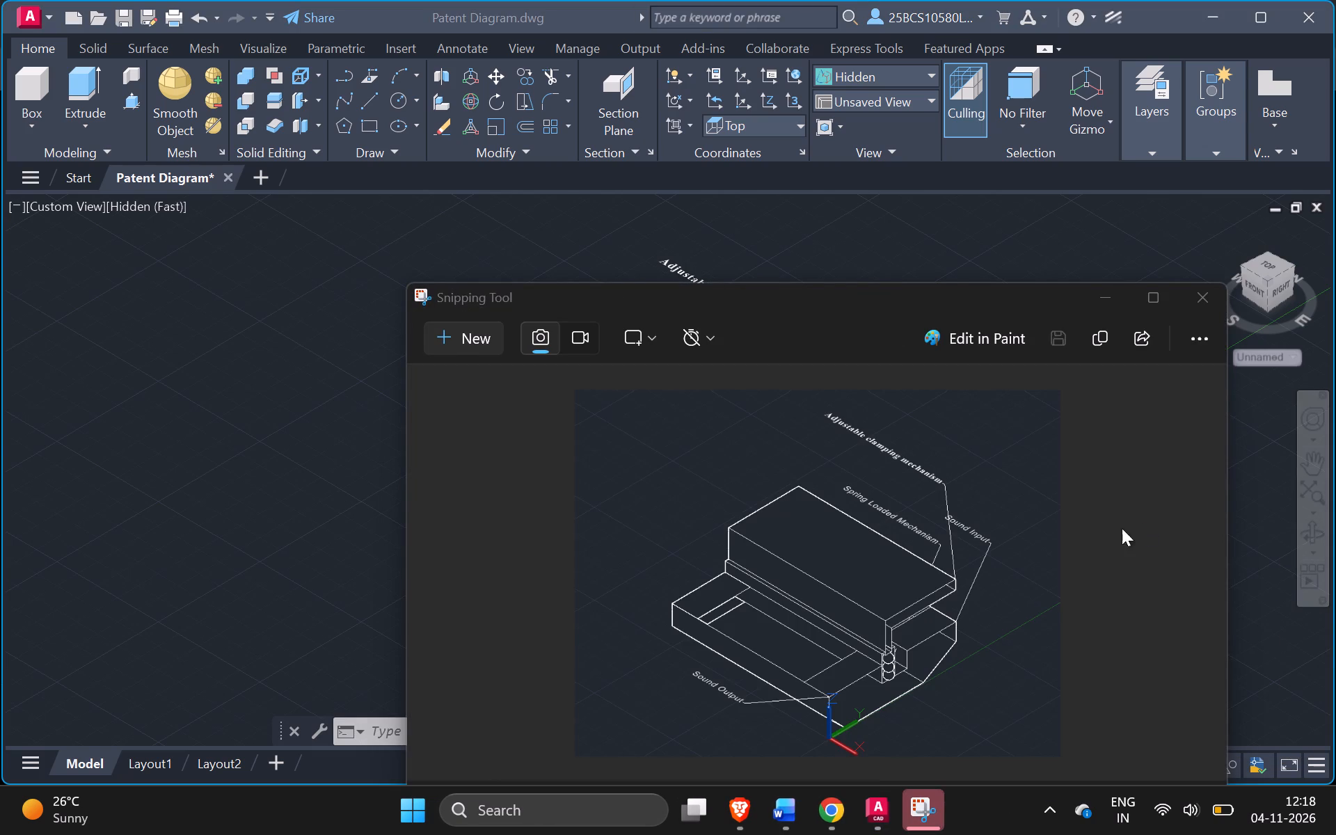
left_click(1024, 594)
key("ctrl+c")
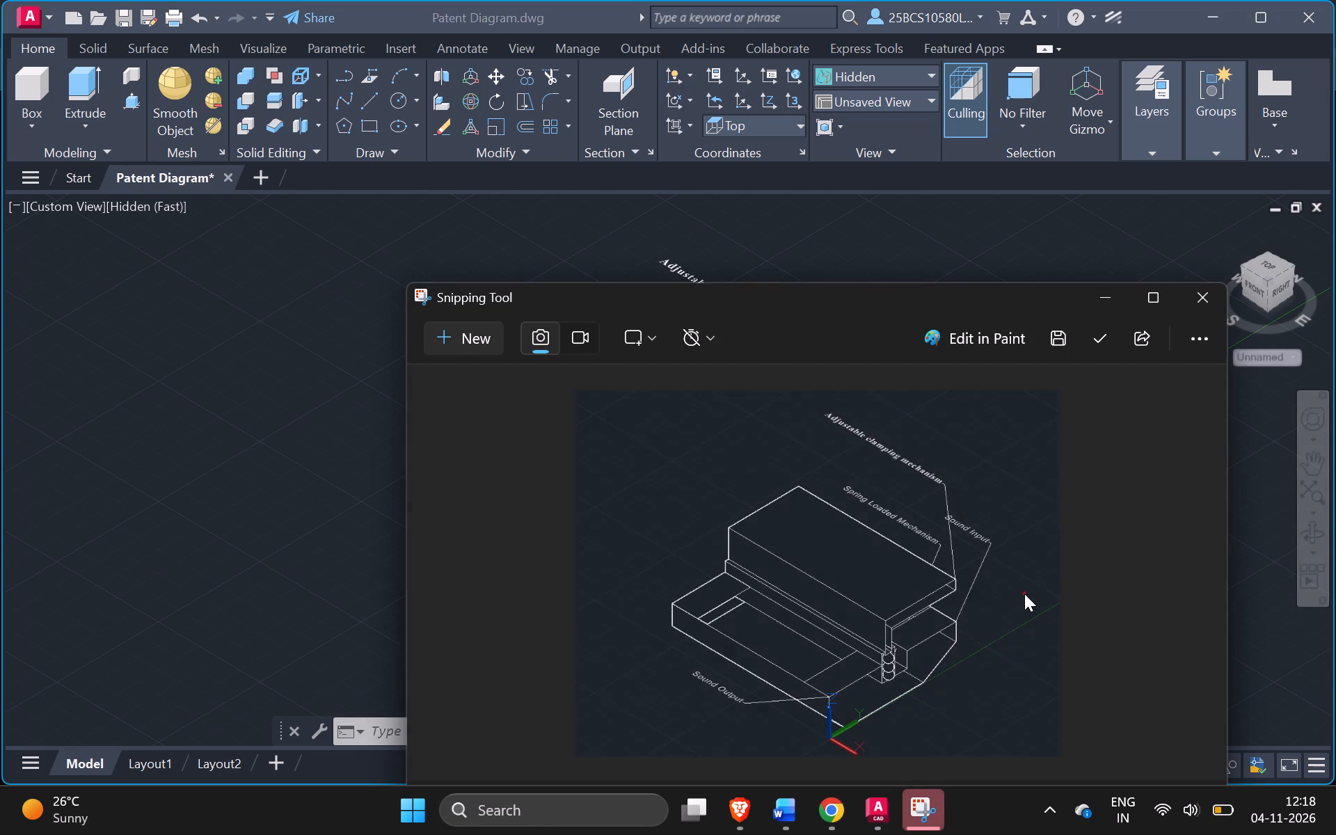
In the untitled Word form's section 7, replace the second unlabelled 3D view, next to the side profile, with the copied labelled capture.
left_click(774, 831)
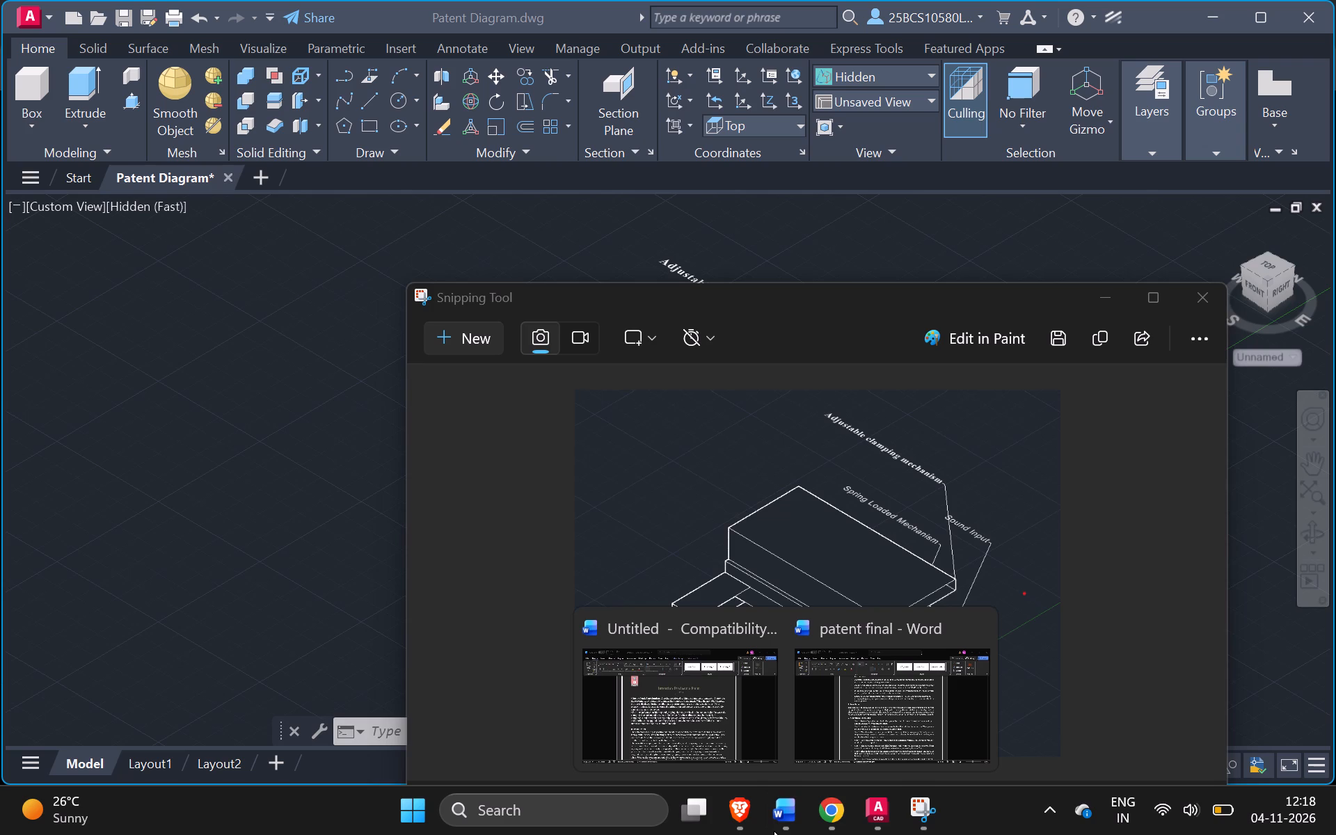
left_click(674, 701)
scroll(674, 701, "down", 5)
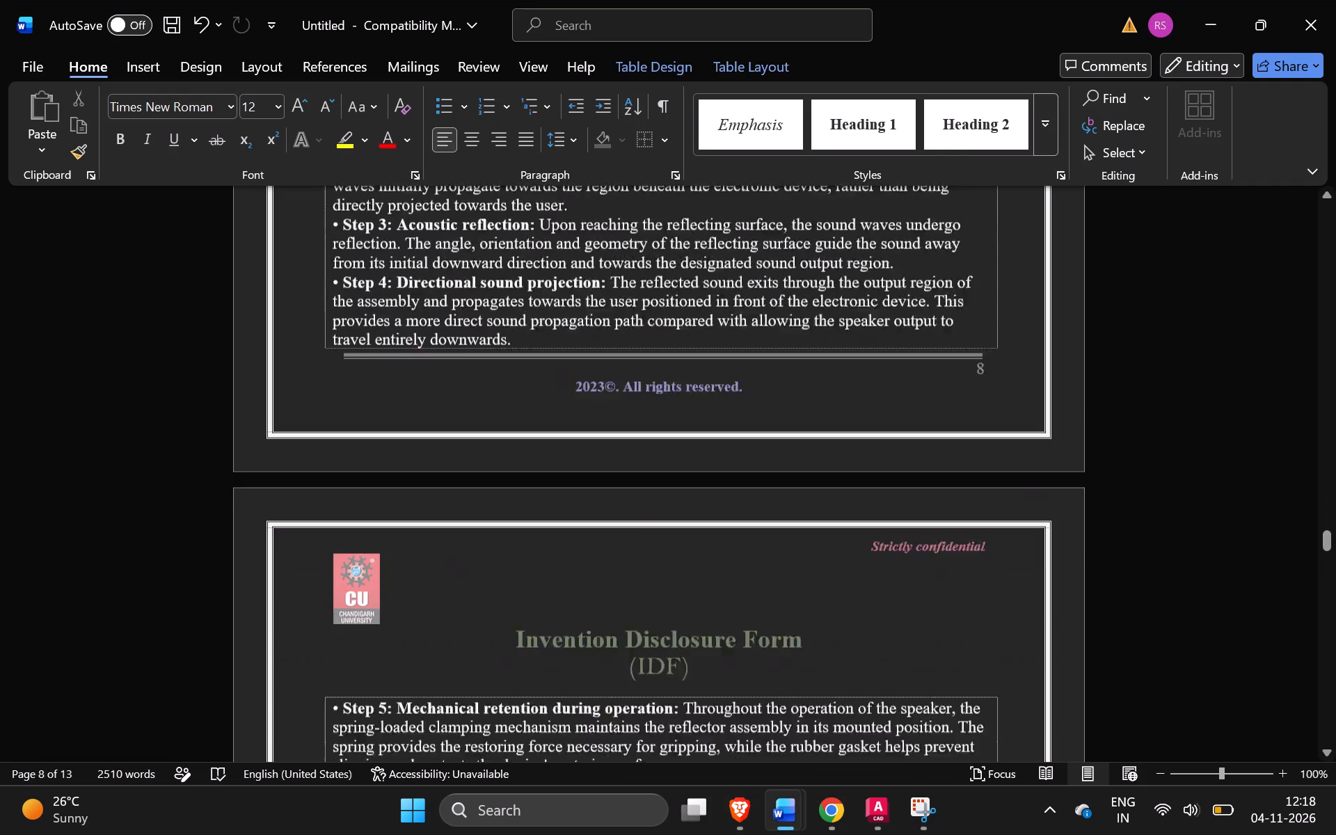
scroll(674, 701, "left", 1)
scroll(674, 701, "up", 1)
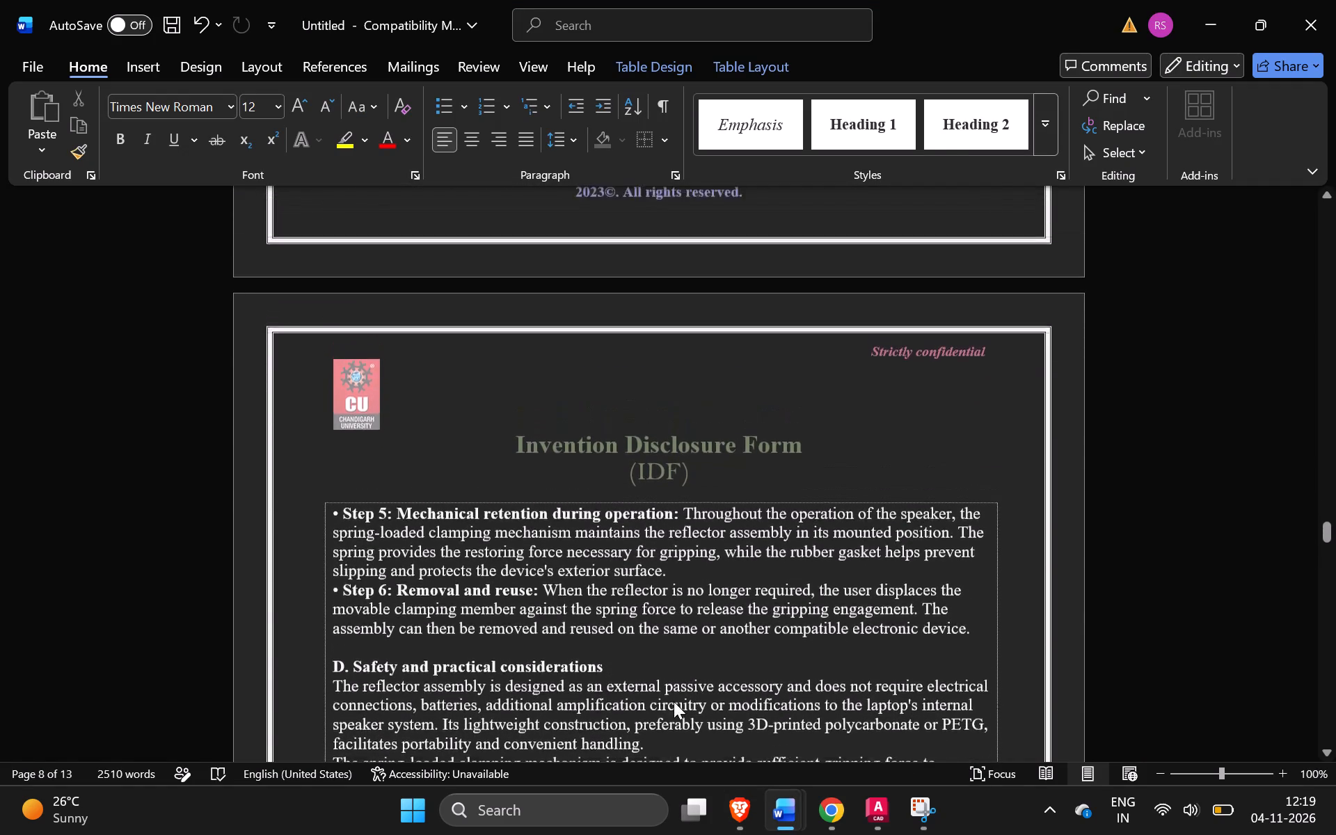
scroll(674, 701, "up", 1)
scroll(674, 701, "down", 1, "ctrl")
scroll(674, 701, "up", 1, "ctrl")
scroll(674, 701, "down", 1, "ctrl")
scroll(674, 701, "up", 1, "ctrl")
scroll(674, 701, "down", 1, "ctrl")
scroll(674, 701, "up", 1, "ctrl")
scroll(674, 701, "down", 1, "ctrl")
scroll(674, 701, "up", 1, "ctrl")
scroll(674, 701, "down", 1, "ctrl")
scroll(674, 701, "up", 1, "ctrl")
scroll(674, 701, "down", 1, "ctrl")
scroll(674, 701, "up", 1, "ctrl")
scroll(674, 701, "down", 1, "ctrl")
scroll(674, 701, "left", 1, "ctrl")
scroll(674, 701, "down", 1, "ctrl")
scroll(674, 701, "up", 1, "ctrl")
scroll(674, 701, "down", 1, "ctrl")
scroll(674, 701, "left", 1, "ctrl")
scroll(674, 701, "down", 1, "ctrl")
scroll(674, 701, "up", 1, "ctrl")
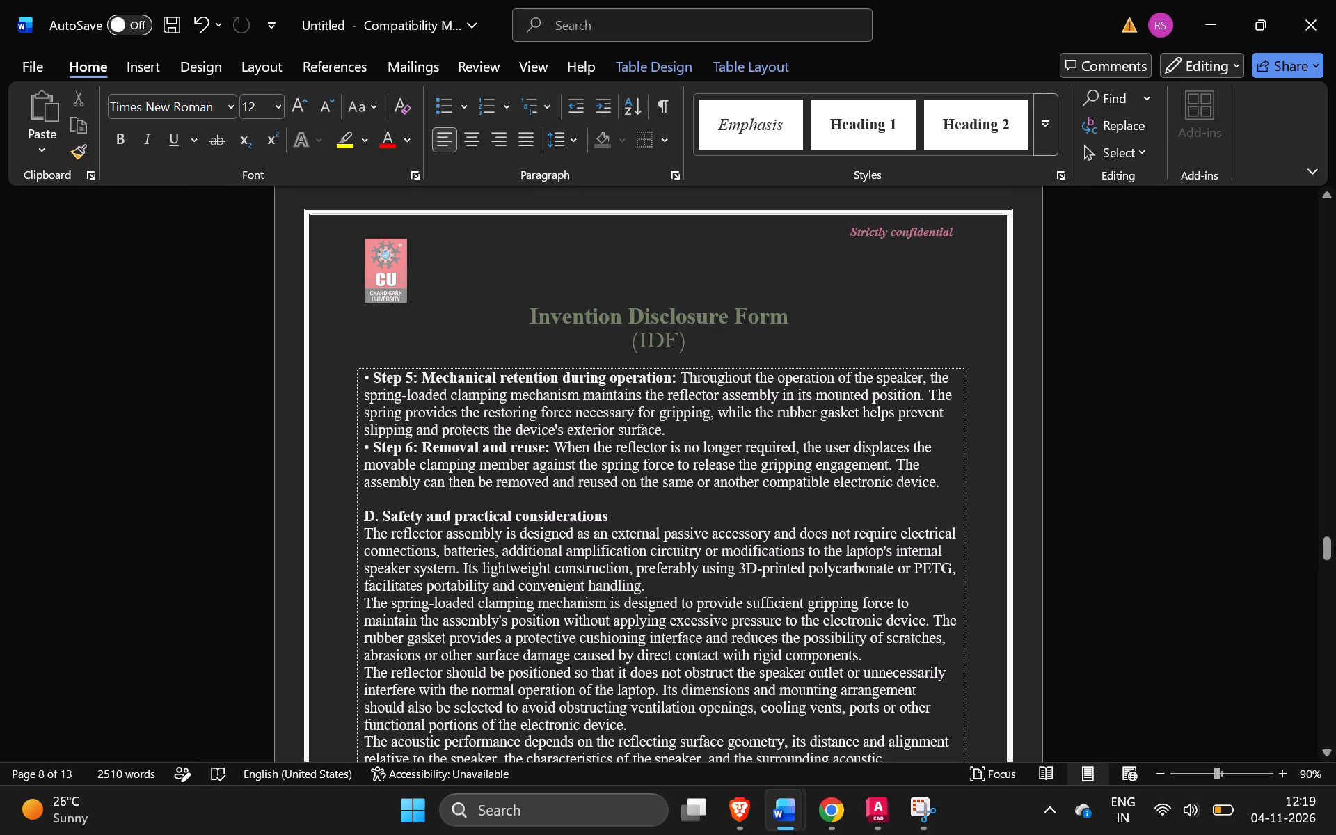
scroll(1113, 580, "down", 2)
scroll(1113, 580, "up", 1)
scroll(1113, 580, "down", 1, "ctrl")
scroll(1113, 580, "left", 5)
scroll(1113, 580, "right", 1)
scroll(1113, 580, "left", 3)
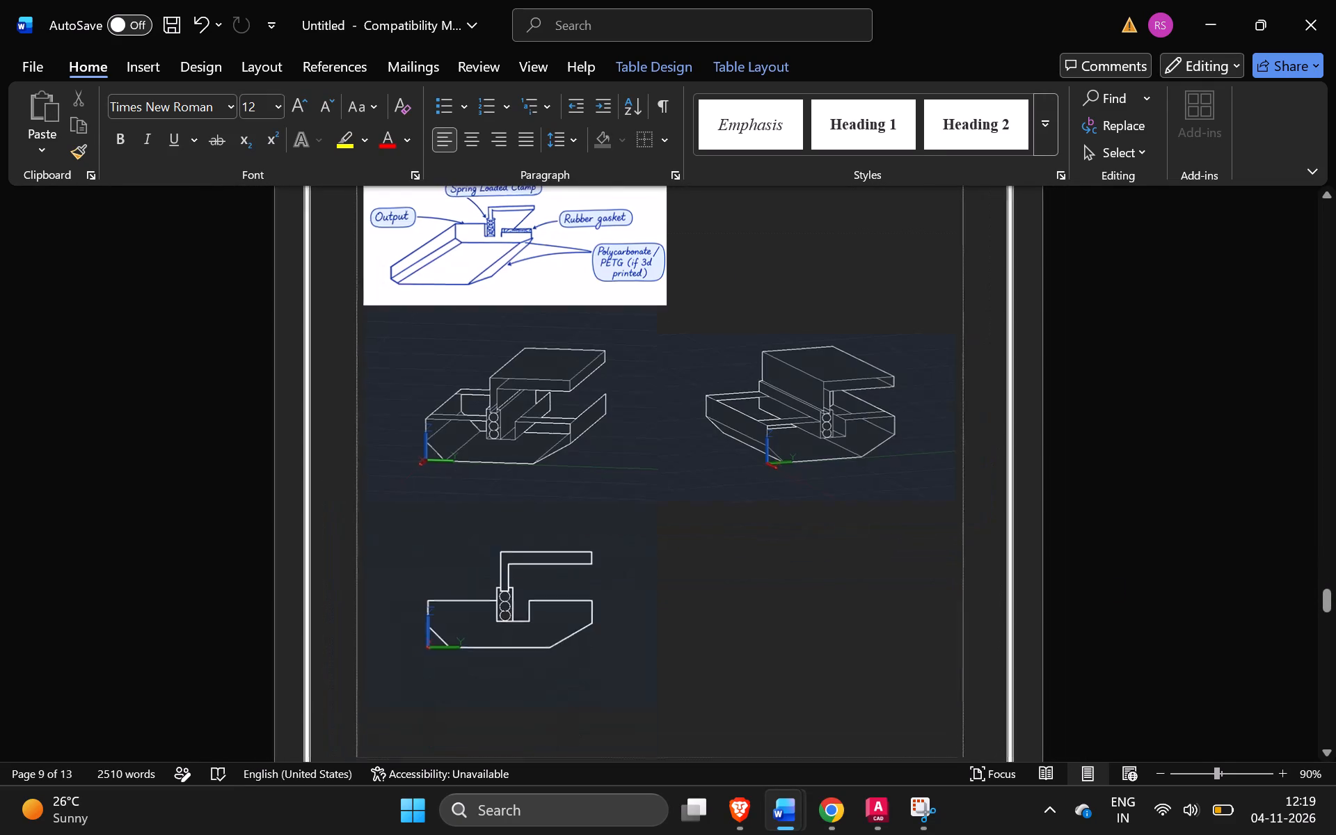
left_click(1113, 580)
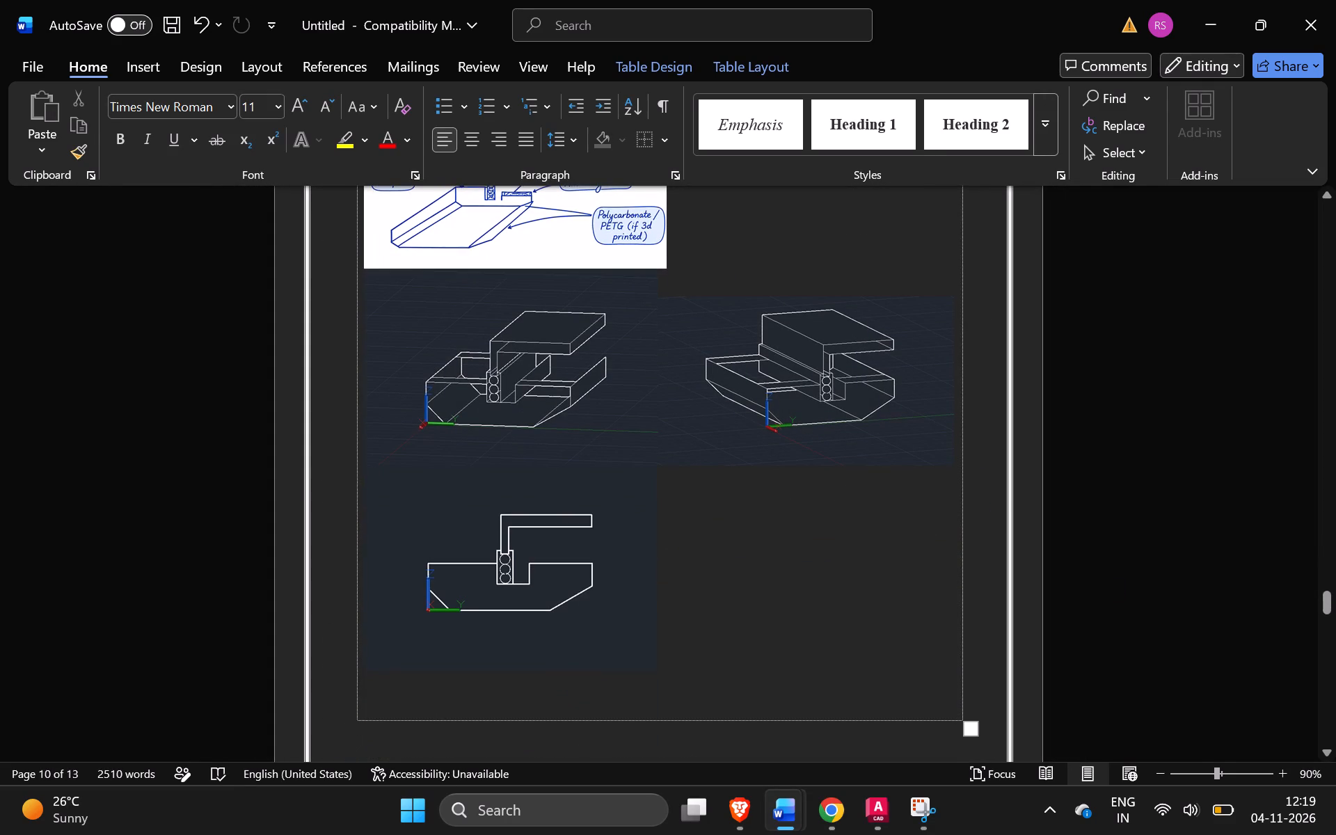
left_click(532, 350)
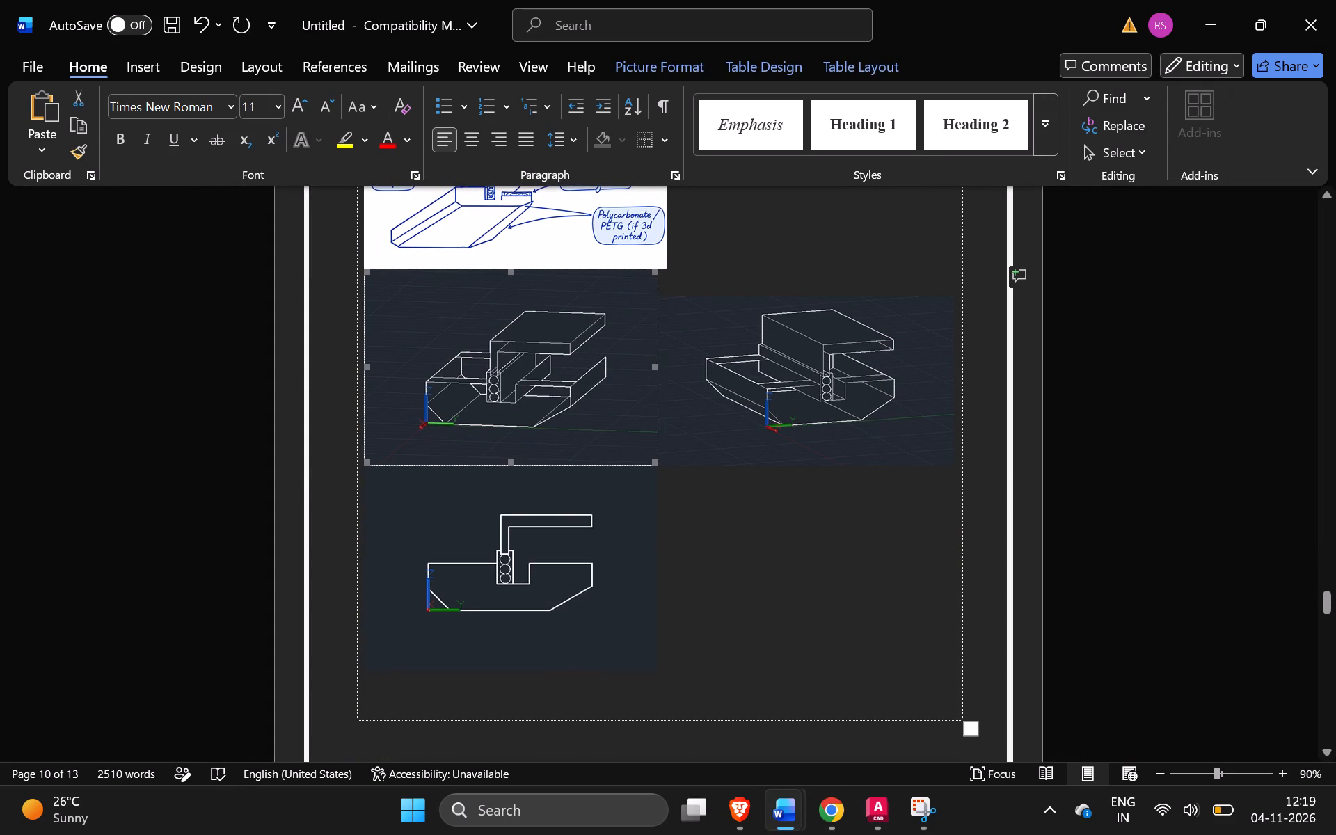
left_click(795, 367)
key("BackSpace")
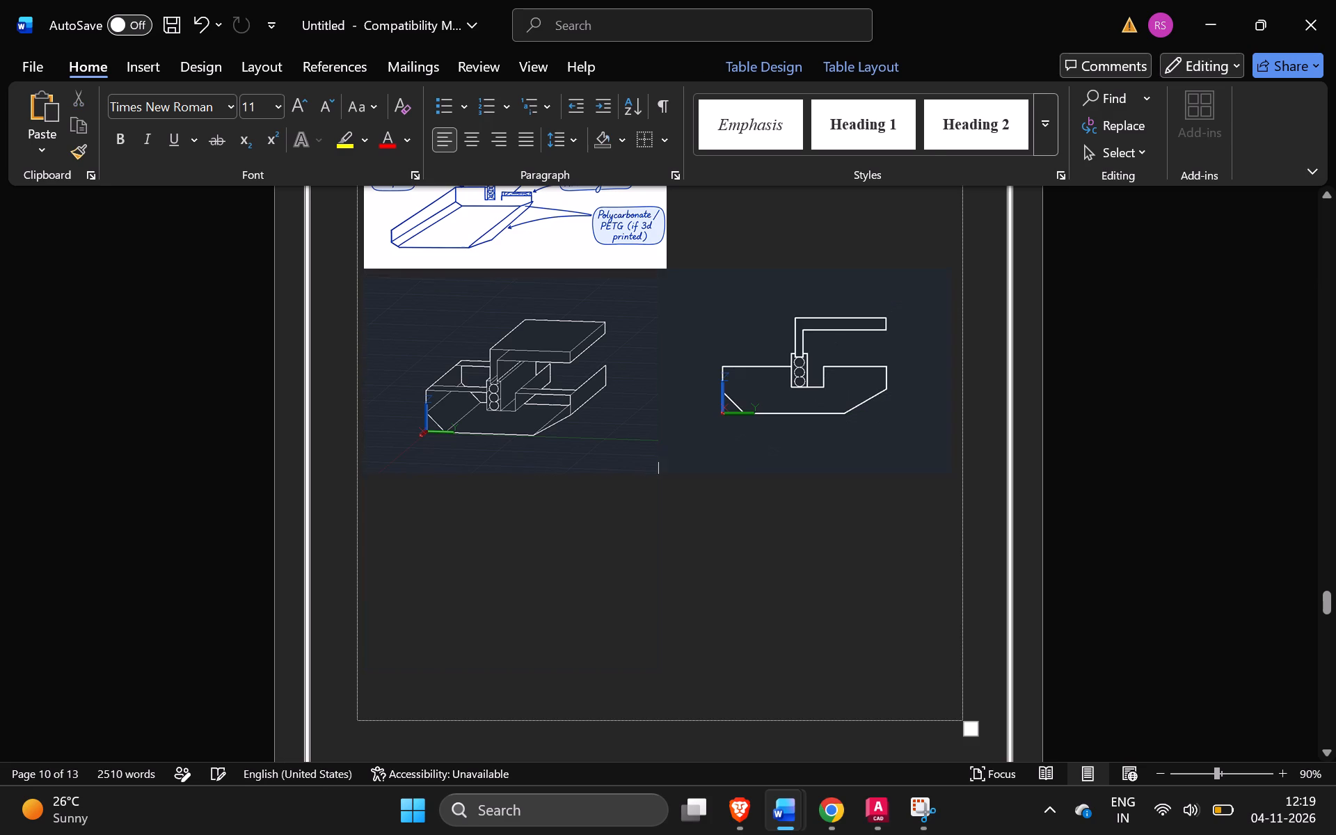
key("ctrl+v")
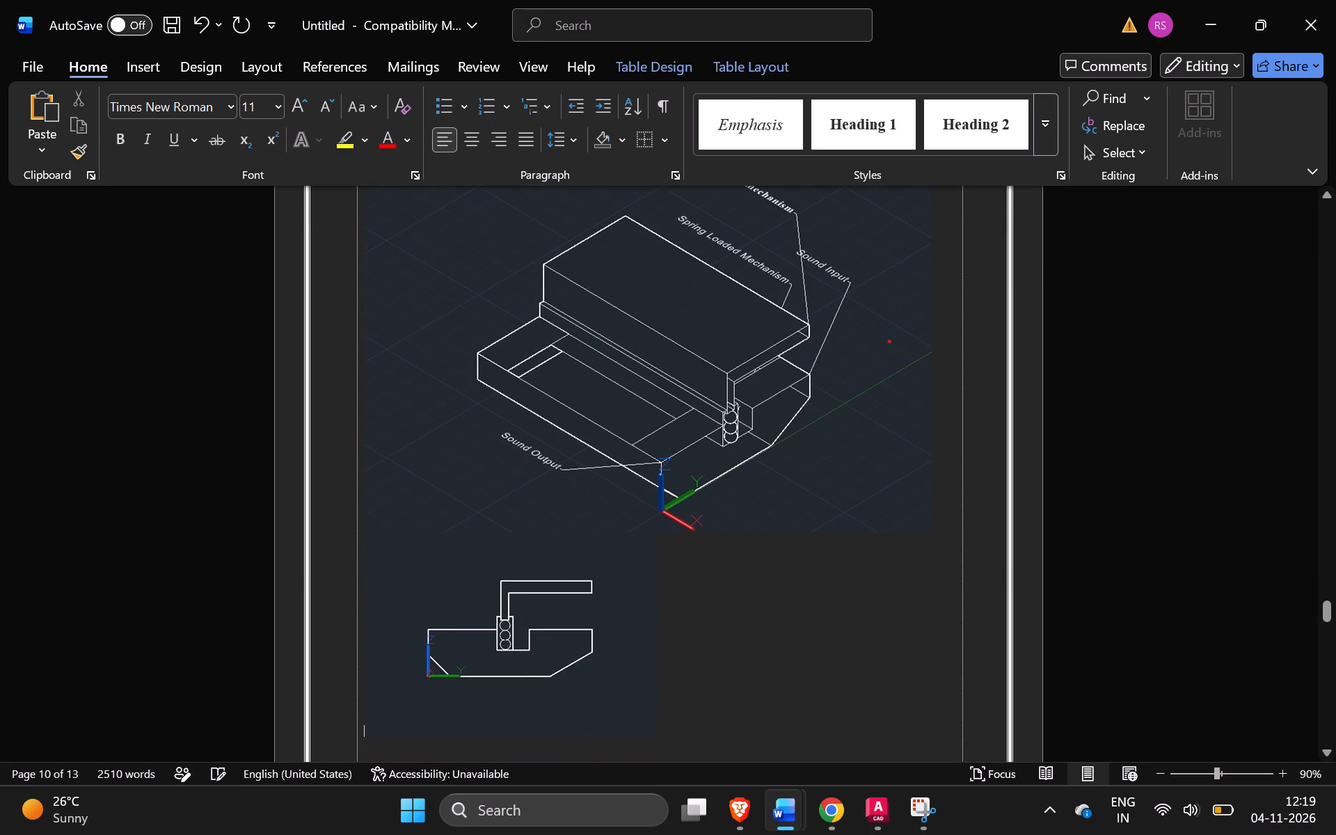
Shrink the pasted labelled isometric image to about half its size, keeping its proportions.
left_click(795, 367)
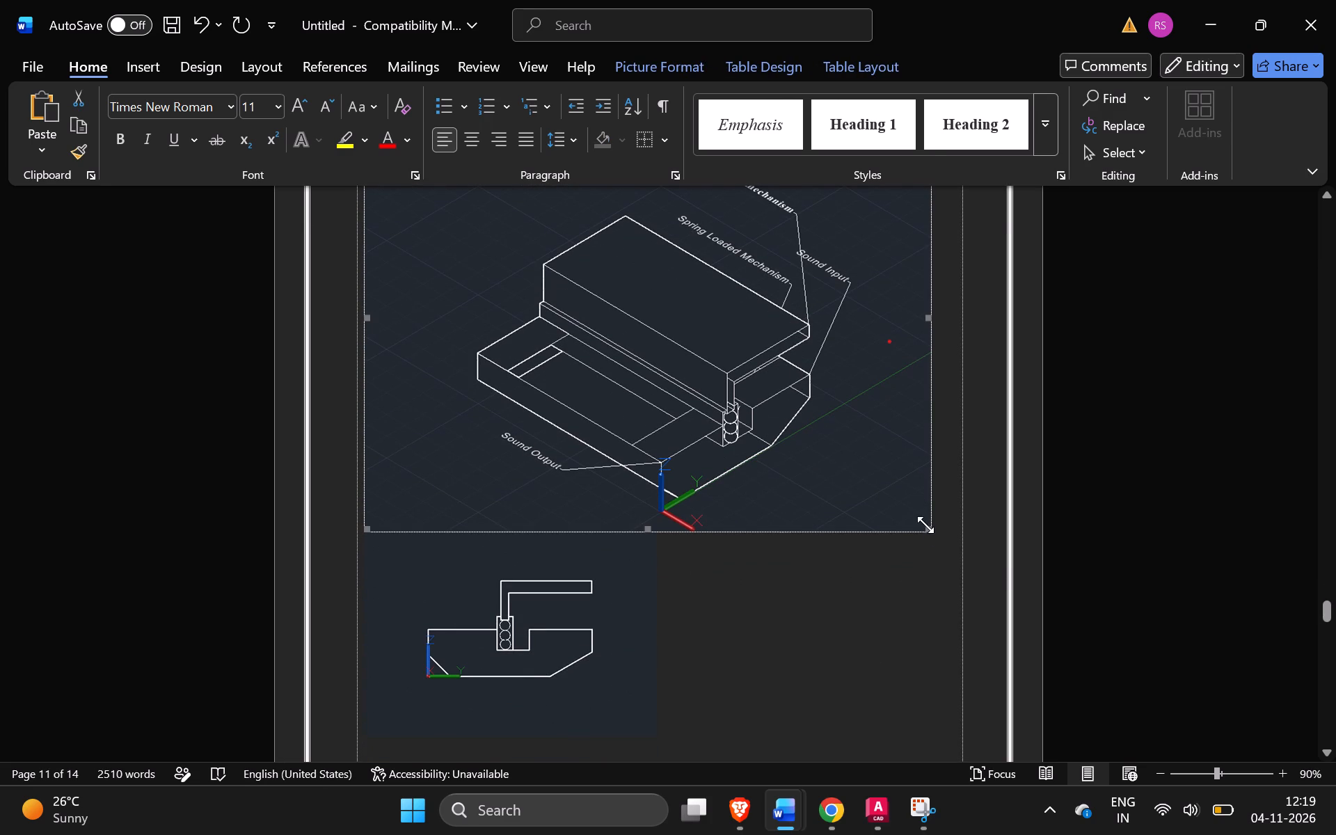
left_click_drag(926, 525, 594, 247)
left_click_drag(594, 247, 594, 247)
Move the remaining unlabelled 3D view so that it follows the side profile image in section 7.
scroll(859, 458, "up", 3)
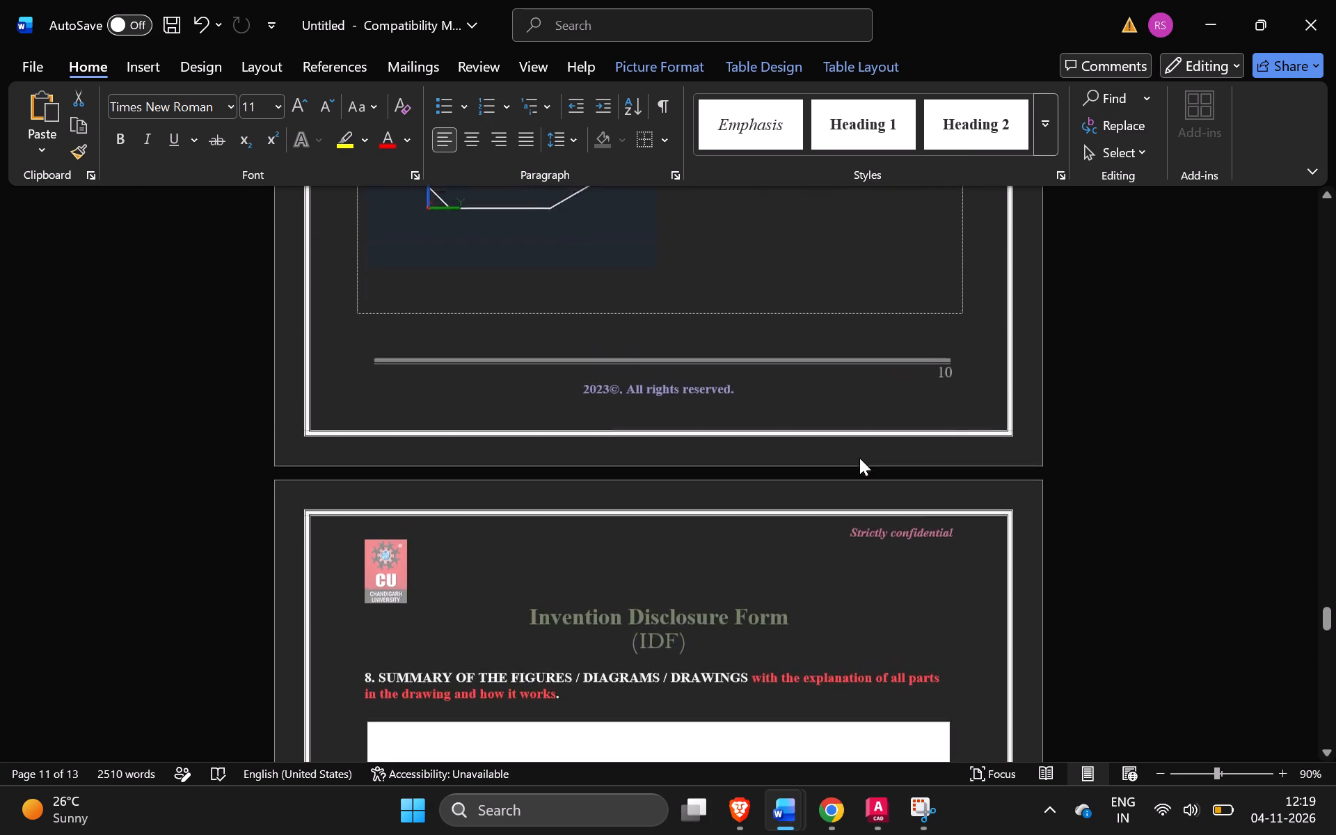
scroll(859, 458, "up", 1)
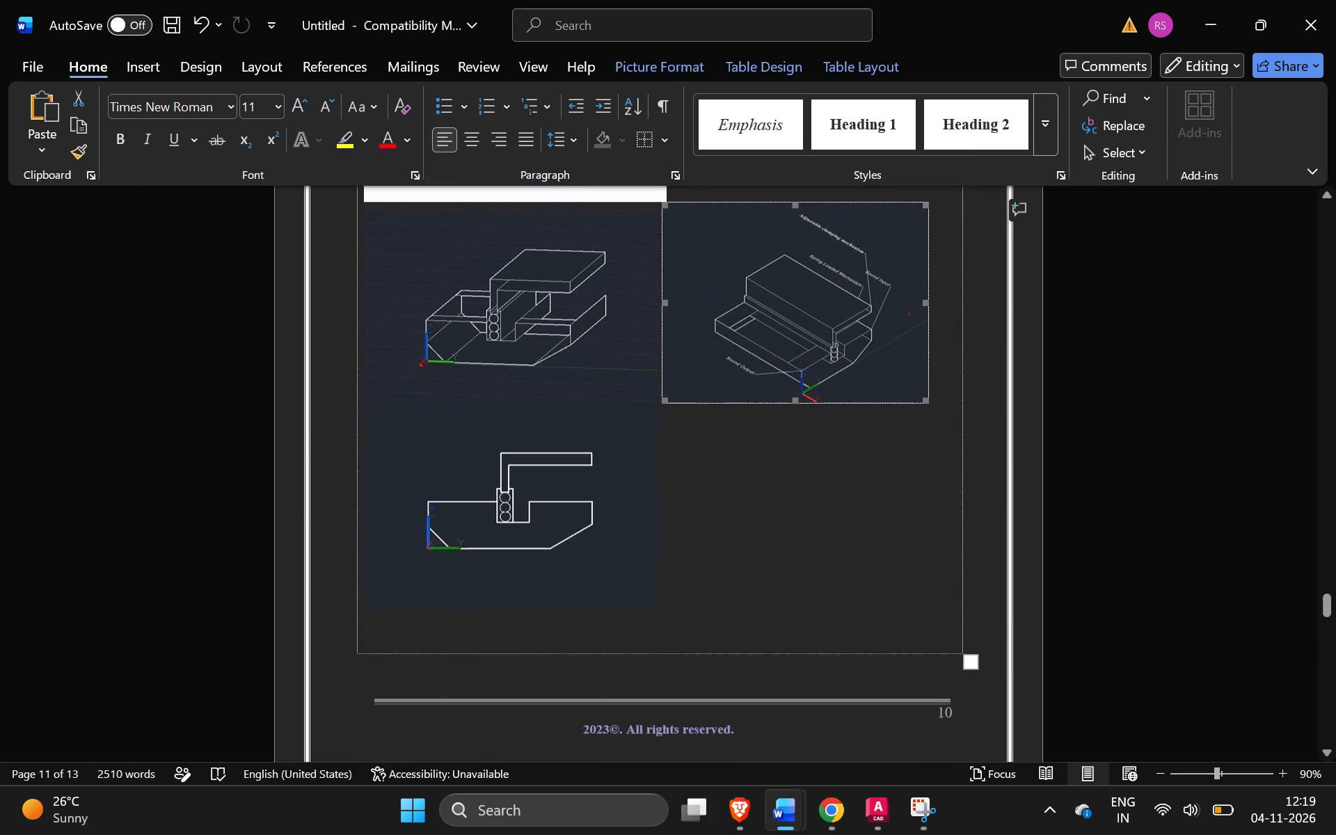
left_click_drag(500, 319, 558, 344)
left_click_drag(558, 344, 755, 474)
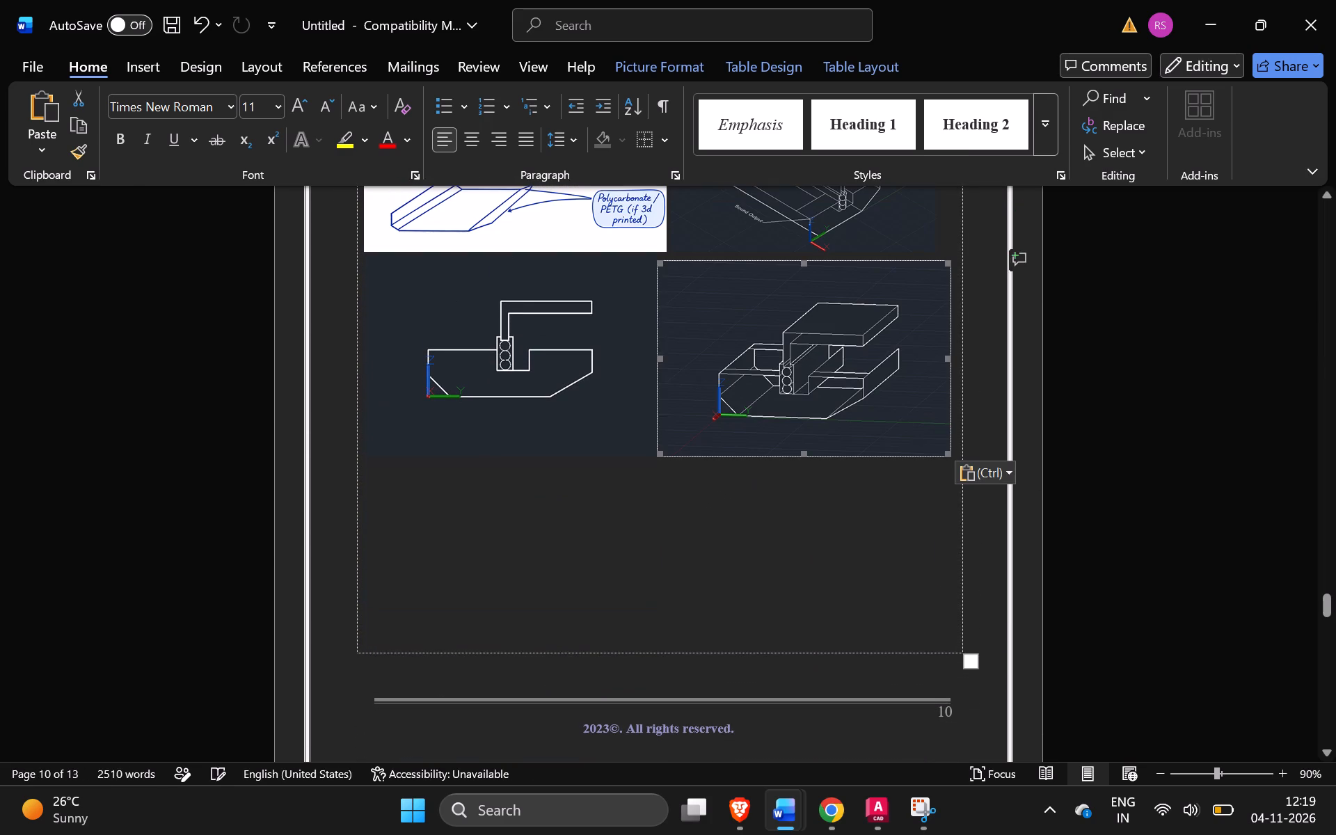
Enlarge the labelled isometric image about one and a half times so it takes its own line below the hand-drawn sketch.
scroll(764, 383, "up", 2)
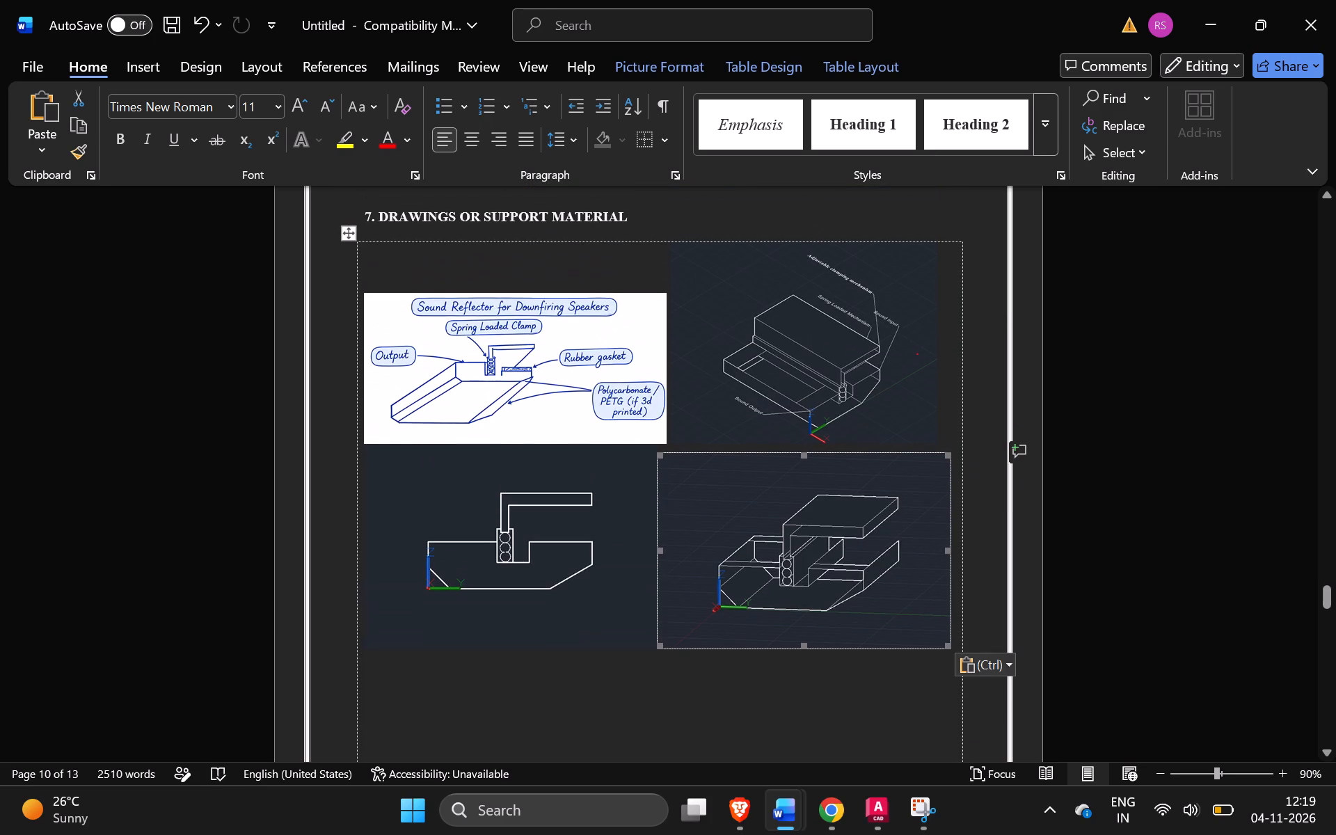
left_click(665, 276)
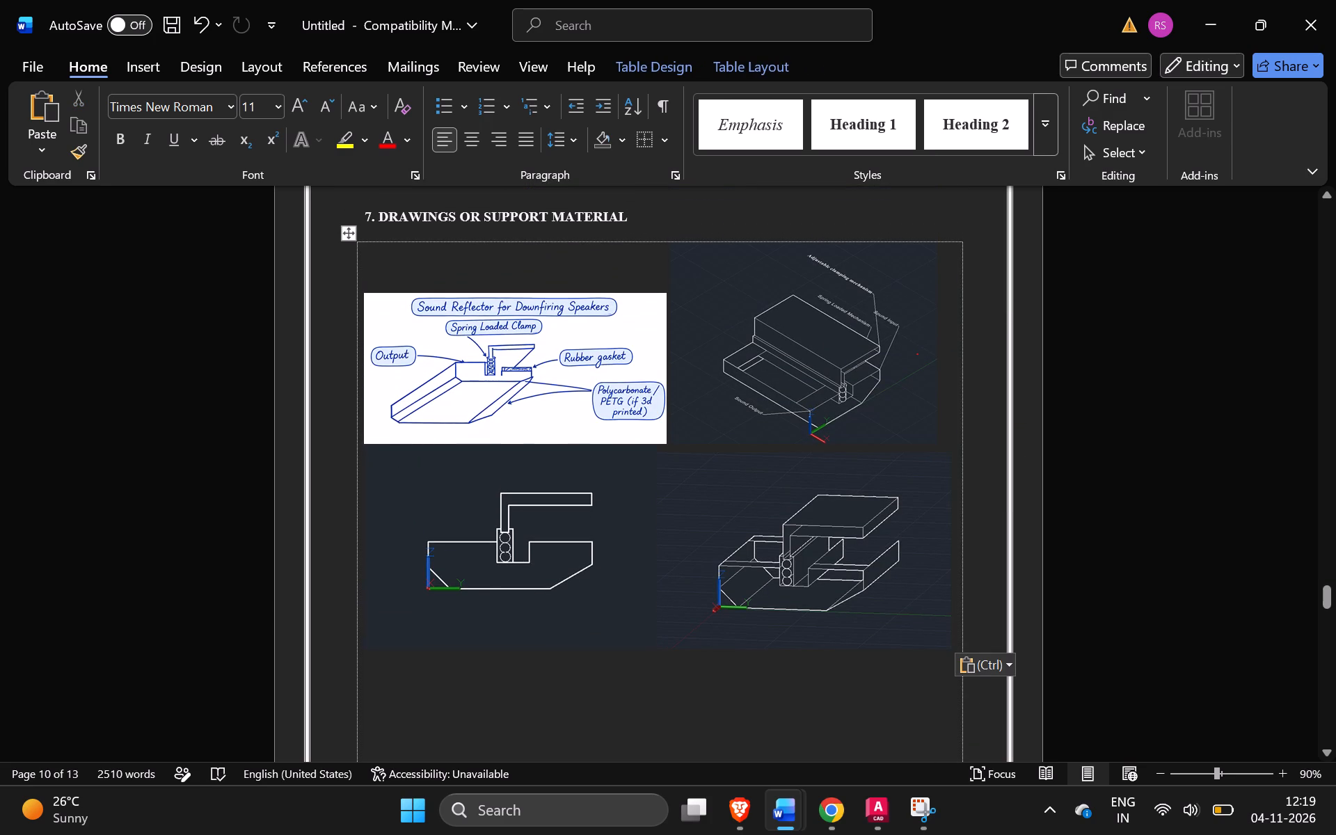
left_click(675, 429)
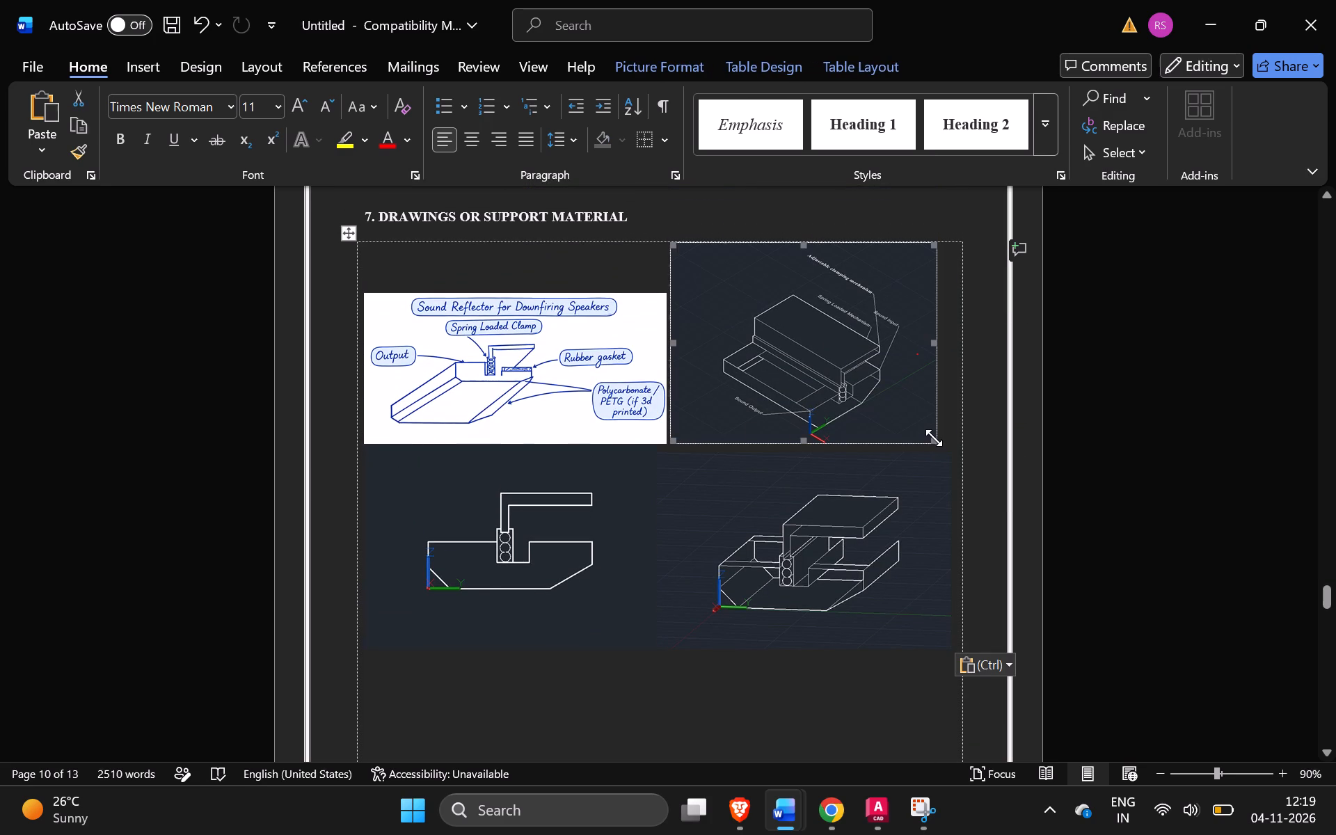
left_click_drag(935, 438, 1069, 509)
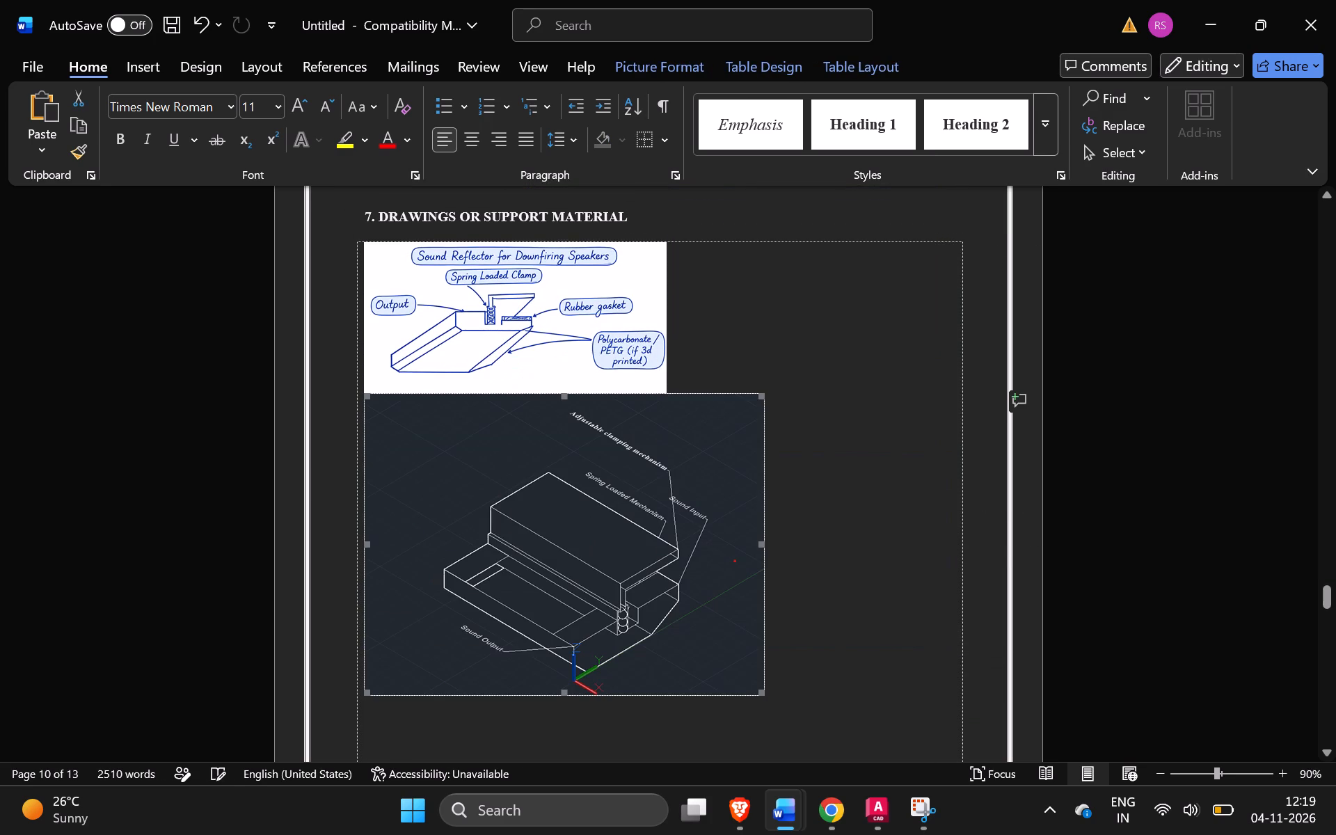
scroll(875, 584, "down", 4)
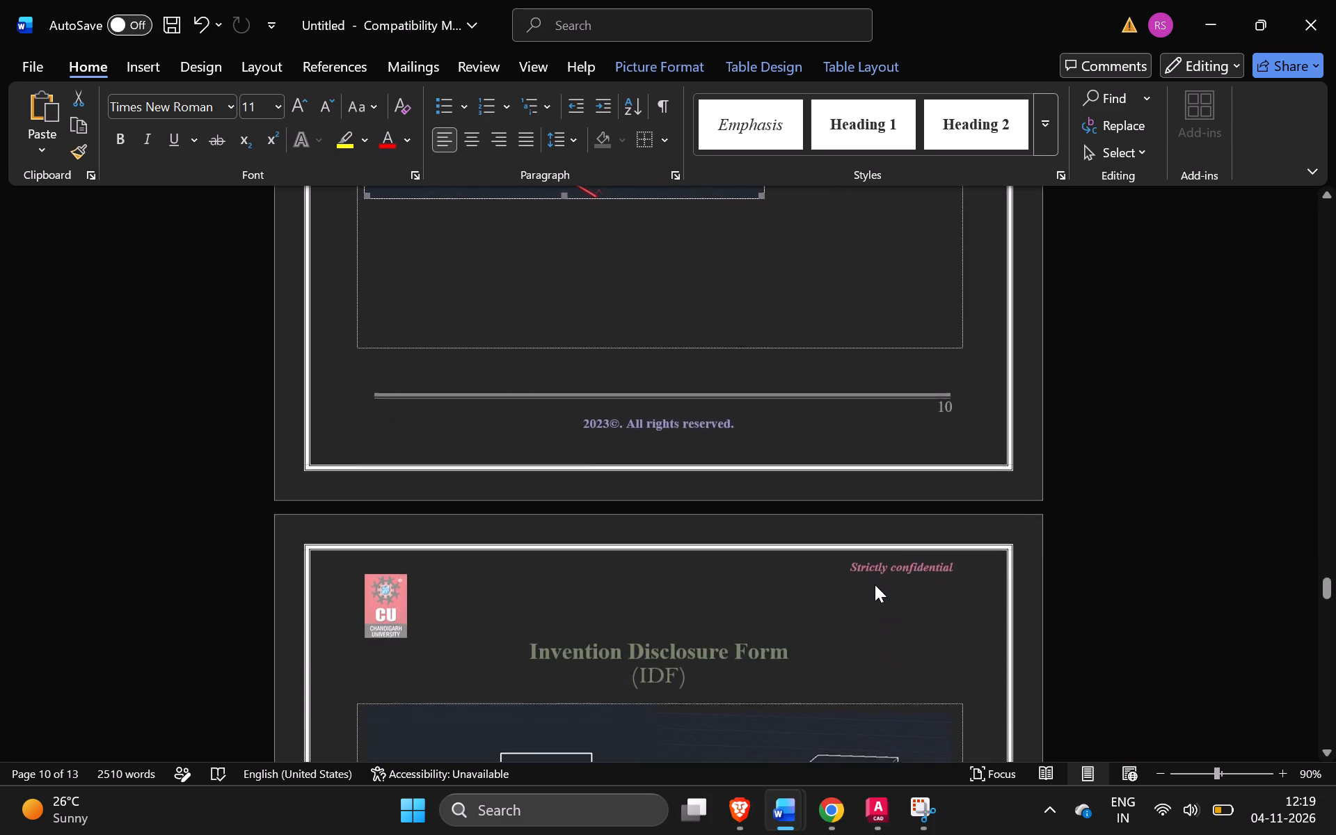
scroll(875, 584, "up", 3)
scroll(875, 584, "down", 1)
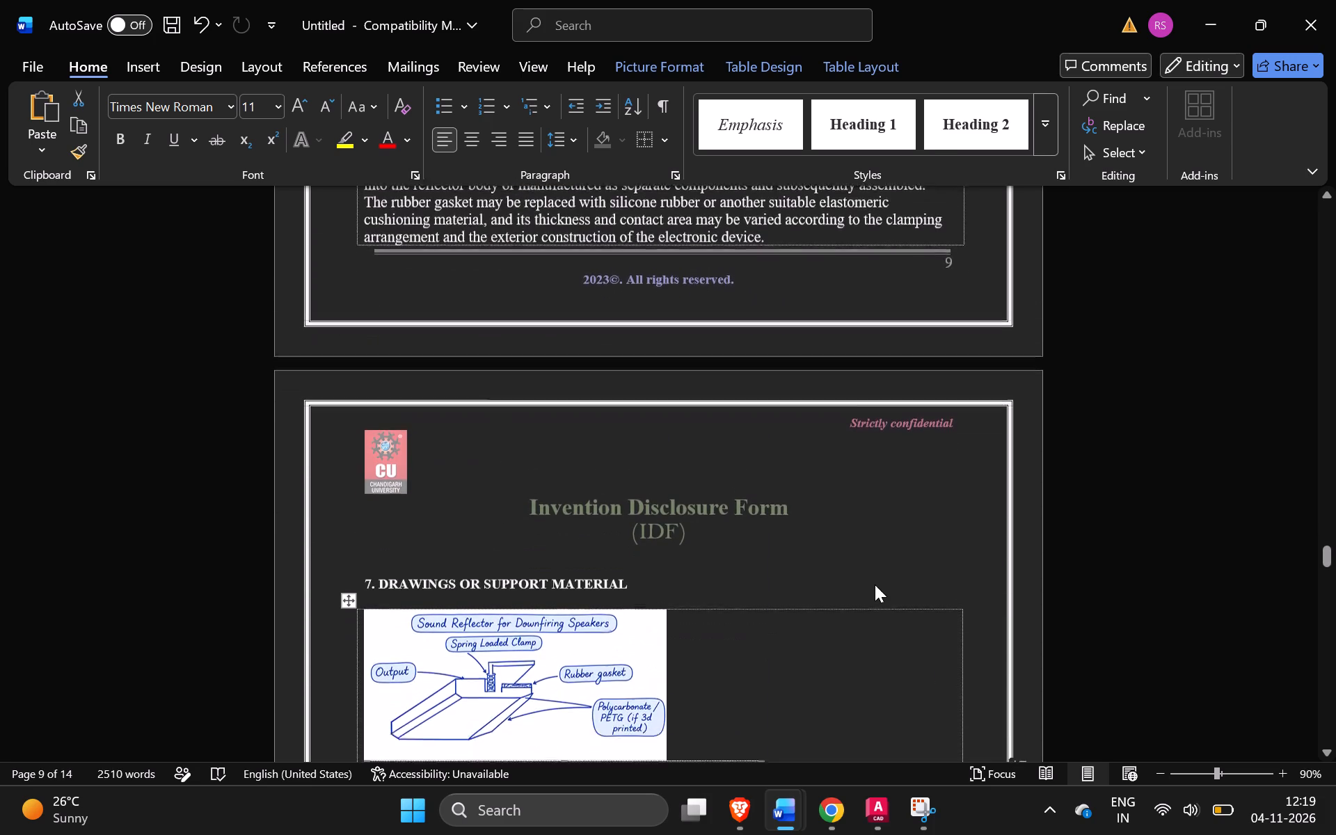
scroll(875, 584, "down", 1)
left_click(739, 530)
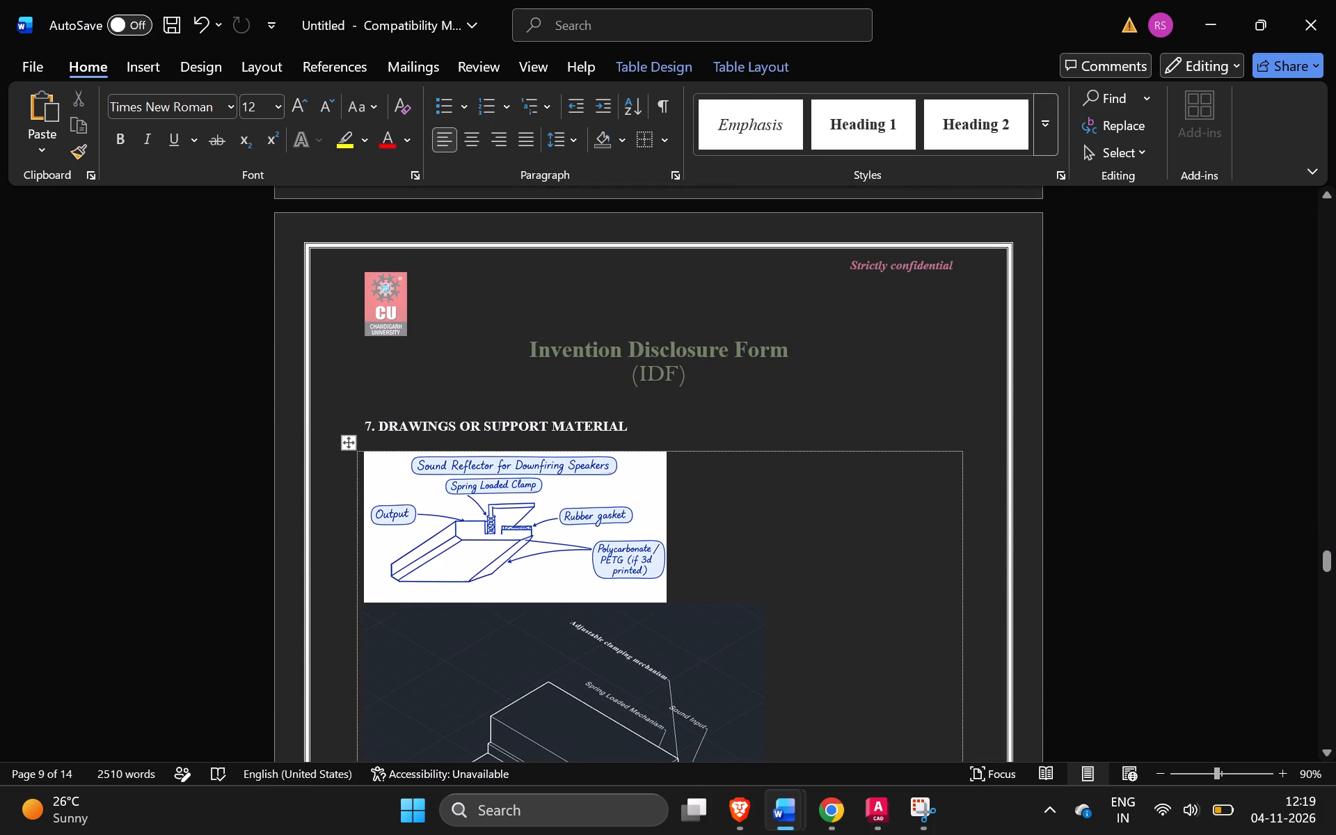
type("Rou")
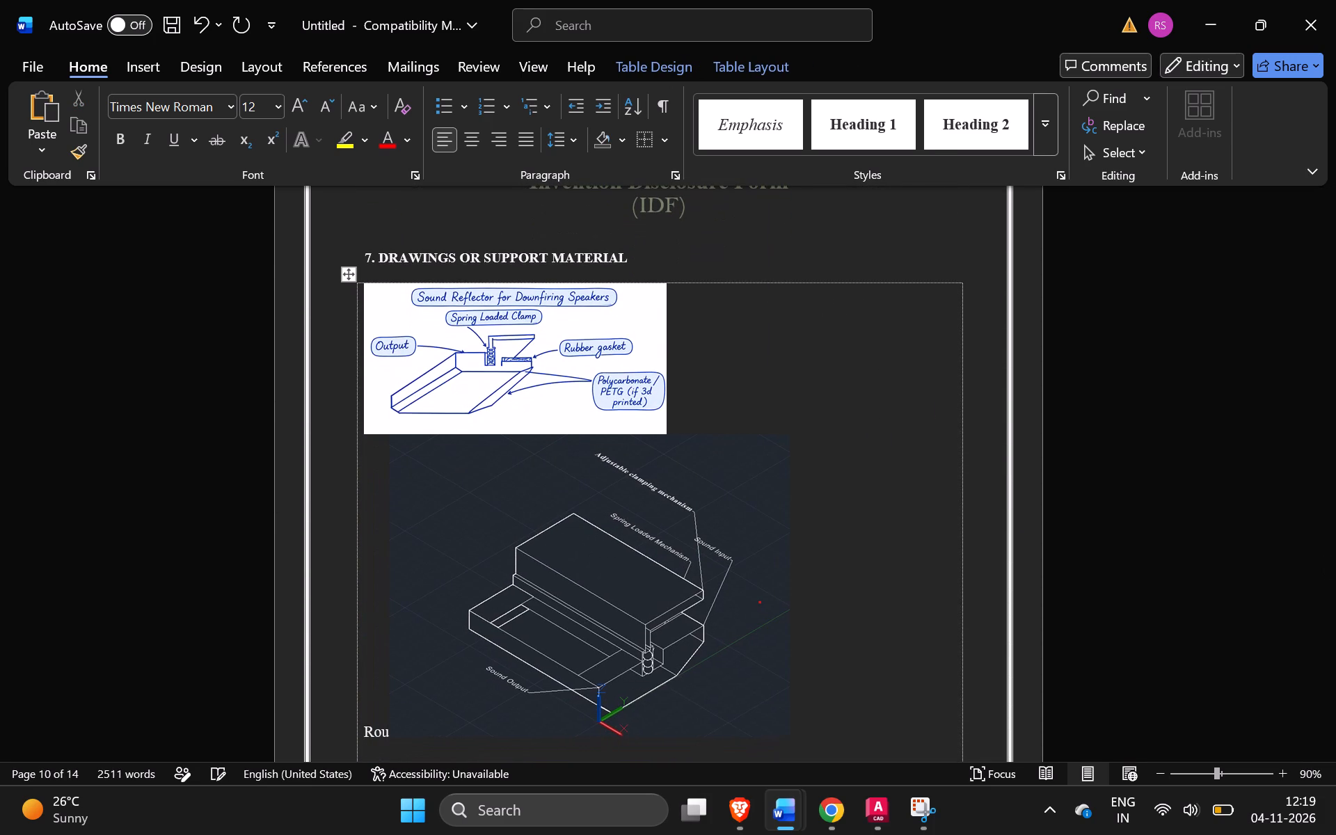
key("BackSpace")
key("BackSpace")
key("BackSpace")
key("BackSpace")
Add the caption "Rough Diagram" on a new line under the hand-drawn sketch, followed by a blank line before the labelled view.
left_click(694, 443)
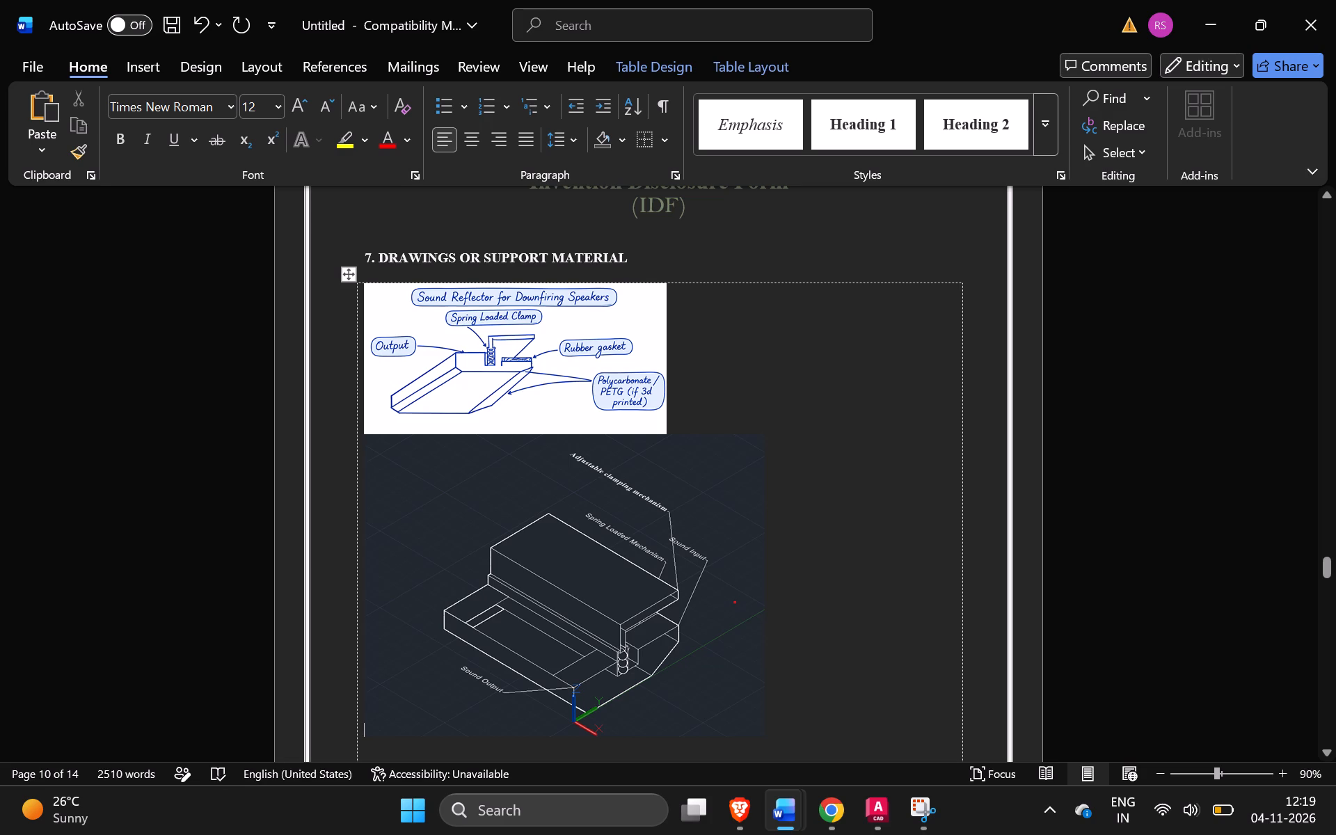
left_click(691, 412)
key("Return")
key("Return")
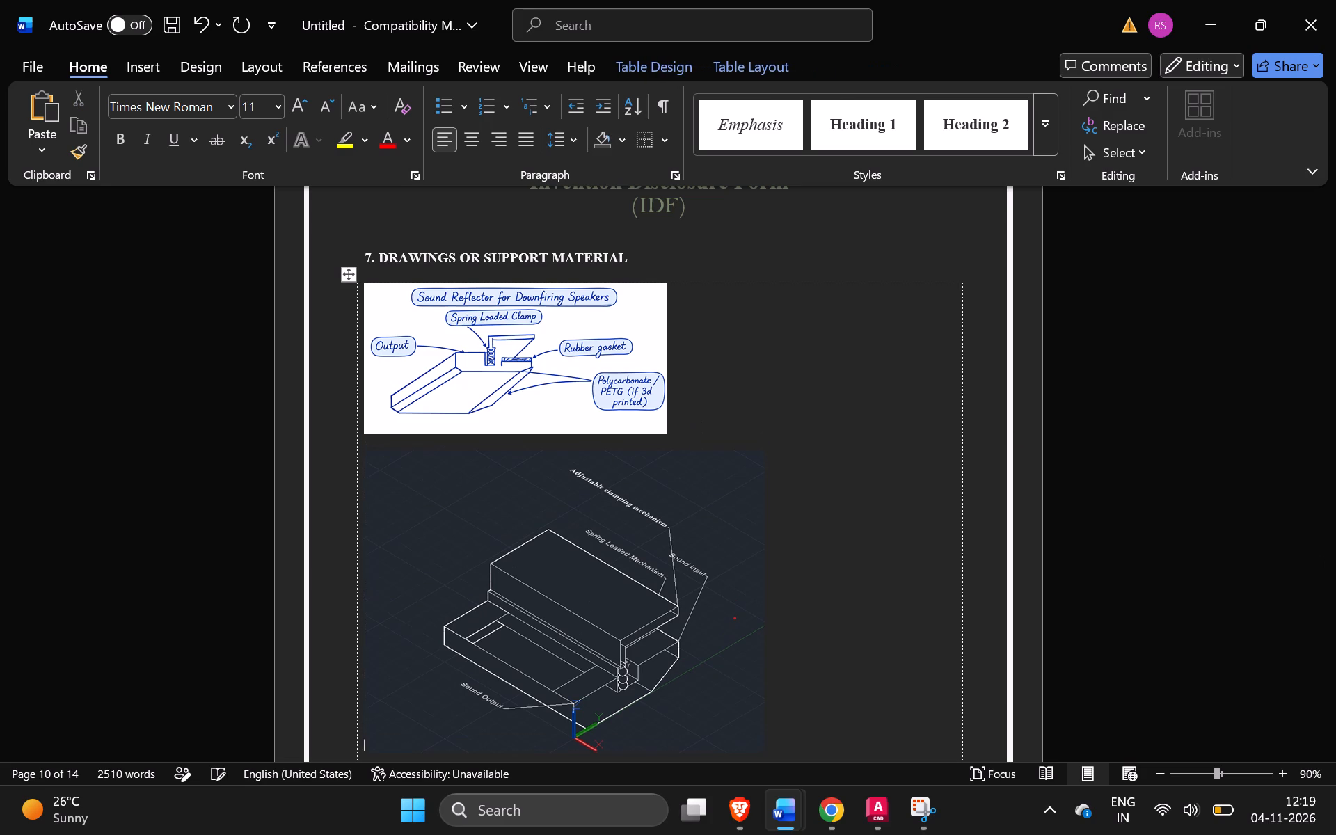
key("Return")
left_click(445, 452)
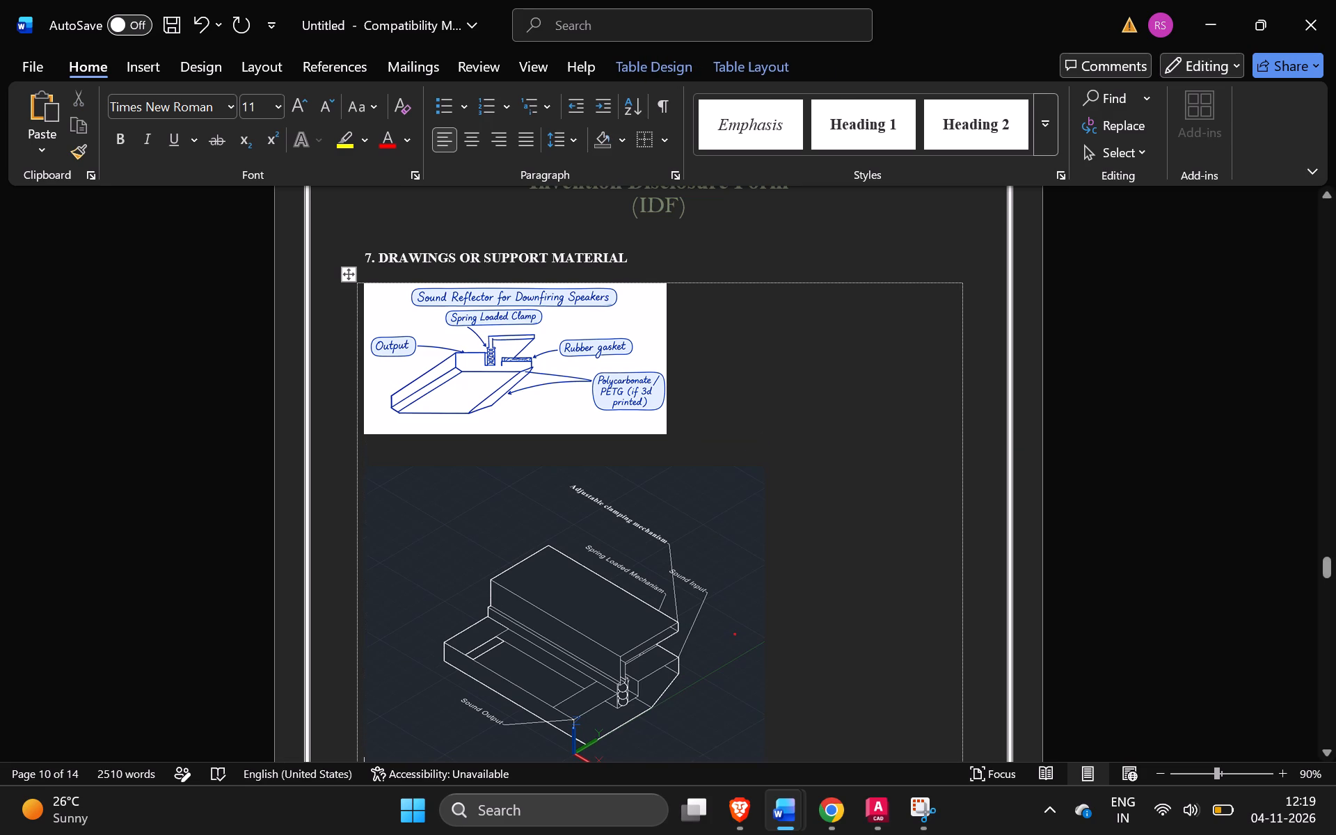
key("BackSpace")
type("ROugh")
key("BackSpace")
key("BackSpace")
key("BackSpace")
key("BackSpace")
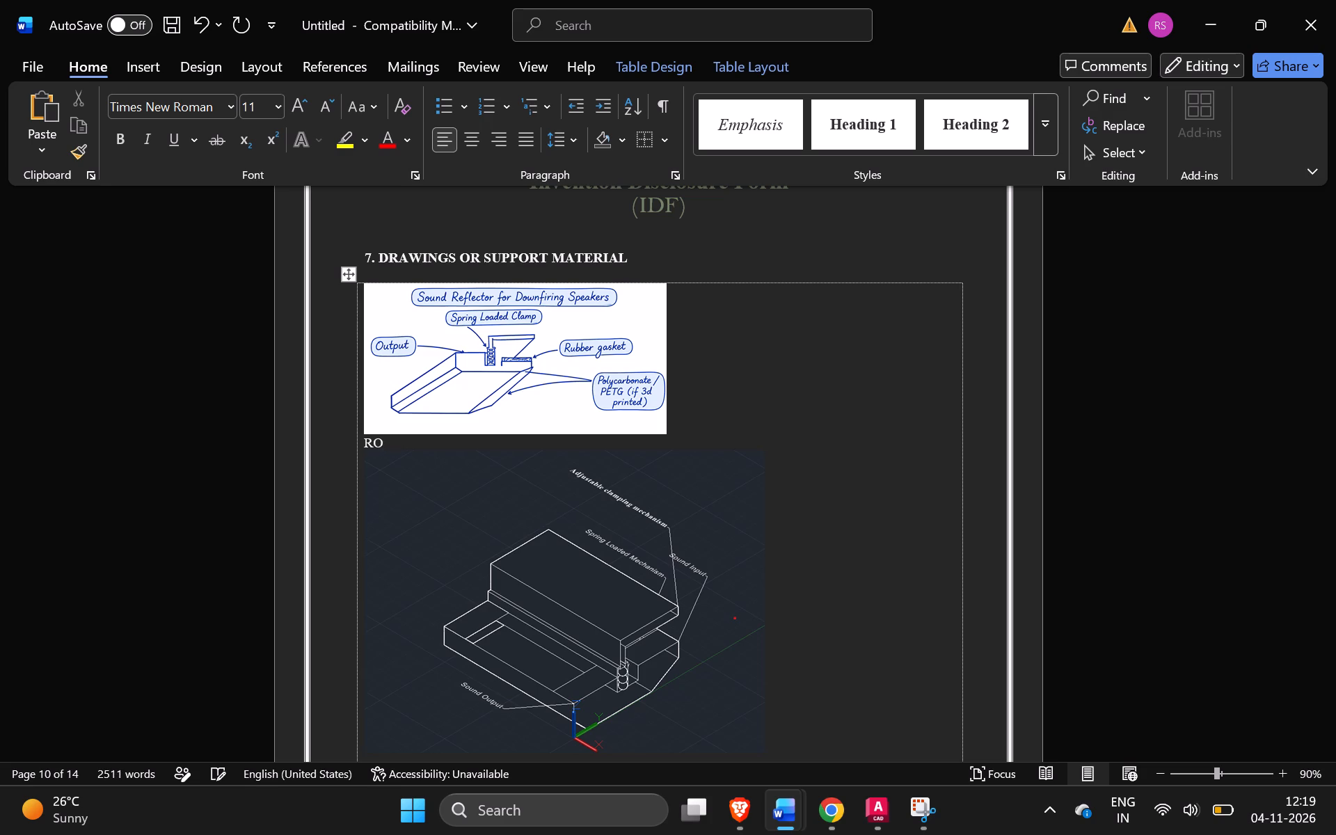
type("ugh")
key("space")
key("BackSpace")
key("BackSpace")
key("BackSpace")
key("BackSpace")
type("ough Digarma")
key("BackSpace")
key("BackSpace")
key("BackSpace")
key("BackSpace")
key("BackSpace")
type("agram")
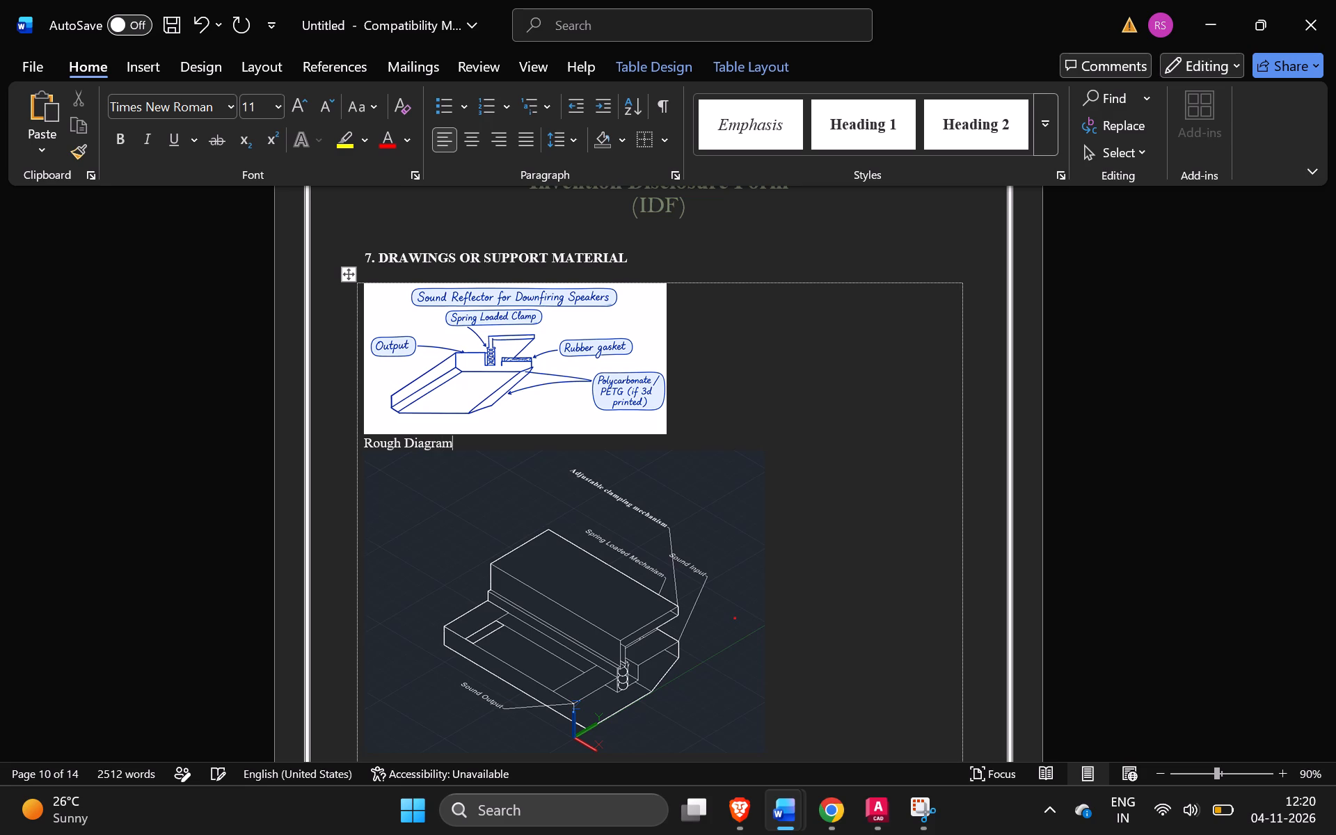
key("shift+Return")
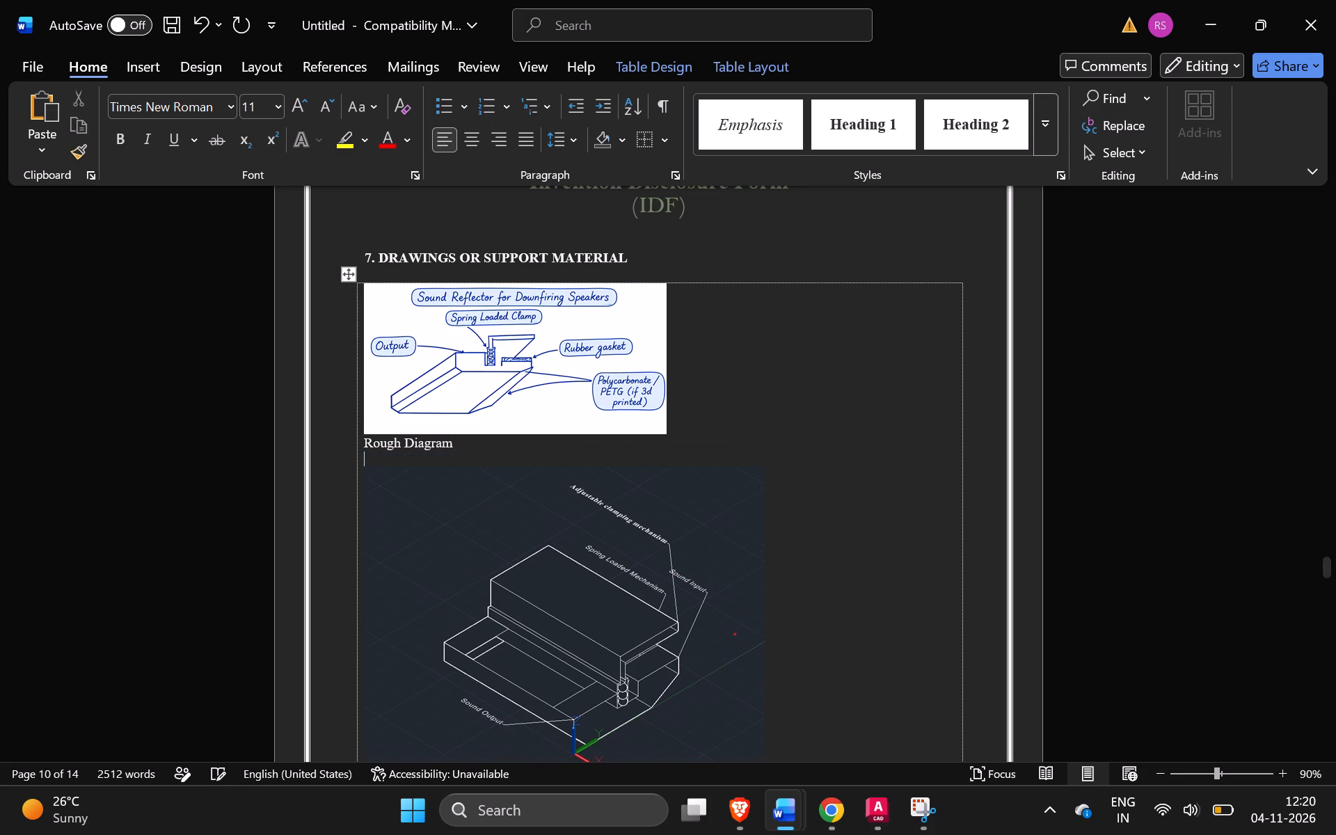
left_click(470, 440)
Start a new line directly after the labelled isometric image in section 7 for its caption.
scroll(756, 604, "down", 1)
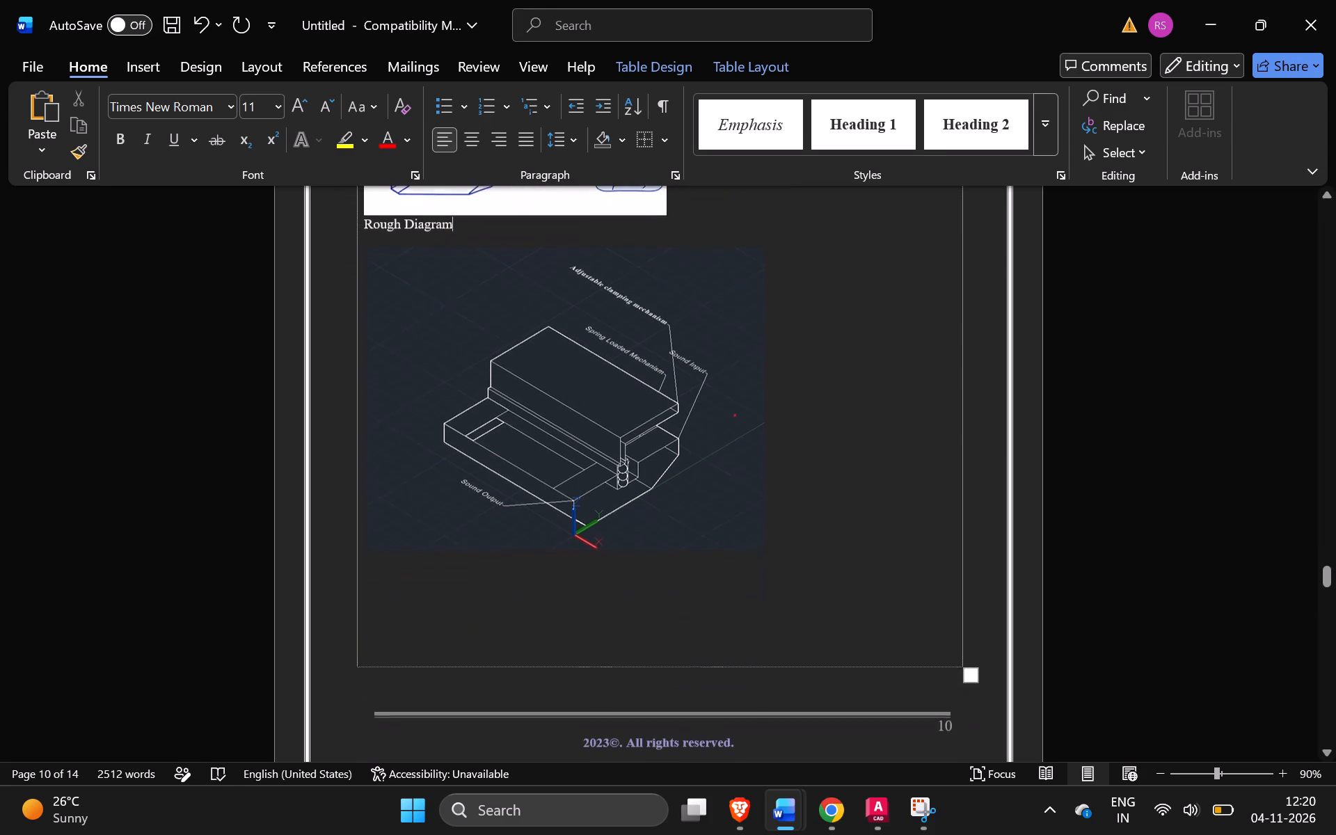
left_click(427, 584)
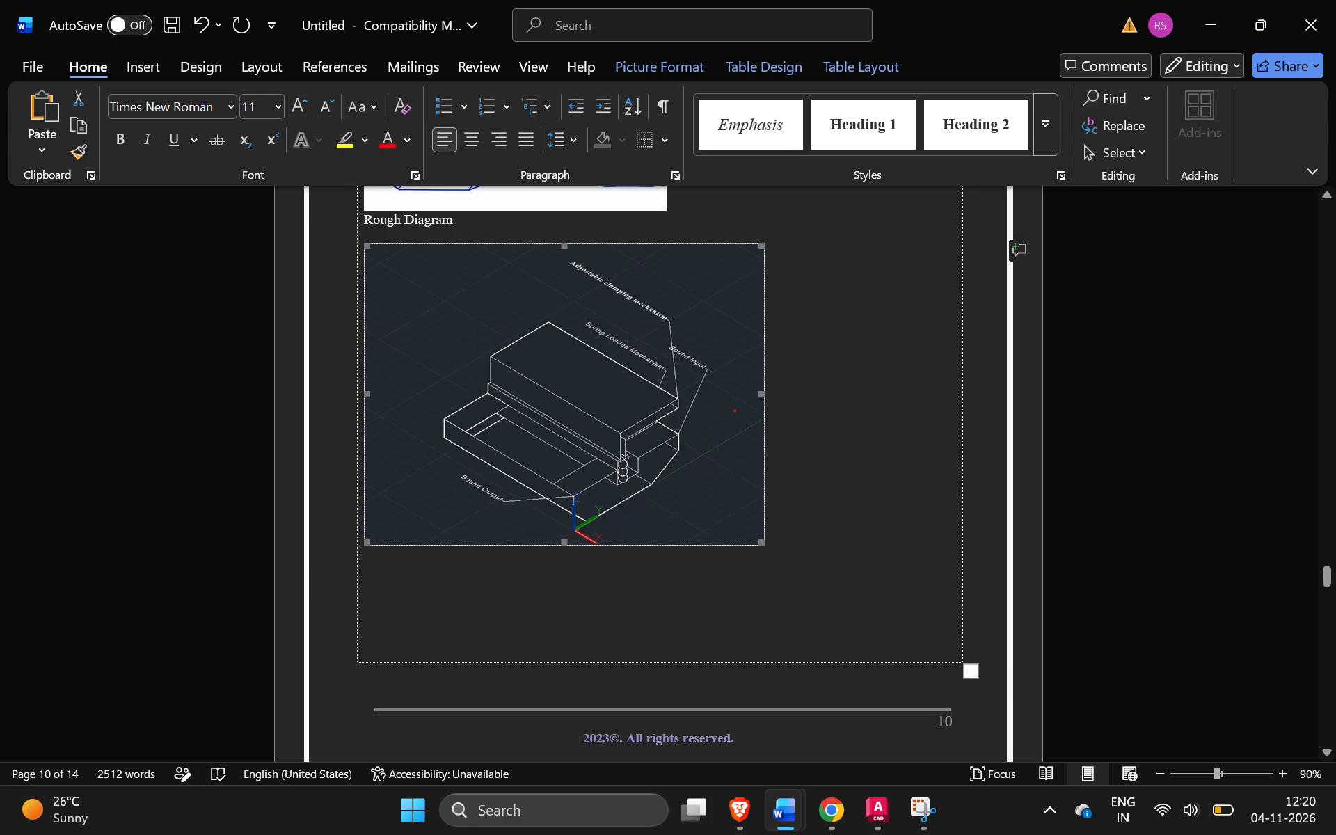
left_click(413, 570)
left_click(850, 527)
key("Return")
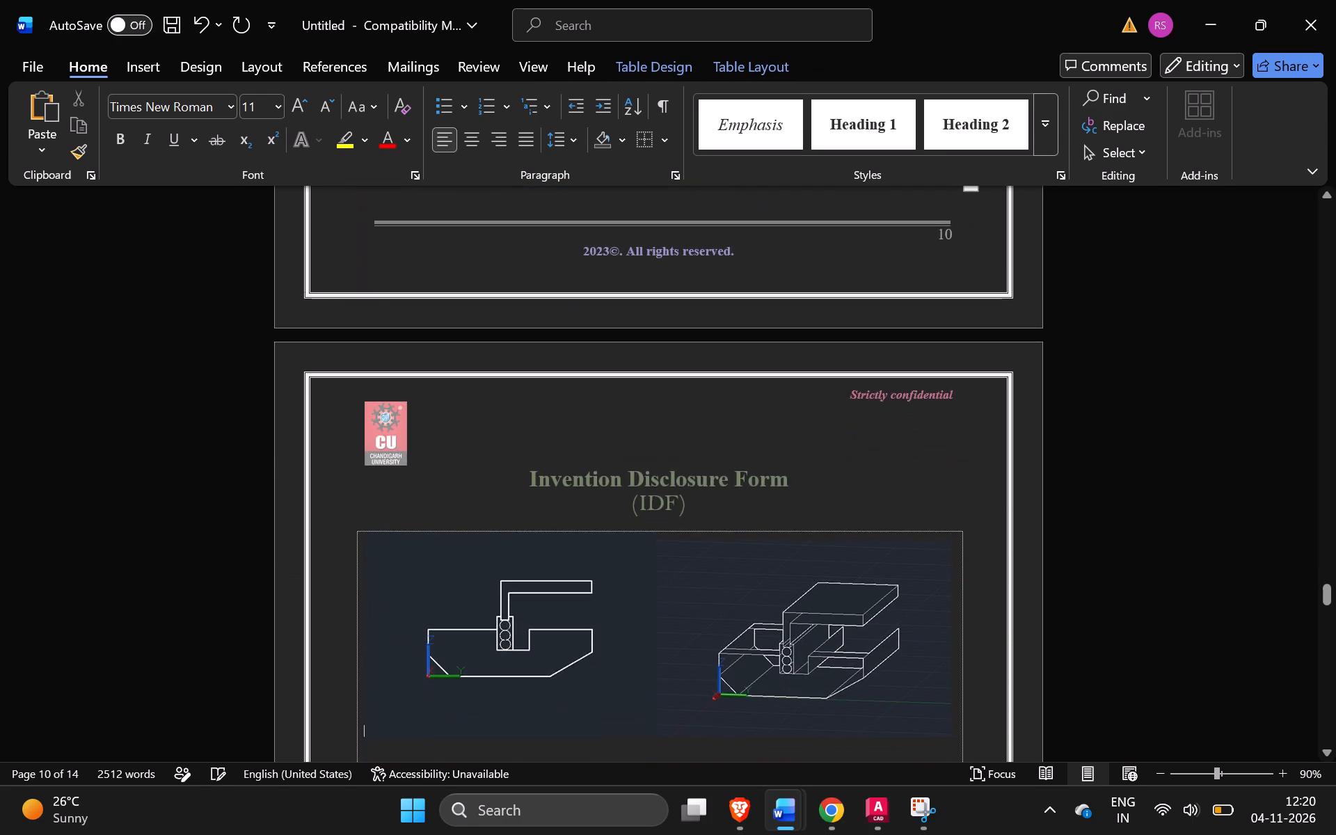
scroll(774, 574, "up", 1)
double_click(413, 532)
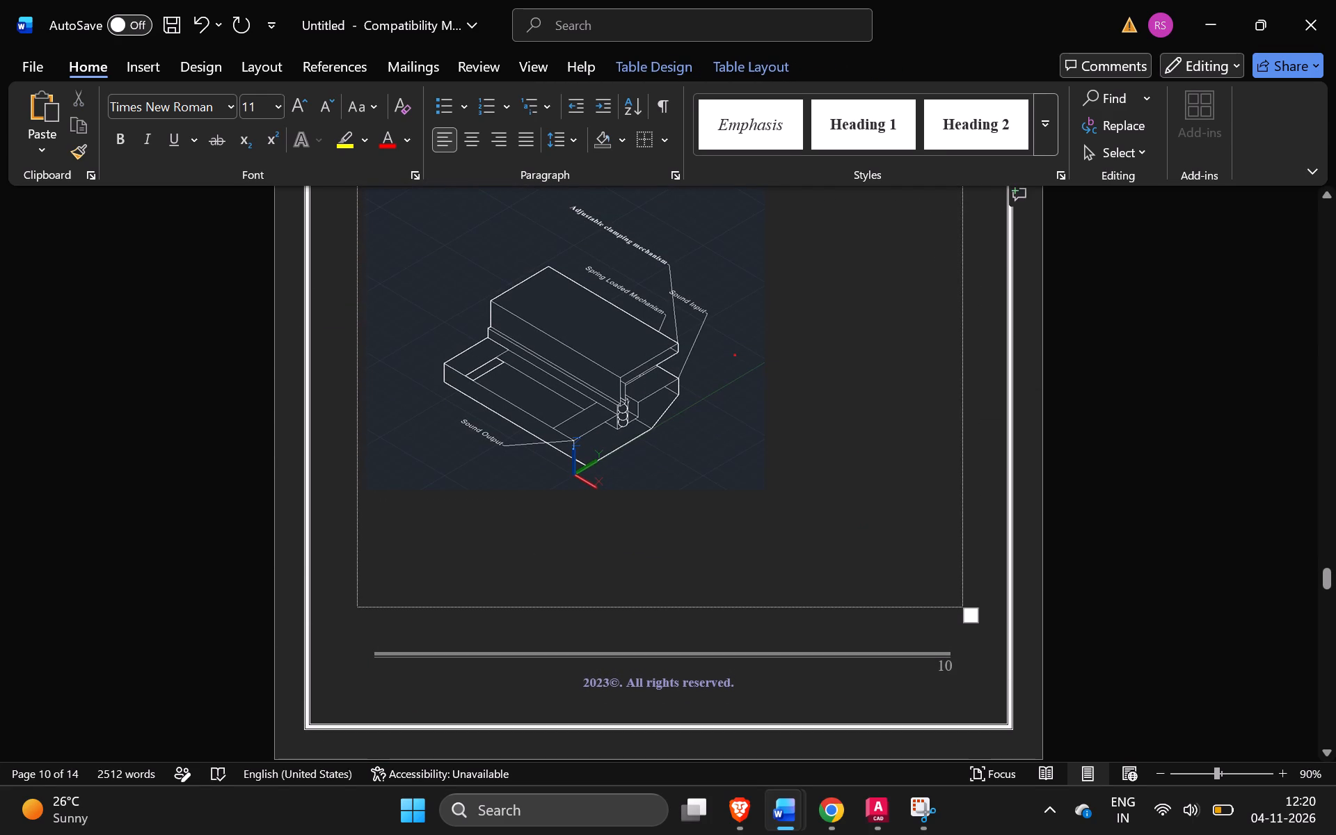
left_click(397, 522)
scroll(397, 522, "up", 1)
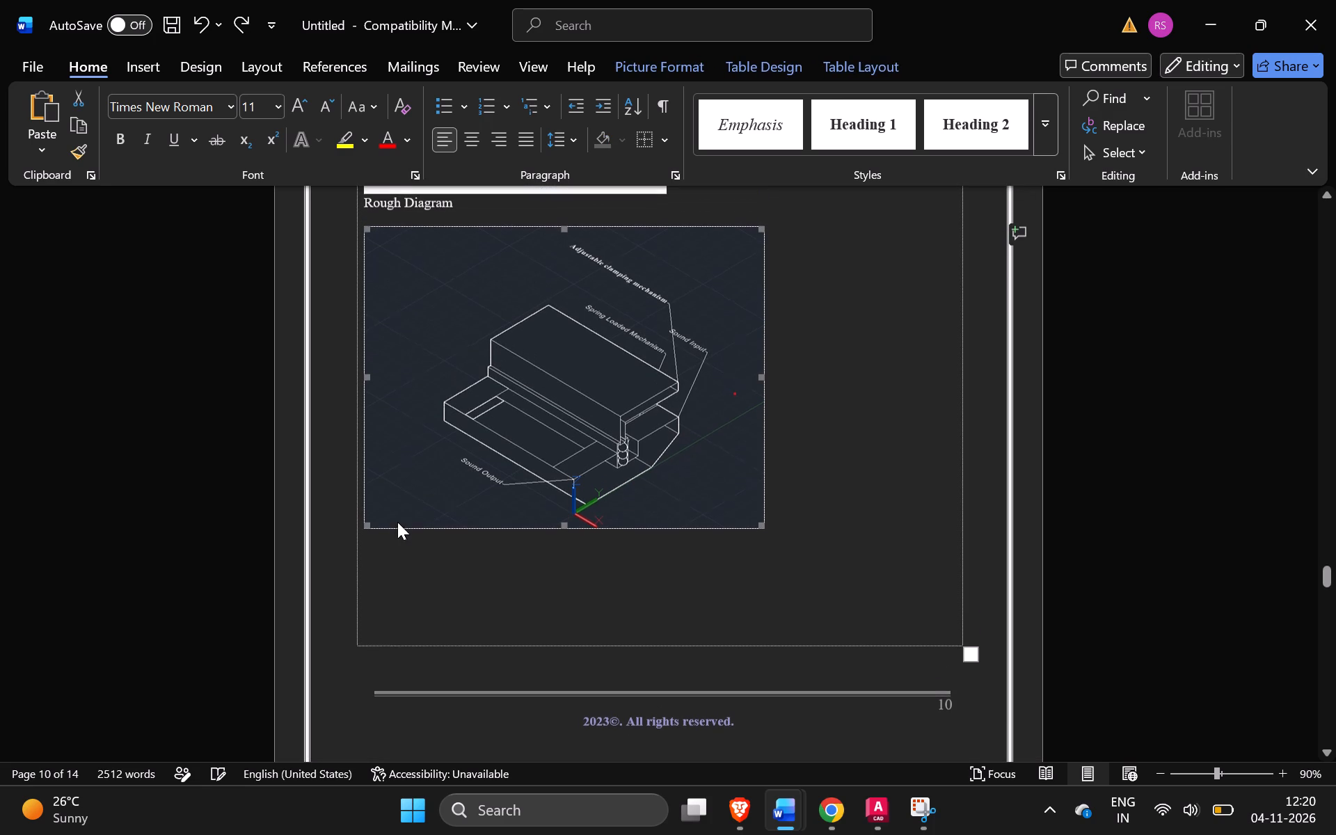
scroll(793, 566, "down", 3)
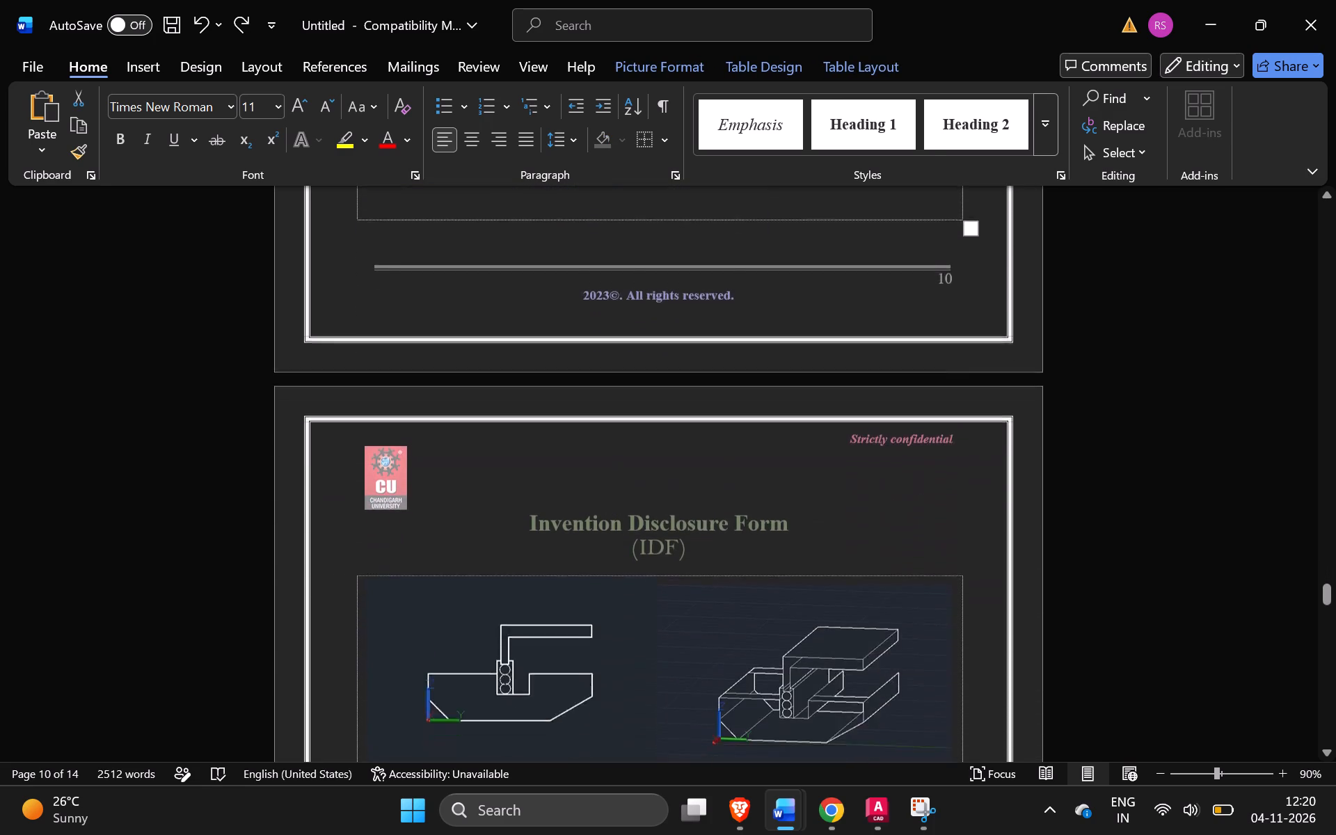
scroll(793, 566, "down", 2)
scroll(793, 566, "up", 1)
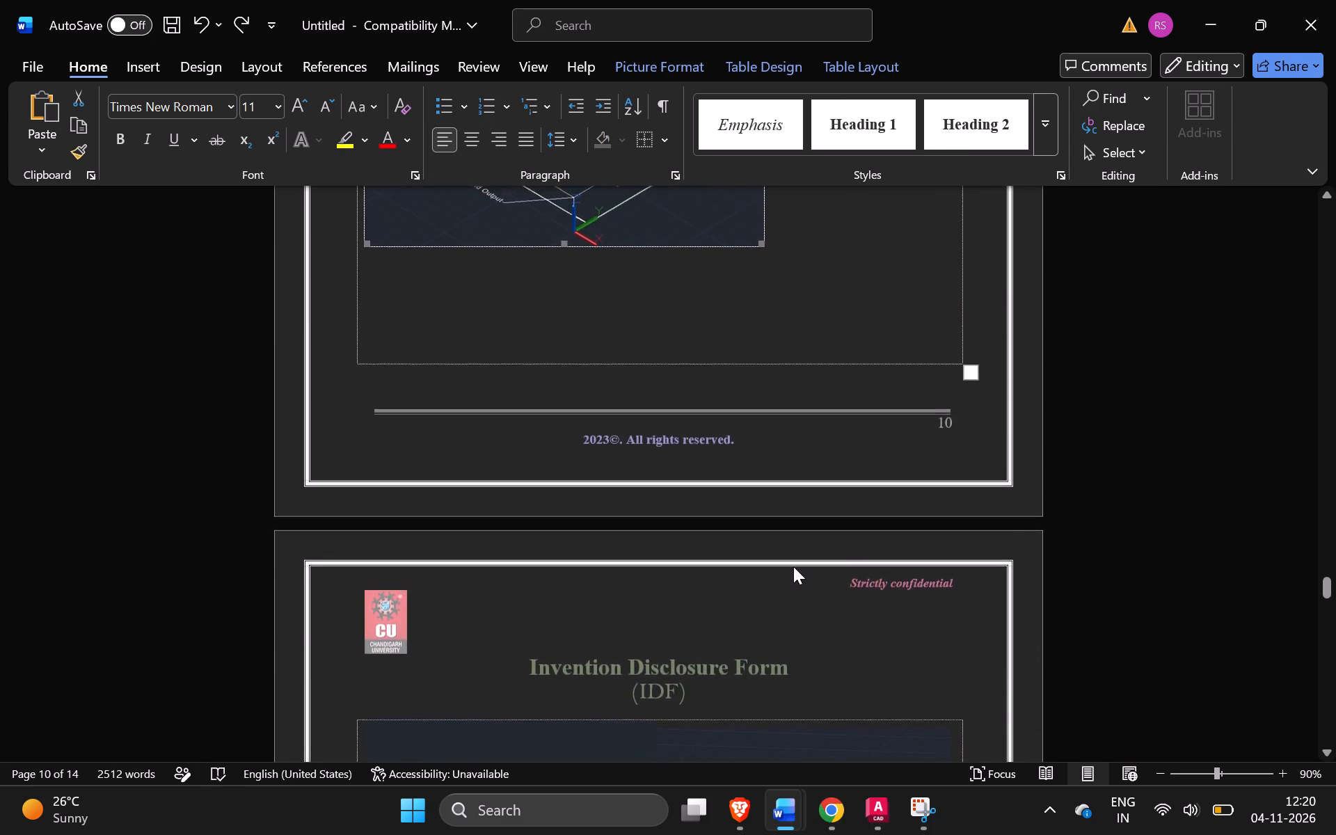
scroll(793, 566, "up", 1)
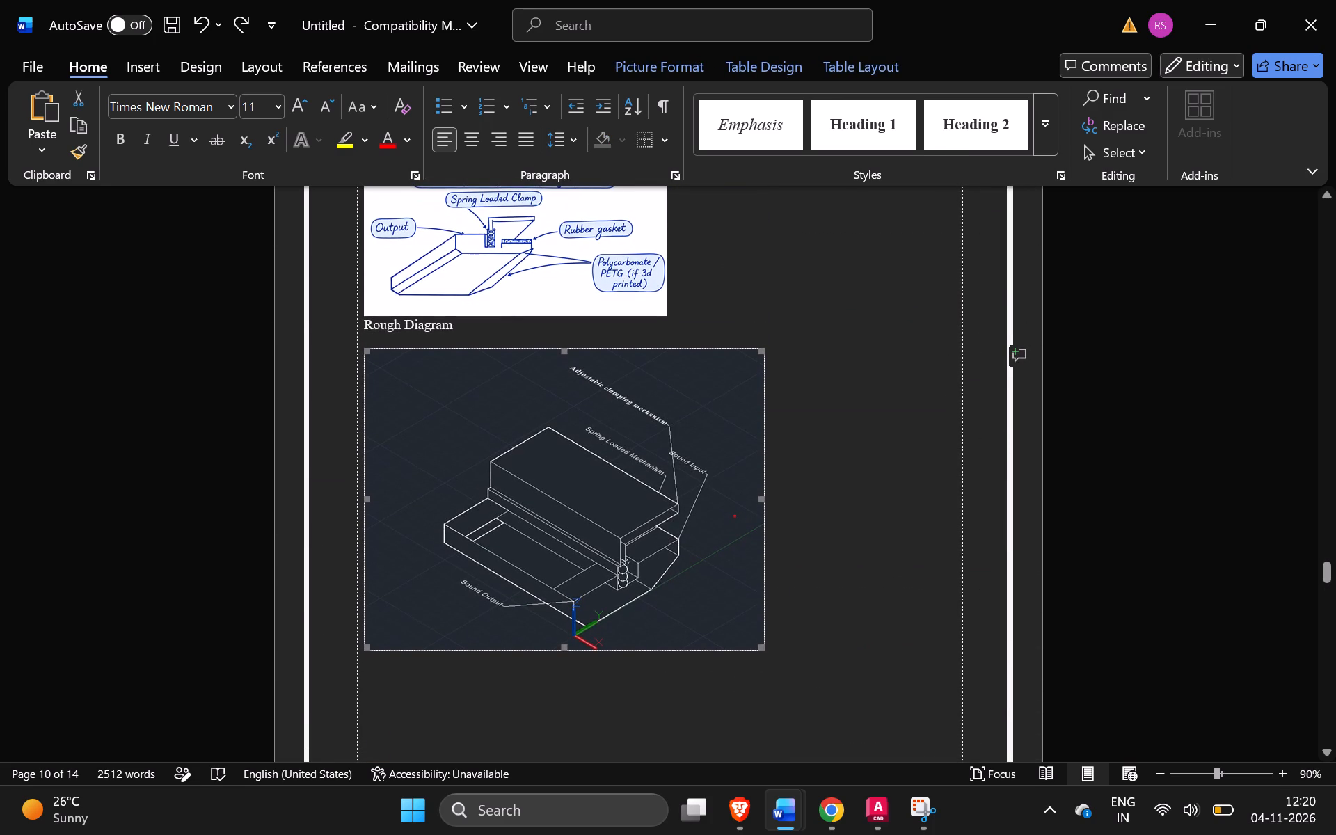
Add the caption "AutoCAD 3d Model" on the line below the labelled isometric image.
left_click(413, 670)
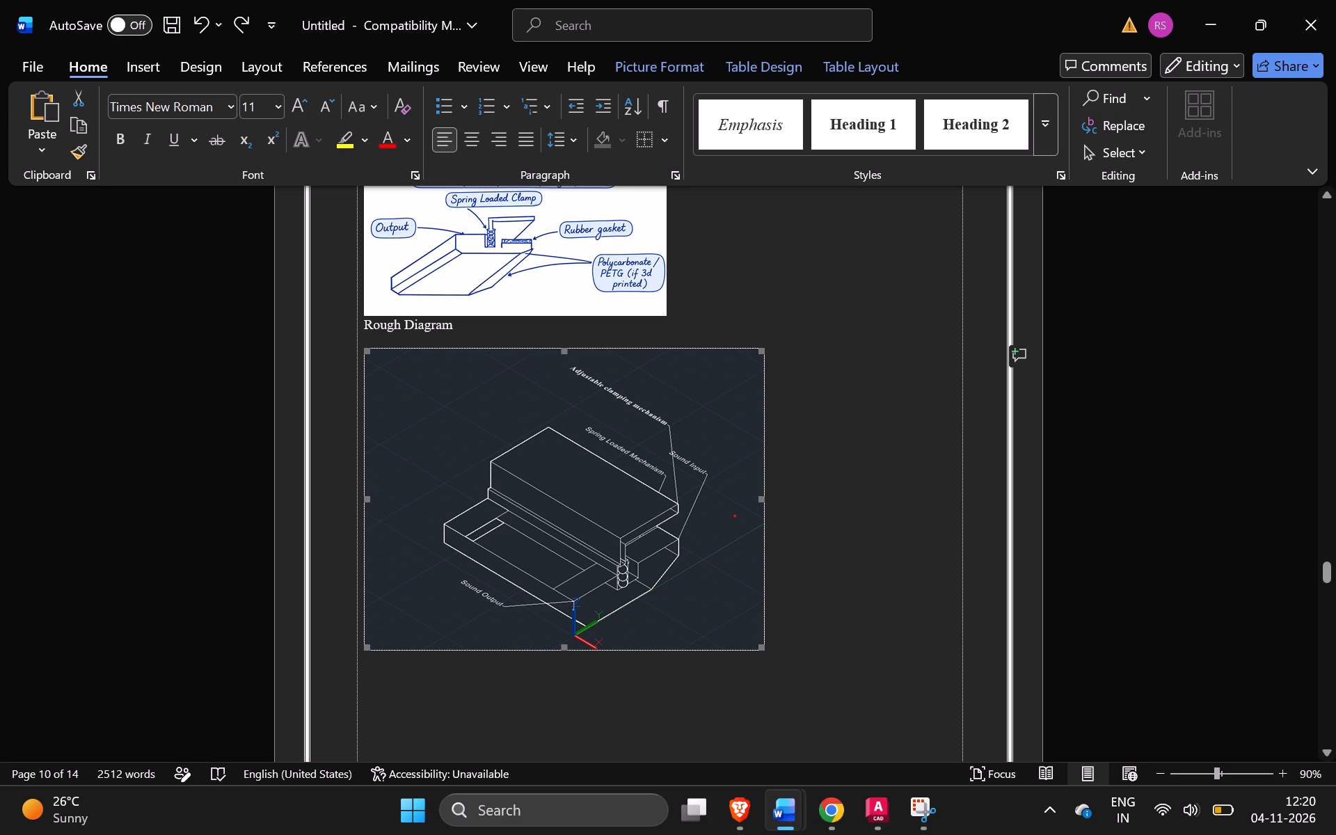
double_click(413, 670)
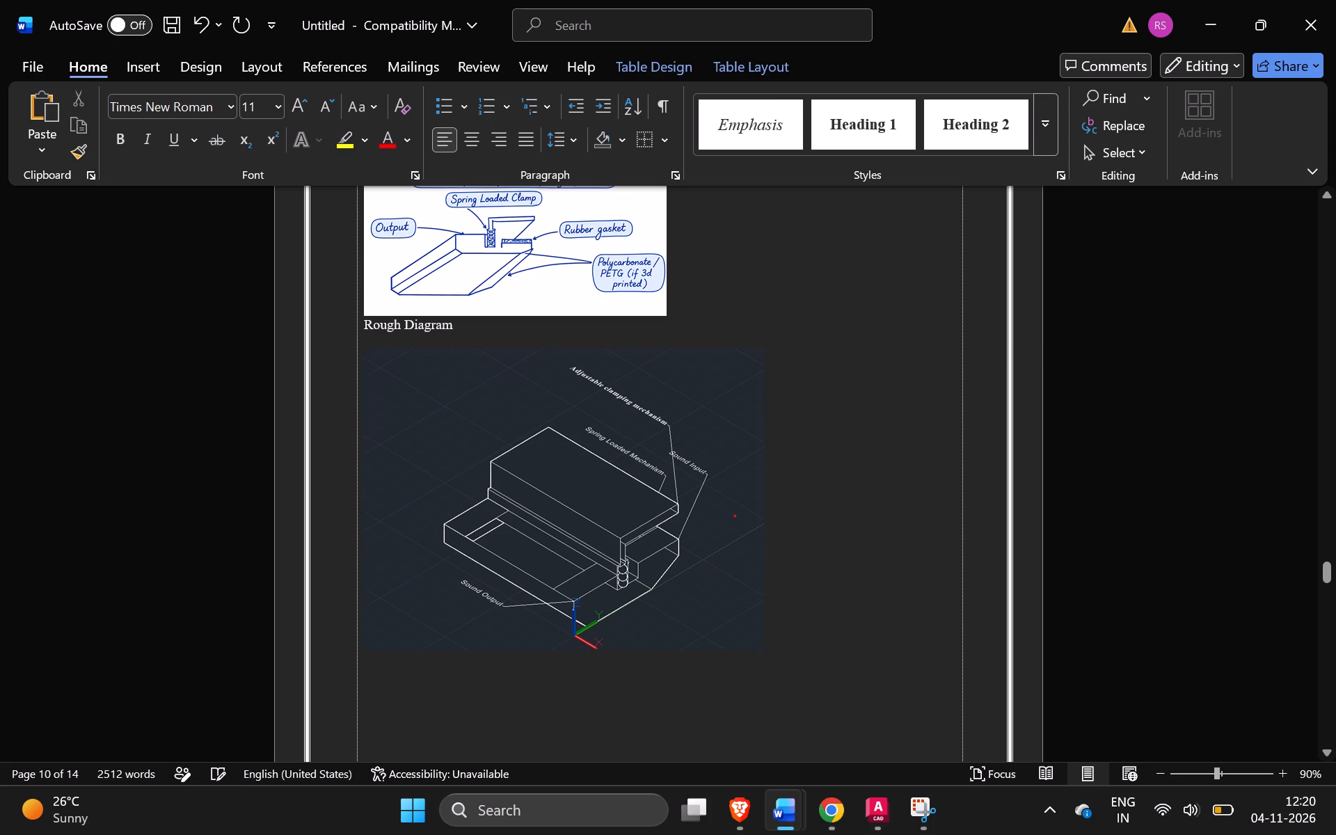
key("Left")
type("AutoCAd")
key("space")
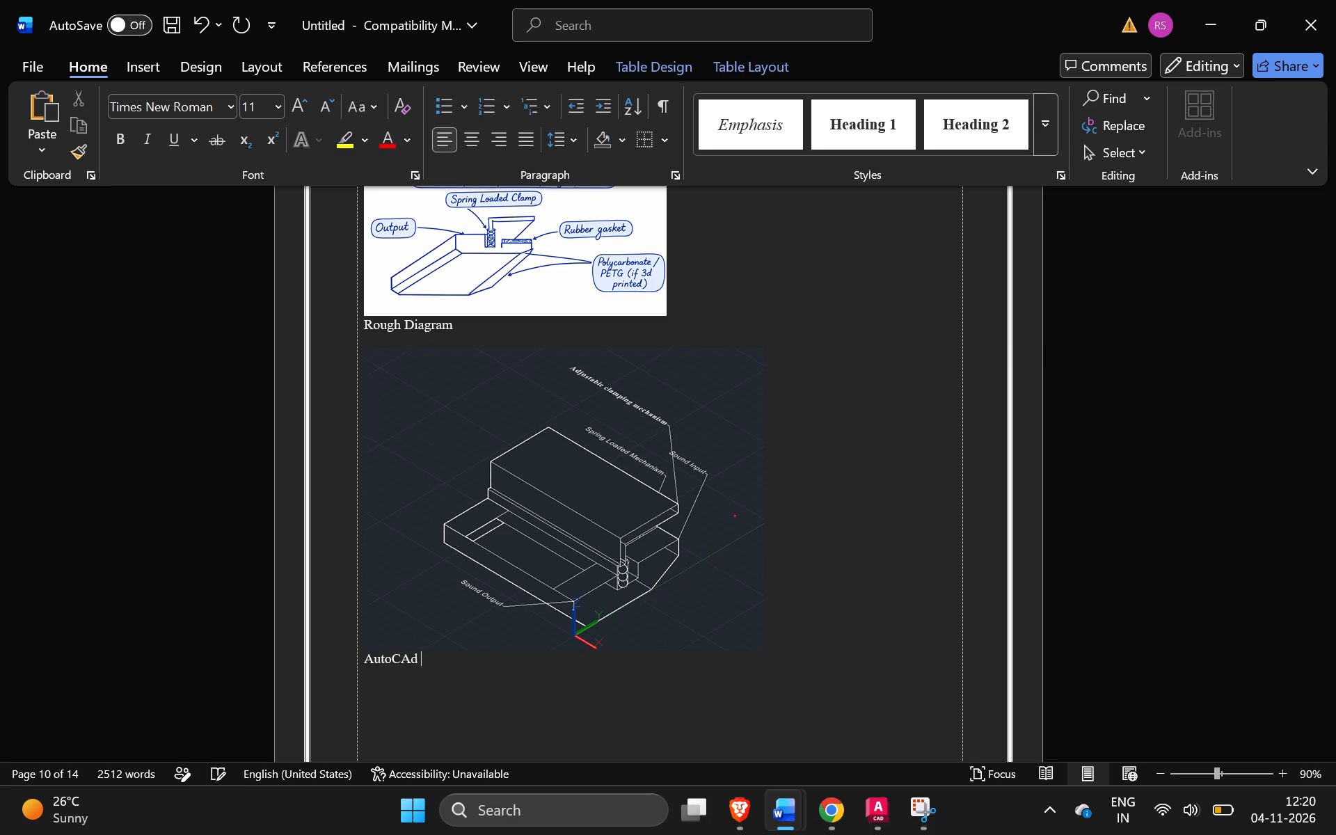
key("BackSpace")
key("BackSpace")
key("BackSpace")
type("AD")
key("space")
type("3d")
key("space")
type("Model")
key("space")
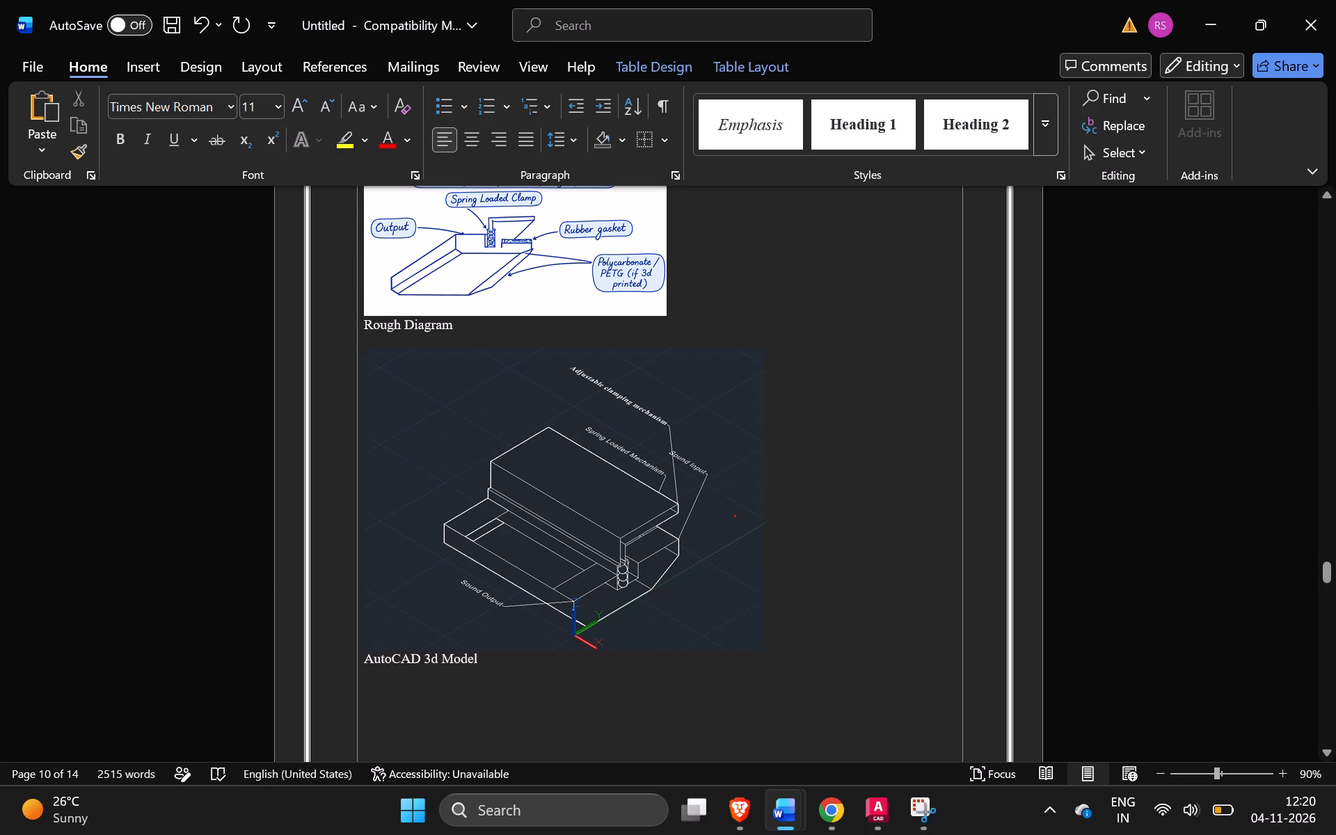
Shrink the side profile image on the following page to about half its size, keeping its proportions.
scroll(848, 550, "down", 1)
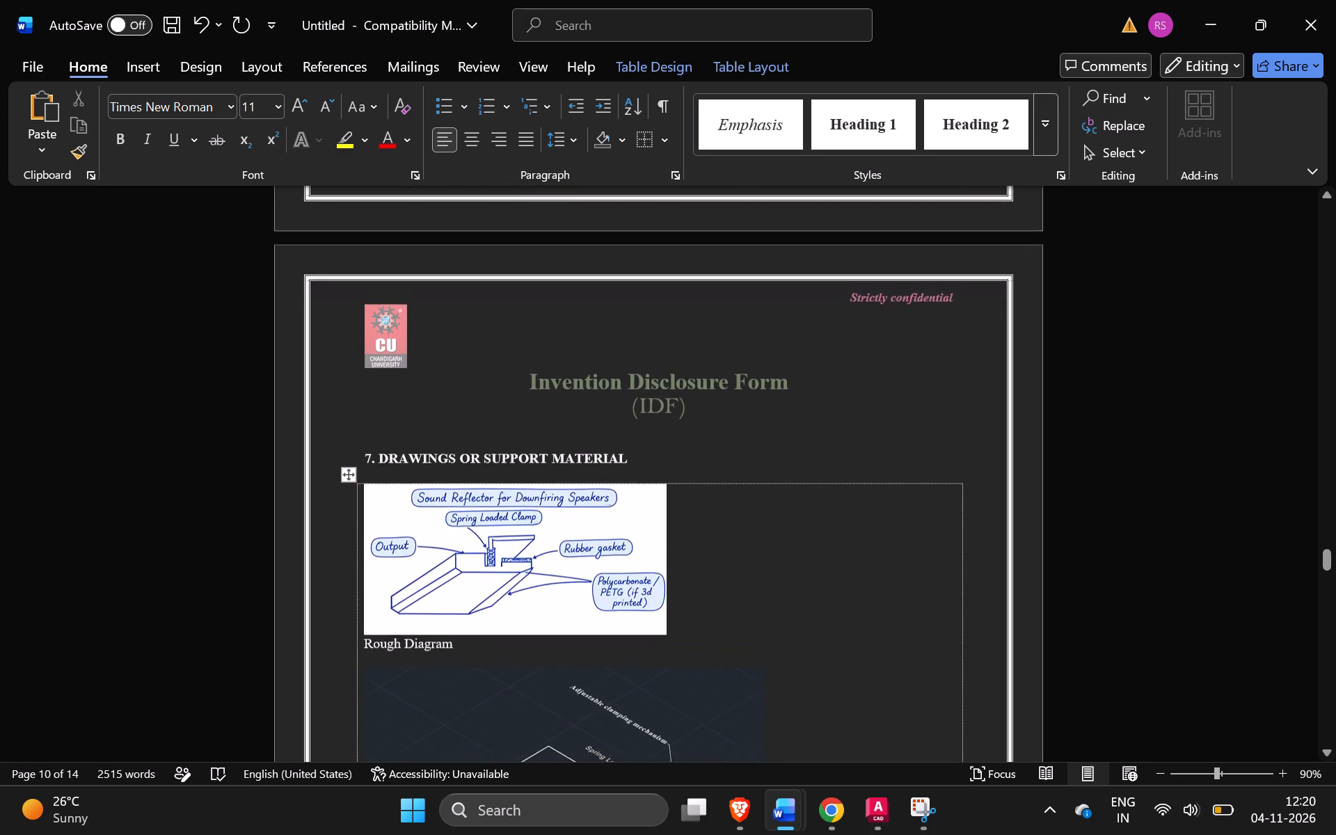
scroll(848, 550, "down", 1)
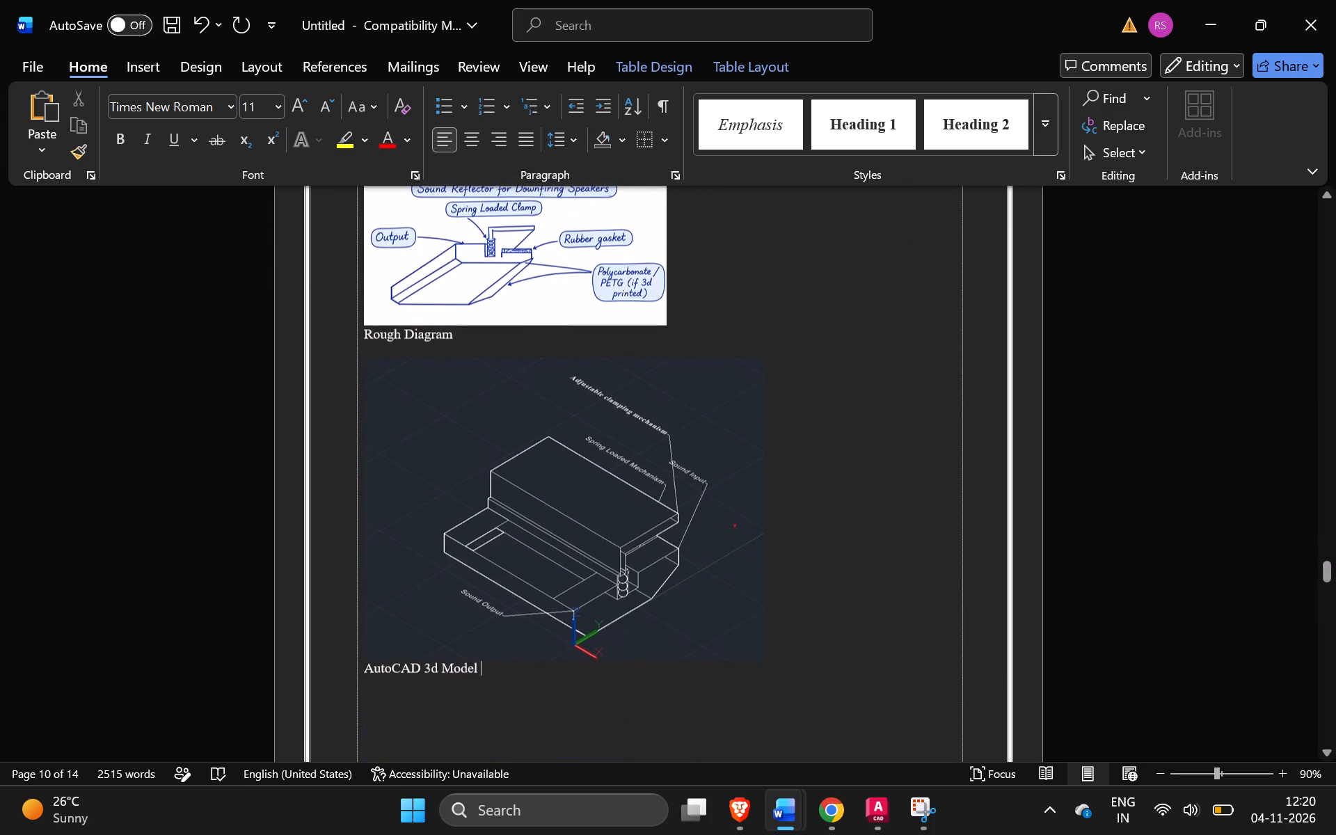
scroll(848, 550, "down", 1)
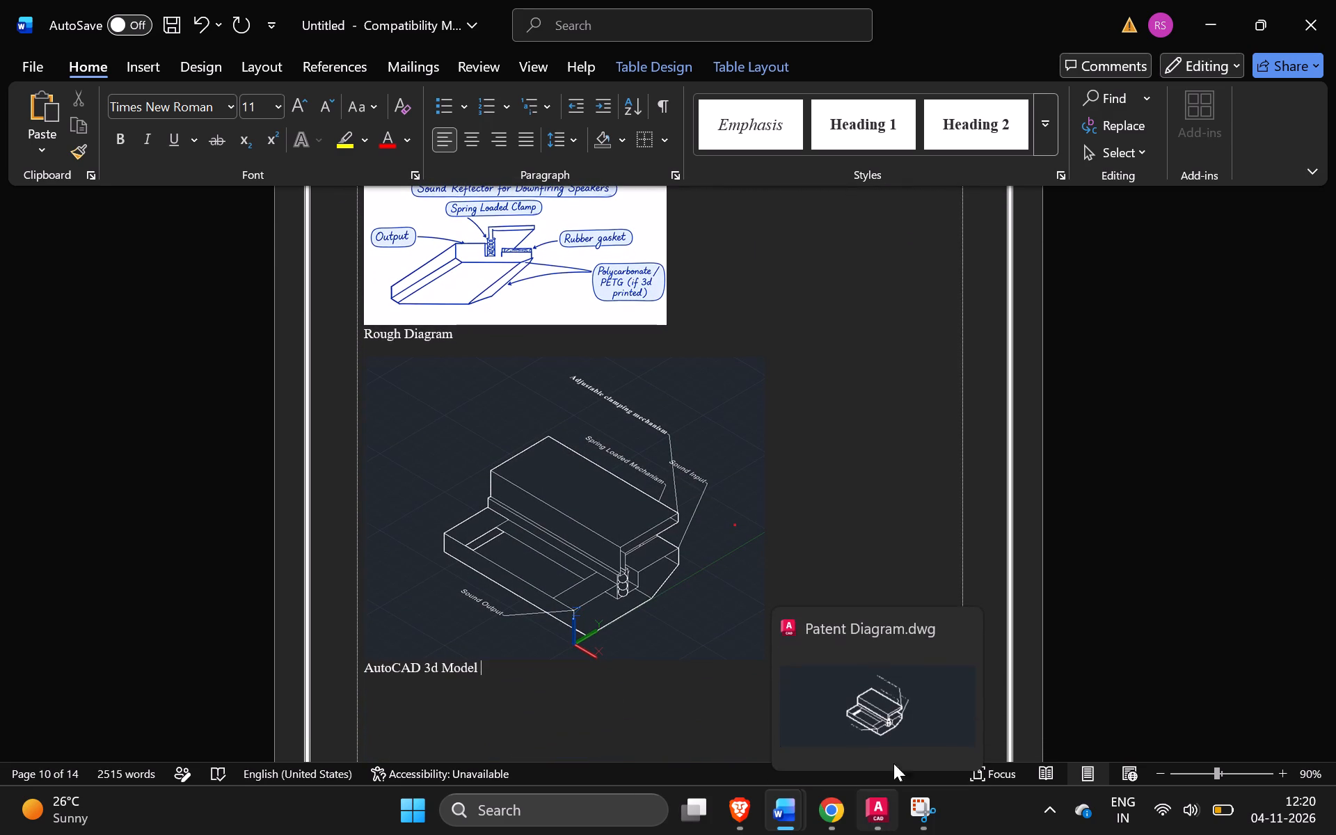
scroll(1108, 493, "down", 4)
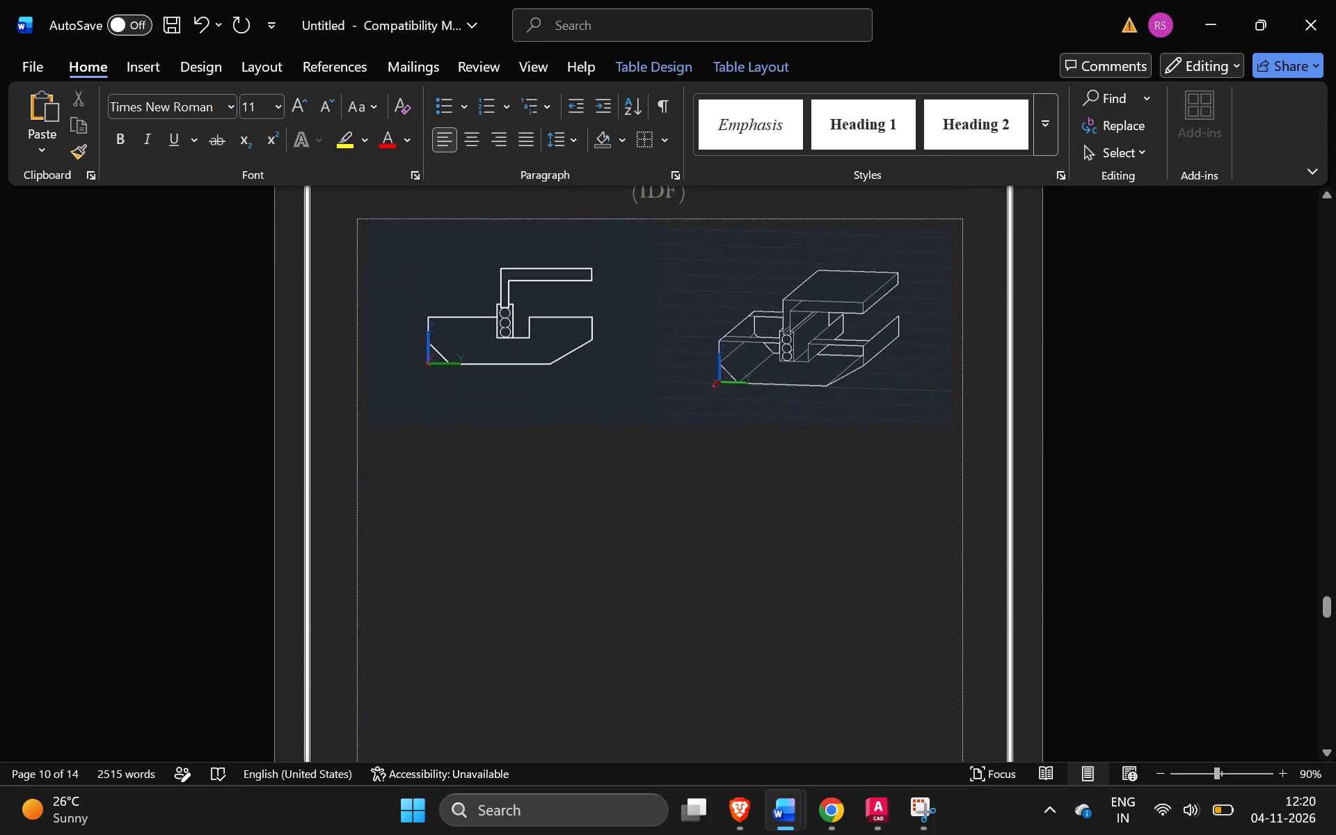
scroll(1108, 493, "down", 1)
left_click_drag(870, 485, 558, 340)
left_click(847, 456)
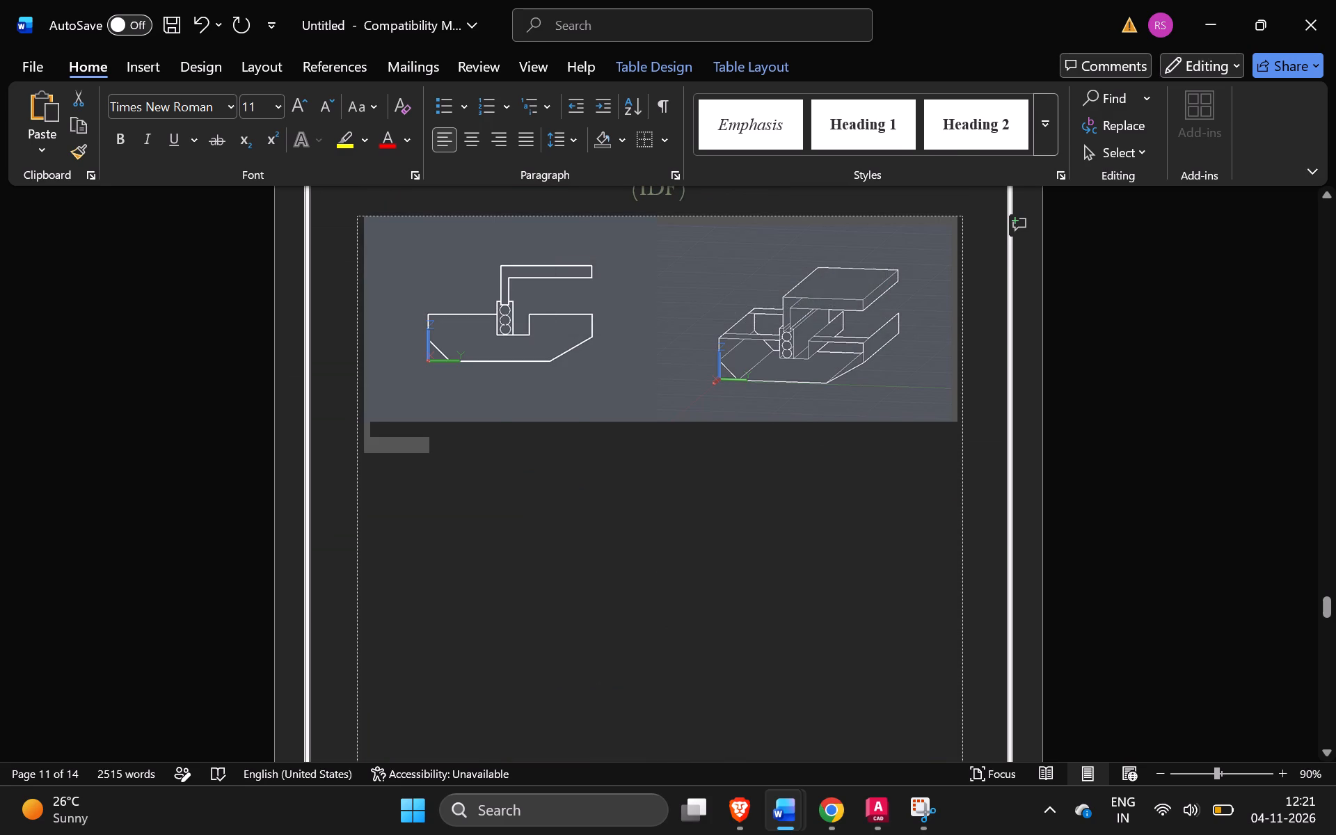
scroll(847, 456, "up", 1)
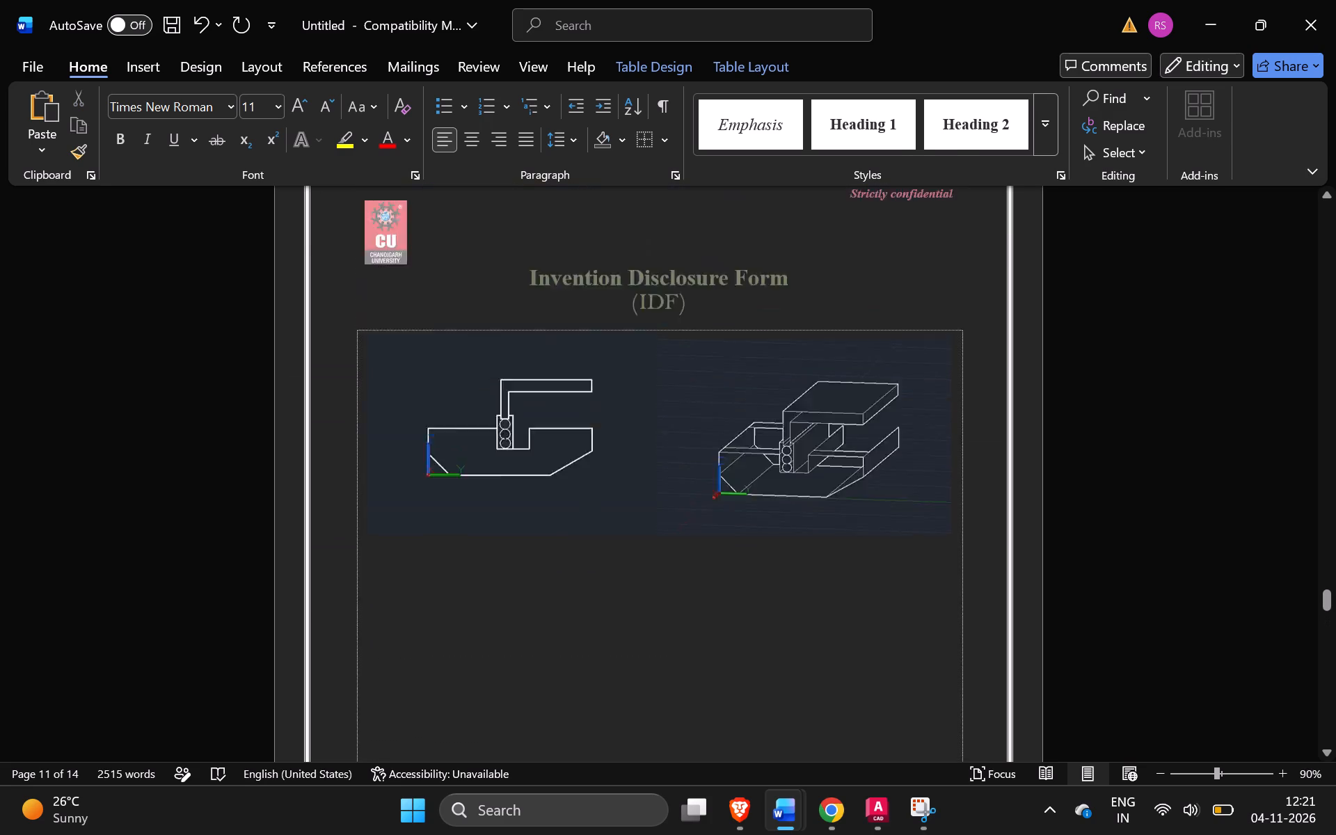
scroll(847, 456, "up", 1)
left_click(562, 589)
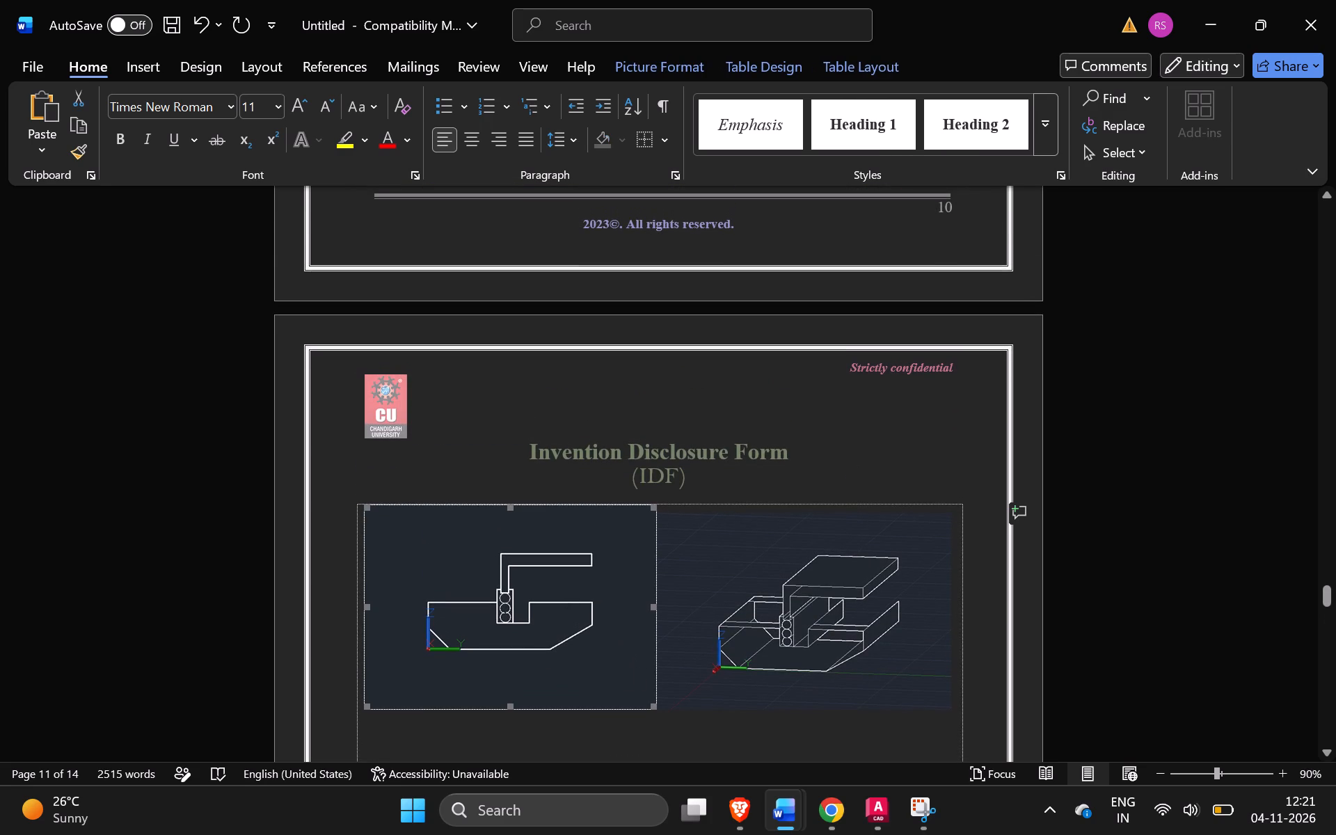
left_click_drag(652, 708, 553, 637)
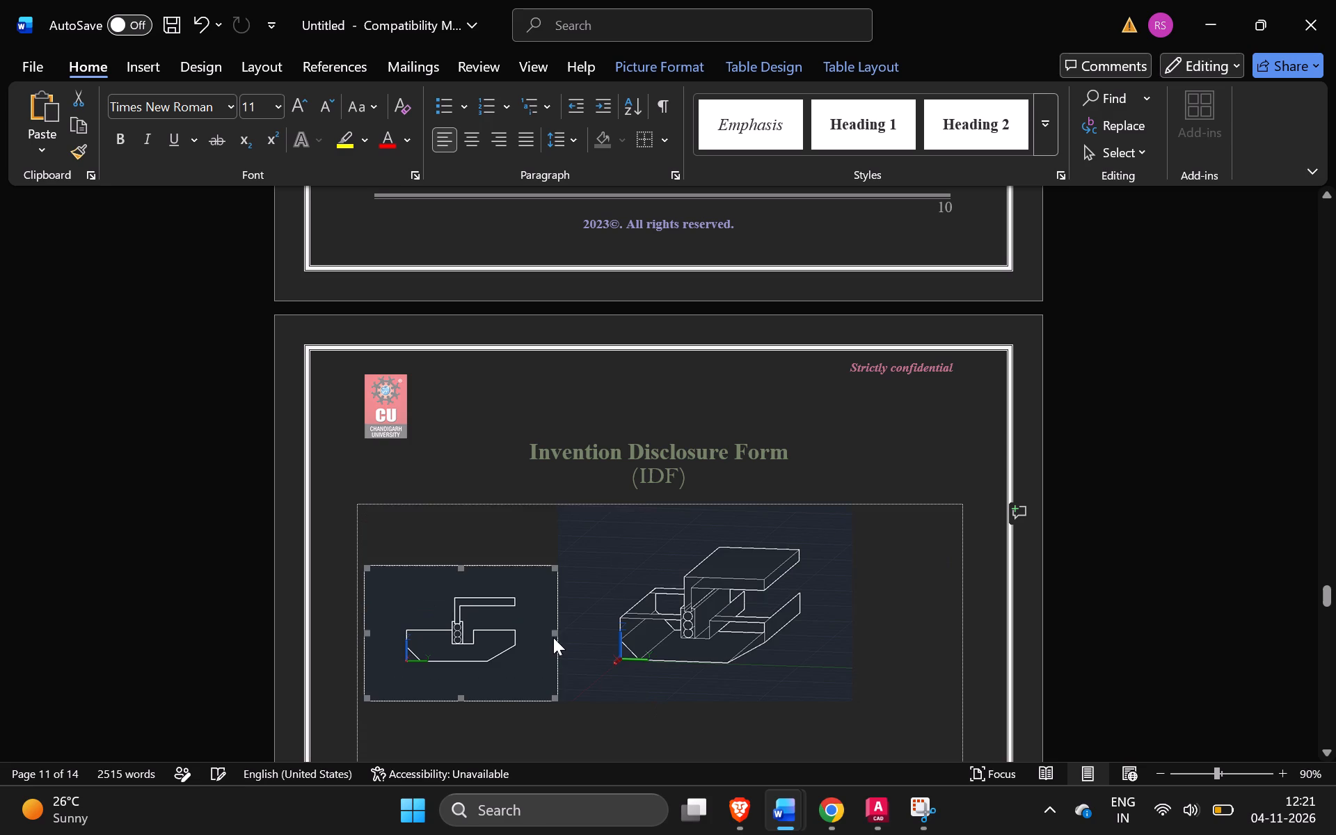
left_click_drag(449, 642, 457, 621)
scroll(457, 621, "up", 1)
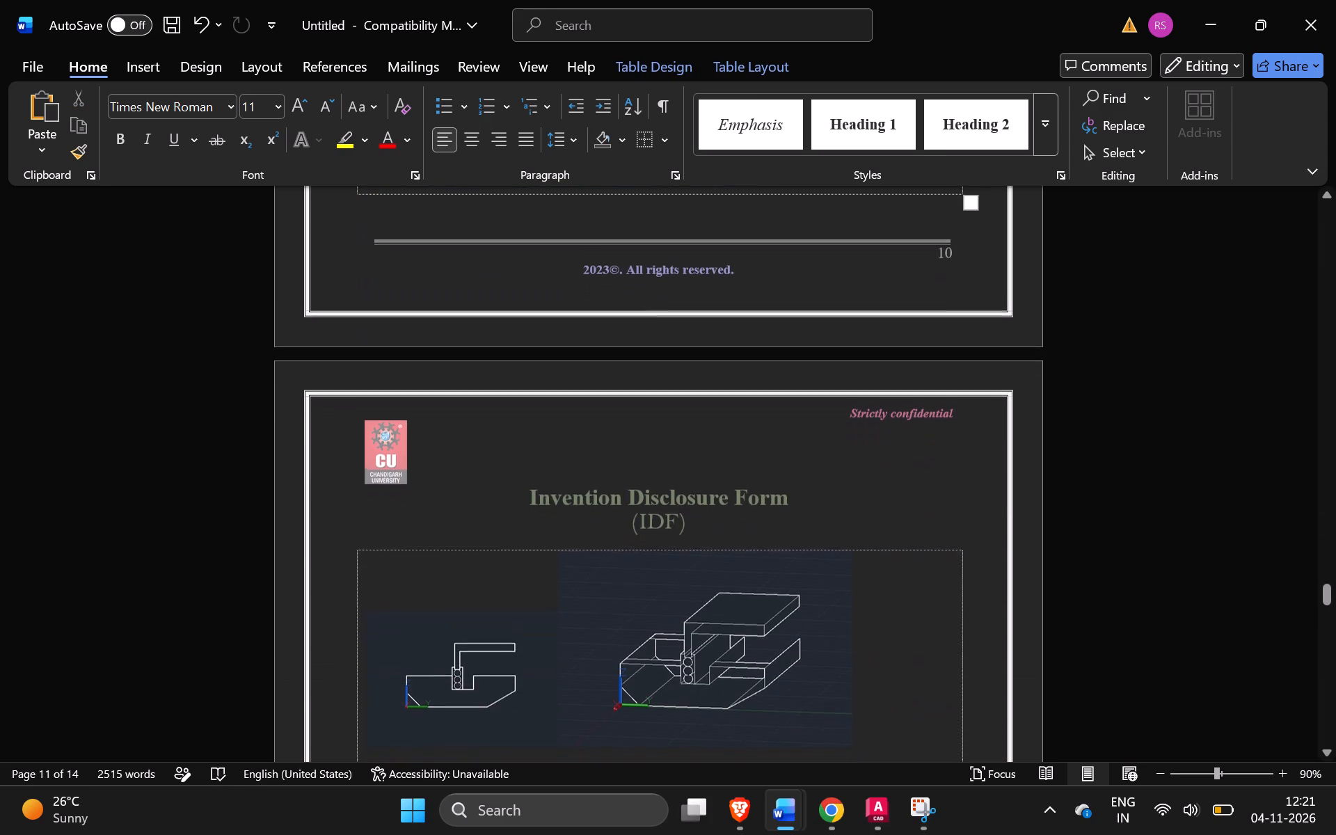
left_click(457, 621)
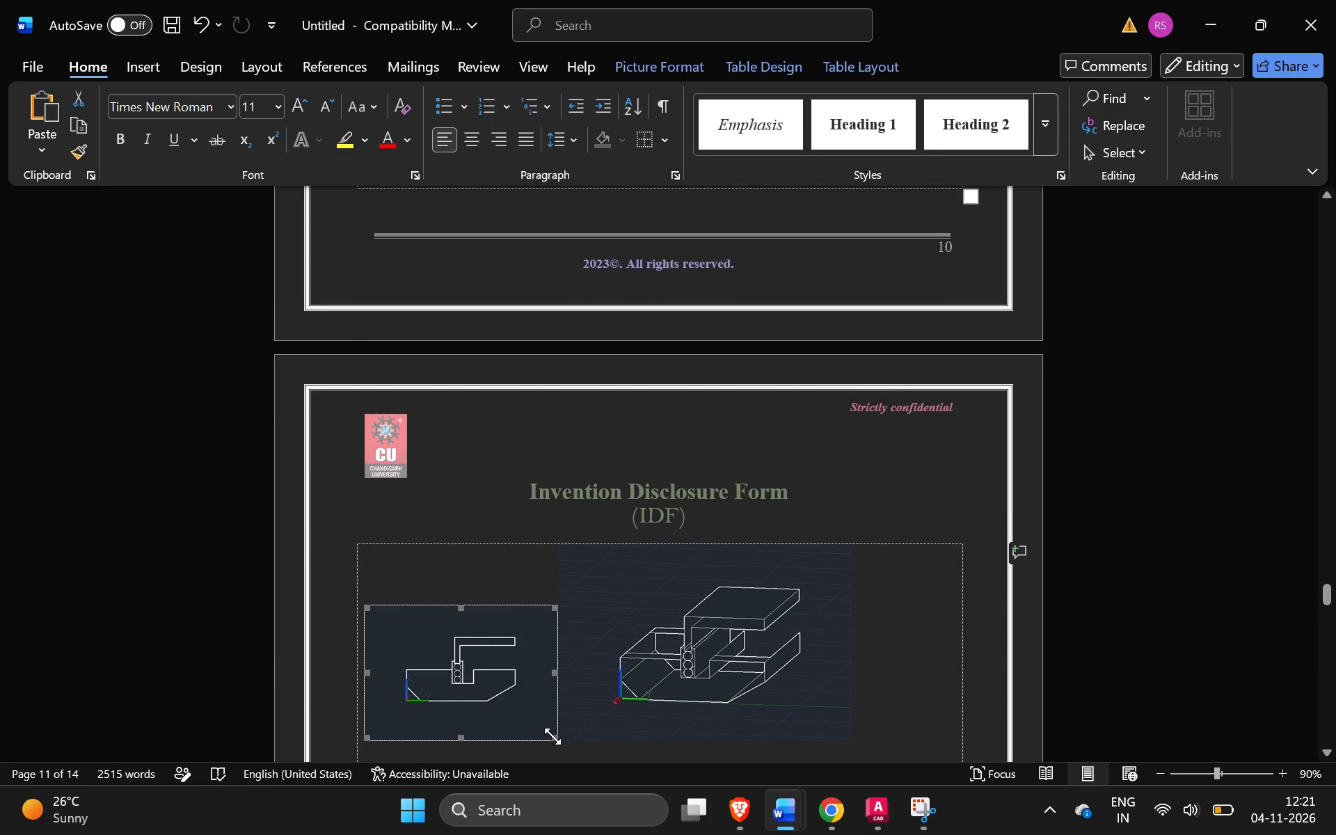
left_click_drag(552, 736, 500, 712)
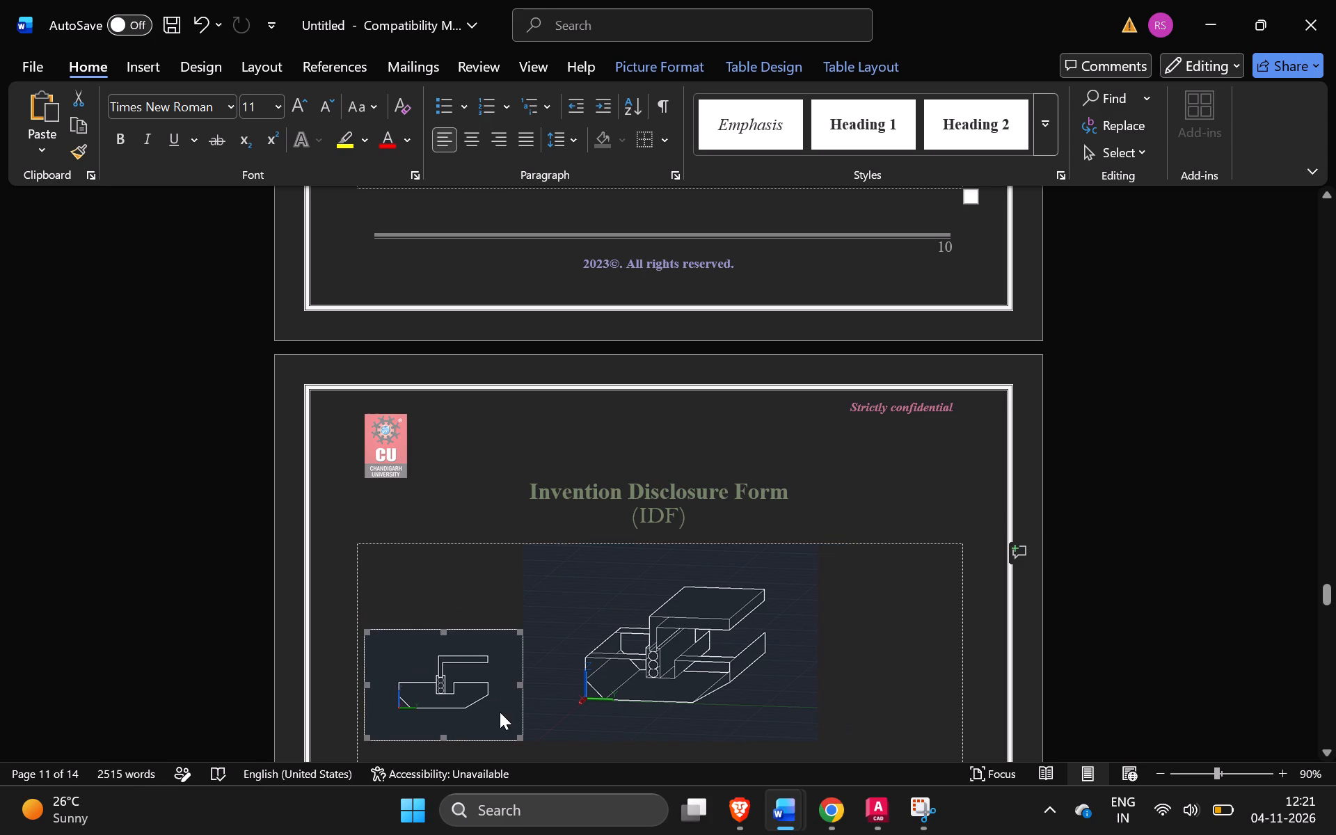
Move the shrunken side profile image onto the labelled isometric image's line, directly after that image.
left_click_drag(451, 694, 863, 192)
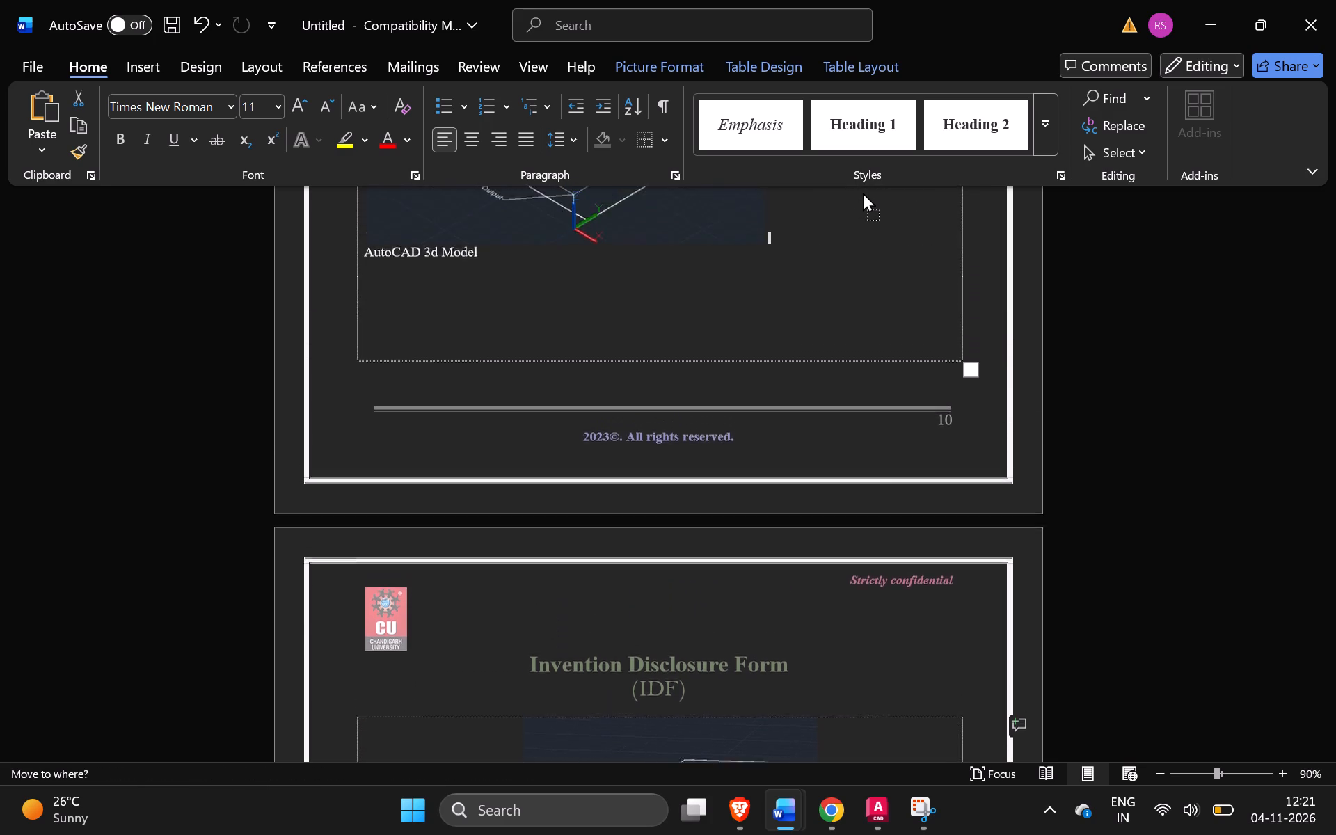
left_click_drag(863, 192, 871, 238)
scroll(884, 339, "up", 1)
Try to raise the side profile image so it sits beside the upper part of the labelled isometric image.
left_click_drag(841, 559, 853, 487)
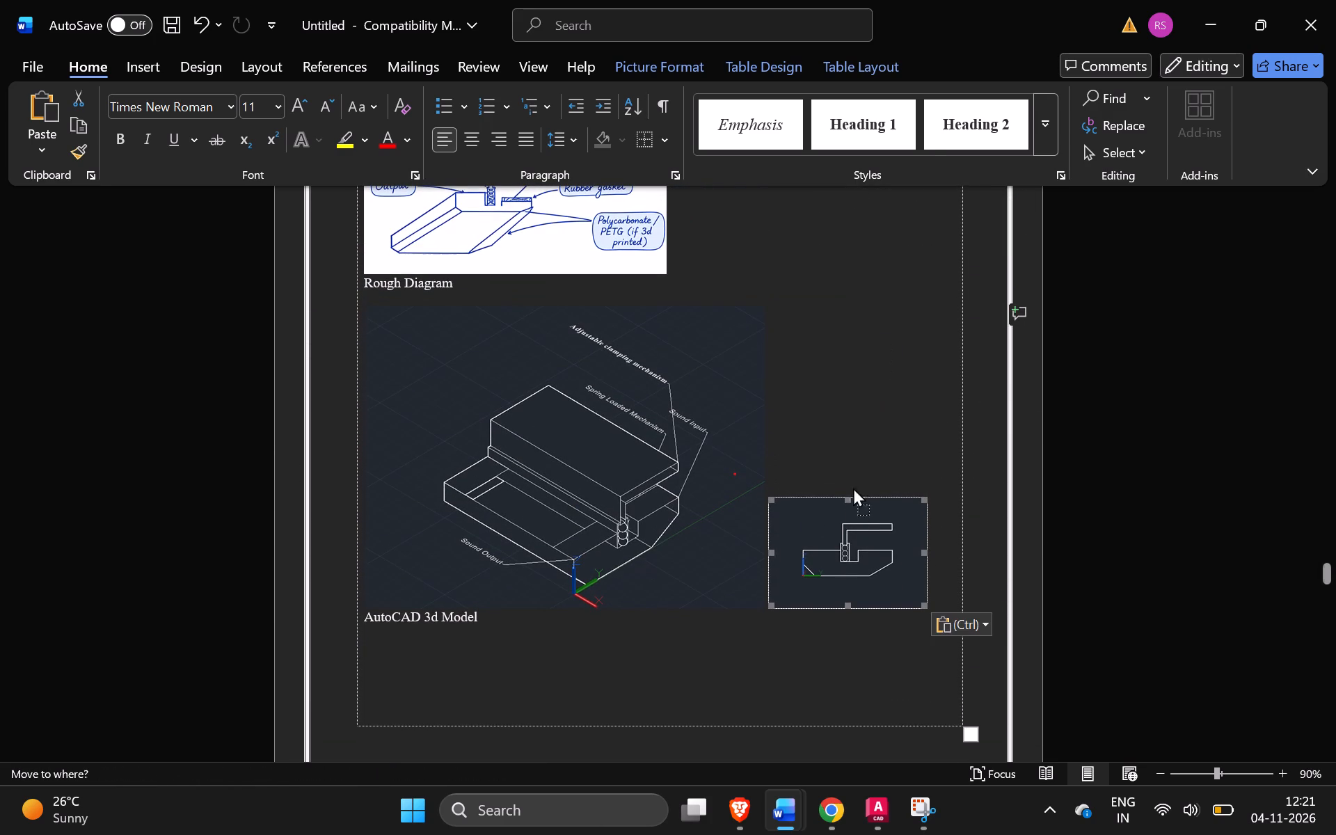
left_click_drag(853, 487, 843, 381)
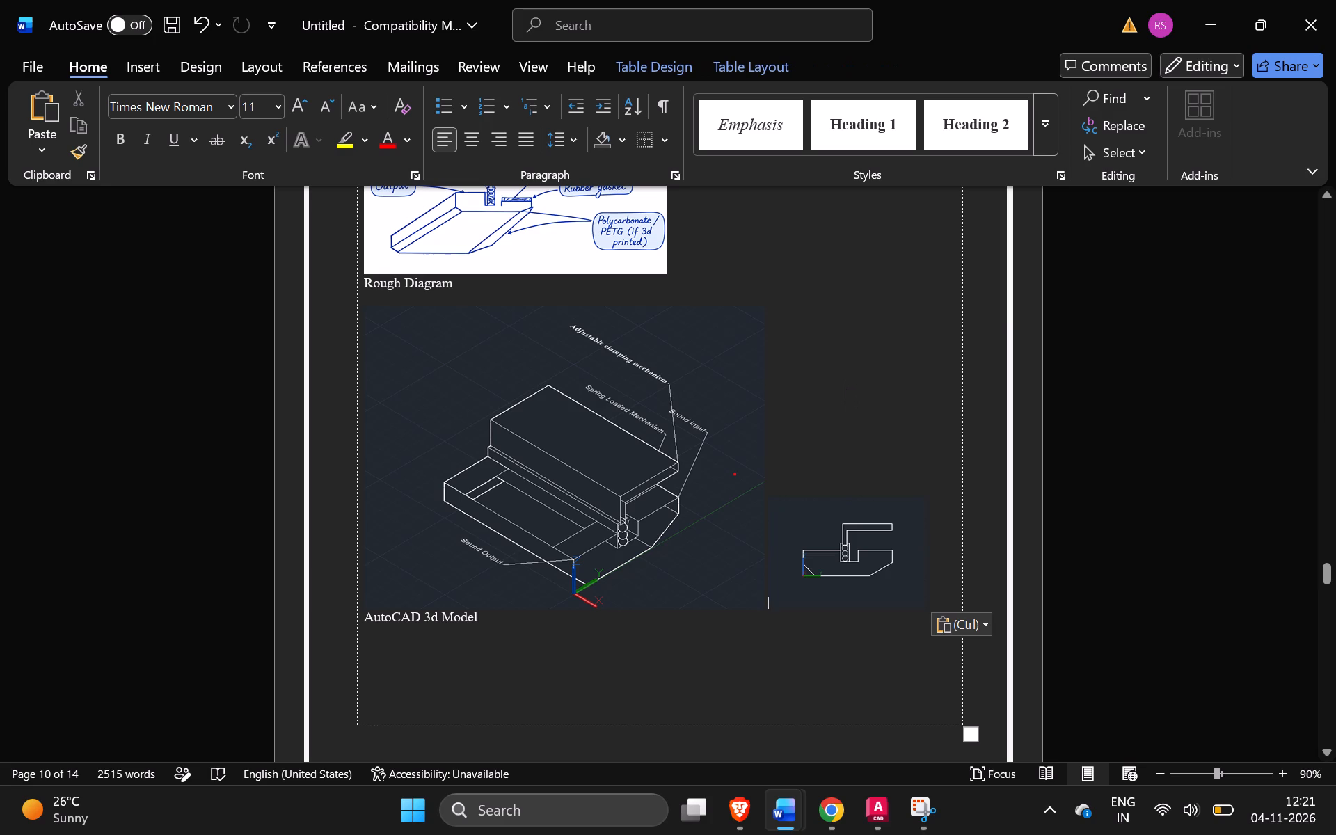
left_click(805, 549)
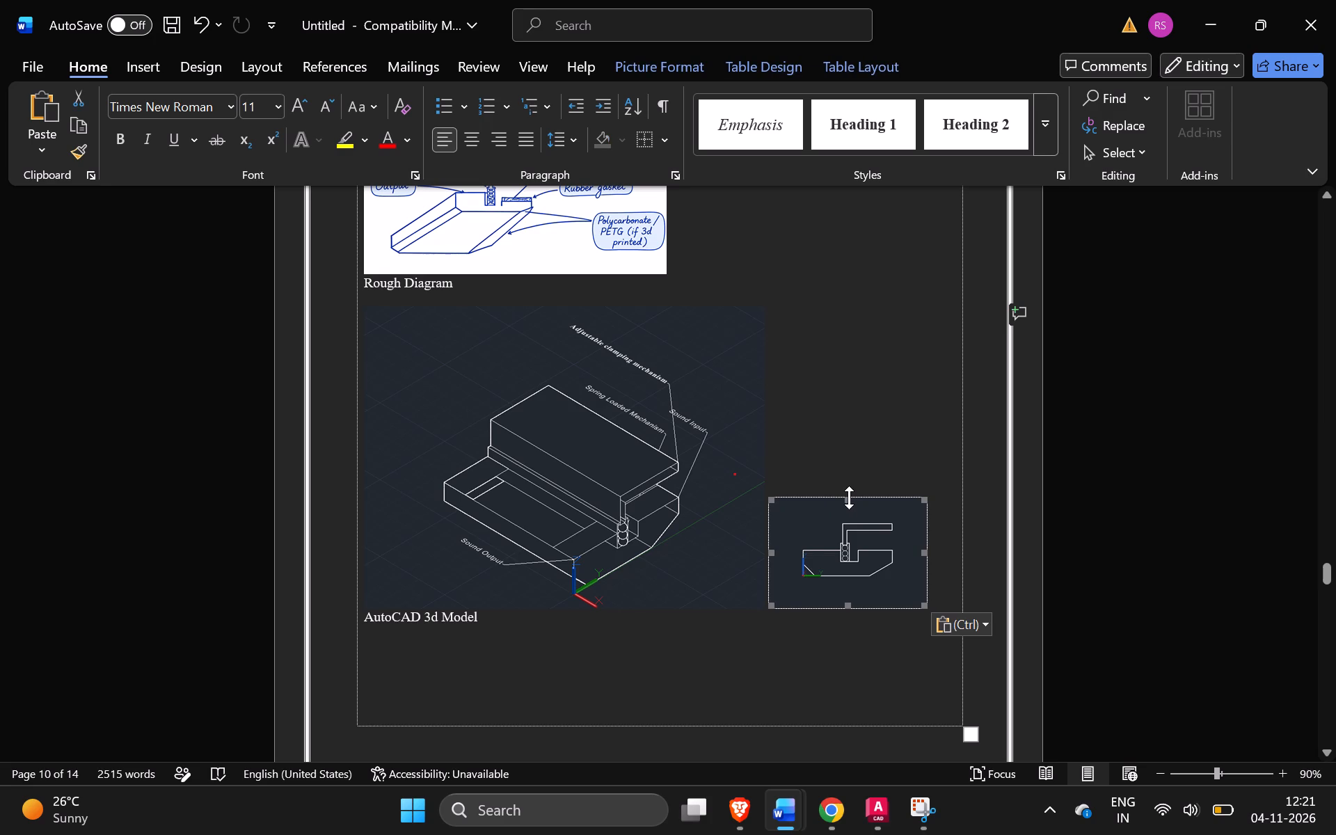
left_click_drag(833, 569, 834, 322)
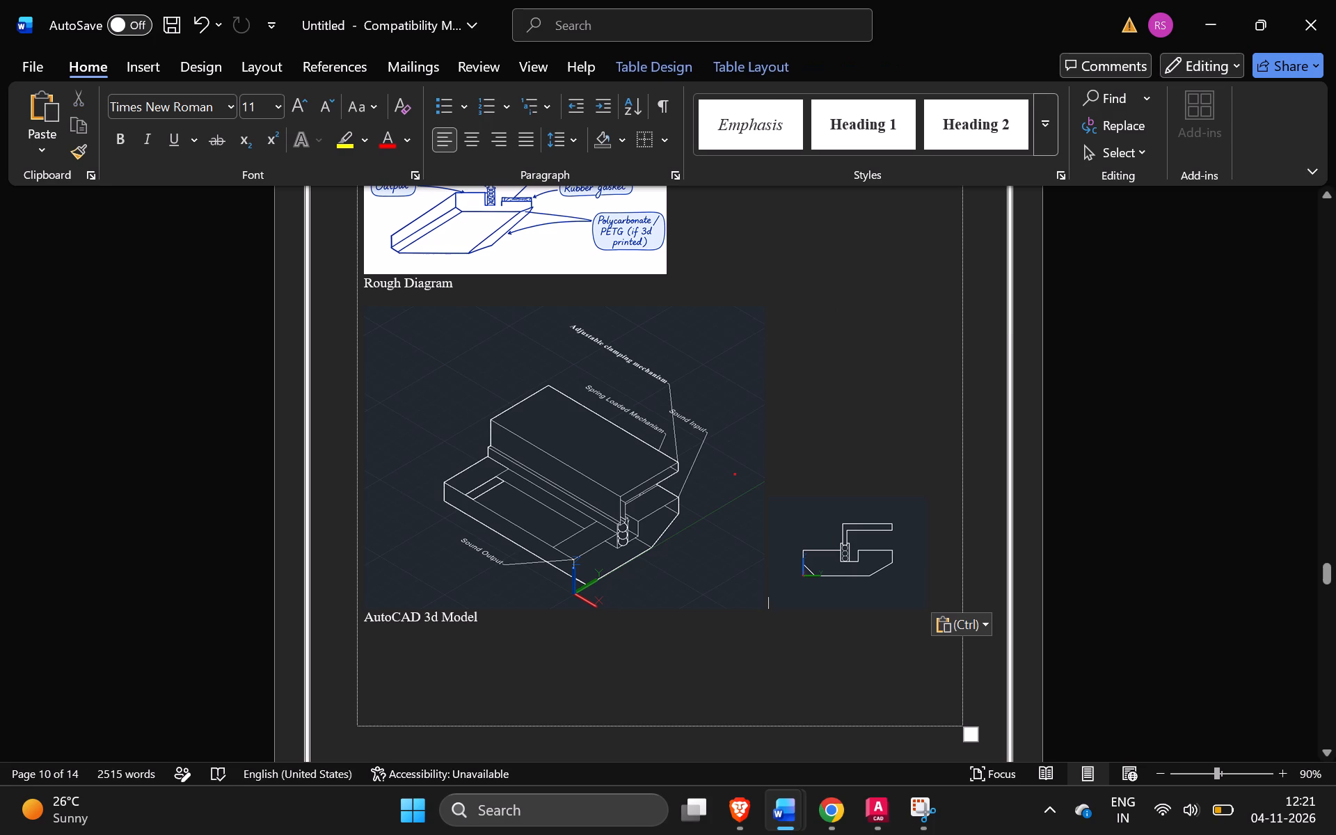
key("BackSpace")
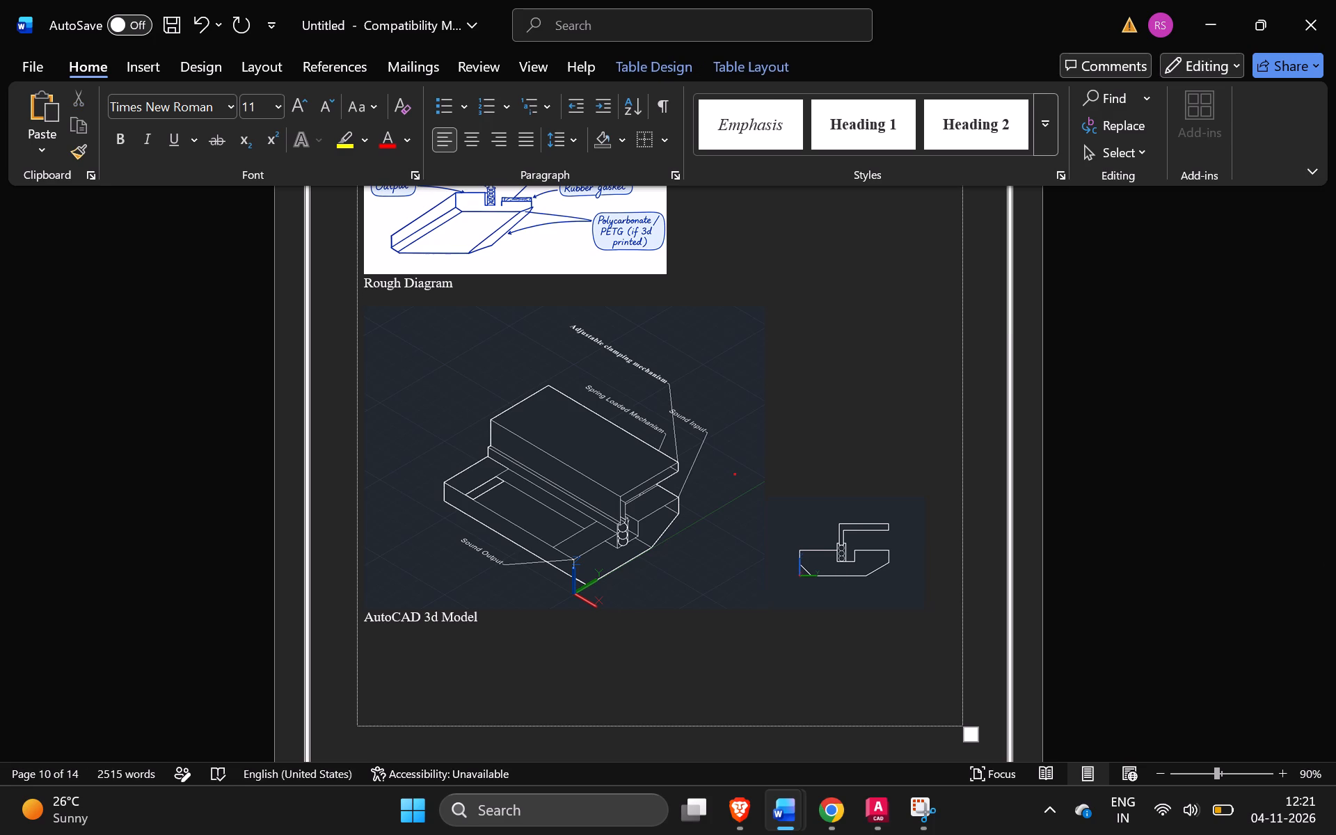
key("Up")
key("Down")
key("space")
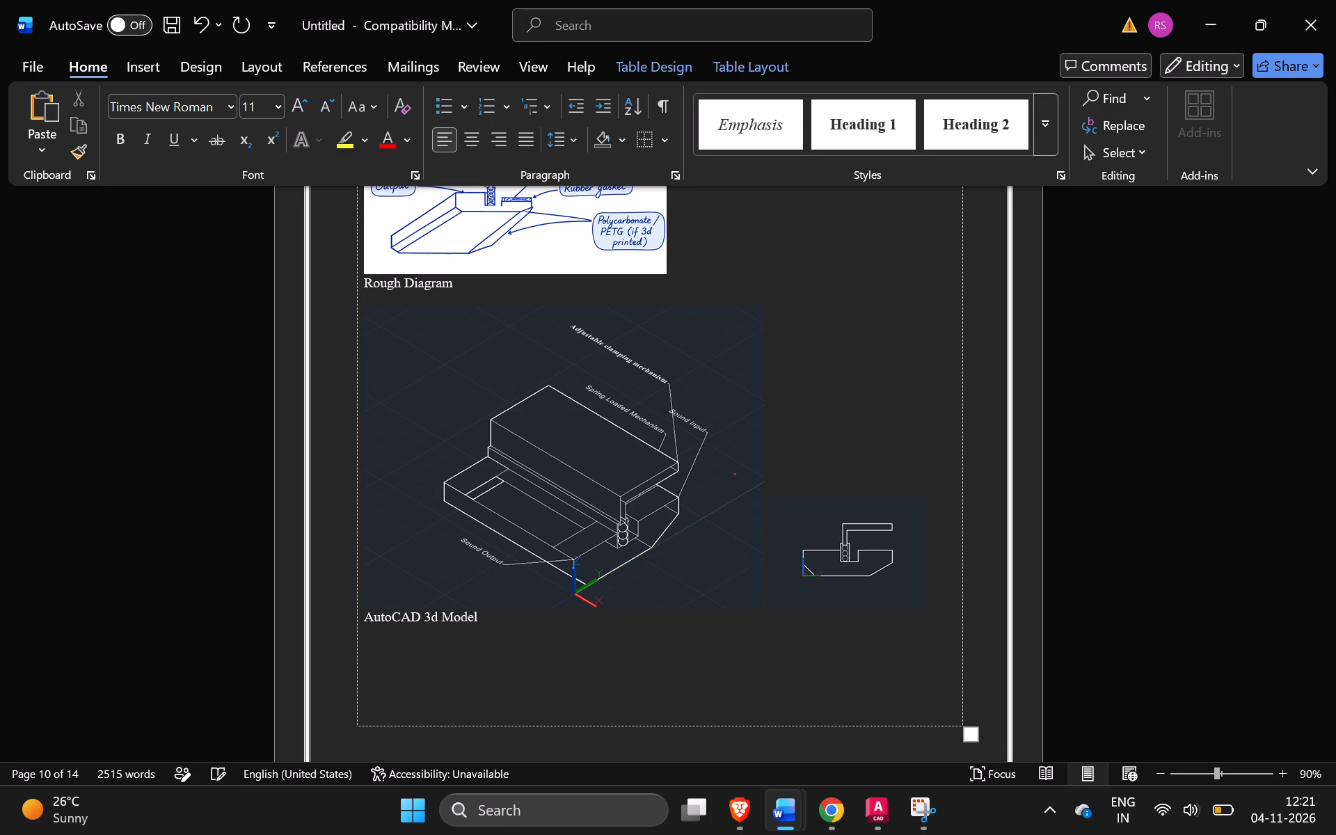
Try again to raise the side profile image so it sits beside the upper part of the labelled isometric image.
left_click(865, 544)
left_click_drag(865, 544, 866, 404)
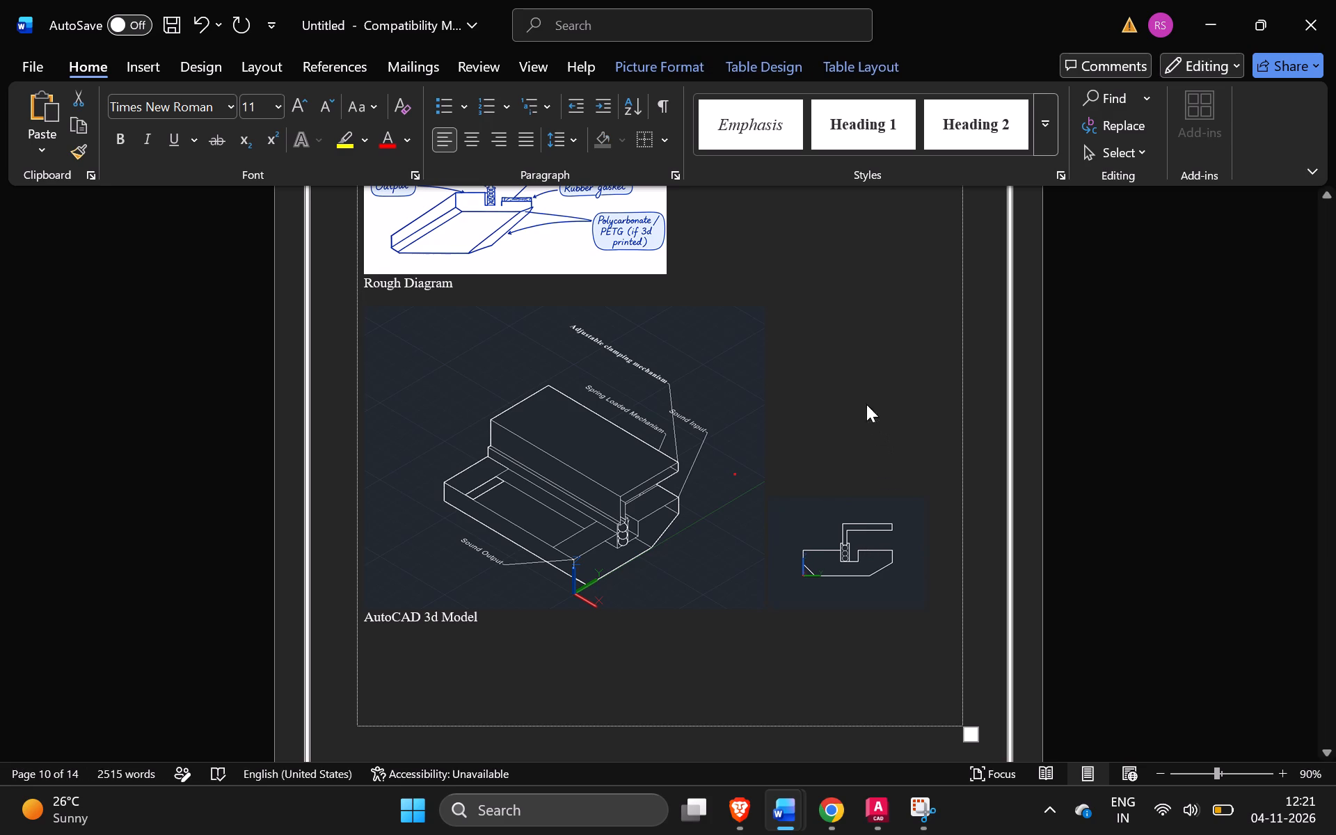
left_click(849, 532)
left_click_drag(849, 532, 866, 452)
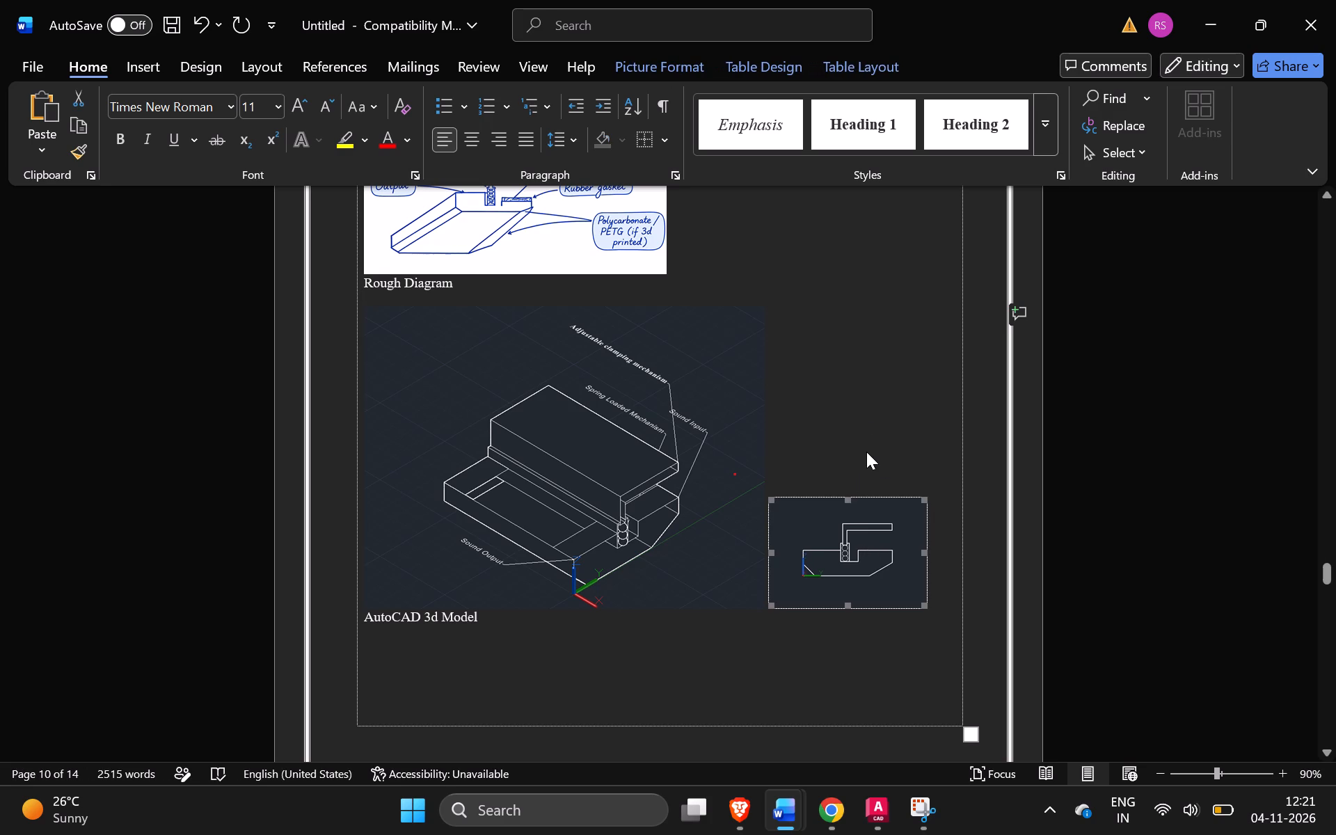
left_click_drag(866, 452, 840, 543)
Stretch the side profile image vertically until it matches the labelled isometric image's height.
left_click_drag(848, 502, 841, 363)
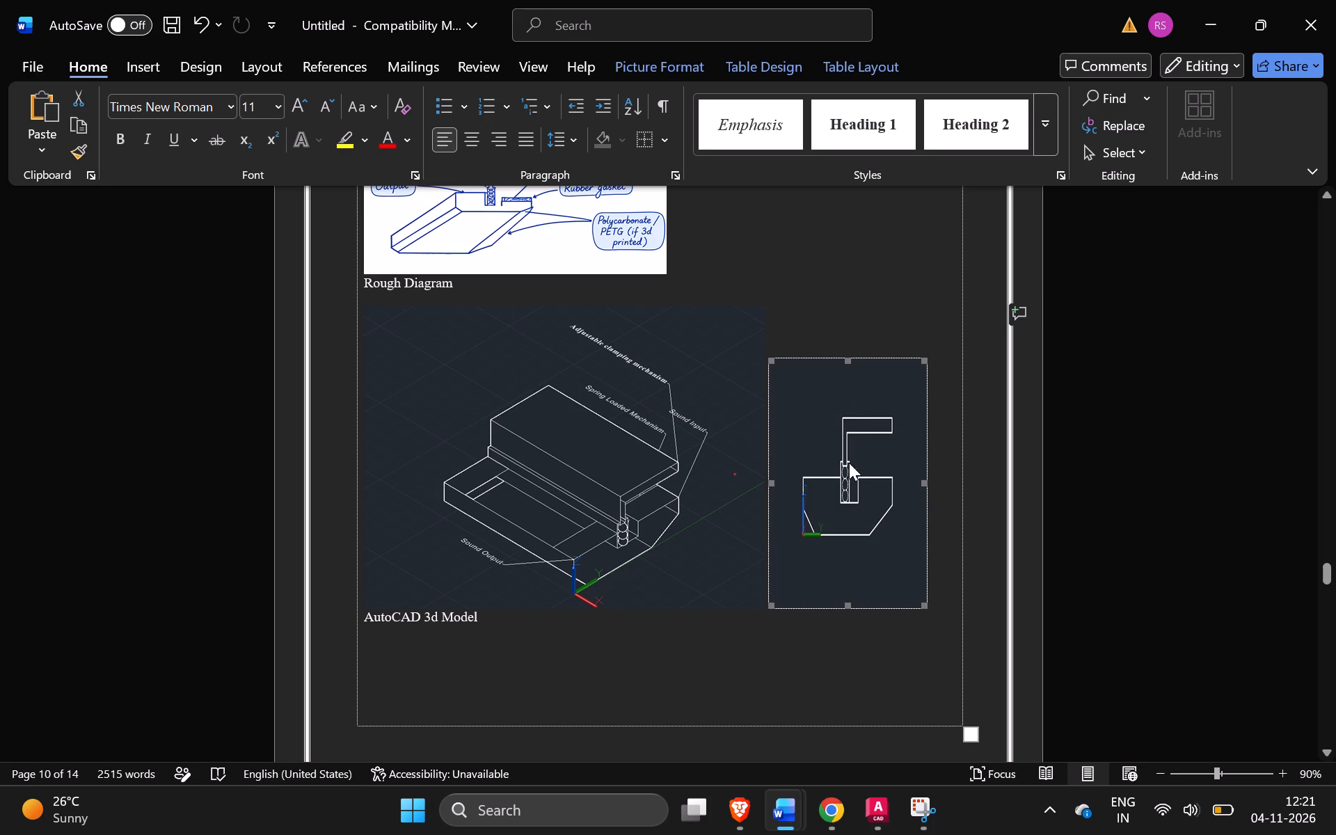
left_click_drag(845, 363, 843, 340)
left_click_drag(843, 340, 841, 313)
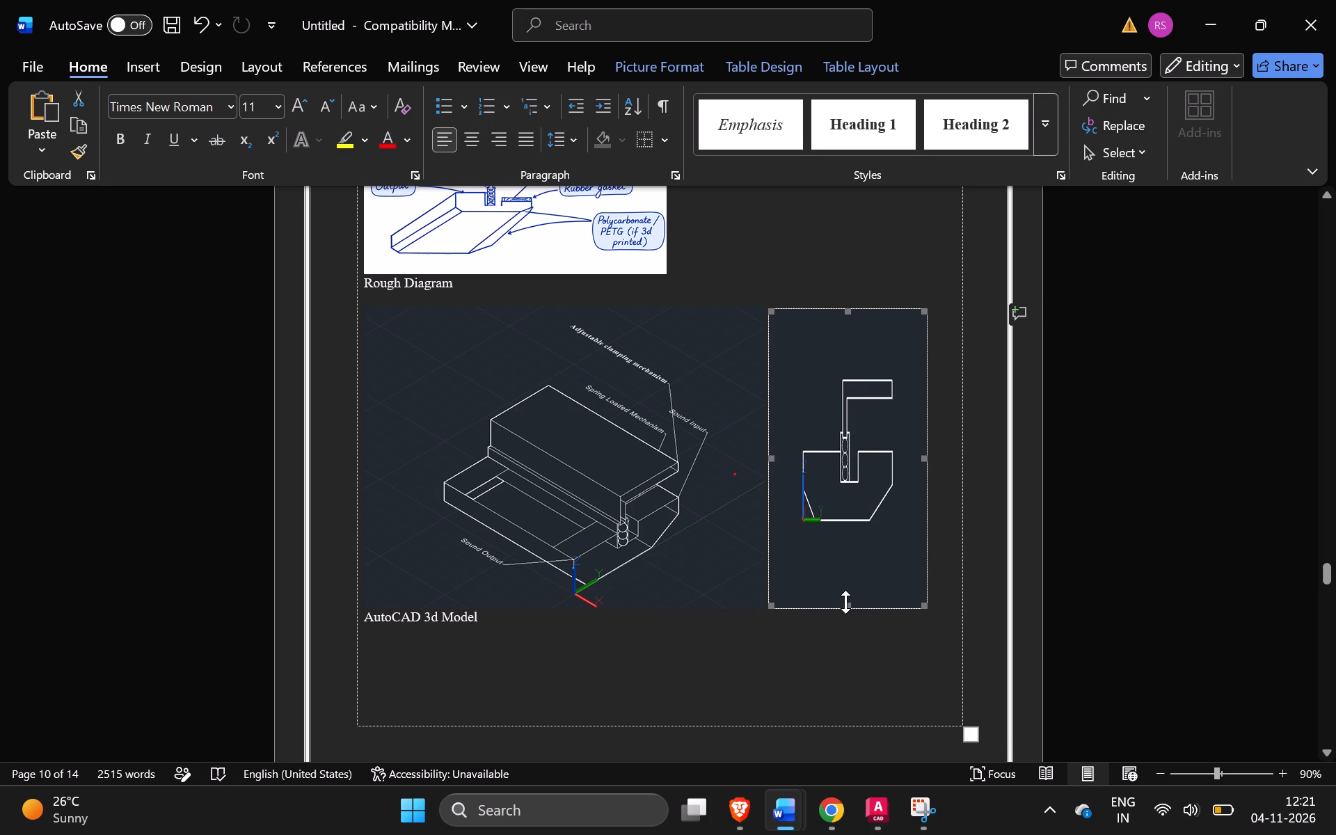
Reduce the side profile image's height to about two-fifths of the labelled isometric image's height, keeping its width.
left_click_drag(845, 603, 849, 424)
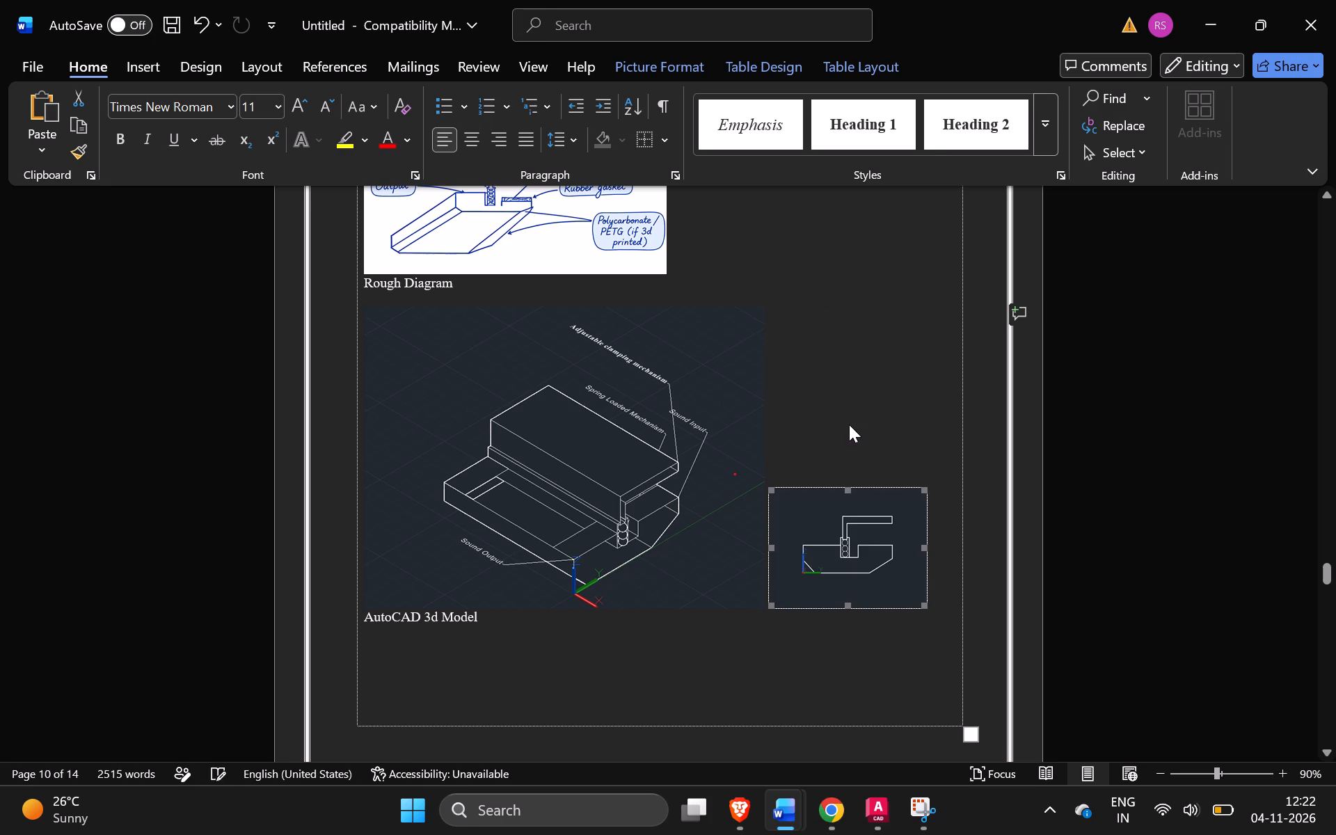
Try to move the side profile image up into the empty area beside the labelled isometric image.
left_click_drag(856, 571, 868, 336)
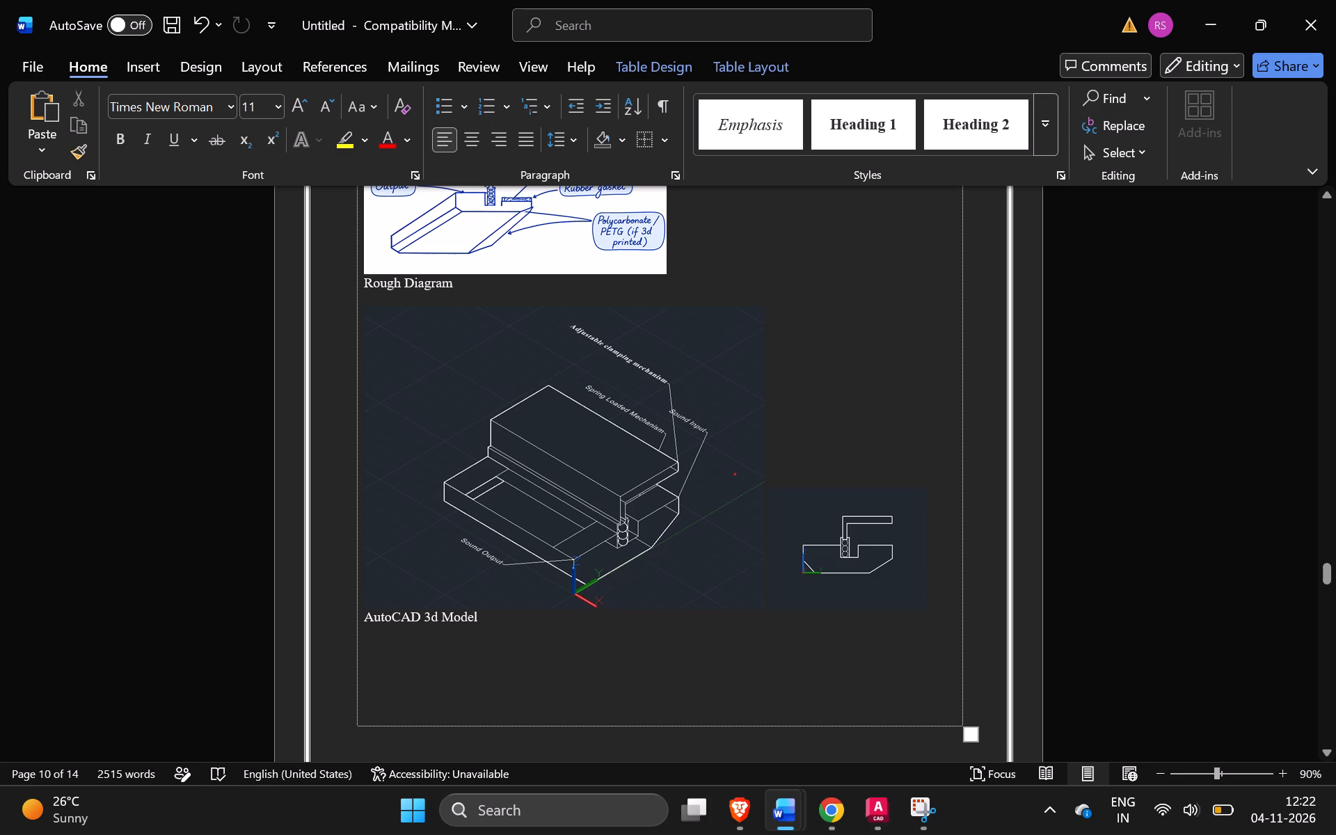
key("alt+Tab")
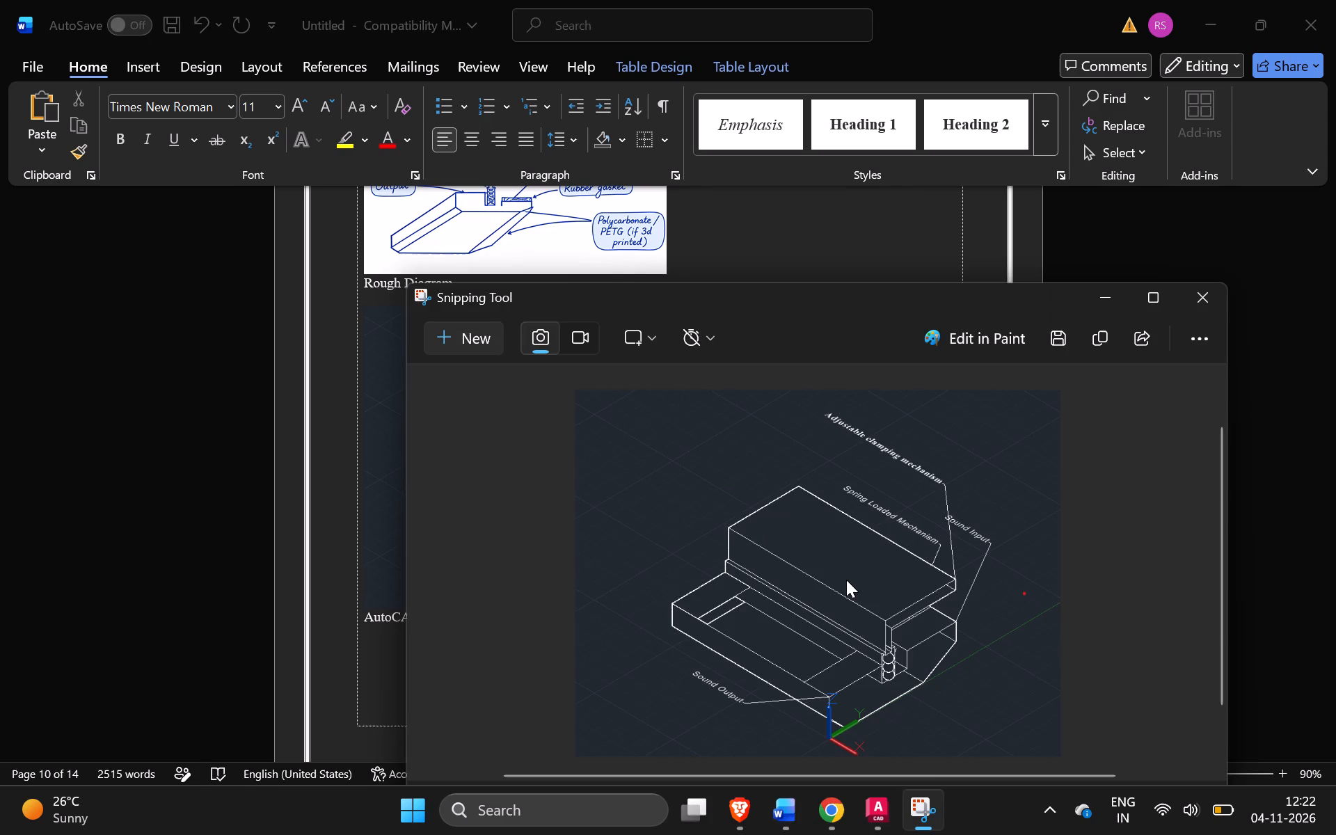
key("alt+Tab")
Shrink the unlabelled 3D view image on the following page to about half its size, keeping its proportions.
scroll(846, 580, "down", 2)
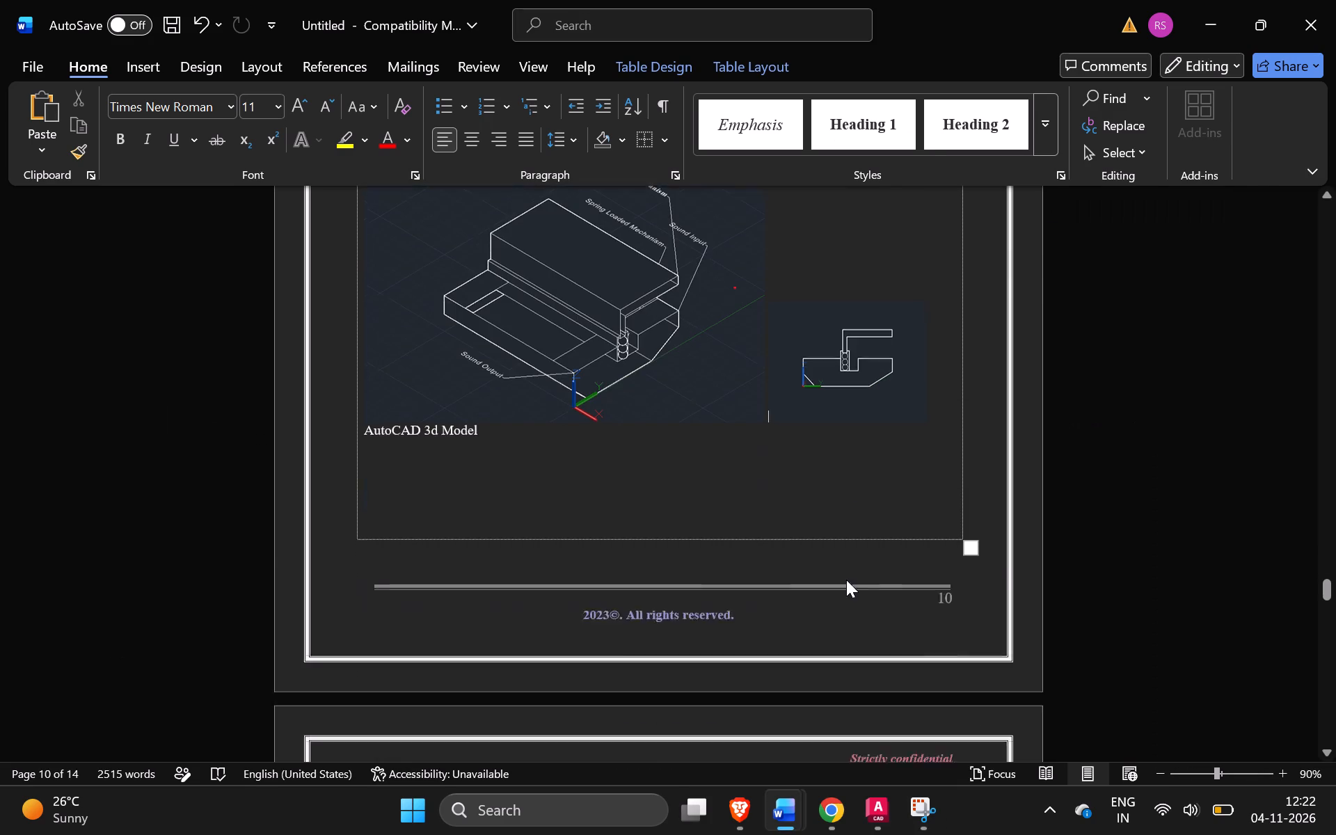
scroll(846, 580, "down", 2)
left_click(578, 550)
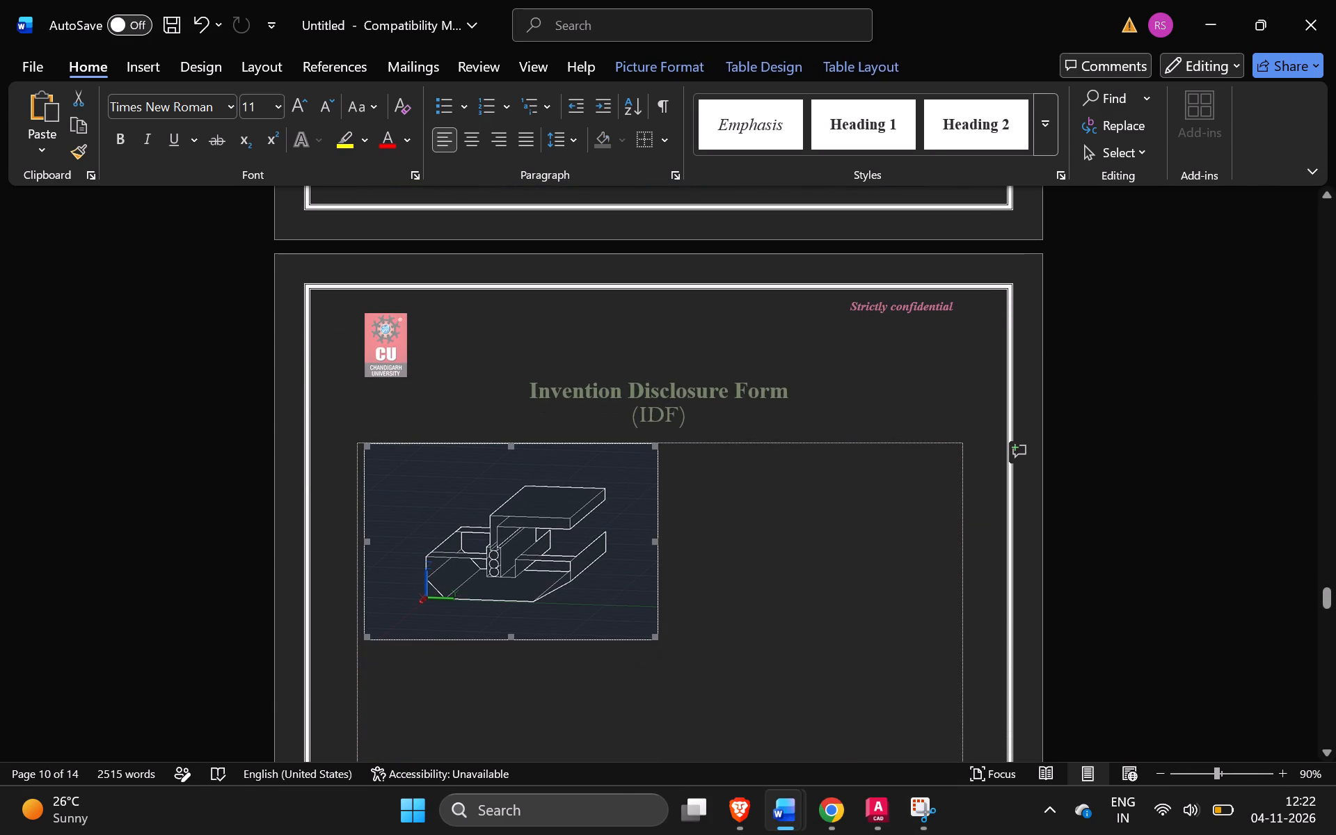
left_click_drag(653, 636, 504, 539)
Move the side profile image below the "AutoCAD 3d Model" caption, directly after the shrunken unlabelled 3D view image.
scroll(504, 539, "up", 2)
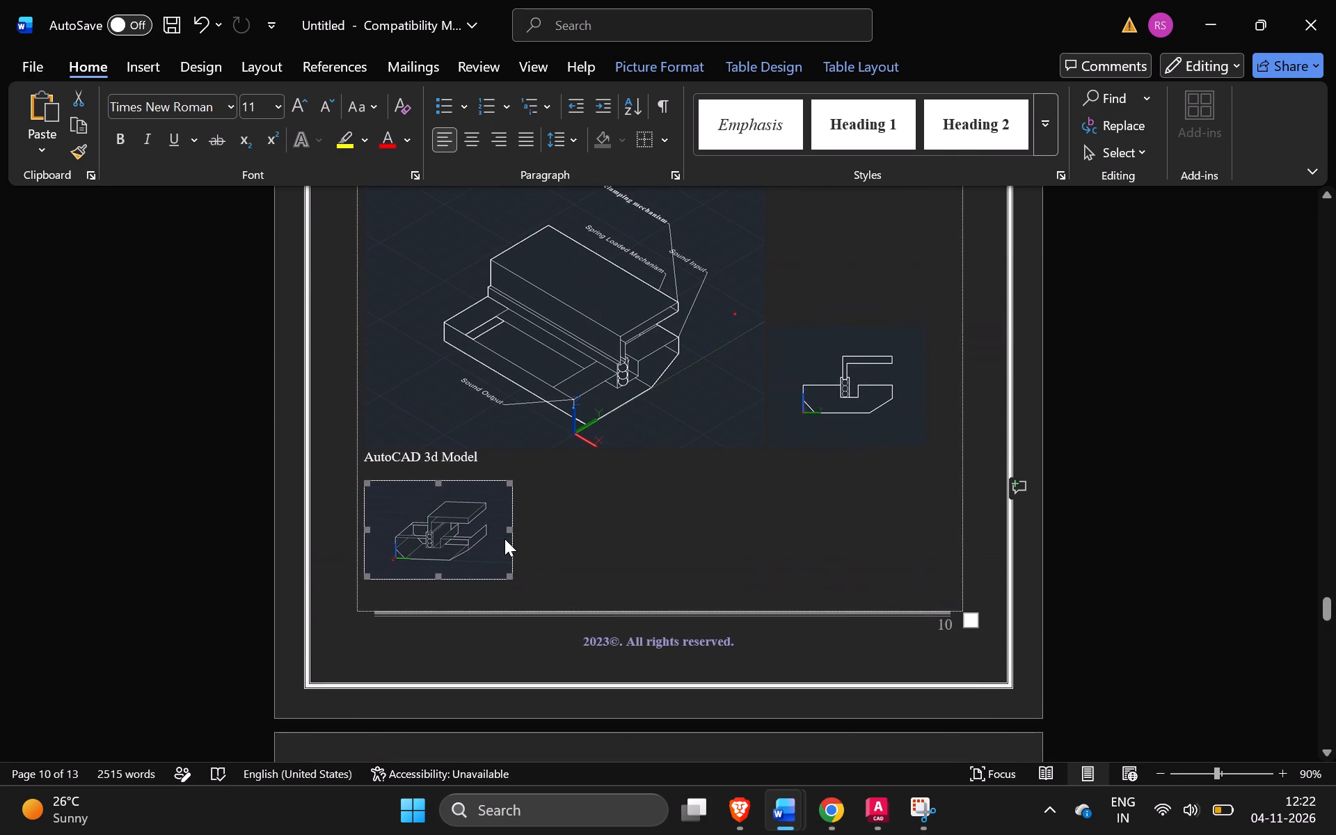
left_click_drag(897, 386, 744, 503)
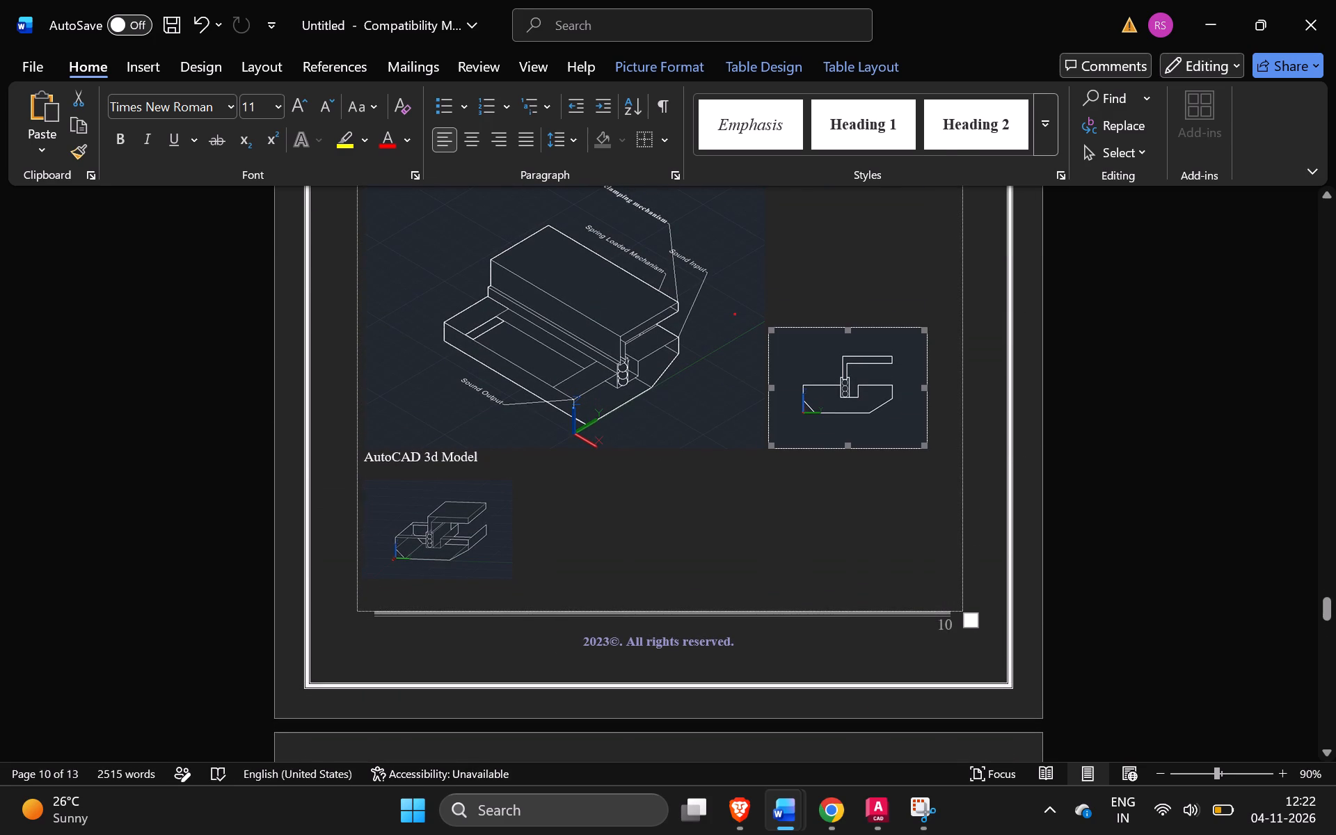
left_click_drag(744, 503, 612, 553)
left_click_drag(824, 376, 646, 514)
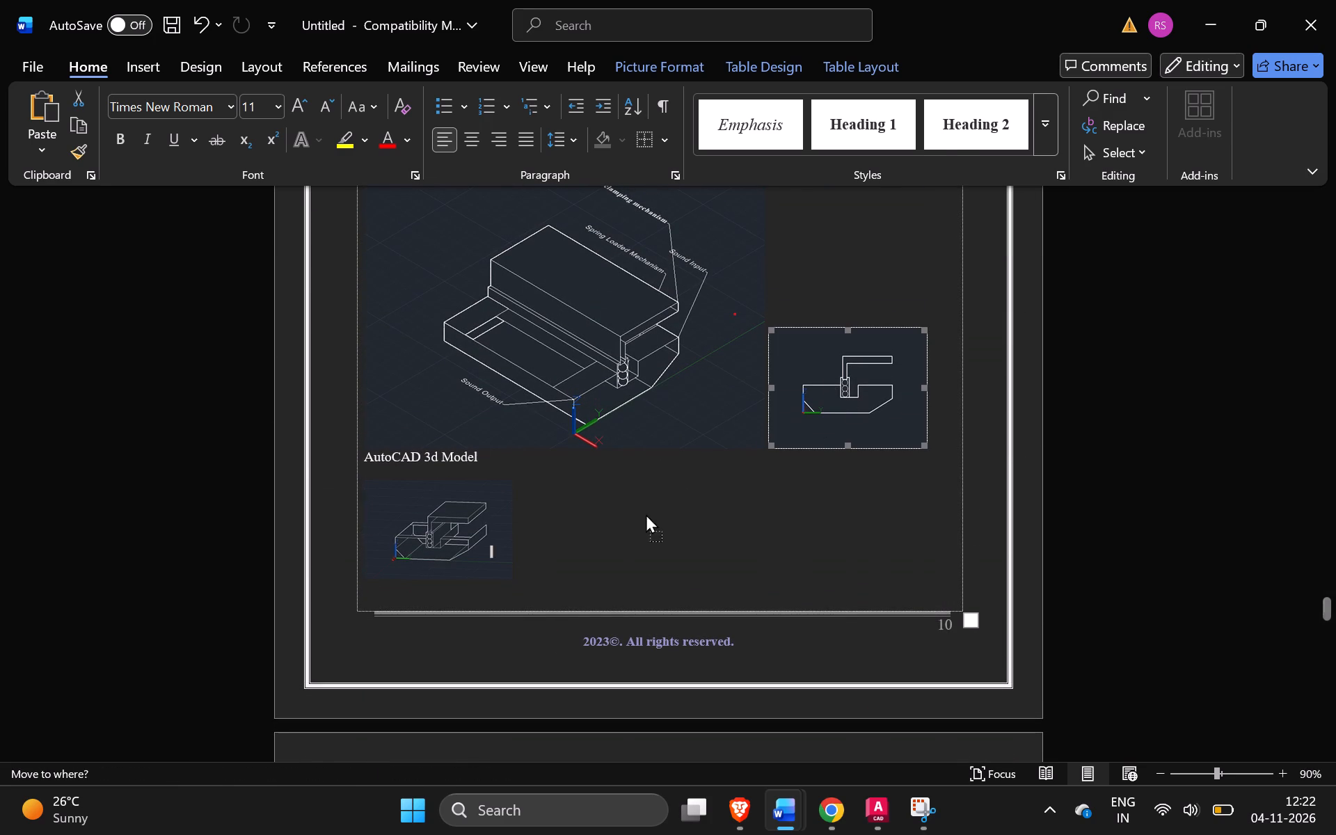
left_click_drag(646, 514, 598, 529)
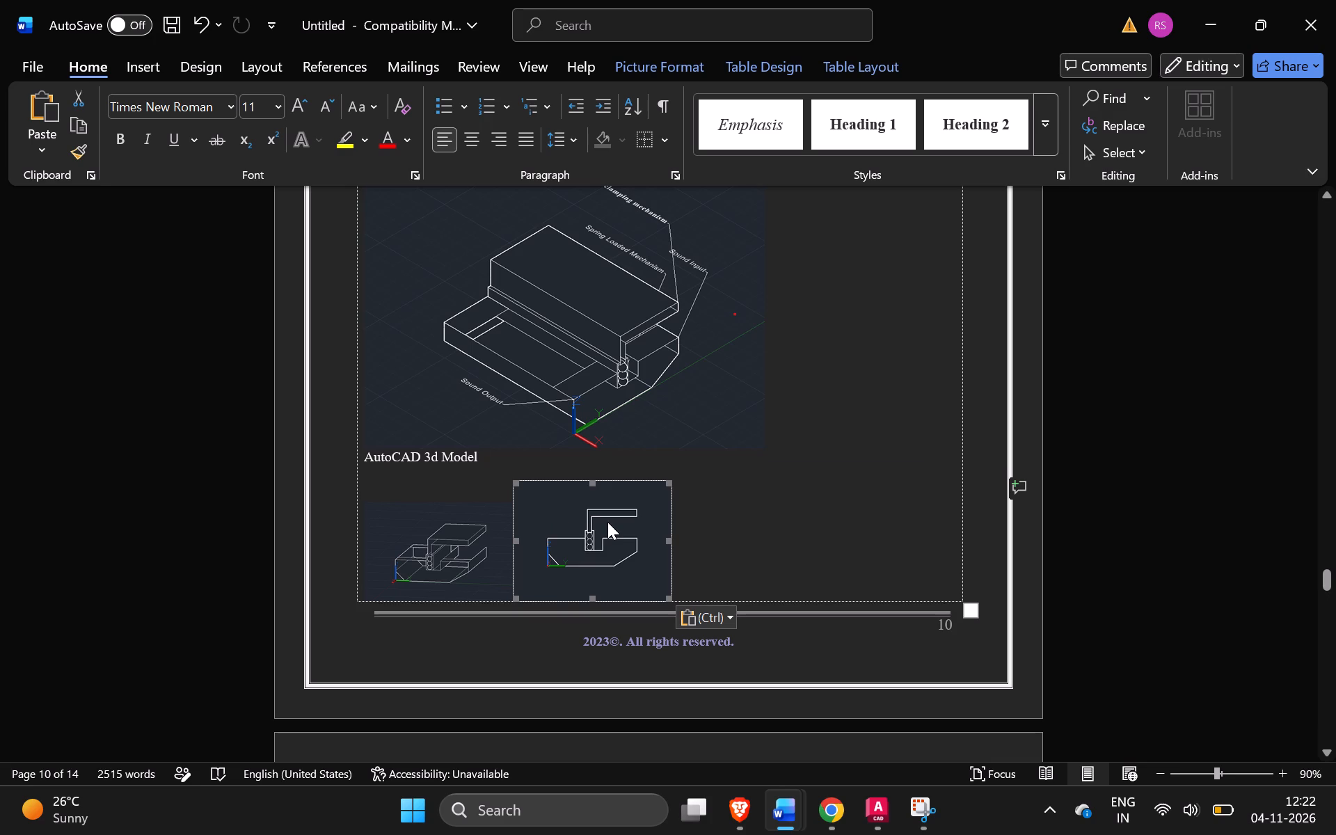
Enlarge the unlabelled 3D view image proportionally until its height matches the side profile image next to it.
left_click(424, 546)
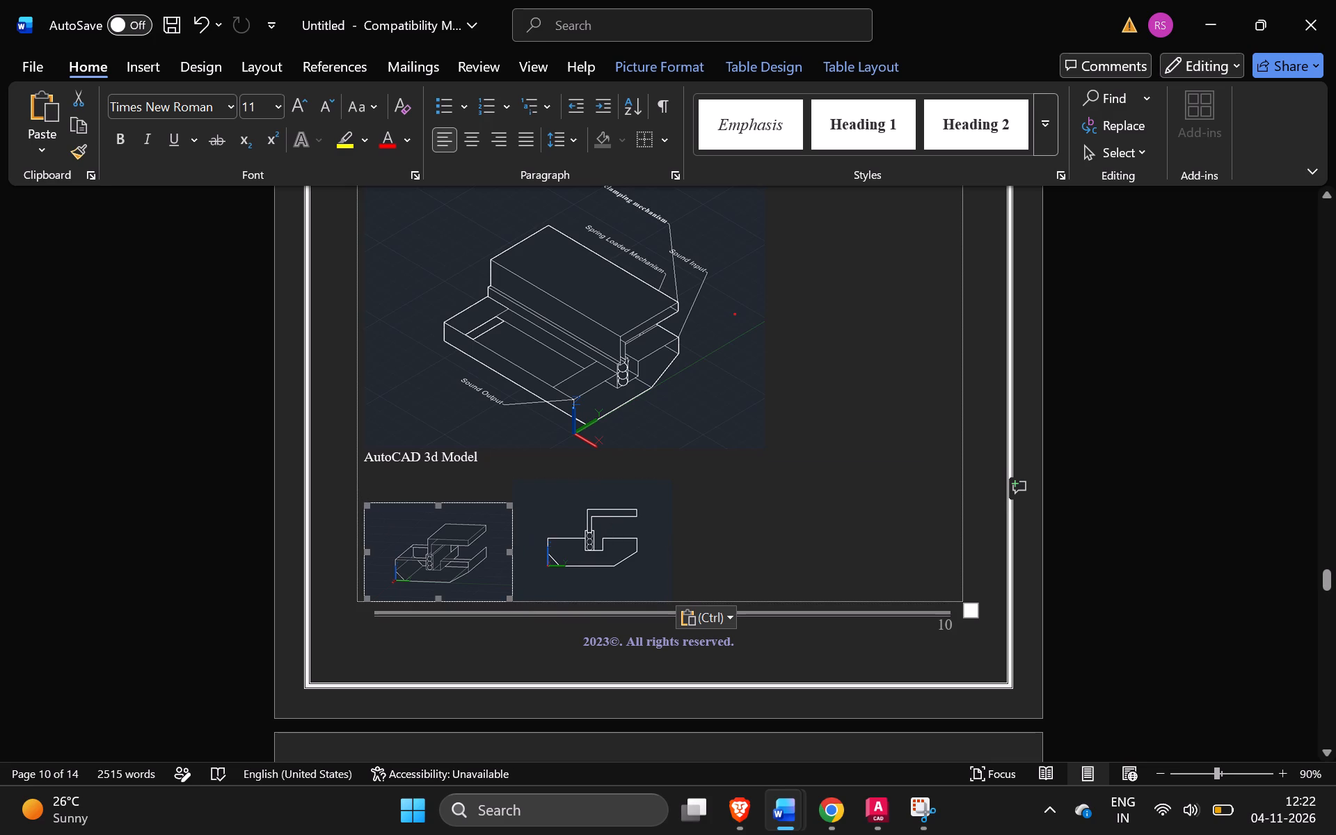
left_click_drag(369, 505, 357, 483)
left_click_drag(357, 483, 363, 483)
Start a new line in the section 7 box after the side profile image.
left_click(724, 534)
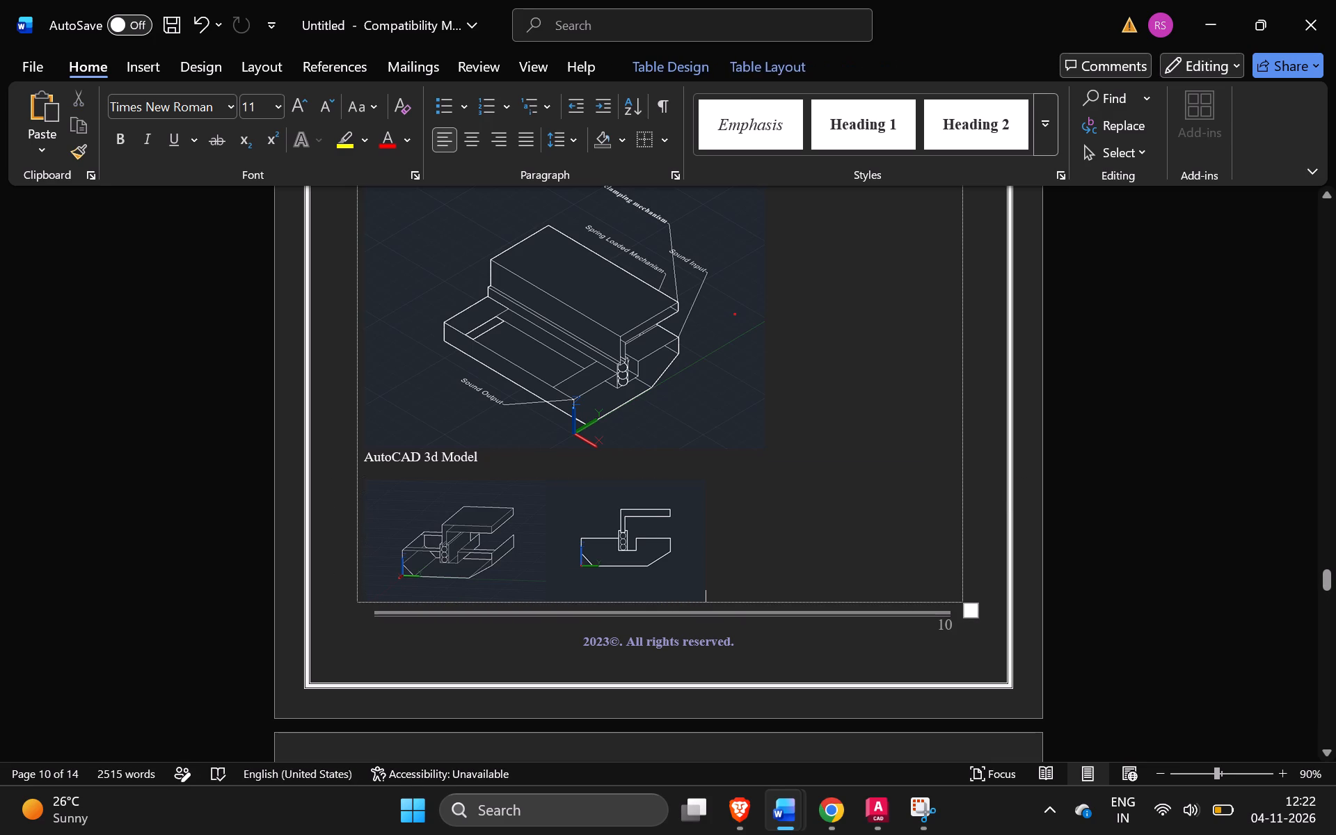
scroll(935, 434, "down", 1)
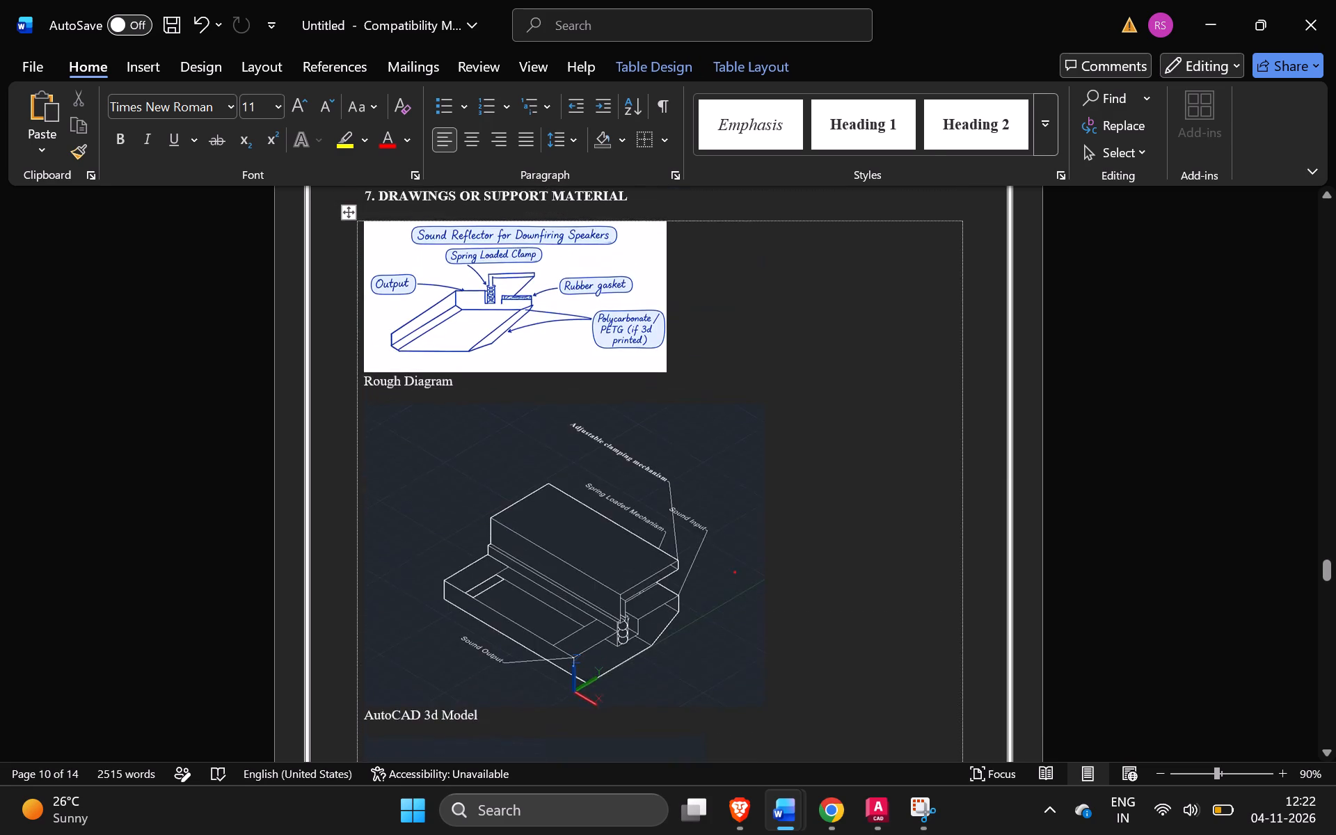
scroll(935, 434, "down", 1)
scroll(935, 434, "up", 1)
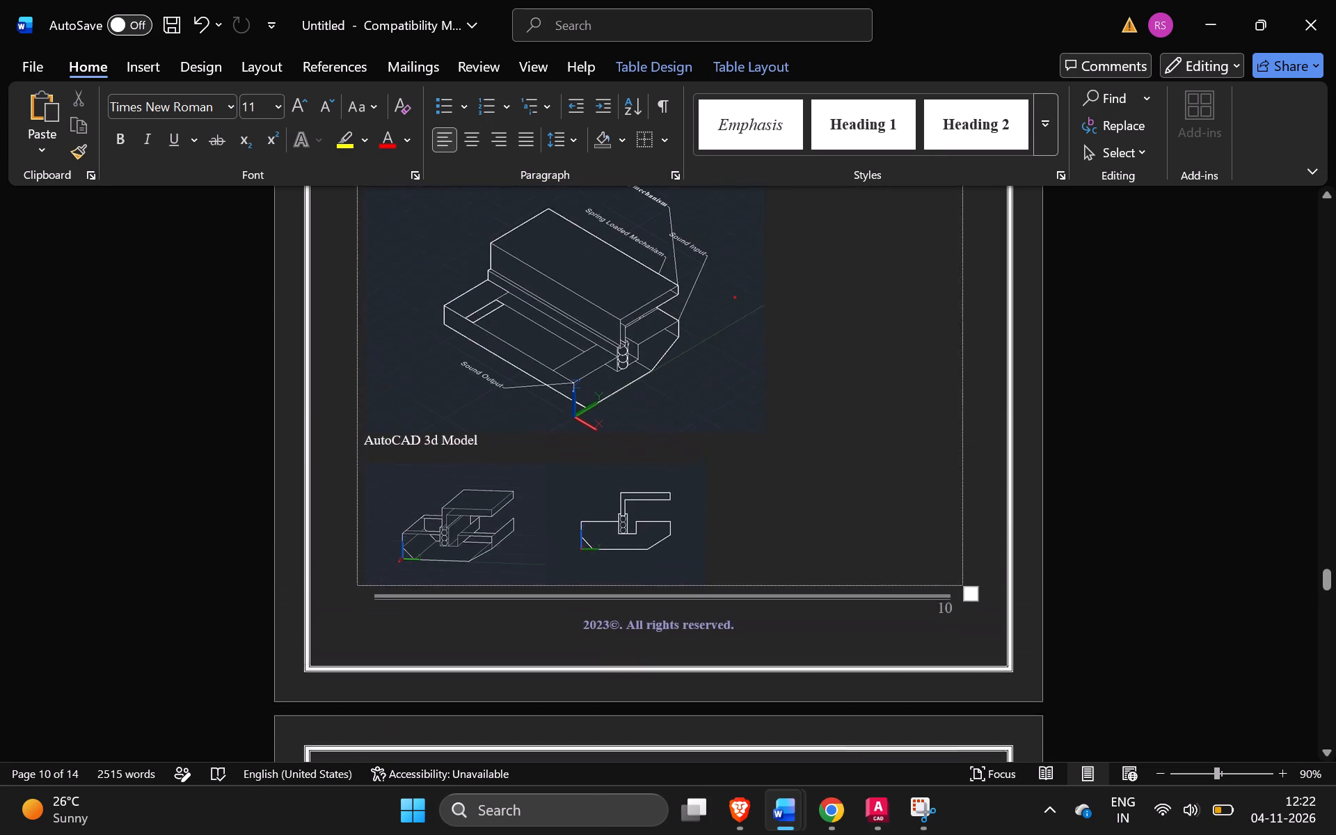
scroll(935, 434, "up", 1)
scroll(935, 434, "down", 1)
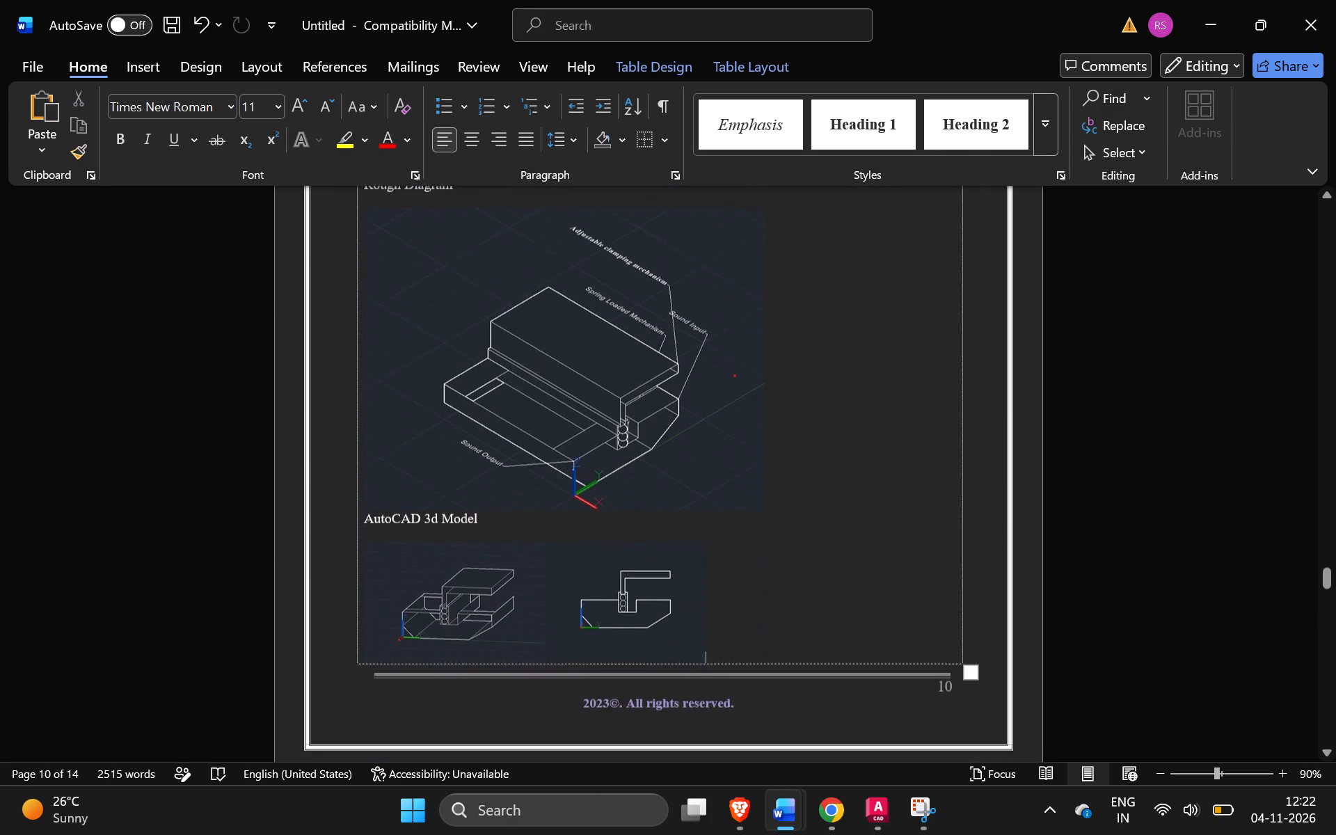
scroll(935, 434, "down", 1)
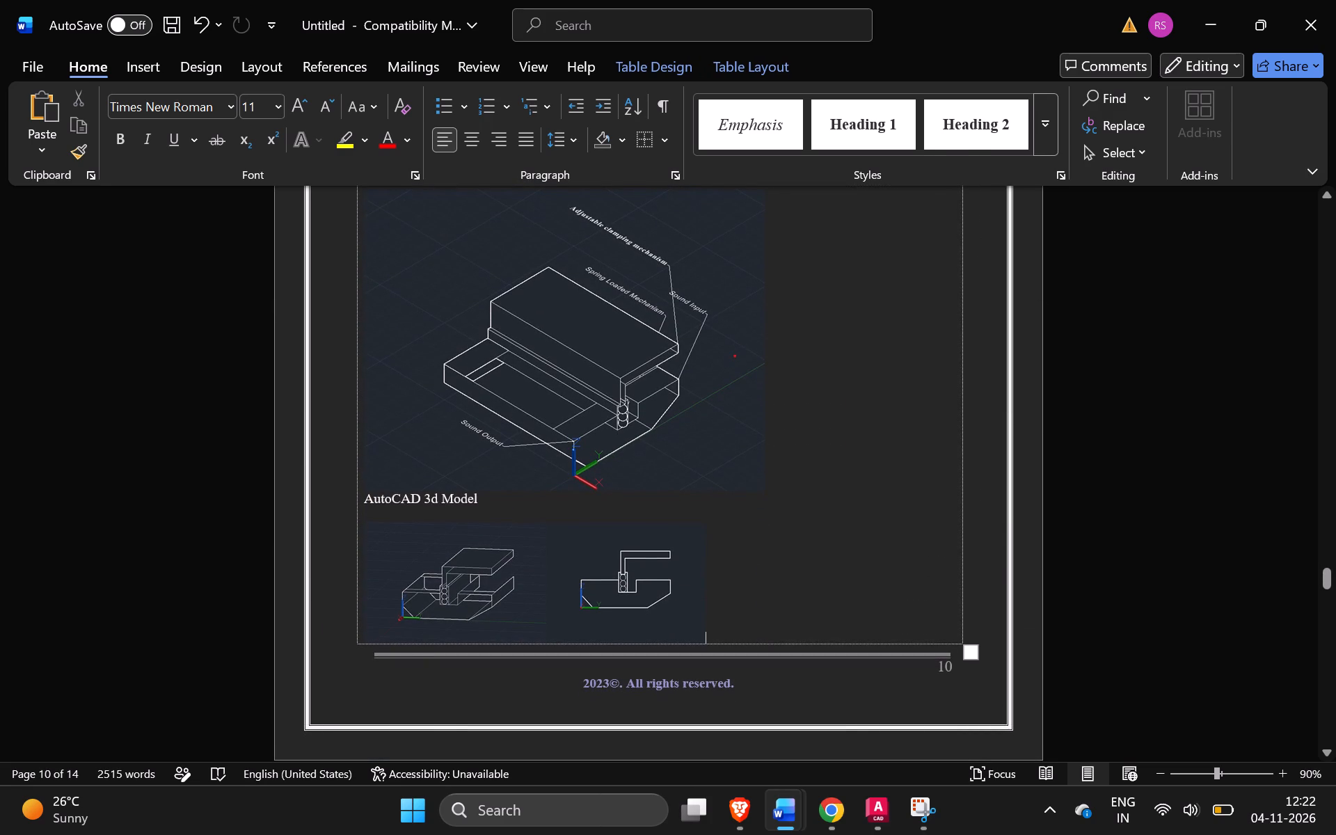
key("Return")
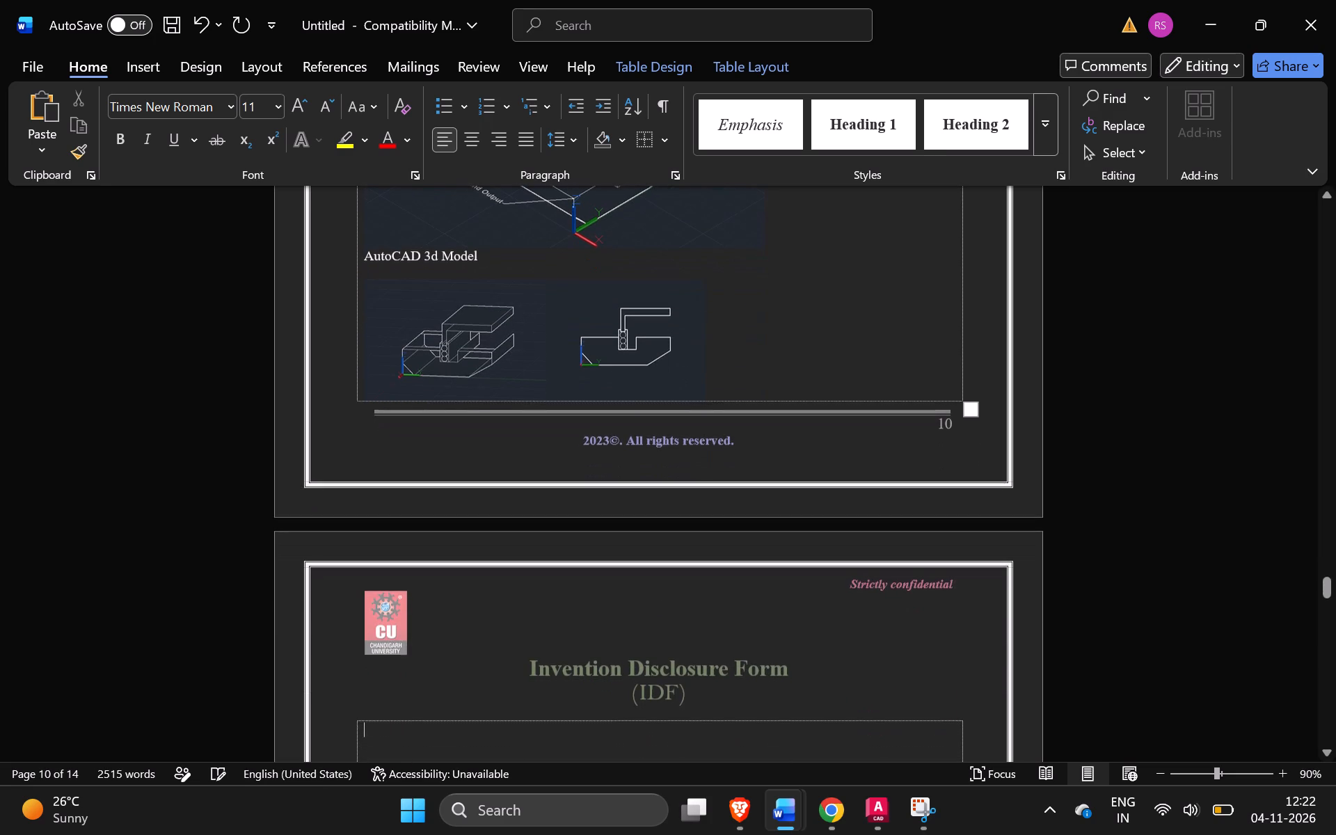
Review the layout of section 7's drawings and captions and the space on the following page.
scroll(814, 555, "up", 1)
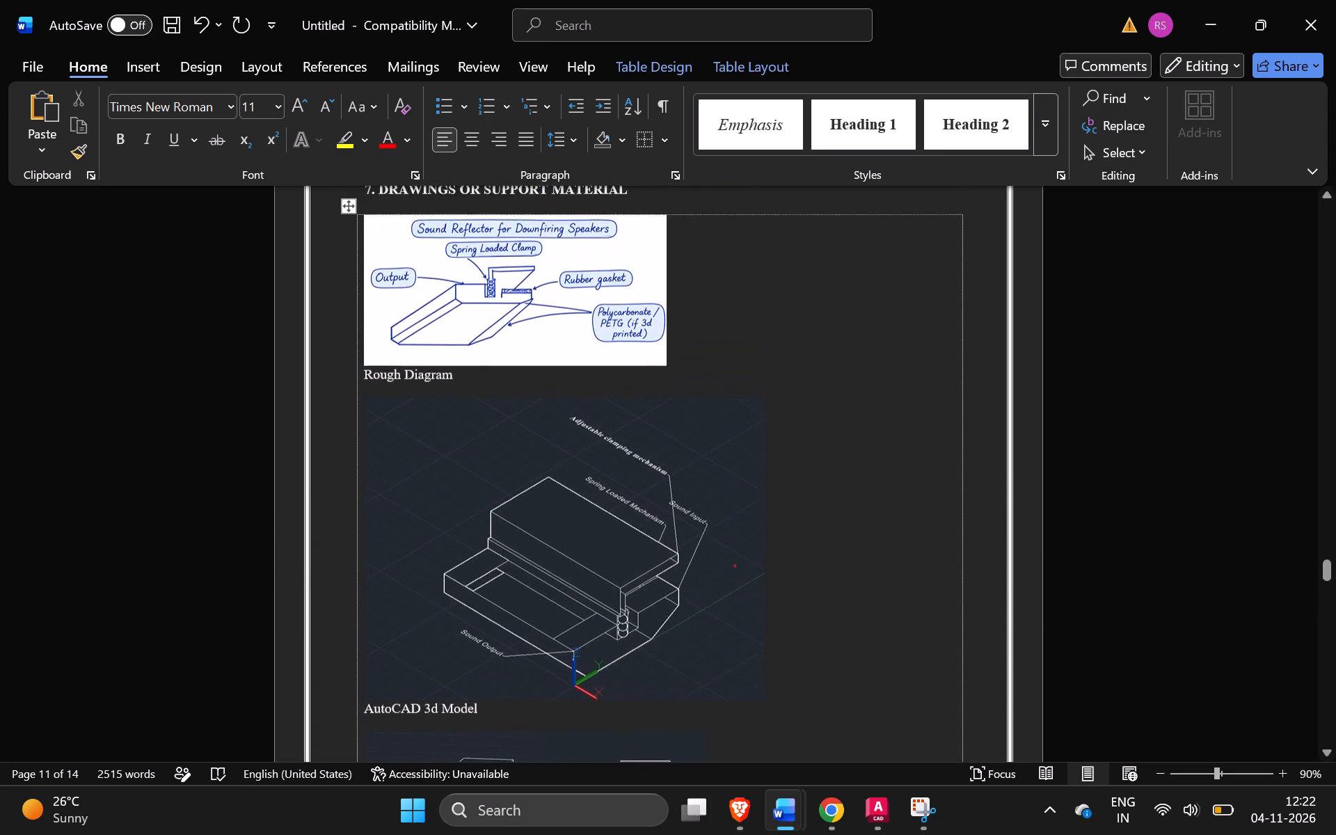
scroll(814, 555, "up", 1)
scroll(433, 421, "up", 1)
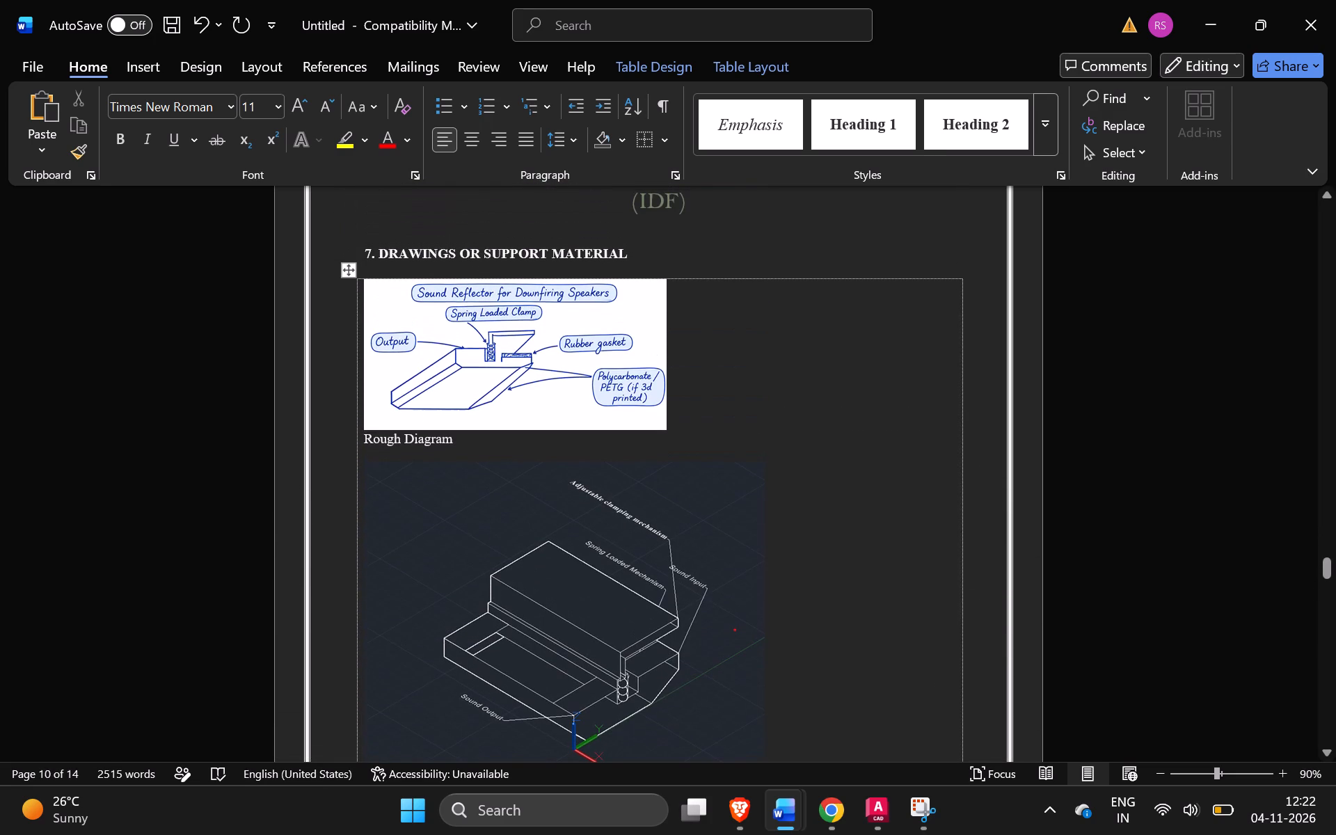
scroll(433, 421, "up", 1)
scroll(681, 550, "down", 1)
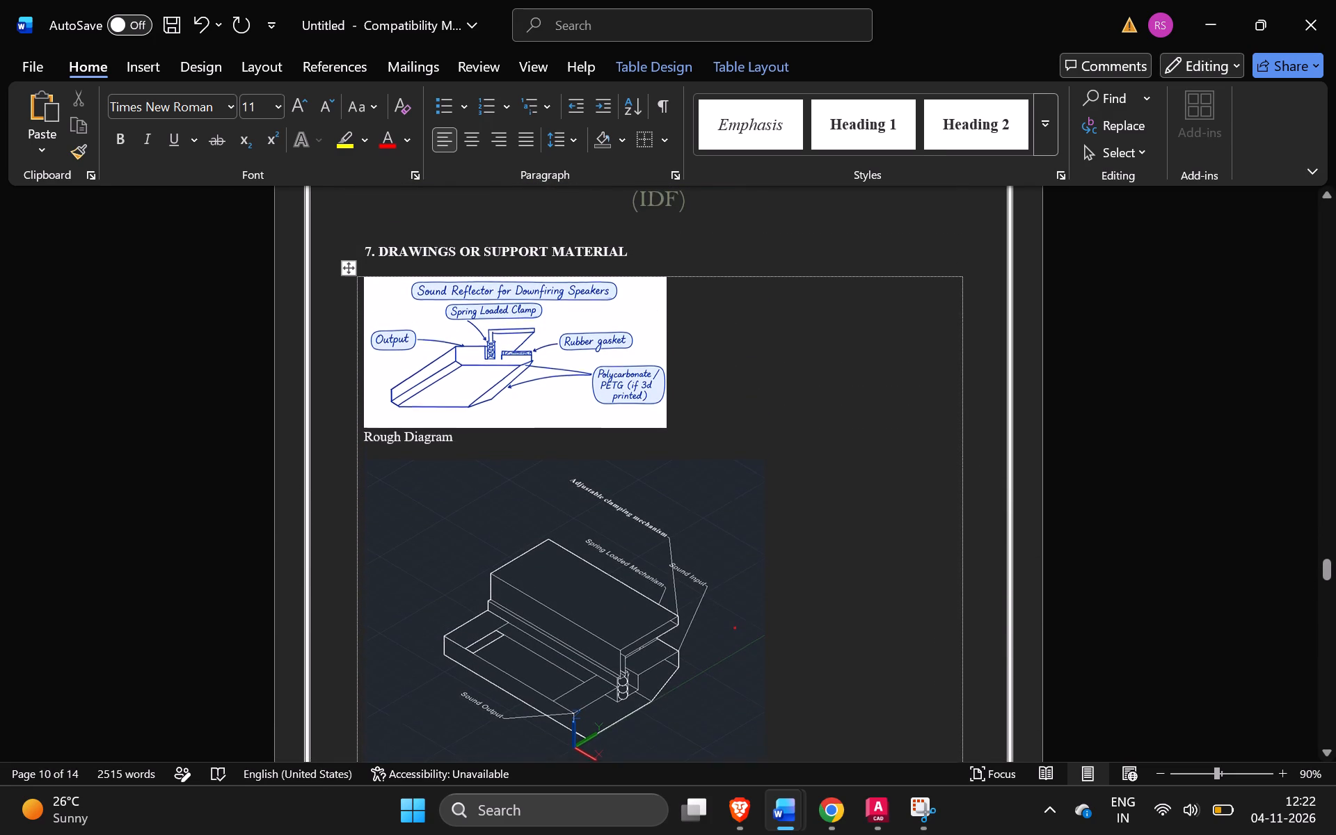
scroll(681, 550, "down", 2)
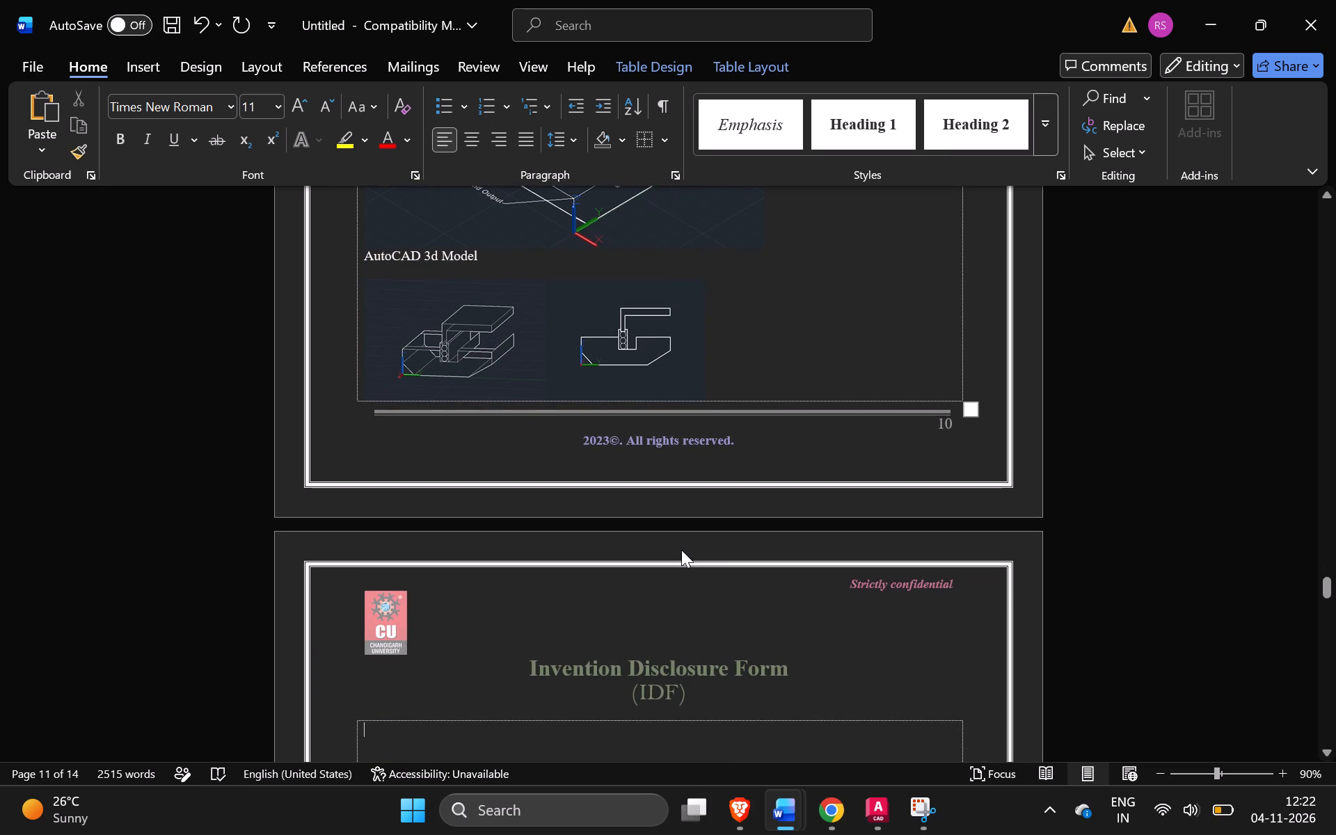
scroll(681, 550, "down", 3)
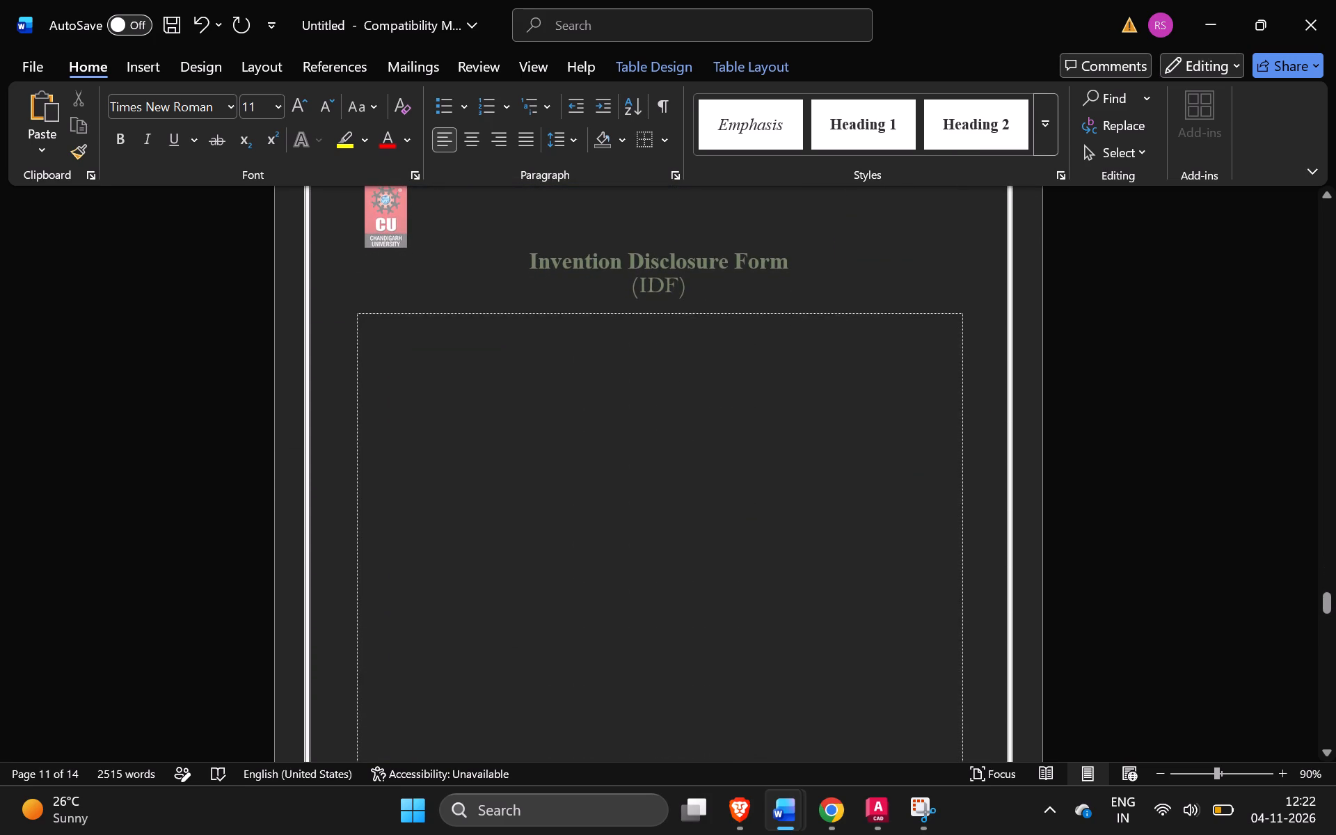
scroll(681, 550, "up", 2)
Switch to the Snipping Tool window and close it.
key("alt+Tab")
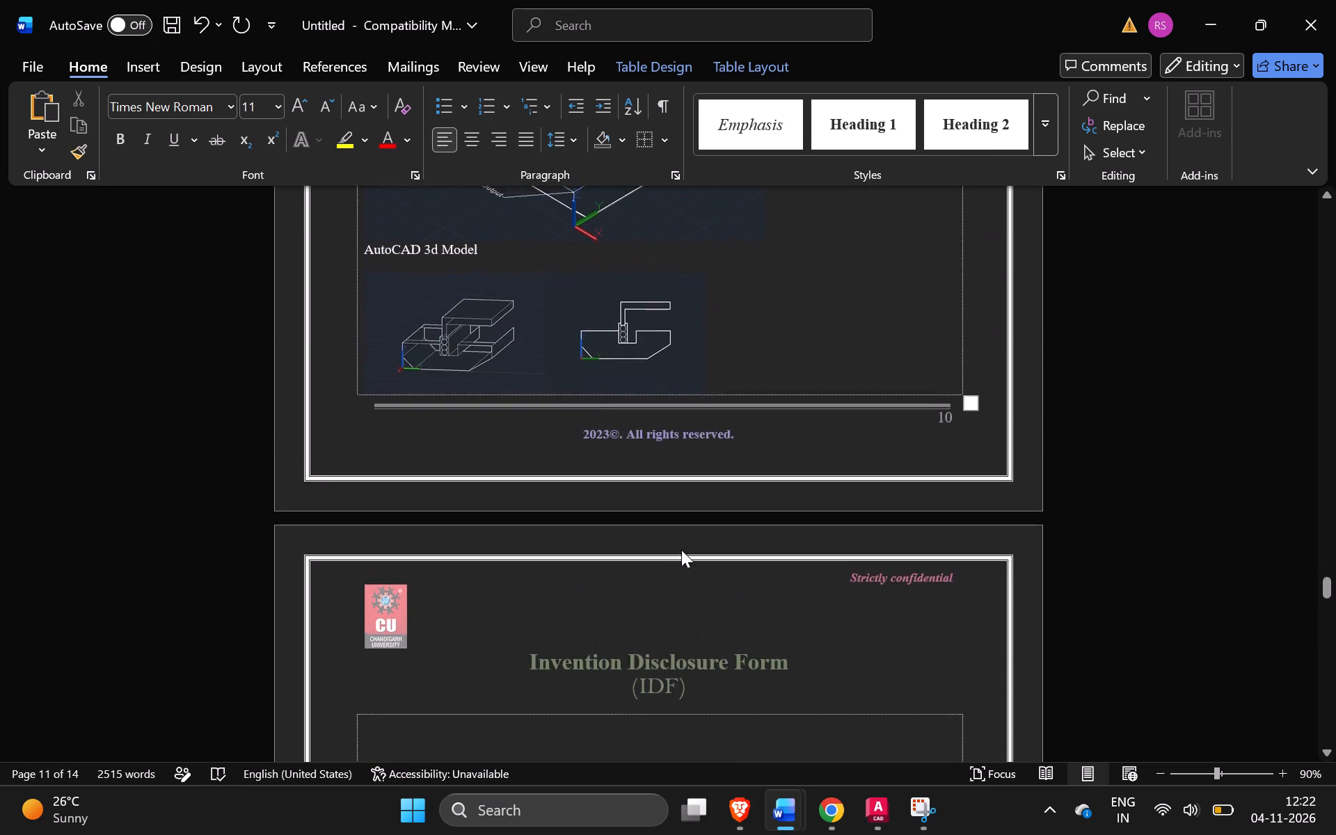
left_click(1209, 303)
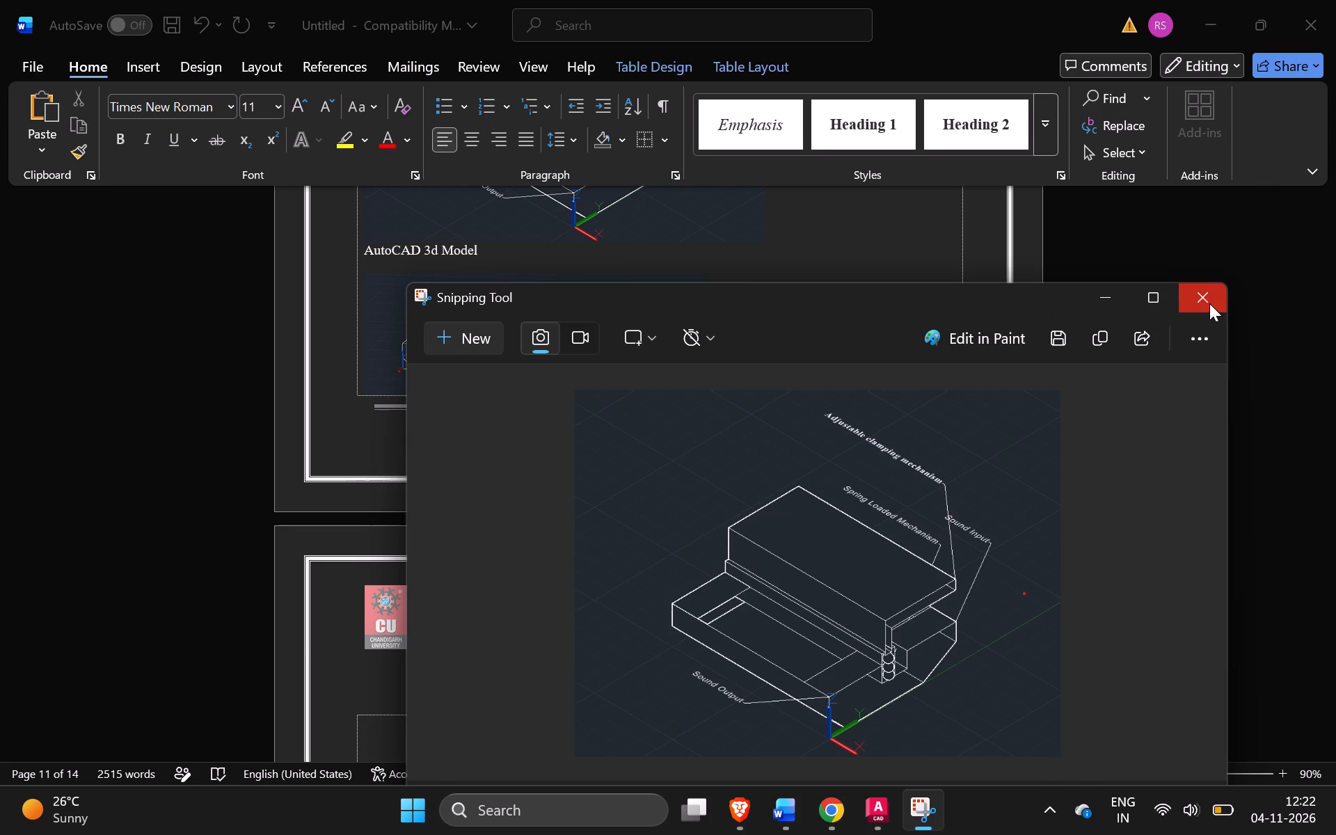
Switch to AutoCAD and turn the sound reflector model to the Right view.
left_click(909, 825)
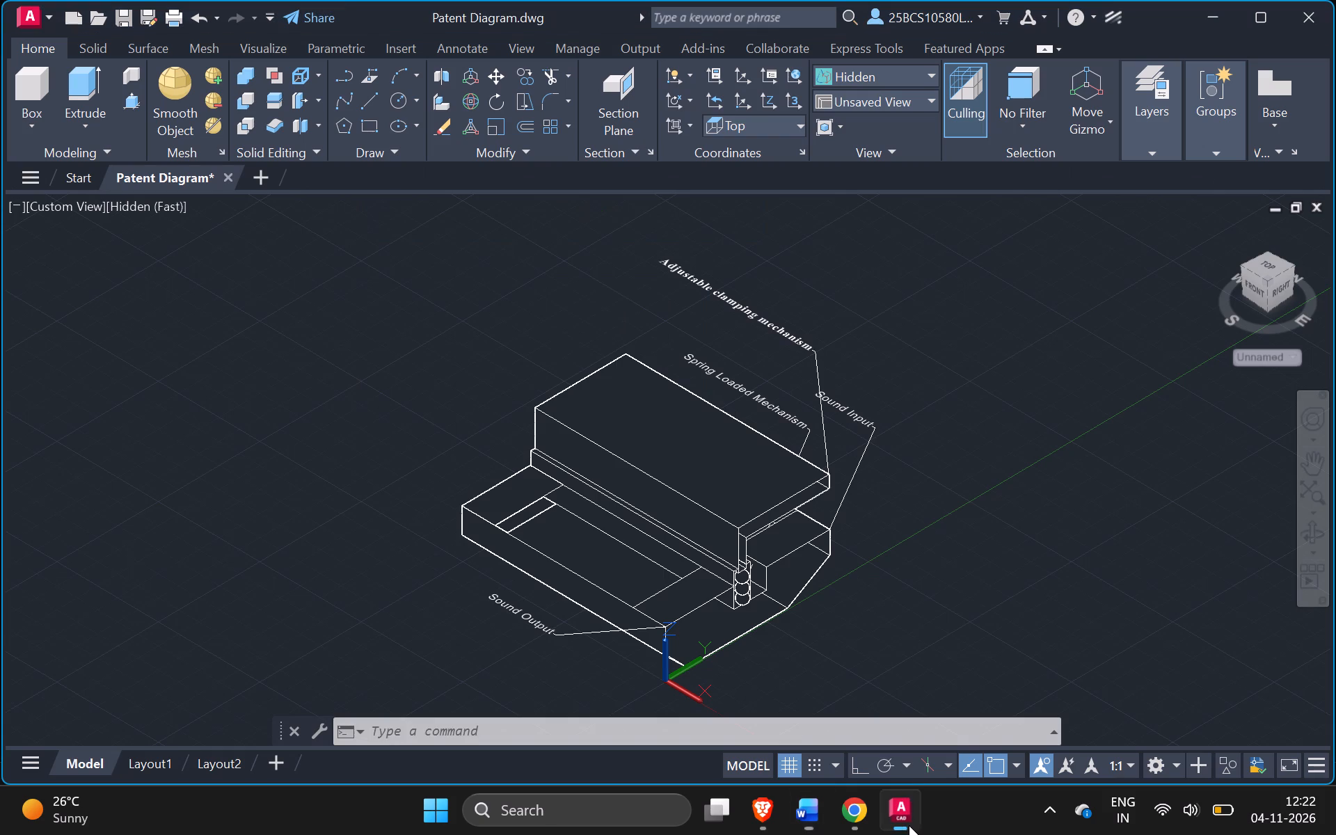
left_click_drag(1282, 288, 1166, 229)
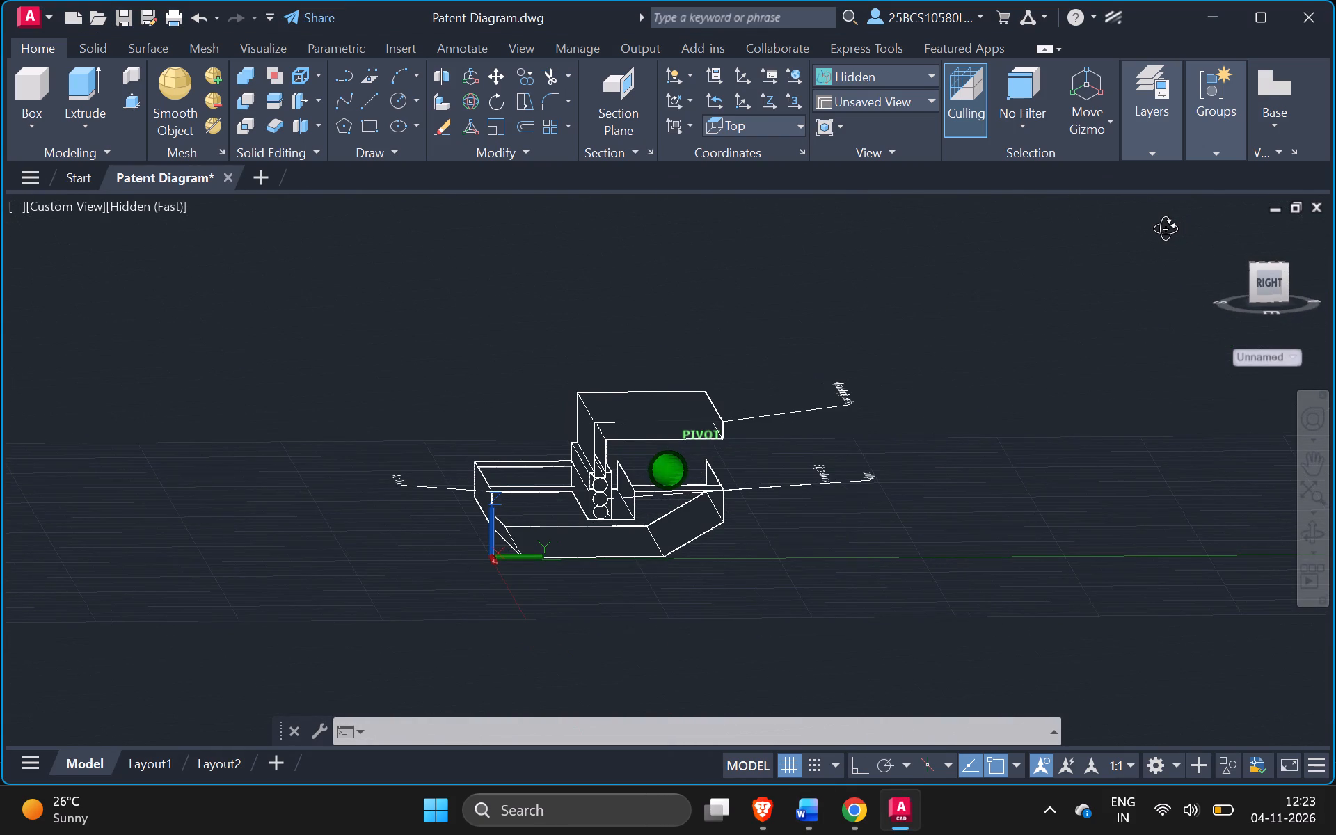
left_click_drag(1166, 229, 1161, 218)
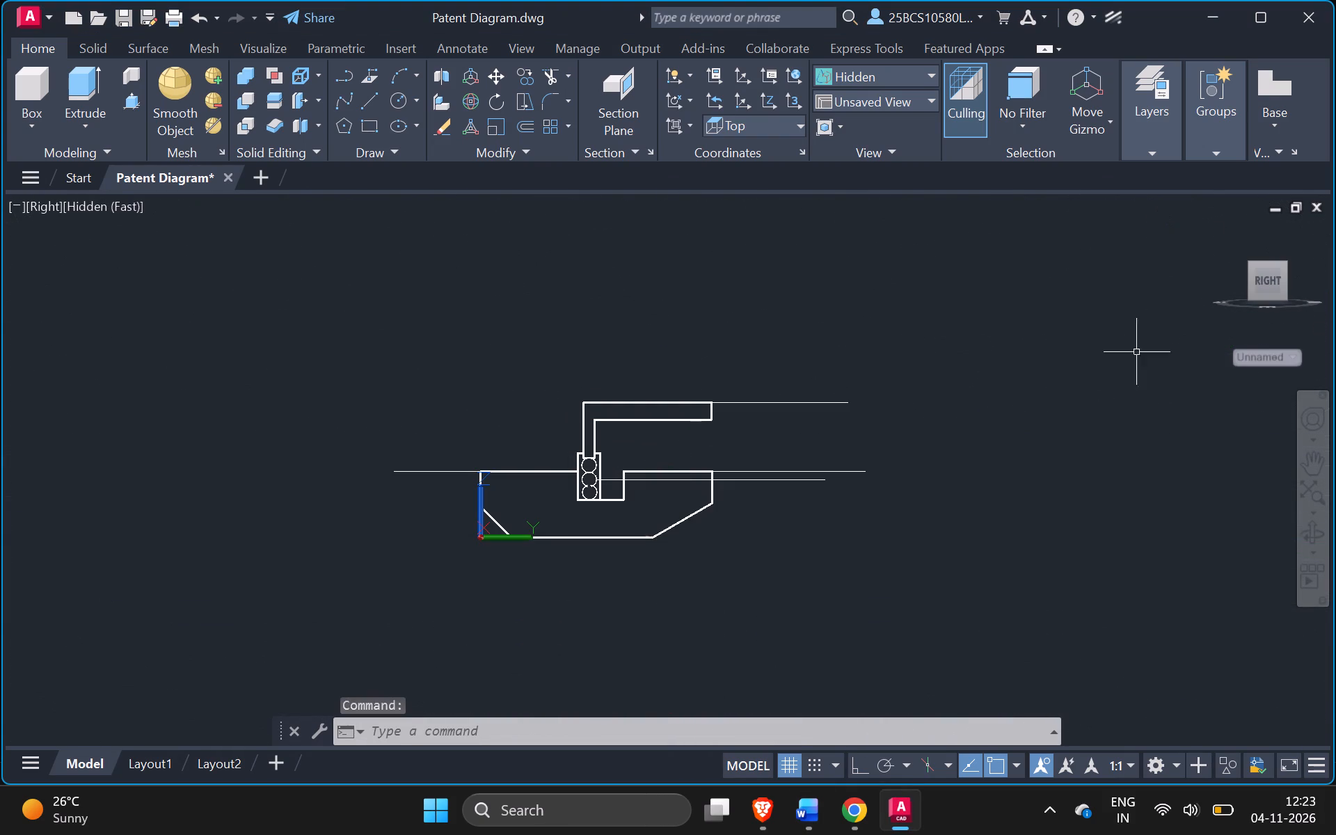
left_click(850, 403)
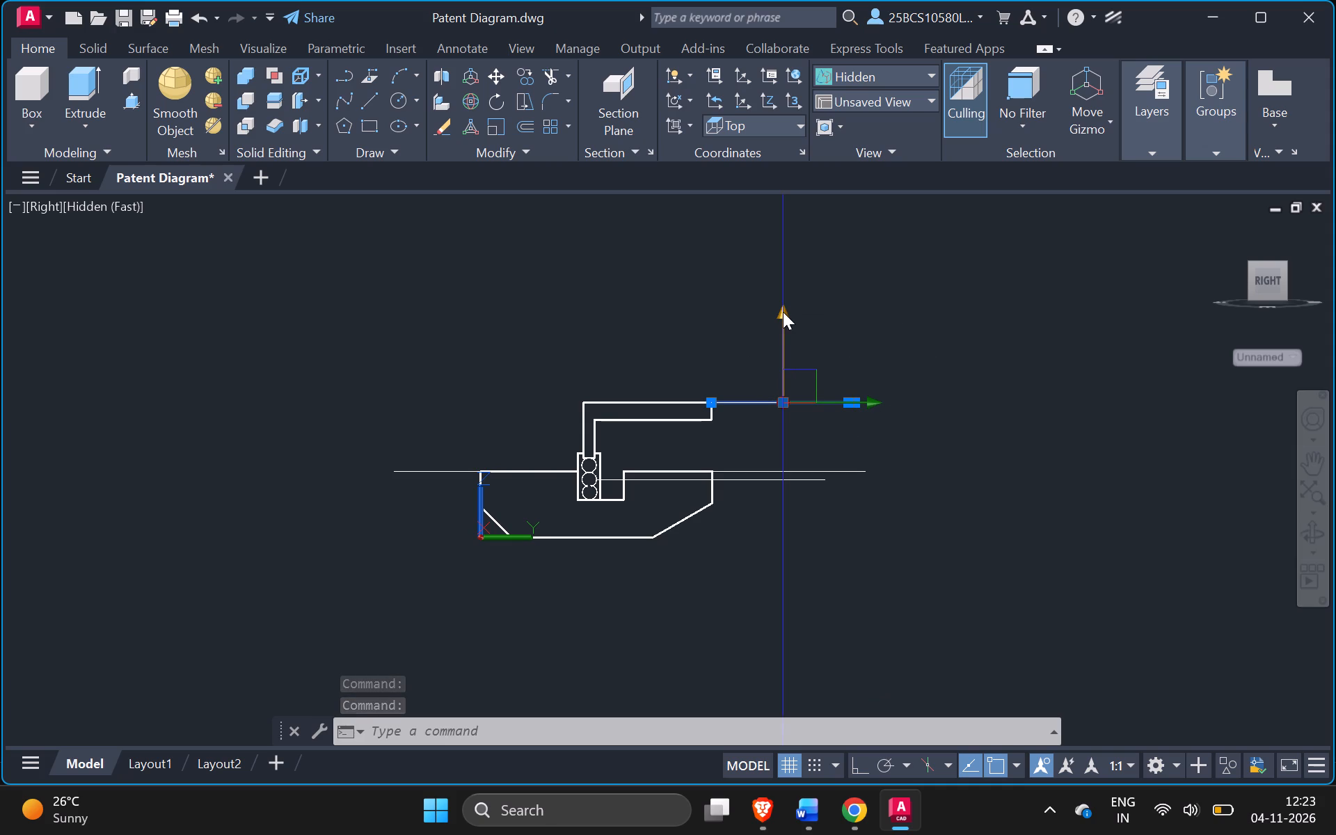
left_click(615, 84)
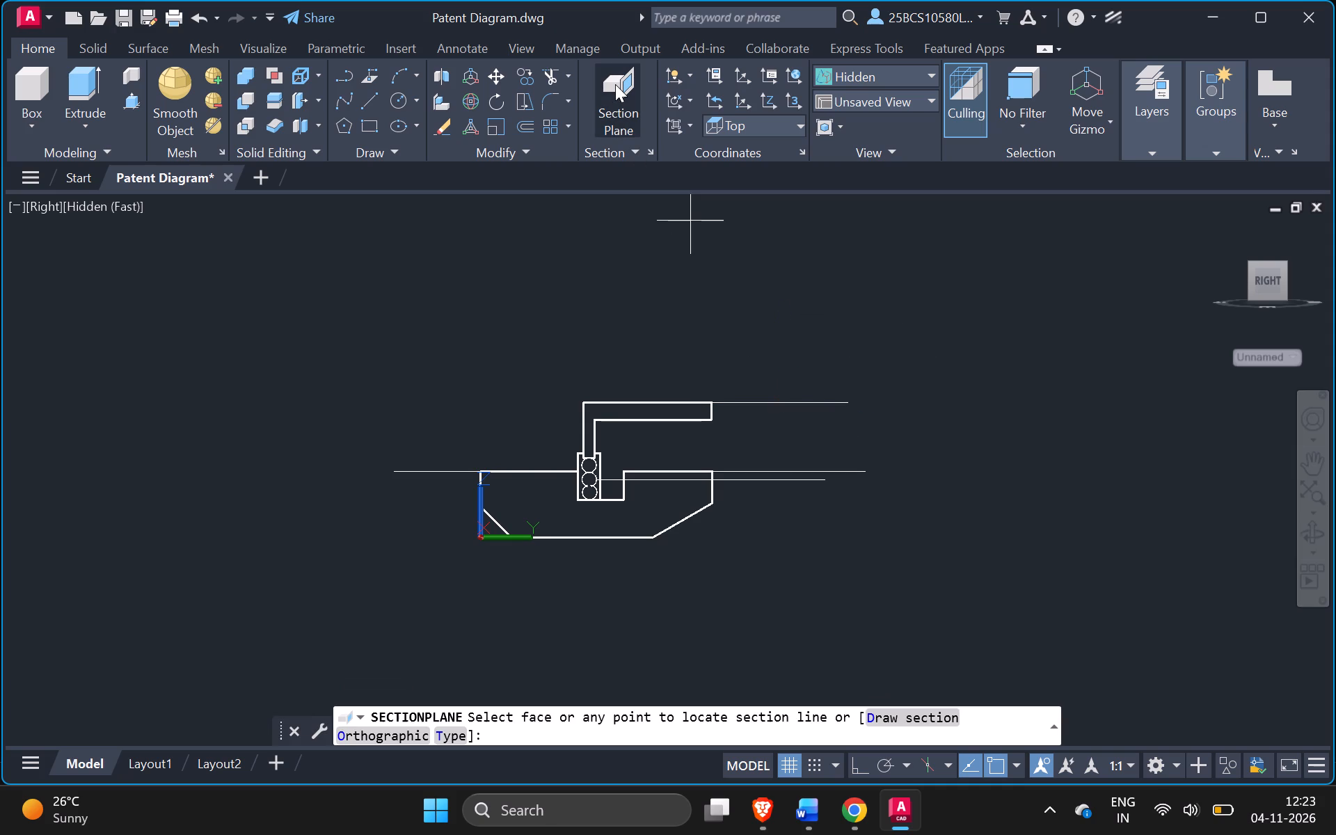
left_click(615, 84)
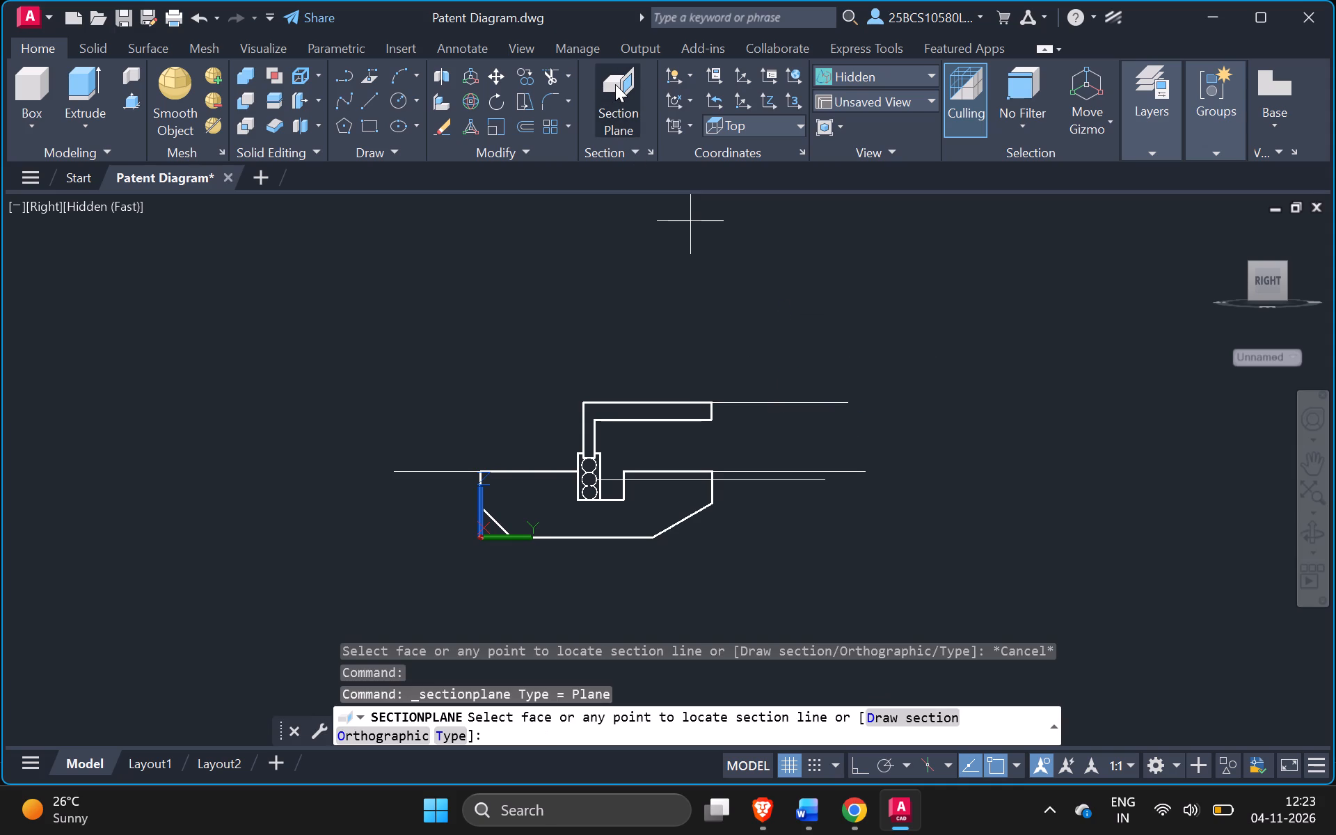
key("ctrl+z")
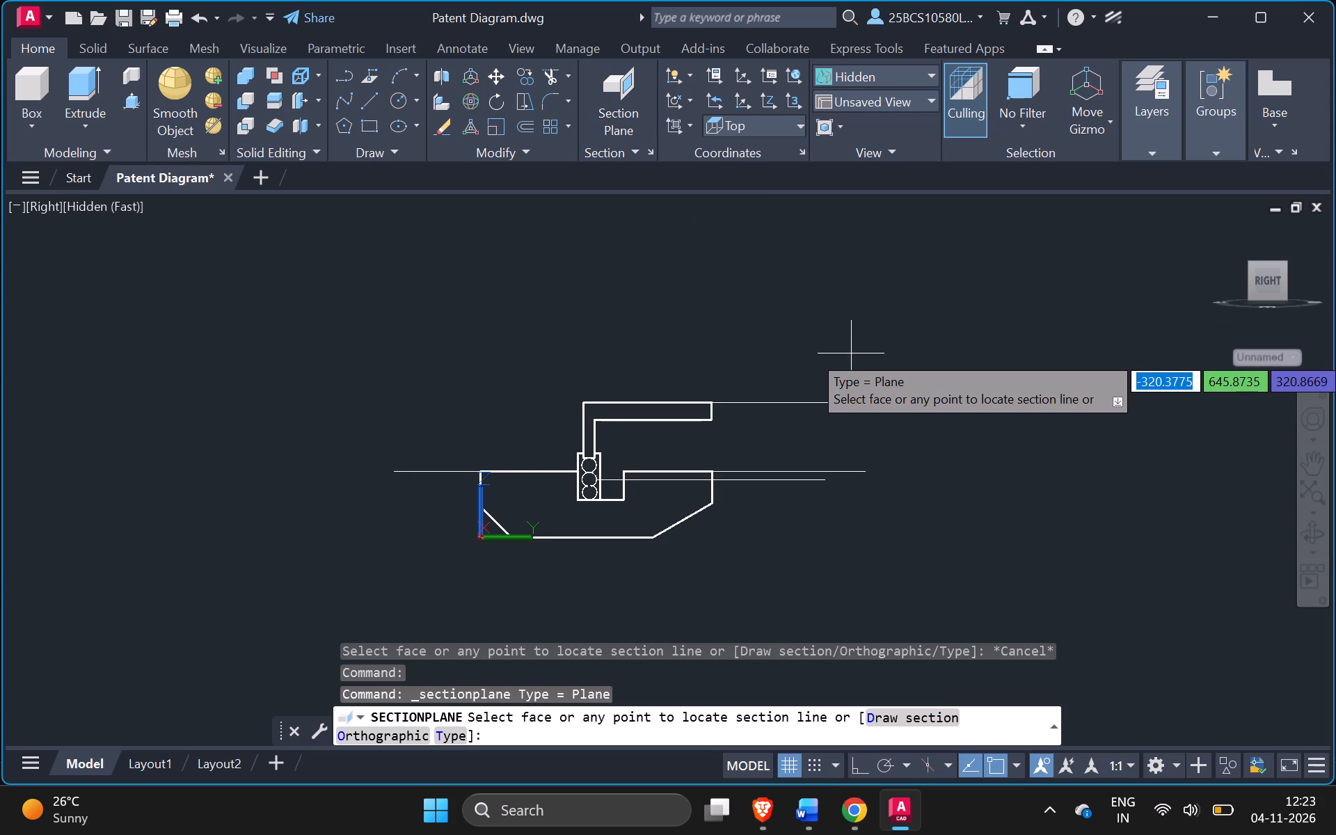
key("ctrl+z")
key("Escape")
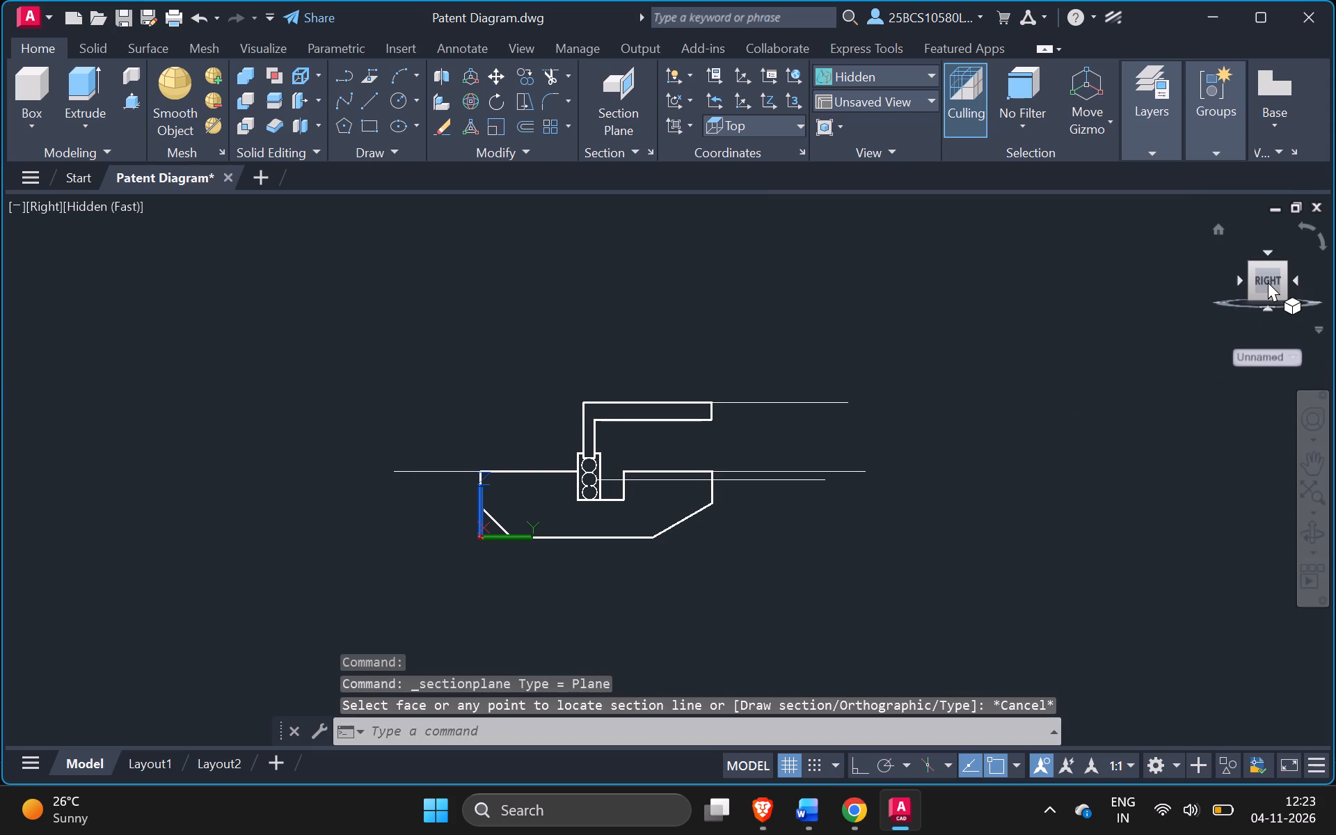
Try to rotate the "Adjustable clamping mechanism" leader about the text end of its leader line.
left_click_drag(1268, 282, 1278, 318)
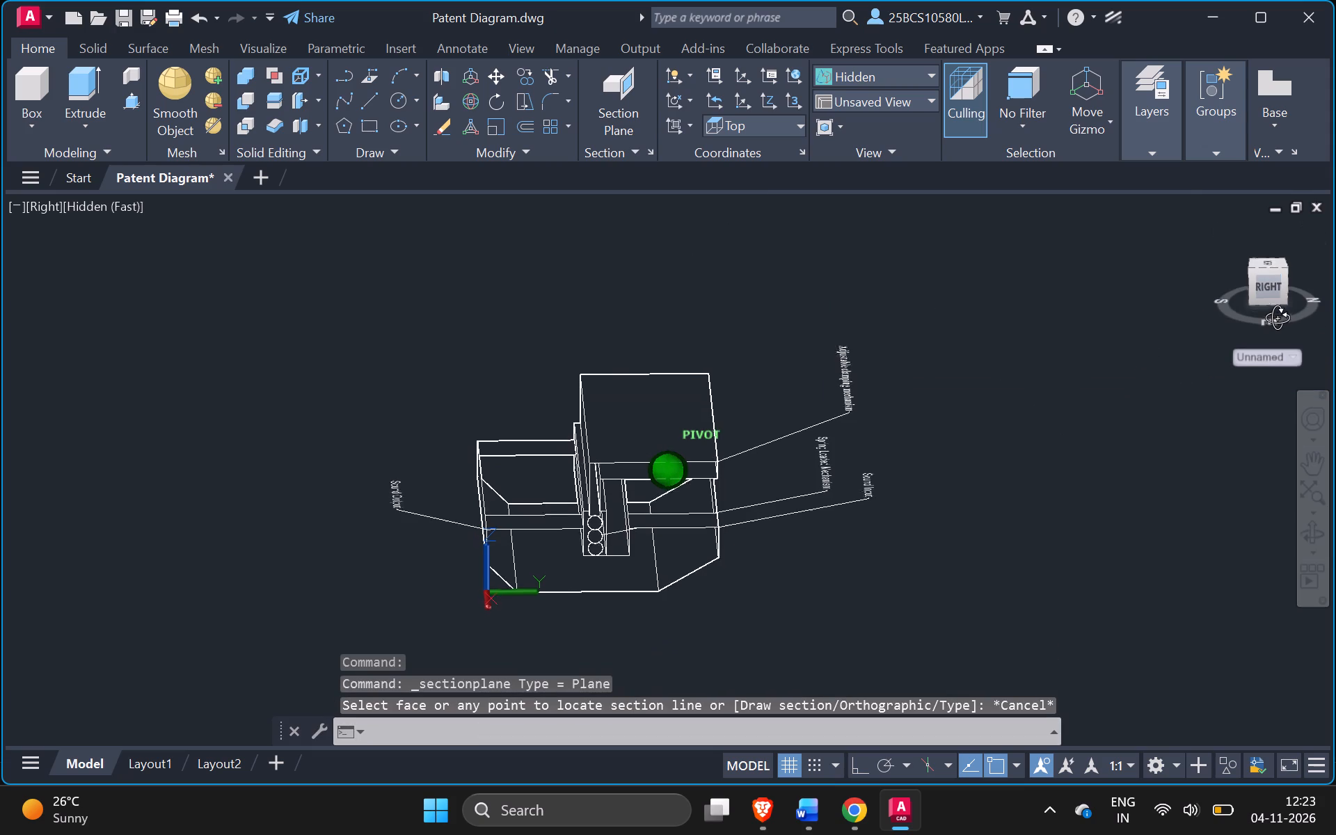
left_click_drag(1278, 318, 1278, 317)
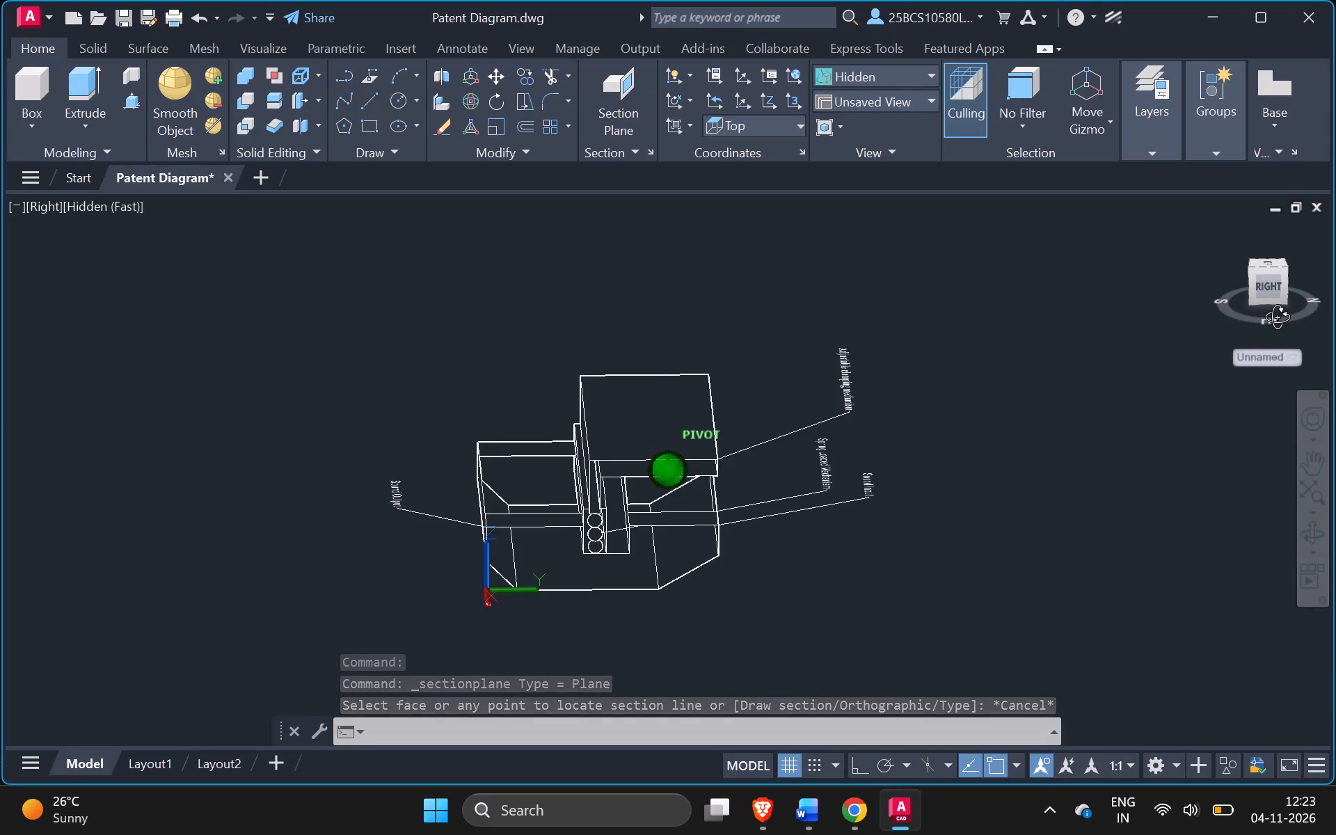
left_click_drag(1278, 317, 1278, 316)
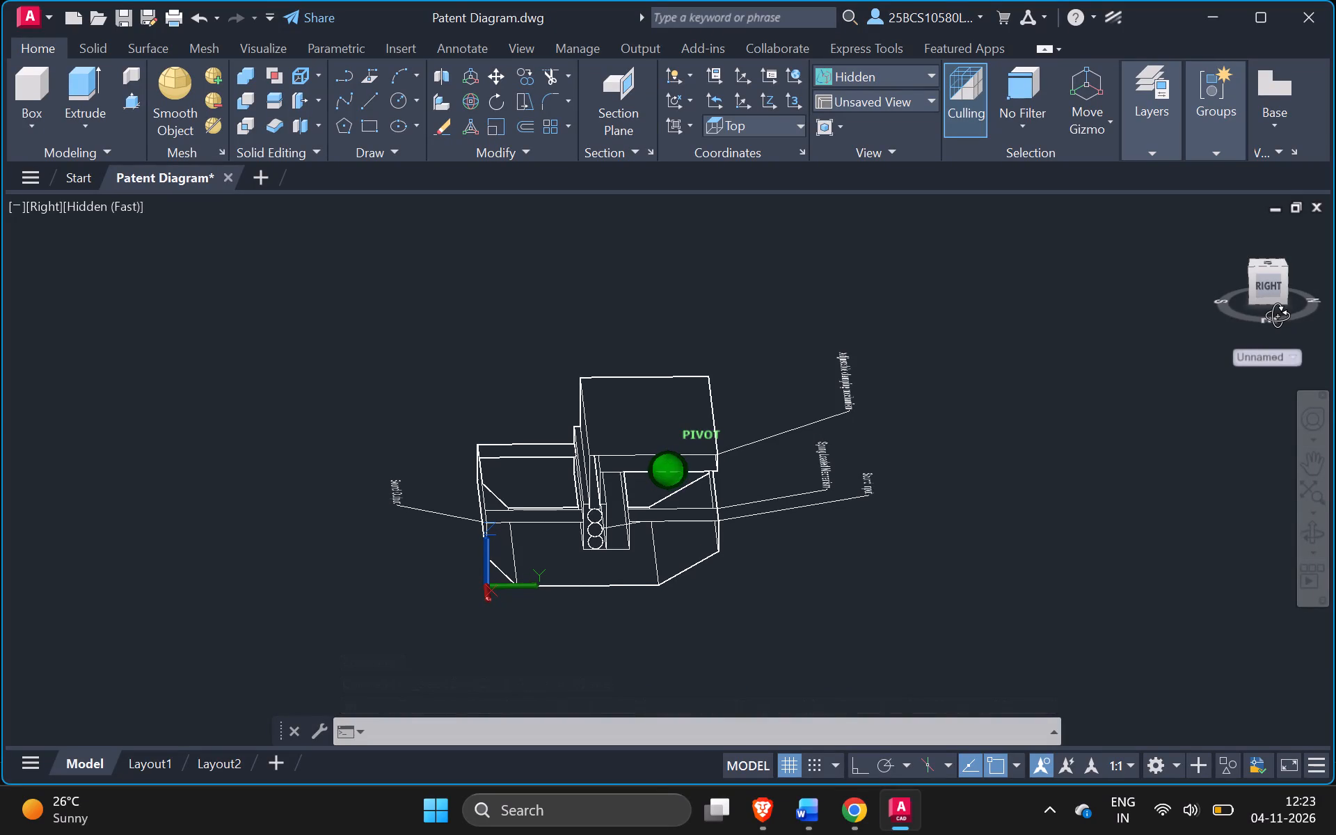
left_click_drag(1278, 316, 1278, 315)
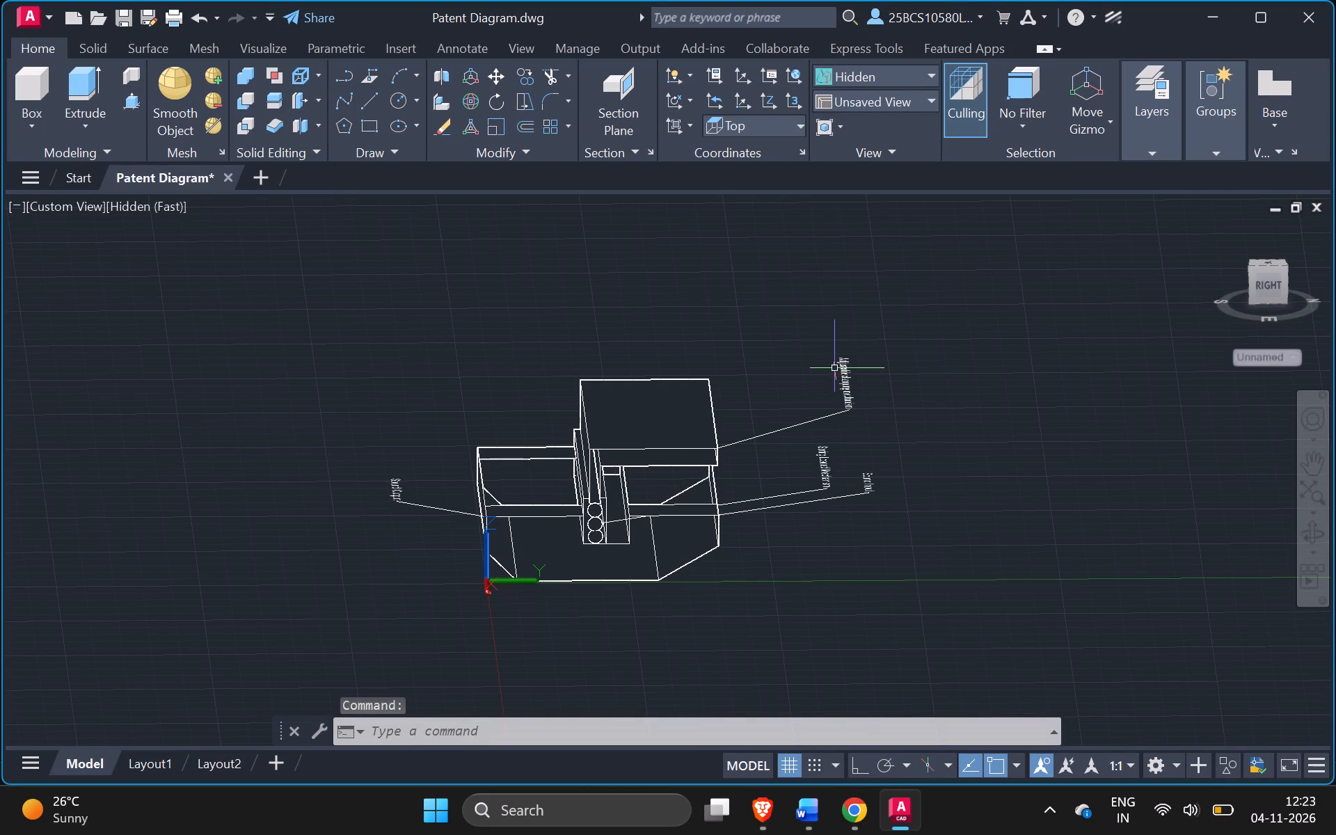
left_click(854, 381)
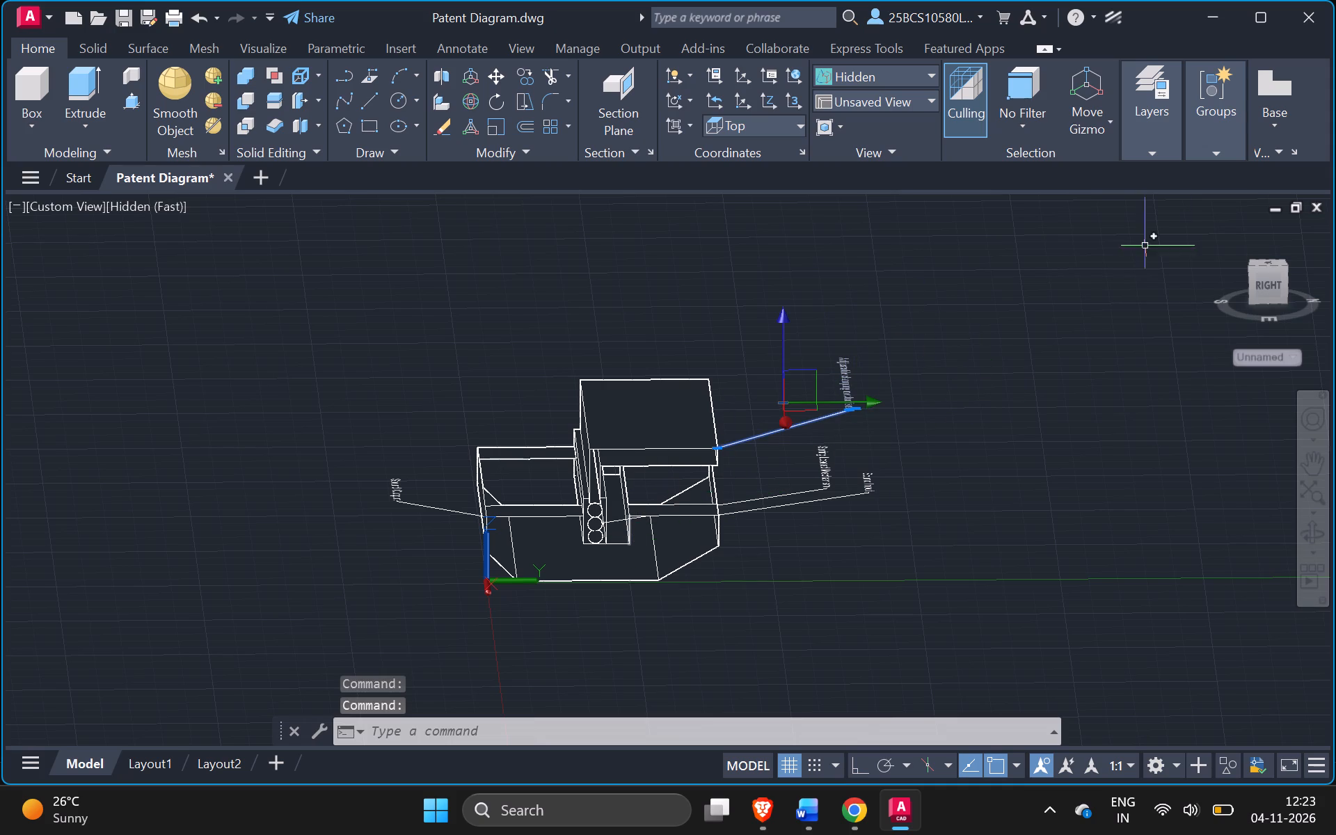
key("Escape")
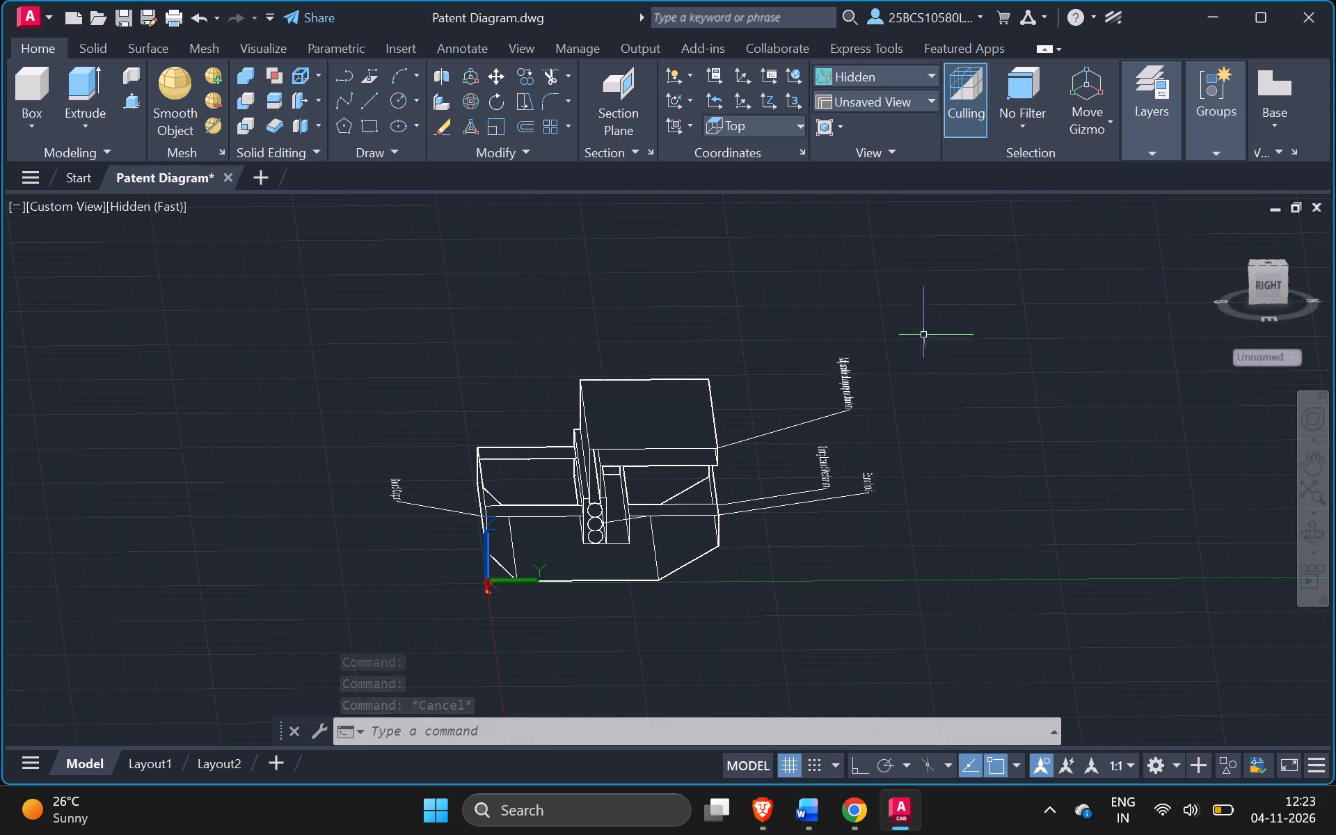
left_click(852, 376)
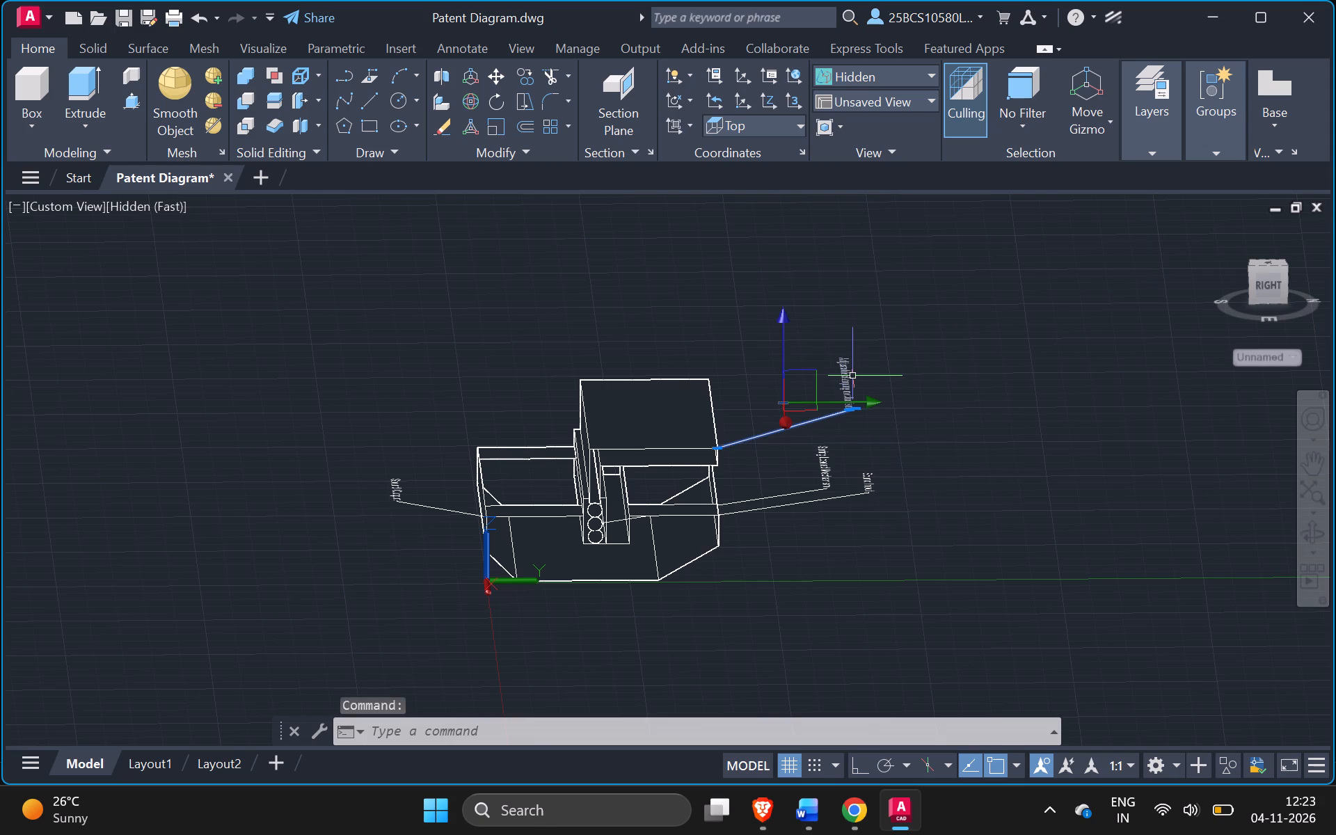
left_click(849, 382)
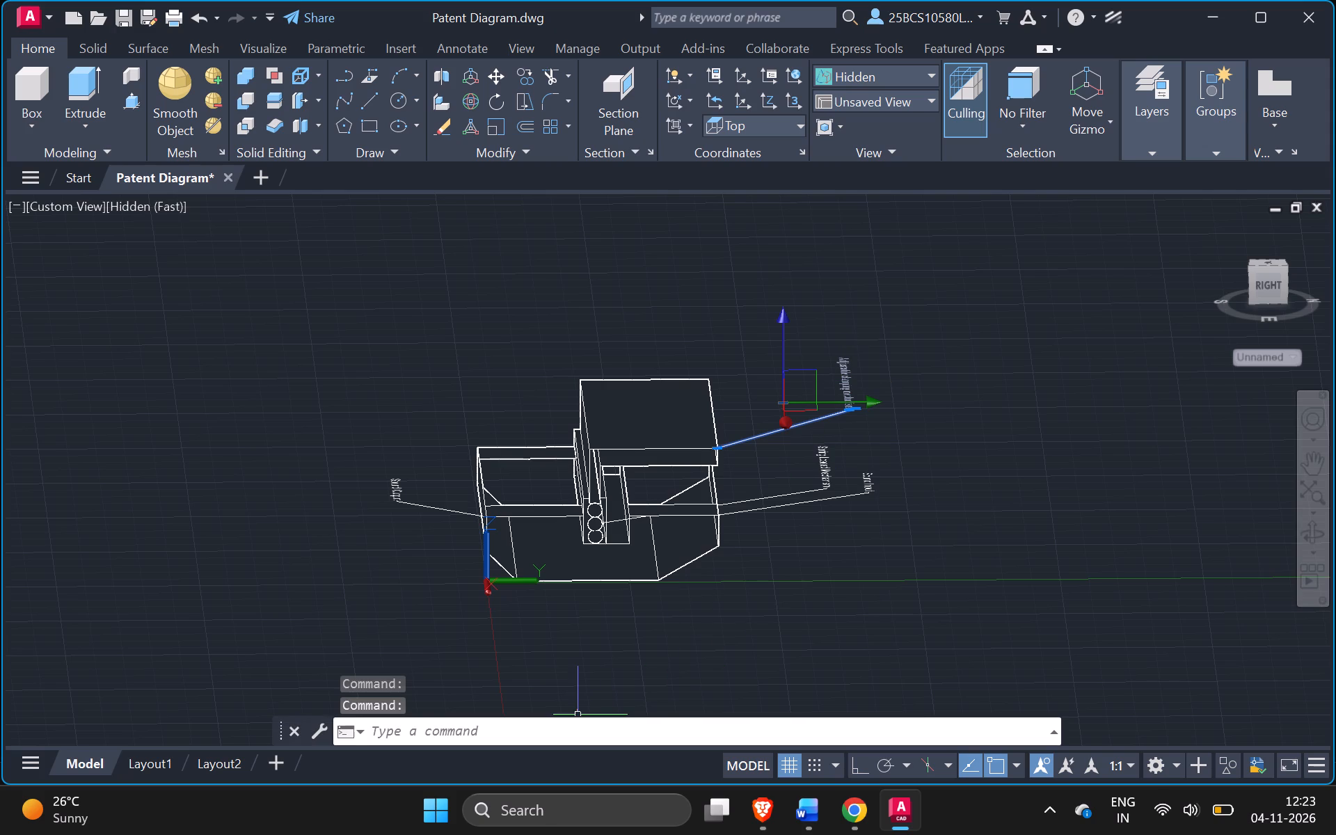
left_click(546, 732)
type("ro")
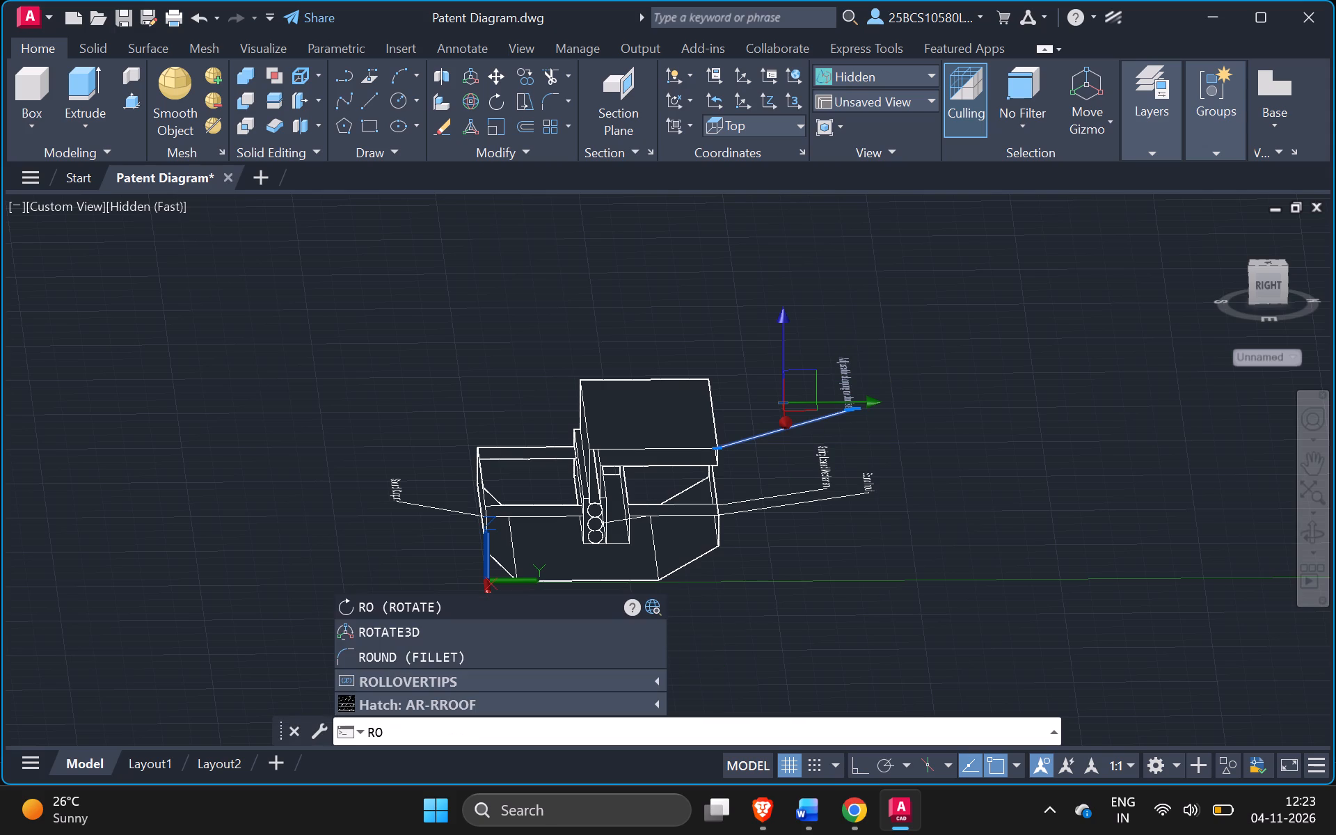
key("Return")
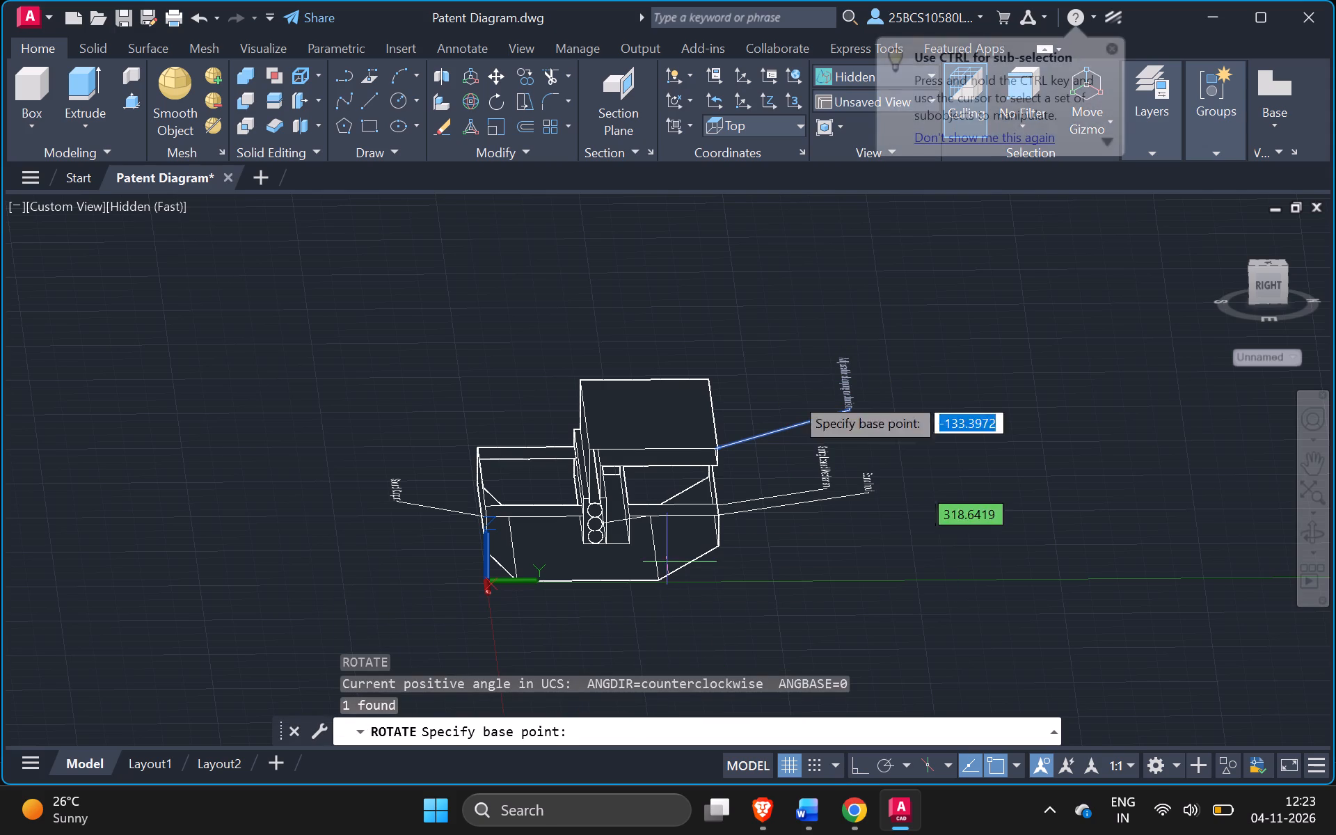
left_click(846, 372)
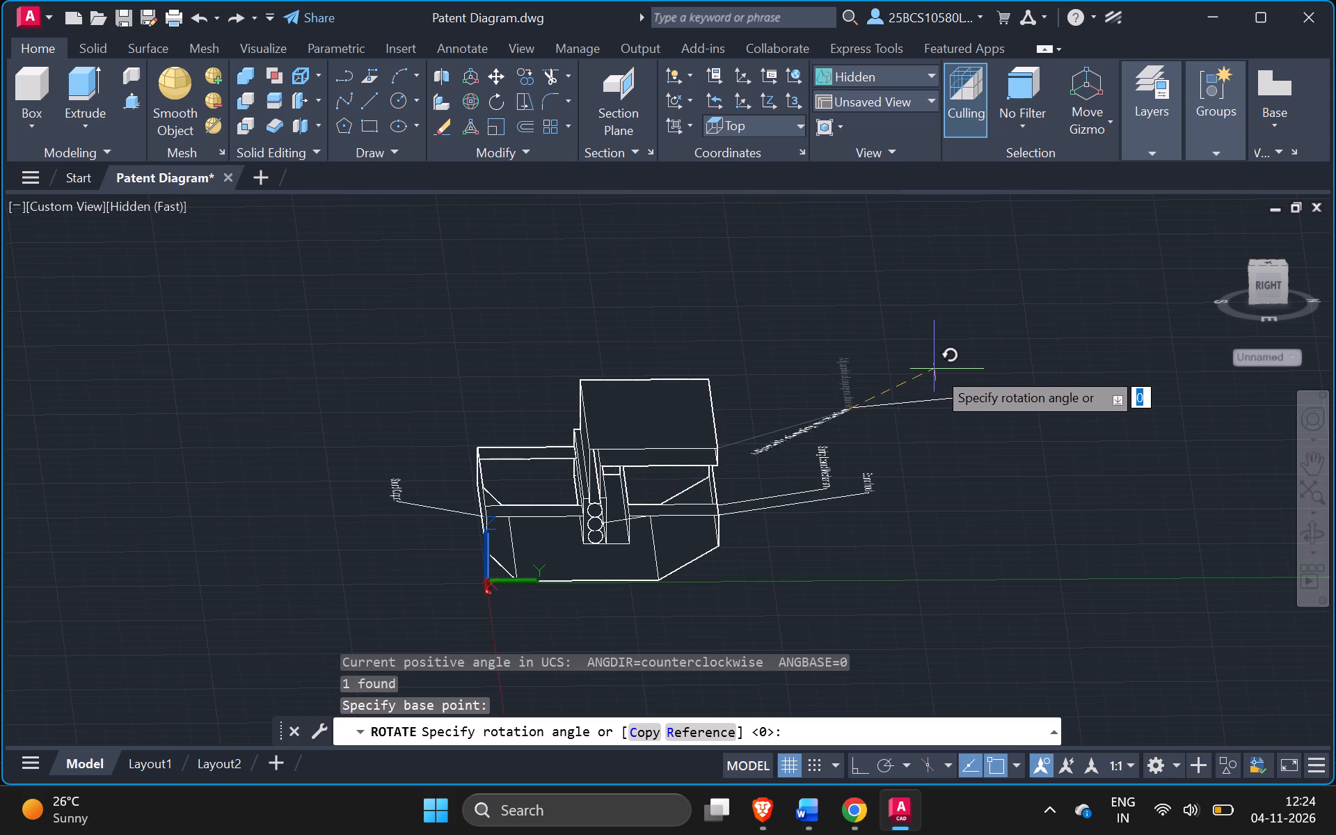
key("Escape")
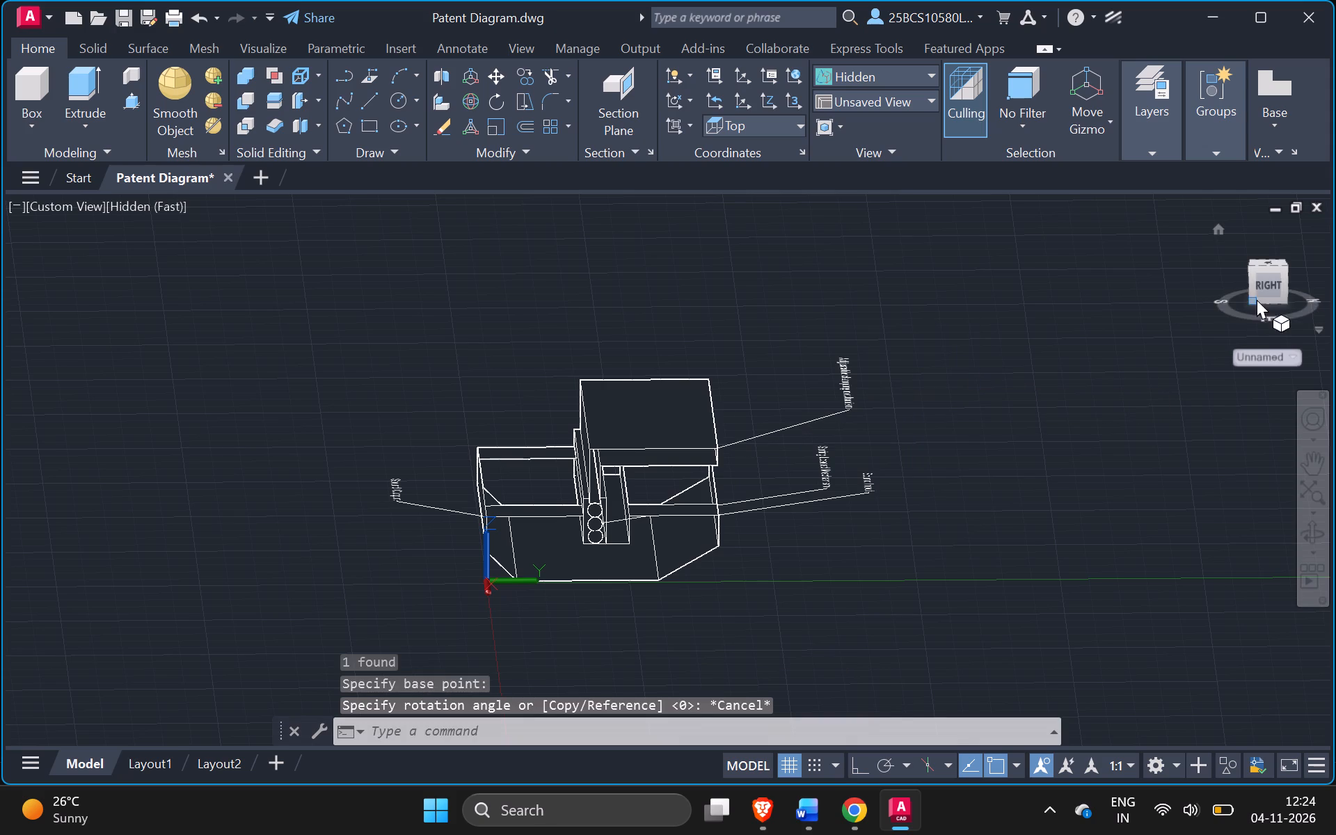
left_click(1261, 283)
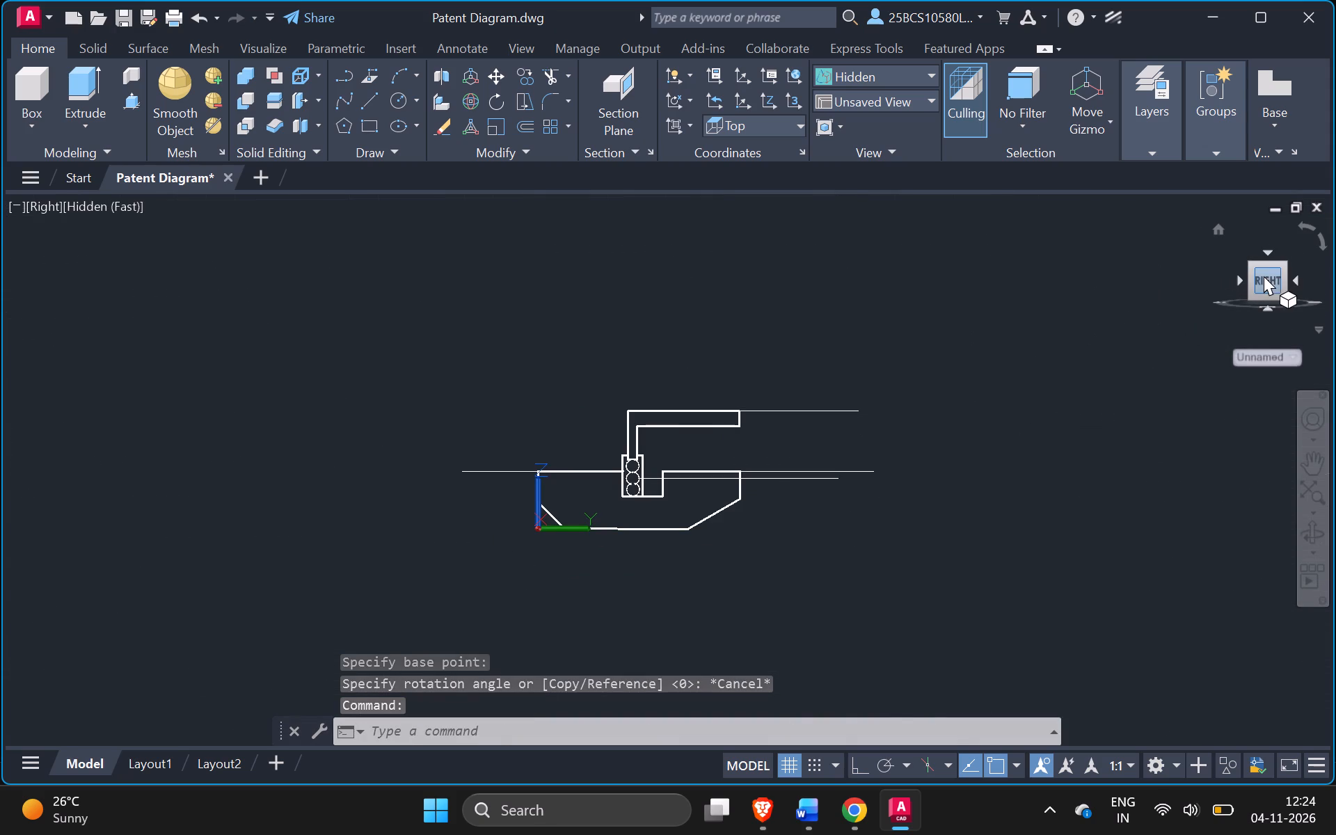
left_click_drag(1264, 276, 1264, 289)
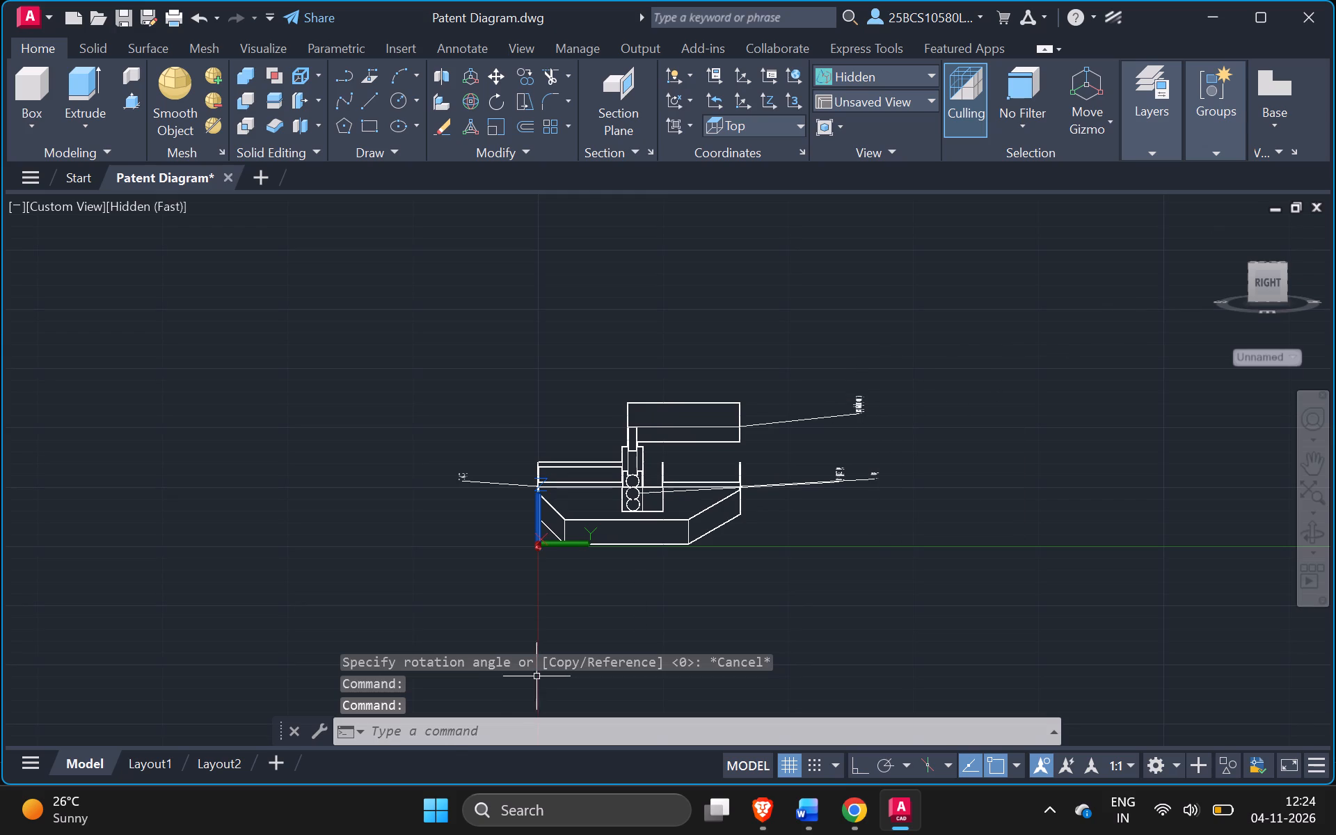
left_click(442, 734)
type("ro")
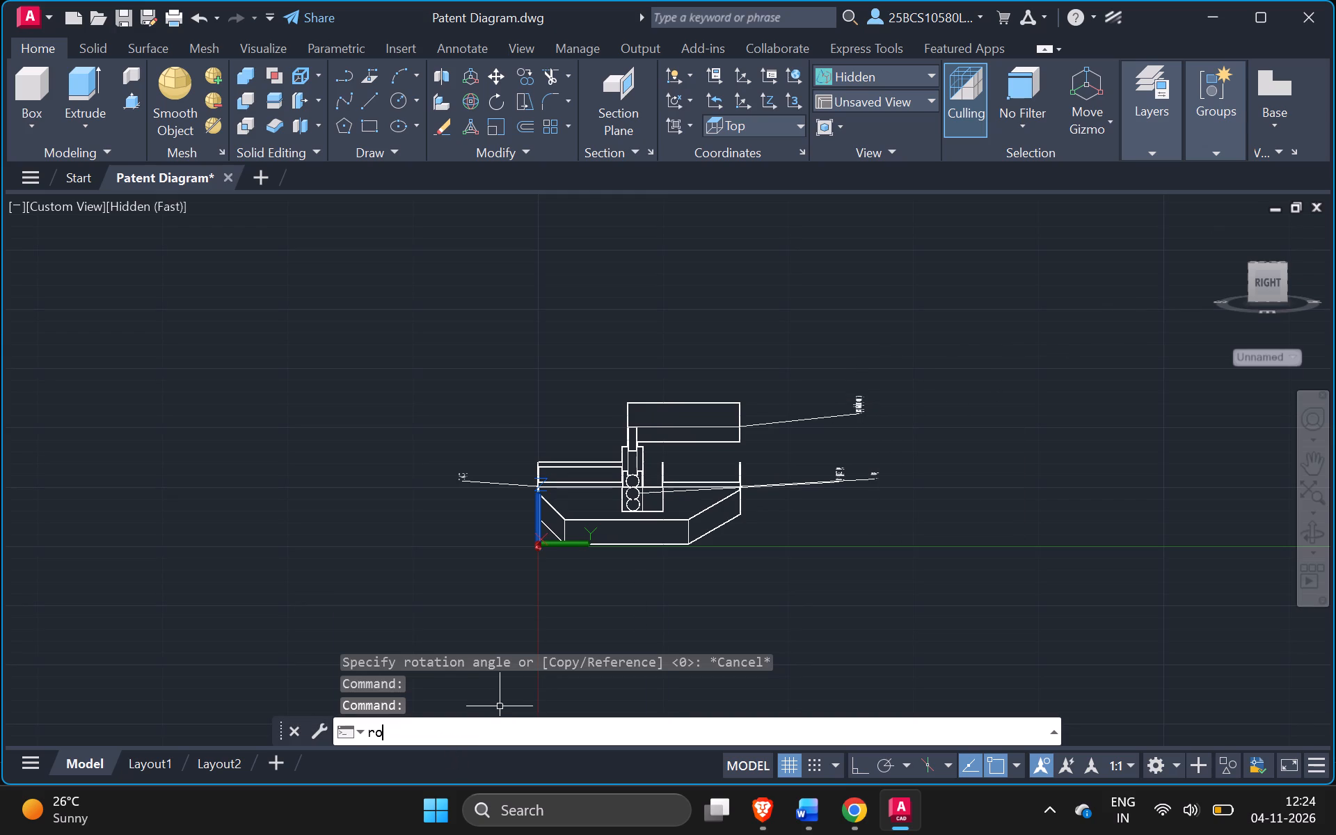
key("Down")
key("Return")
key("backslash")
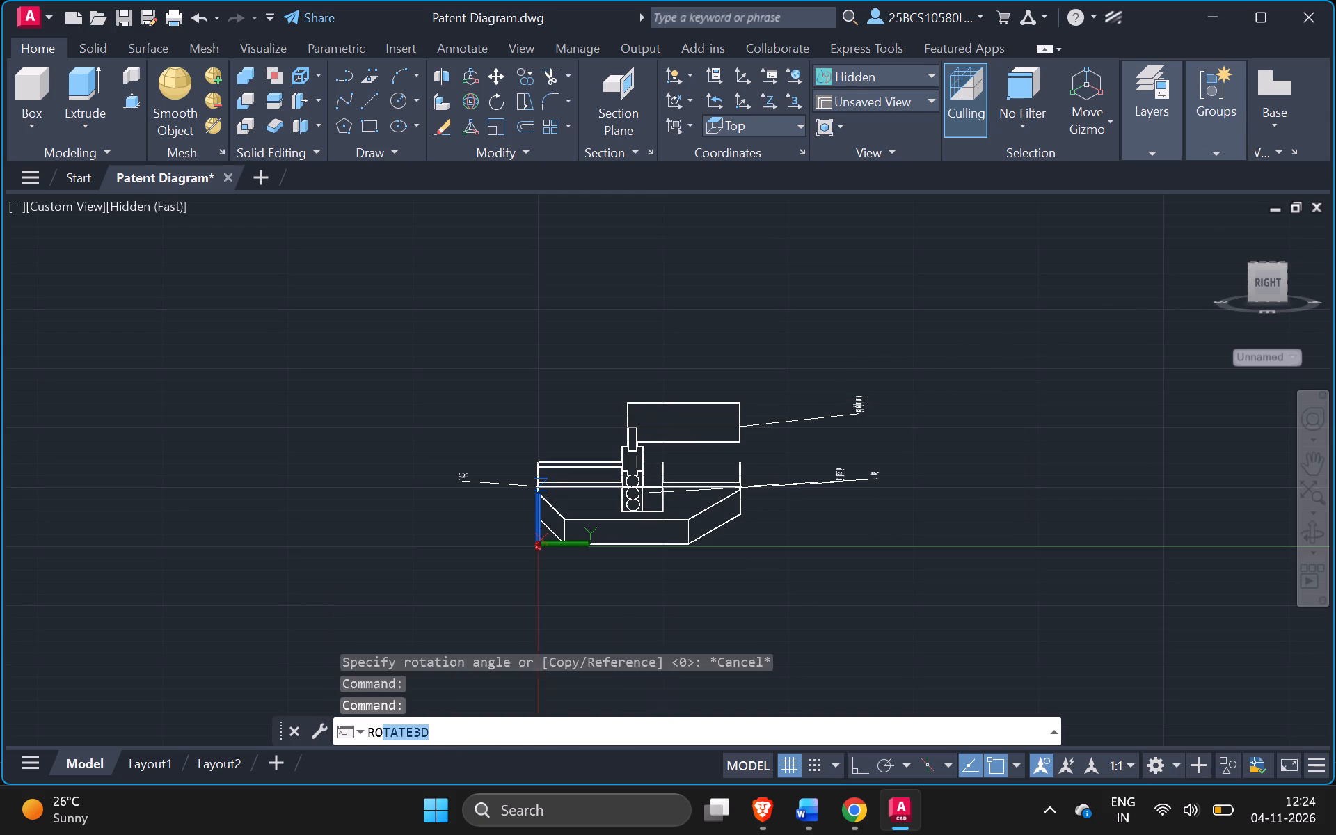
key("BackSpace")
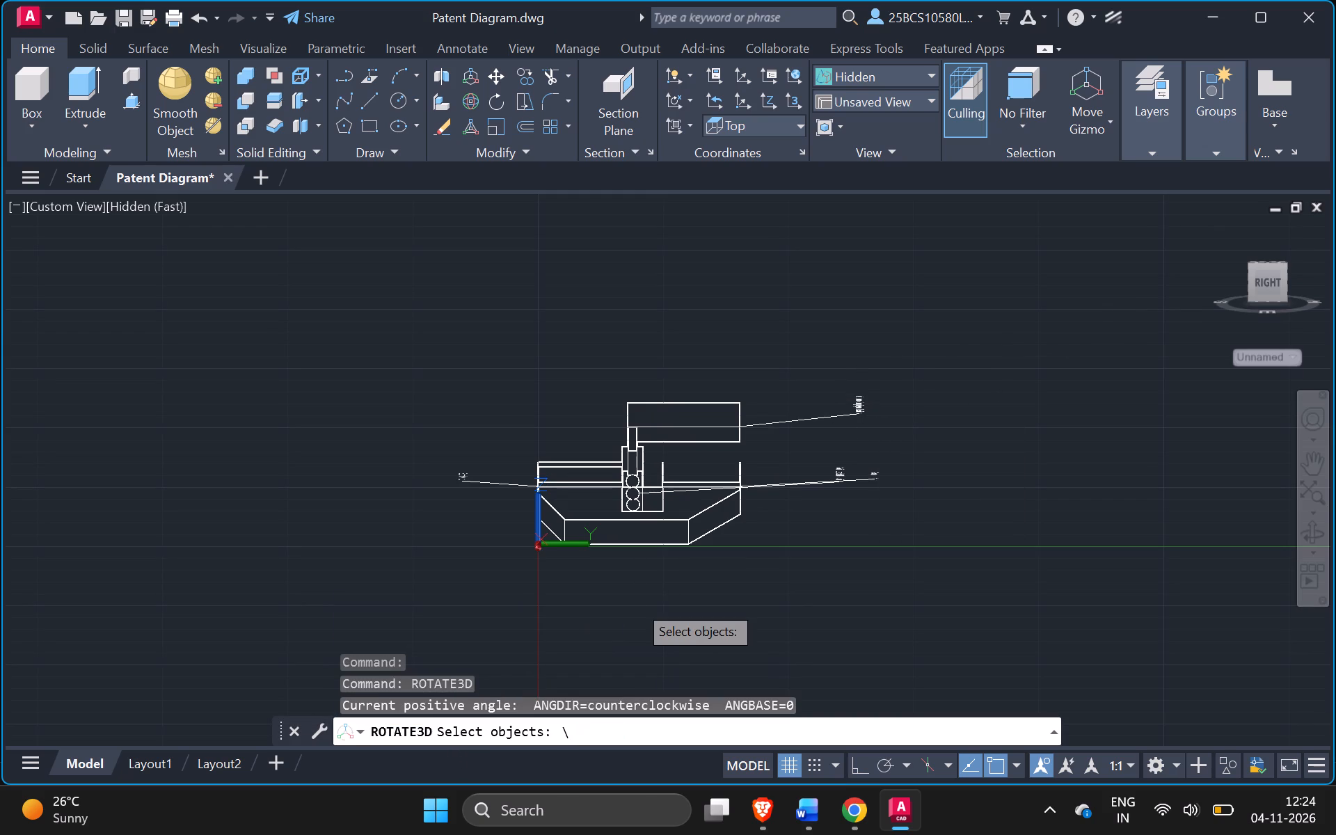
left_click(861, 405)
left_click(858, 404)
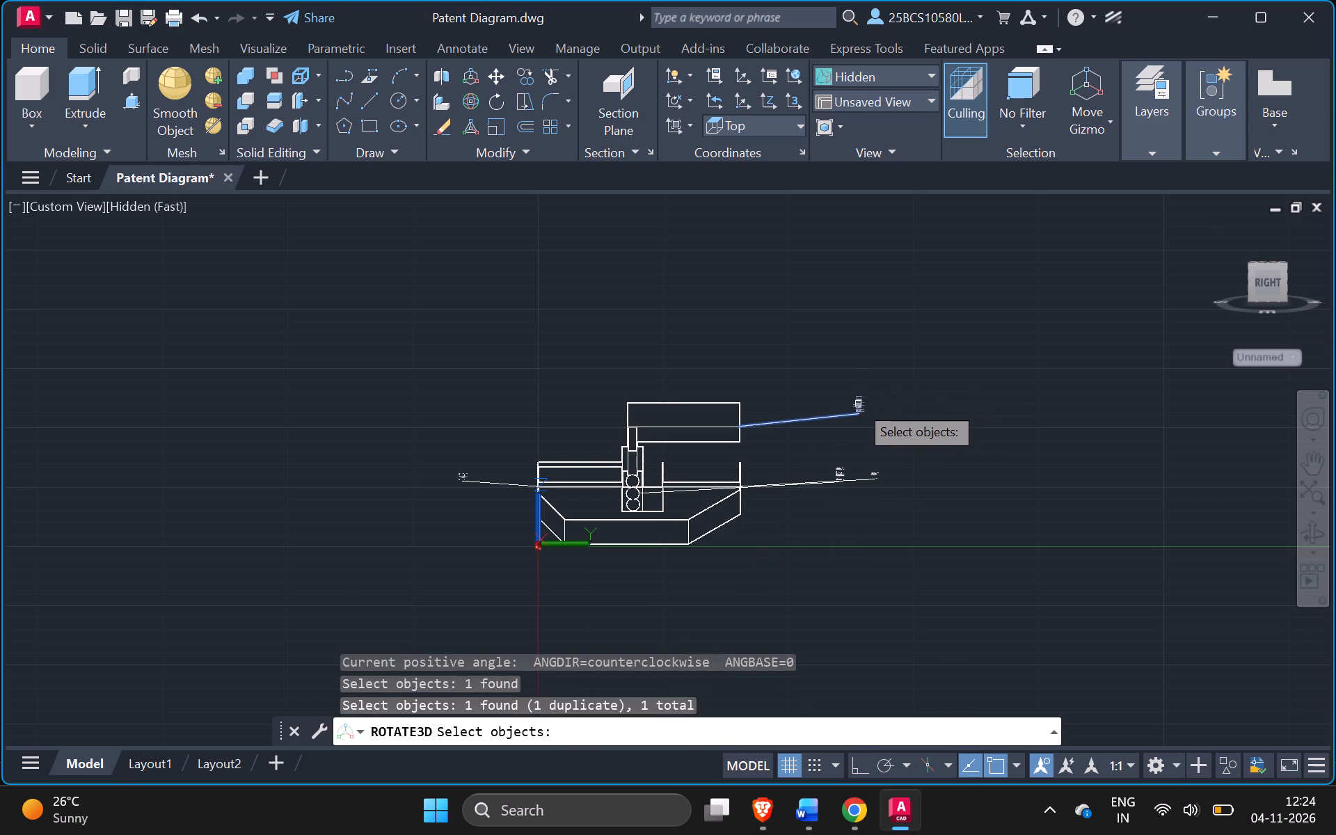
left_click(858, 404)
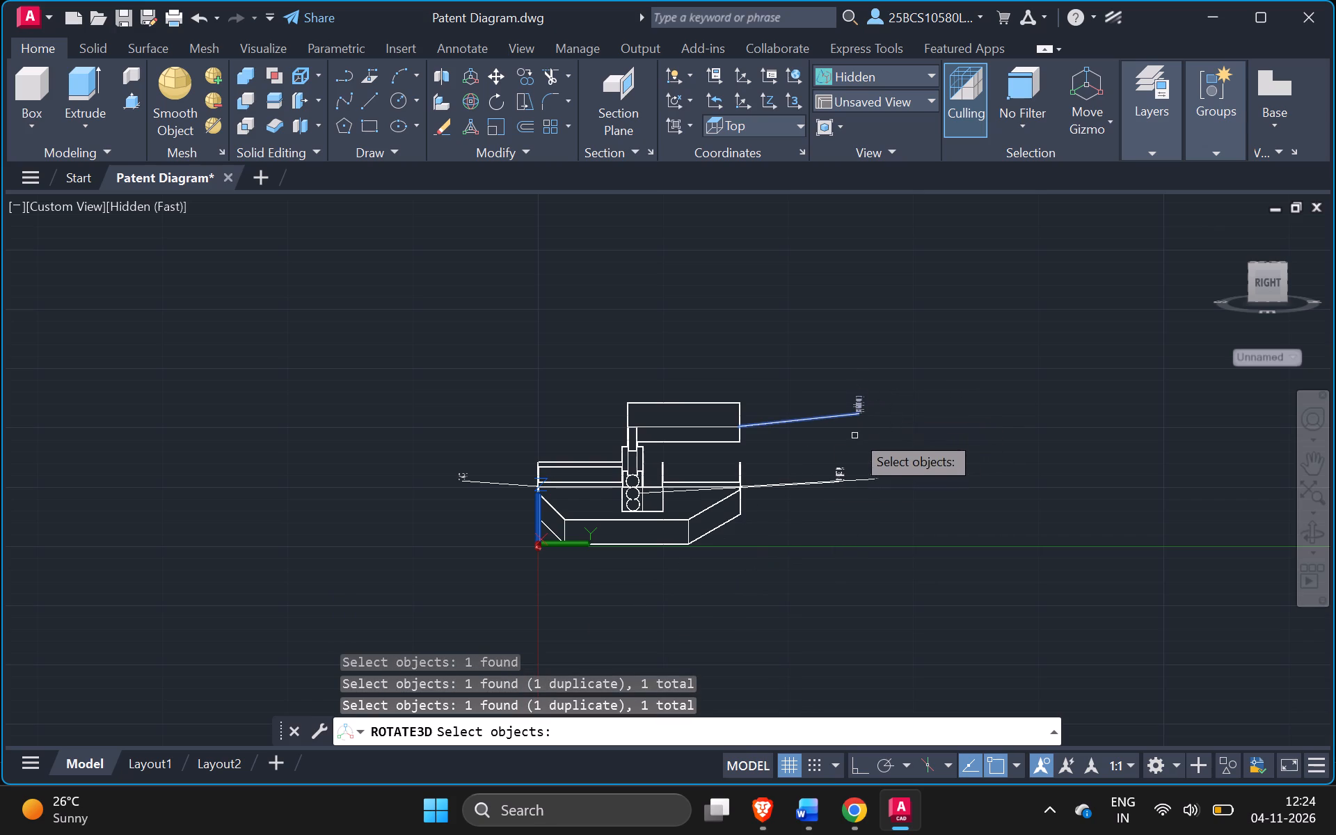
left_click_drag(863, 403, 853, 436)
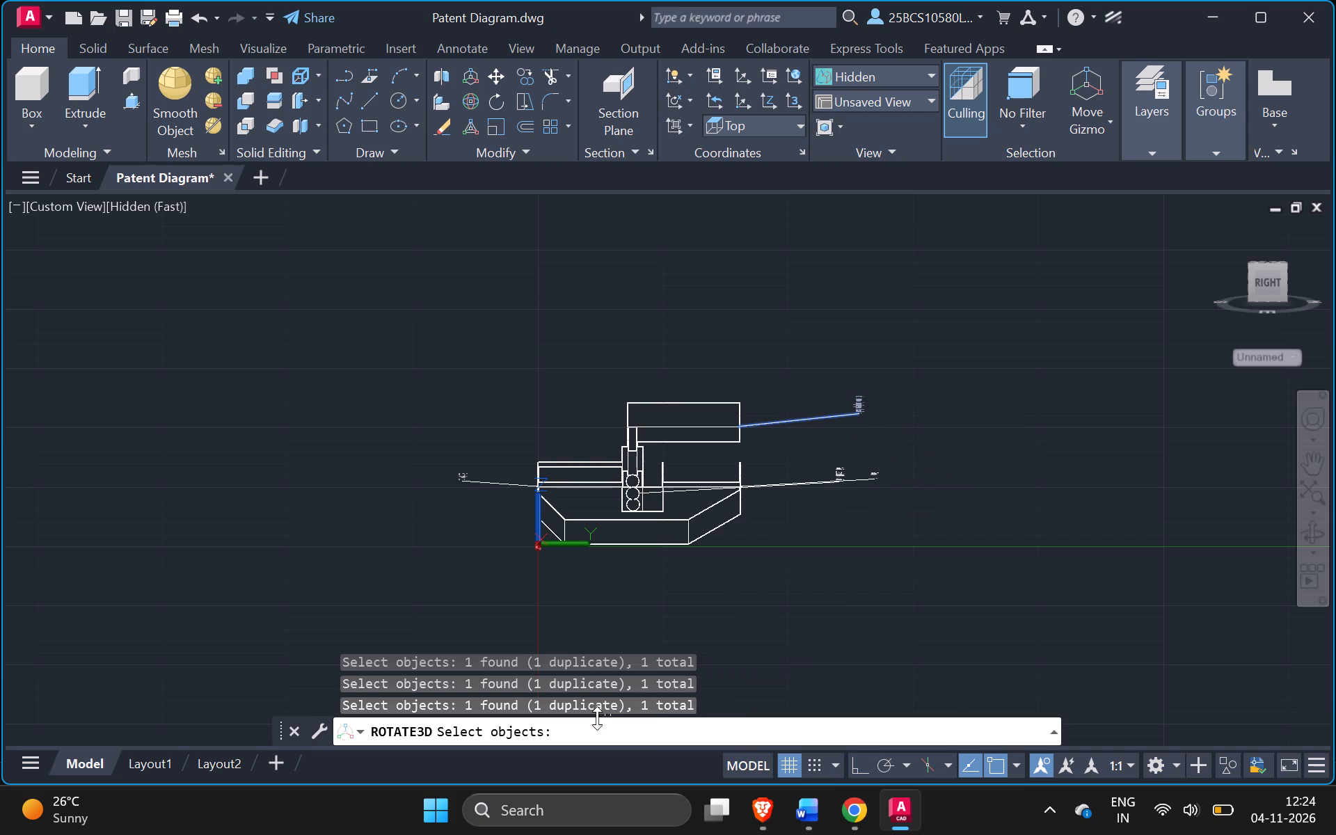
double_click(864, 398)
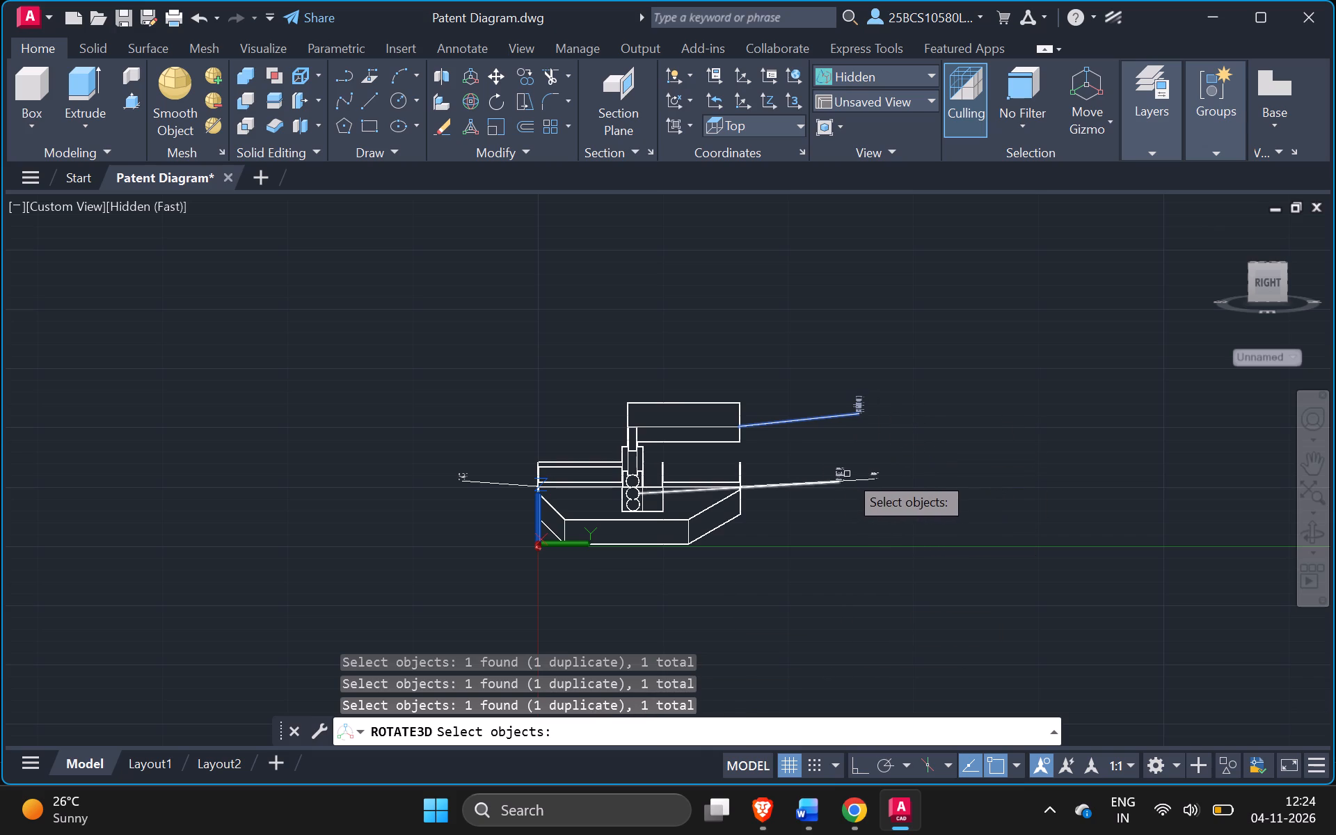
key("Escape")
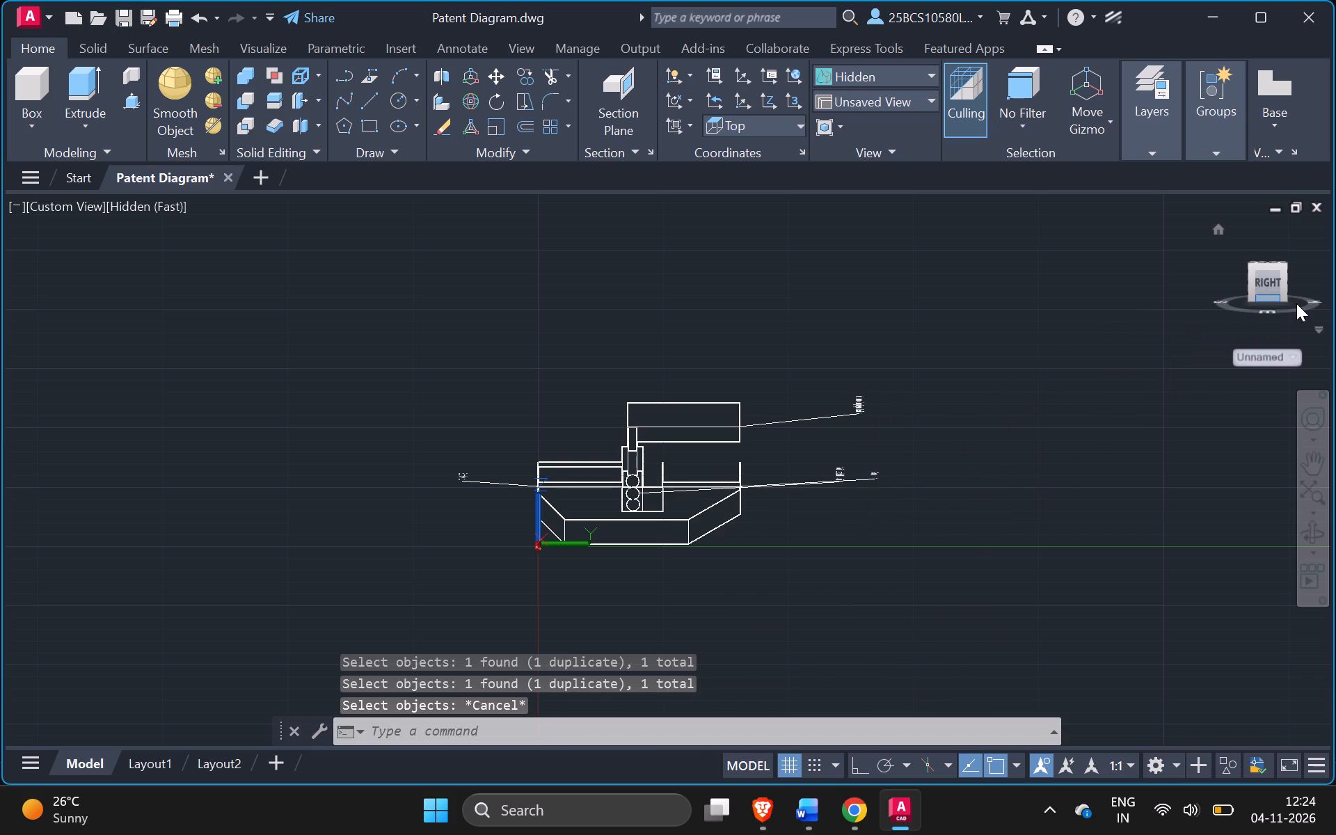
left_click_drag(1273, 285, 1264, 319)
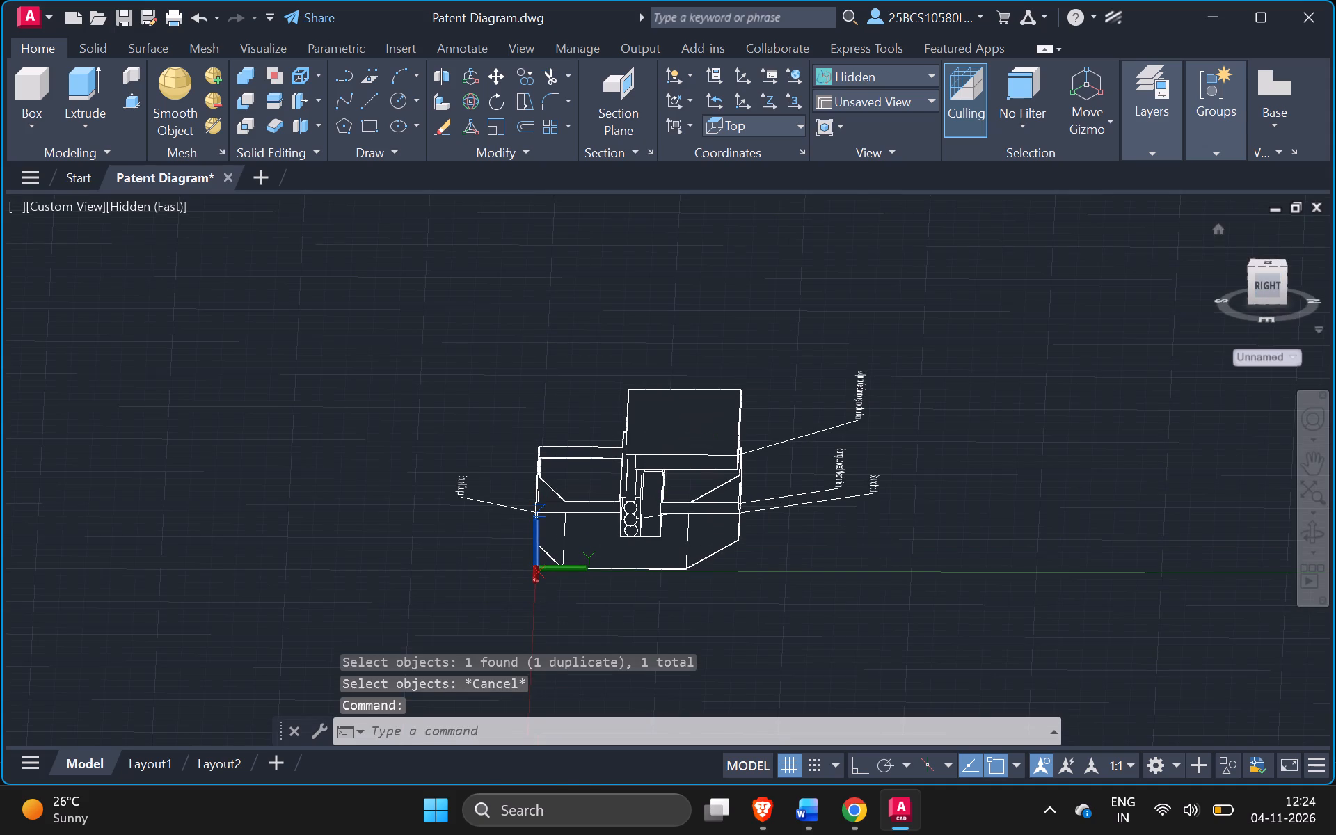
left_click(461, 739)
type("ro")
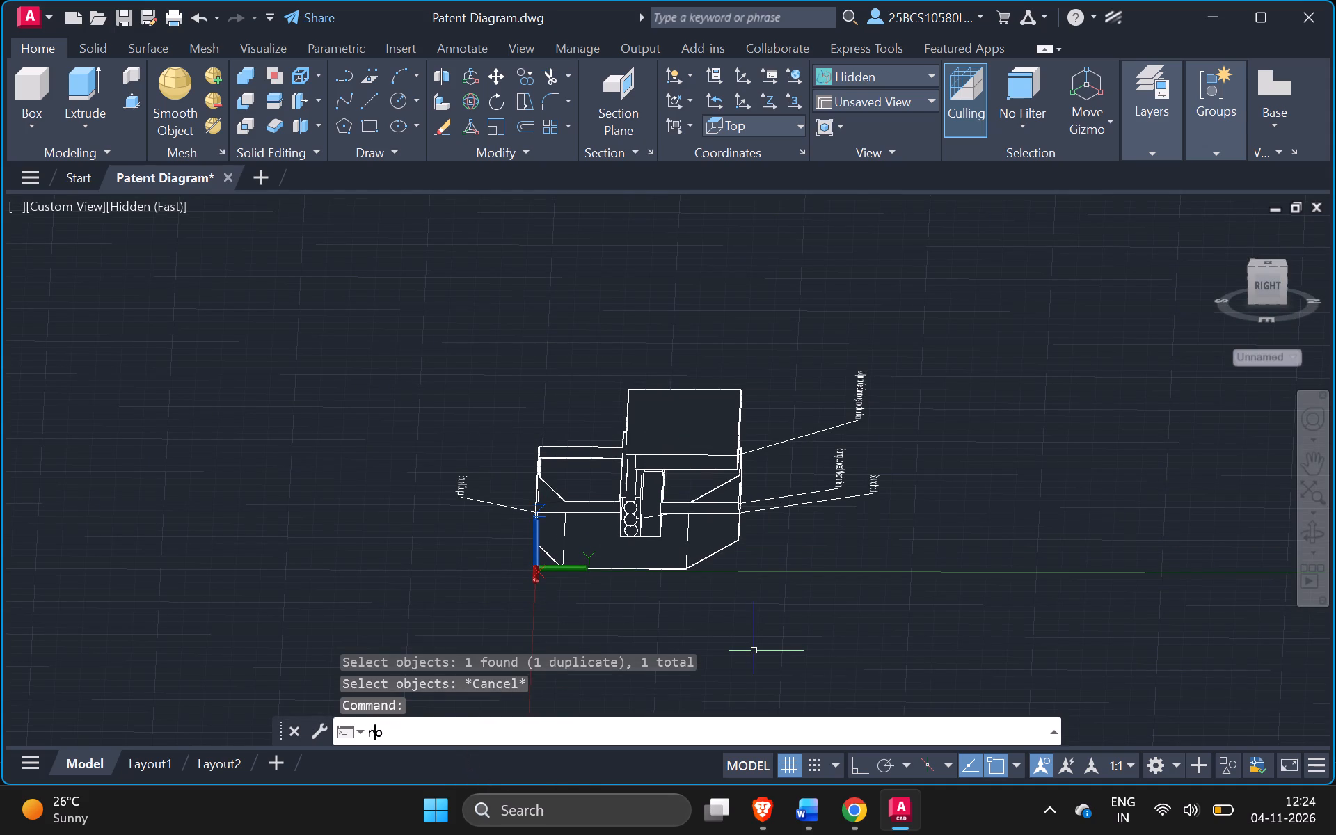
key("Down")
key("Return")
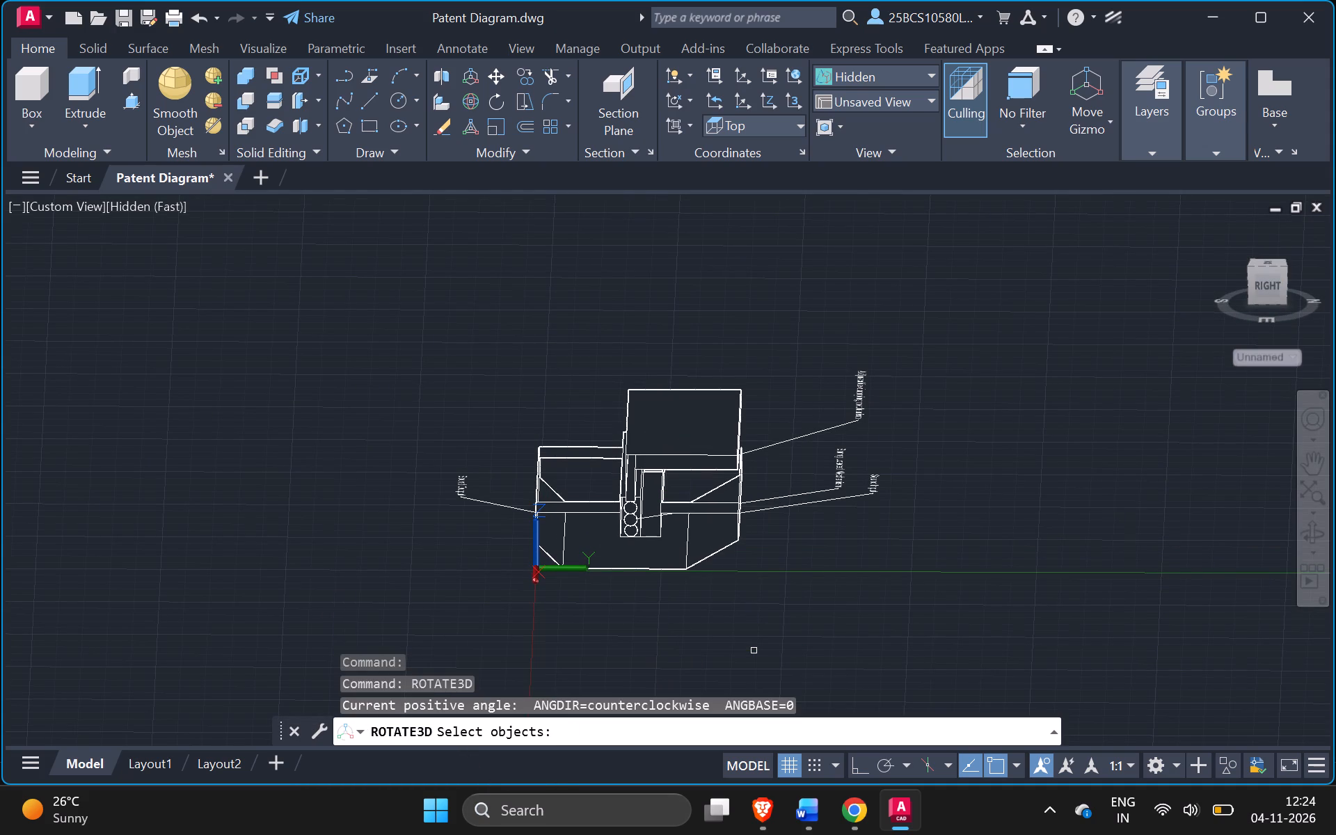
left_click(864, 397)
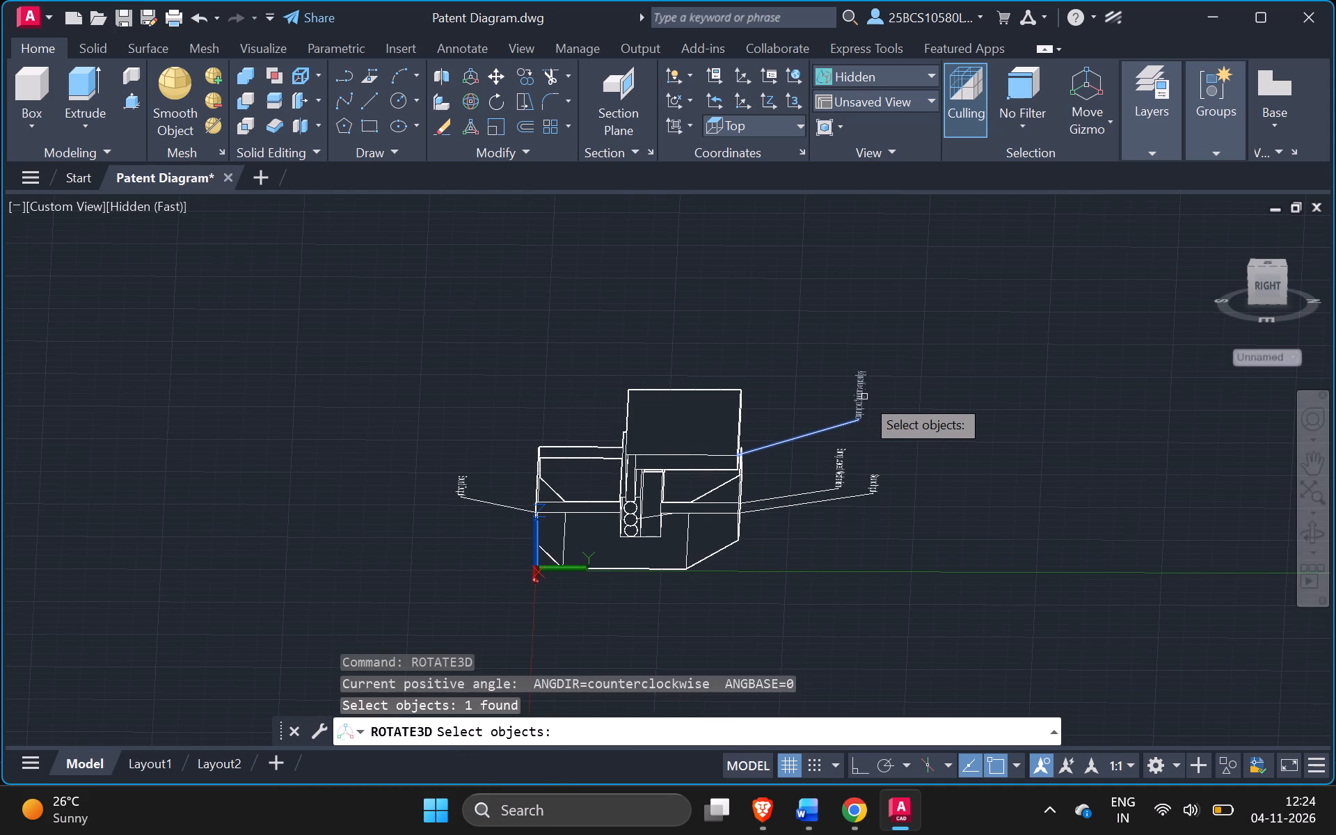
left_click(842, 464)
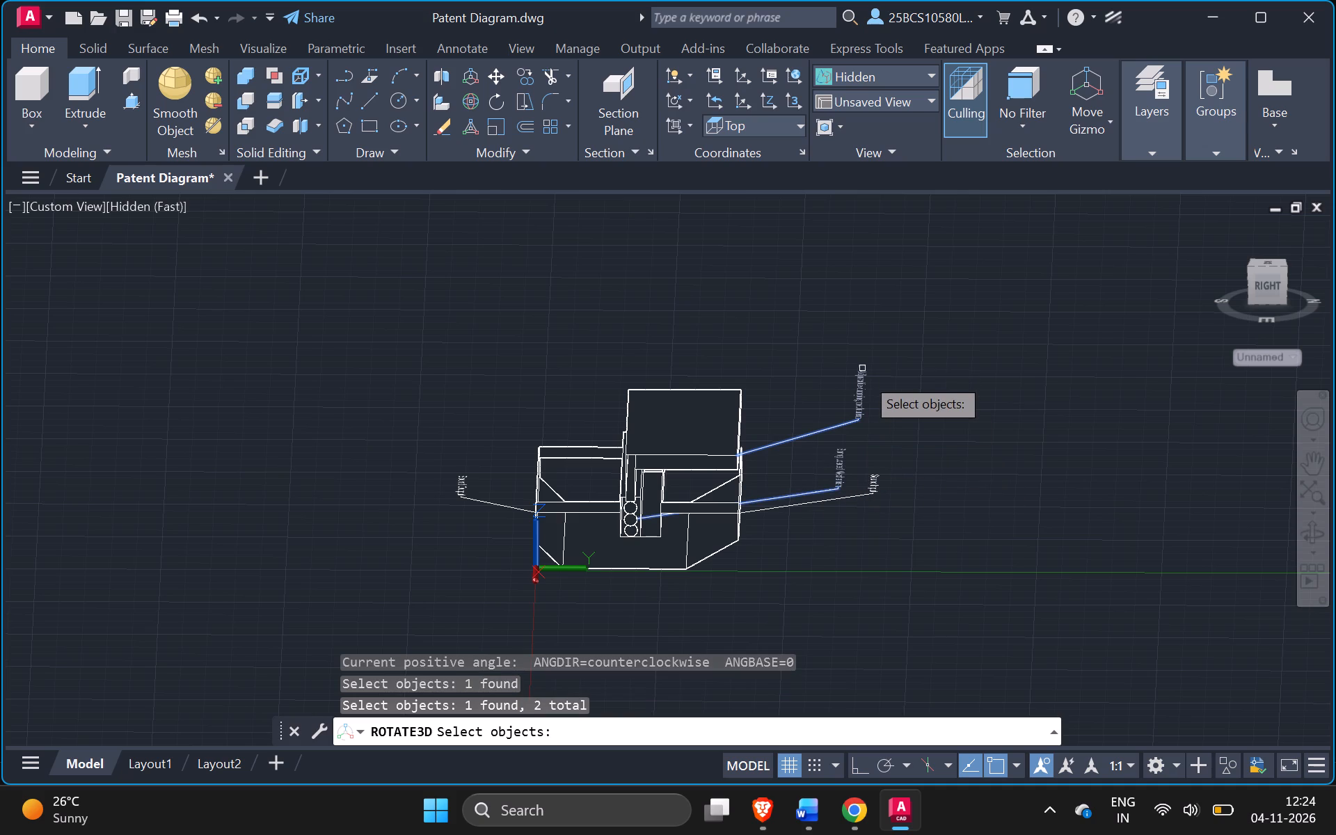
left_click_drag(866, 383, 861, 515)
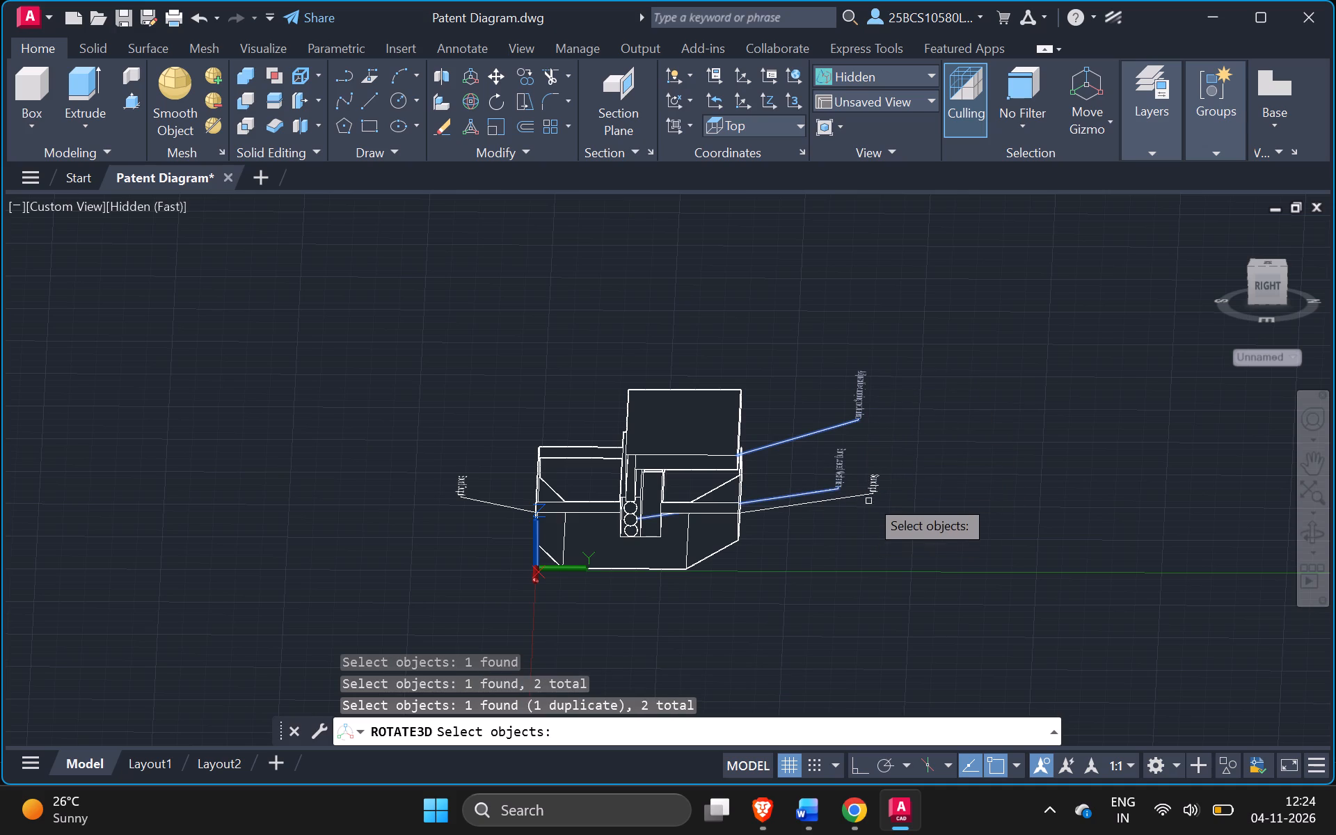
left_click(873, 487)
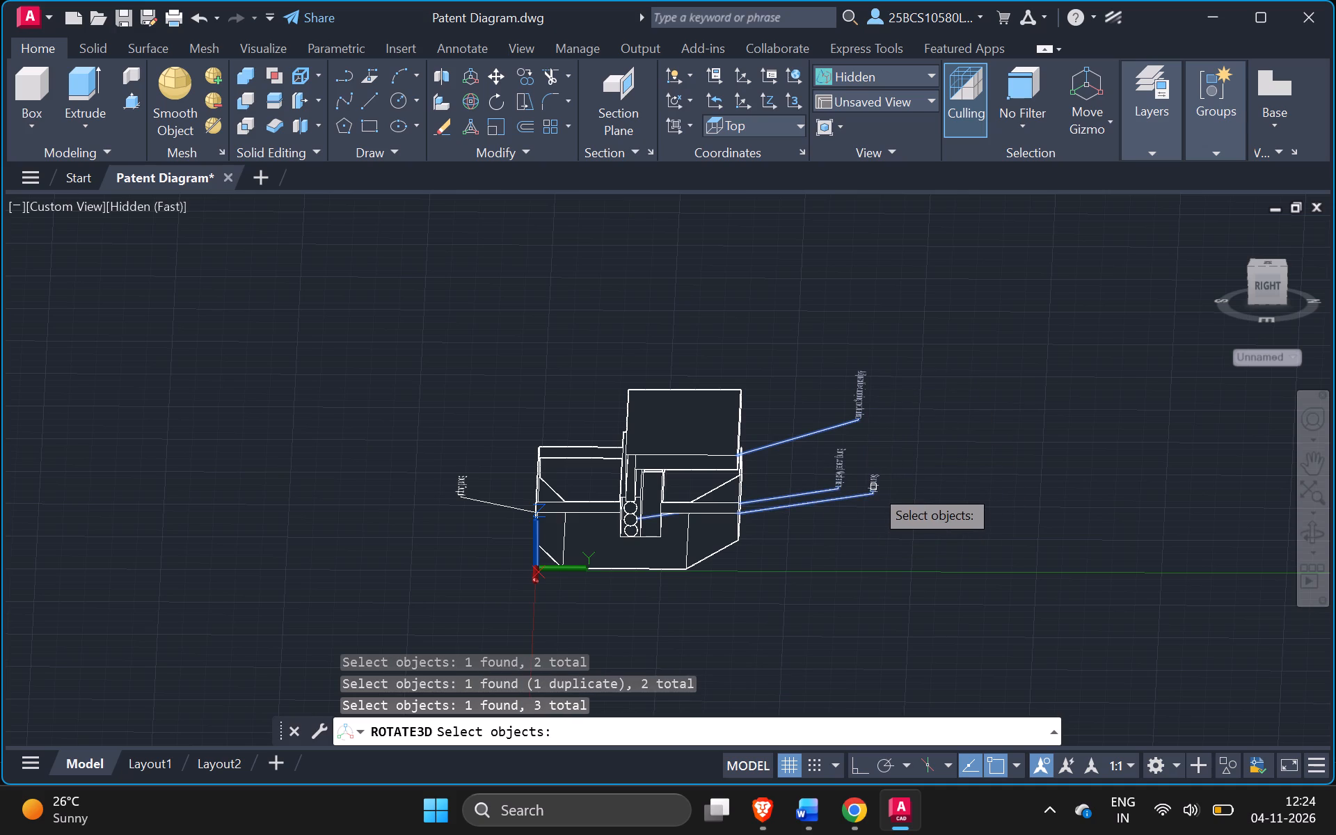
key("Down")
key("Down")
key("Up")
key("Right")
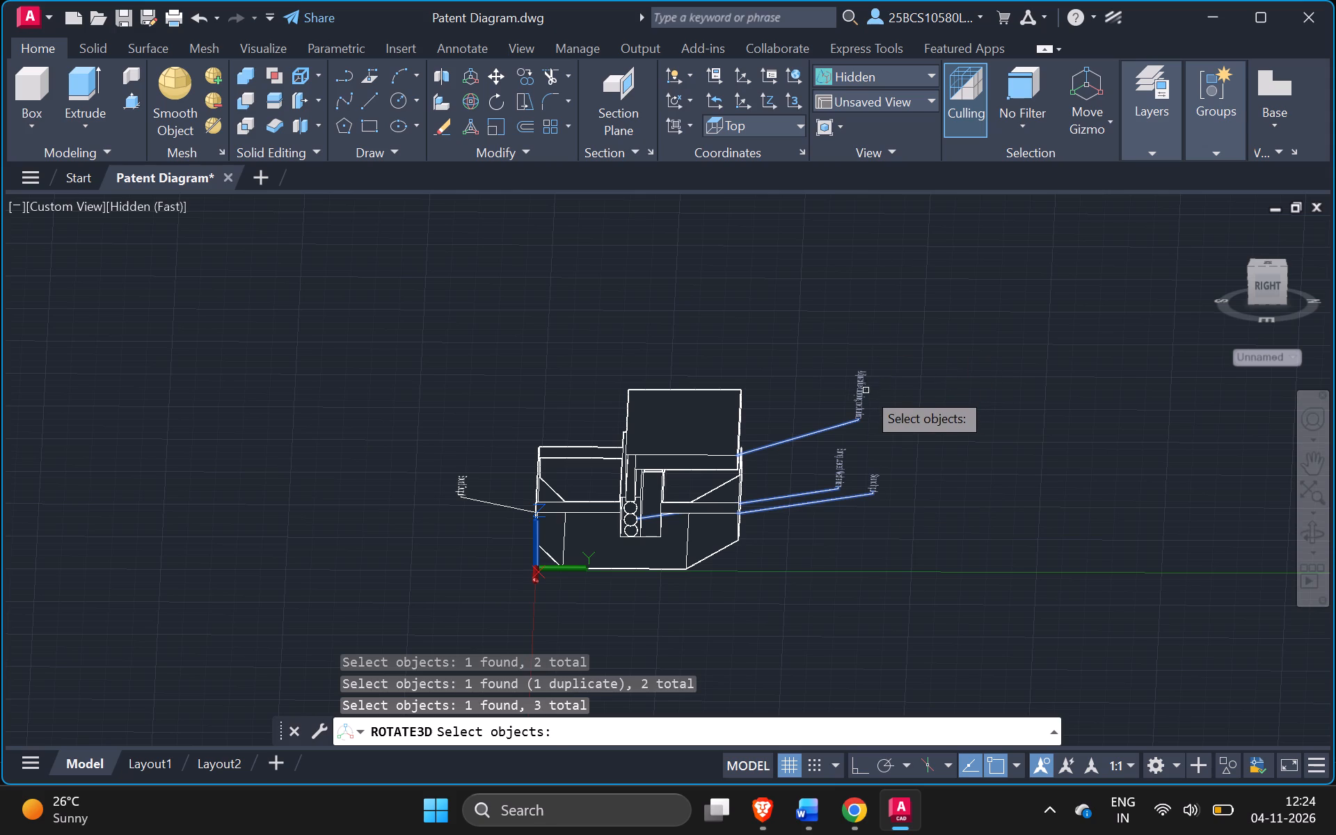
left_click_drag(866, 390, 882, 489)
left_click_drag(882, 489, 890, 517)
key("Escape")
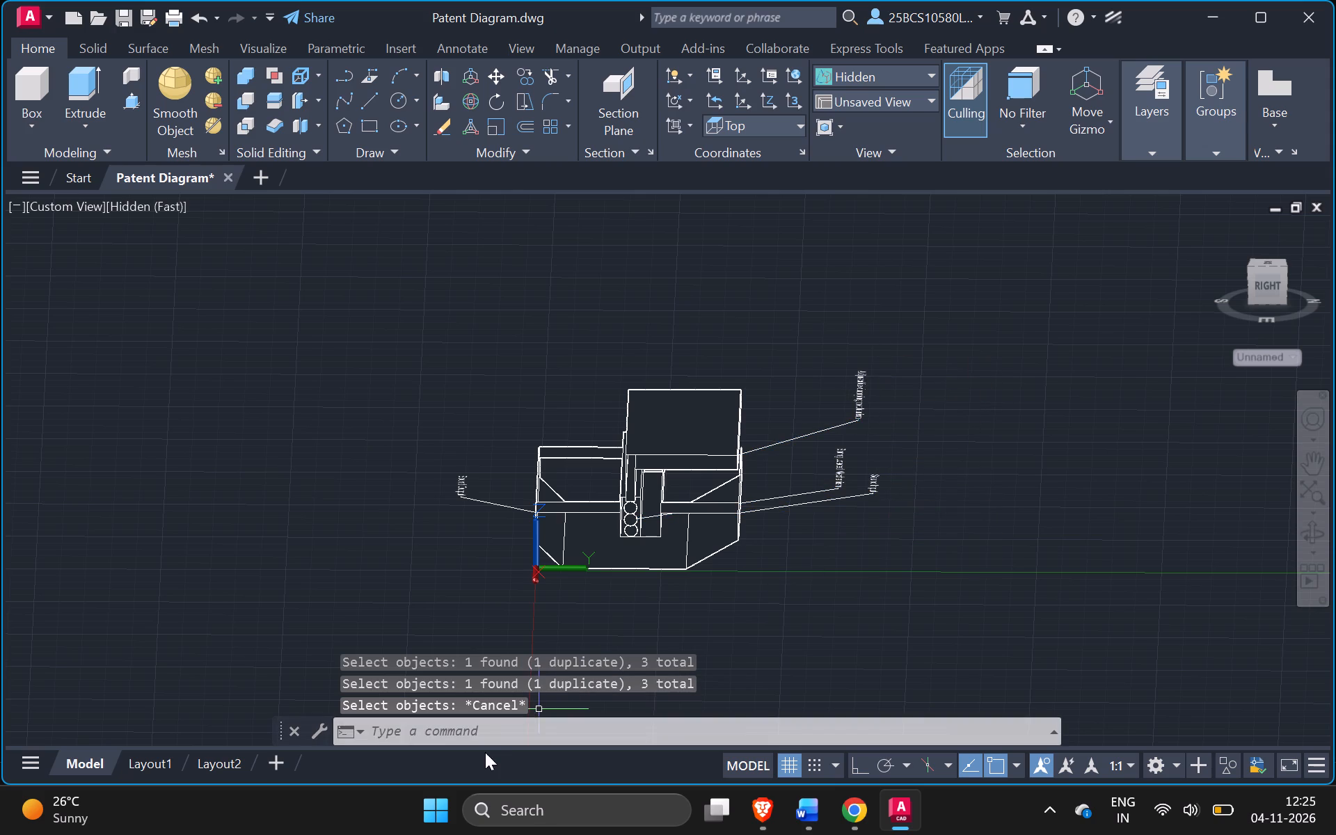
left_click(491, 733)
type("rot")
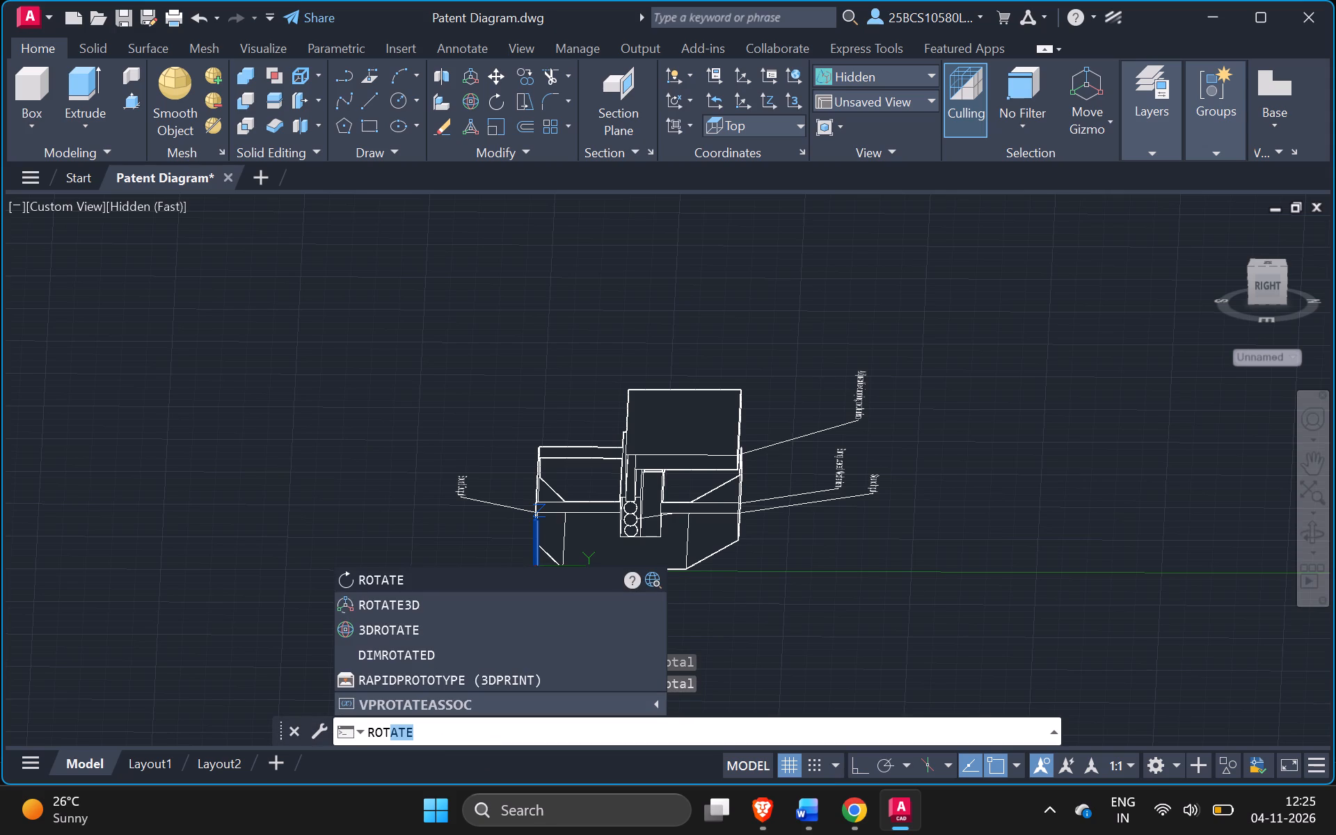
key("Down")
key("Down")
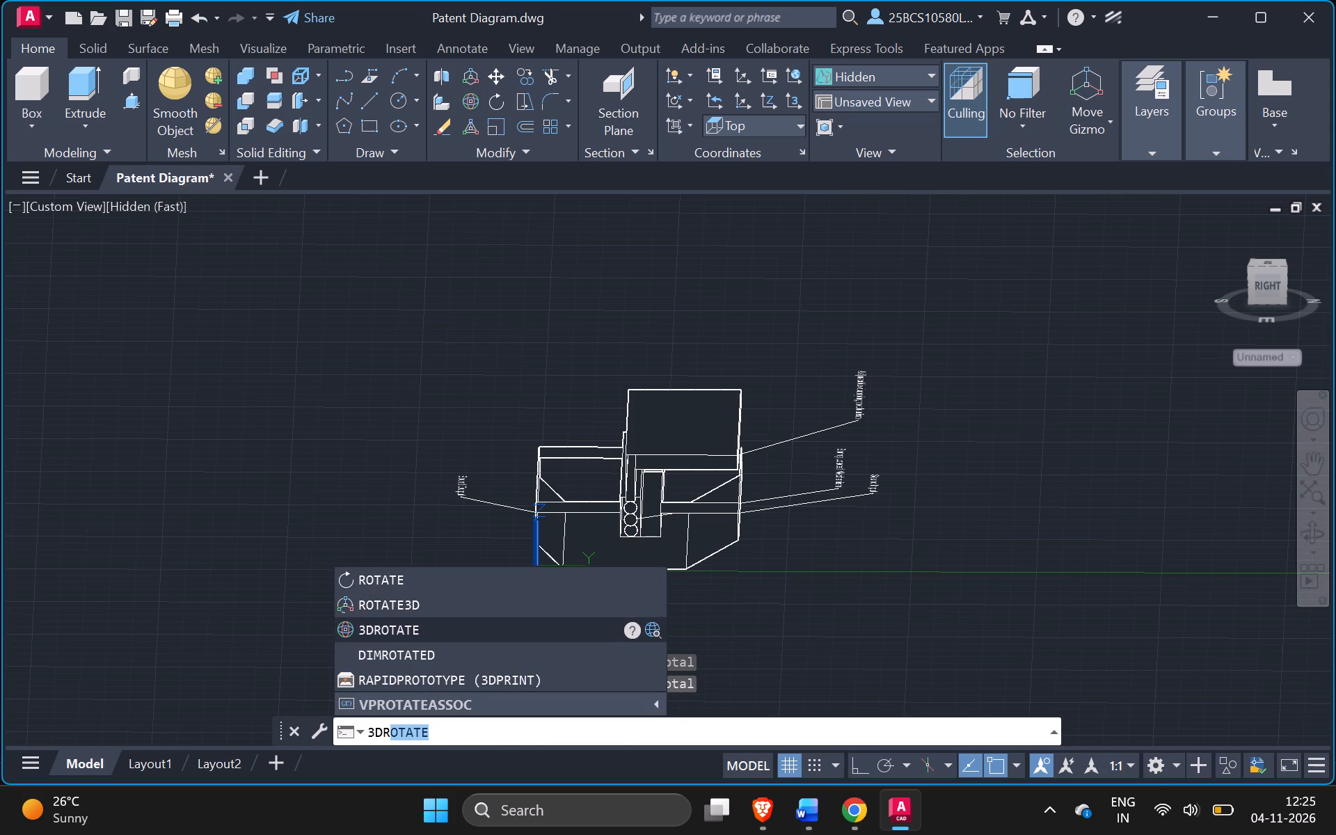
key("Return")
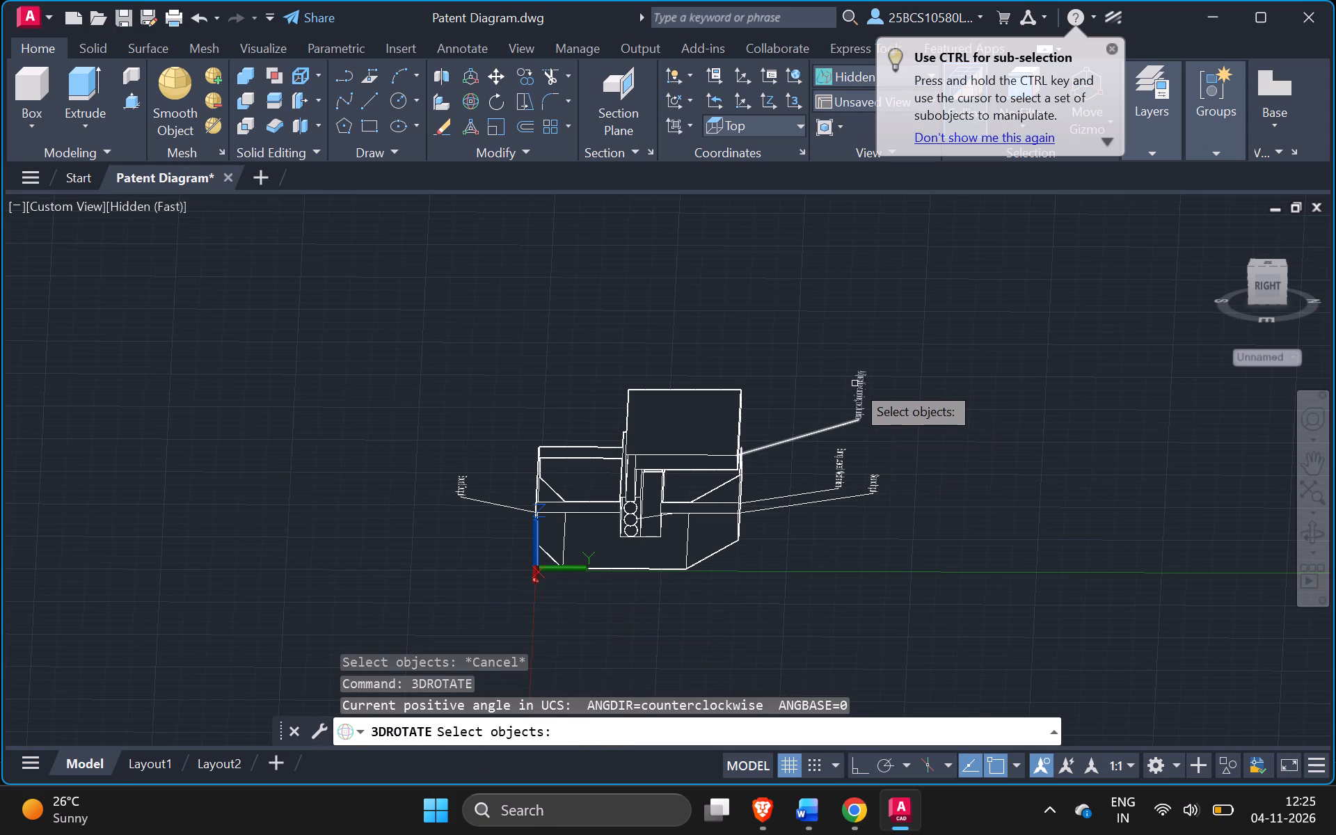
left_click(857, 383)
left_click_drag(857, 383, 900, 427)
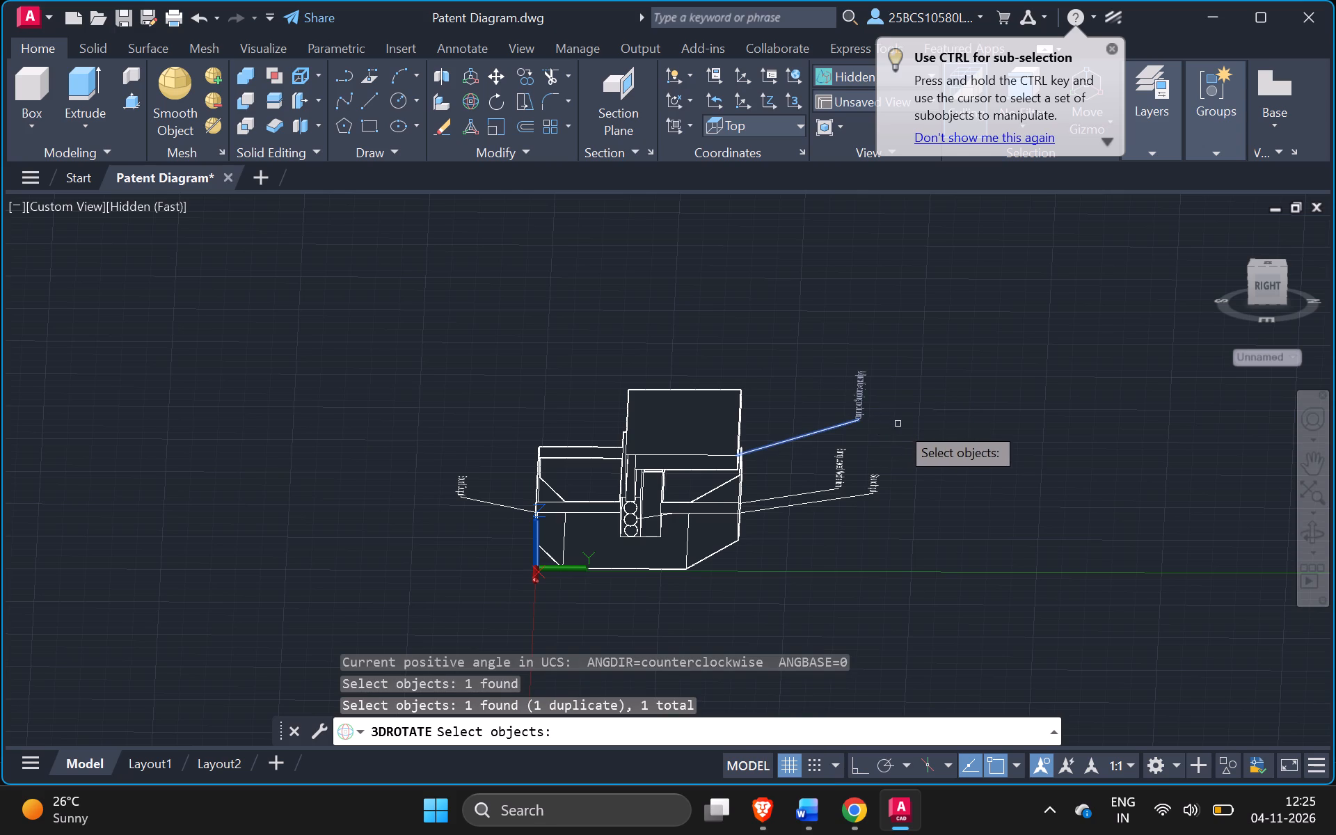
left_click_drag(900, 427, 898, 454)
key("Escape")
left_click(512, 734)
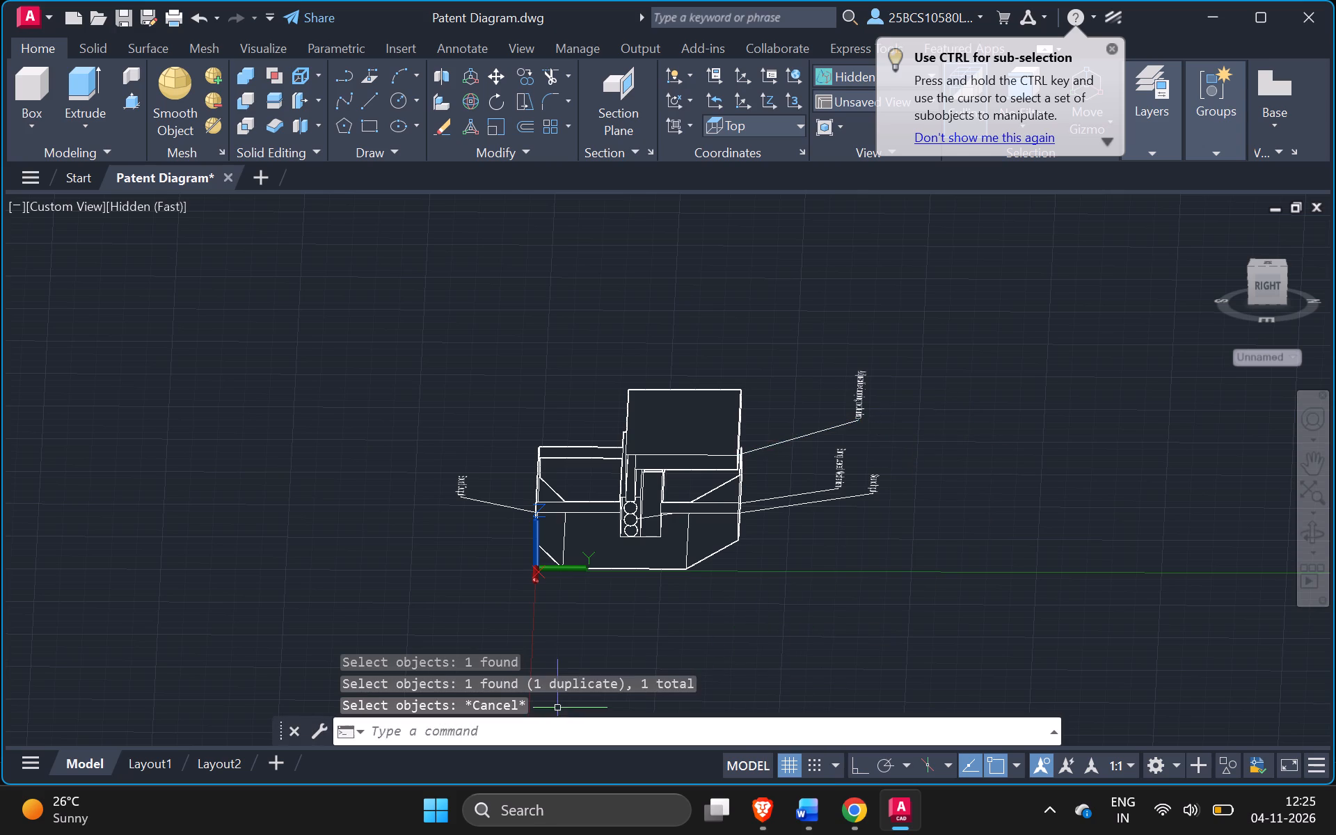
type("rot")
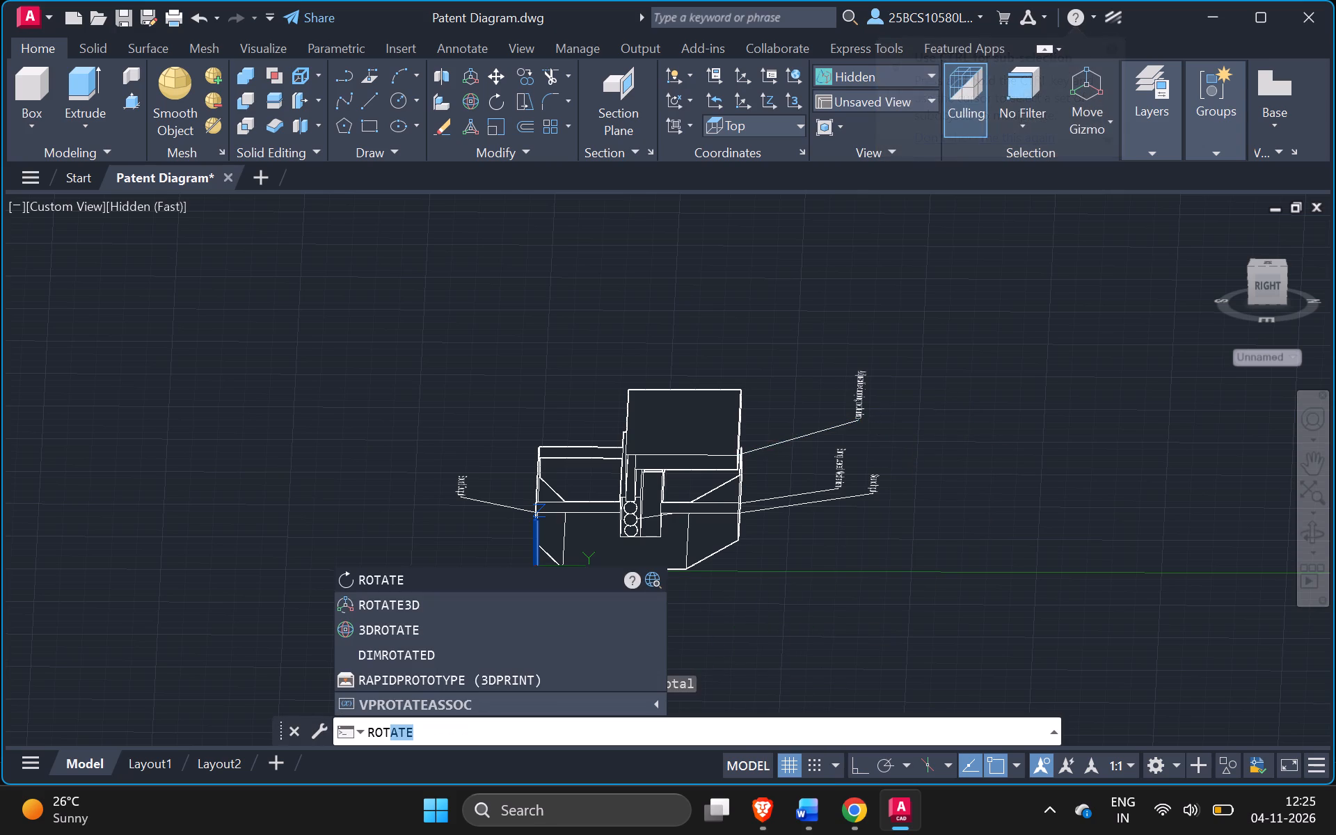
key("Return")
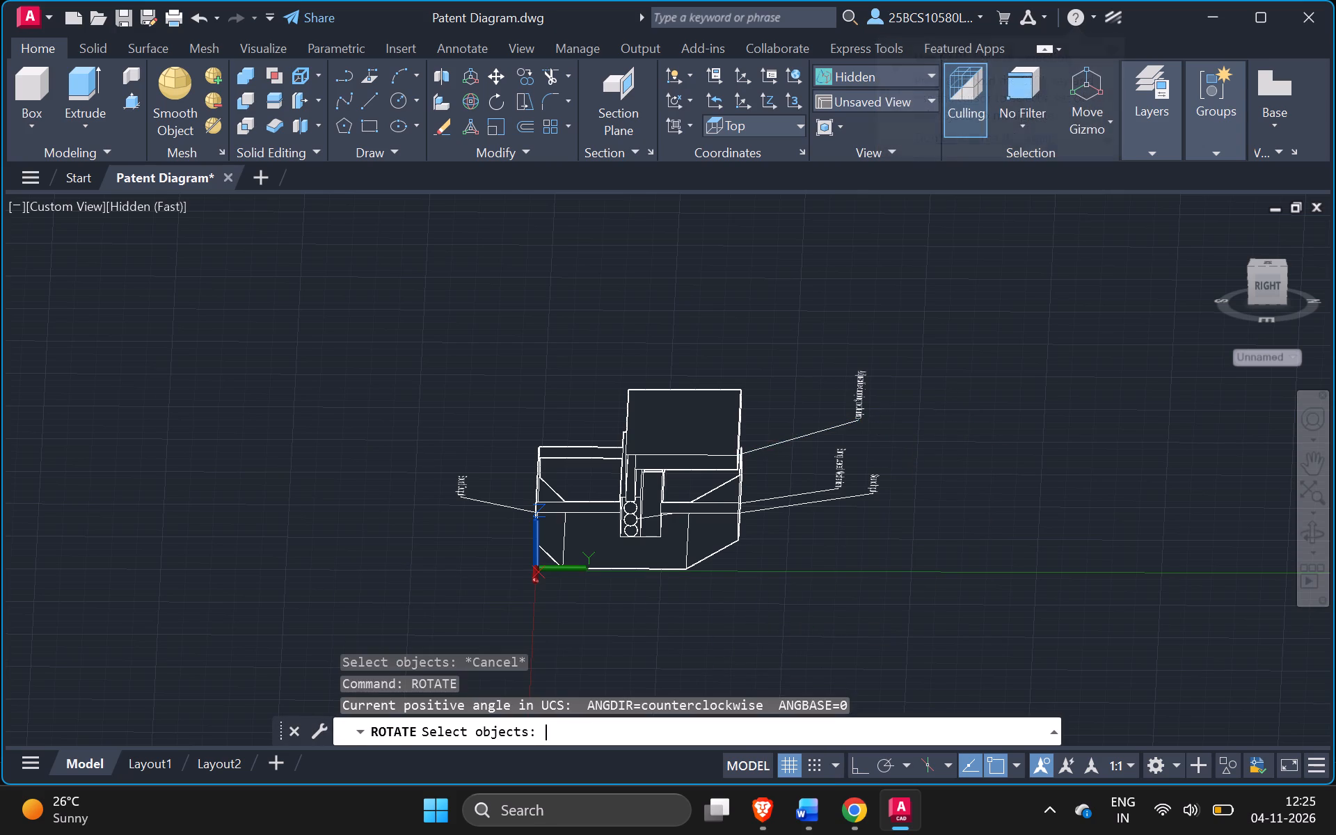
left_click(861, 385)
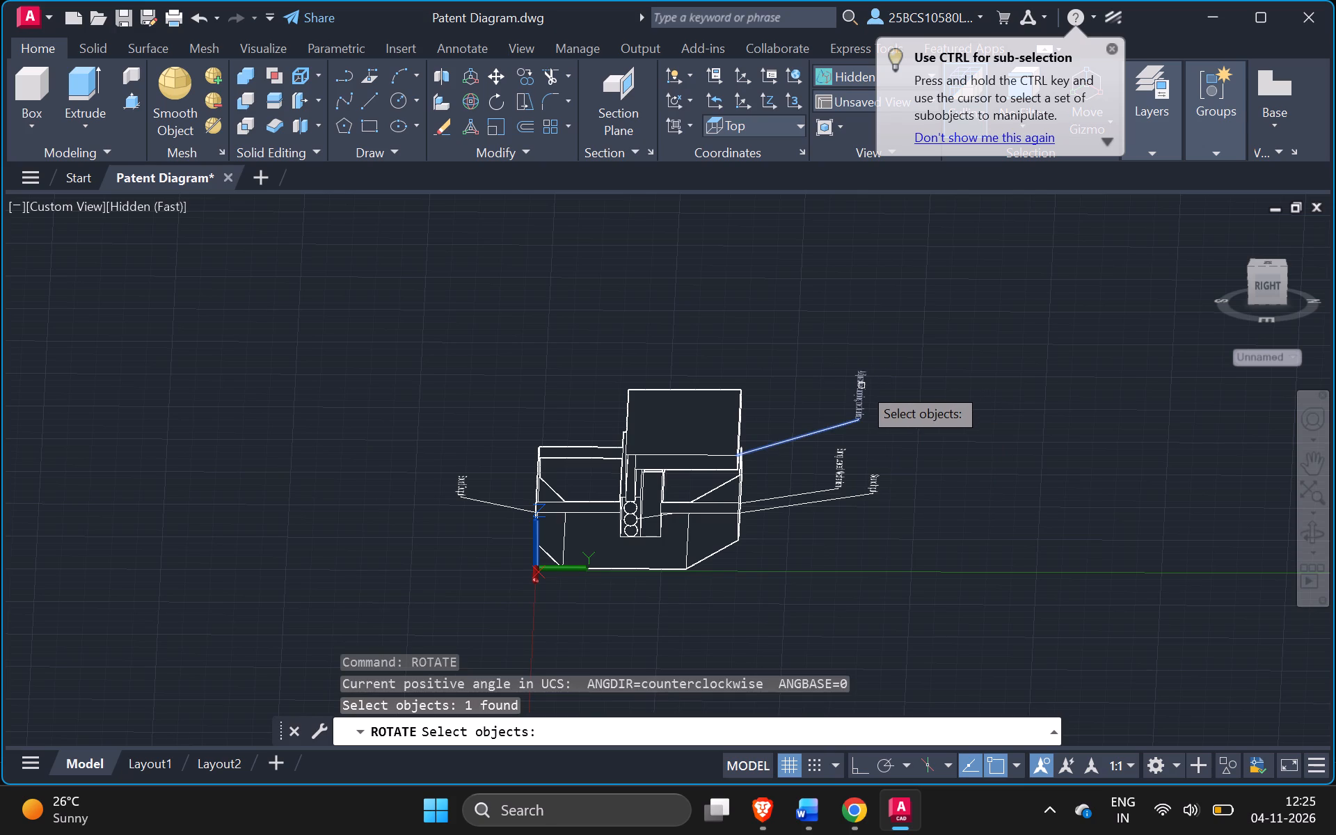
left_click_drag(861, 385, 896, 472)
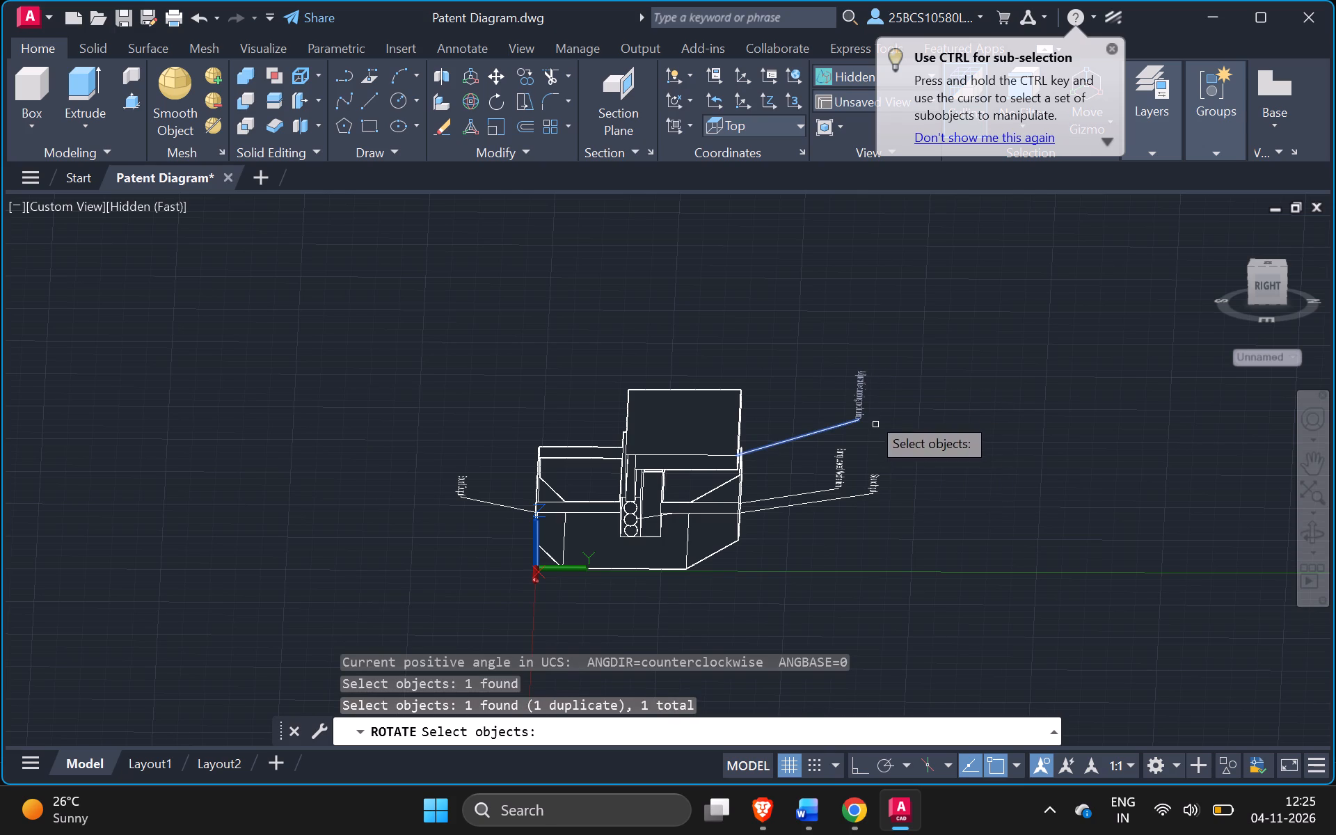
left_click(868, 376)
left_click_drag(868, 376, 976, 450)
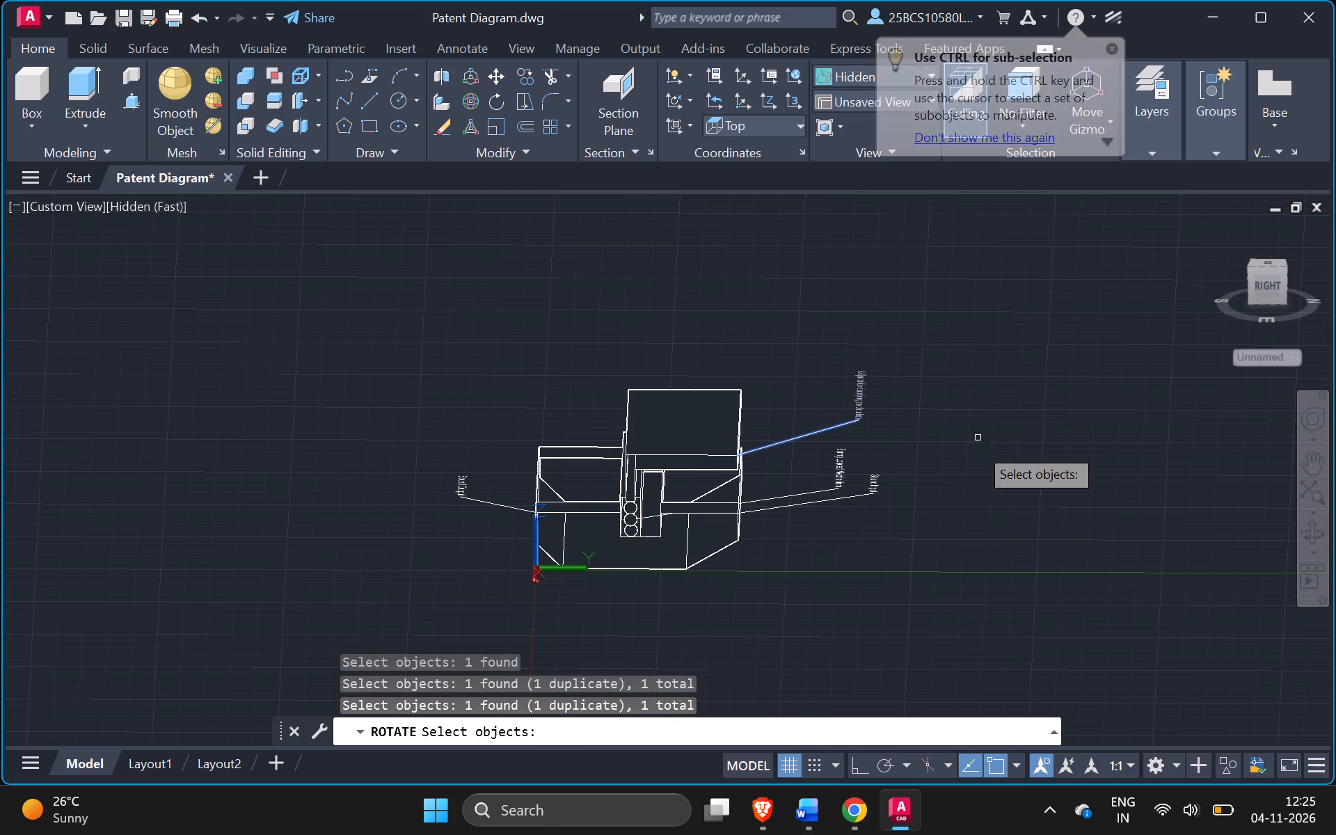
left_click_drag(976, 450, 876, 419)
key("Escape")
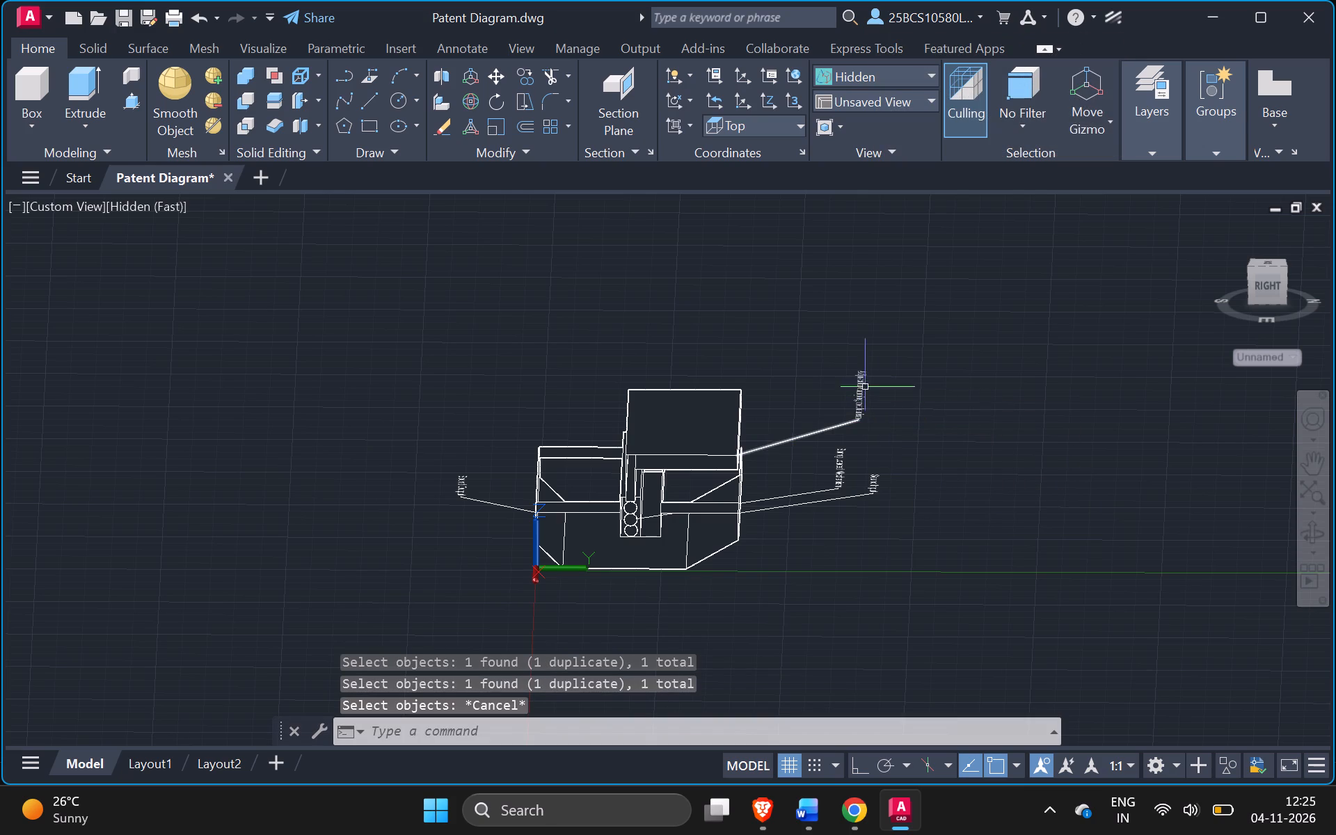
Try to rotate the uppermost leader with ROTATE3D about an axis through two points picked near its text, setting the angle by picked points.
left_click(861, 380)
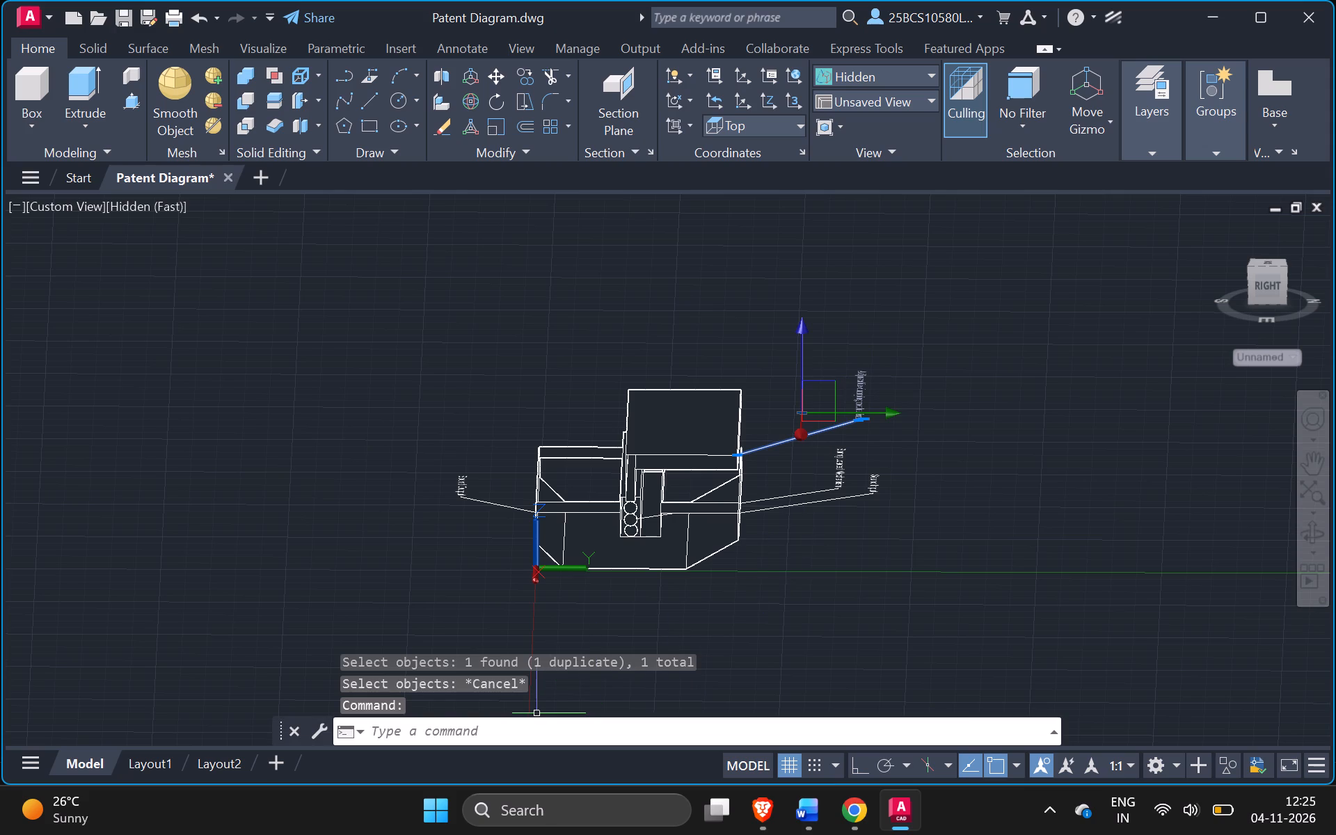
left_click(516, 729)
type("ro")
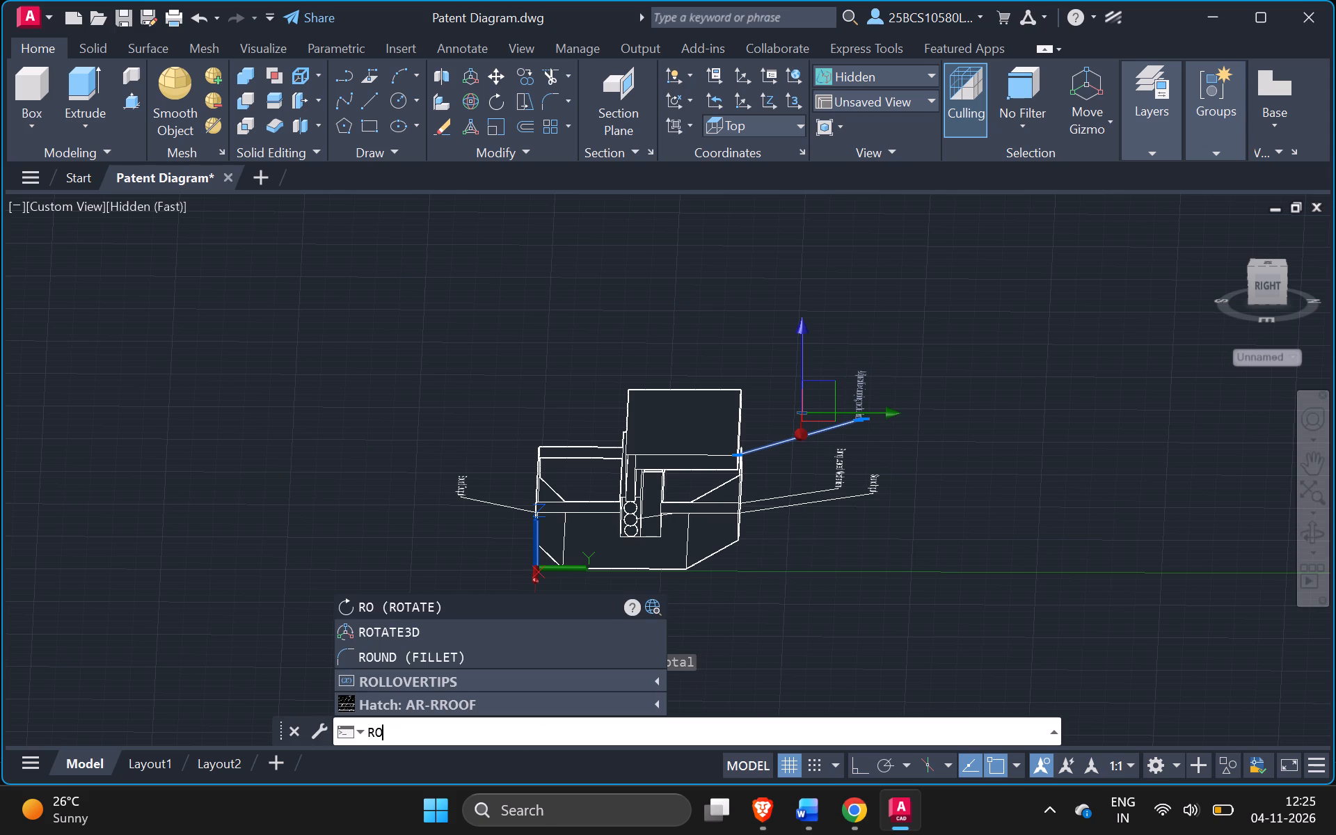
key("Down")
key("Return")
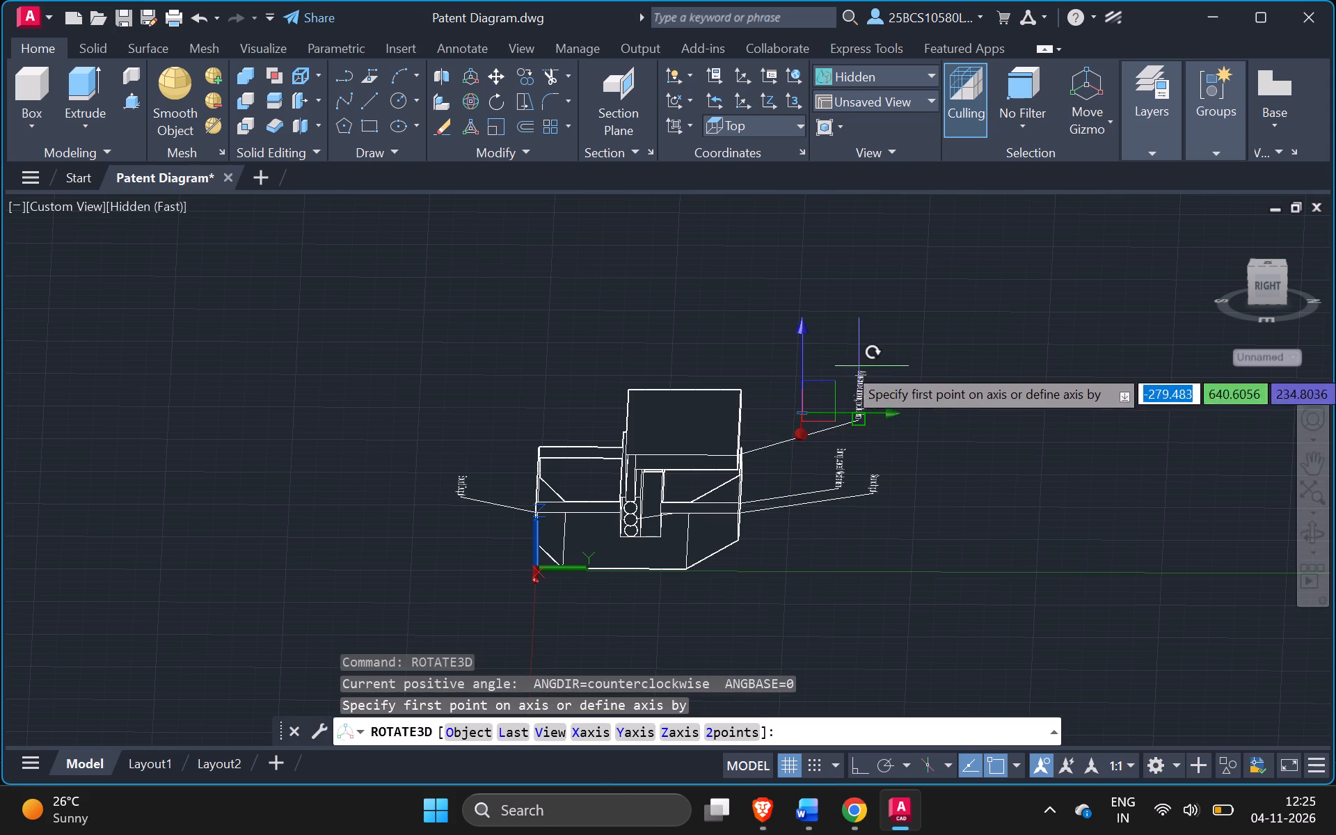
left_click_drag(848, 397, 848, 415)
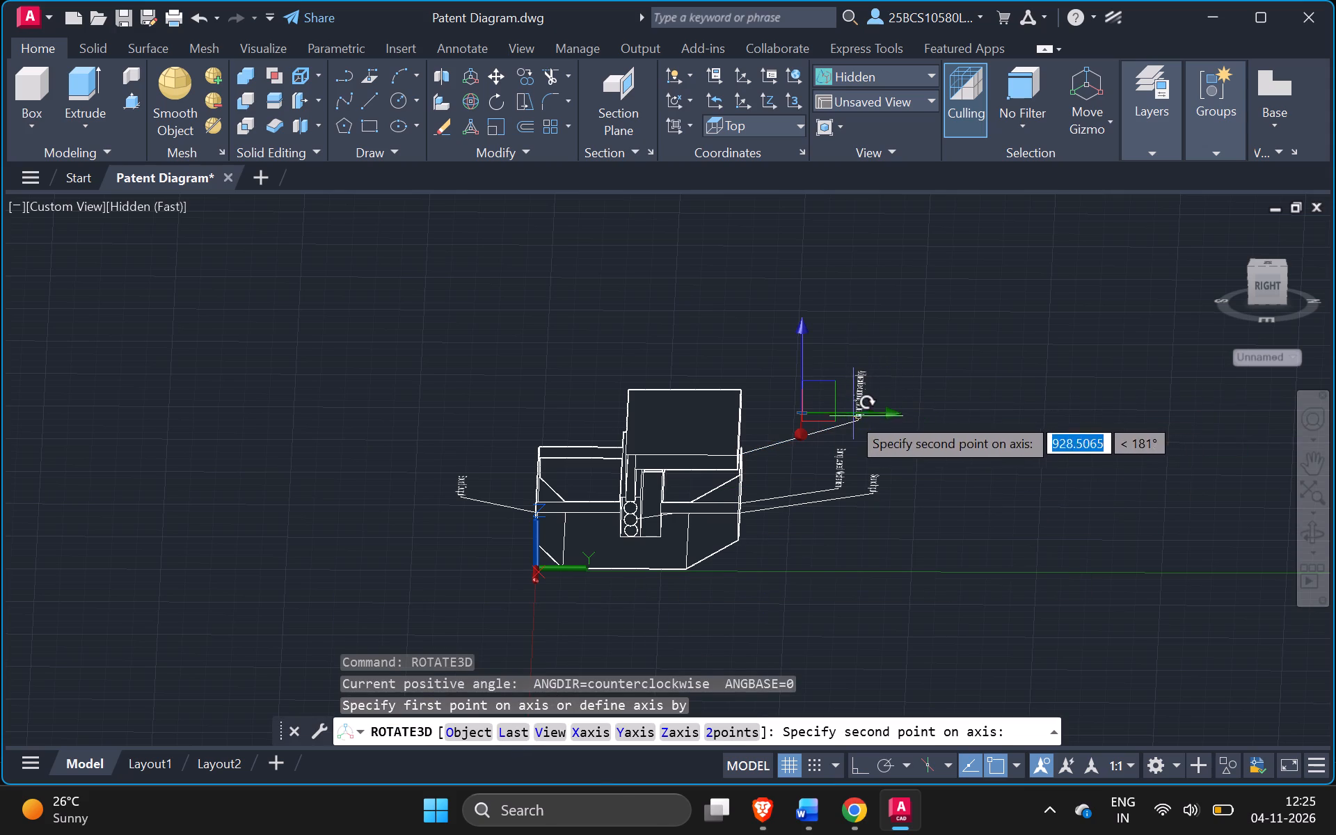
left_click_drag(848, 415, 846, 413)
left_click(846, 413)
left_click_drag(846, 413, 869, 440)
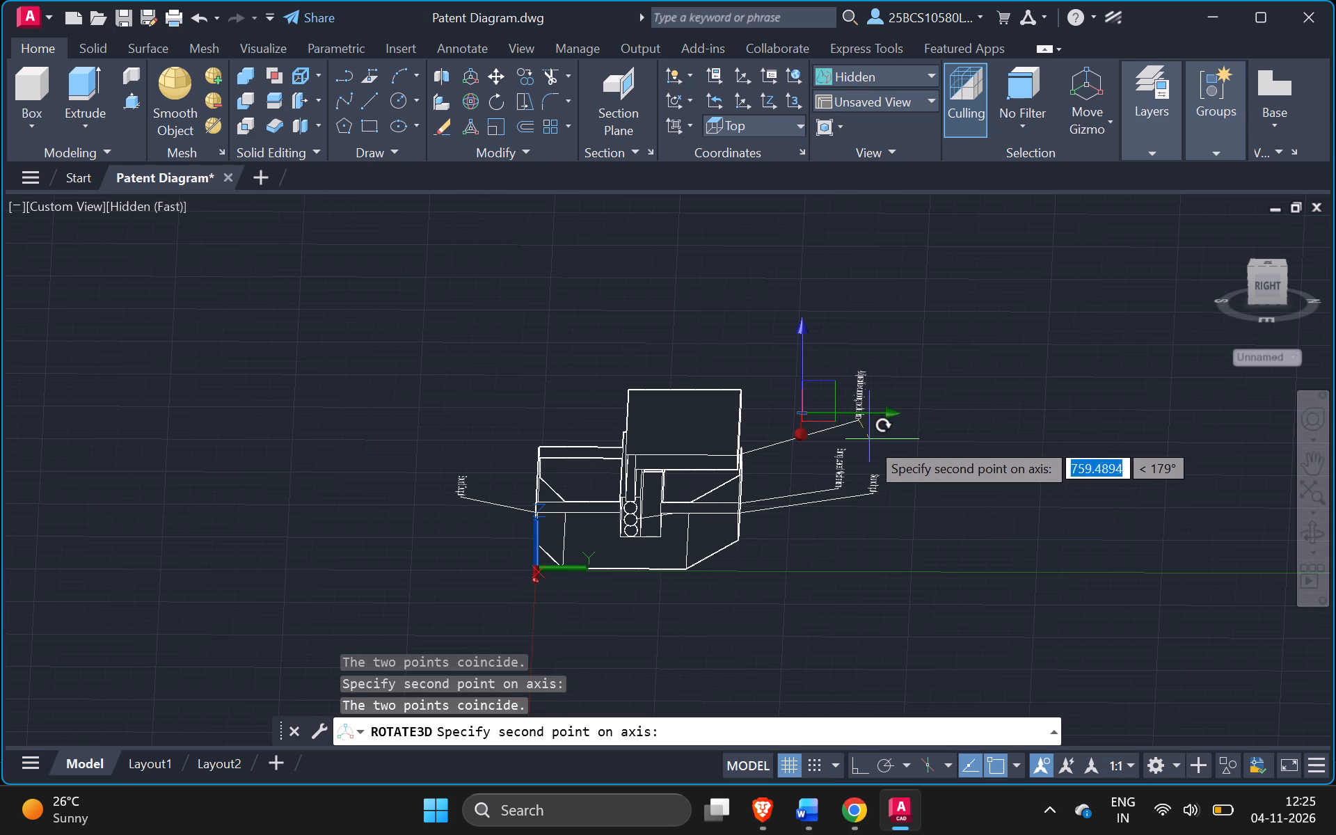
left_click_drag(869, 440, 932, 442)
left_click(932, 442)
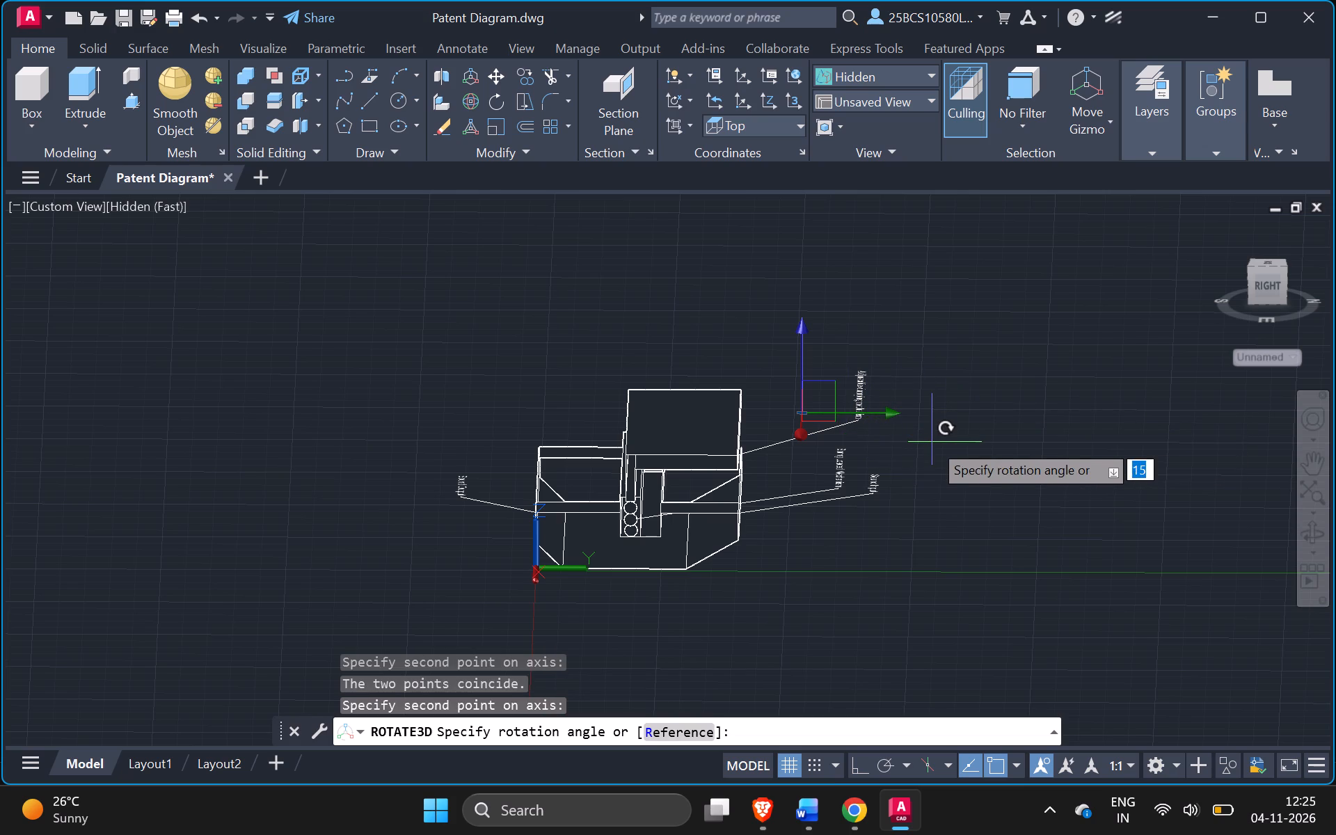
left_click(853, 405)
left_click_drag(853, 405, 866, 480)
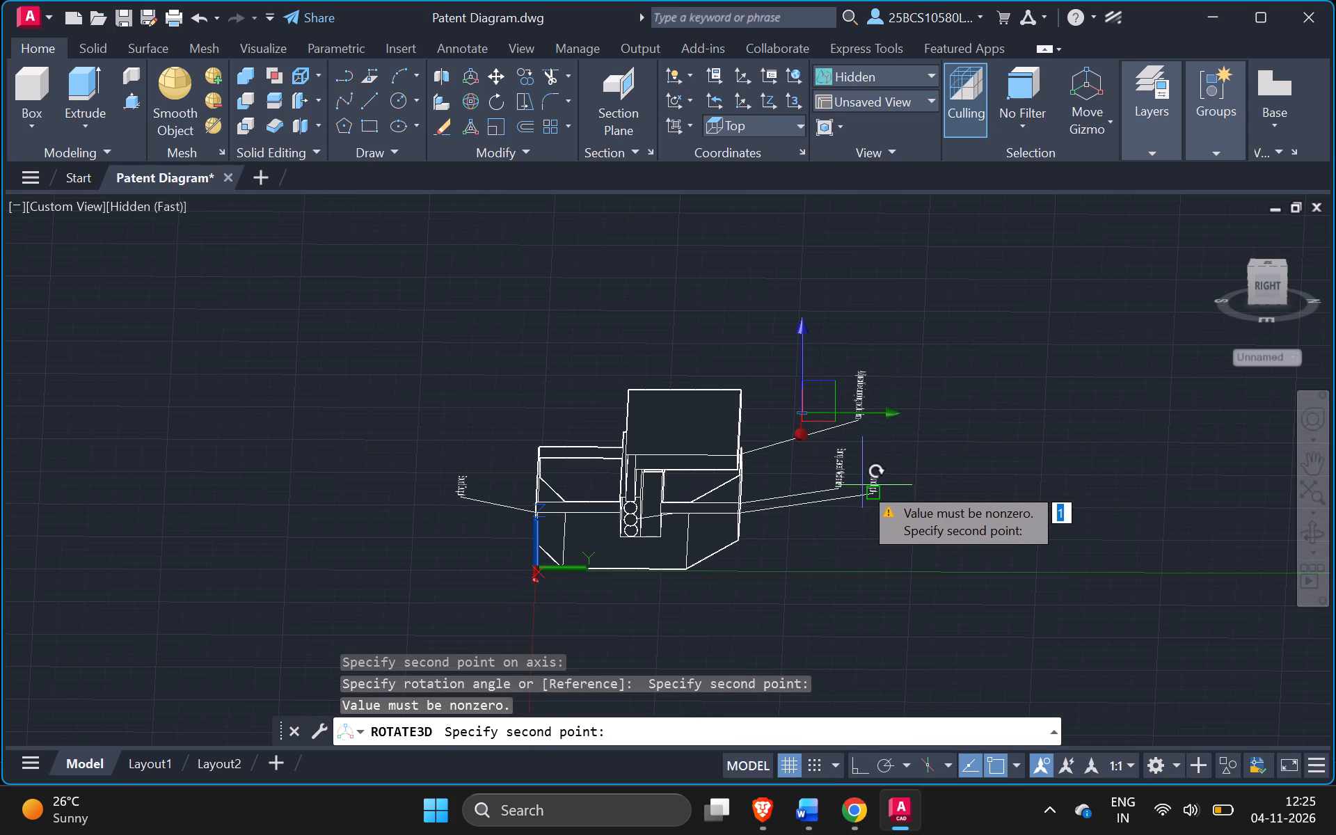
left_click_drag(866, 480, 935, 450)
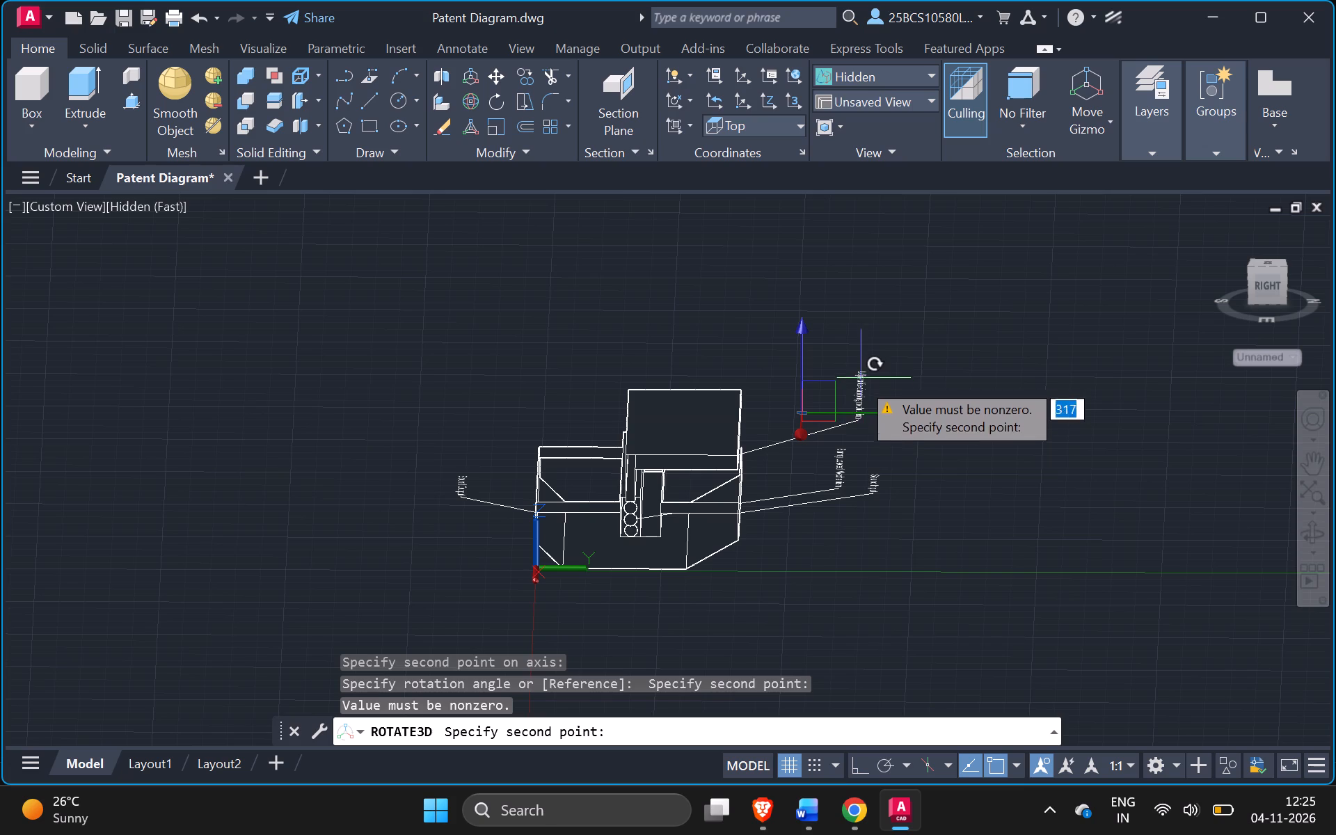
left_click_drag(859, 413, 802, 412)
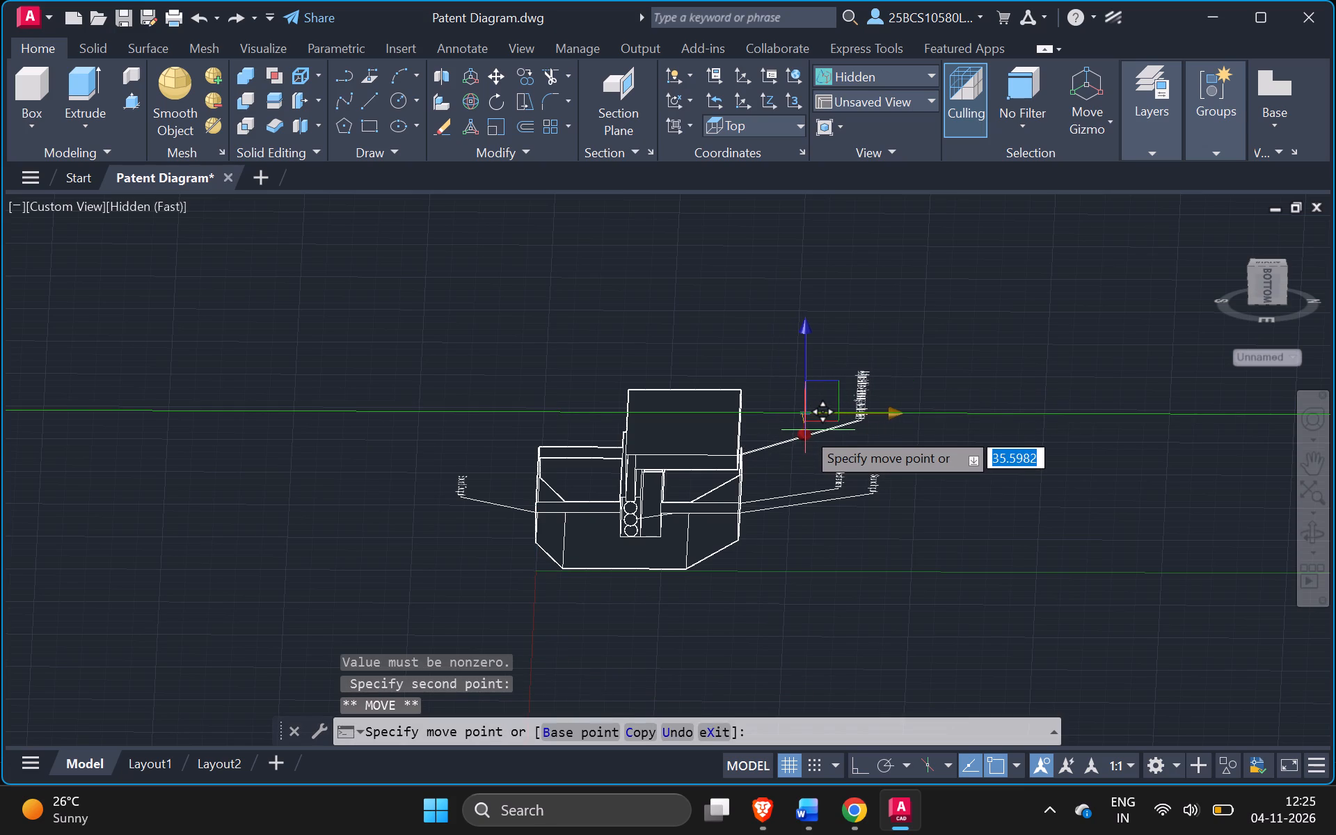
left_click(805, 430)
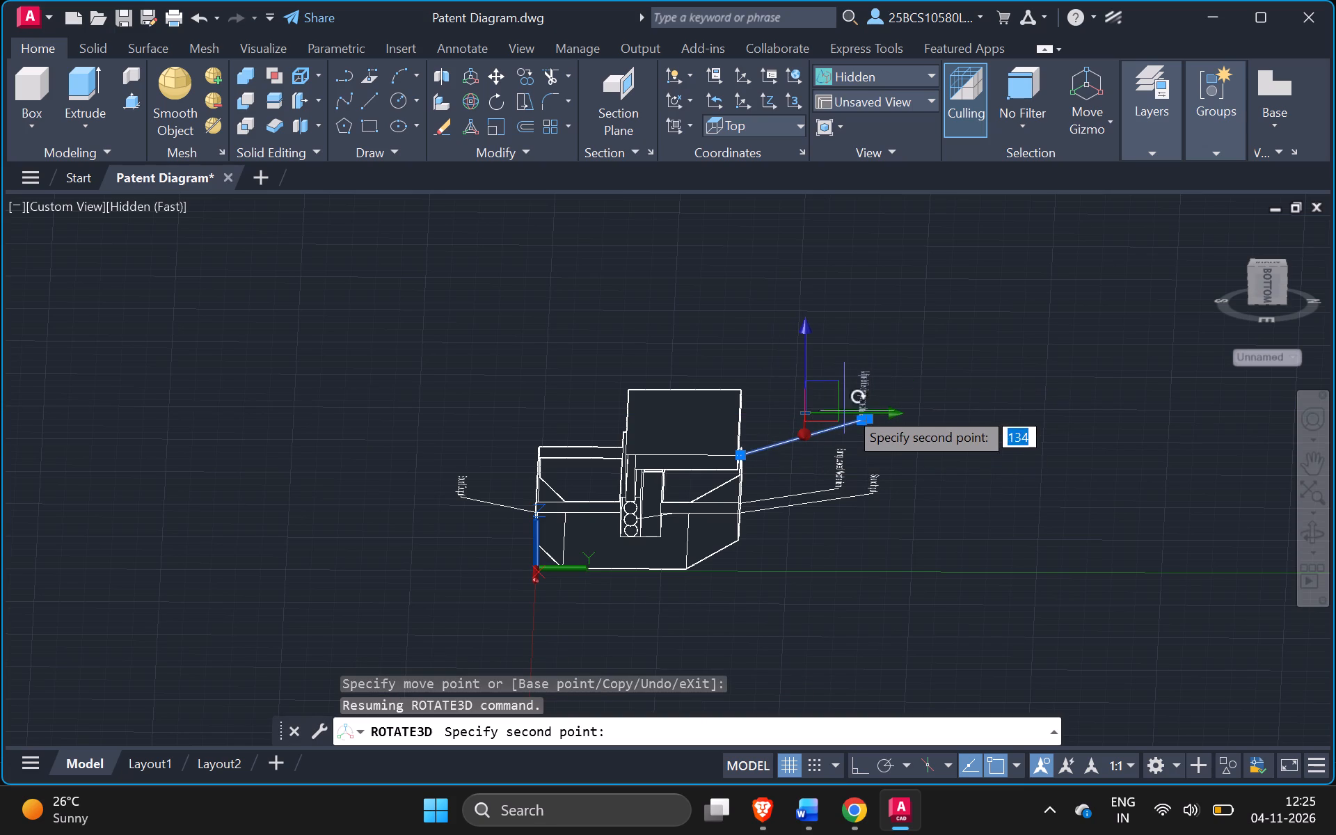
left_click_drag(857, 400, 869, 443)
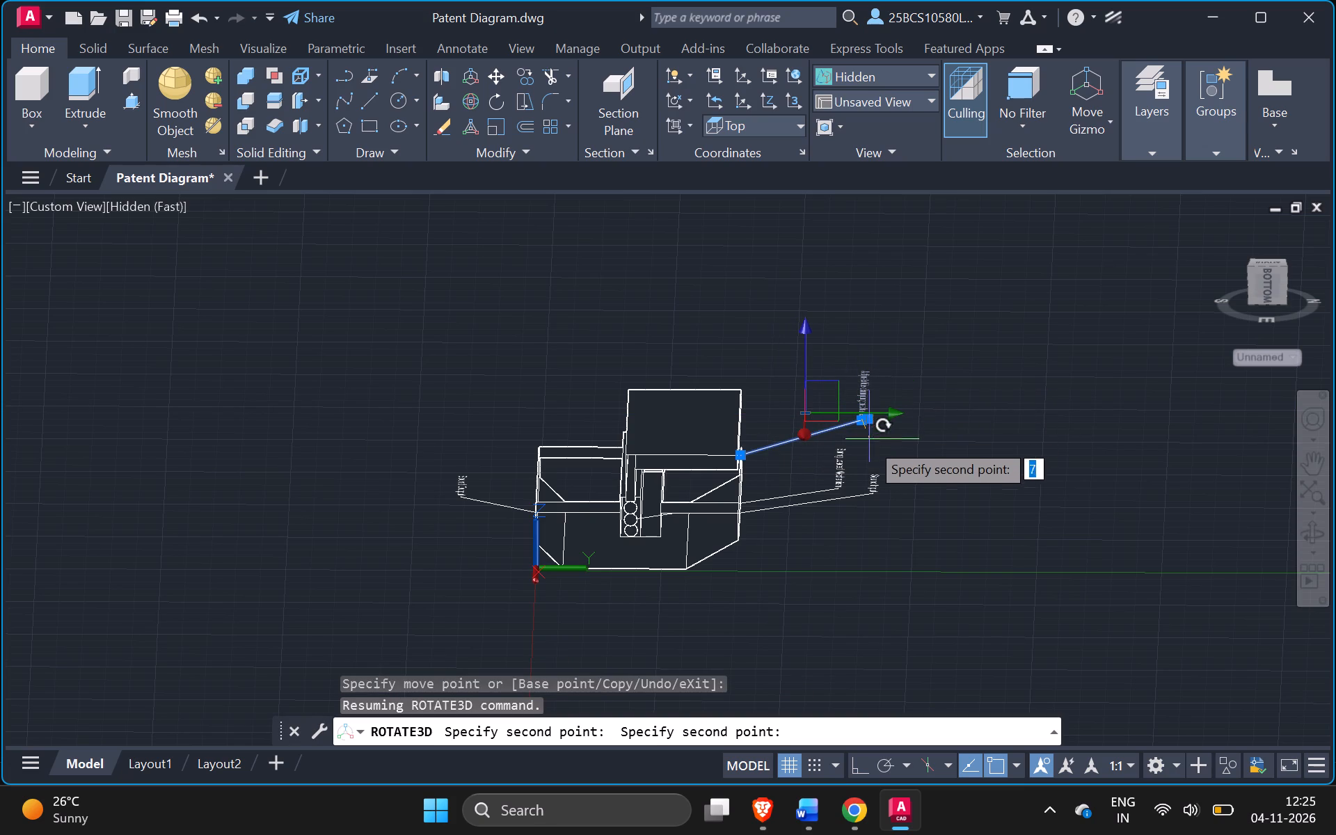
left_click_drag(869, 443, 869, 461)
left_click(869, 461)
key("Escape")
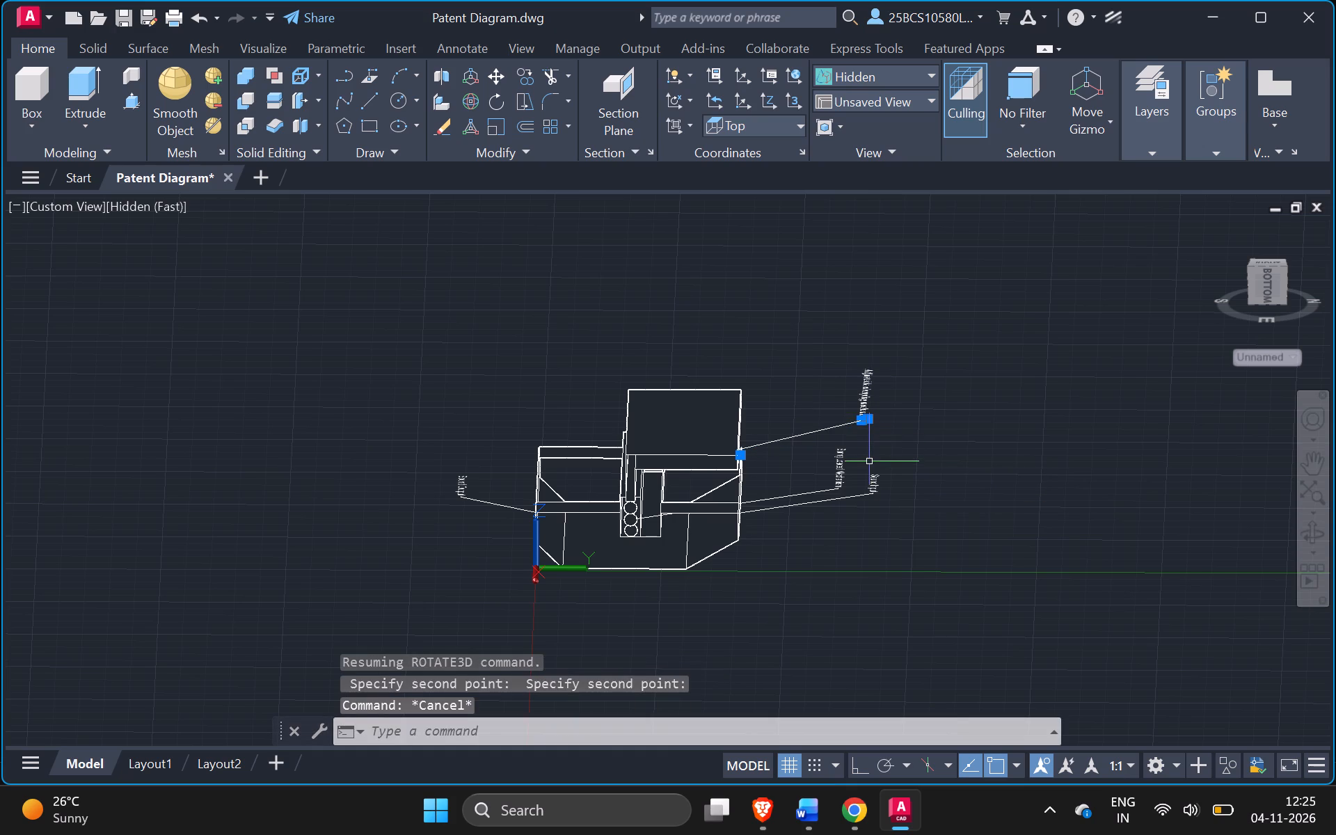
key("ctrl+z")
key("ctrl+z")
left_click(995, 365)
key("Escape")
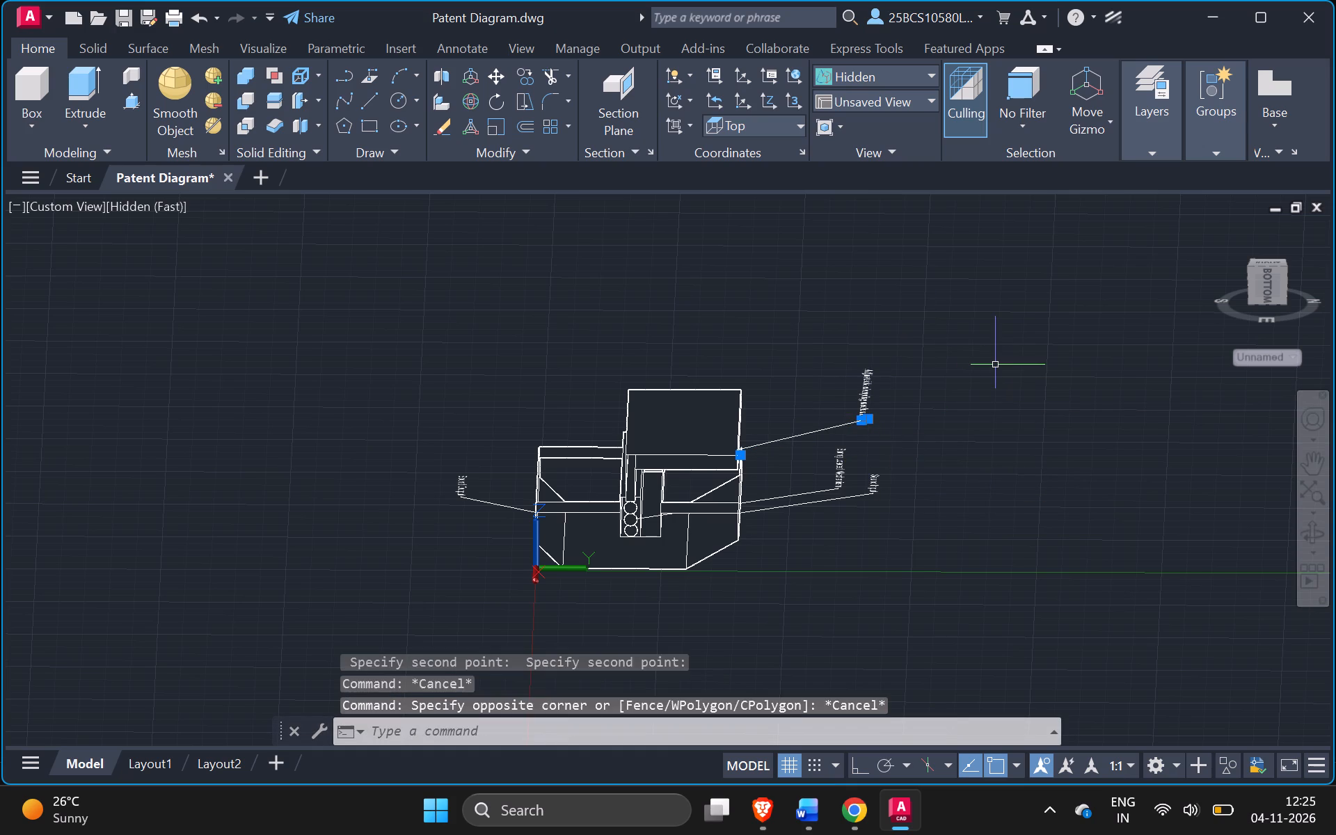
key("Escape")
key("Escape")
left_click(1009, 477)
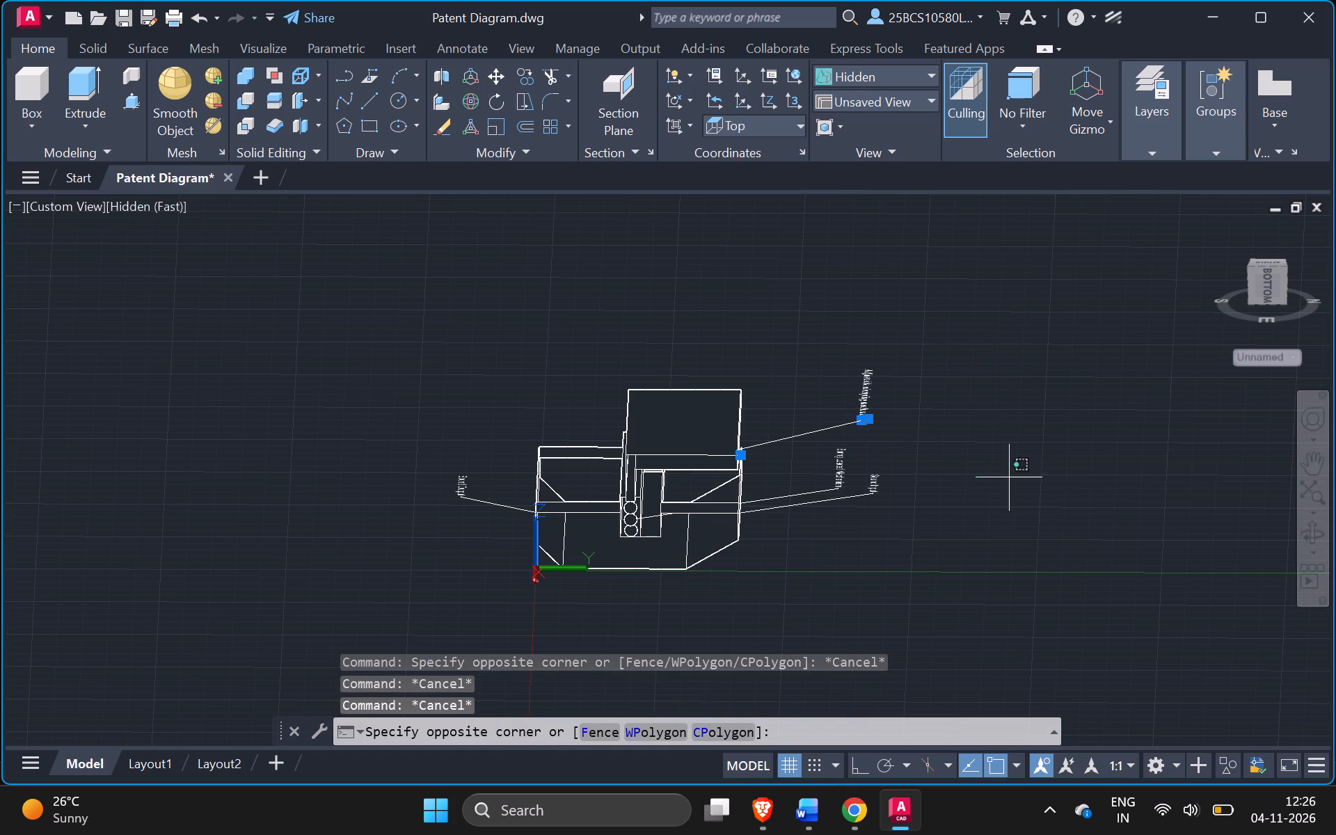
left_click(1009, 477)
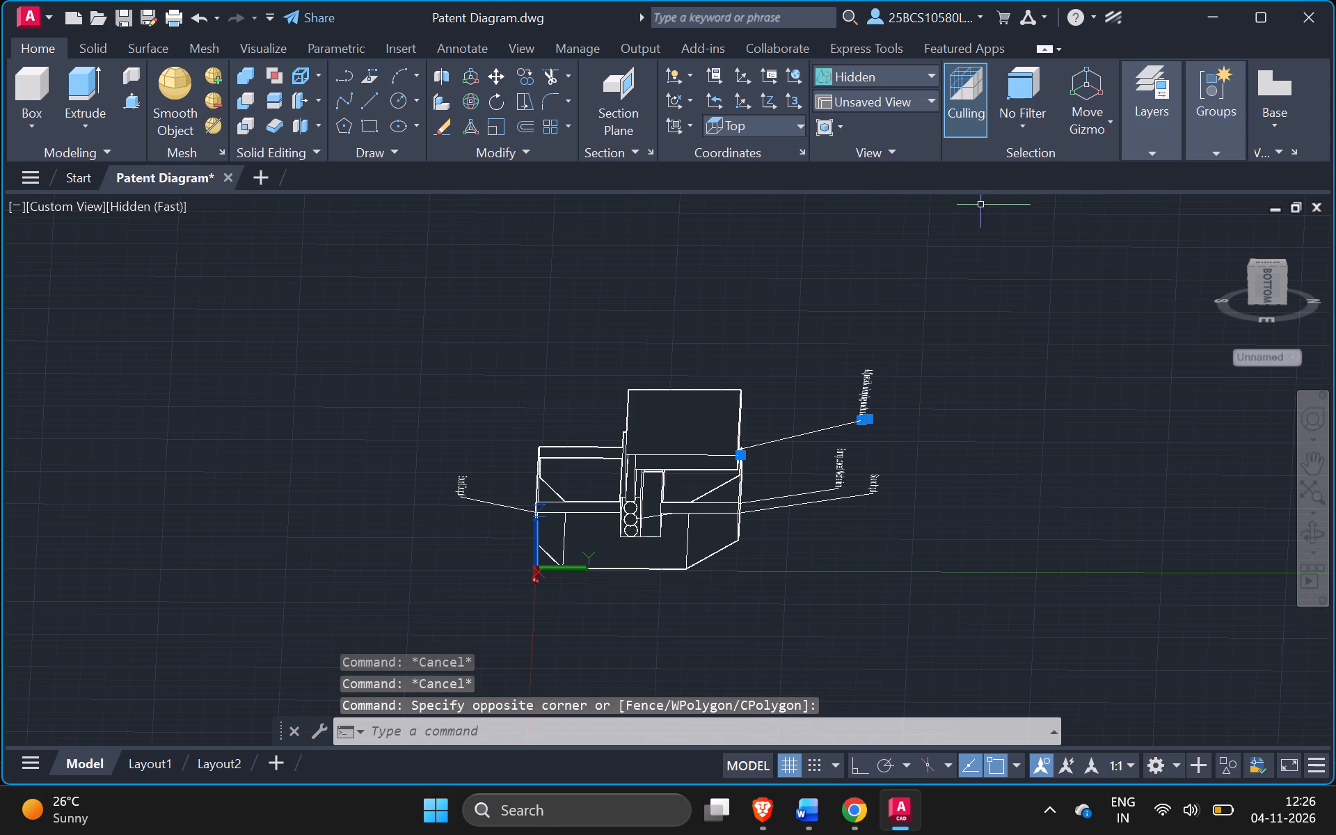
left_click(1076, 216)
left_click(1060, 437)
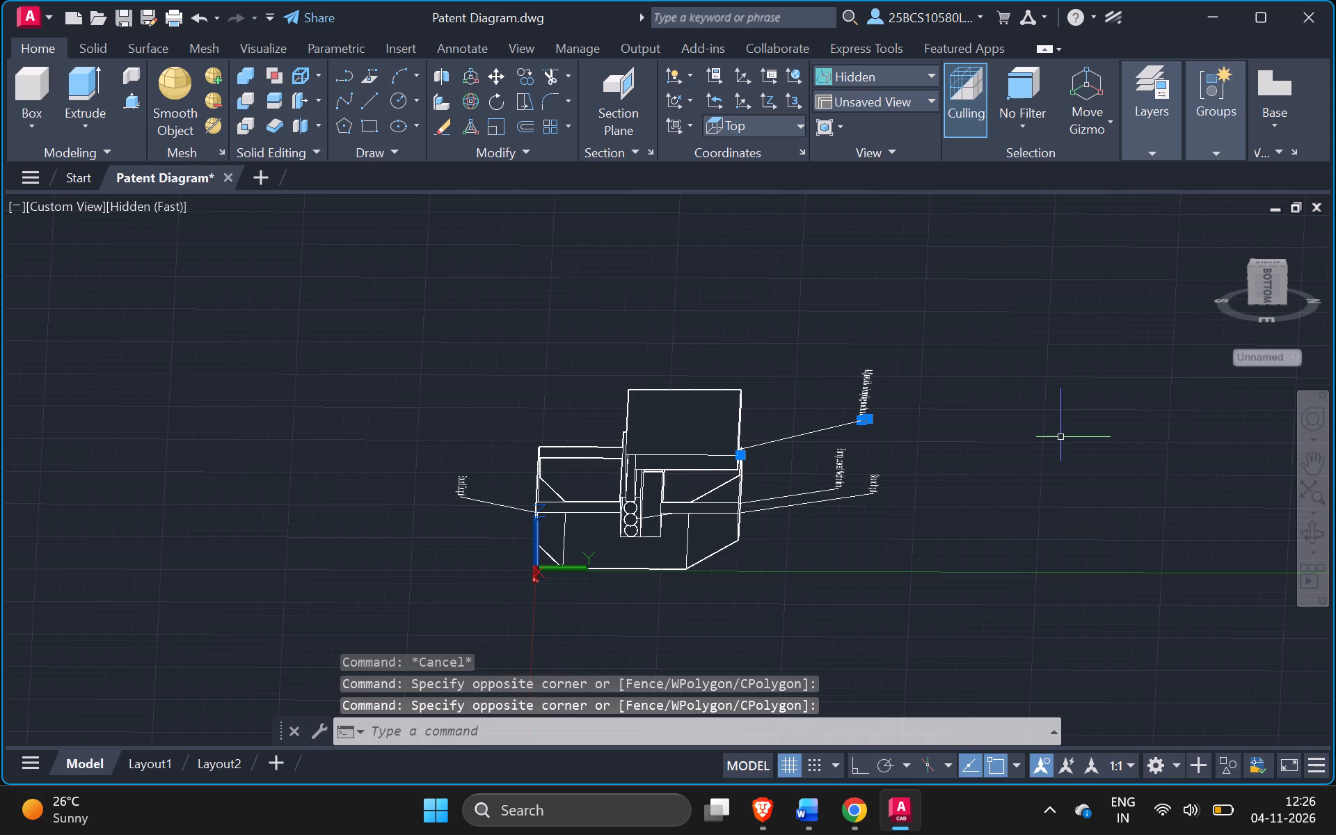
Stretch the text end of the uppermost leader, "Adjustable clamping mechanism", slightly farther out from the model.
left_click(865, 415)
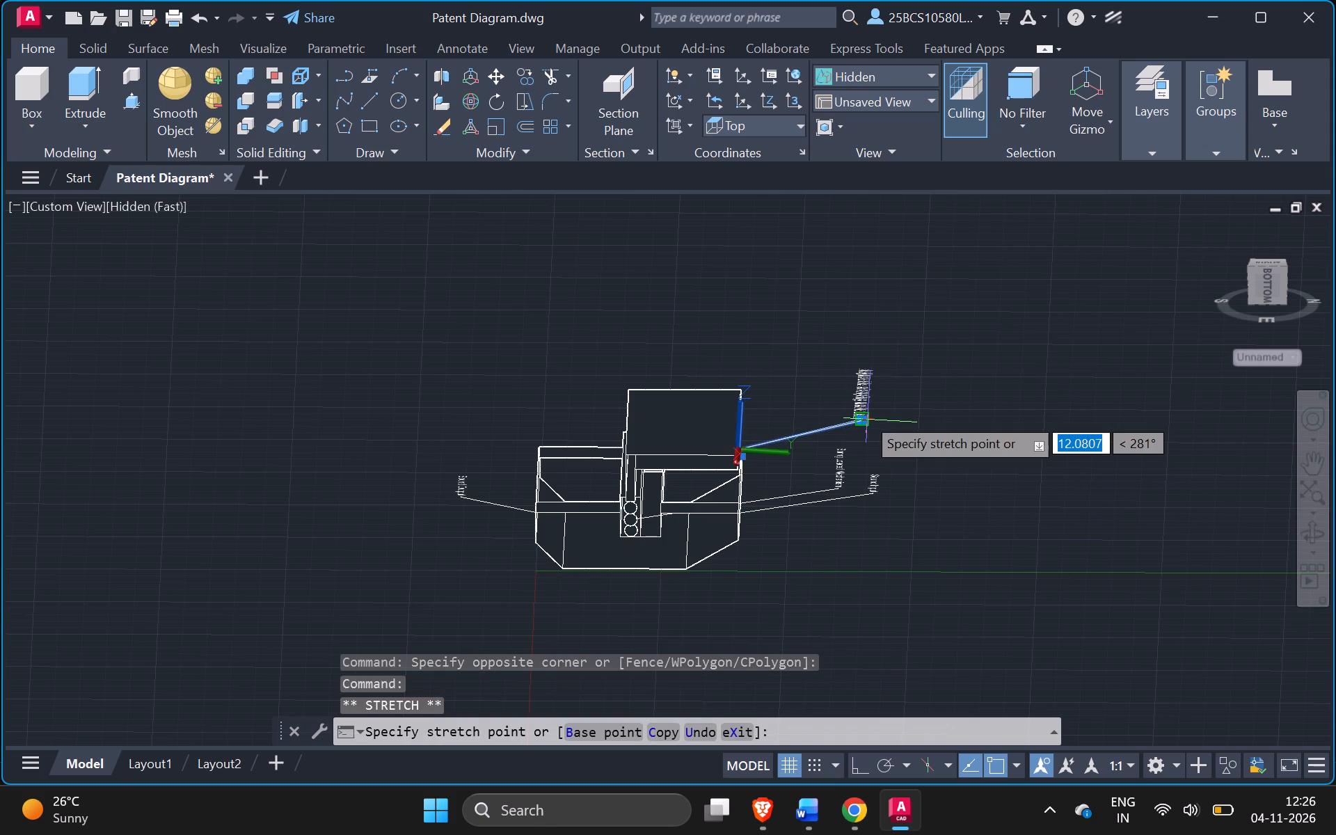
key("ctrl+z")
key("ctrl+z")
key("ctrl+z")
key("ctrl+z")
key("ctrl+z")
key("ctrl+z")
key("ctrl+z")
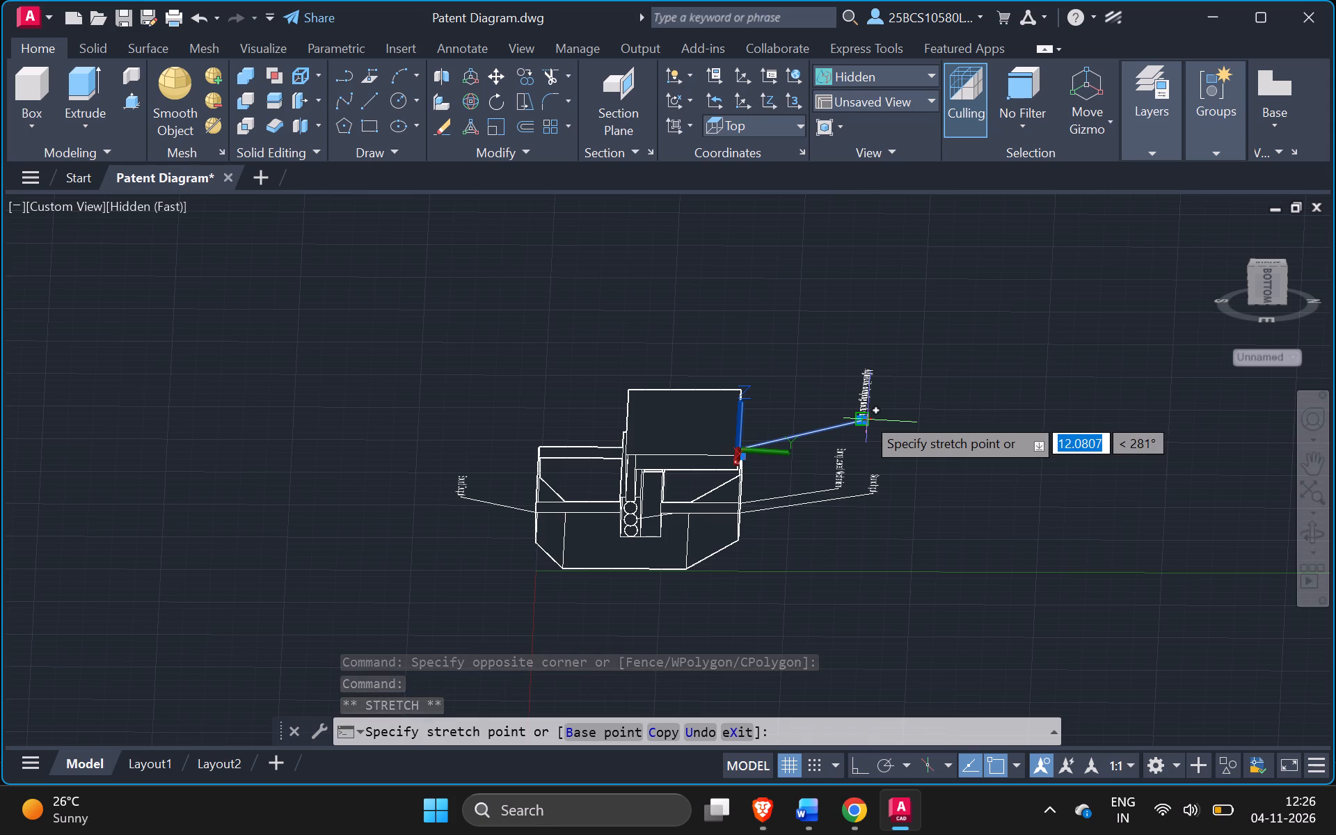
key("ctrl+z")
key("ctrl+z")
key("ctrl+z")
left_click(970, 351)
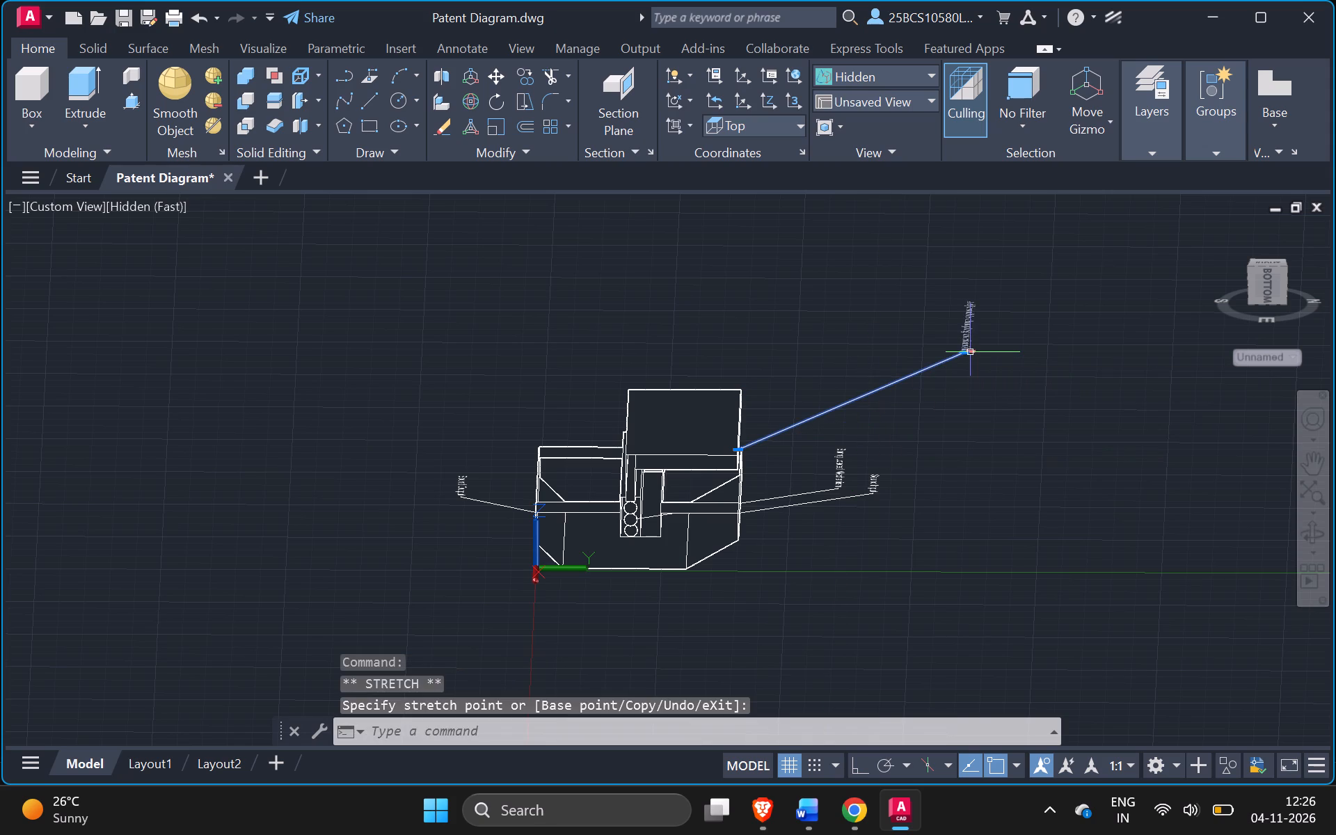
left_click_drag(970, 351, 907, 382)
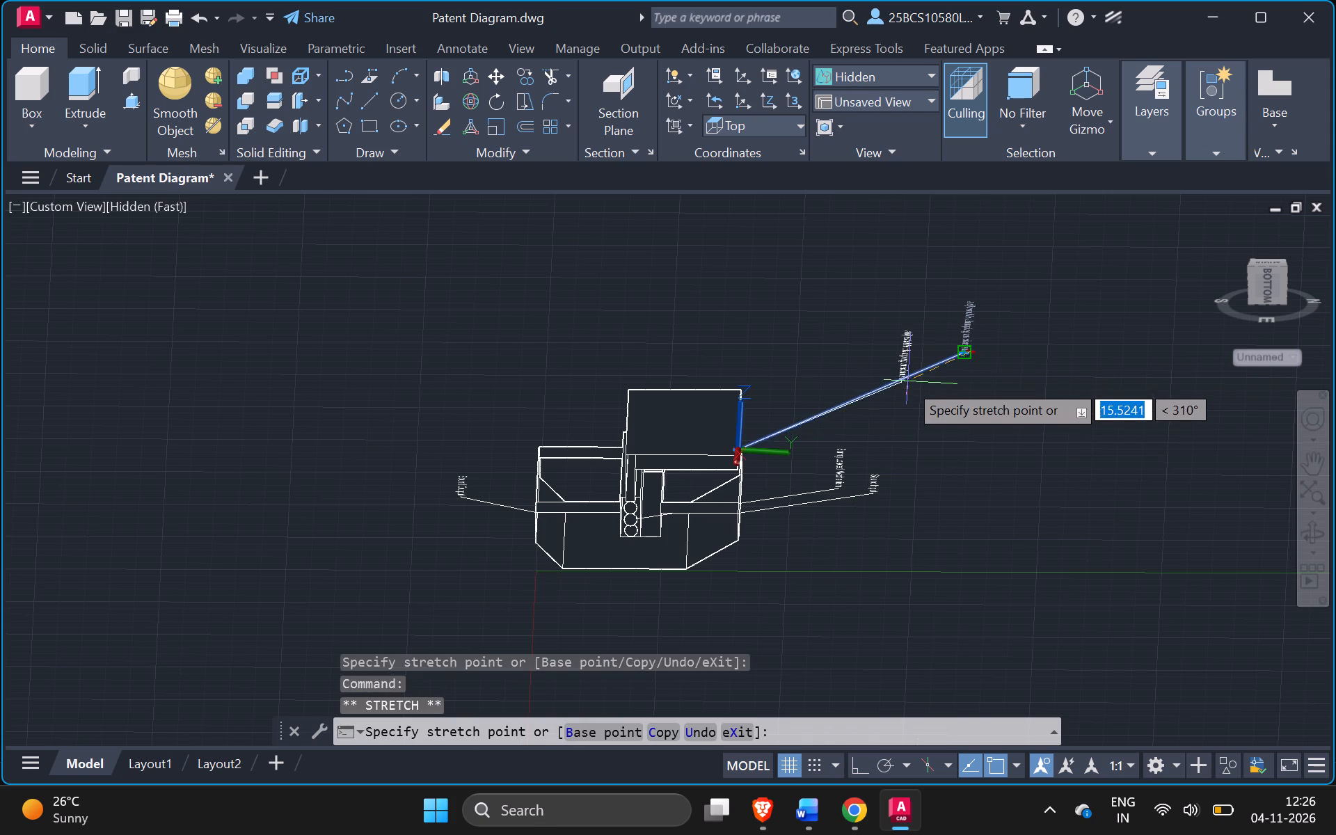
left_click_drag(907, 382, 905, 399)
left_click(905, 399)
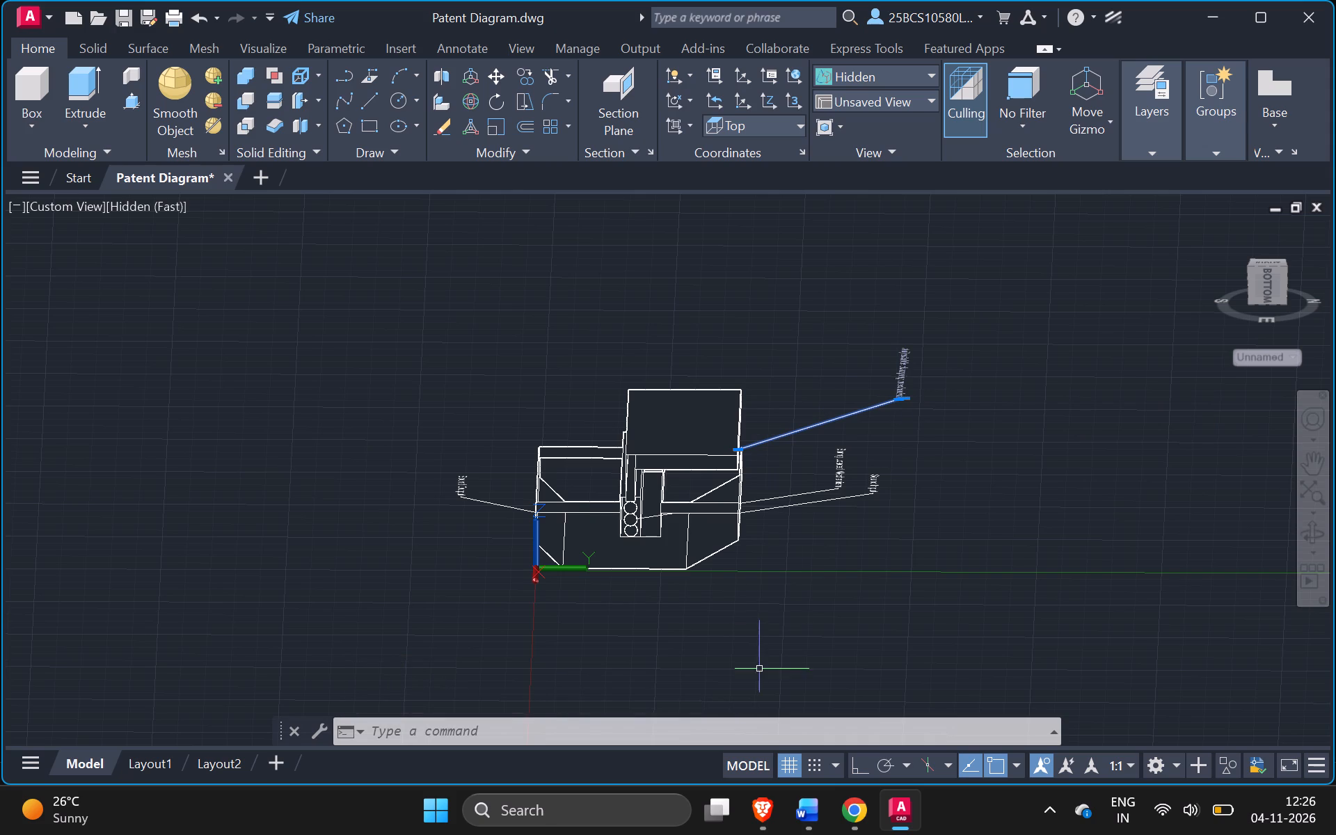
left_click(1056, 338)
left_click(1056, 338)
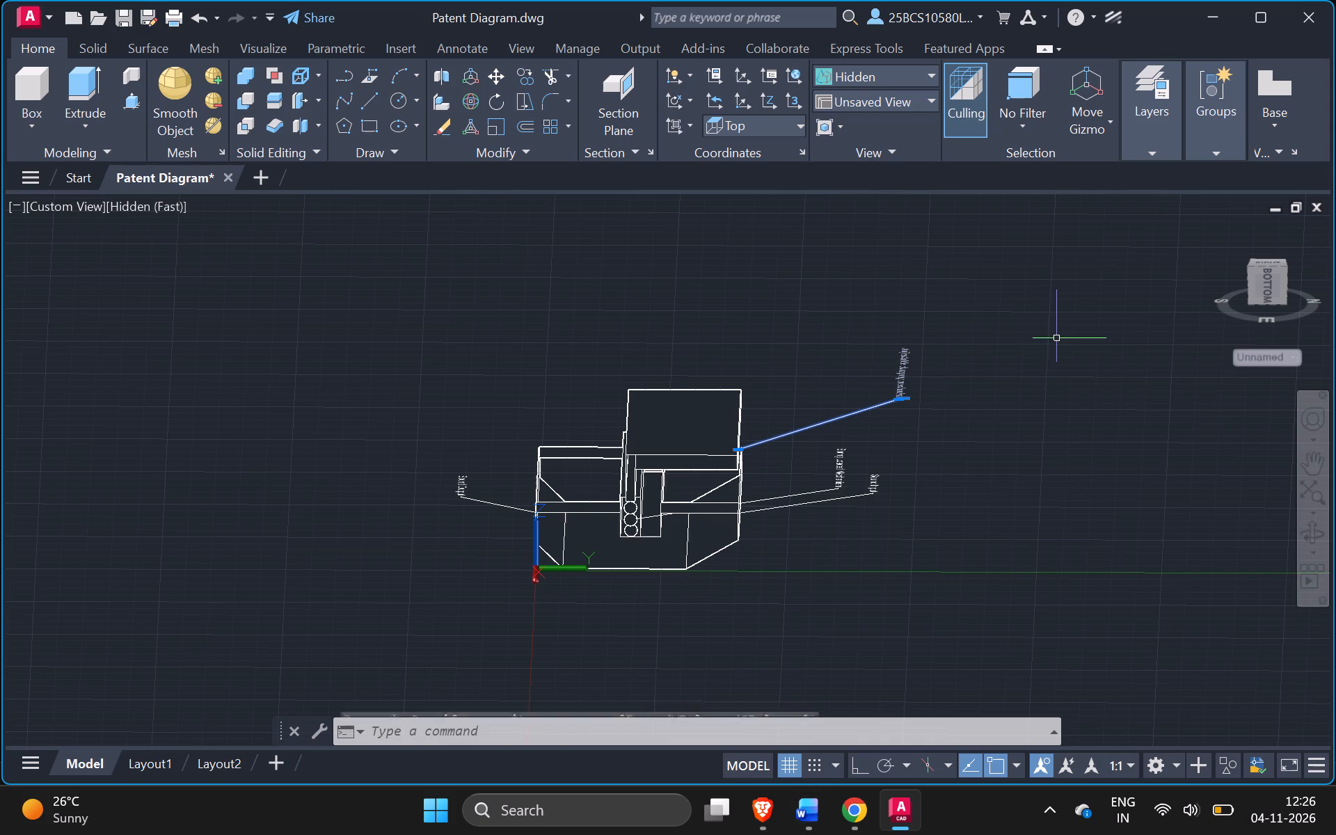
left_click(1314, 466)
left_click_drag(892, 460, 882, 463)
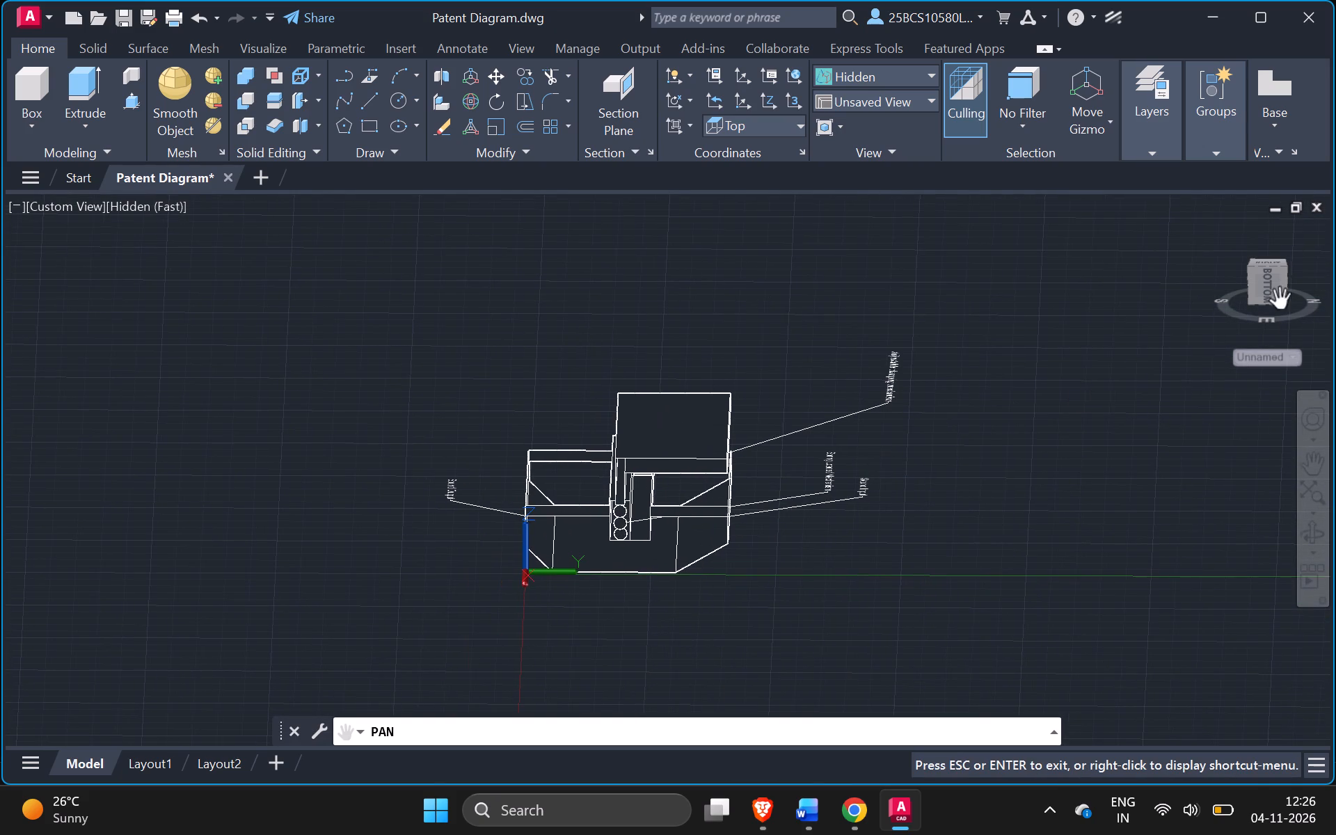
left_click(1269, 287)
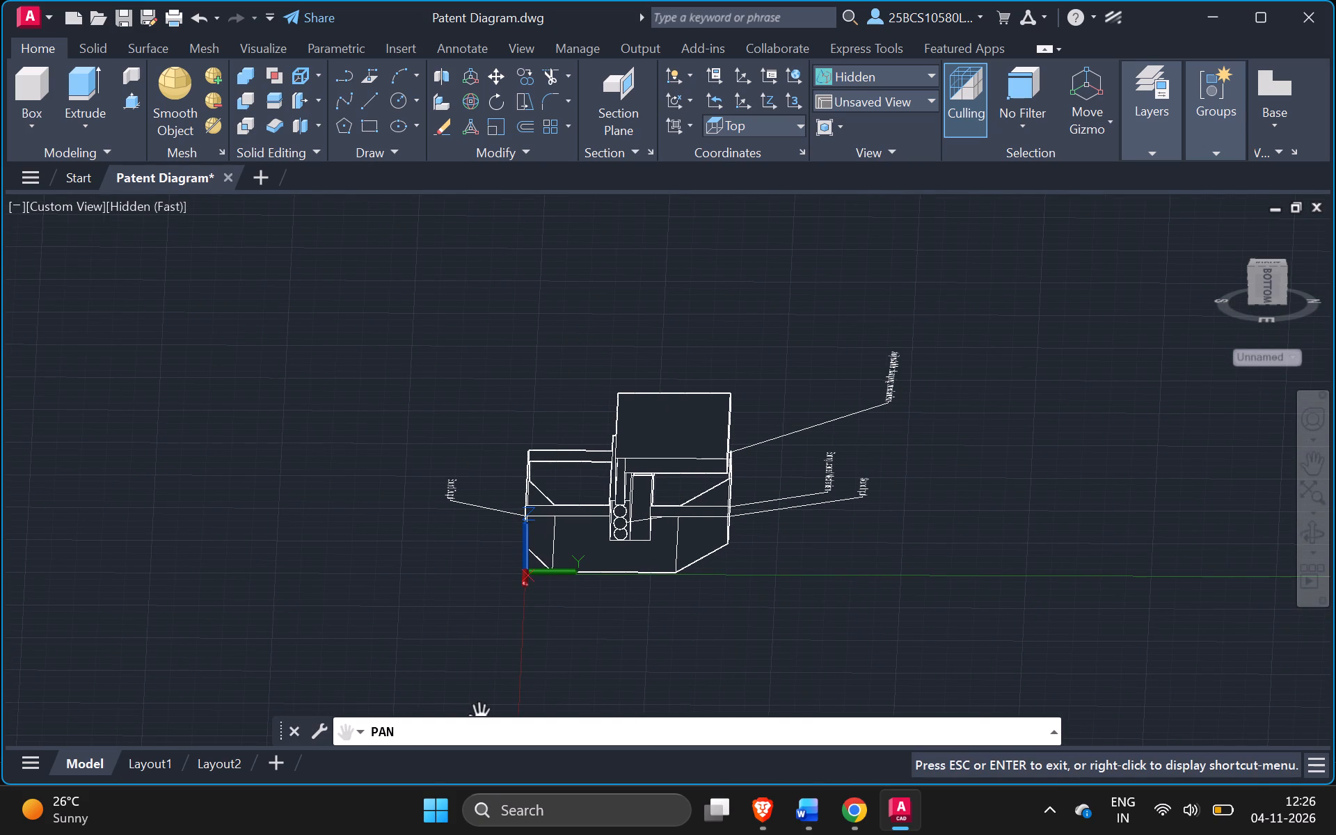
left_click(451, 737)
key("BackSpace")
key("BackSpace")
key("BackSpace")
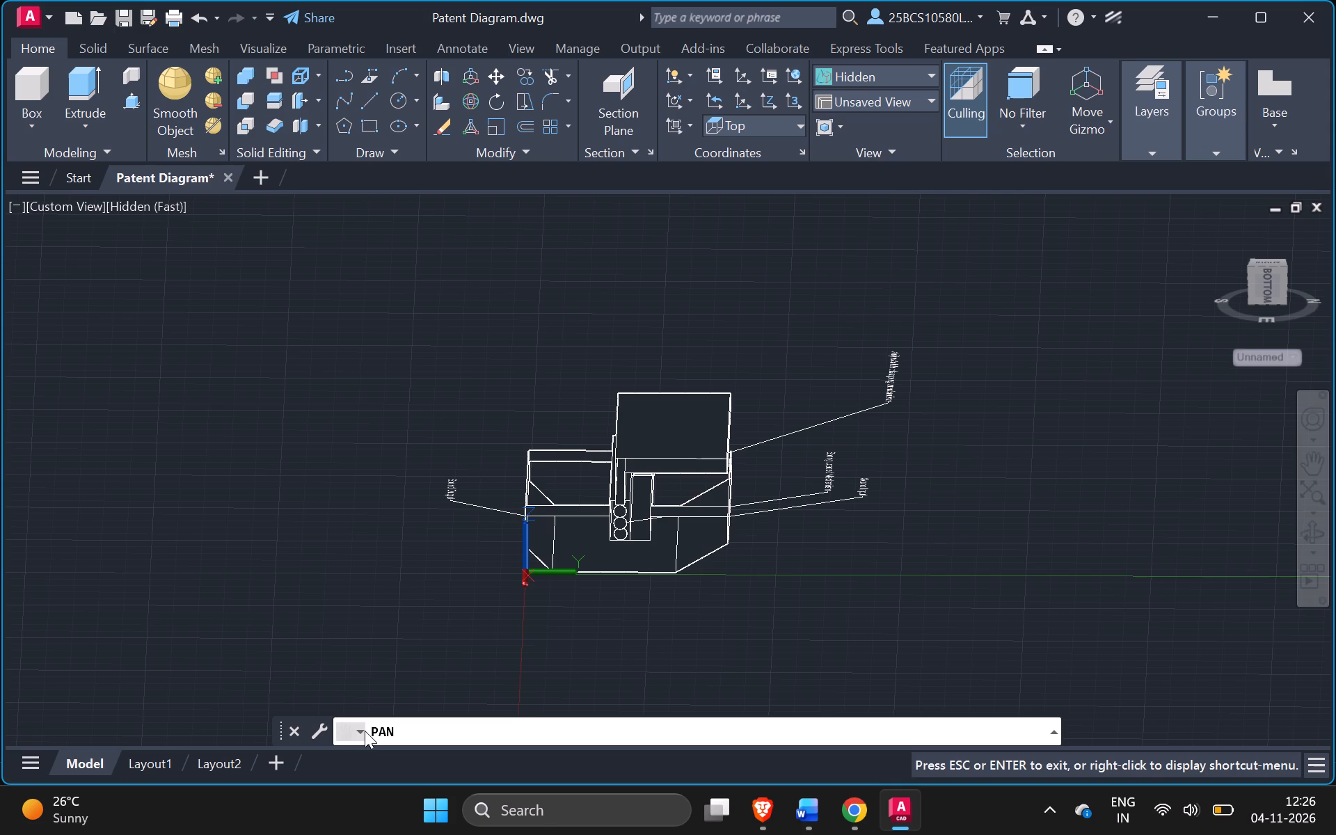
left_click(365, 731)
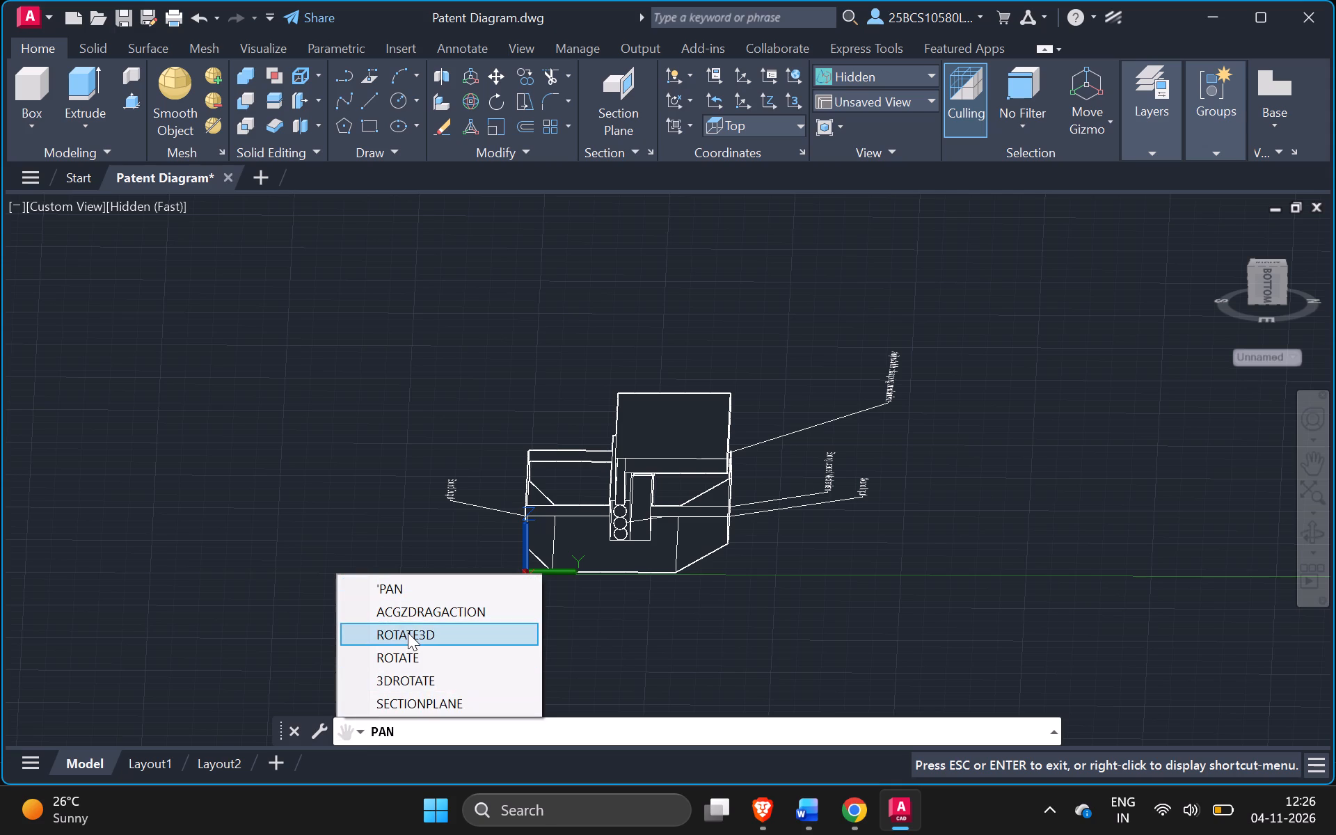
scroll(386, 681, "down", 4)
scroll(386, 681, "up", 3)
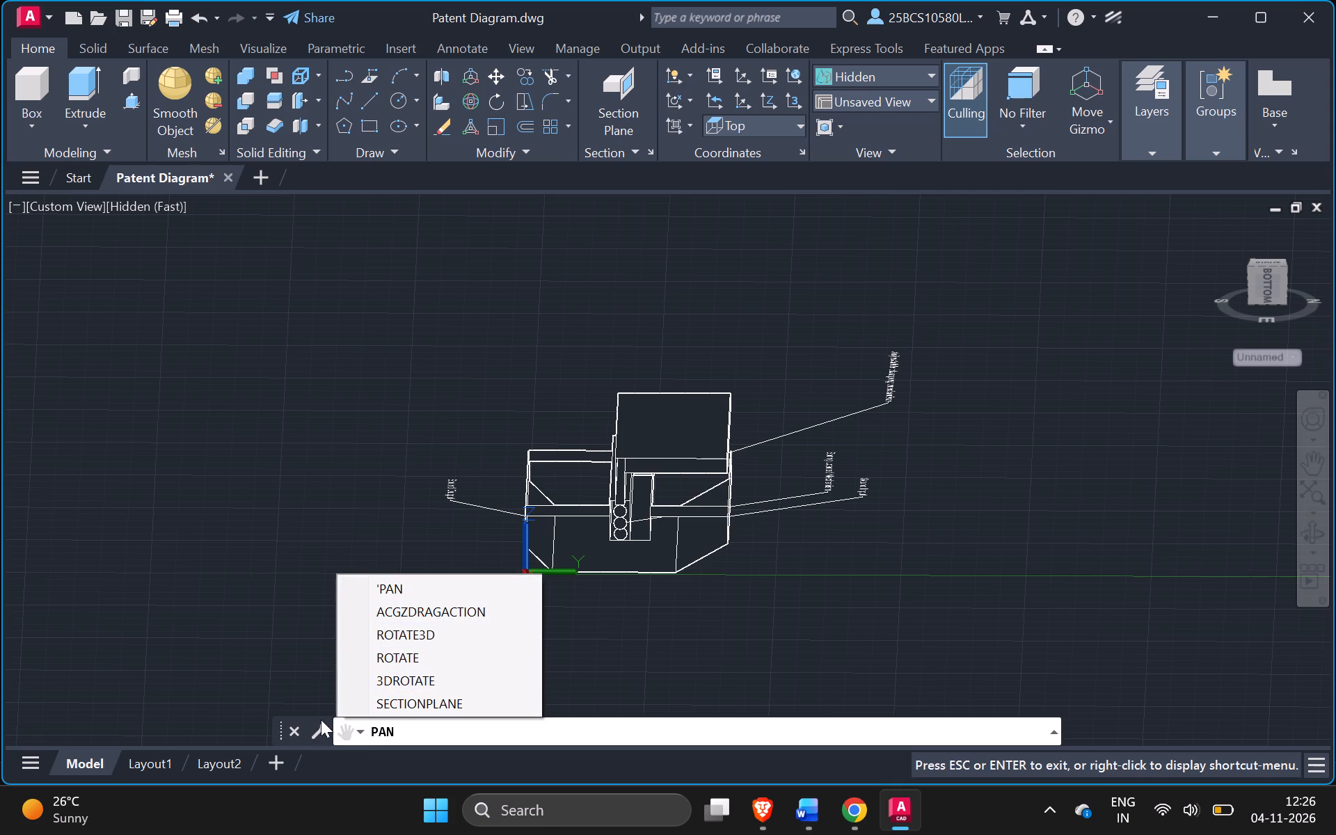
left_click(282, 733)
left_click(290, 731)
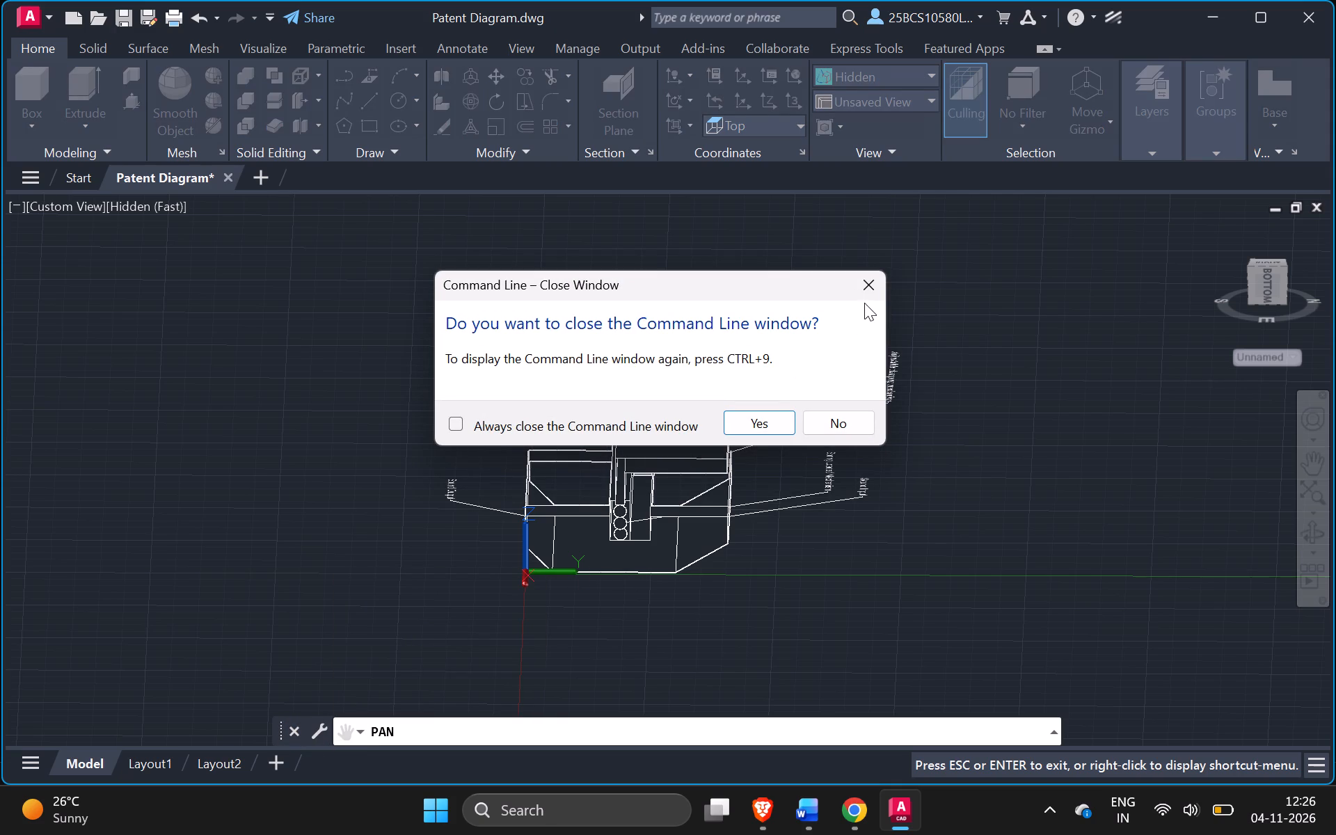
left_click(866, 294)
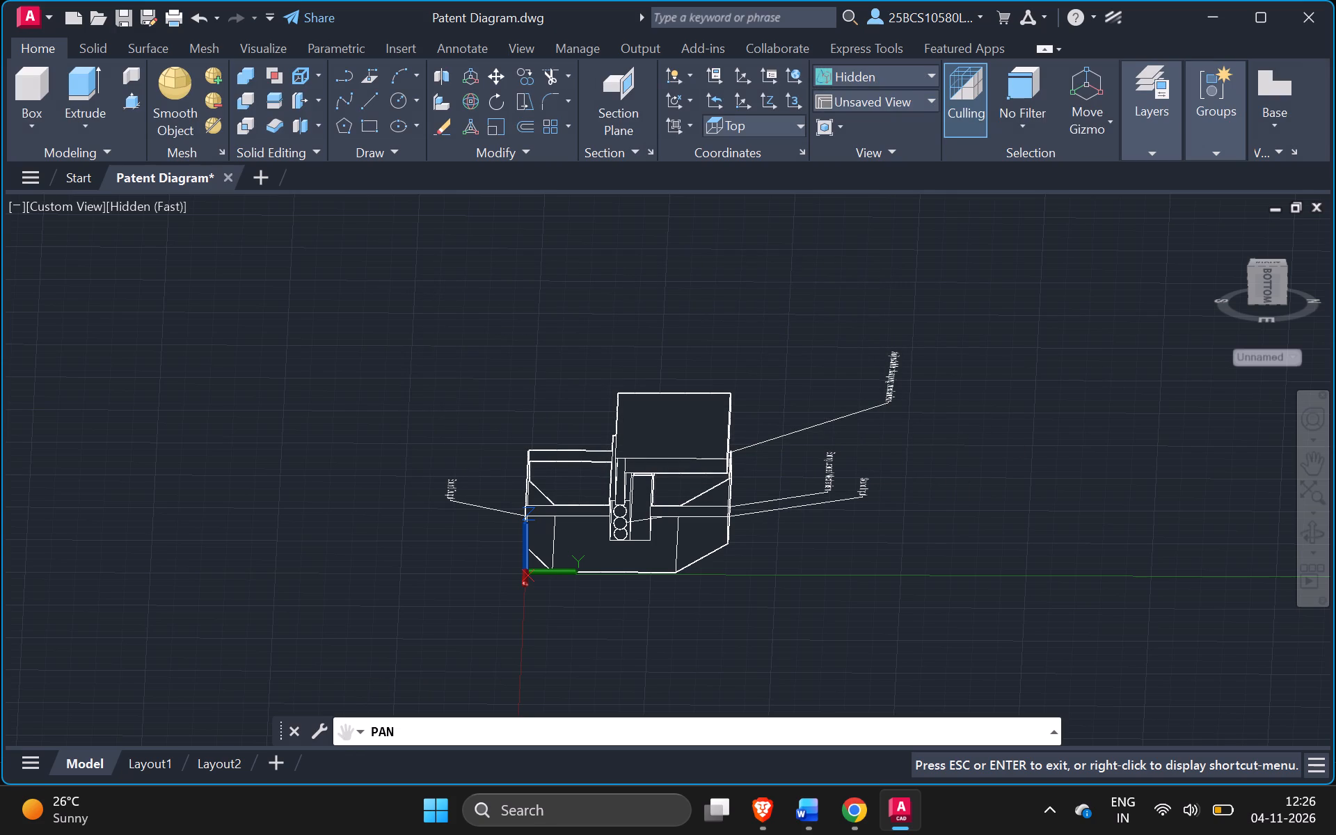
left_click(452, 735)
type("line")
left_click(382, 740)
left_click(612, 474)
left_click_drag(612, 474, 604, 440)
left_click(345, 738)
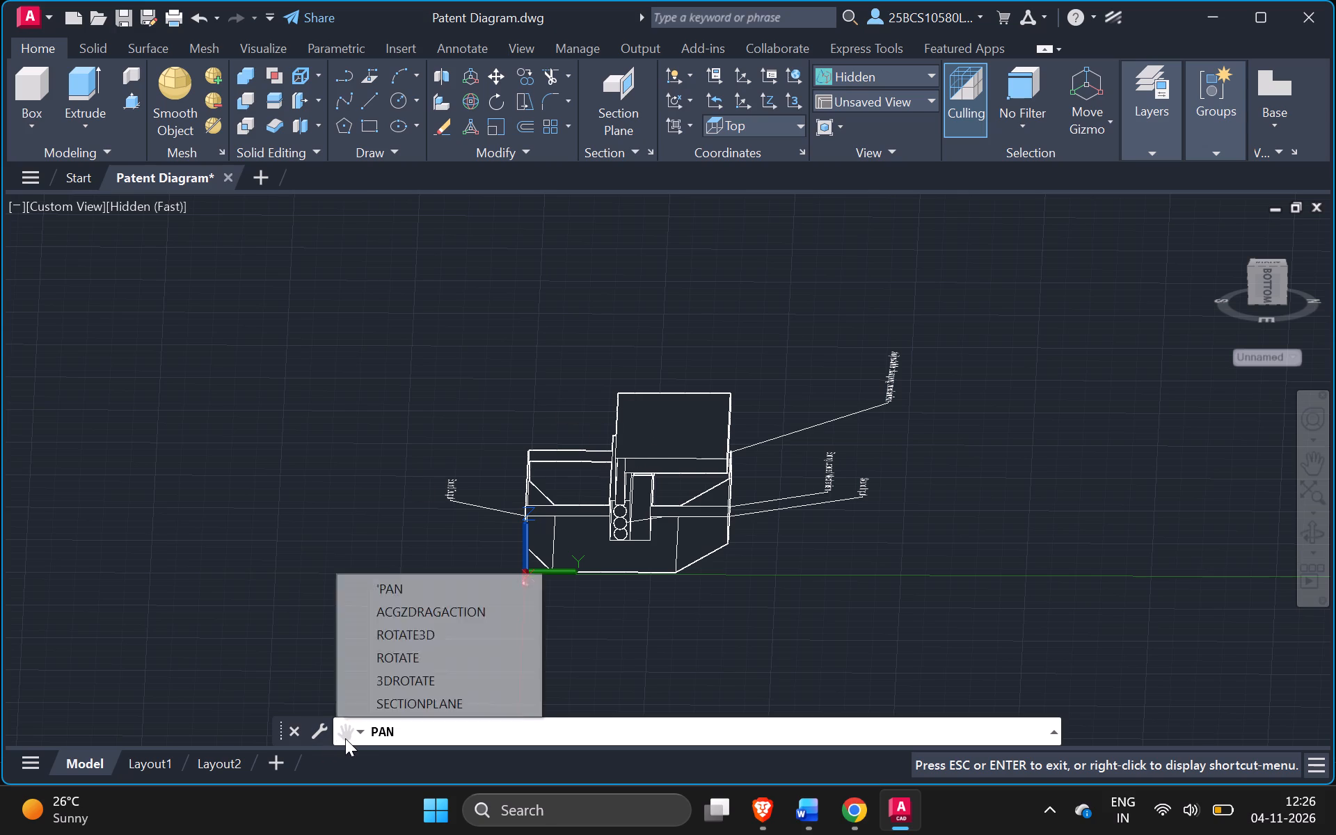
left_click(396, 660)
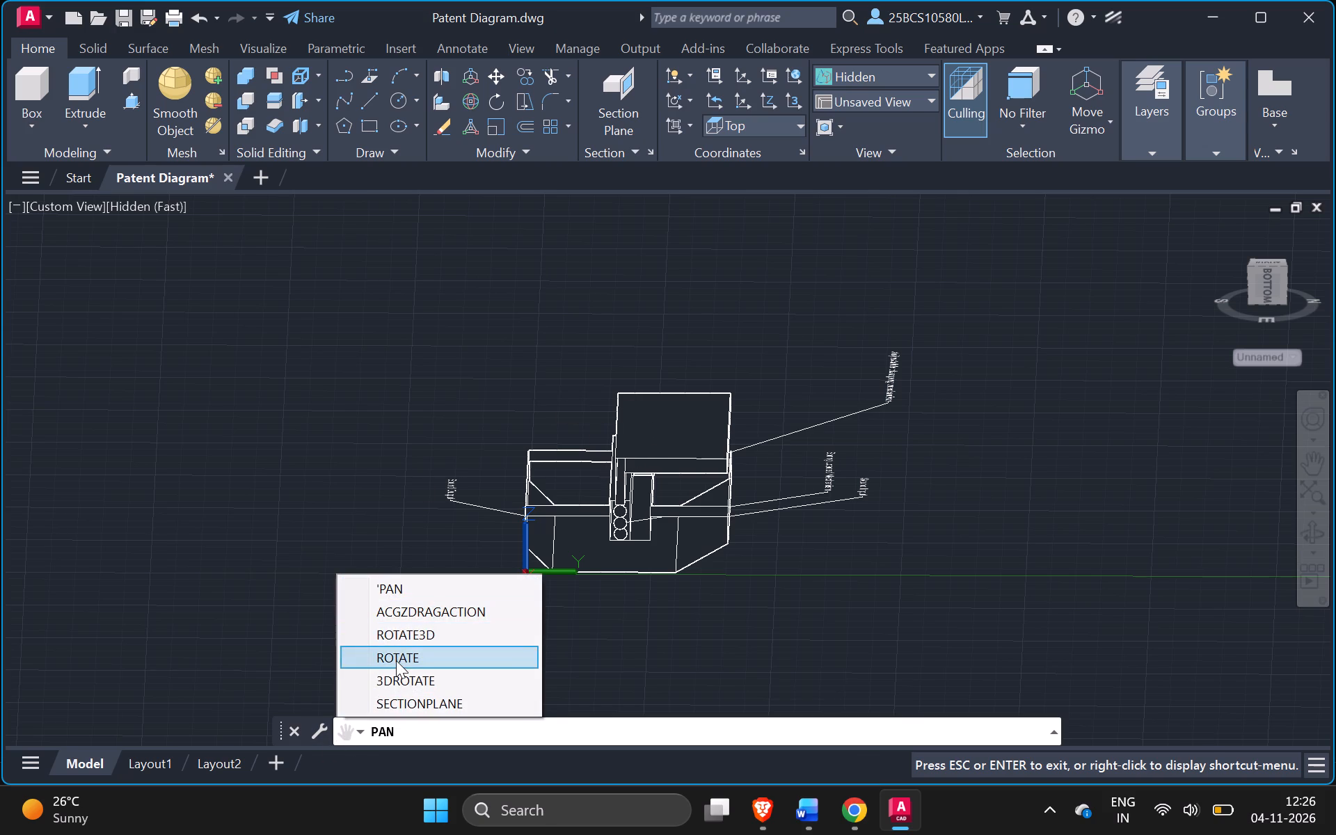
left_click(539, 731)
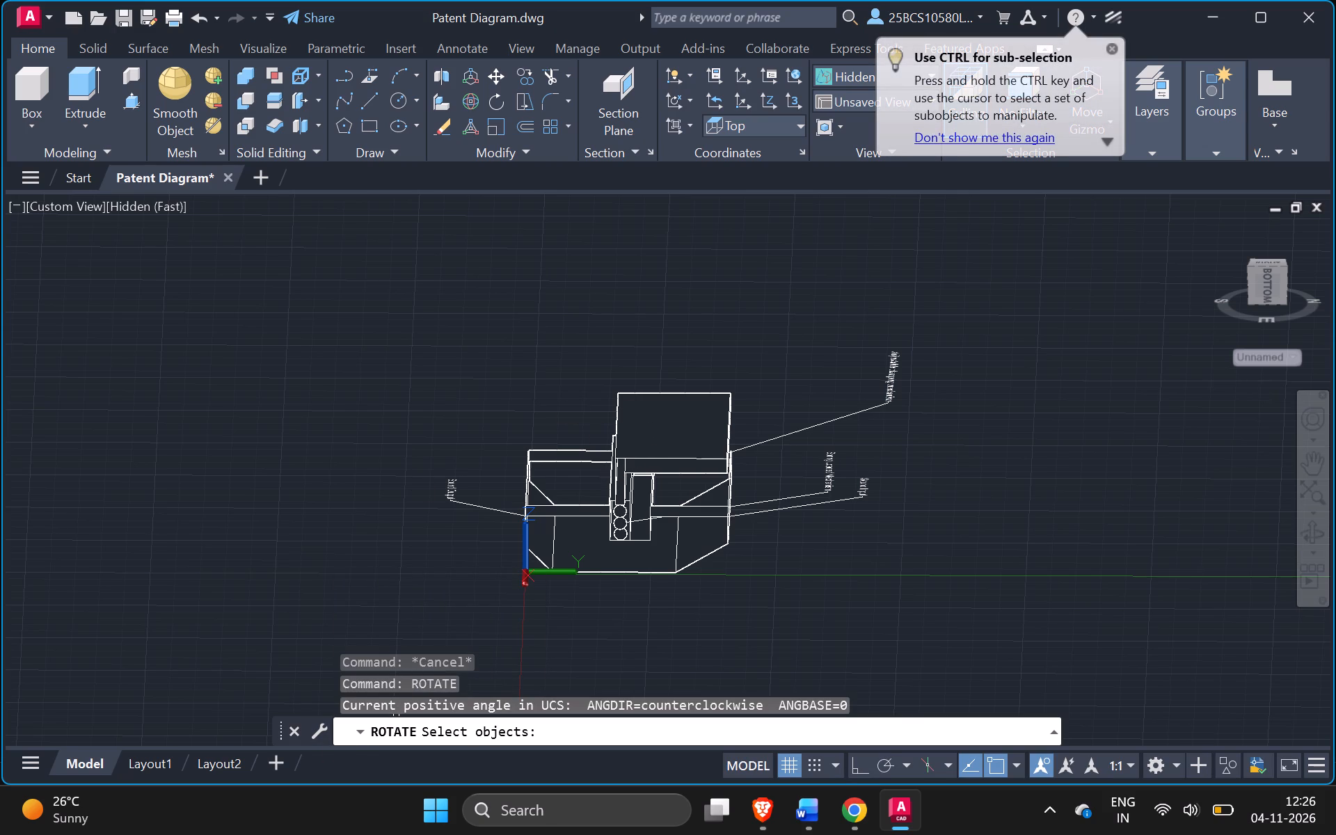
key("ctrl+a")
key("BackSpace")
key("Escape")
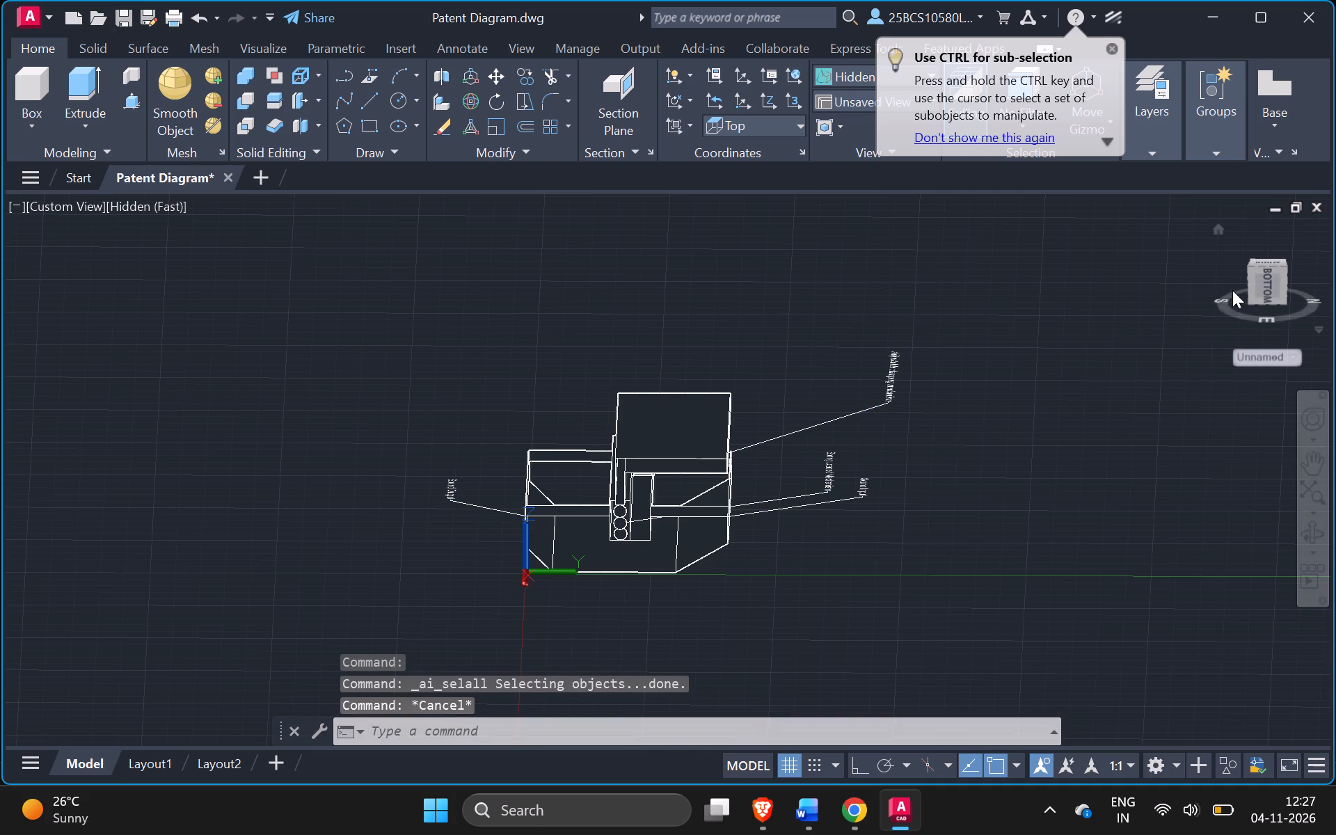
Examine the sound reflector model and its leader labels from several angles around the Right and Bottom views.
left_click_drag(1262, 284, 1252, 312)
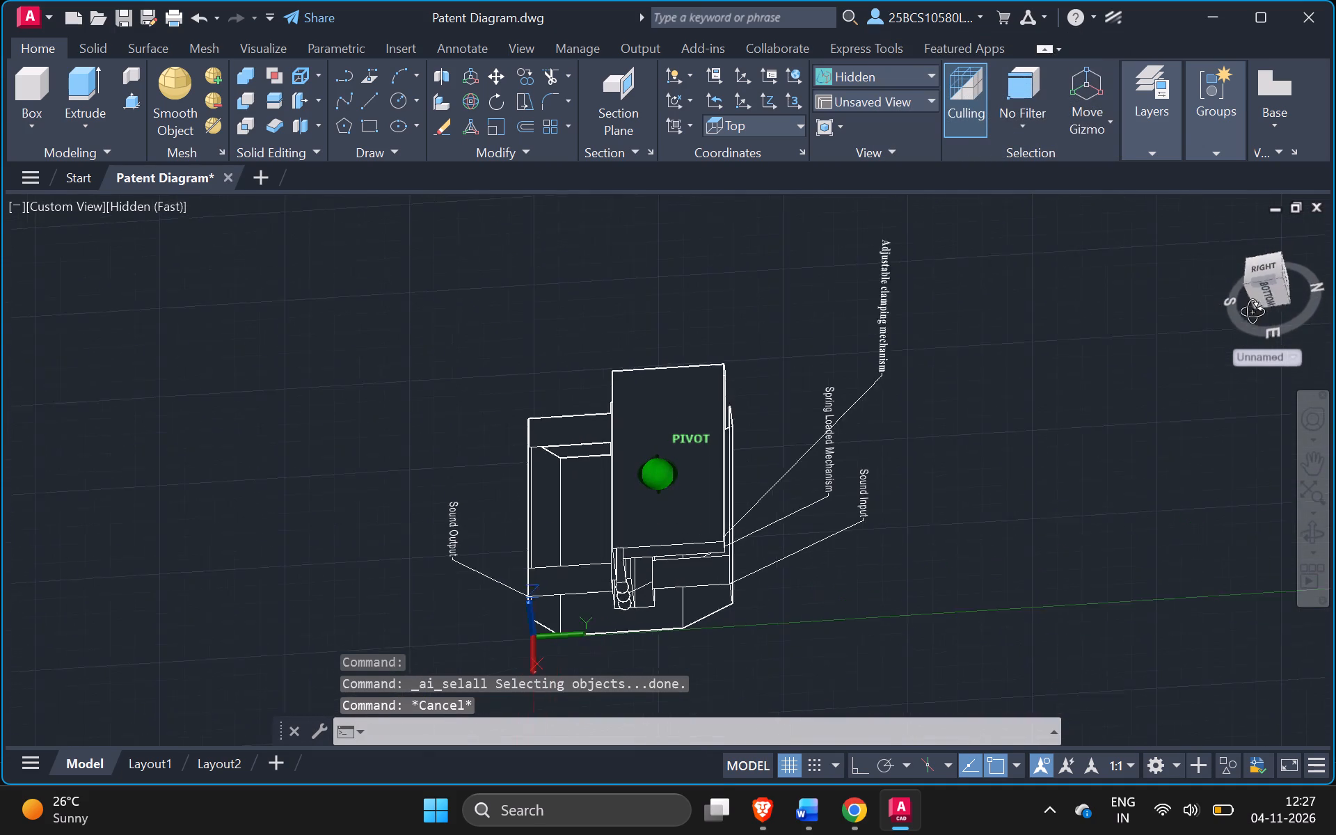
left_click_drag(1252, 312, 1323, 294)
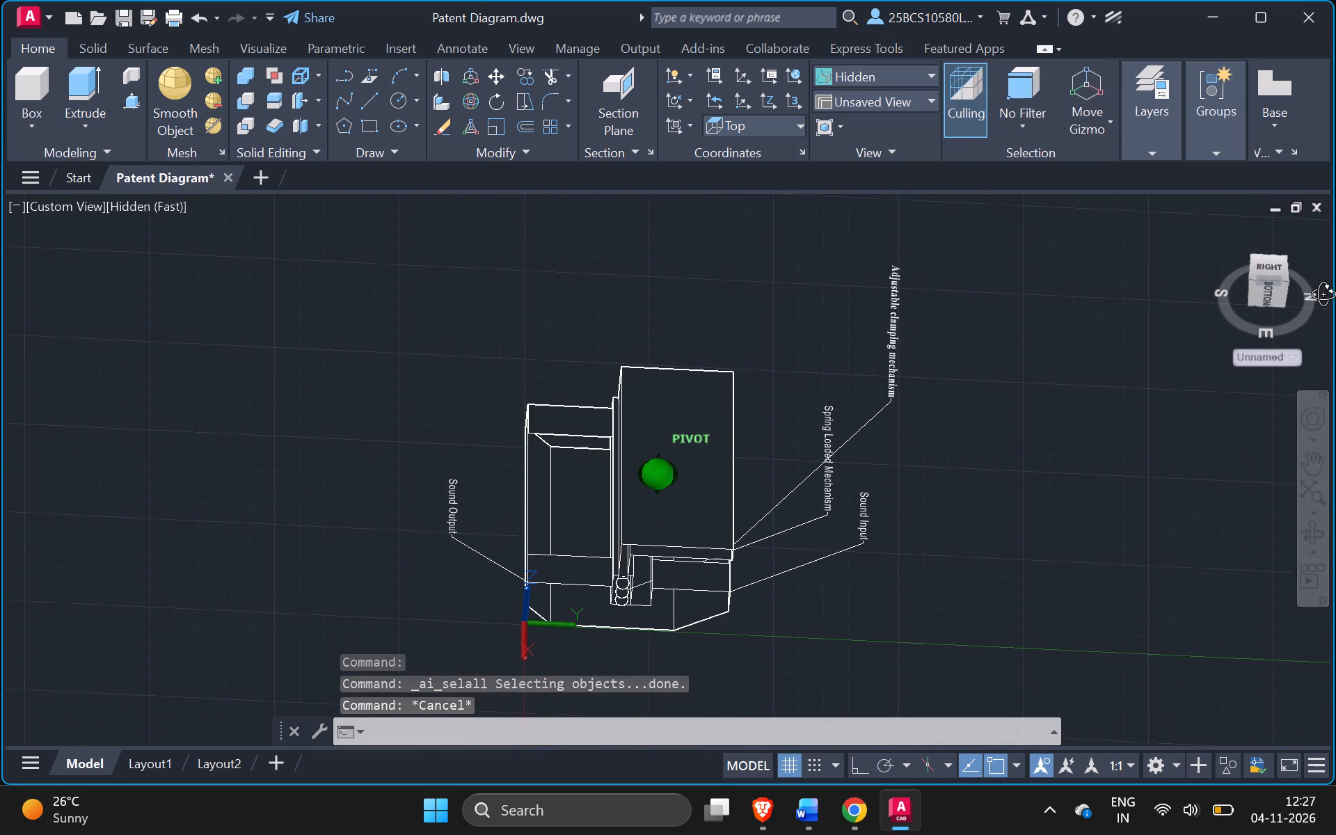
left_click_drag(1323, 294, 1317, 297)
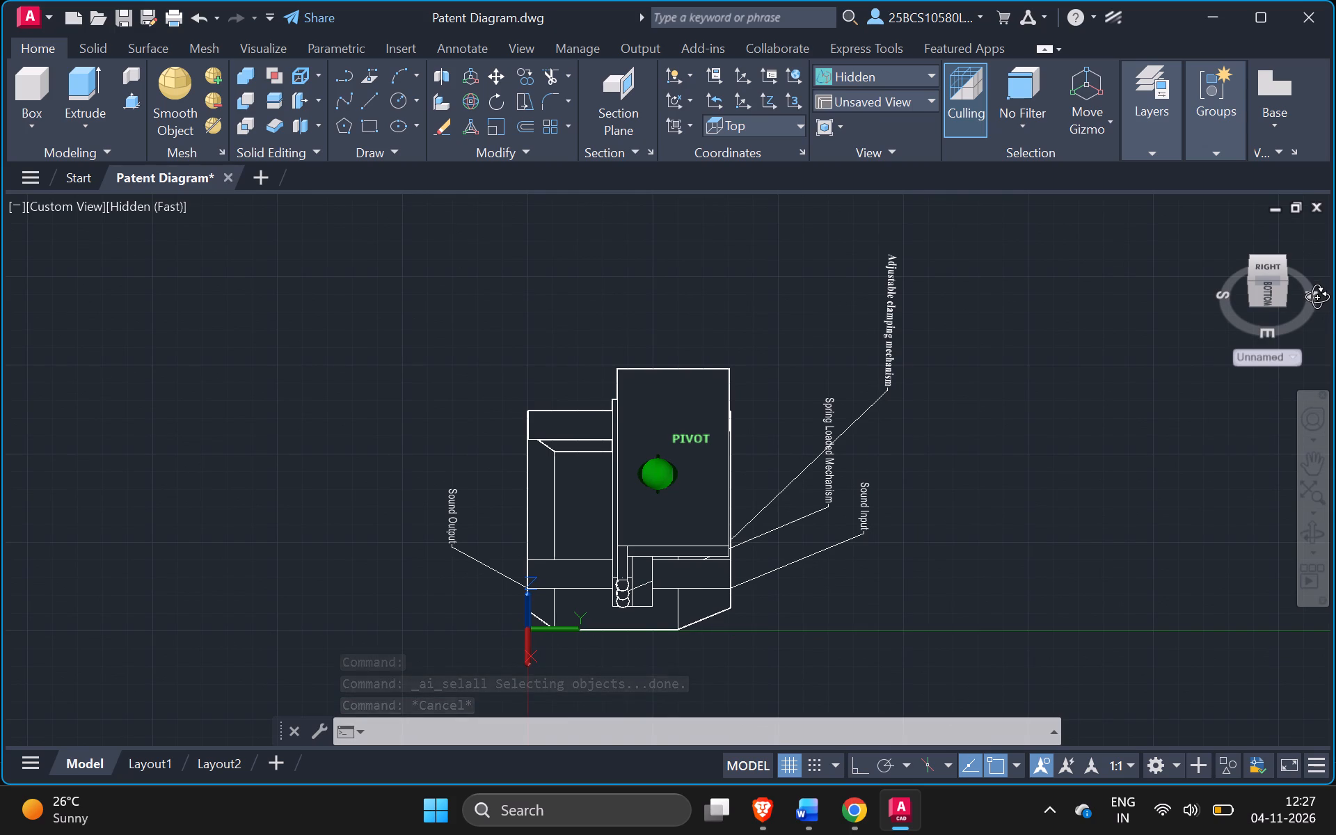
left_click_drag(1317, 297, 1317, 312)
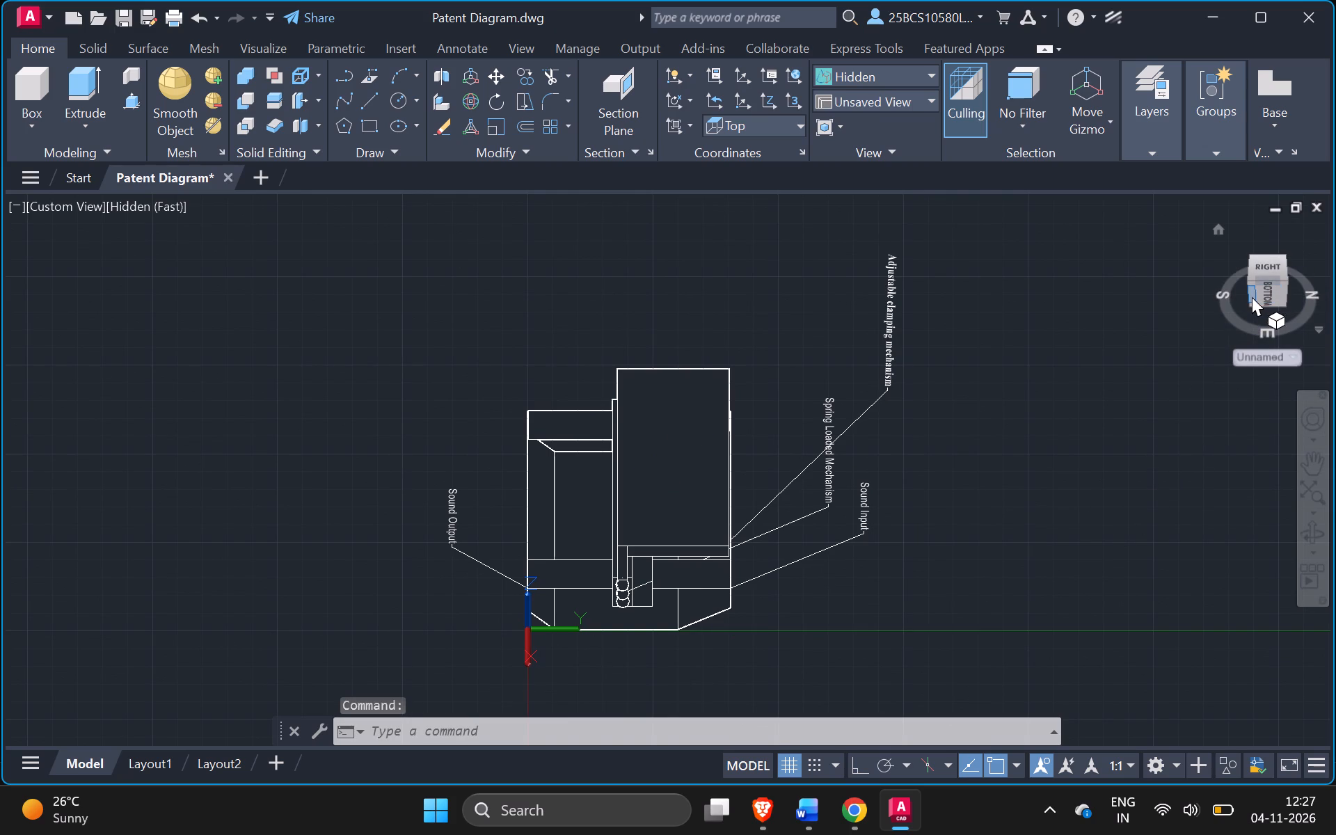
left_click_drag(1252, 297, 1271, 297)
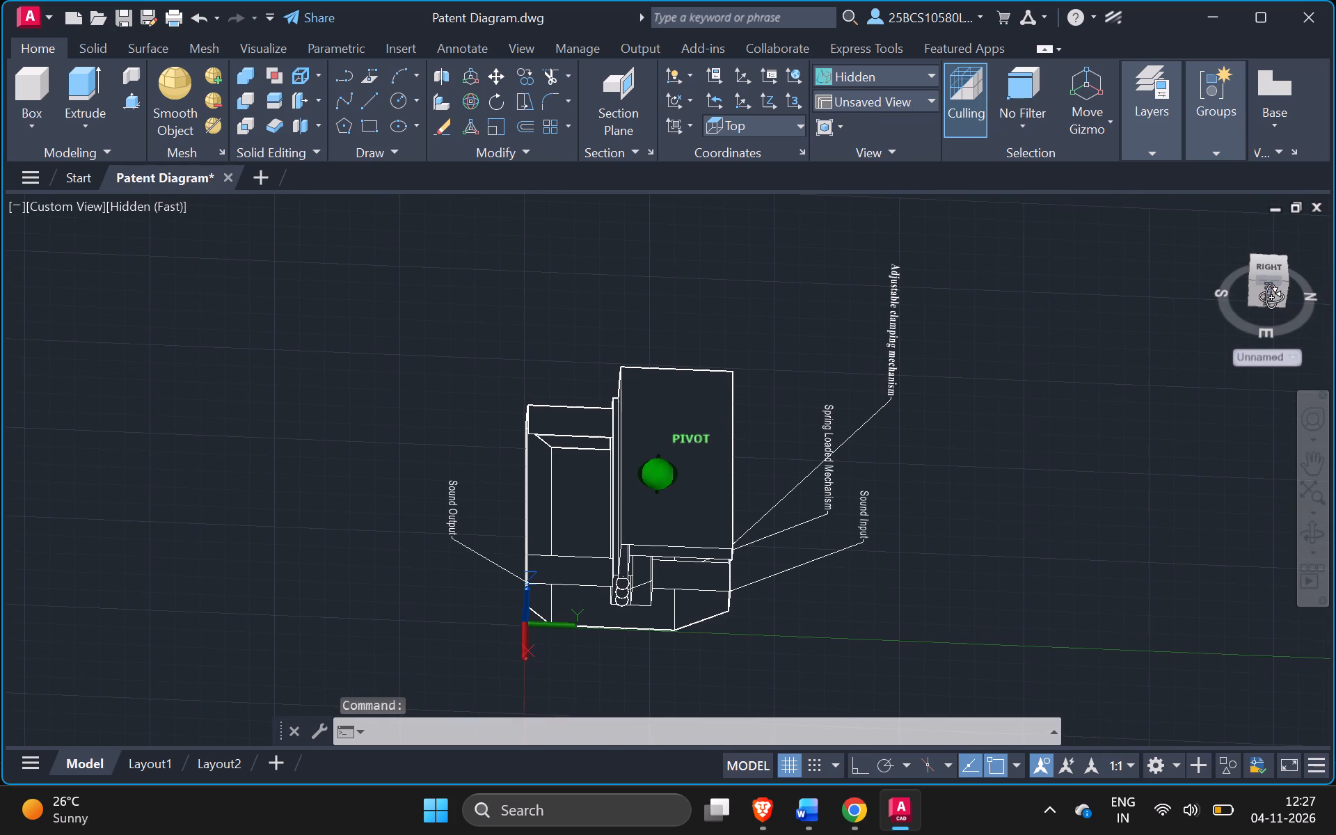
left_click_drag(1271, 297, 1198, 292)
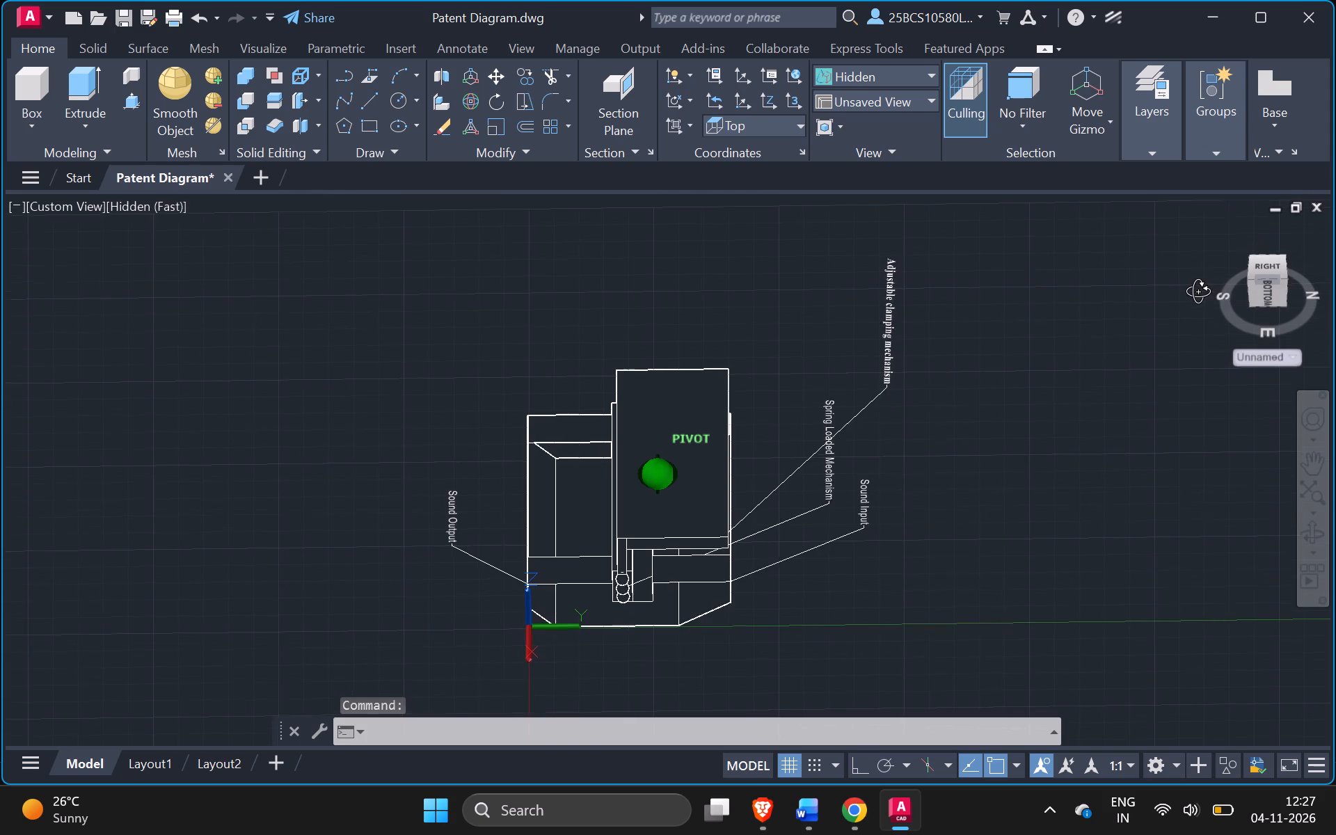
left_click_drag(1198, 292, 1131, 331)
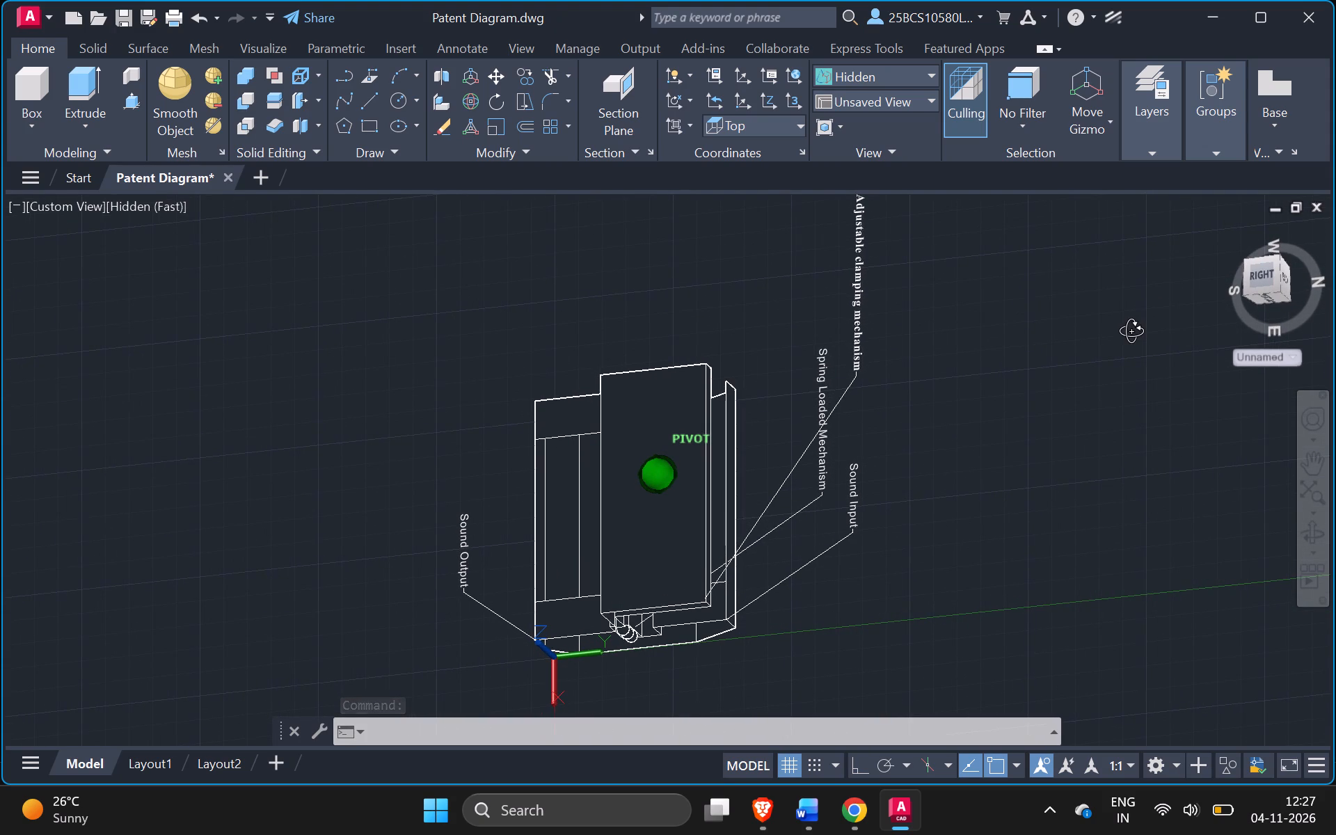
left_click_drag(1131, 331, 1134, 342)
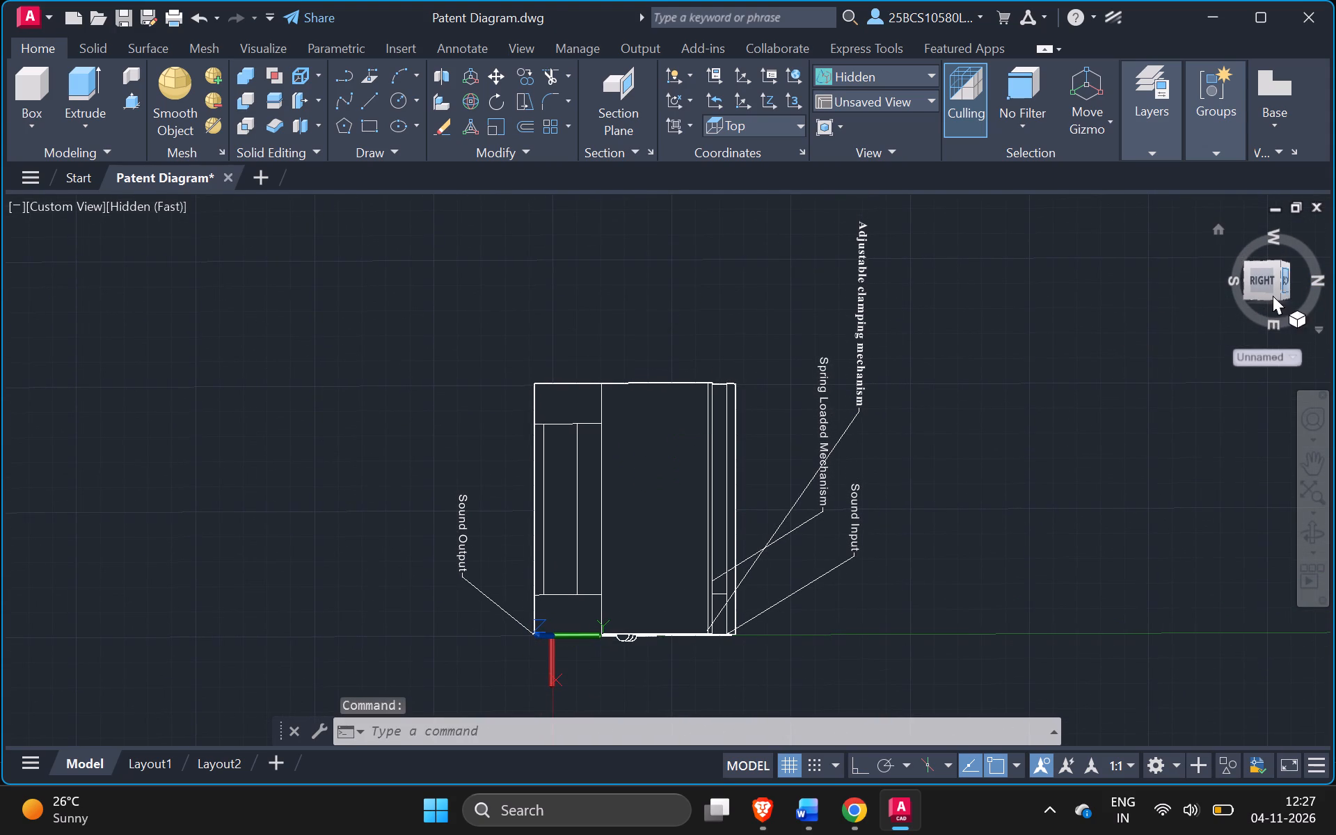
left_click_drag(1234, 280, 53, 284)
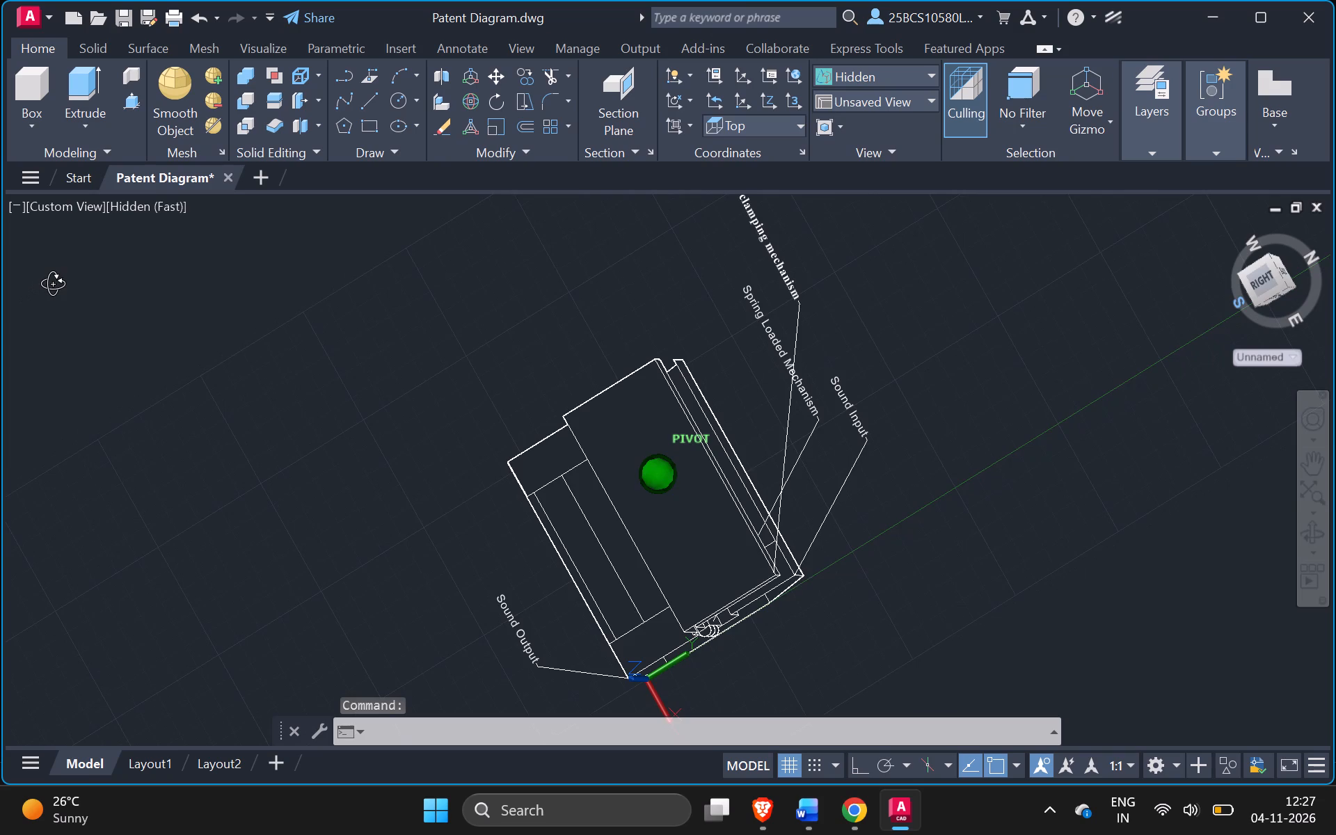
left_click_drag(53, 284, 296, 257)
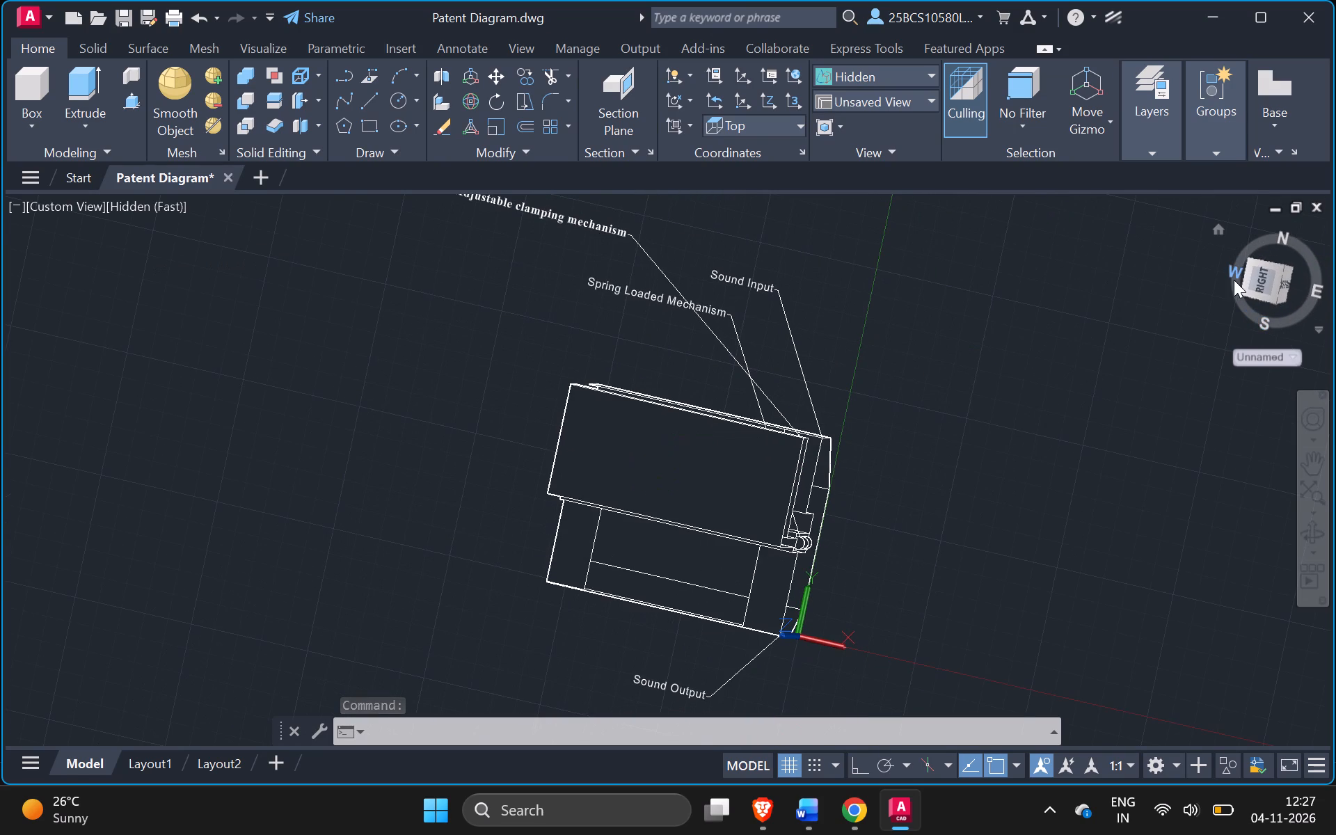
scroll(908, 431, "down", 1, "ctrl")
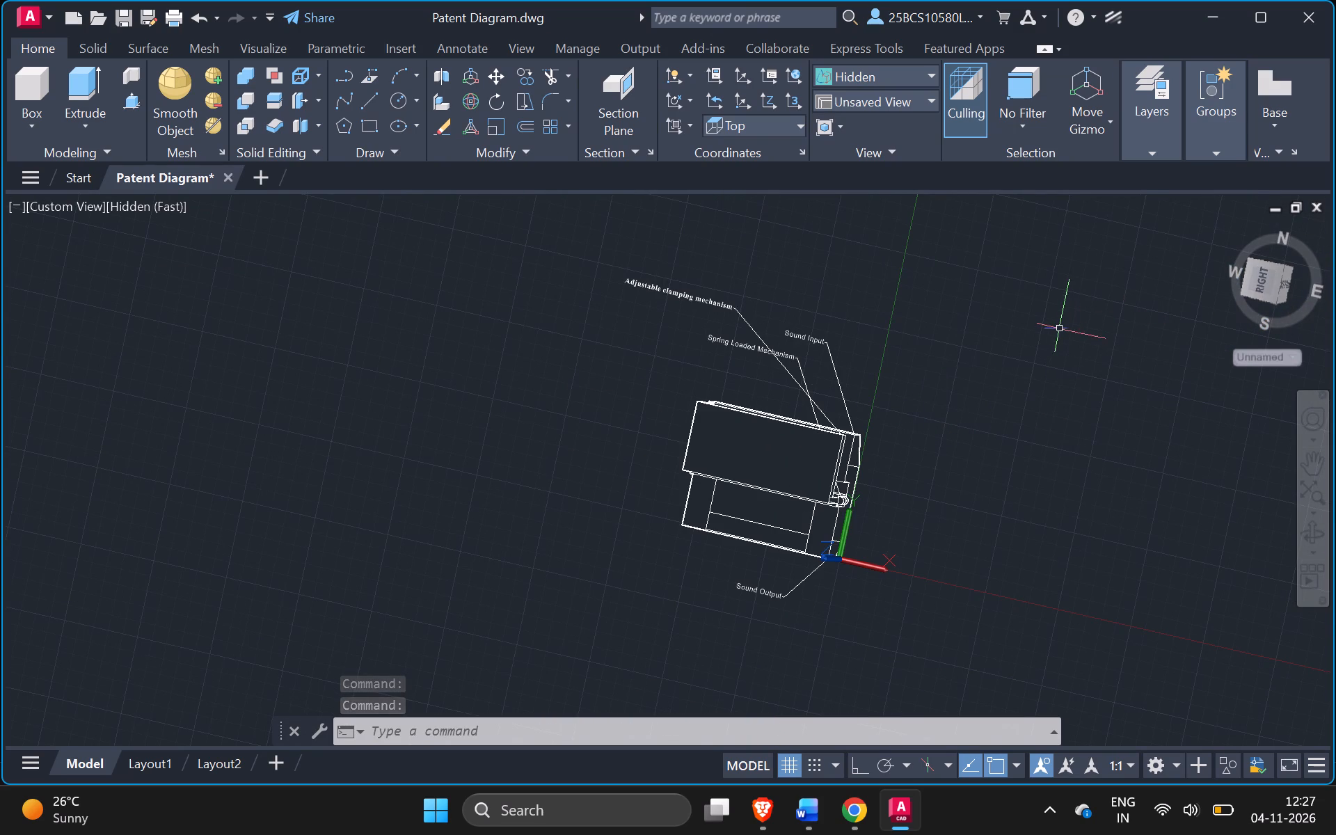
key("ctrl+equal")
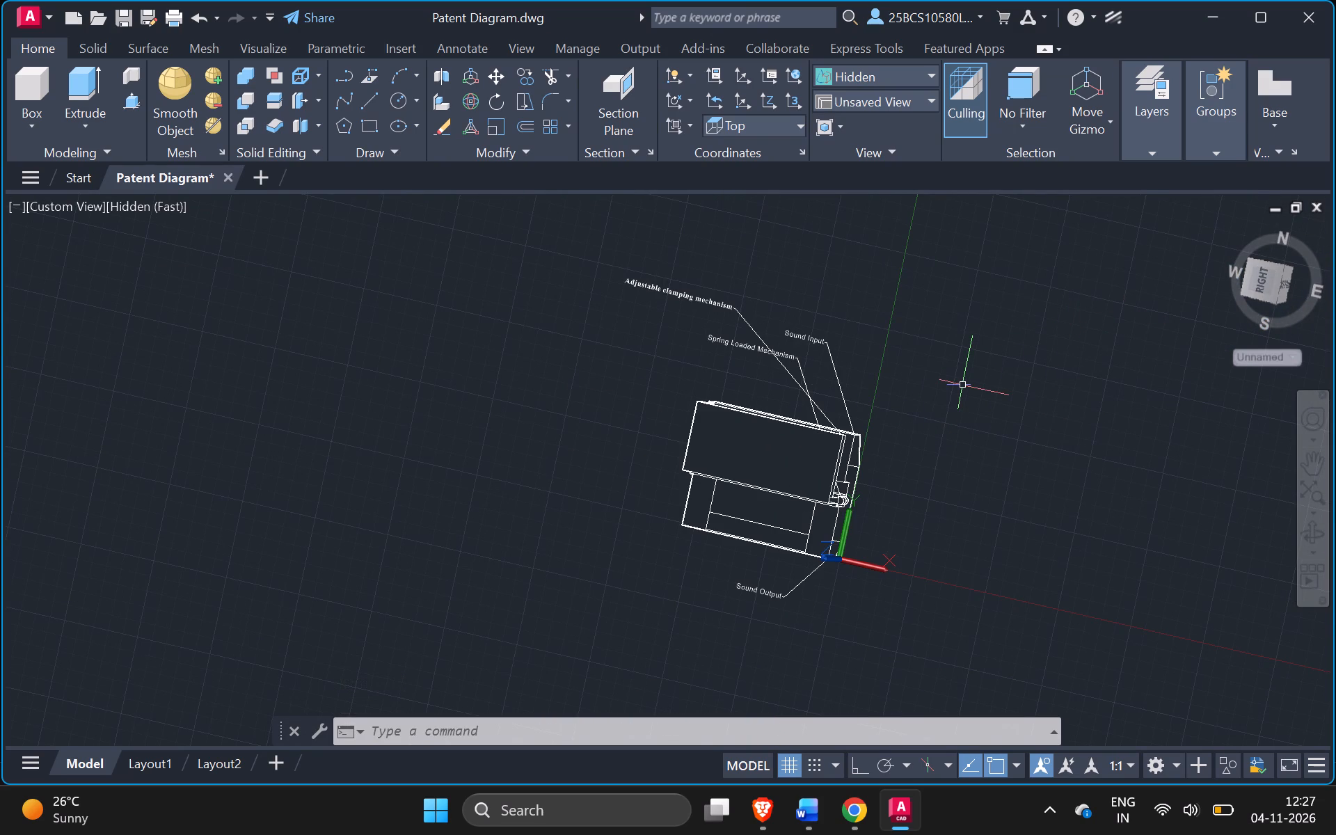
scroll(962, 385, "up", 1, "ctrl")
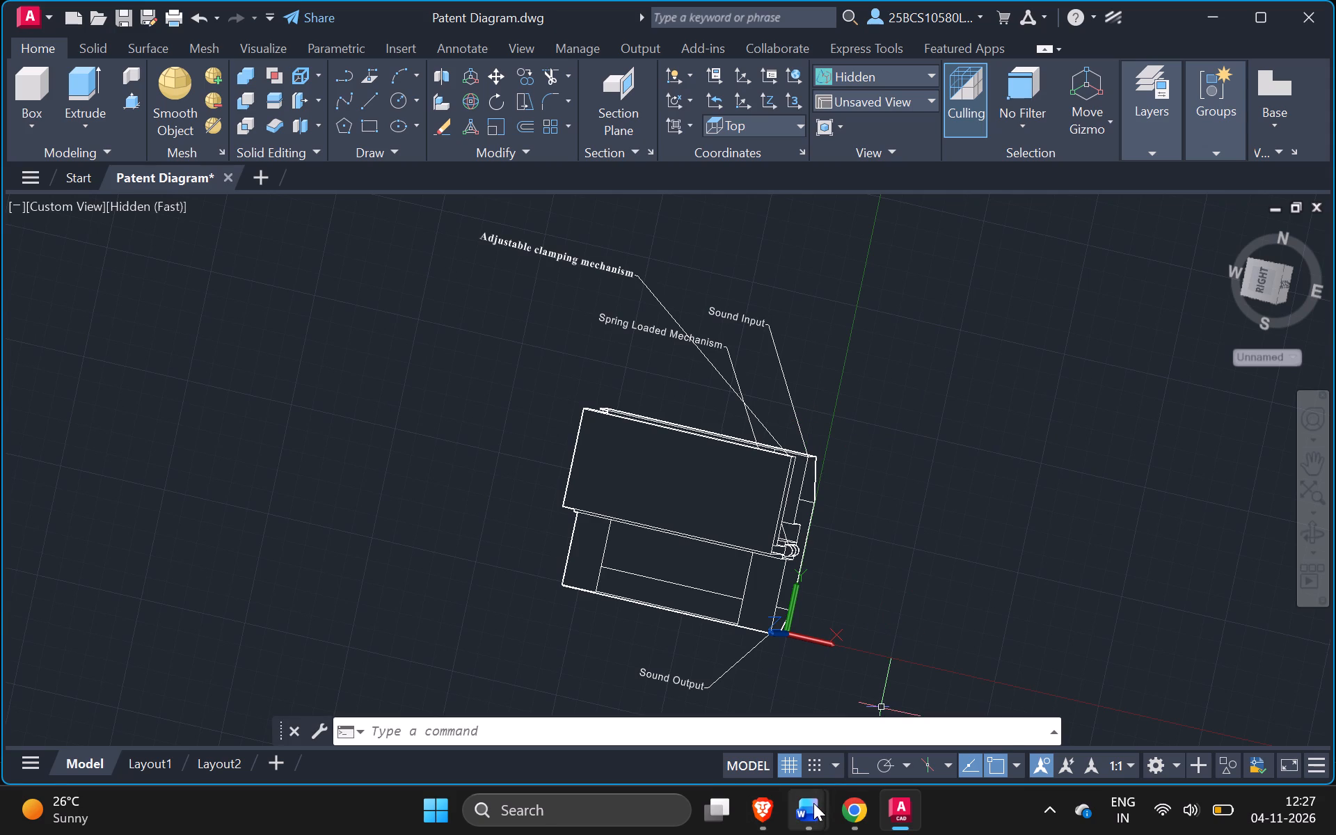
Switch to Word and move the hand-drawn sound reflector picture in section 7 to just after its "Rough Diagram" caption.
left_click(730, 711)
scroll(1173, 305, "up", 1)
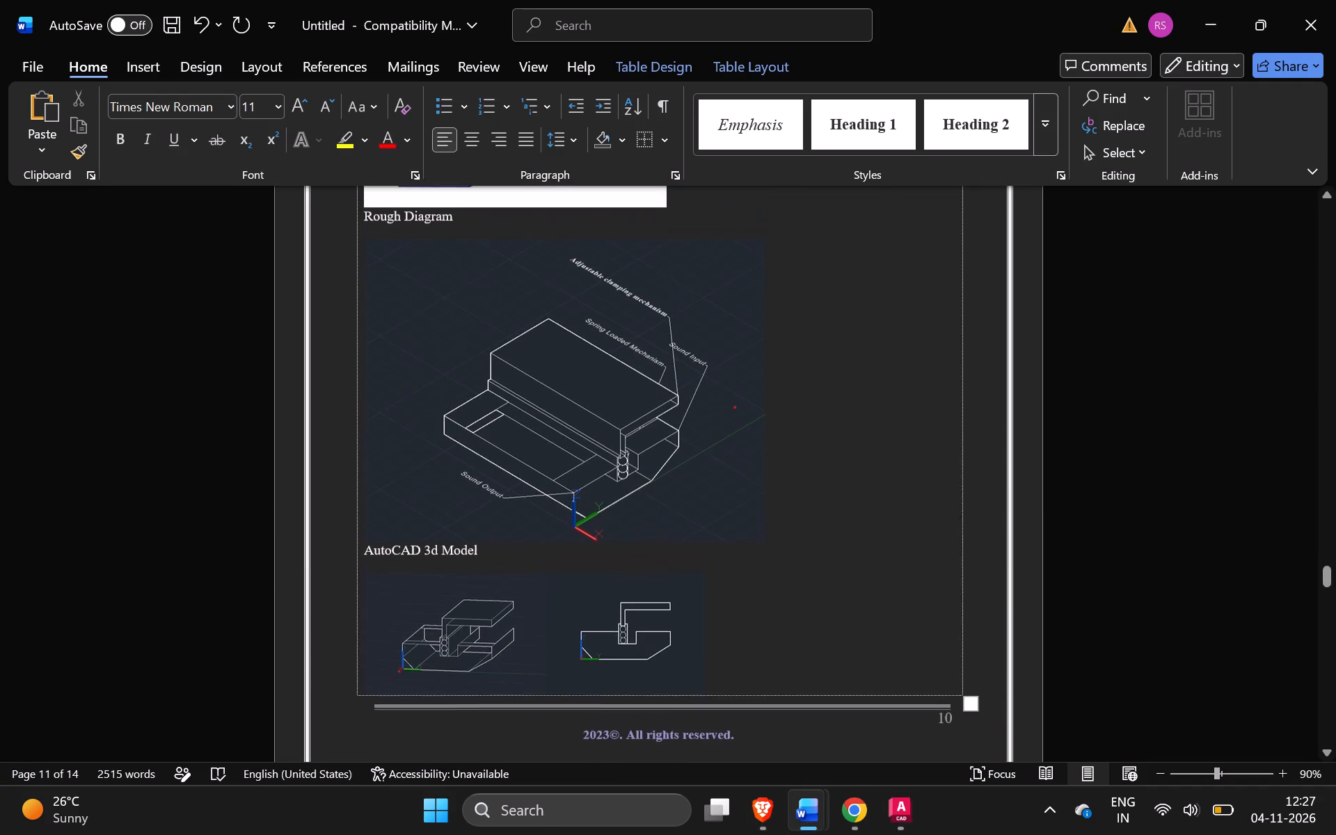
scroll(1173, 305, "up", 1)
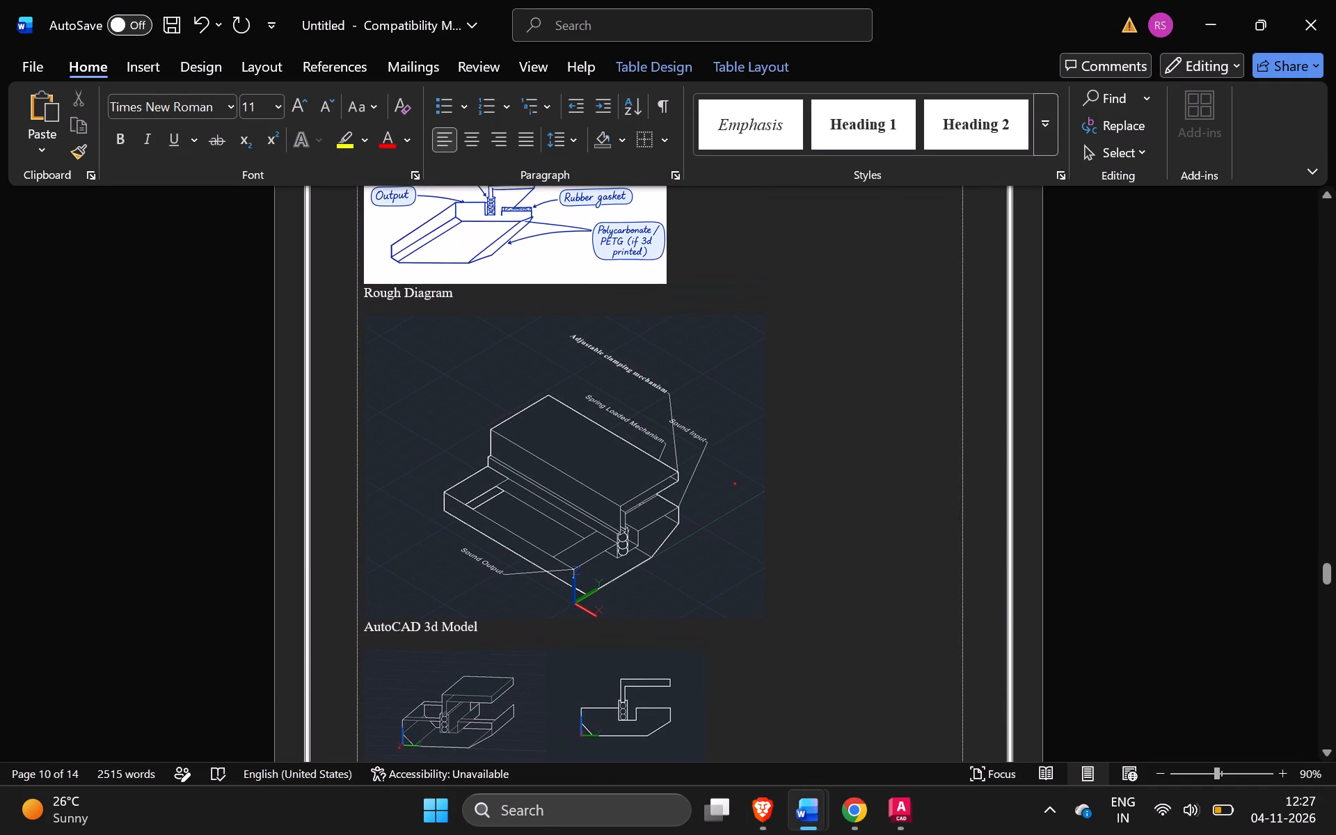
scroll(1173, 305, "up", 2)
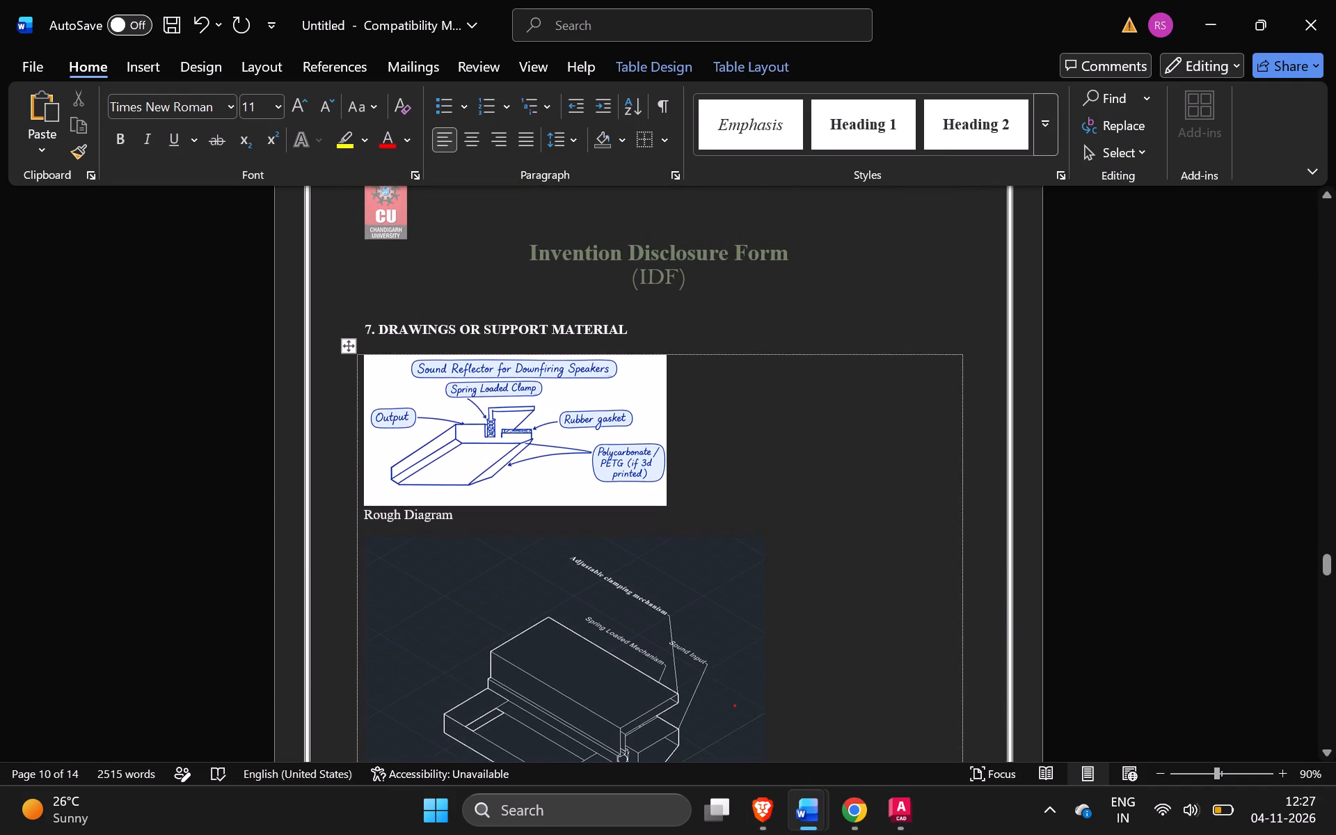
scroll(1173, 305, "up", 1)
left_click_drag(534, 385, 535, 473)
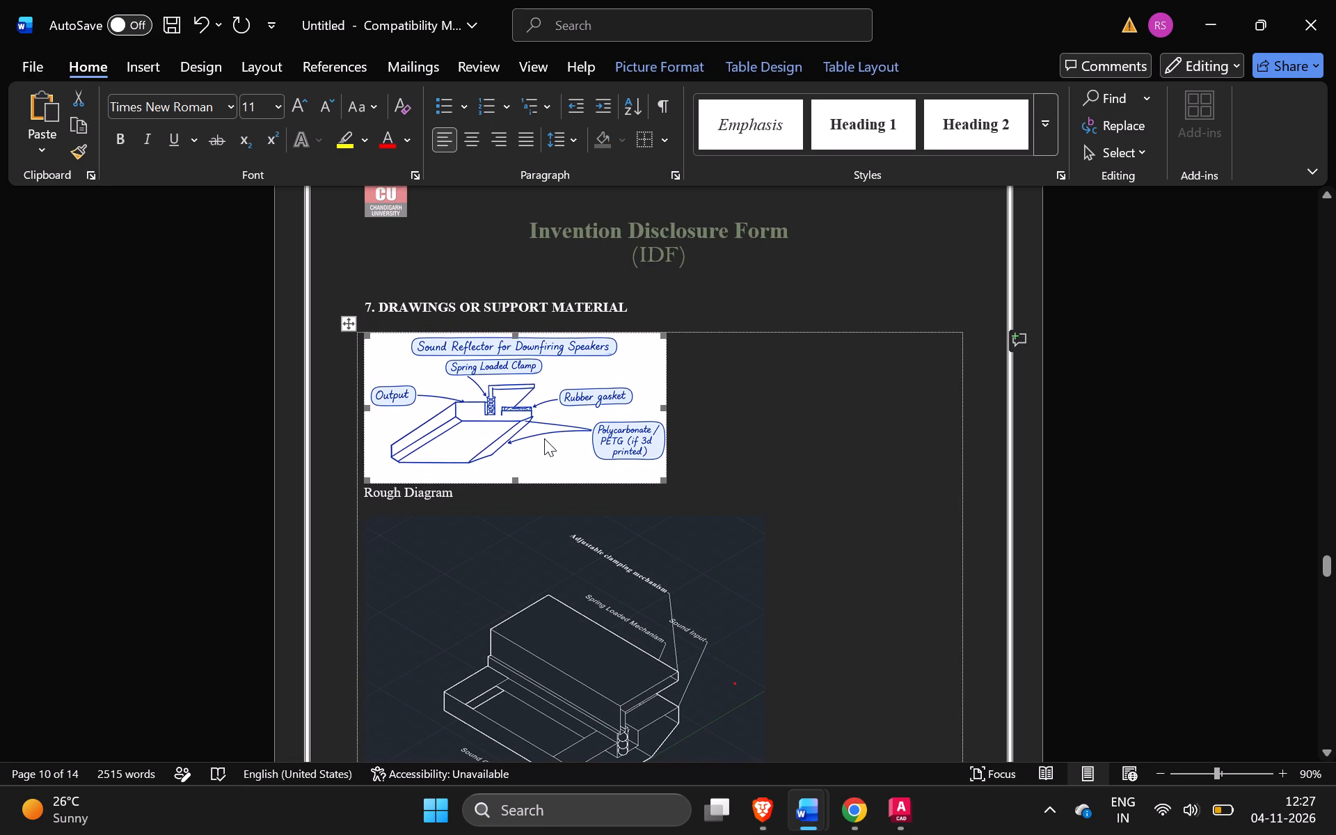
left_click_drag(544, 438, 532, 498)
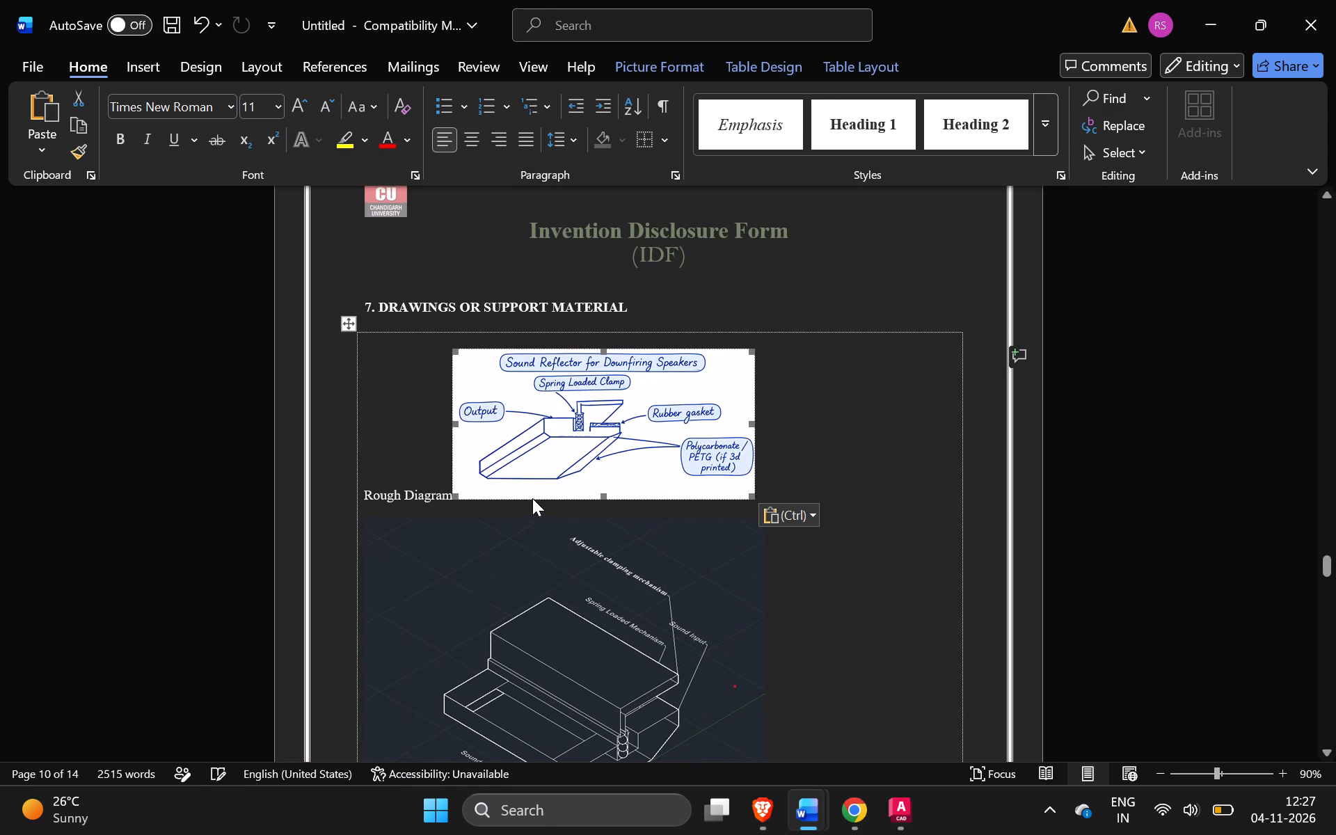
Enter the caption "Rough Diagram:" on the empty line above the hand-drawn picture.
left_click(438, 342)
type("Roug")
type("h")
key("space")
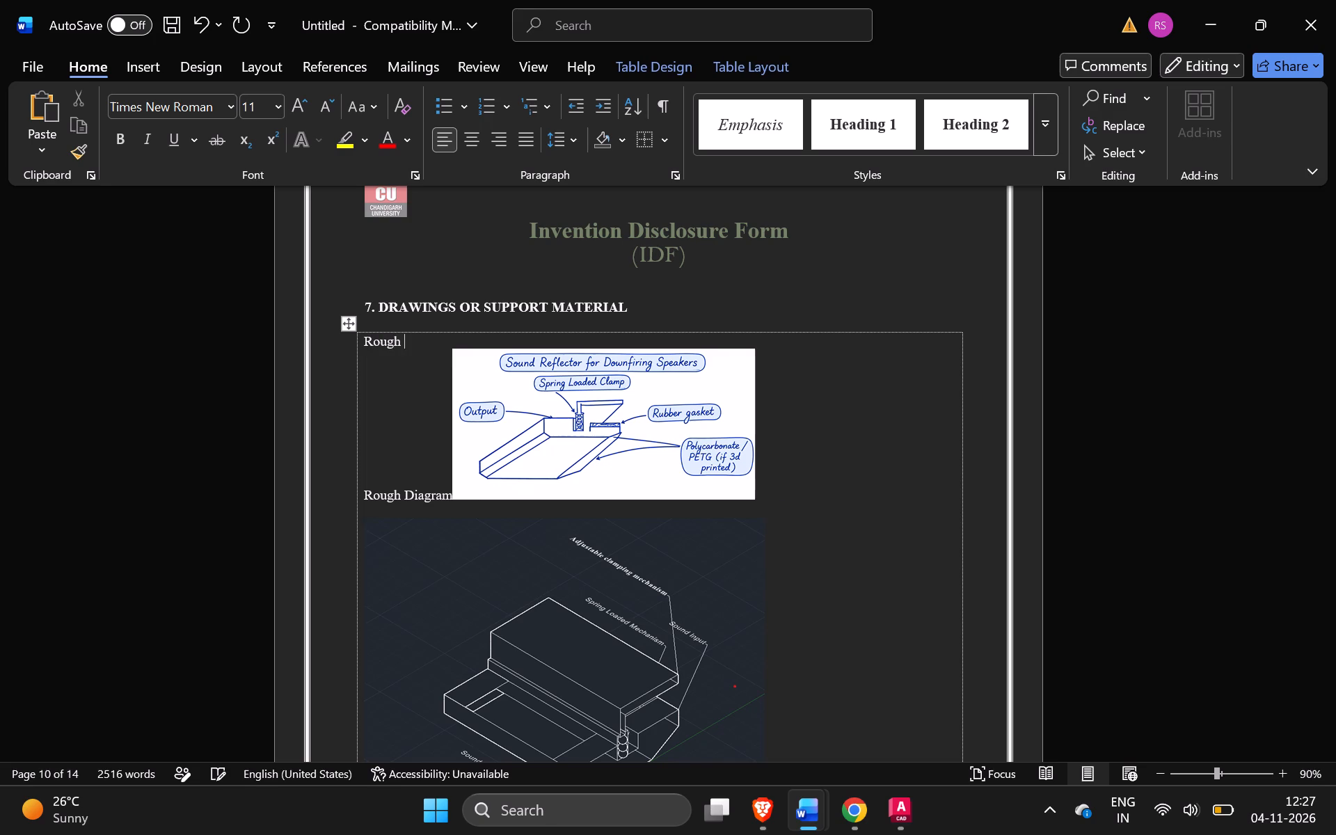
type("Di")
type("ga")
key("BackSpace")
key("BackSpace")
type("agram")
key("shift+colon")
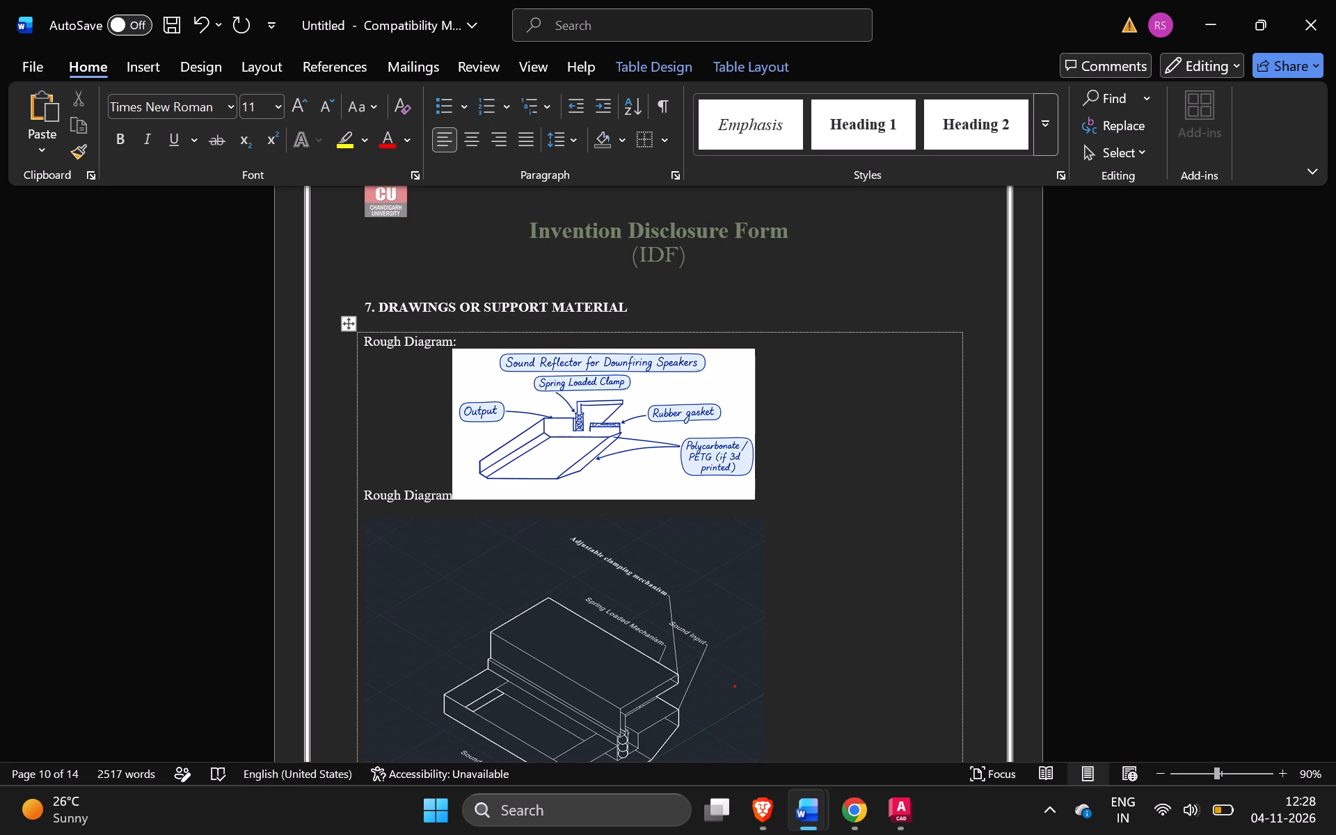
Delete the old "Rough Diagram" caption text in front of the hand-drawn picture.
left_click(447, 491)
key("BackSpace")
key("BackSpace")
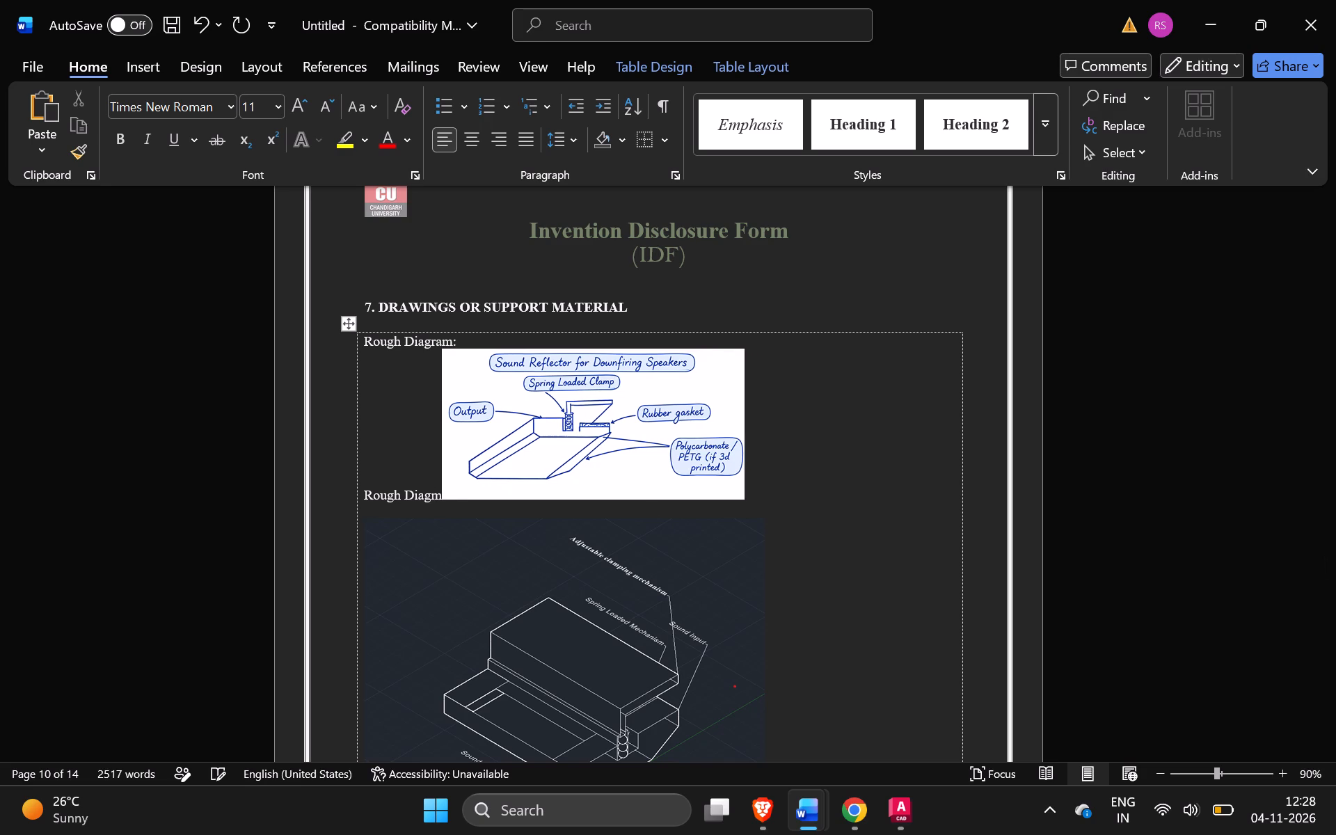
key("BackSpace")
key("BackSpace")
key("BackSpace")
key("BackSpace")
key("BackSpace")
key("BackSpace")
key("BackSpace")
key("BackSpace")
key("BackSpace")
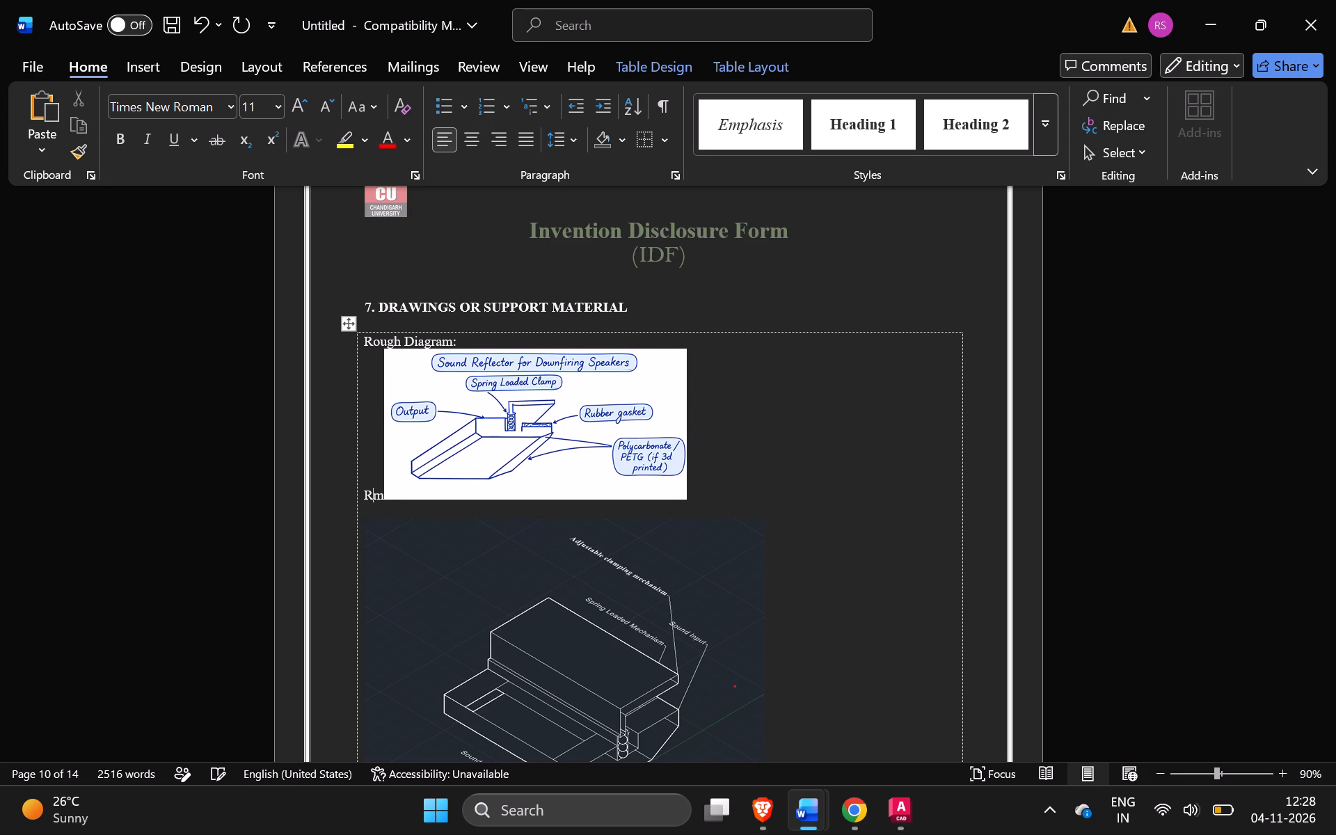
key("BackSpace")
key("Delete")
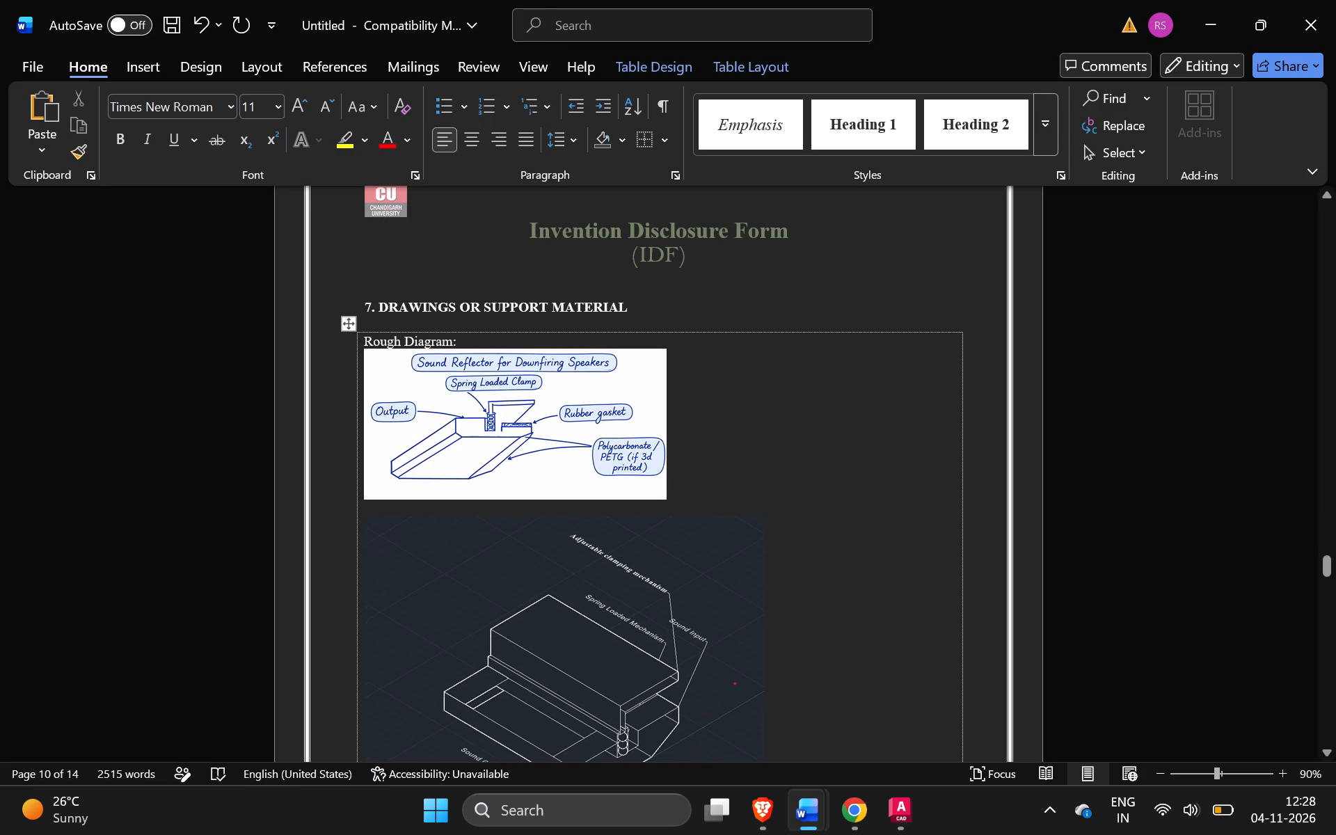
Add a new line after the hand-drawn picture with the caption "AutoCAD 3D model:" above the labelled model picture.
left_click(687, 501)
key("Return")
type("Audto")
key("BackSpace")
key("BackSpace")
key("BackSpace")
type("toCAD")
key("space")
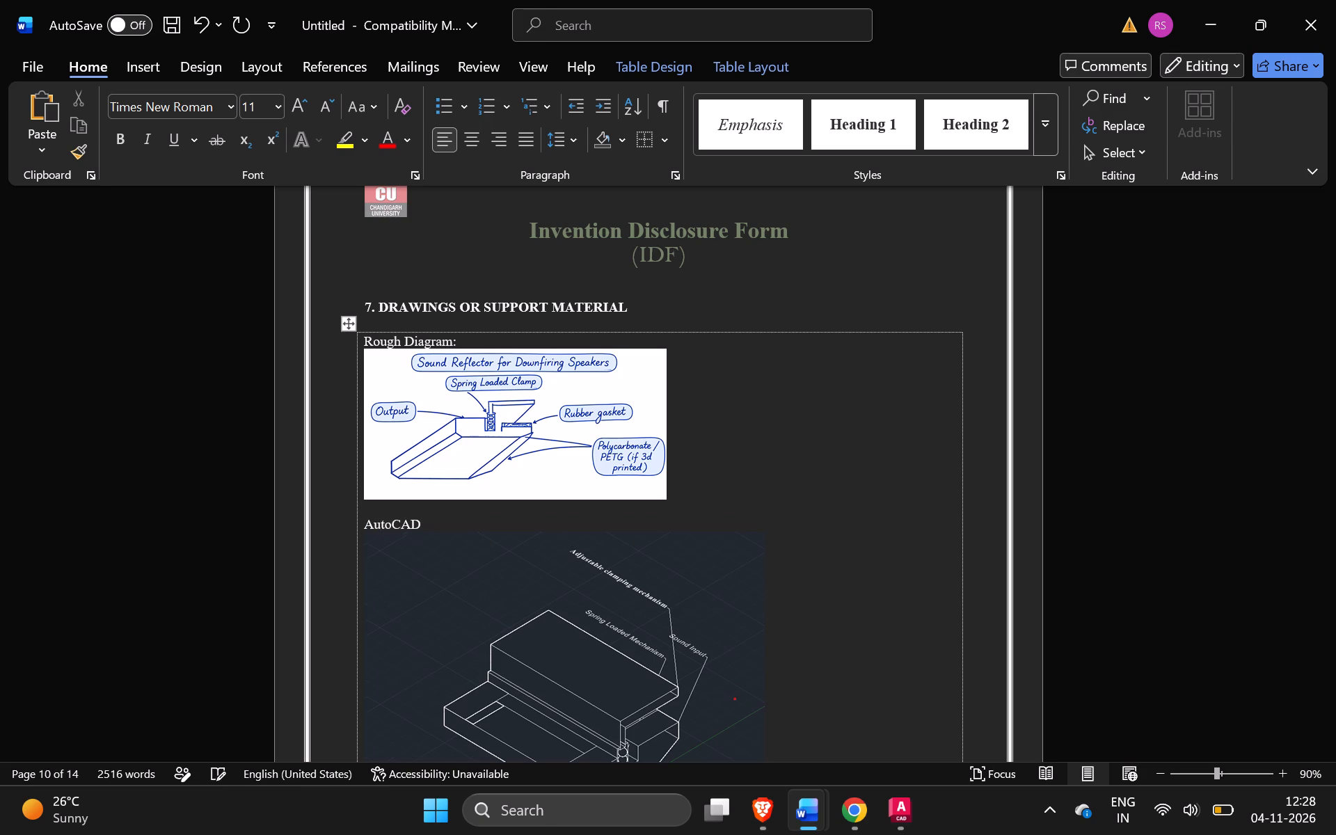
key("3")
type("D model:")
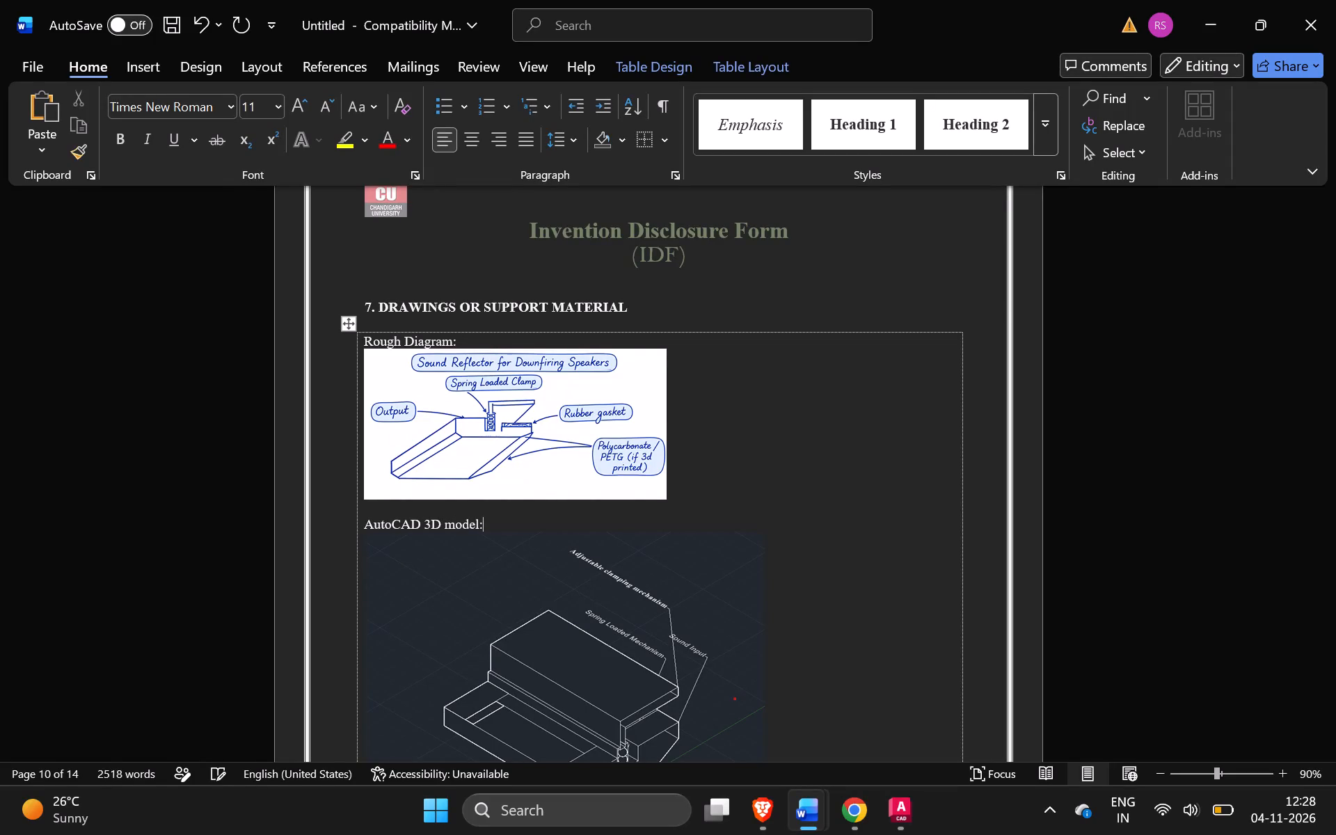
Delete the old "AutoCAD 3d Model" caption and its line below the labelled model picture.
scroll(687, 501, "down", 1)
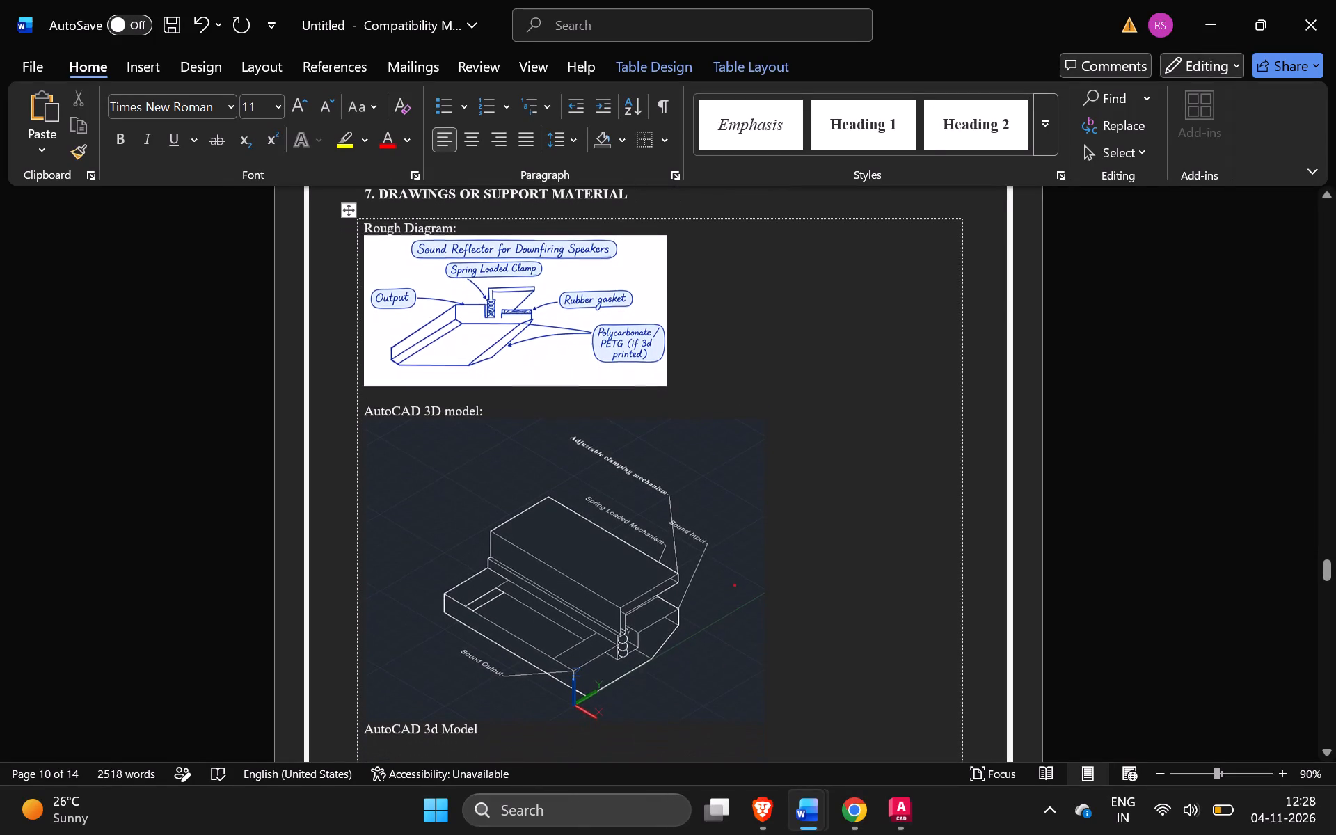
scroll(687, 501, "down", 1)
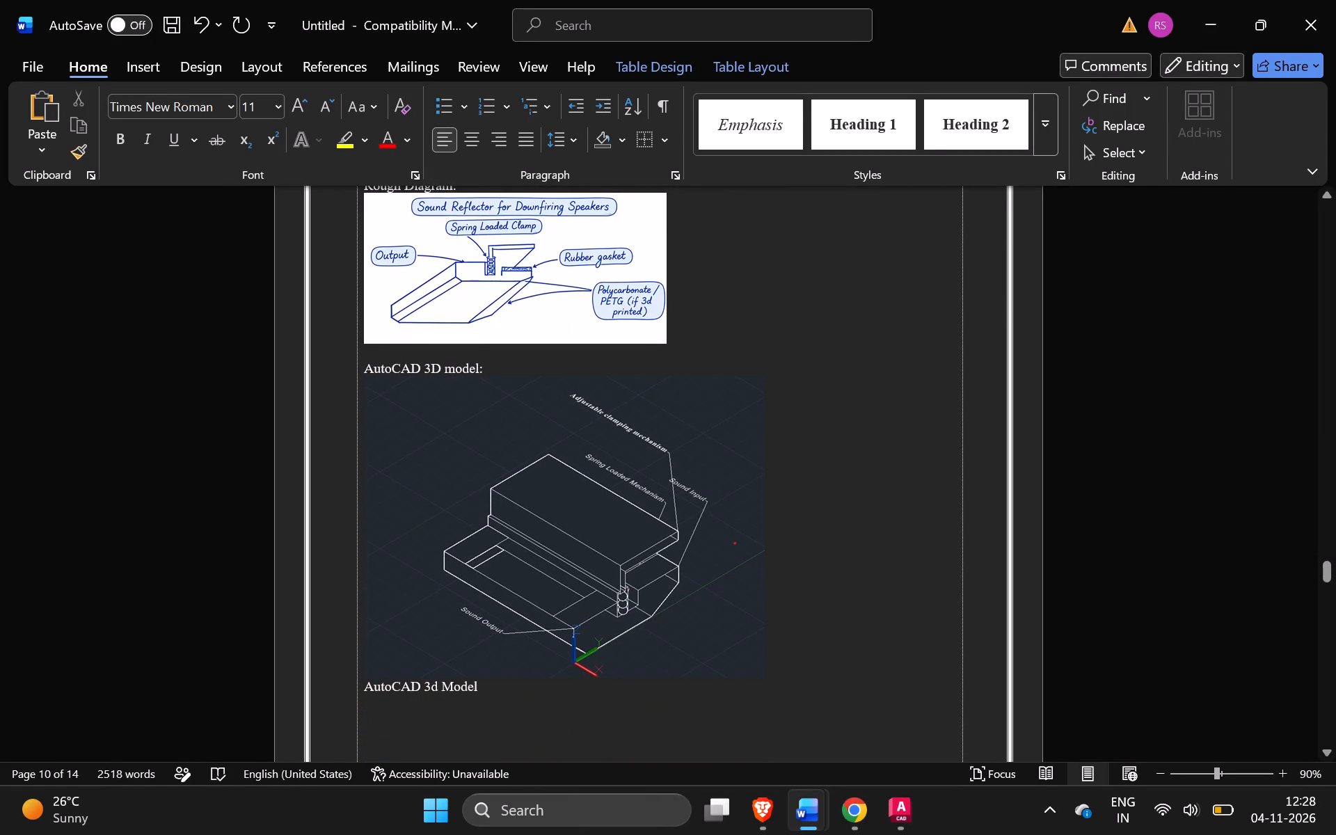
left_click(506, 683)
key("BackSpace")
key("BackSpace")
key("BackSpace")
key("BackSpace")
key("BackSpace")
key("BackSpace")
key("BackSpace")
key("BackSpace")
key("BackSpace")
key("BackSpace")
key("BackSpace")
key("BackSpace")
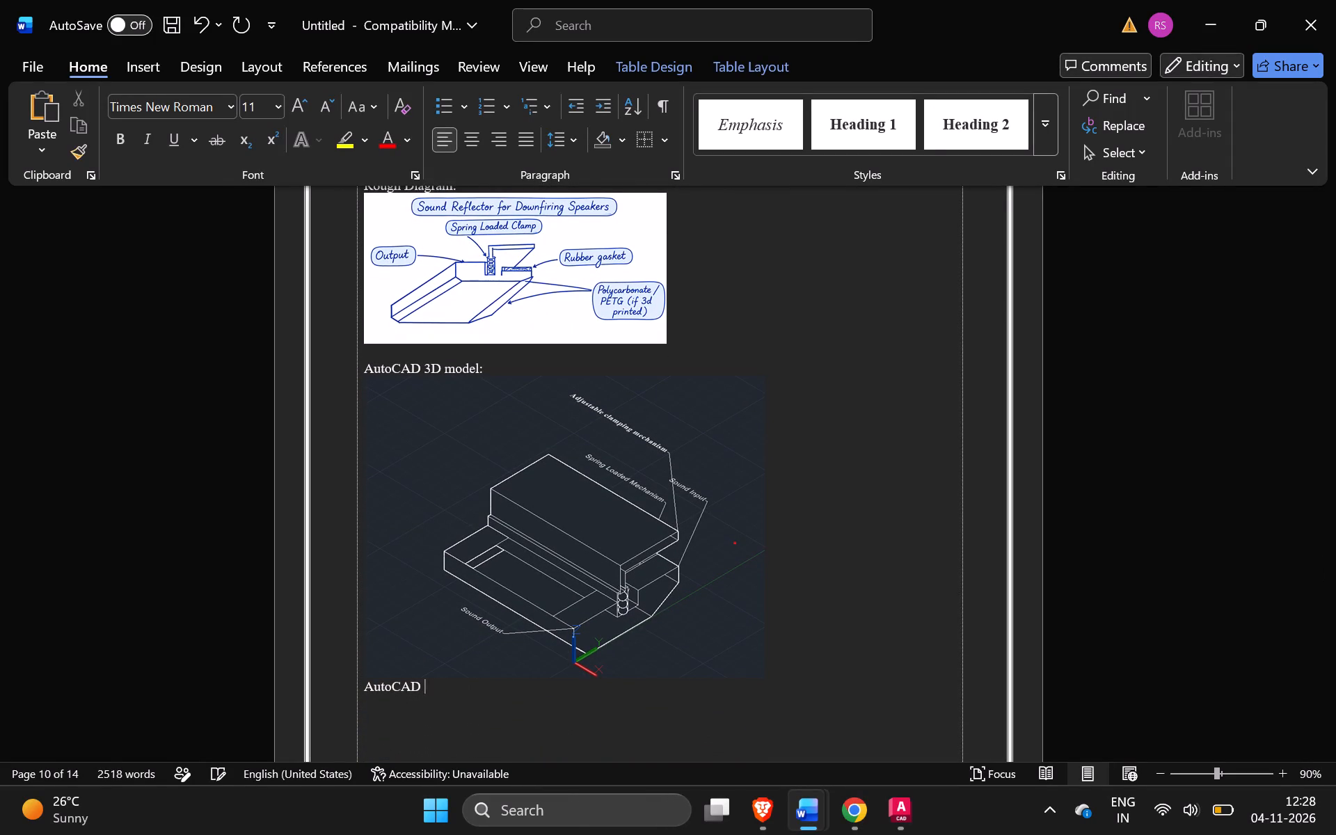
key("BackSpace")
key("BackSpace")
key("BackSpace")
key("BackSpace")
key("BackSpace")
key("BackSpace")
key("BackSpace")
key("BackSpace")
key("BackSpace")
key("BackSpace")
key("BackSpace")
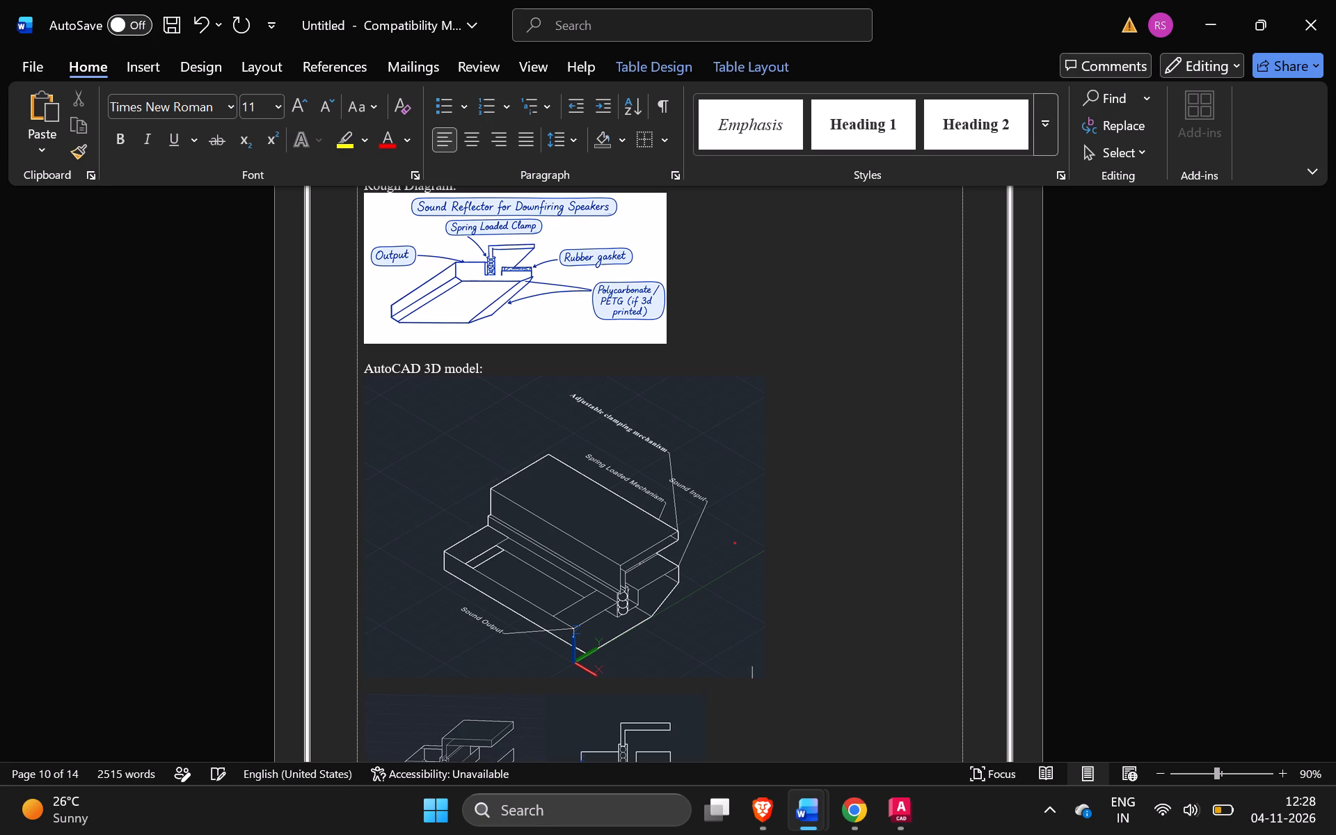
Capitalise "model" in the new caption so it reads "AutoCAD 3D Model:".
left_click(454, 371)
key("BackSpace")
key("shift+m")
left_click(896, 571)
Delete the empty lines after the last model pictures in section 7 to remove the blank page that follows.
scroll(896, 571, "down", 6)
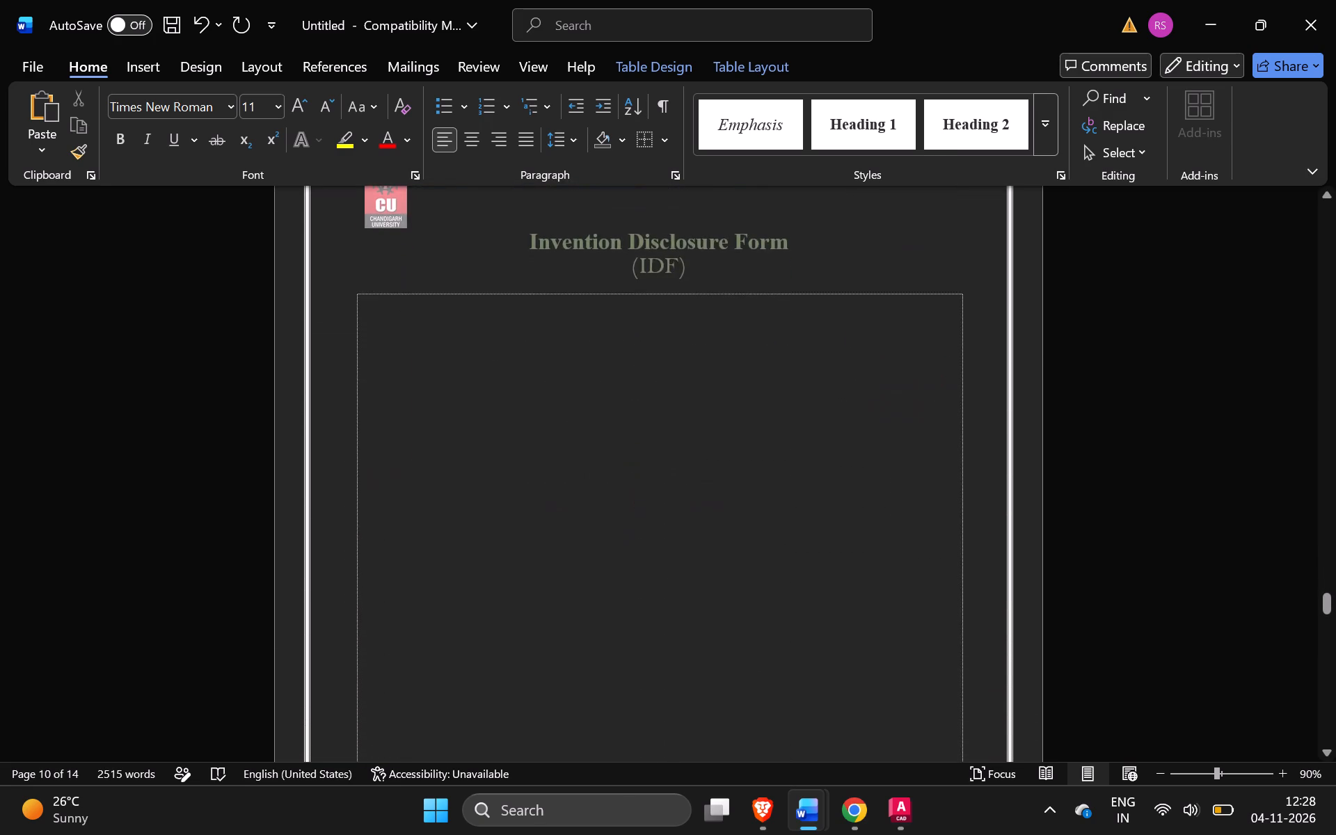
scroll(896, 571, "down", 2)
left_click(670, 406)
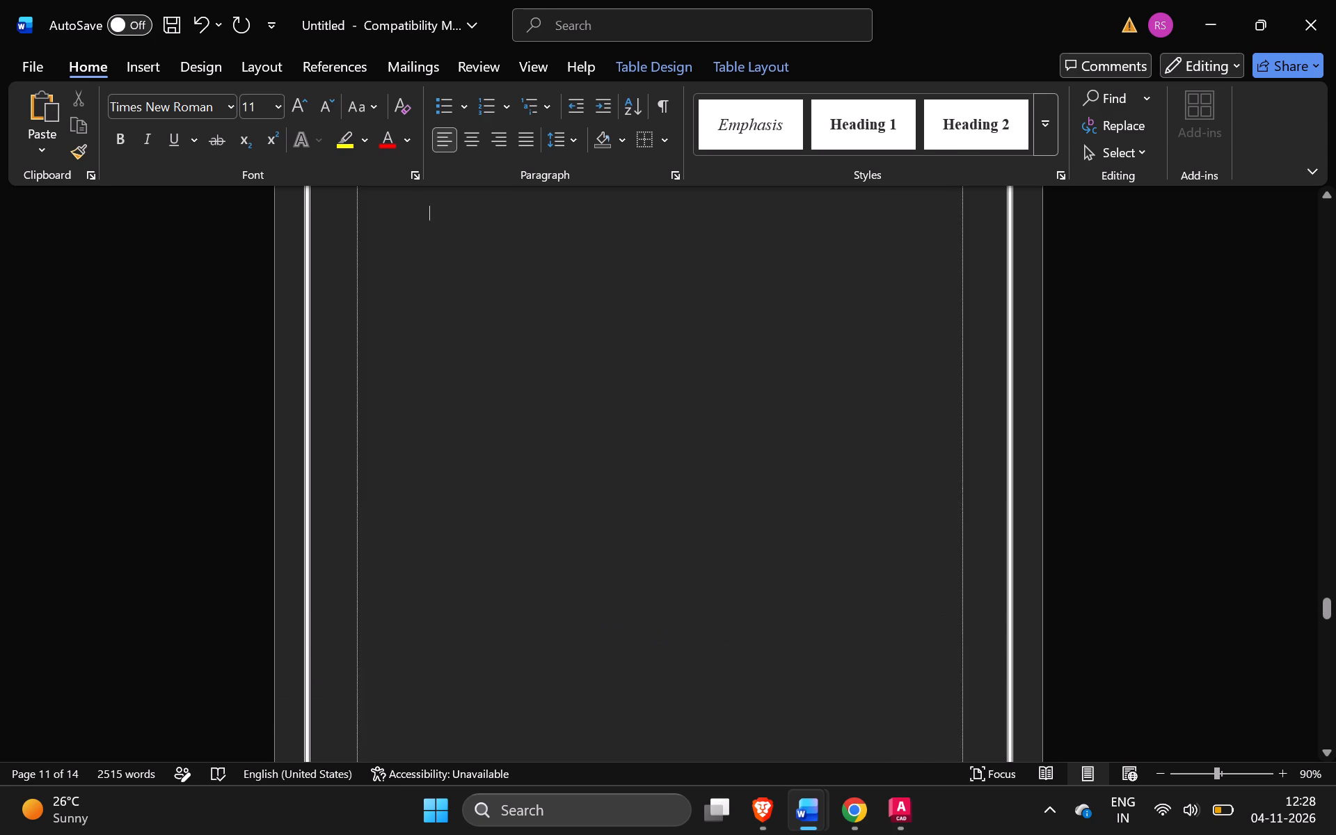
scroll(754, 530, "up", 1)
scroll(795, 340, "up", 1)
scroll(747, 411, "down", 1)
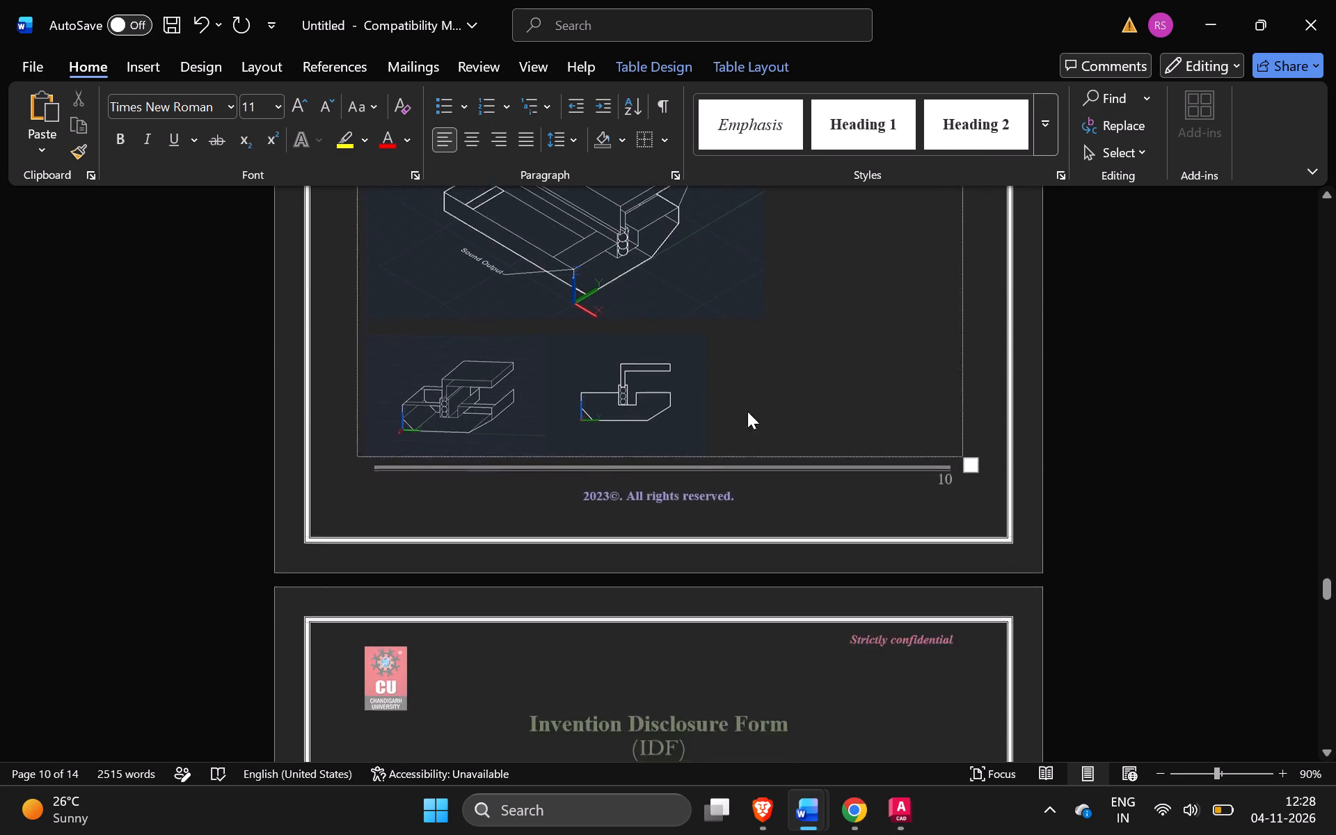
scroll(747, 411, "down", 1)
key("BackSpace")
key("BackSpace")
key("BackSpace")
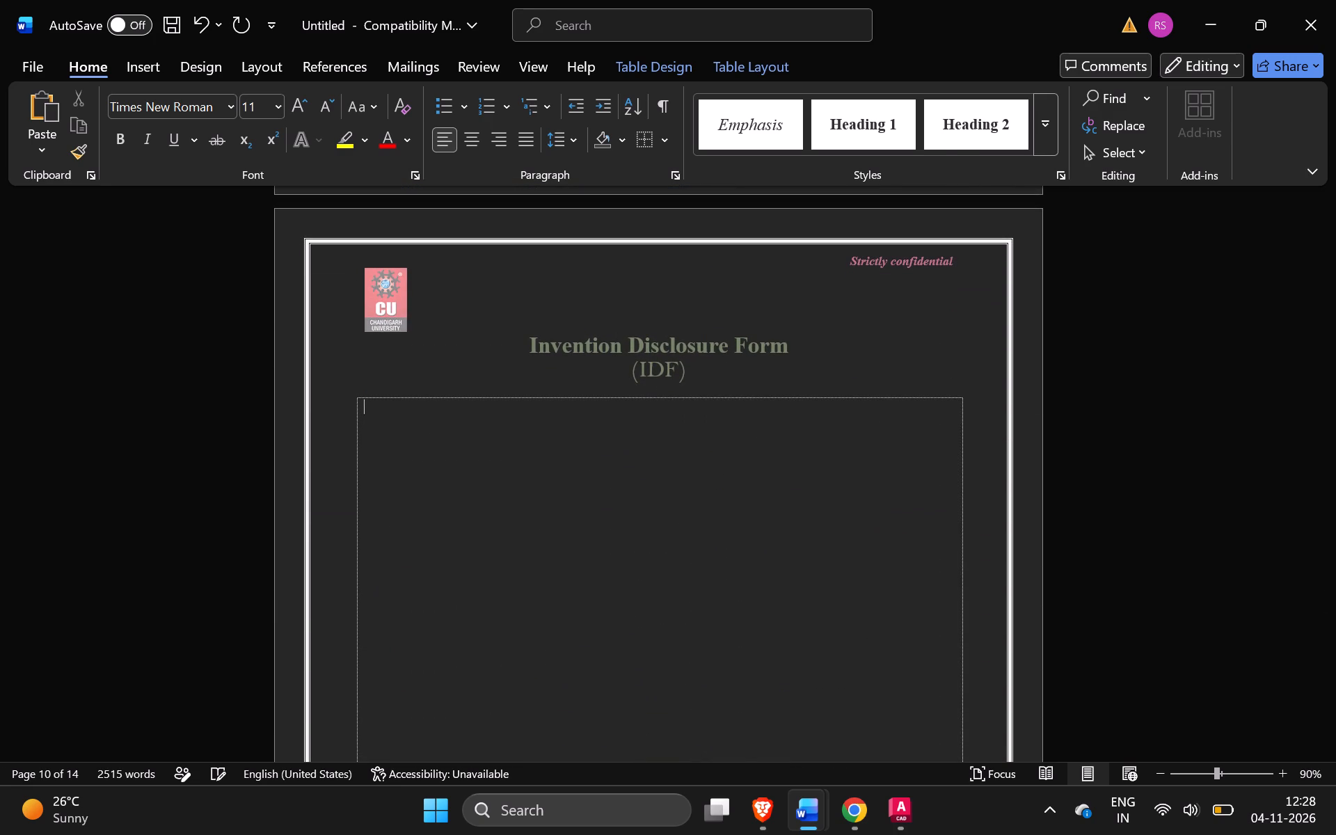
key("BackSpace")
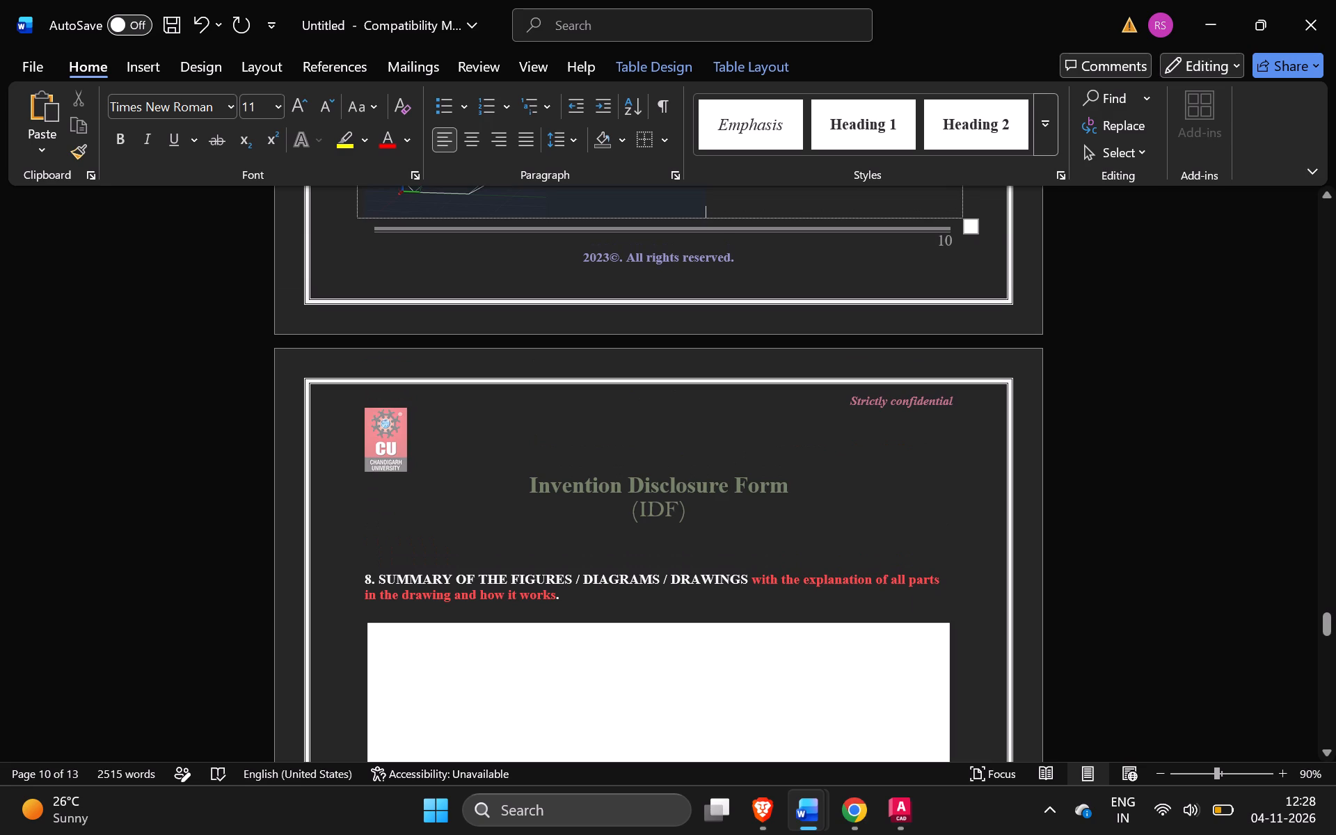
Check the layout of the section 7 drawings page and the section 8 page after it.
scroll(747, 411, "down", 2)
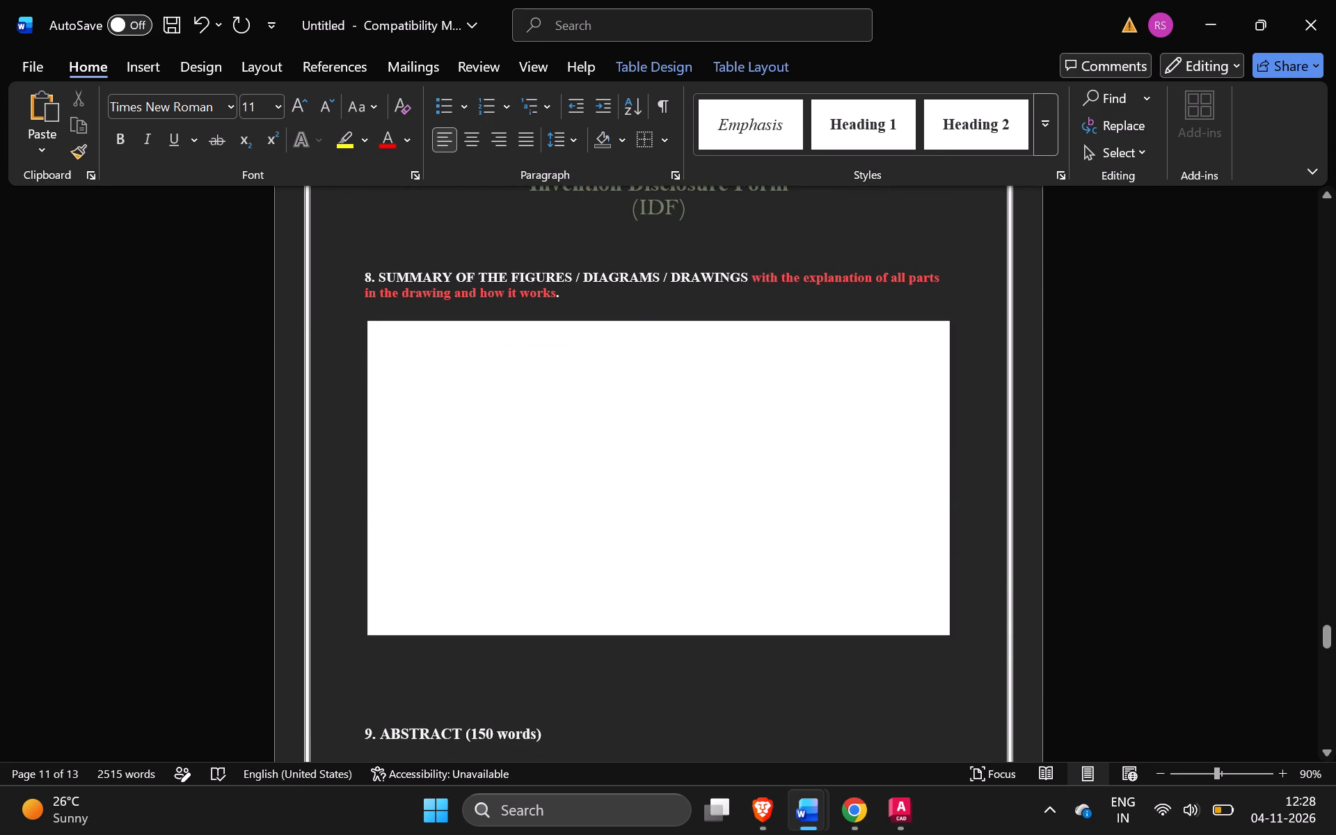
scroll(683, 347, "up", 6)
scroll(683, 347, "down", 2)
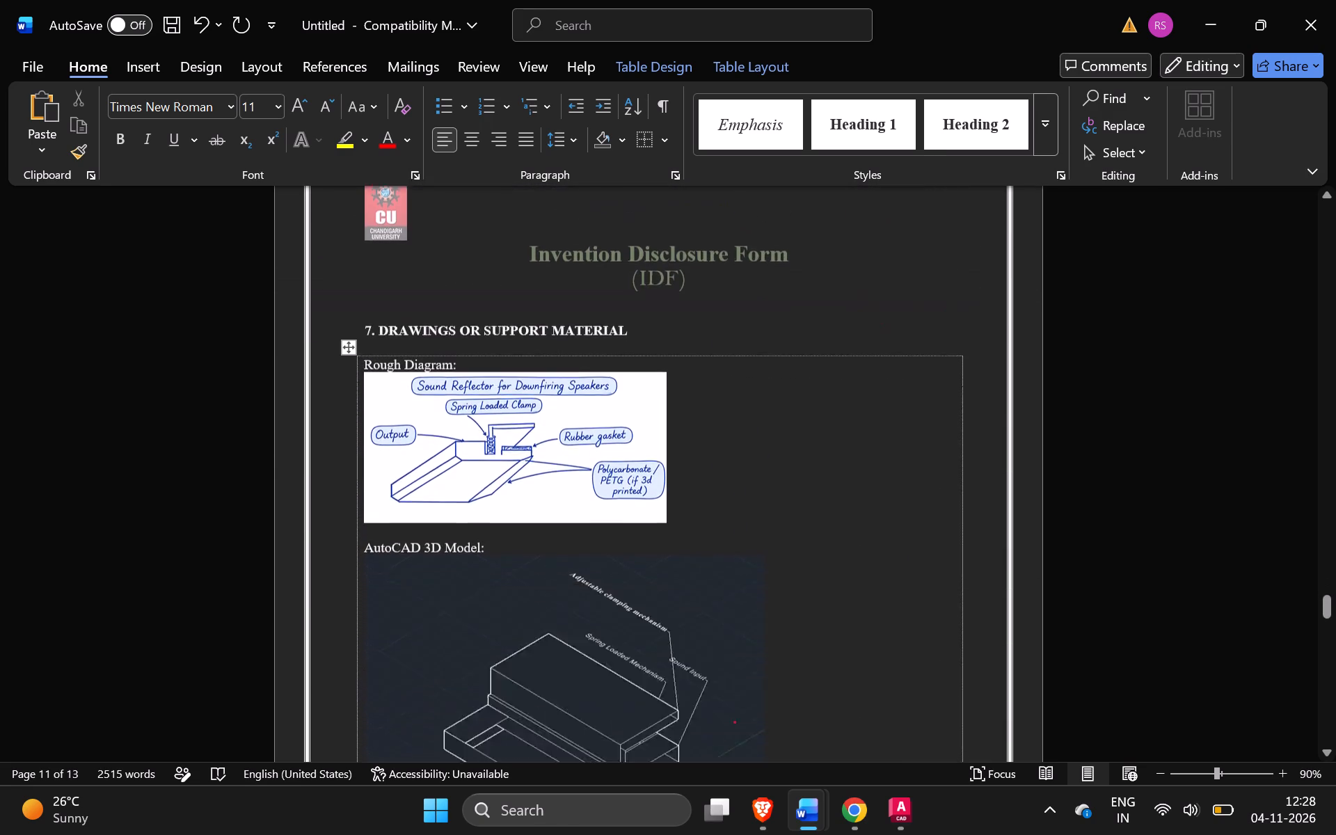
scroll(683, 347, "down", 1)
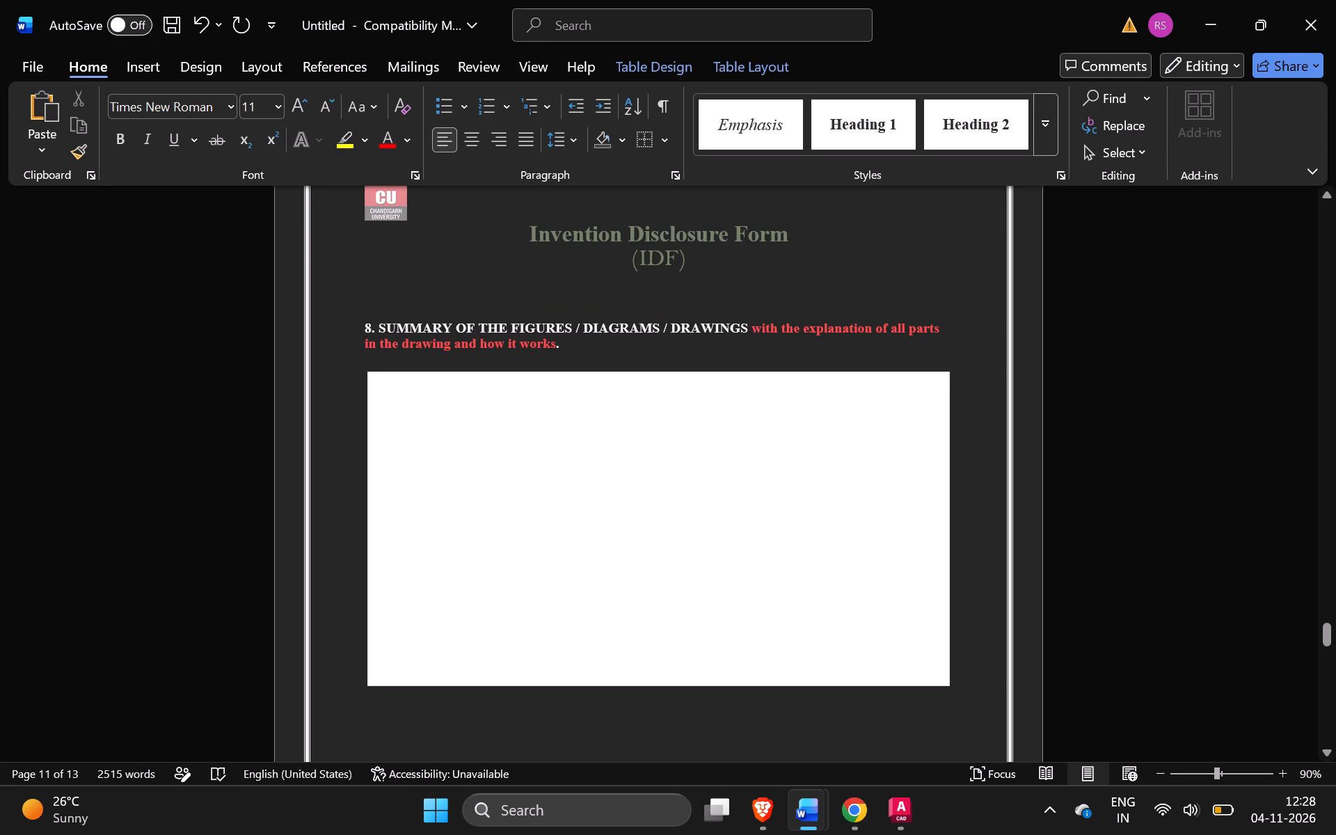
scroll(762, 492, "up", 3)
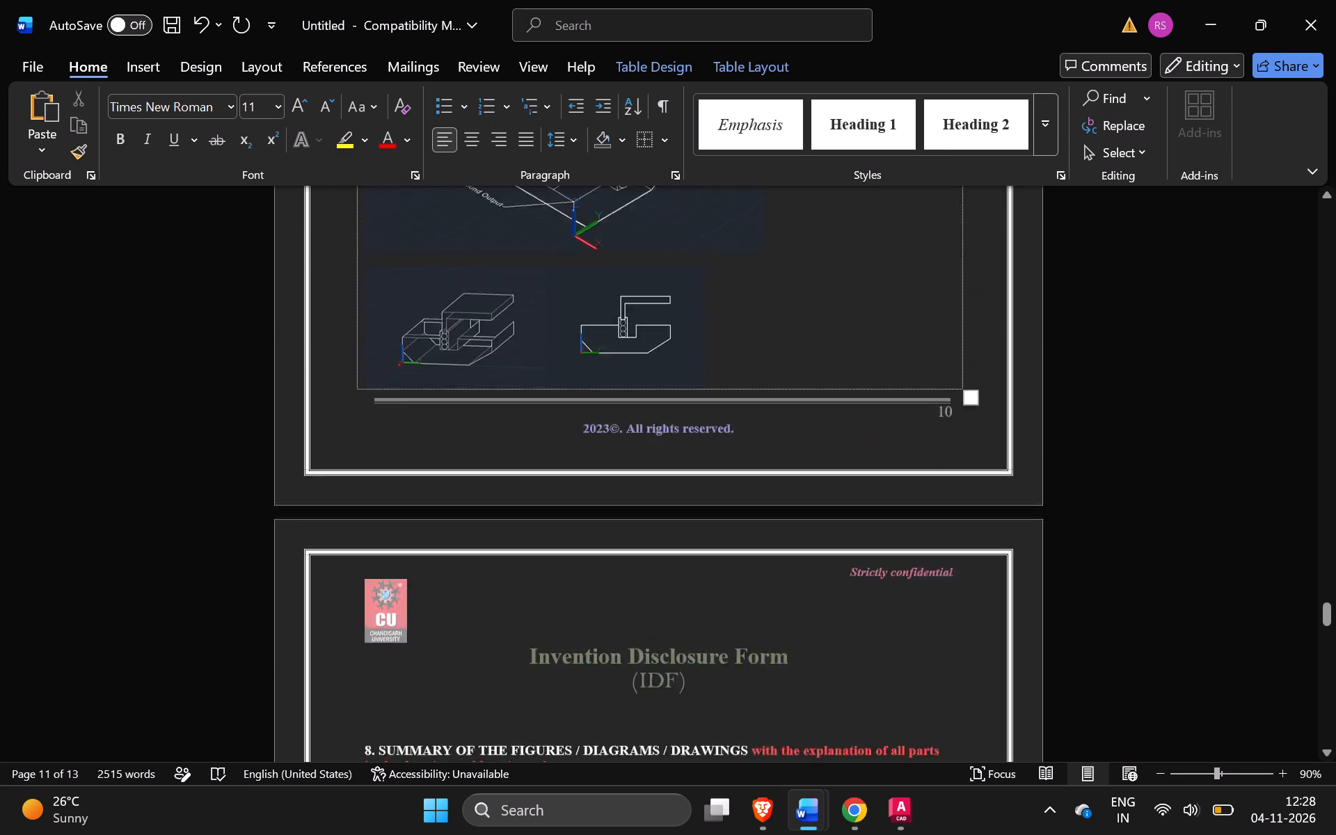
scroll(762, 492, "up", 1)
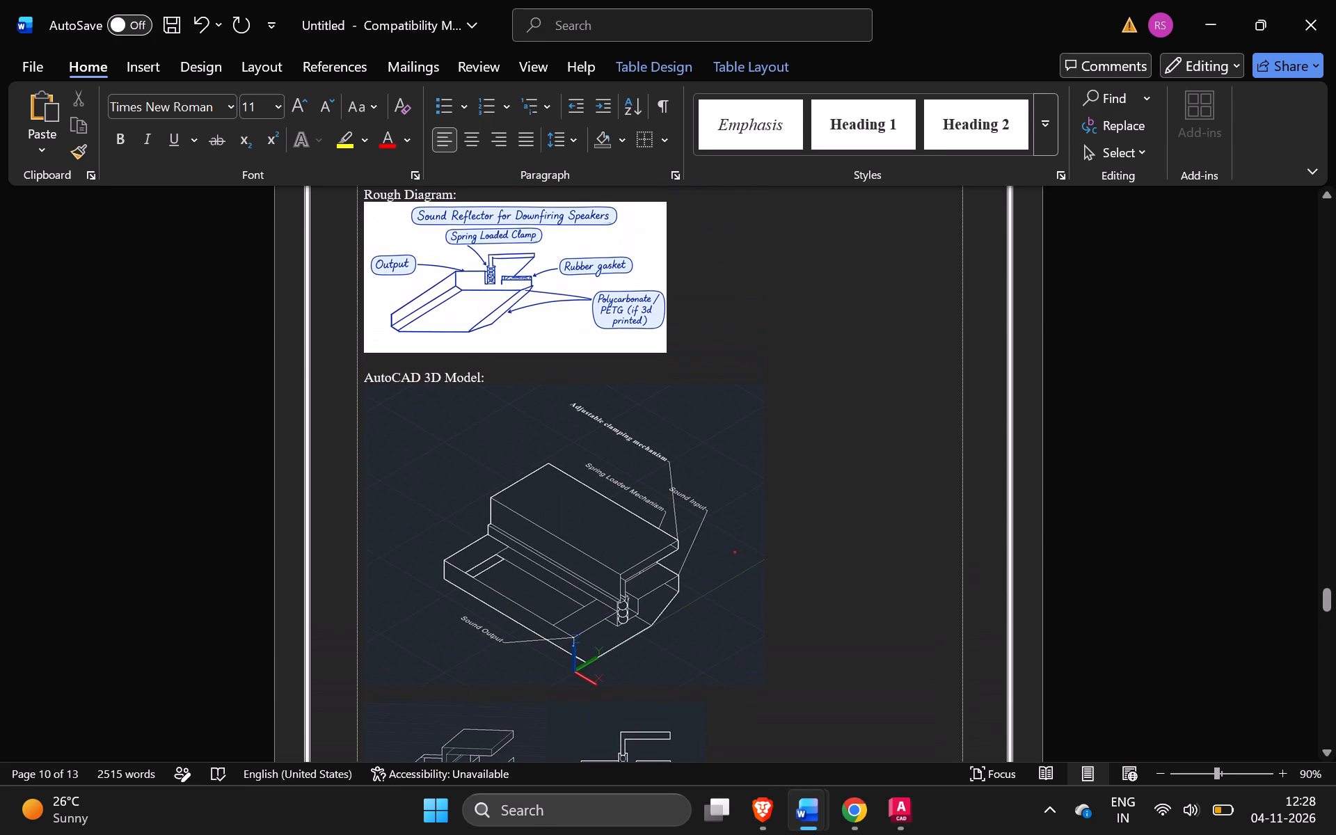
Capture a screen snip of section 7 from its heading to the bottom model pictures and copy it to the clipboard.
scroll(762, 492, "down", 1, "ctrl")
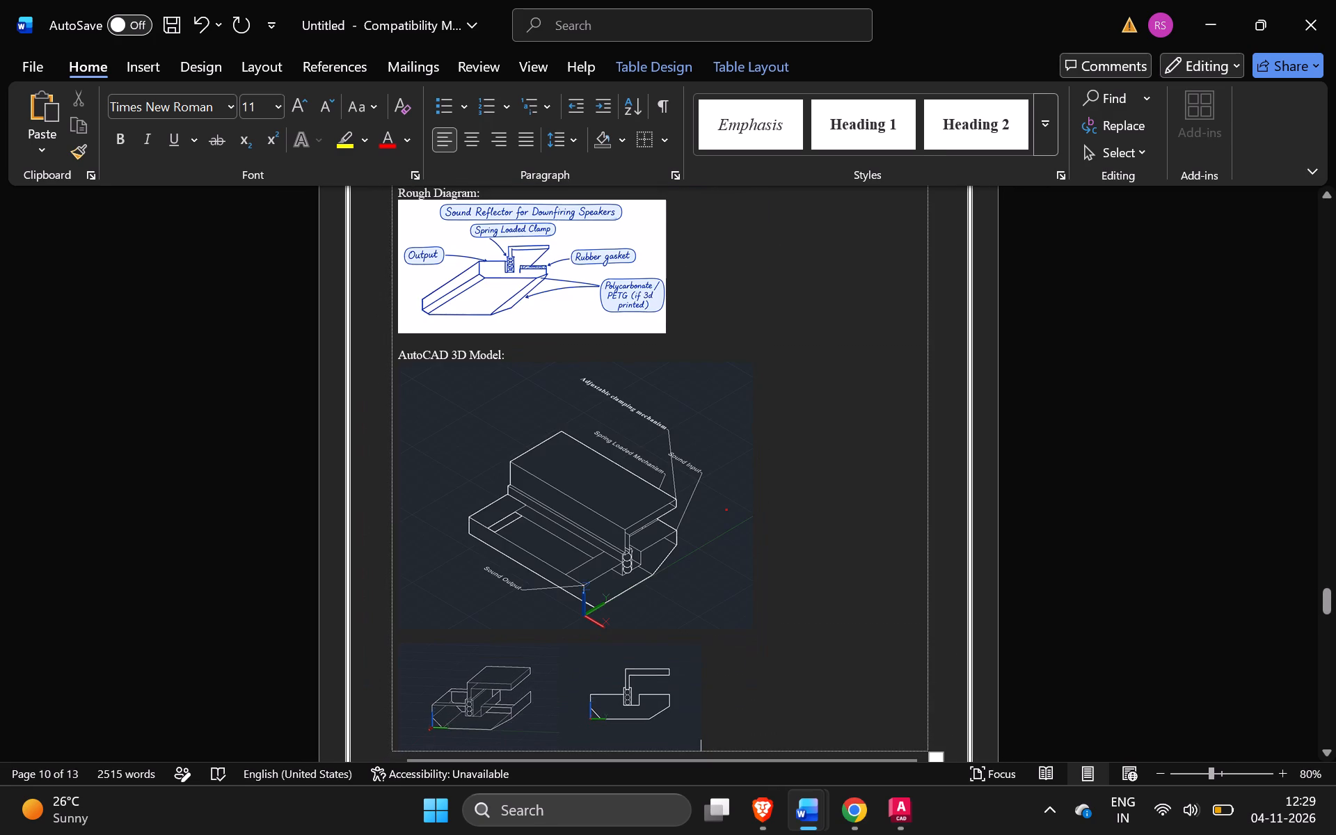
scroll(762, 492, "up", 1)
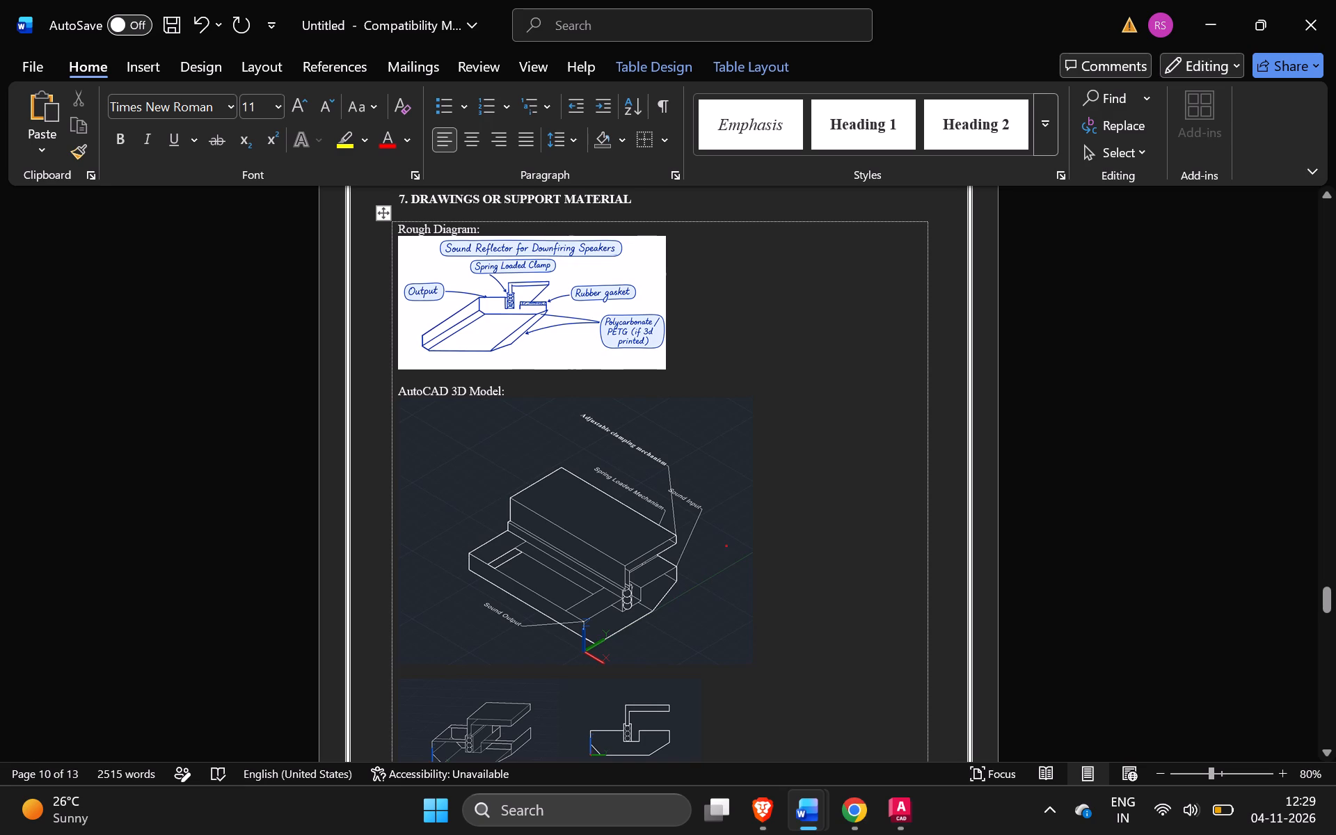
scroll(762, 492, "down", 1, "ctrl")
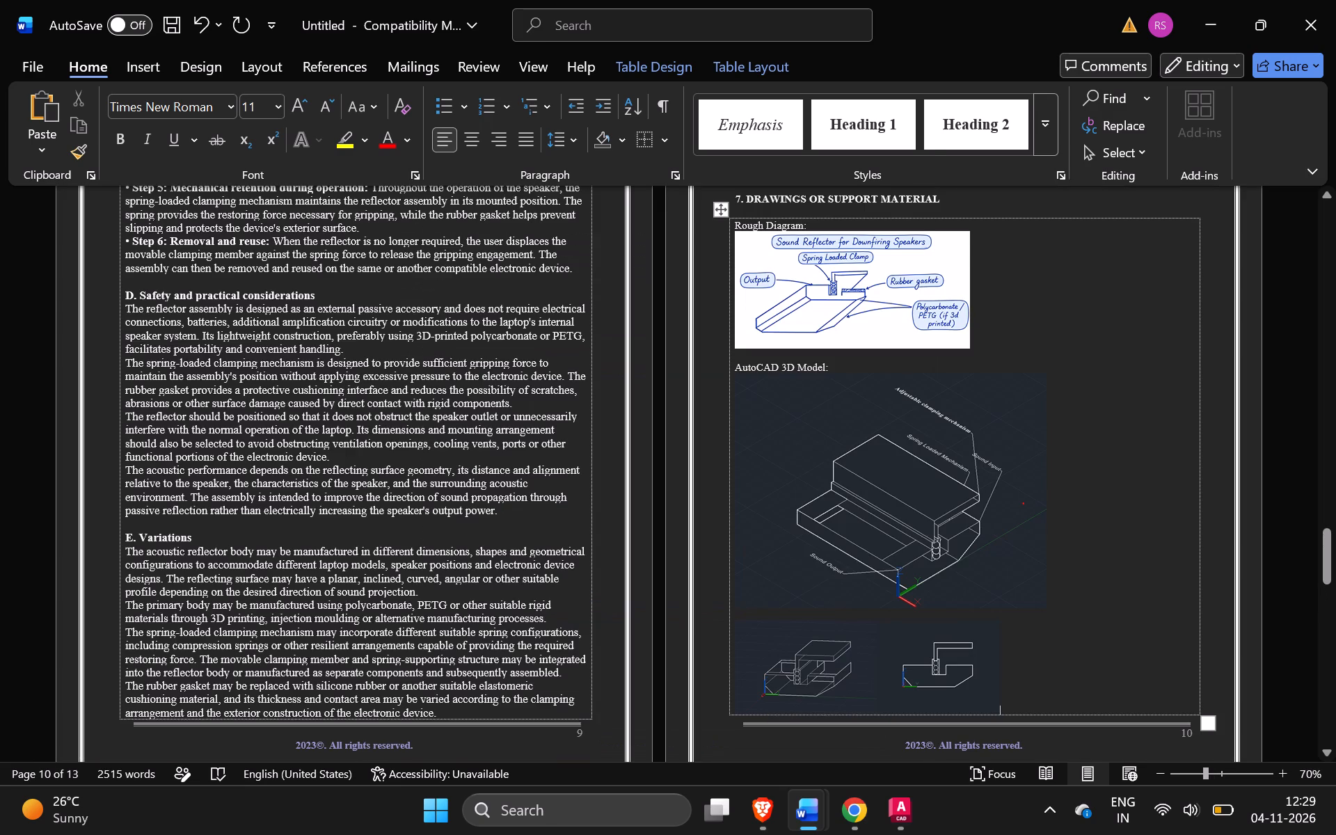
key("shift+super+s")
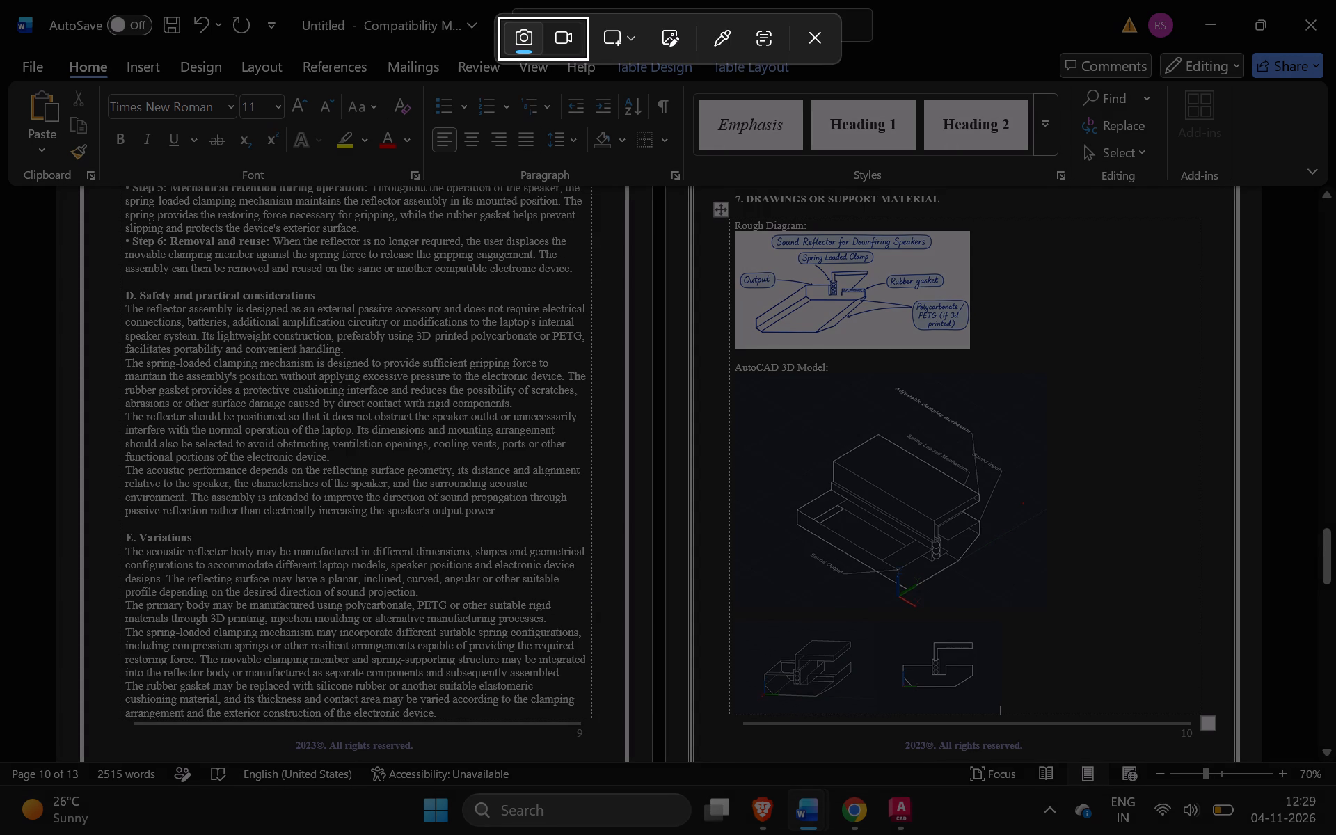
left_click_drag(731, 190, 1058, 697)
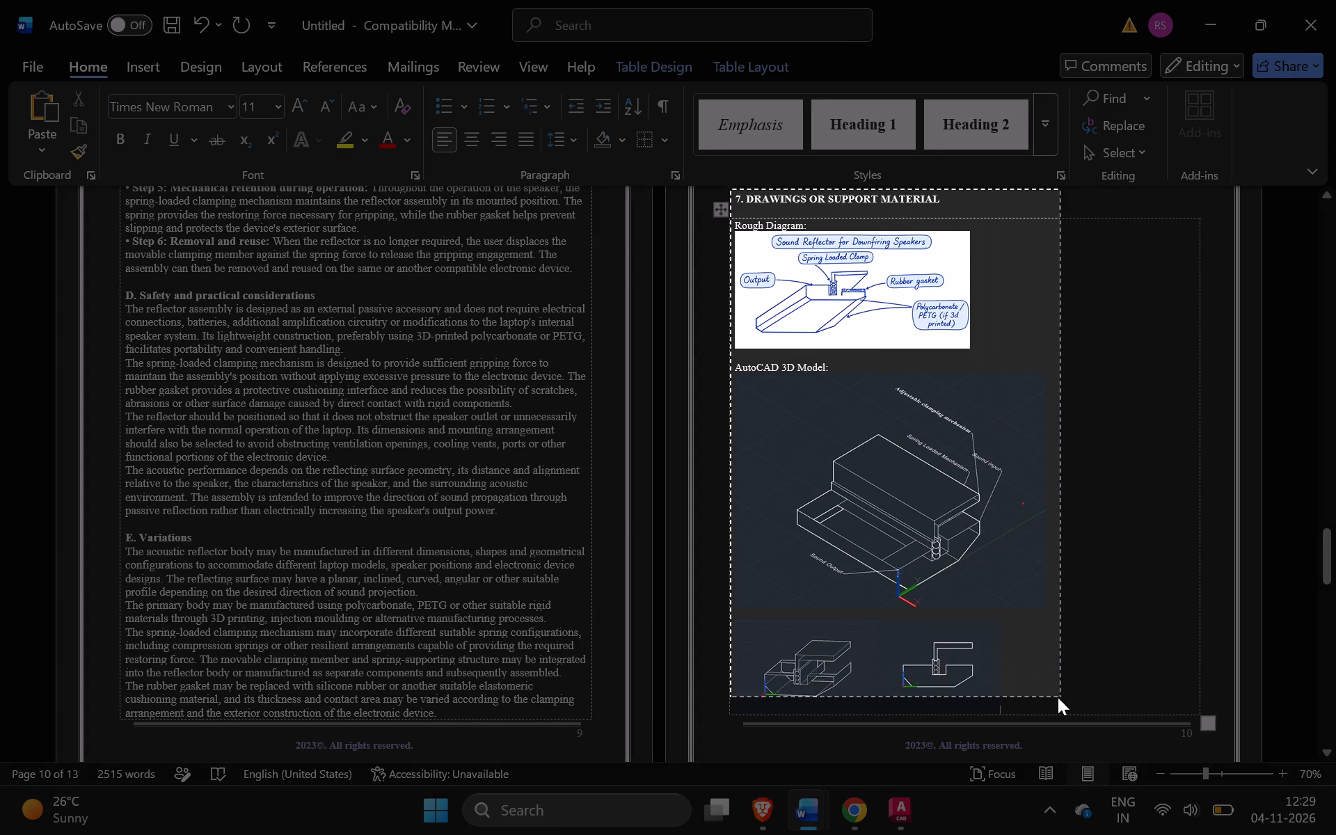
left_click_drag(1058, 697, 1072, 720)
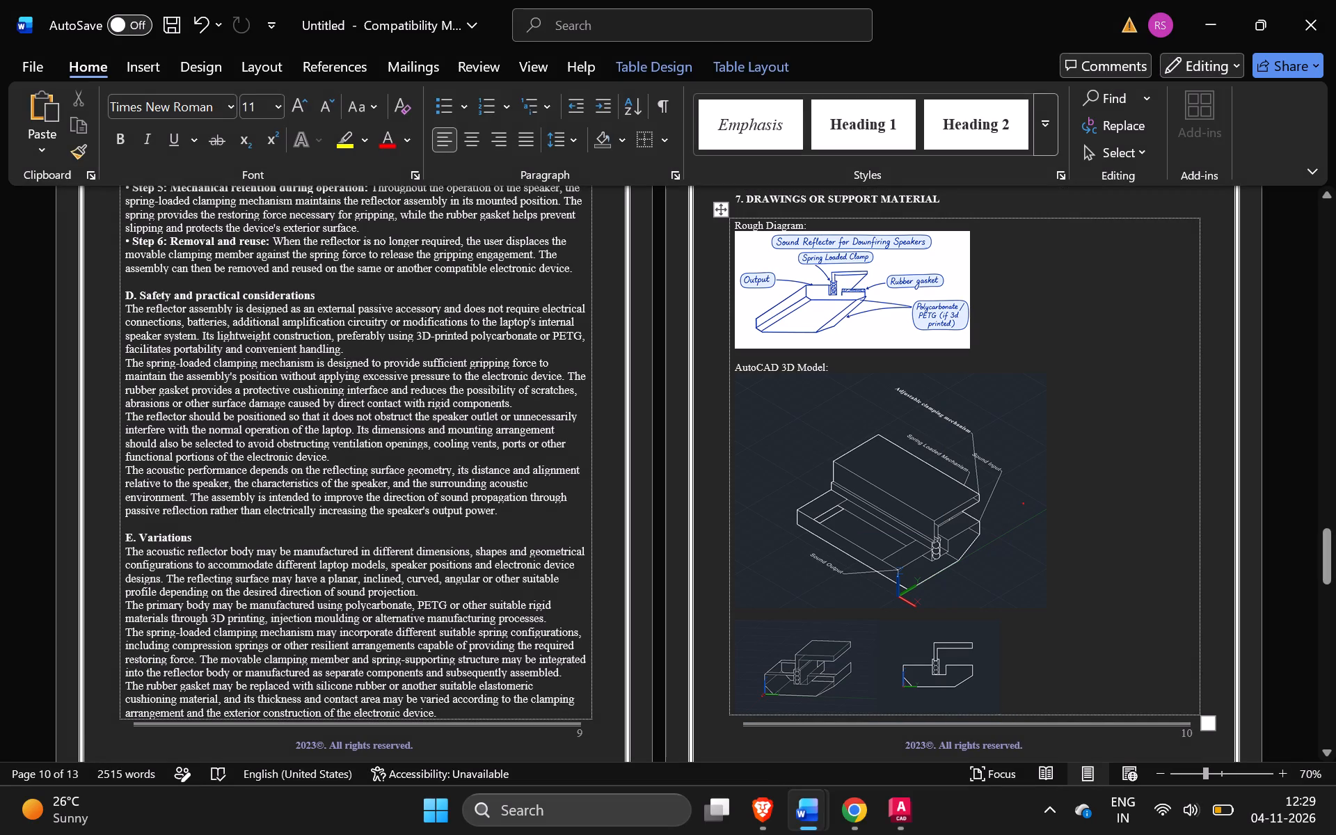
double_click(1106, 490)
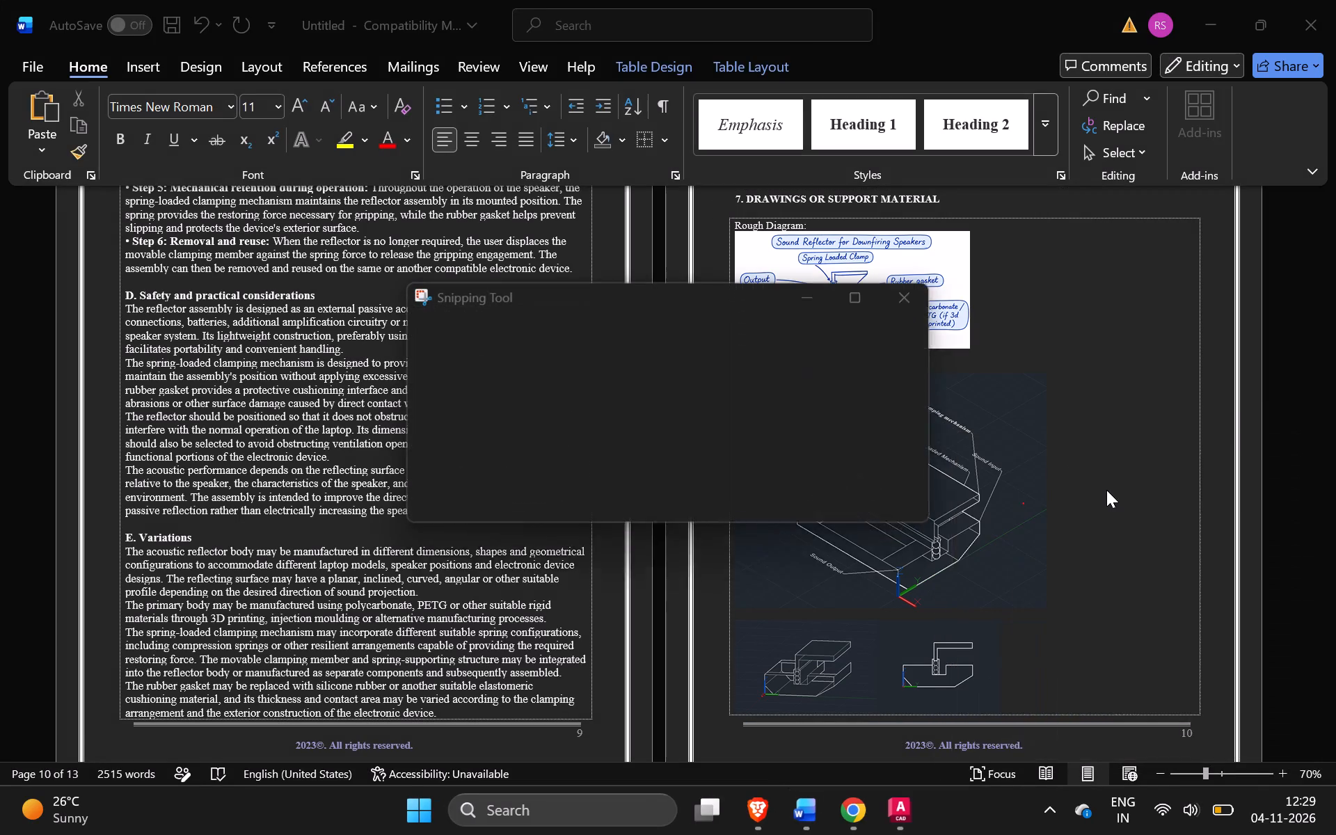
key("ctrl+c")
left_click(850, 548)
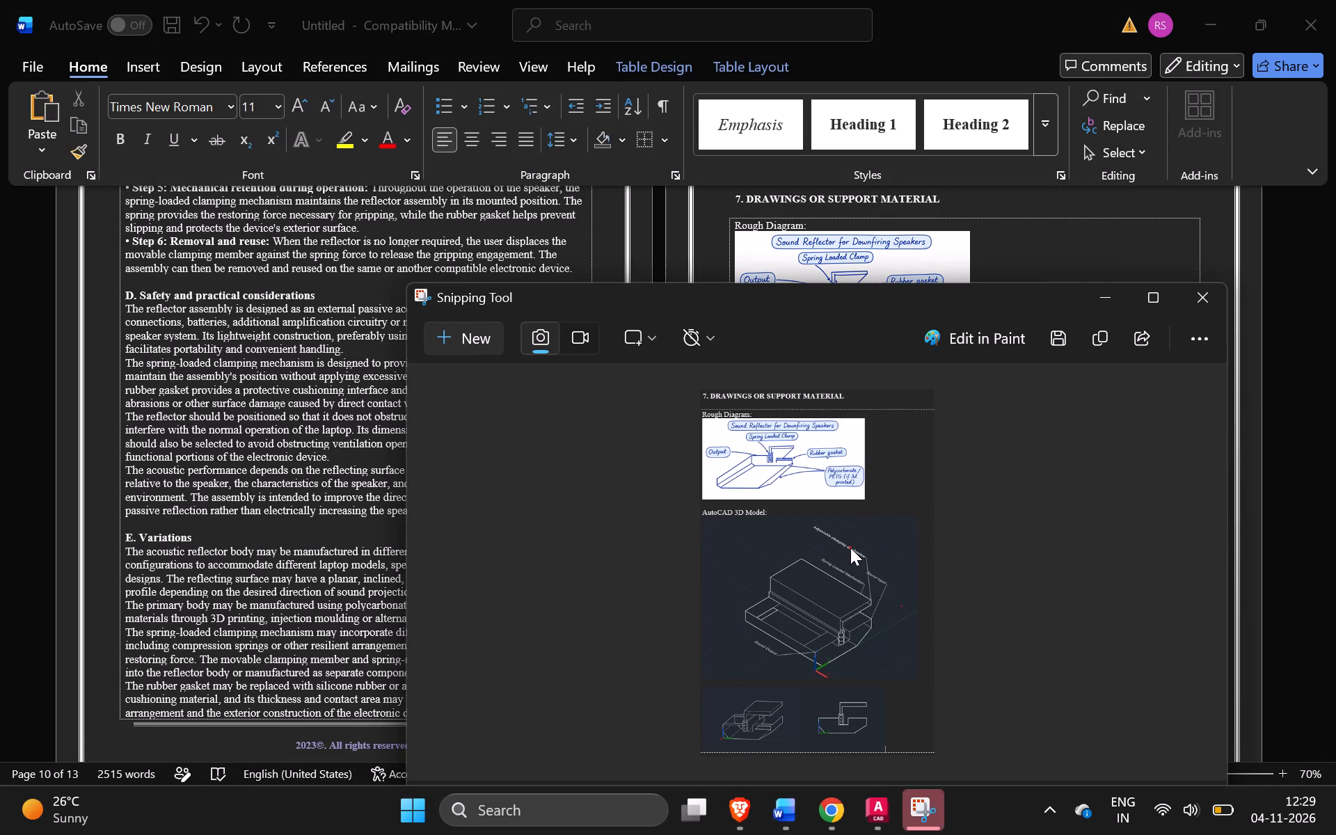
key("ctrl+c")
left_click(1215, 288)
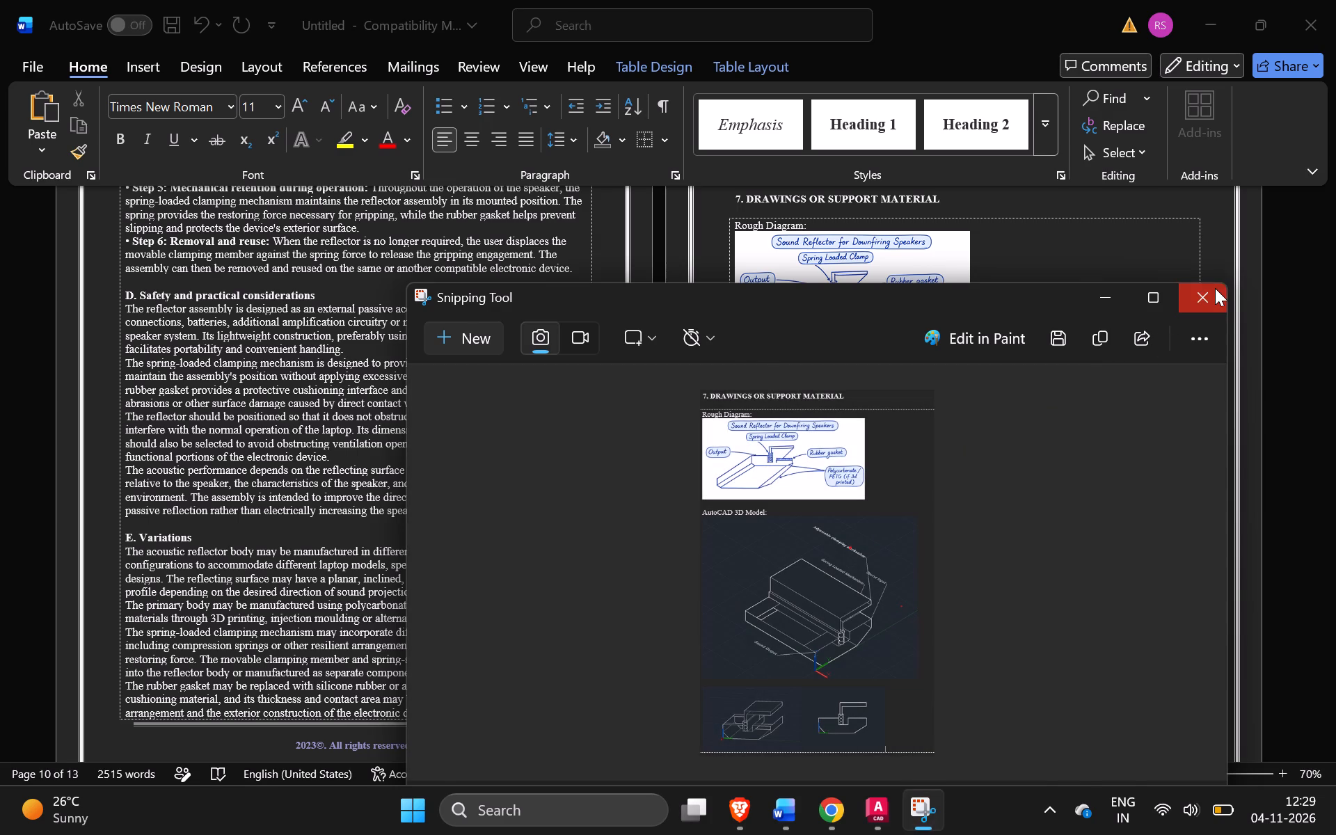
Read the section 8 heading's instructions for the summary of the figures and switch to Chrome.
scroll(1215, 288, "up", 2, "ctrl")
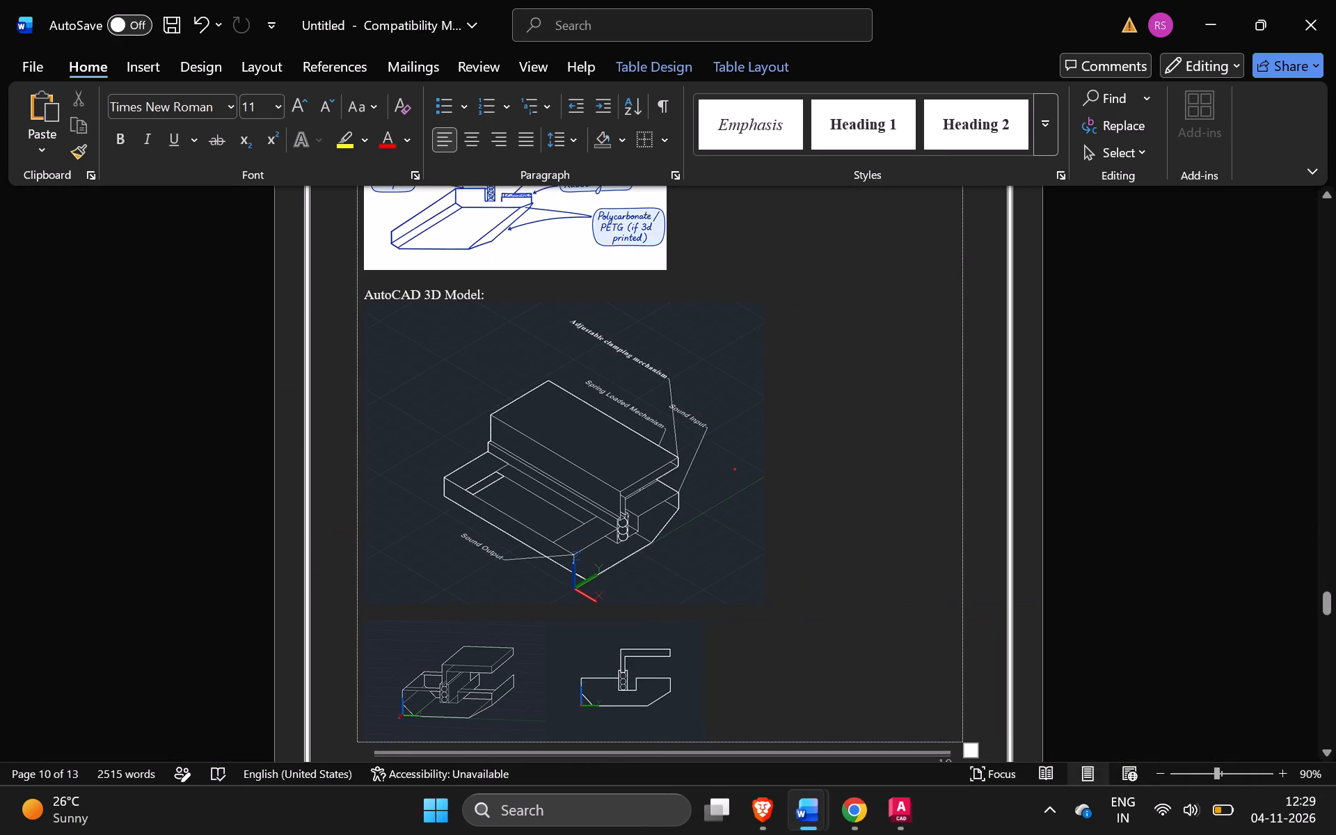
scroll(822, 460, "down", 7)
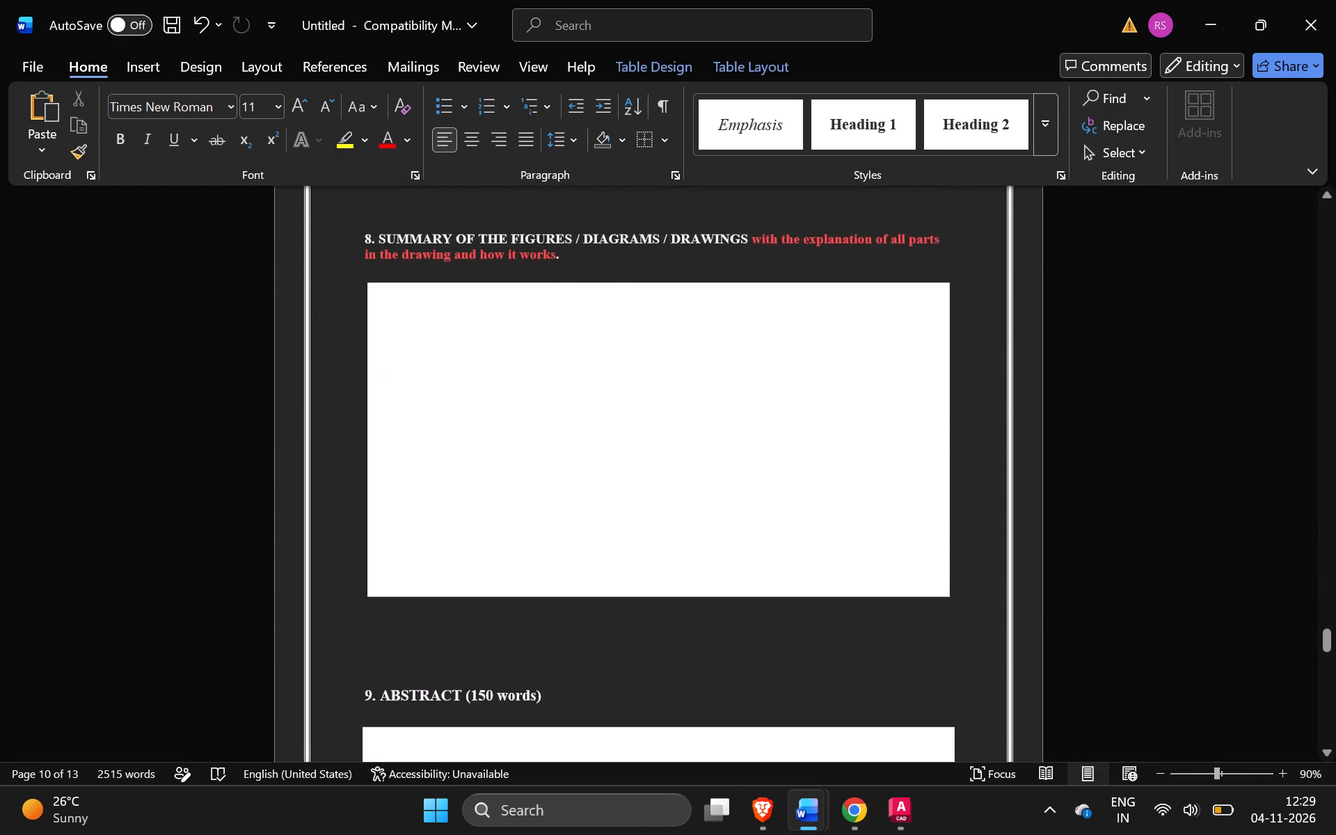
scroll(822, 460, "up", 1)
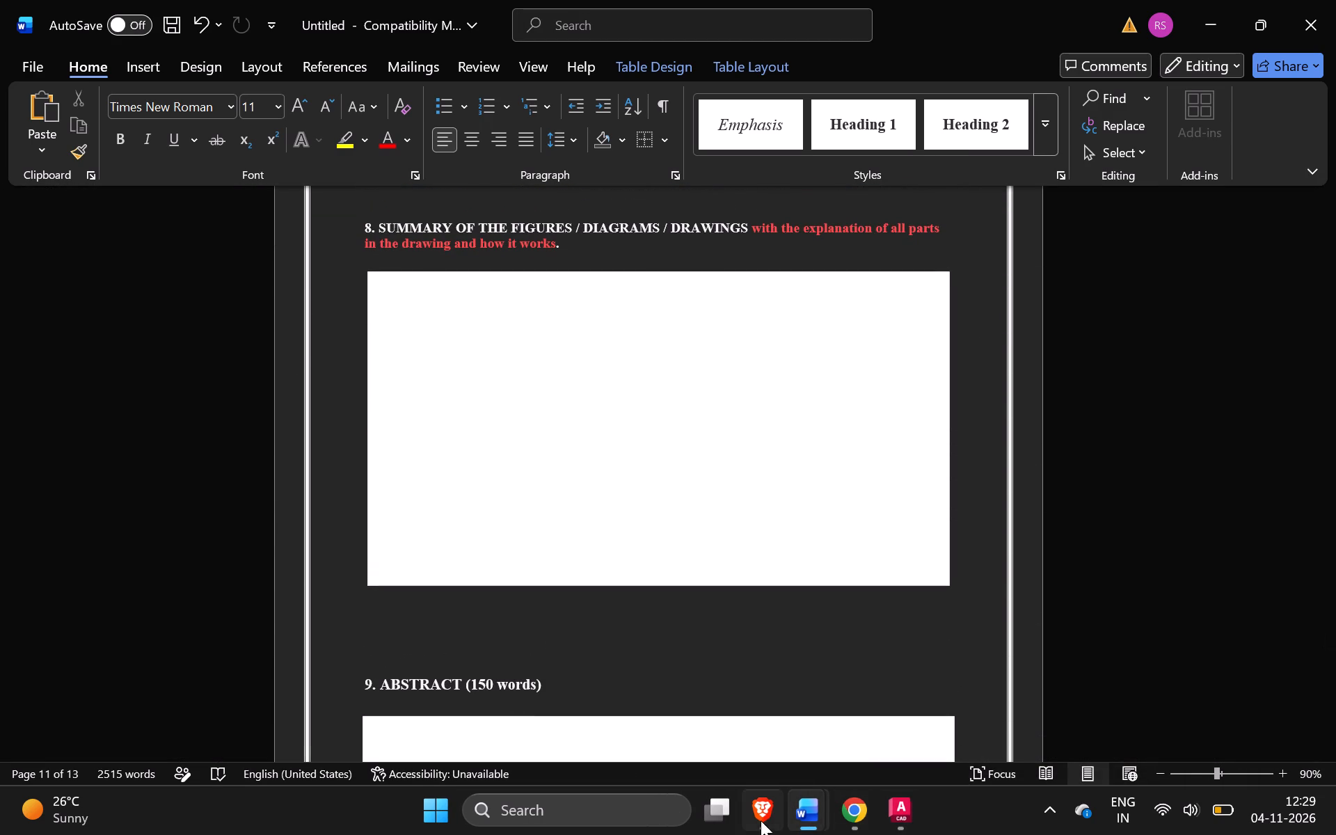
left_click(859, 822)
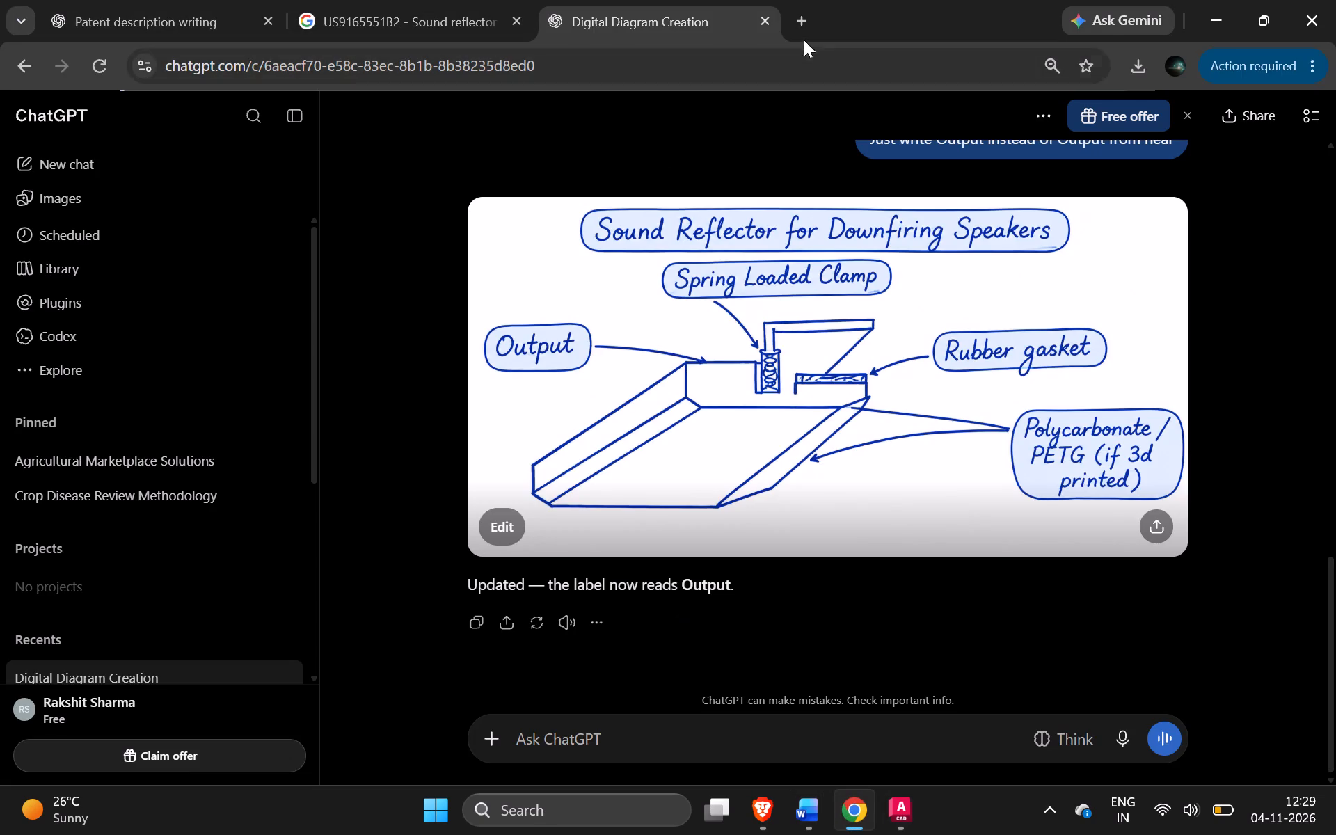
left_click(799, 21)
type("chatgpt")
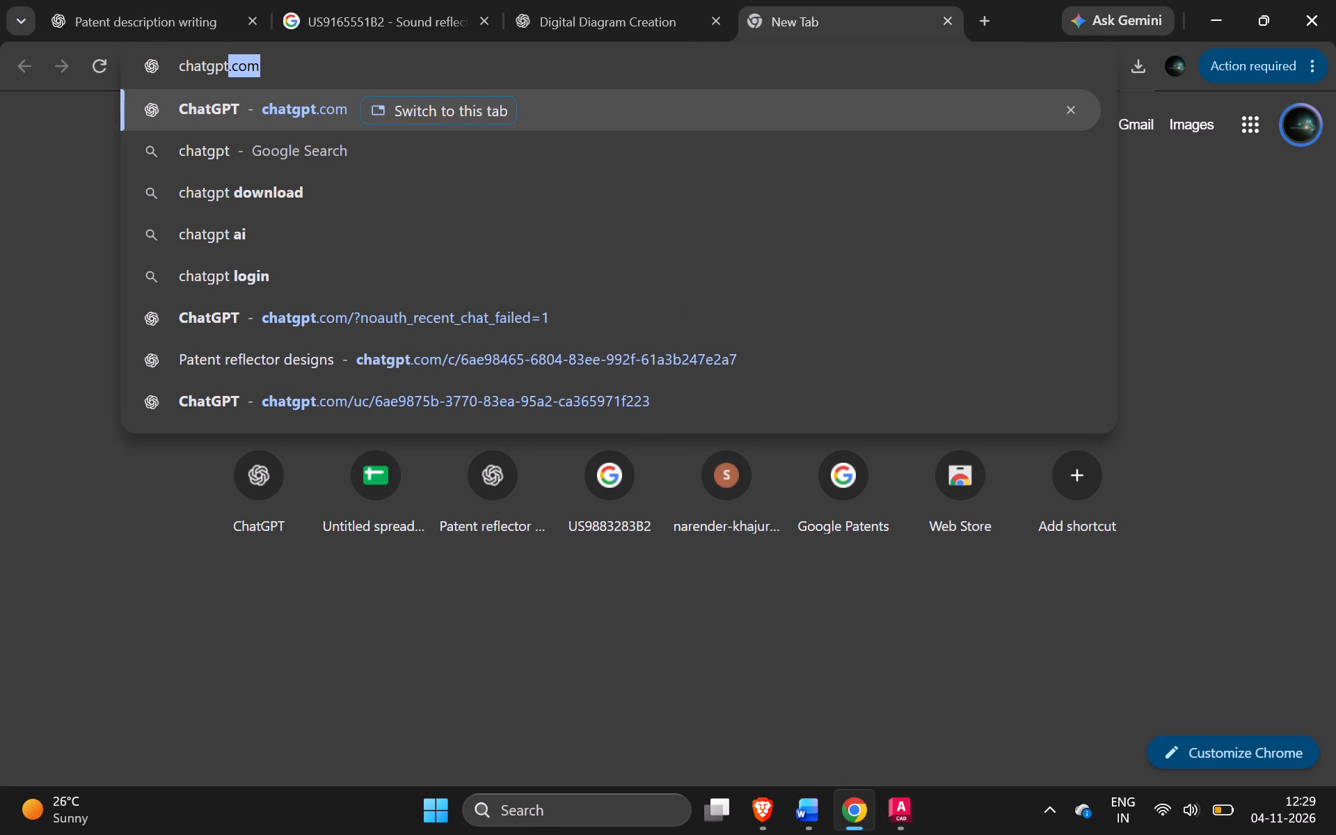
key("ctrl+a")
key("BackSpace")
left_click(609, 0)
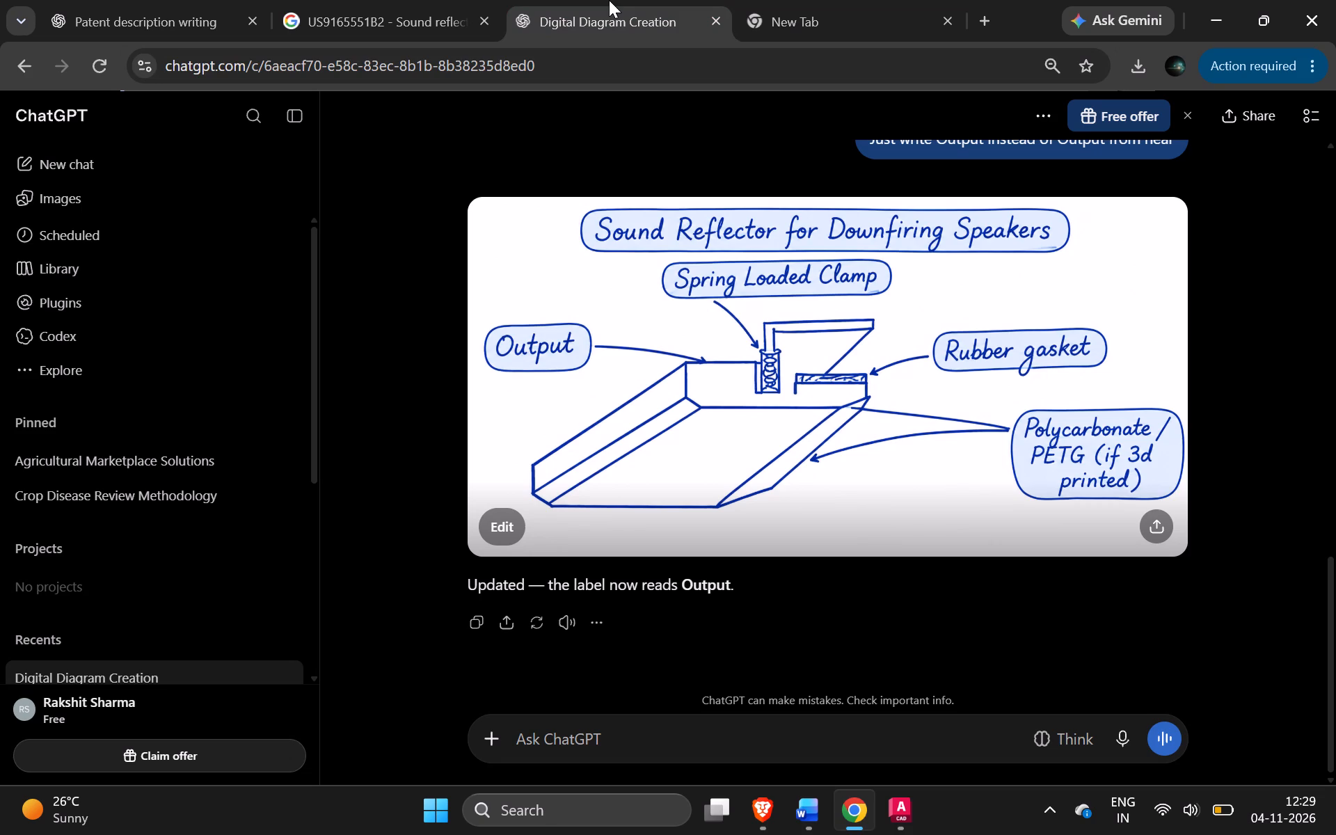
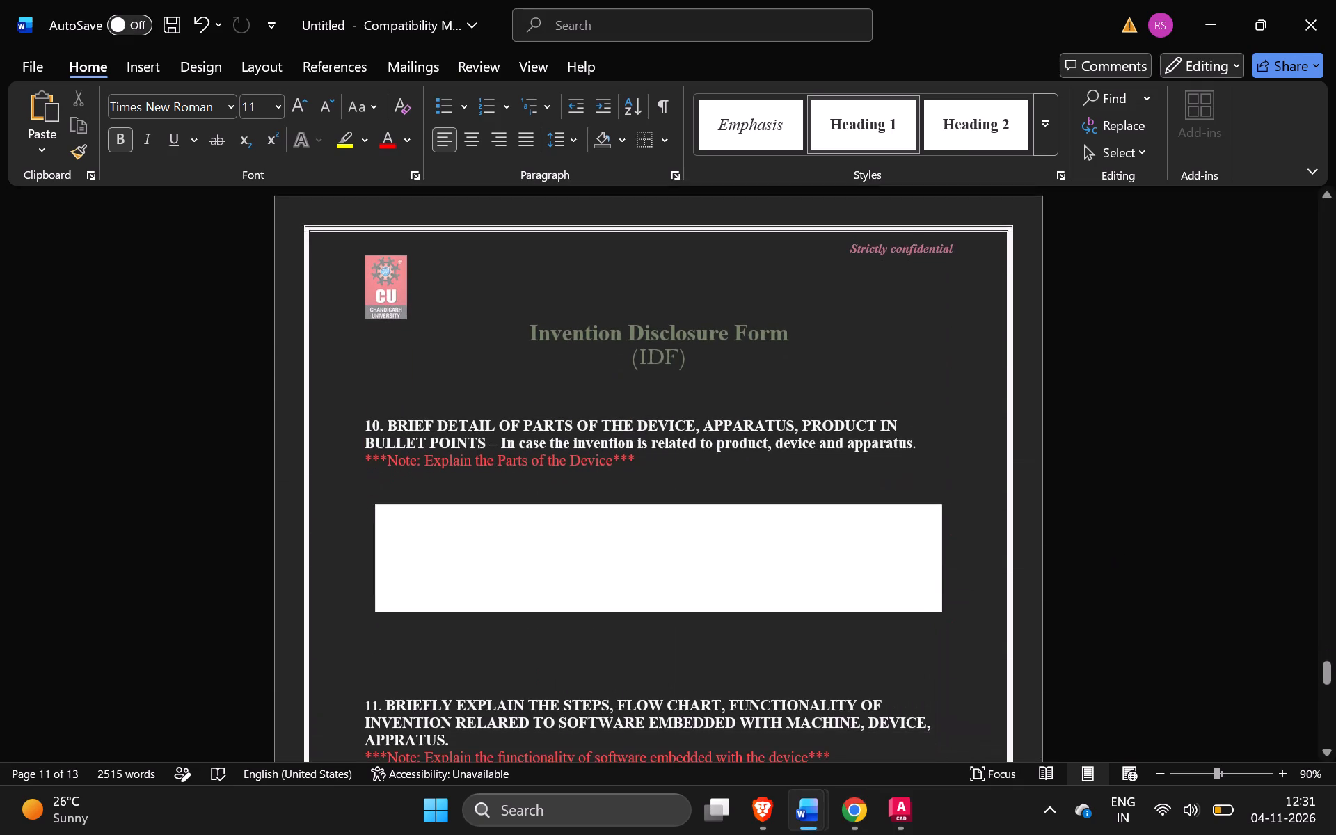
Switch to the "patent final" document and examine how sections 7 to 11 are written as a reference.
left_click(899, 693)
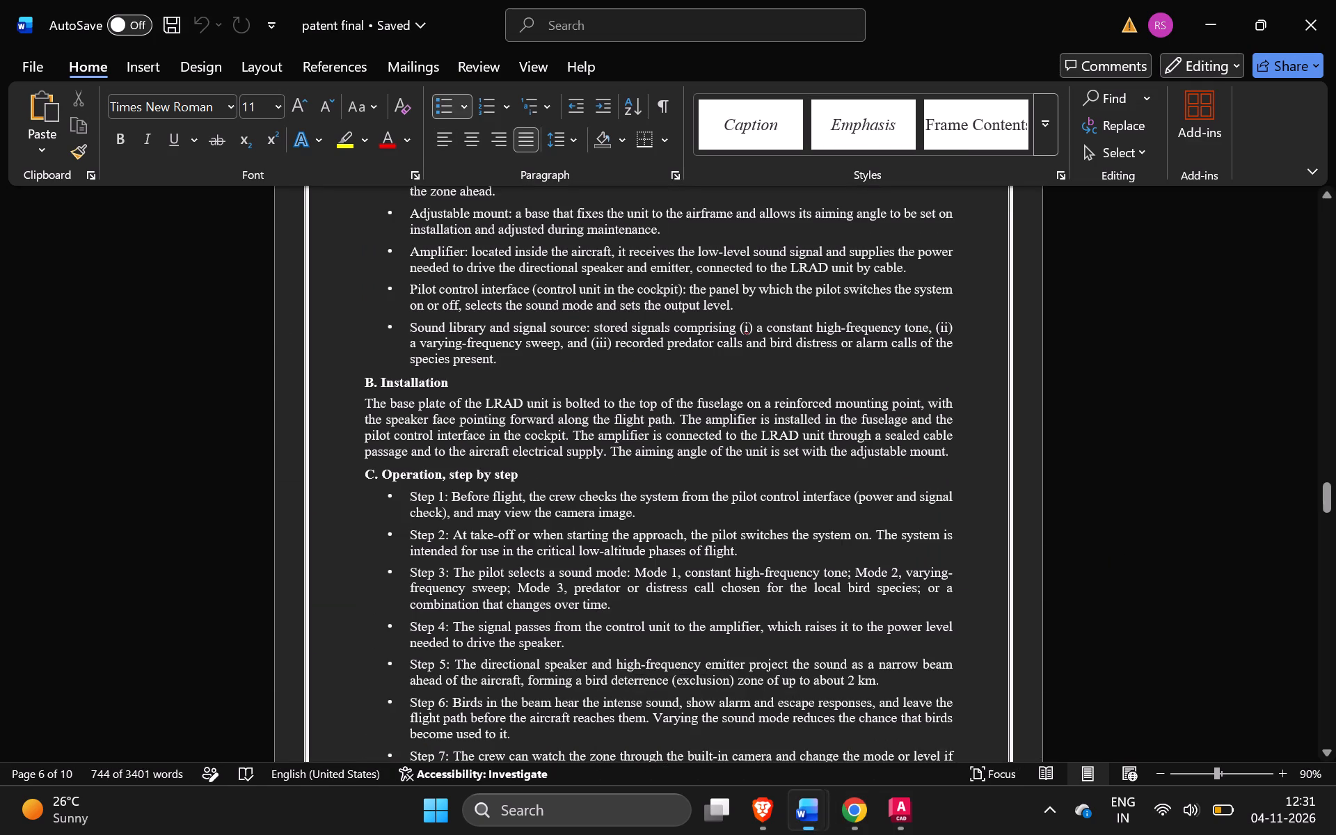
scroll(899, 693, "down", 7)
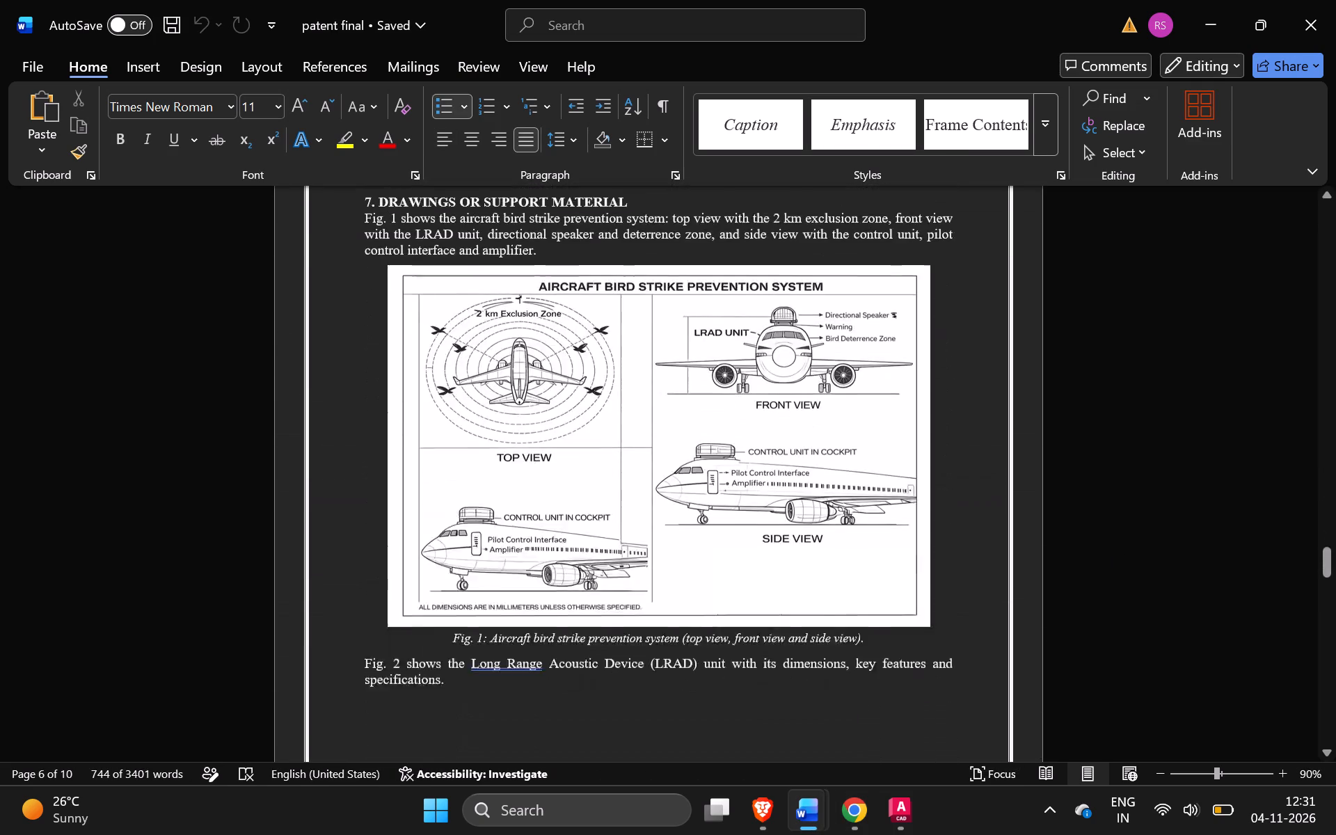
scroll(899, 693, "down", 3)
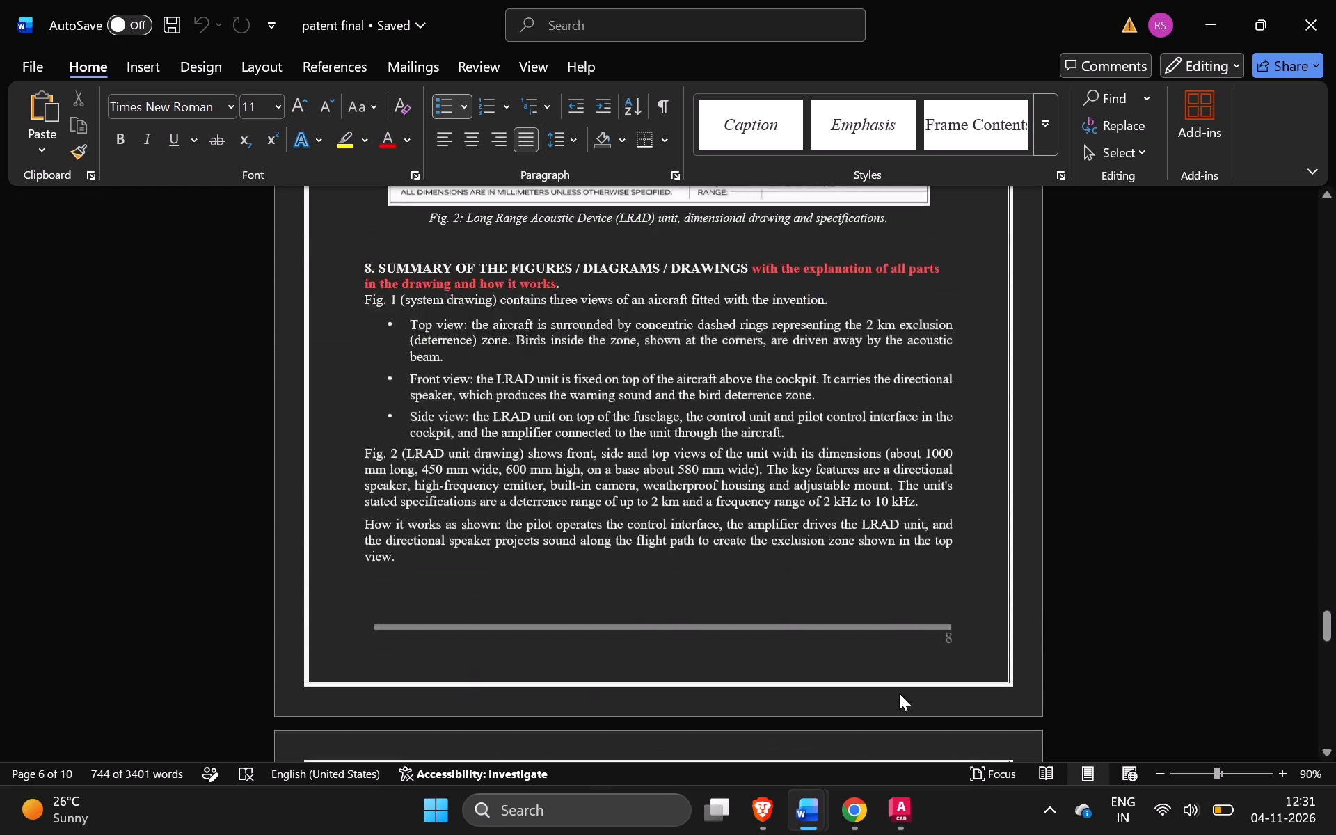
scroll(899, 693, "down", 2)
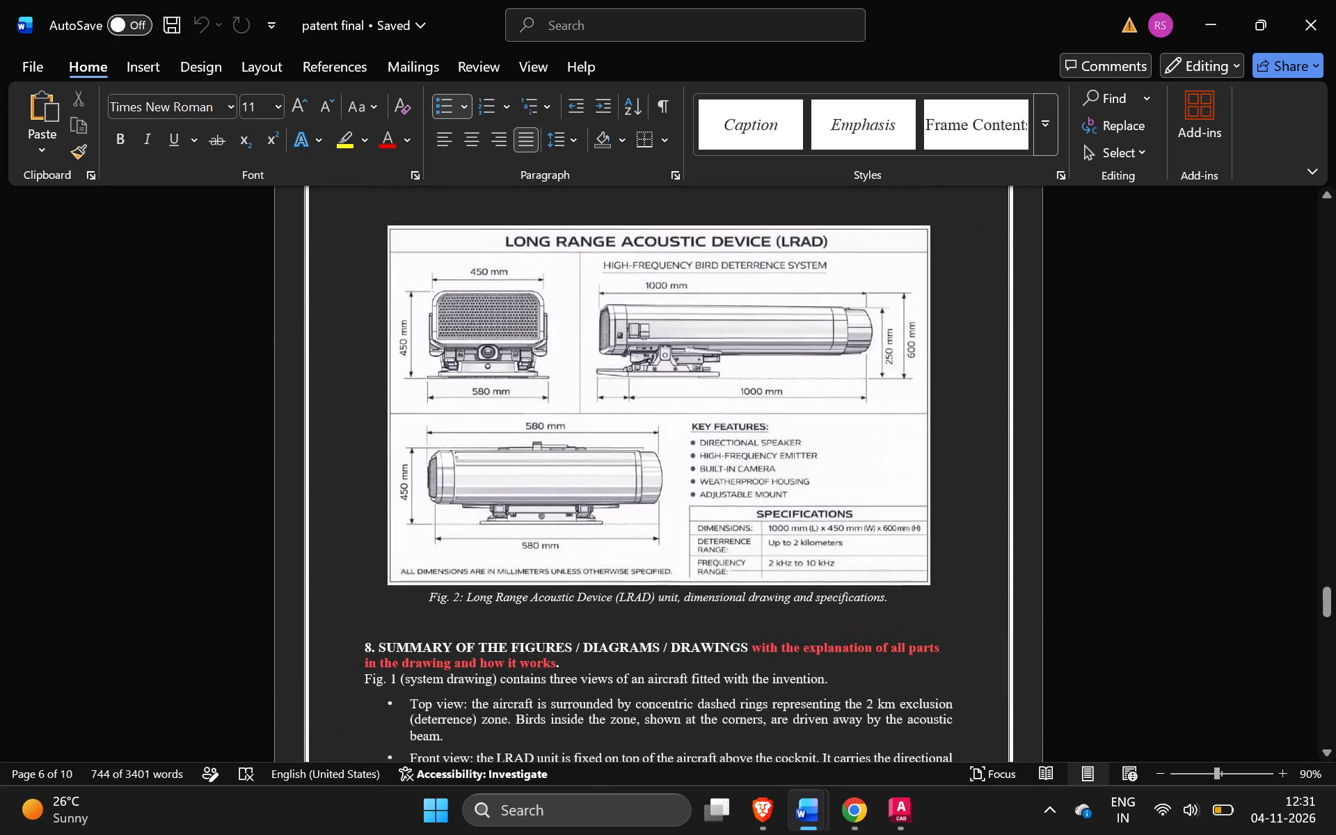
scroll(899, 693, "down", 2)
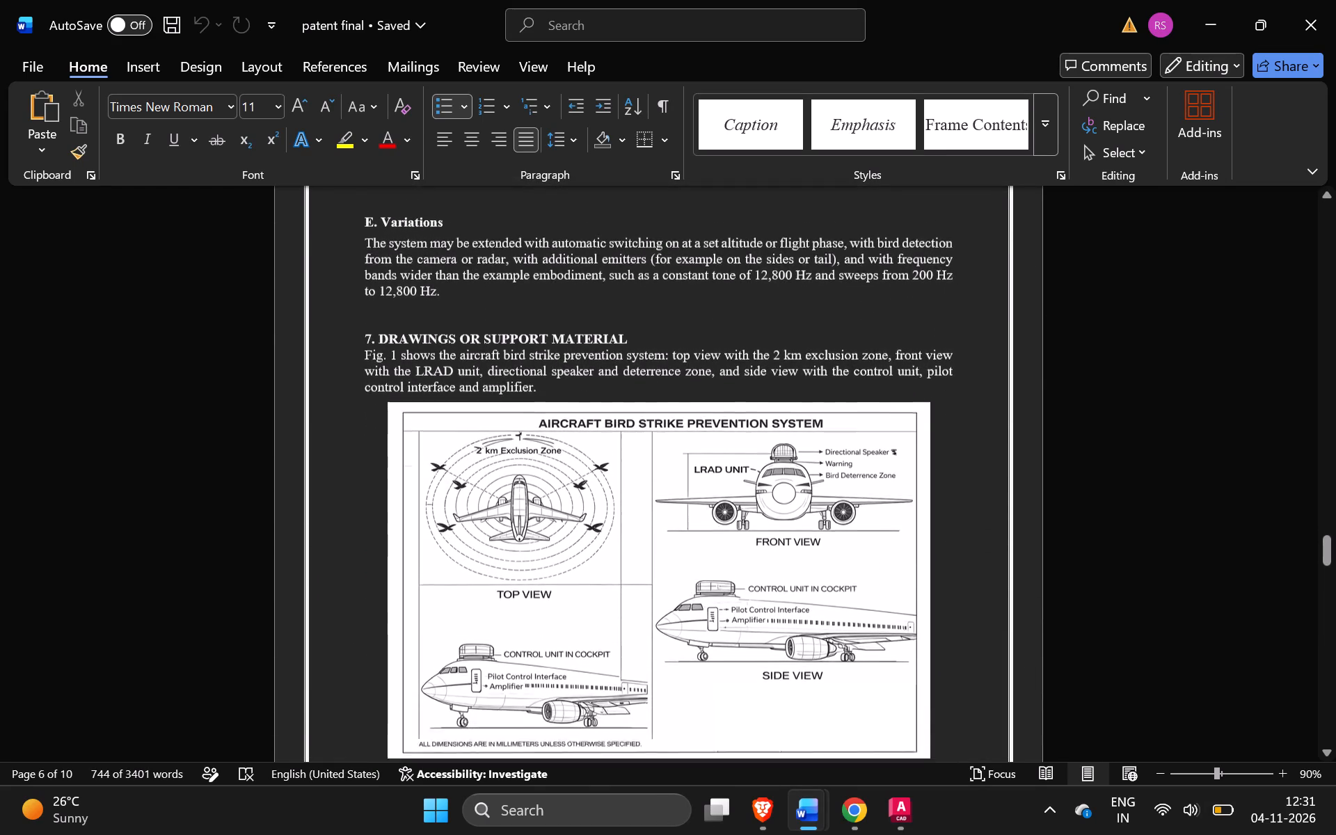
scroll(899, 693, "down", 1)
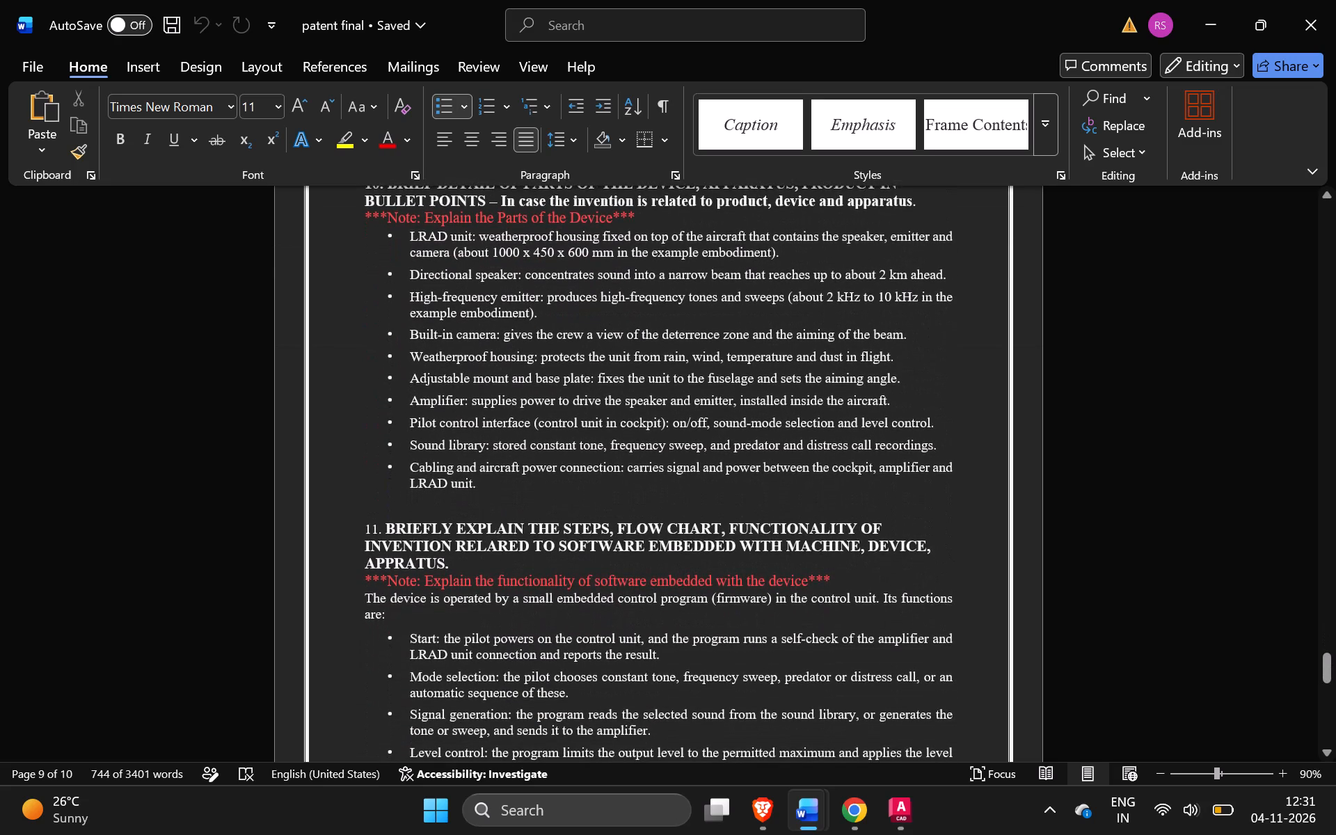
scroll(899, 693, "right", 1)
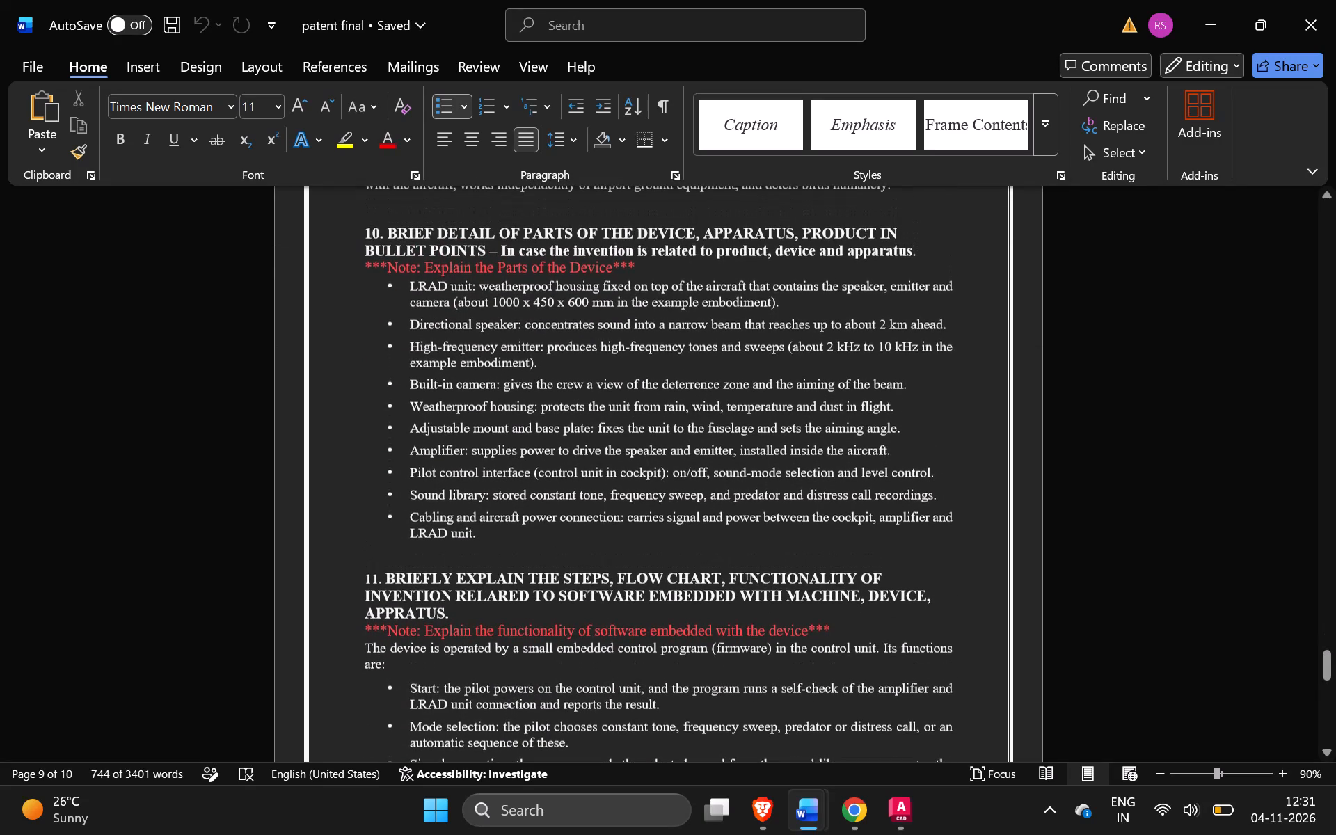
scroll(899, 693, "right", 1)
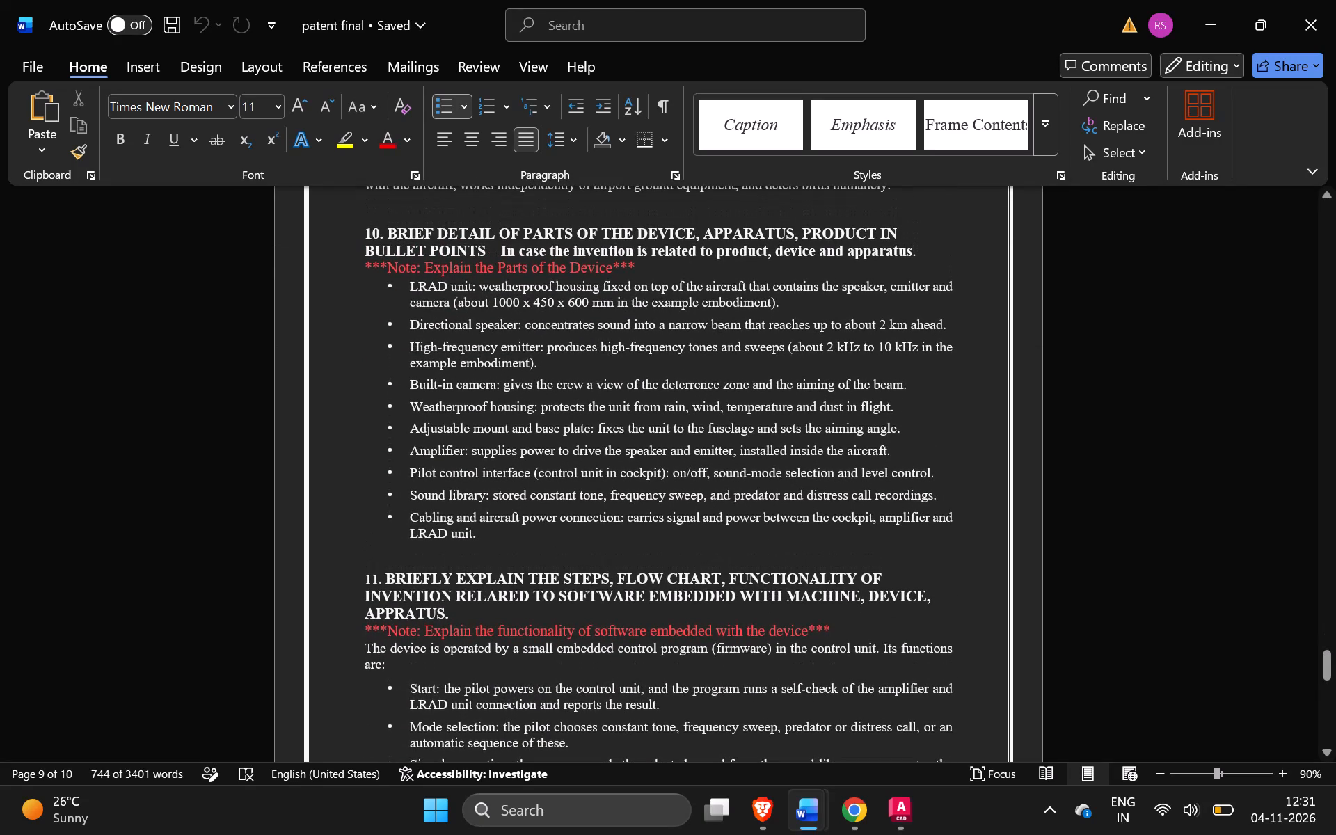
scroll(899, 693, "right", 2)
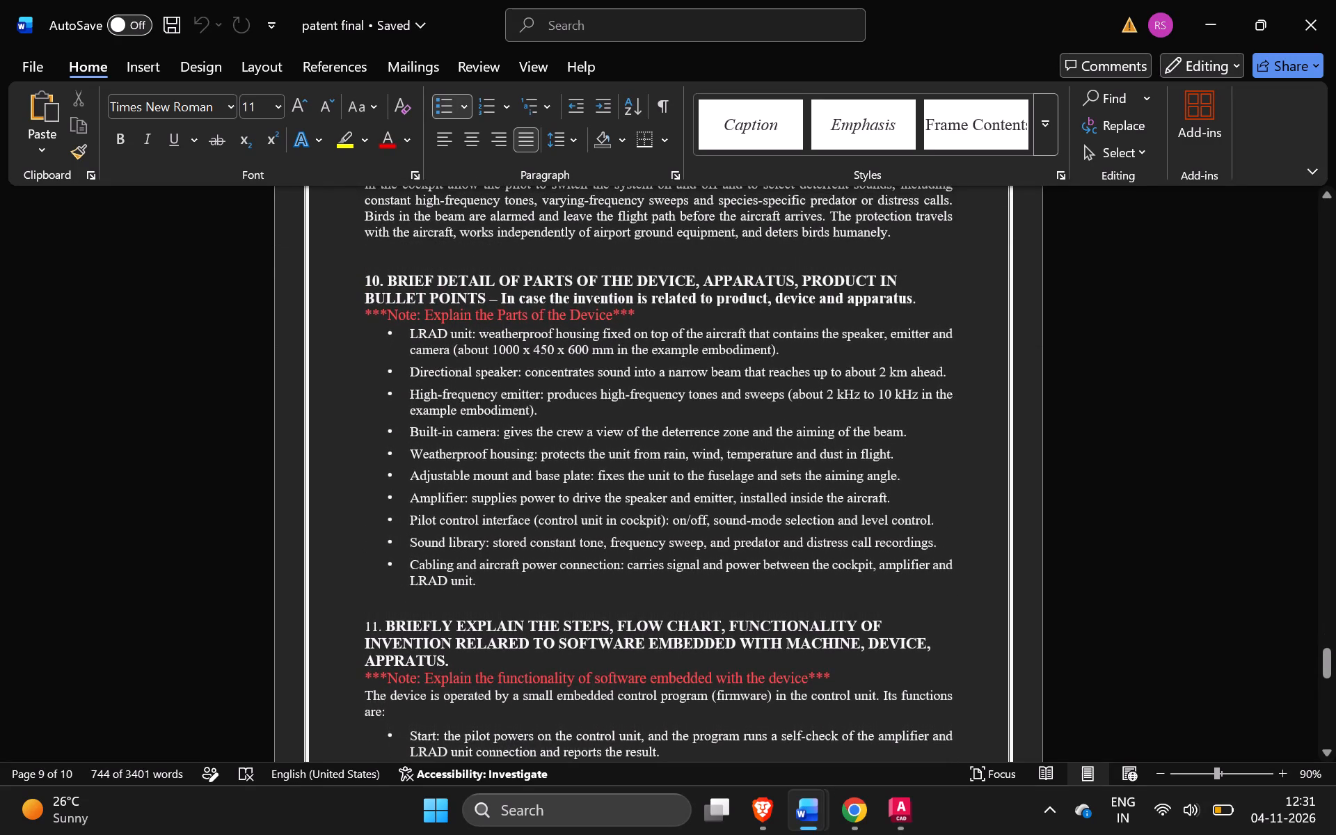
scroll(899, 693, "right", 1)
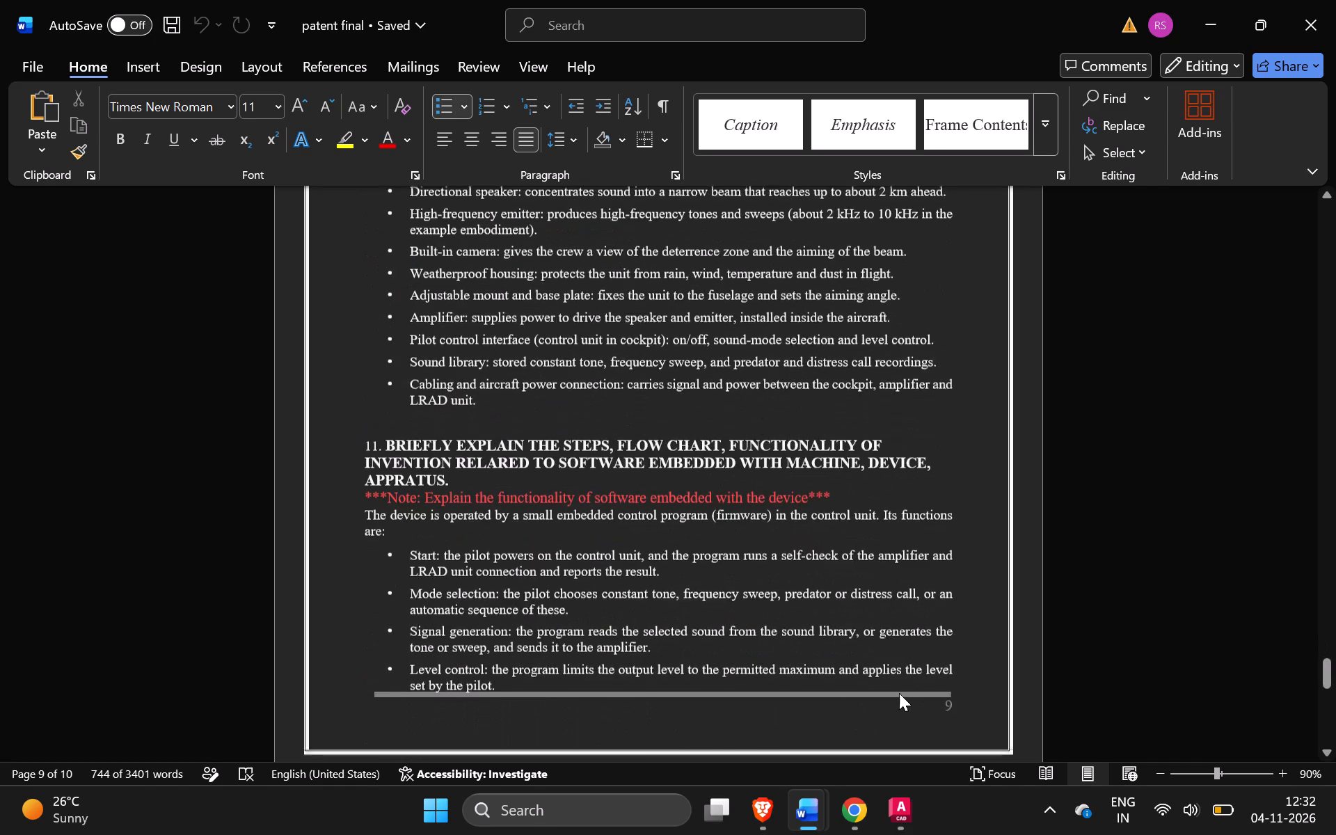
scroll(899, 693, "right", 1)
Examine section 12 on process steps and section 13 on related publications in the "patent final" document.
scroll(899, 693, "down", 2)
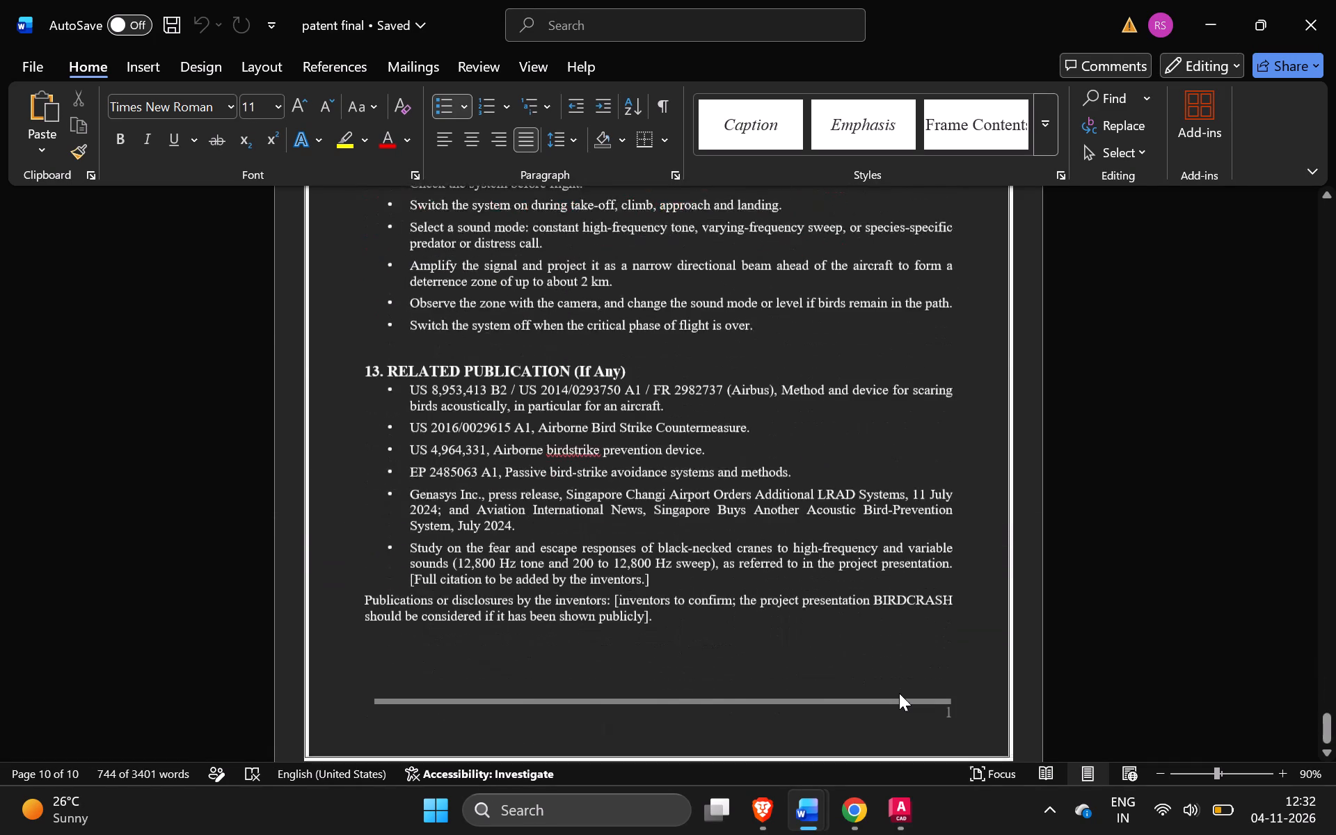
scroll(899, 693, "down", 1)
scroll(899, 693, "up", 2)
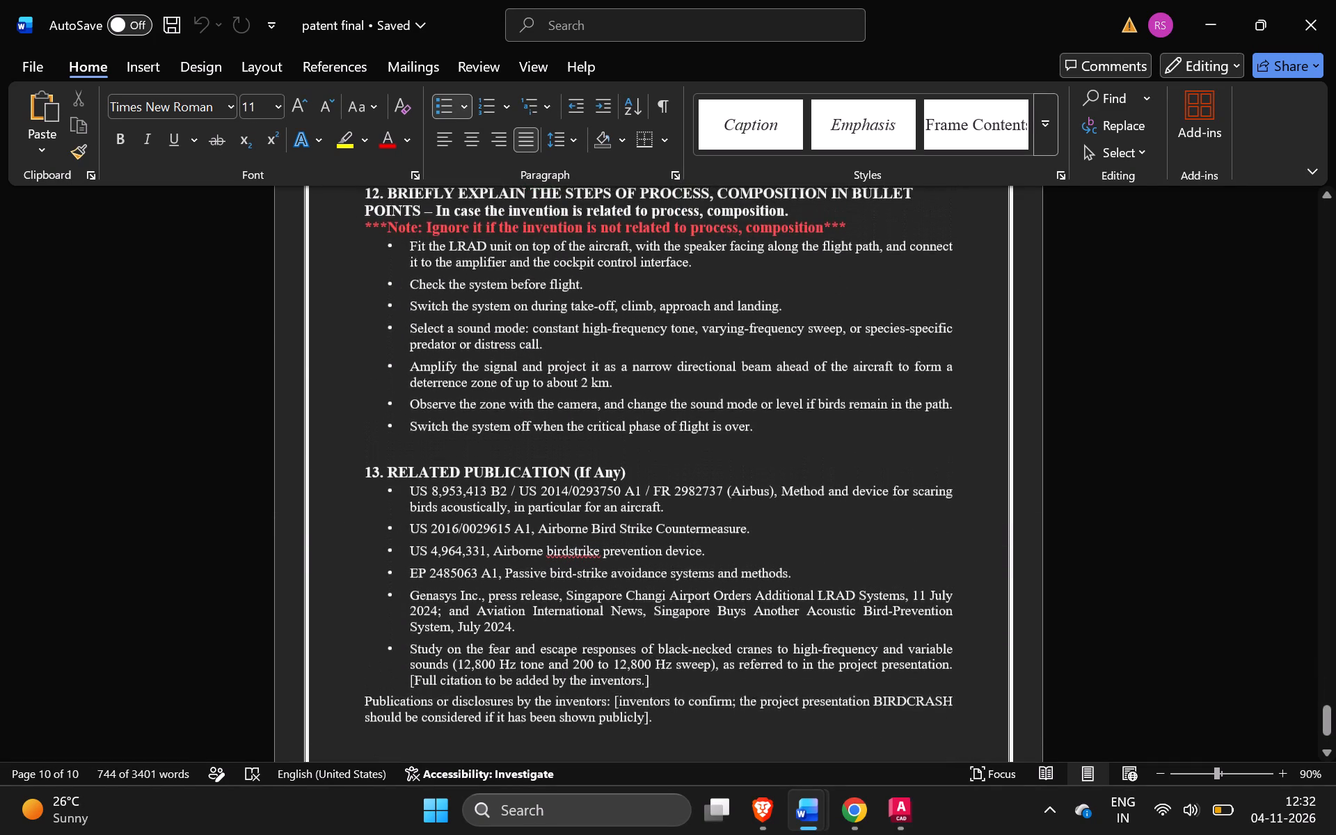
scroll(899, 693, "up", 3)
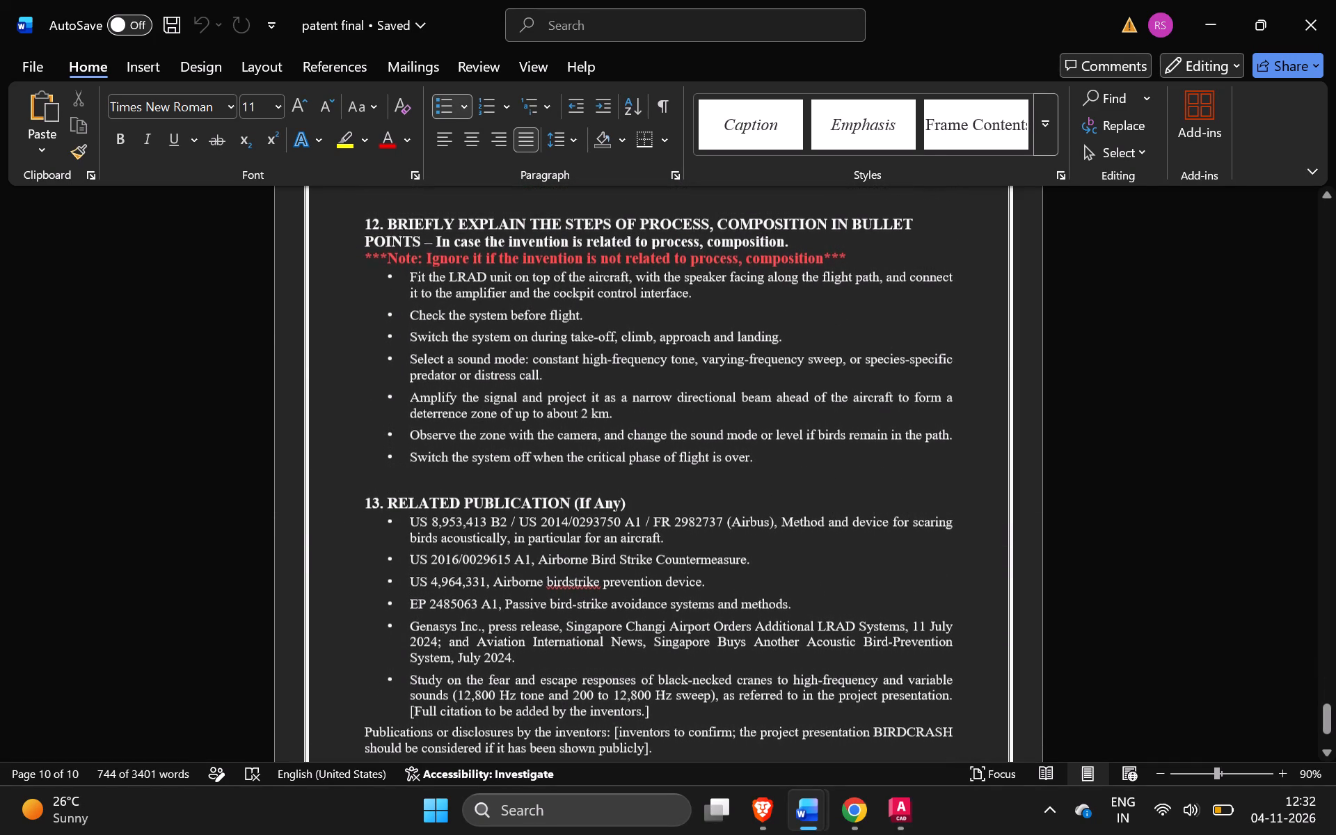
scroll(899, 693, "up", 1)
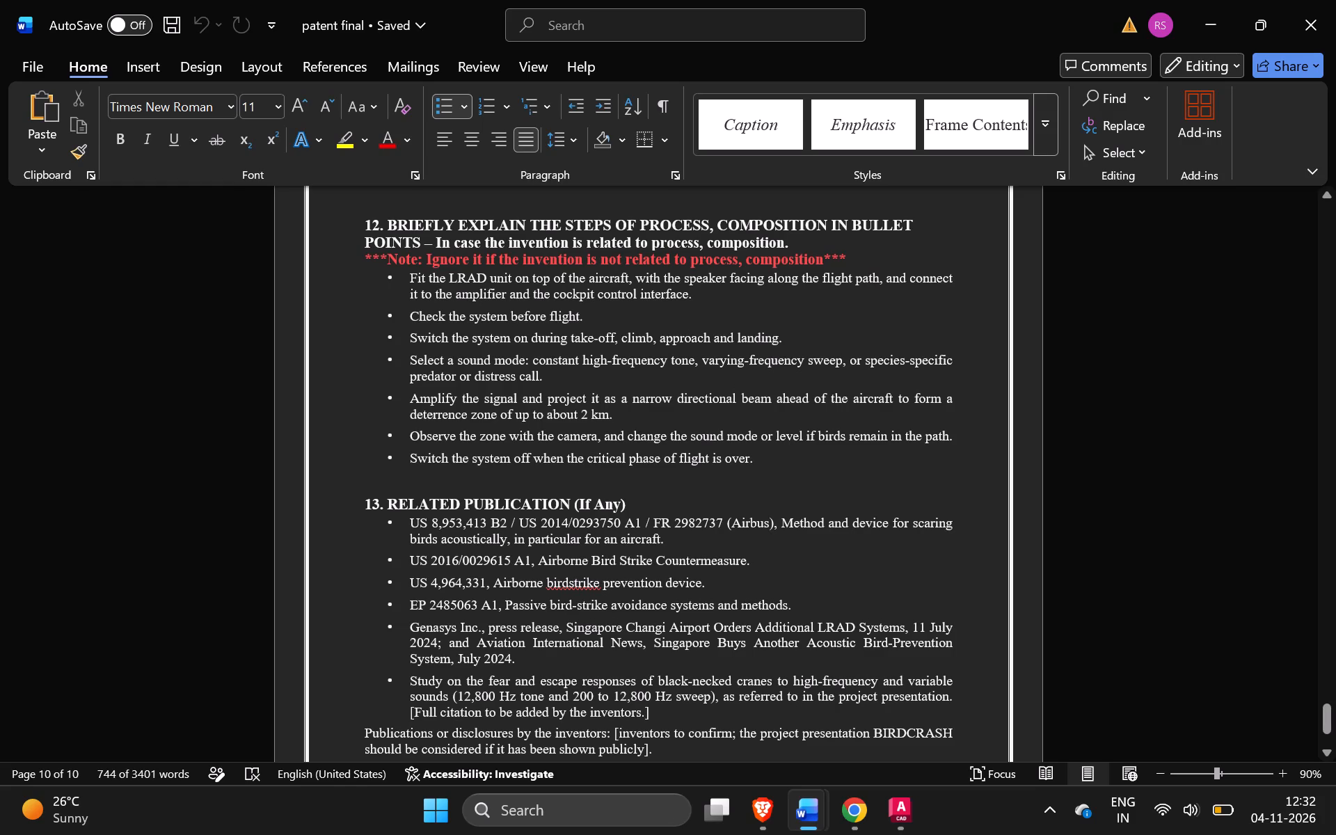
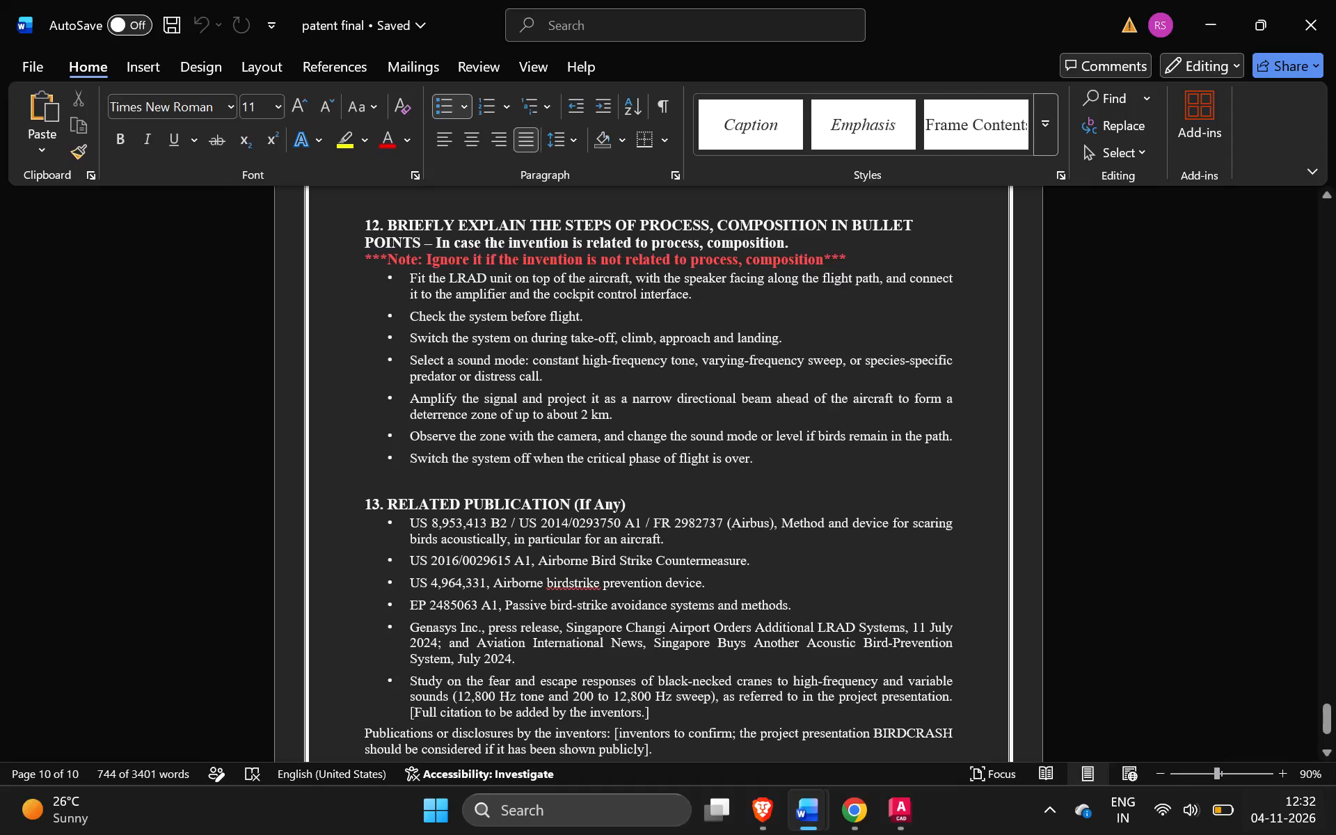
Read section 13 on related publications through to the document's end, and recheck the process steps in section 12.
scroll(1079, 595, "down", 1)
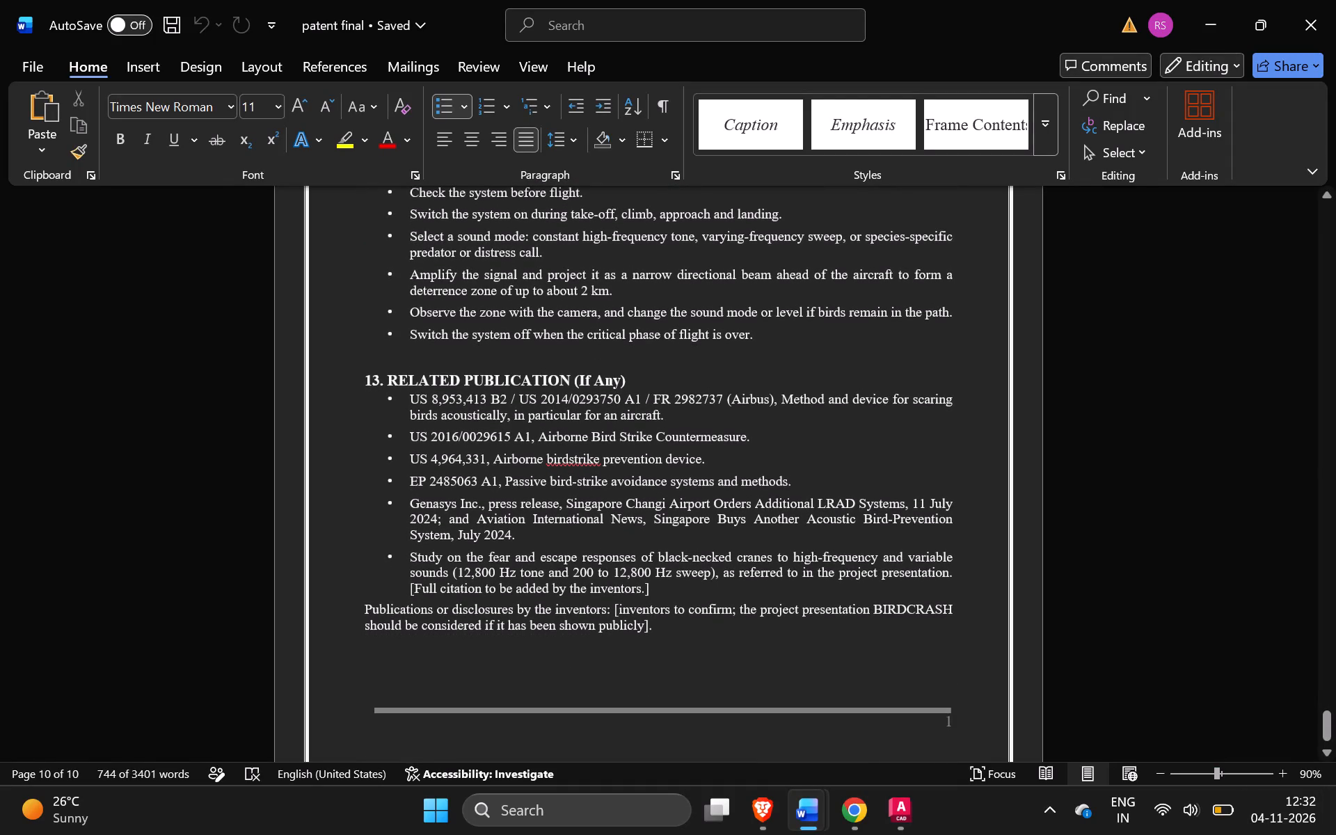
scroll(1088, 692, "down", 1)
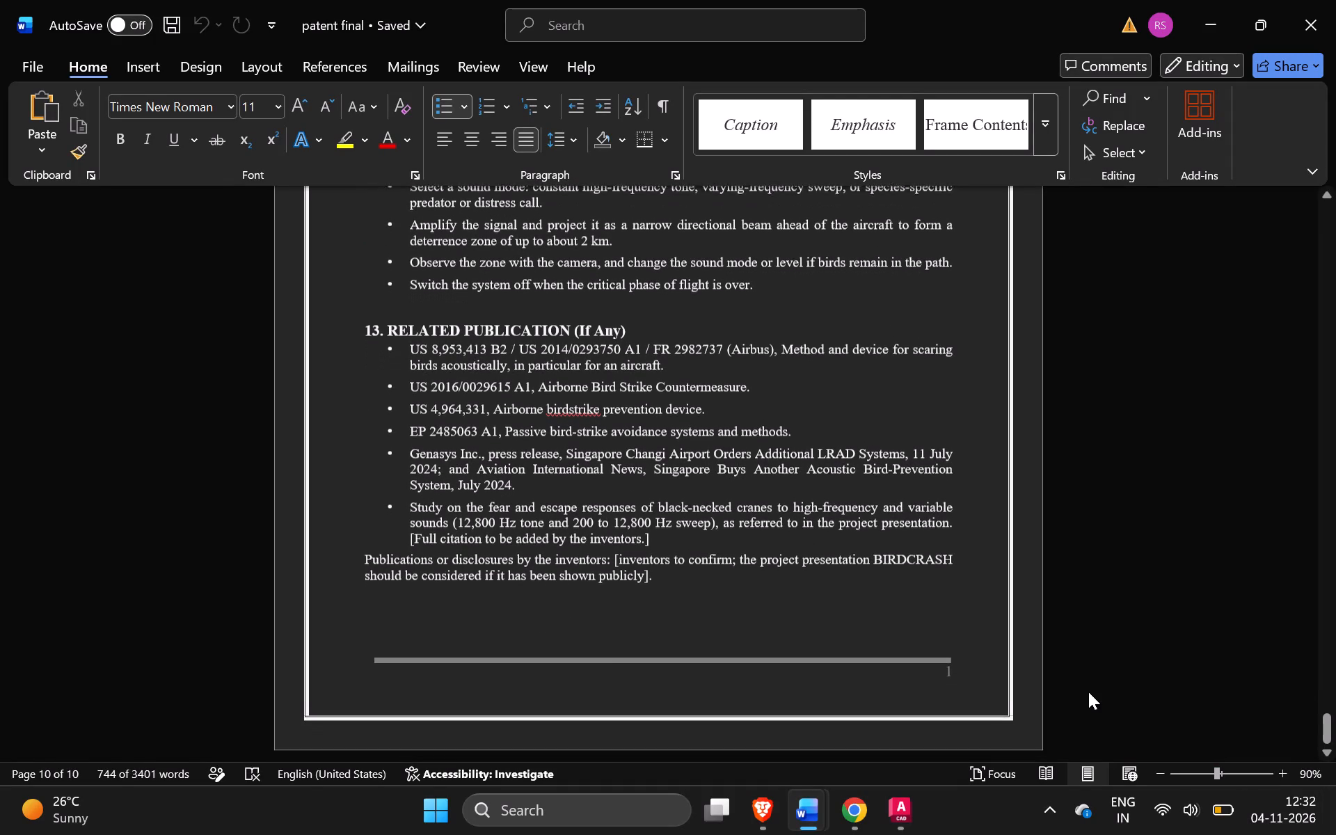
scroll(1088, 692, "down", 1)
scroll(1088, 692, "up", 2)
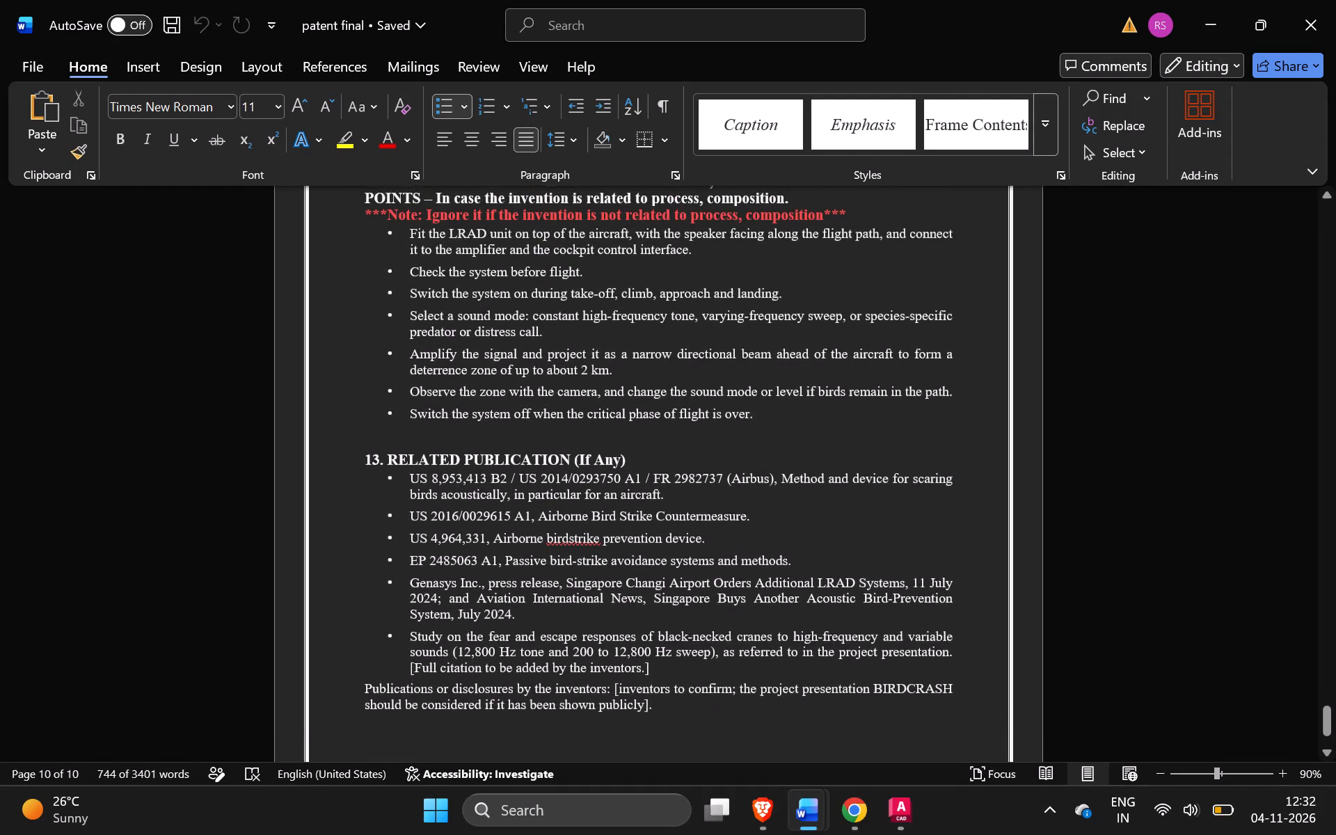
scroll(1088, 692, "up", 2)
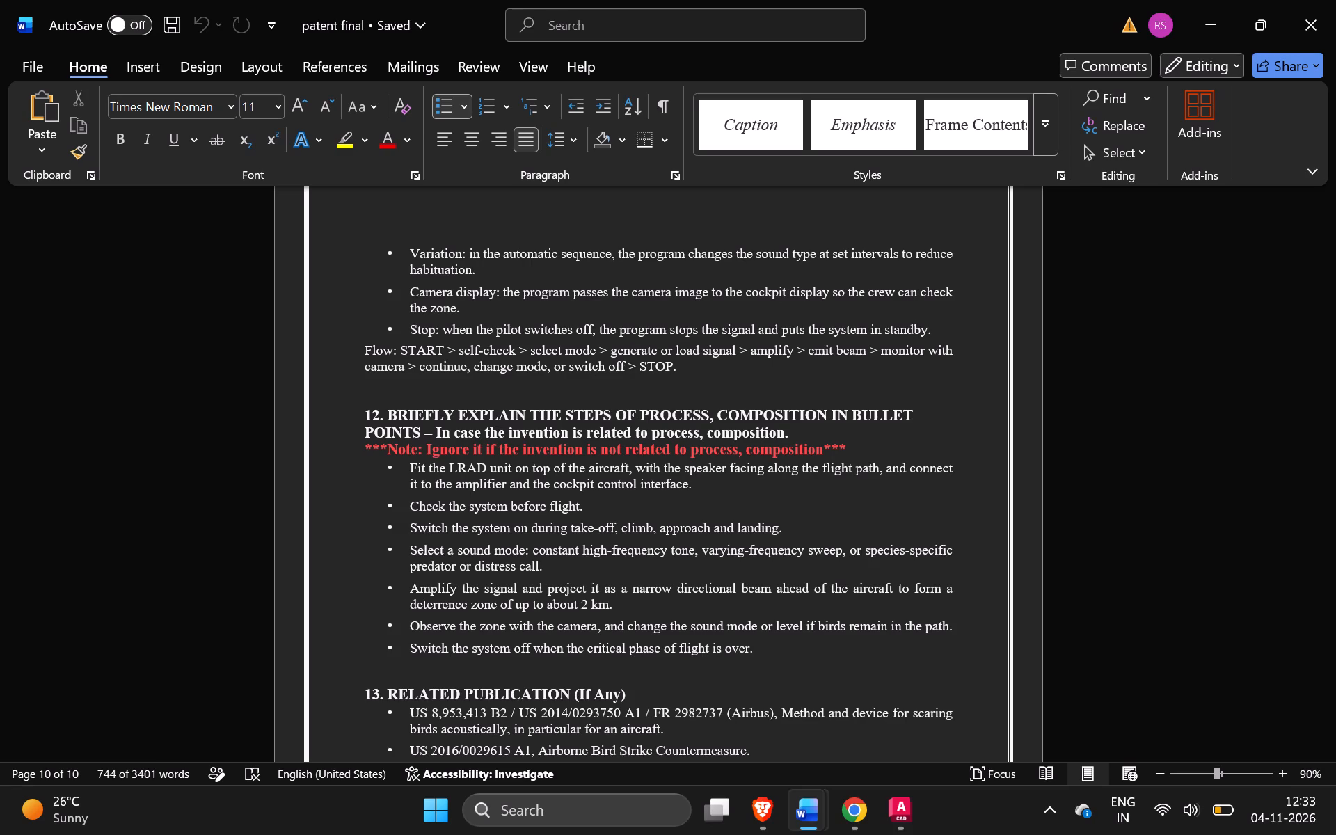
Review the "patent final" document backwards from section 11 through the abstract, drawing summary and figures to the component descriptions.
scroll(1088, 692, "up", 4)
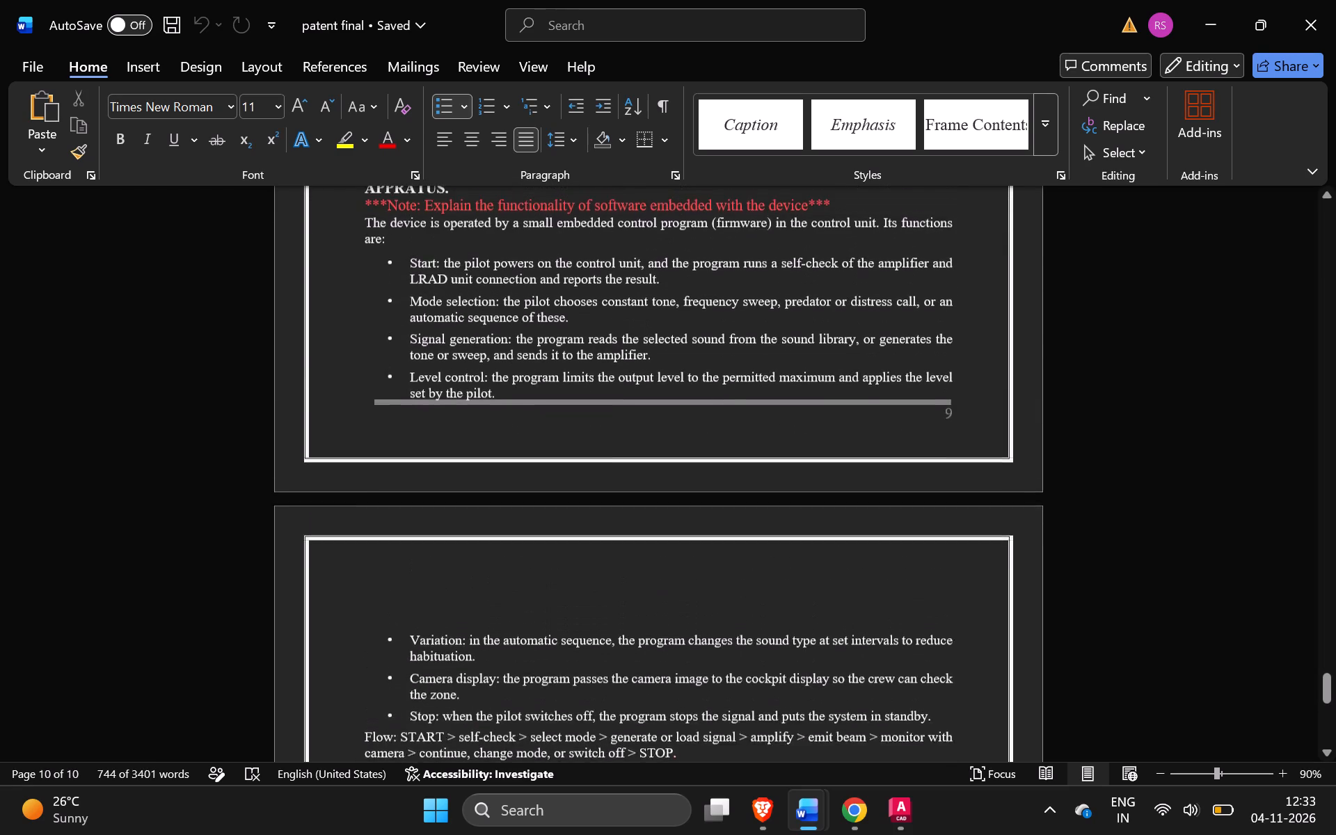
scroll(1088, 692, "up", 4)
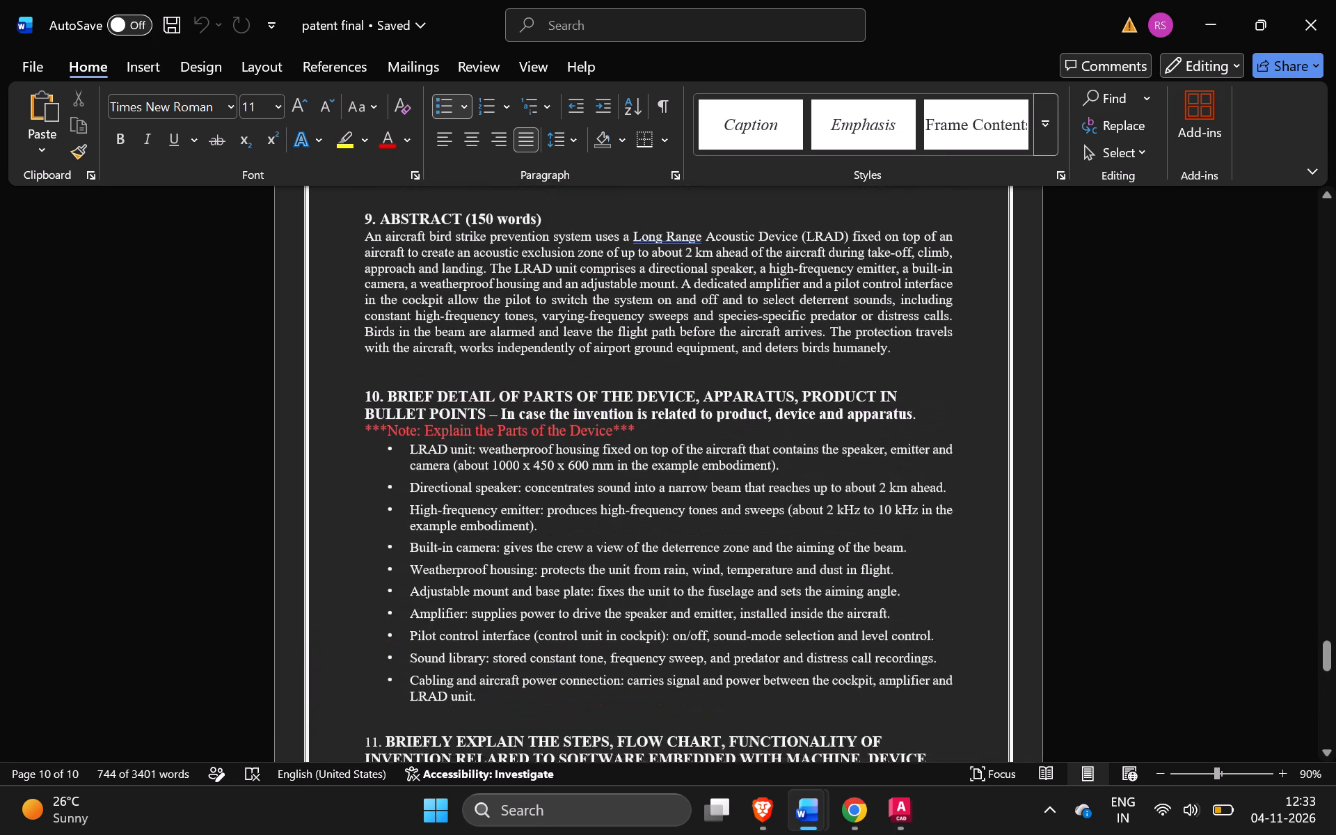
scroll(1088, 692, "left", 2)
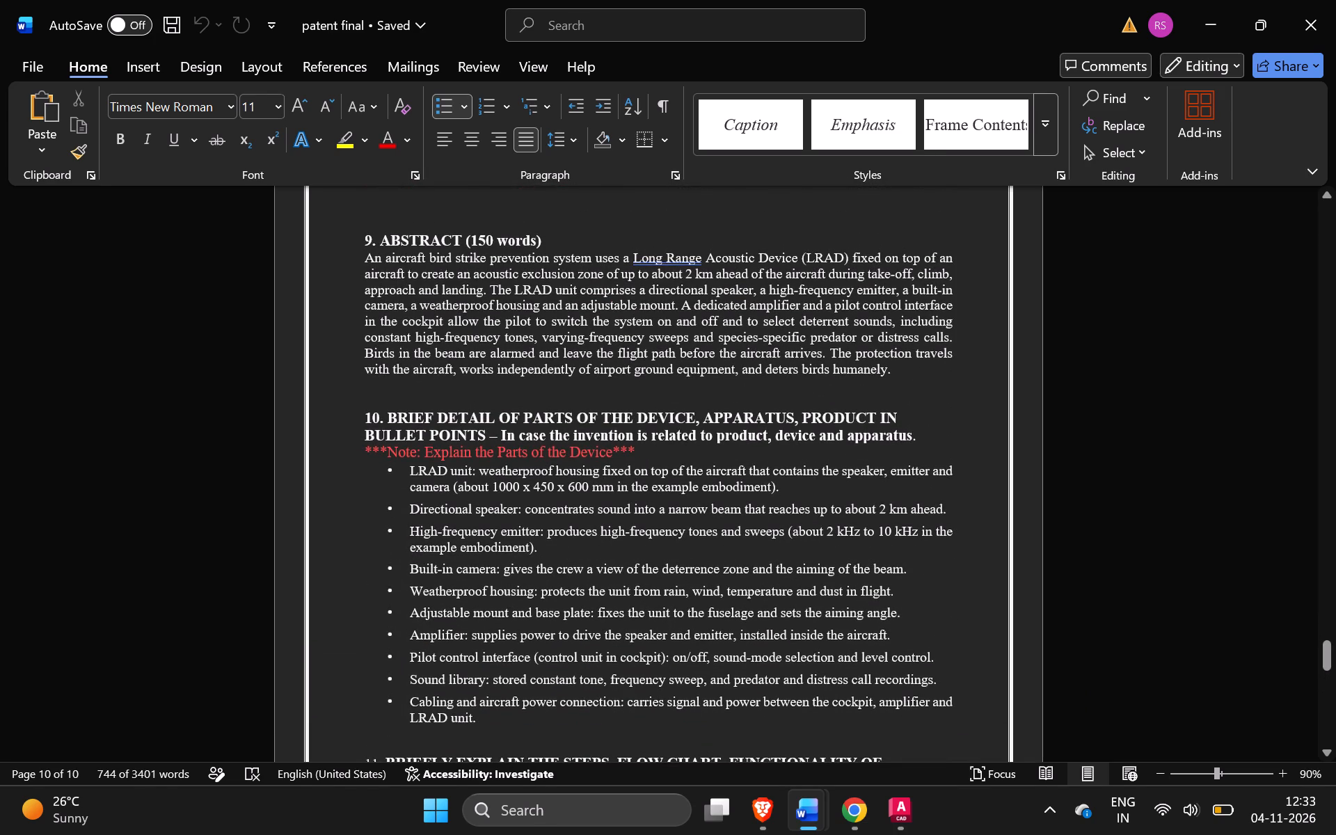
scroll(752, 443, "up", 3)
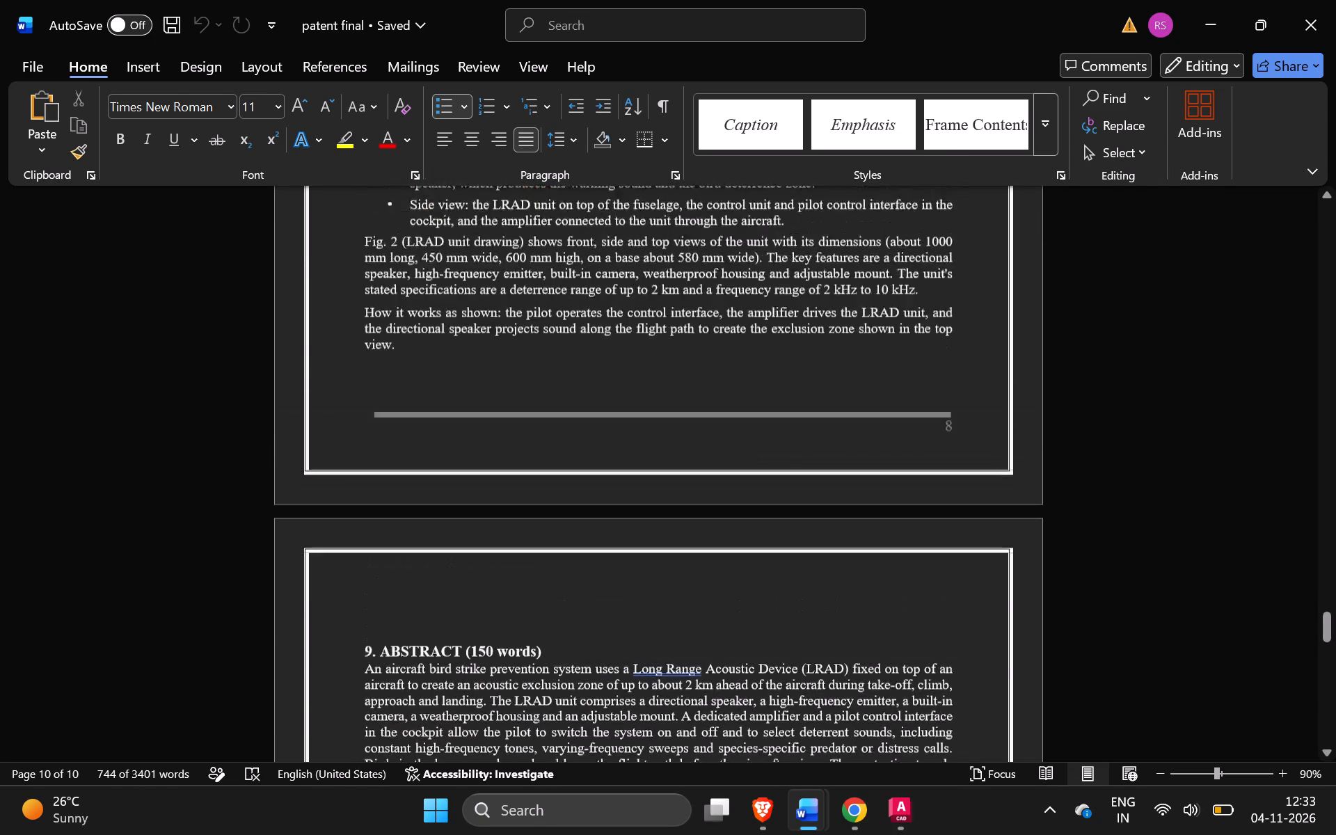
scroll(752, 443, "up", 2)
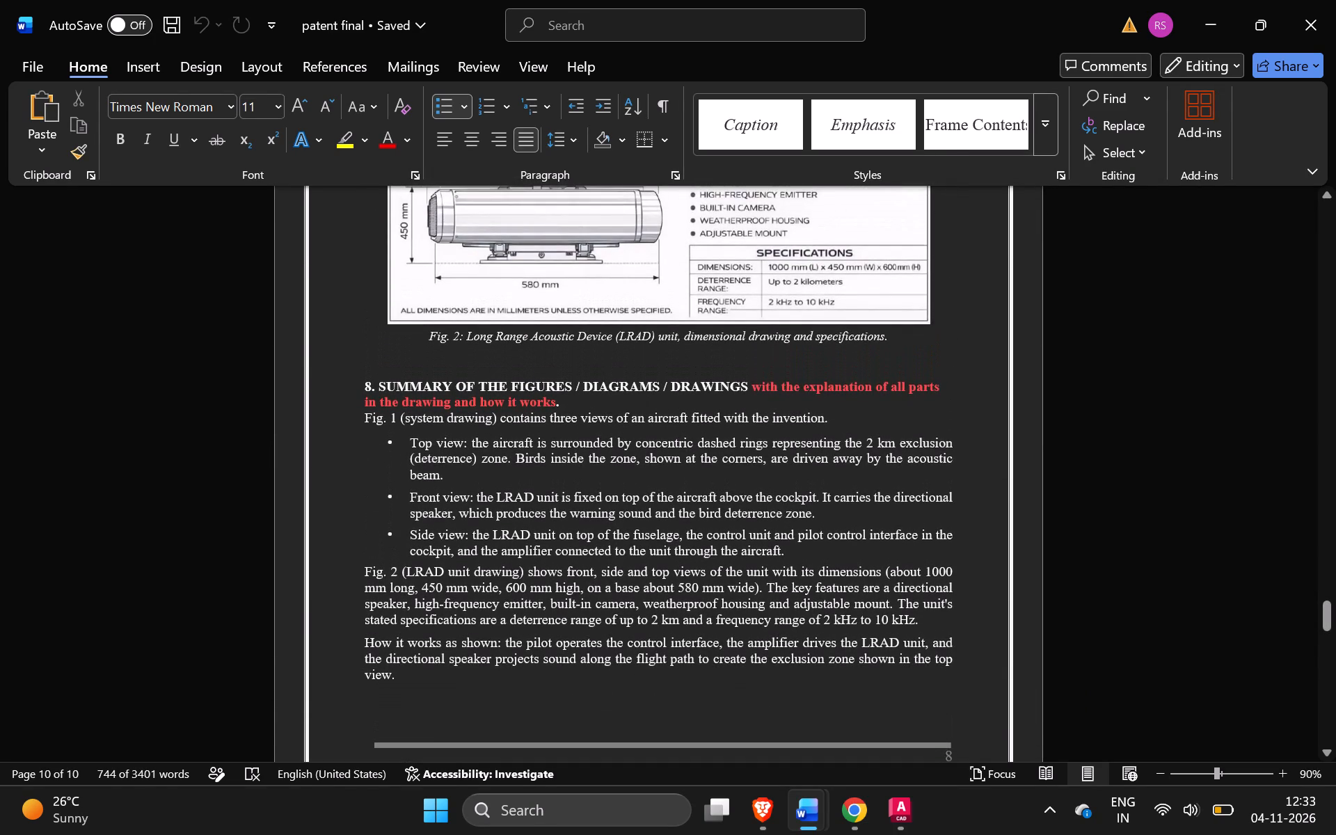
scroll(752, 443, "up", 2)
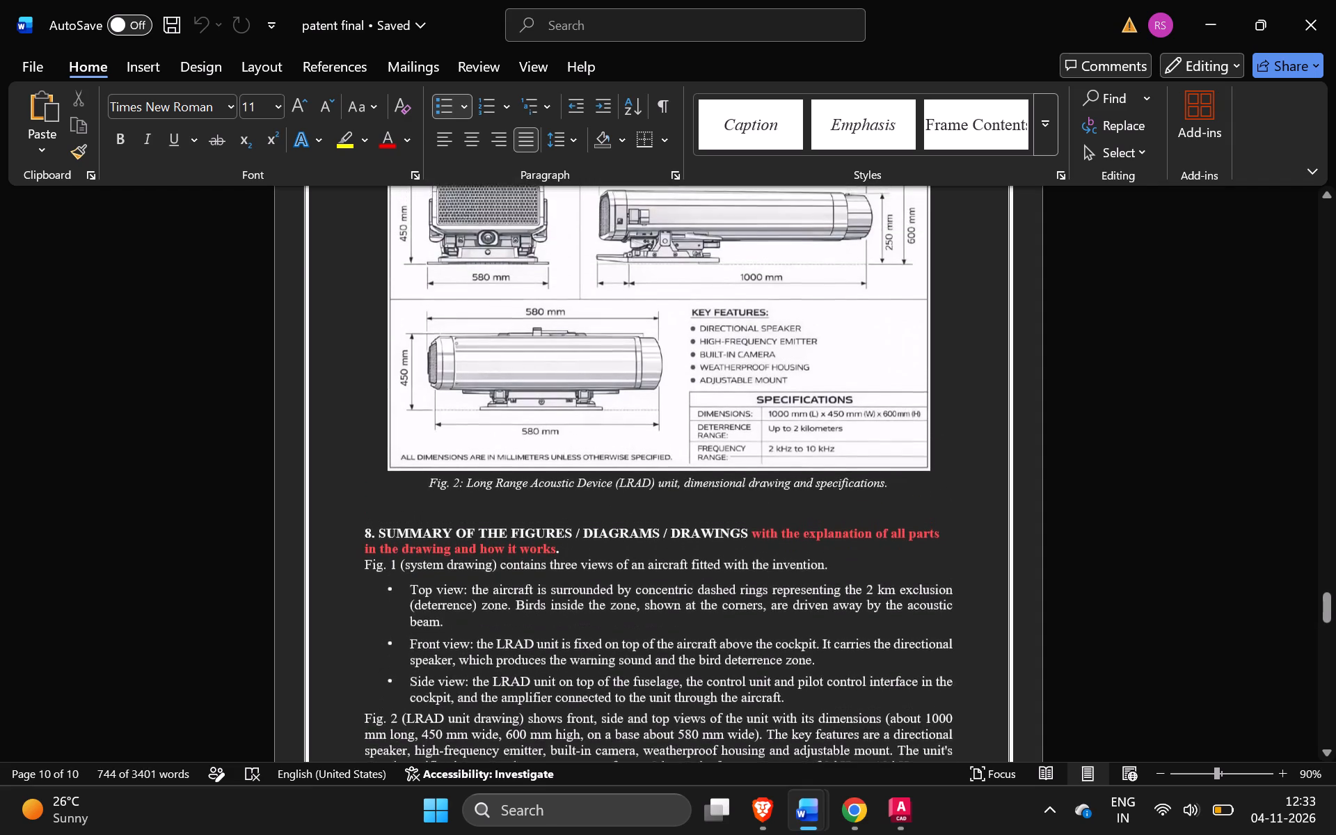
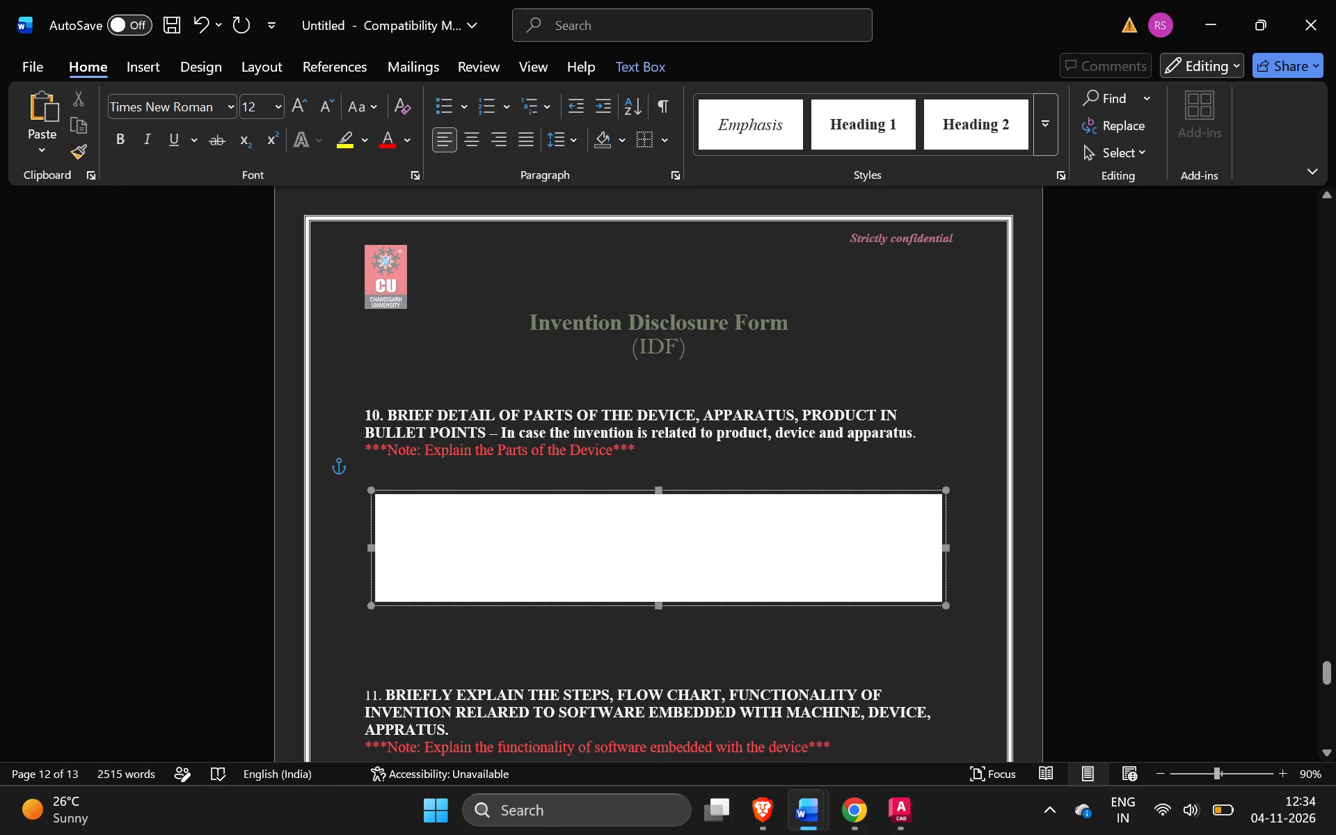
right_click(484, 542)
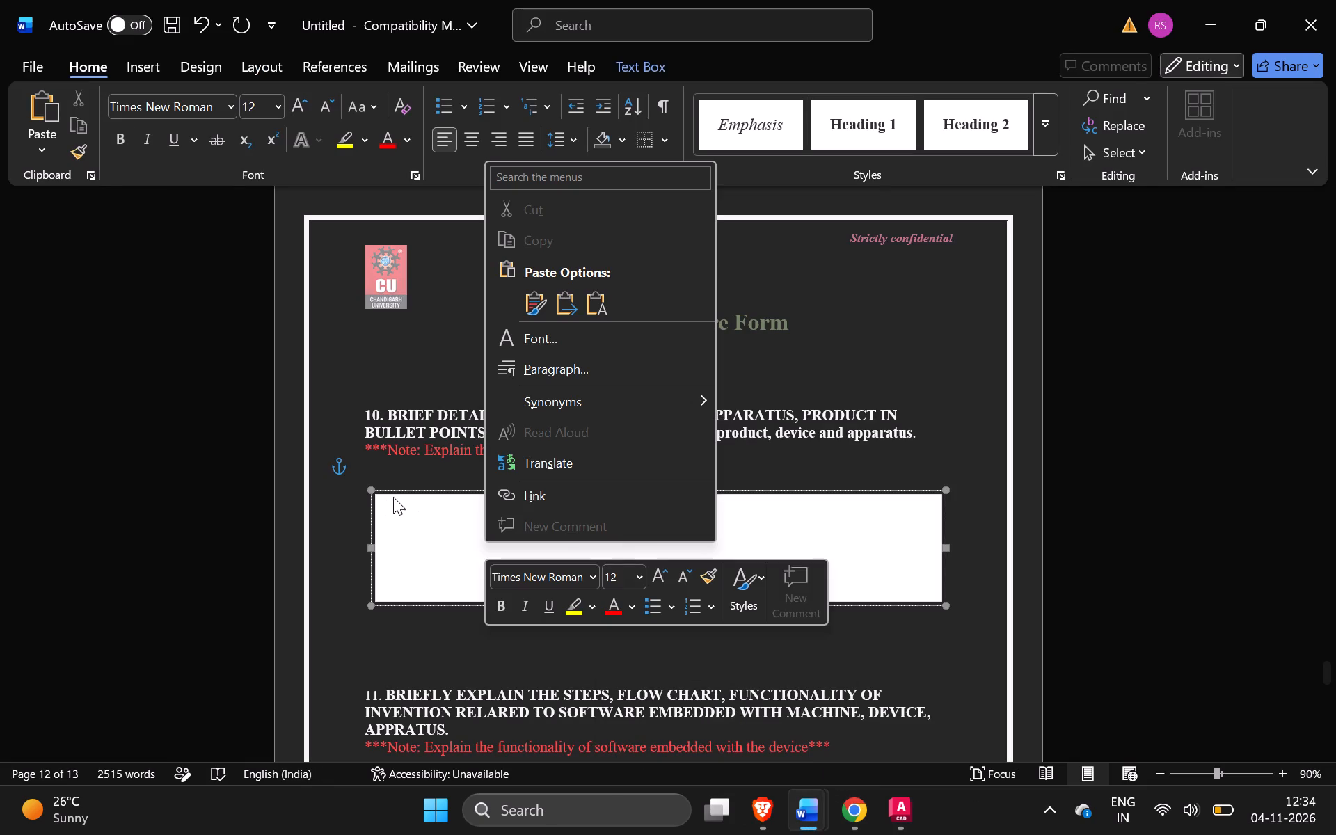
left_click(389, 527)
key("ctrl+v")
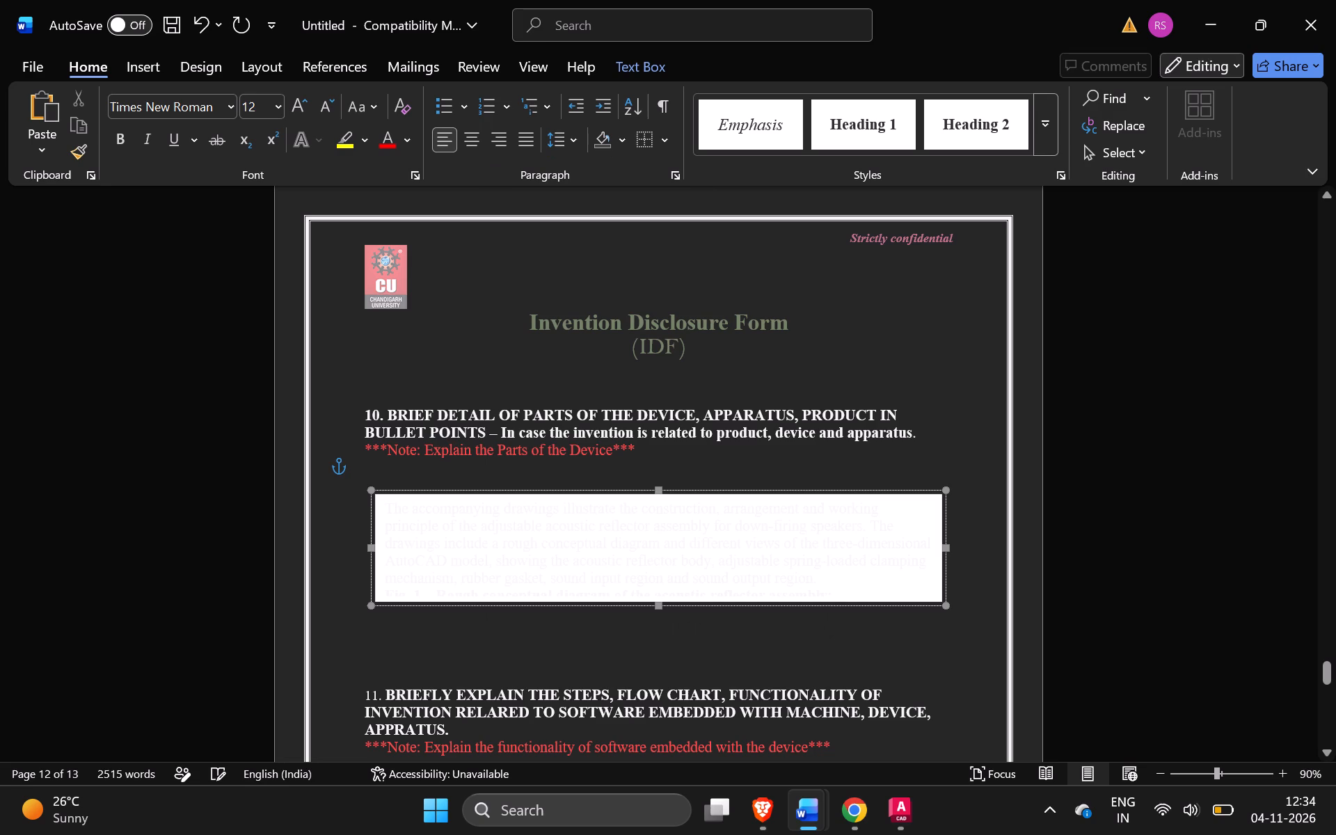
Shrink and delete the text box under section 10, Brief Detail of Parts of the Device.
left_click(518, 545)
left_click_drag(944, 604, 407, 527)
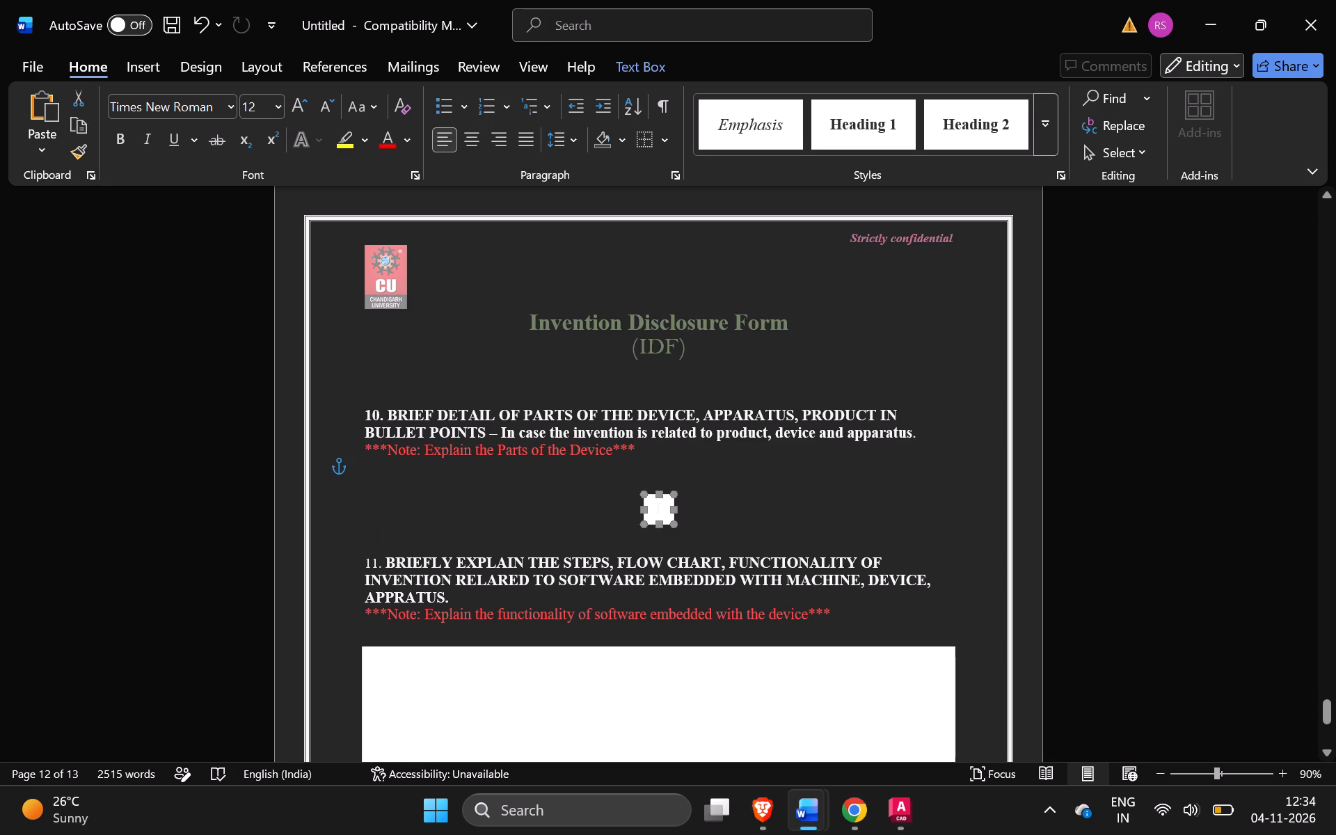
key("Delete")
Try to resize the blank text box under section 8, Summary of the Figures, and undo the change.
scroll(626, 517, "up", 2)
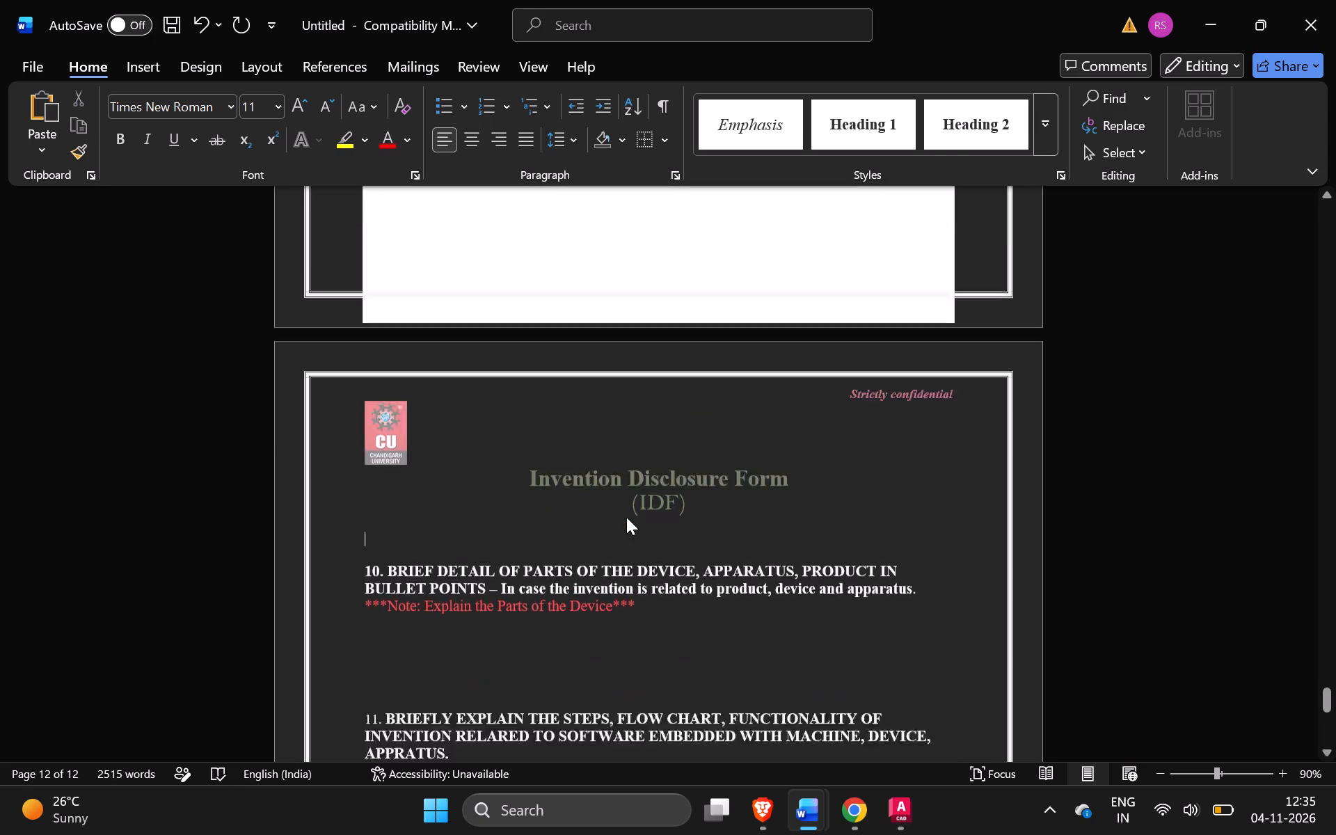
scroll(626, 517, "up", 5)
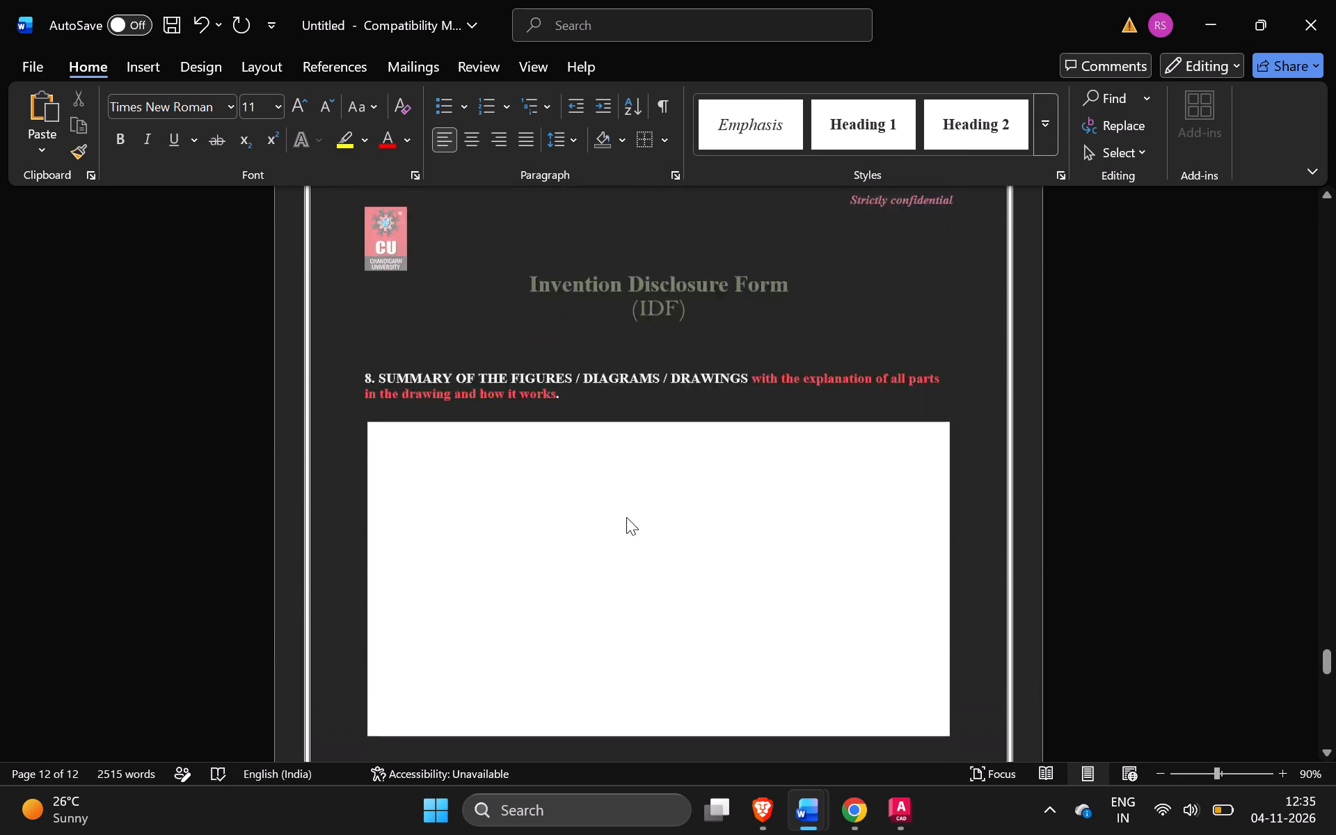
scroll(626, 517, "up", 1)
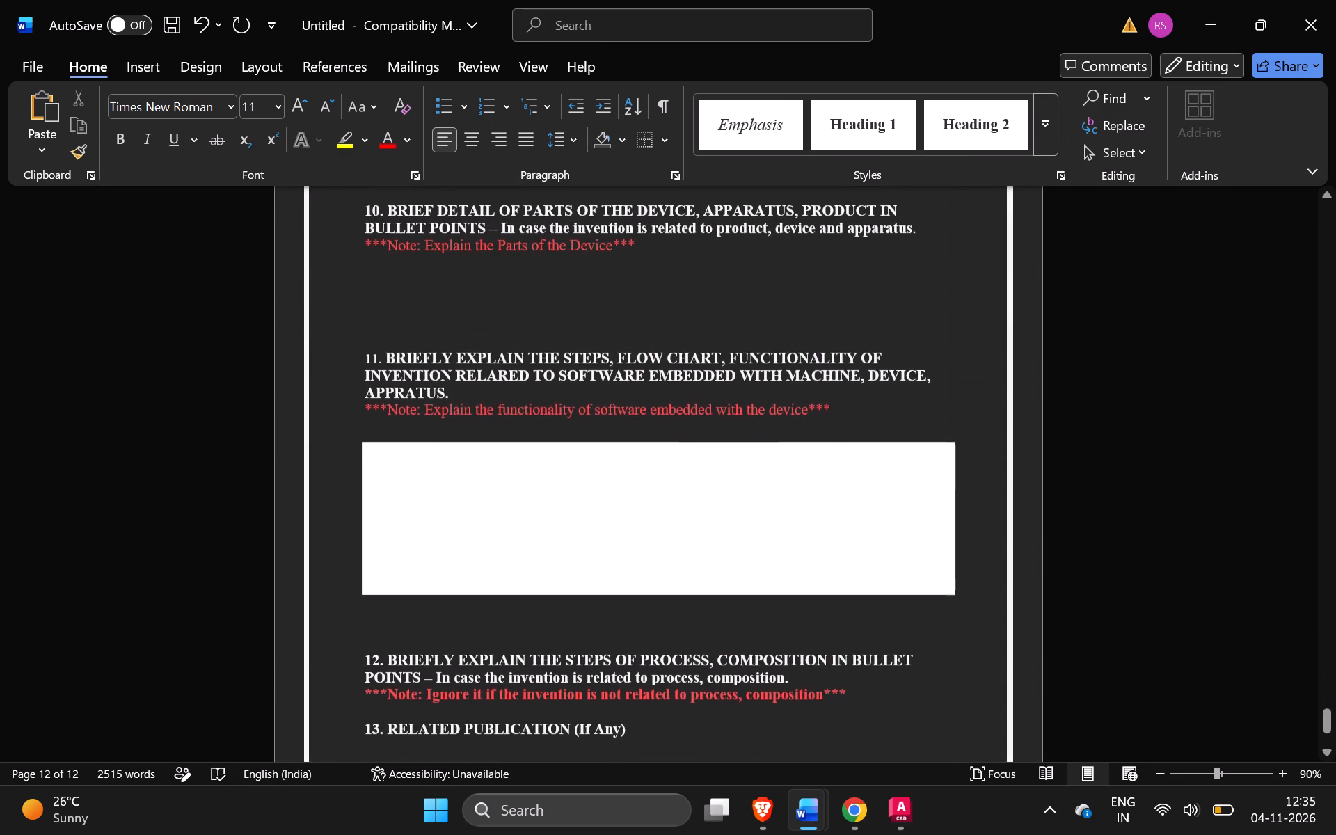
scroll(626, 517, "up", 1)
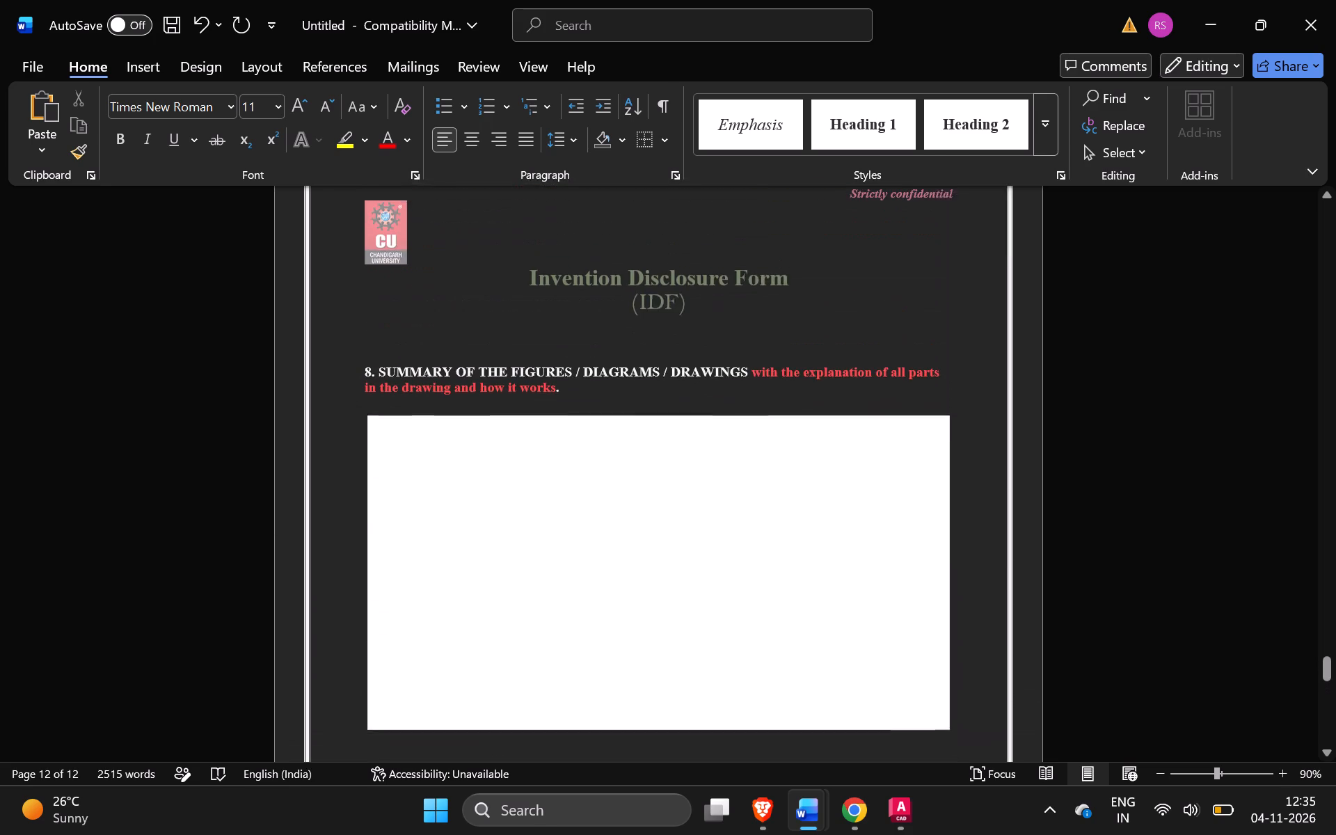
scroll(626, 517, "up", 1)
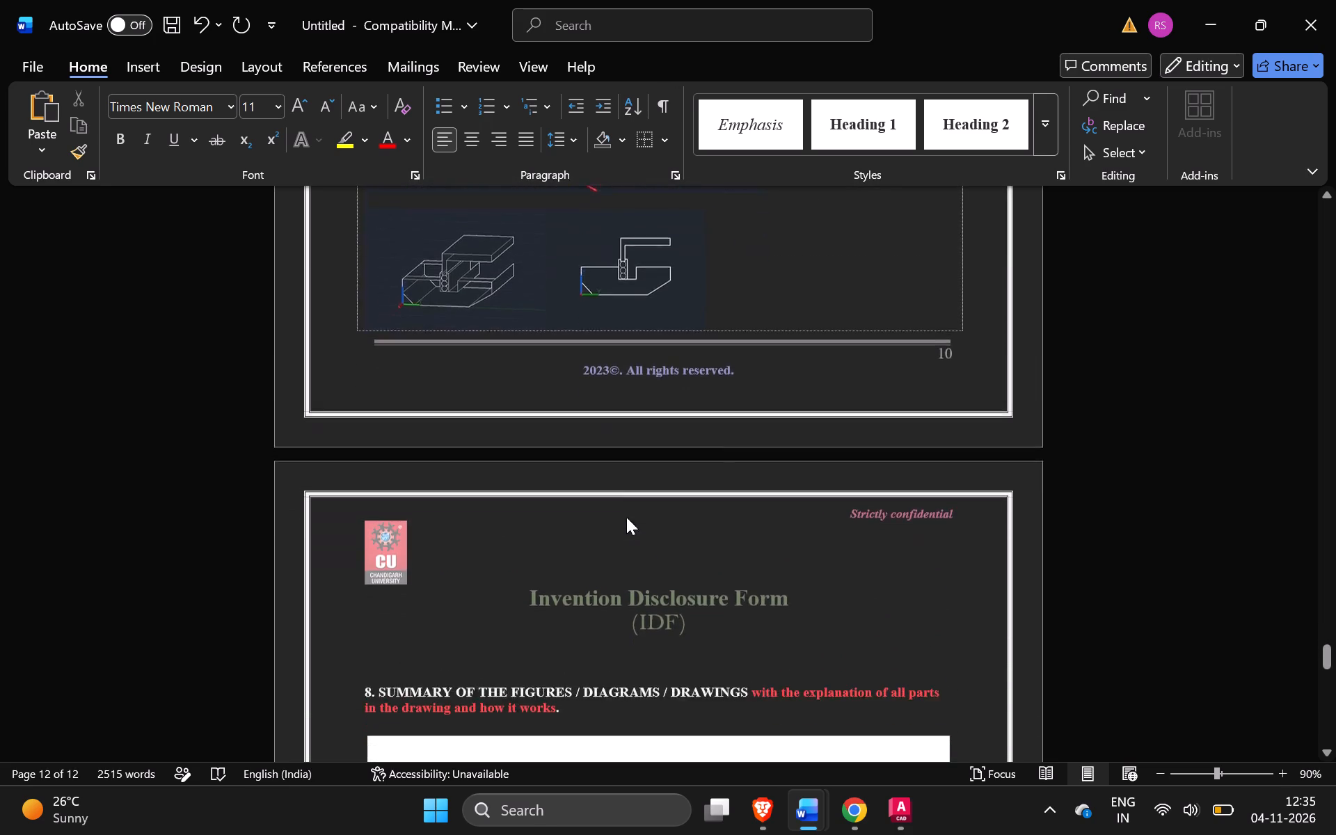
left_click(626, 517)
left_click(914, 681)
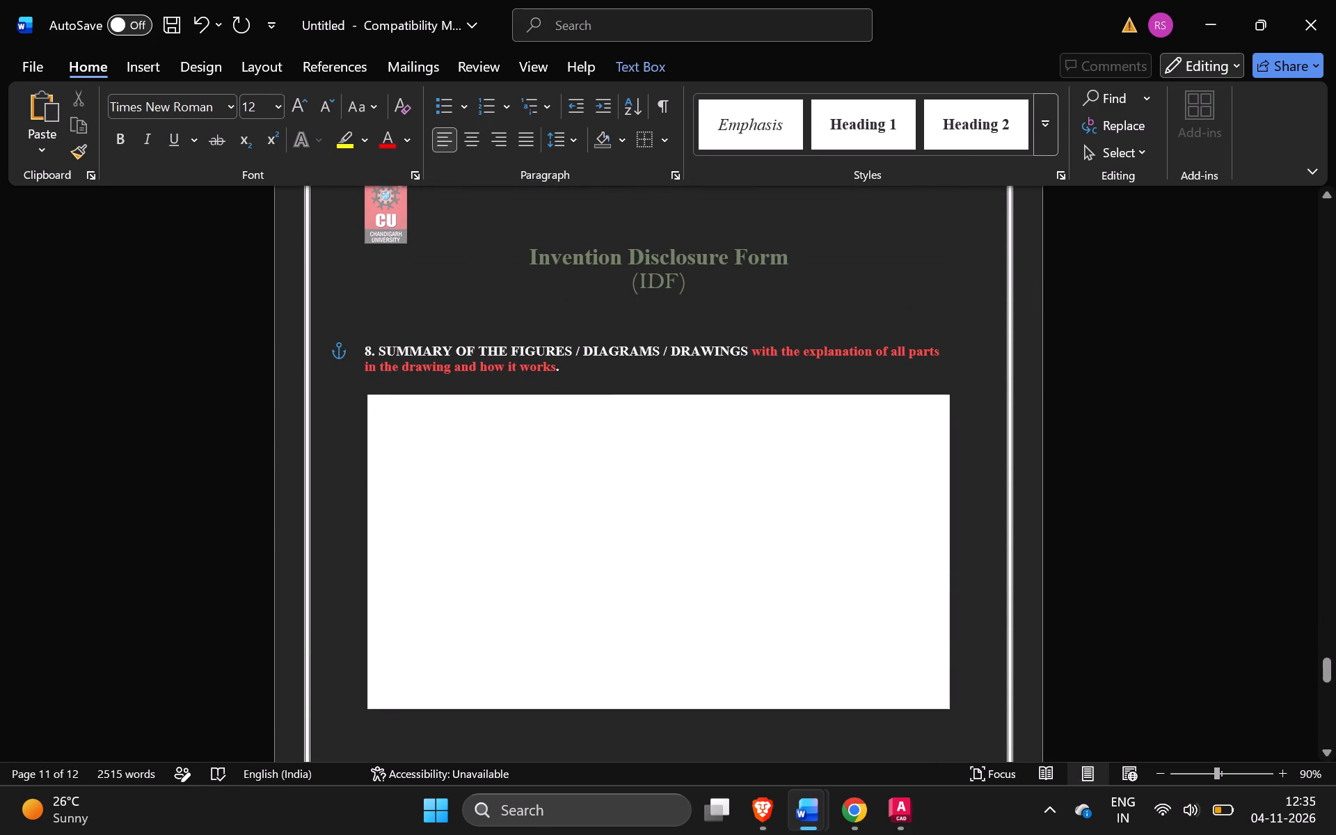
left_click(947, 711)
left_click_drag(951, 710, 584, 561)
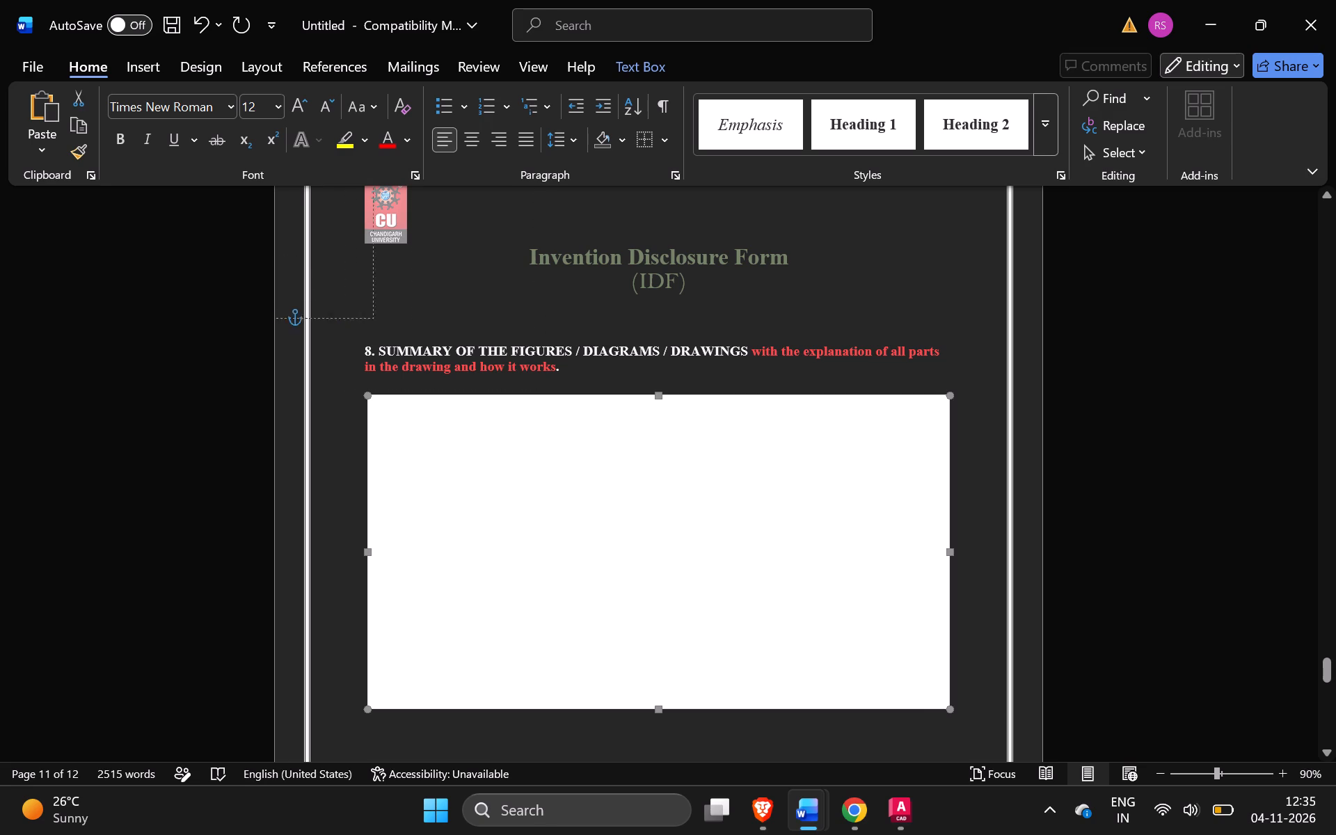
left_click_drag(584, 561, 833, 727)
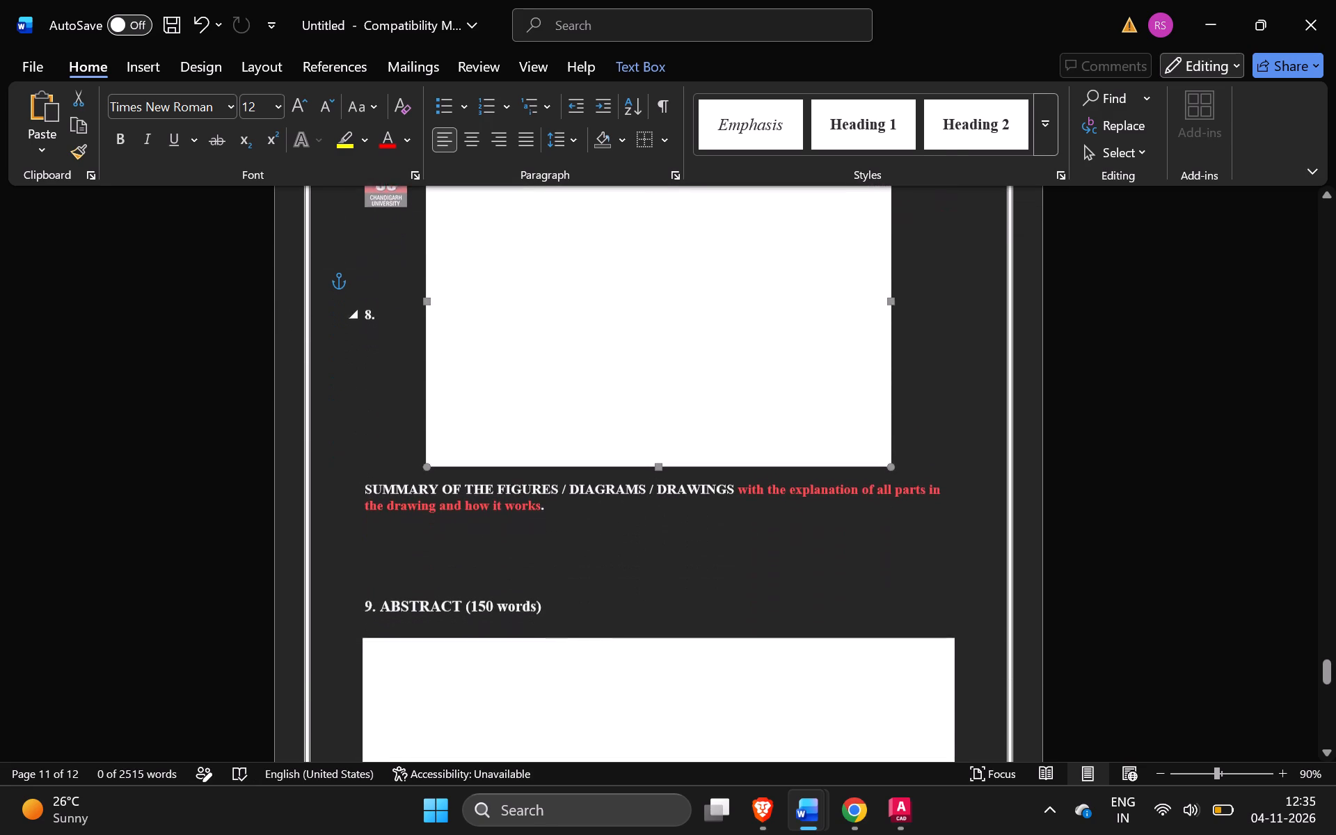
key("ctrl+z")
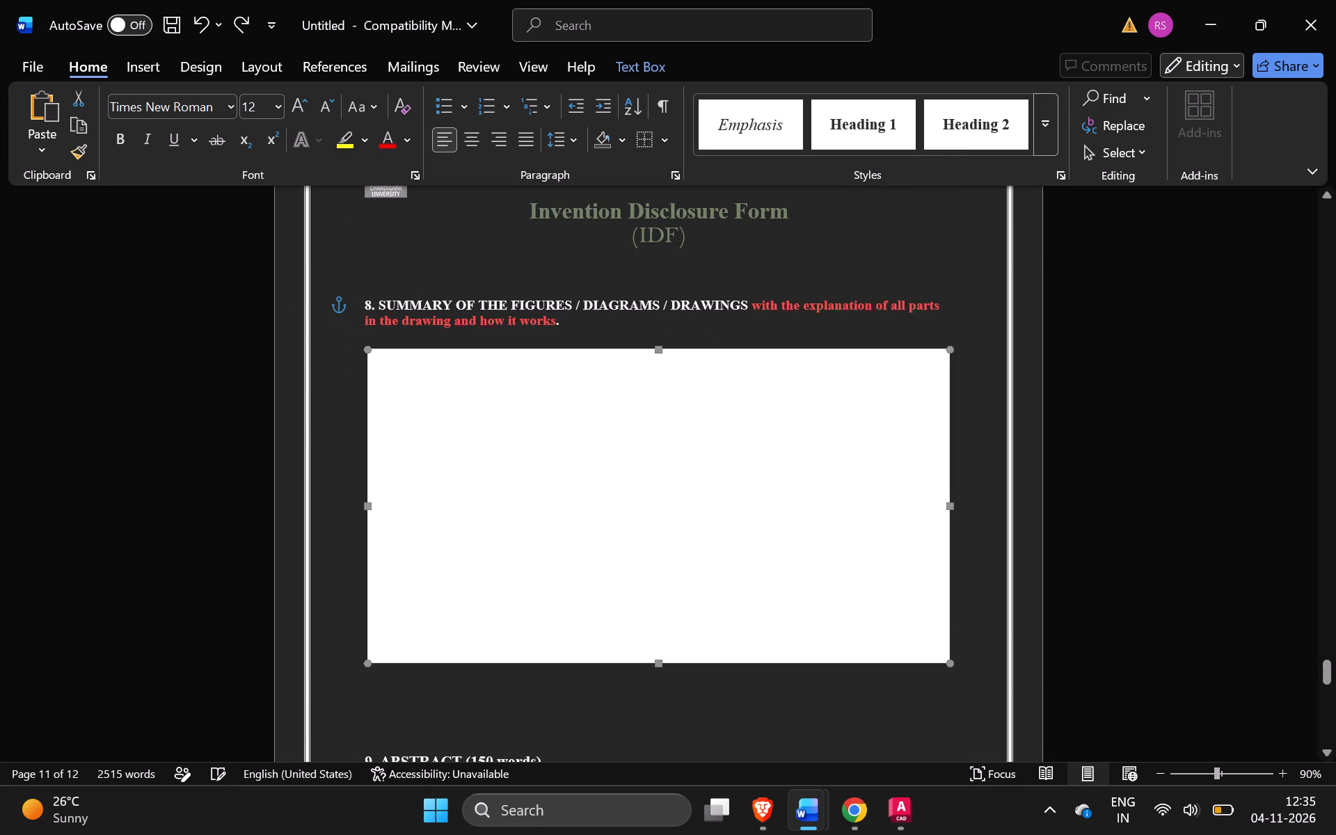
Shrink and delete the blank text box under section 8, Summary of the Figures / Diagrams / Drawings.
left_click_drag(367, 351, 782, 570)
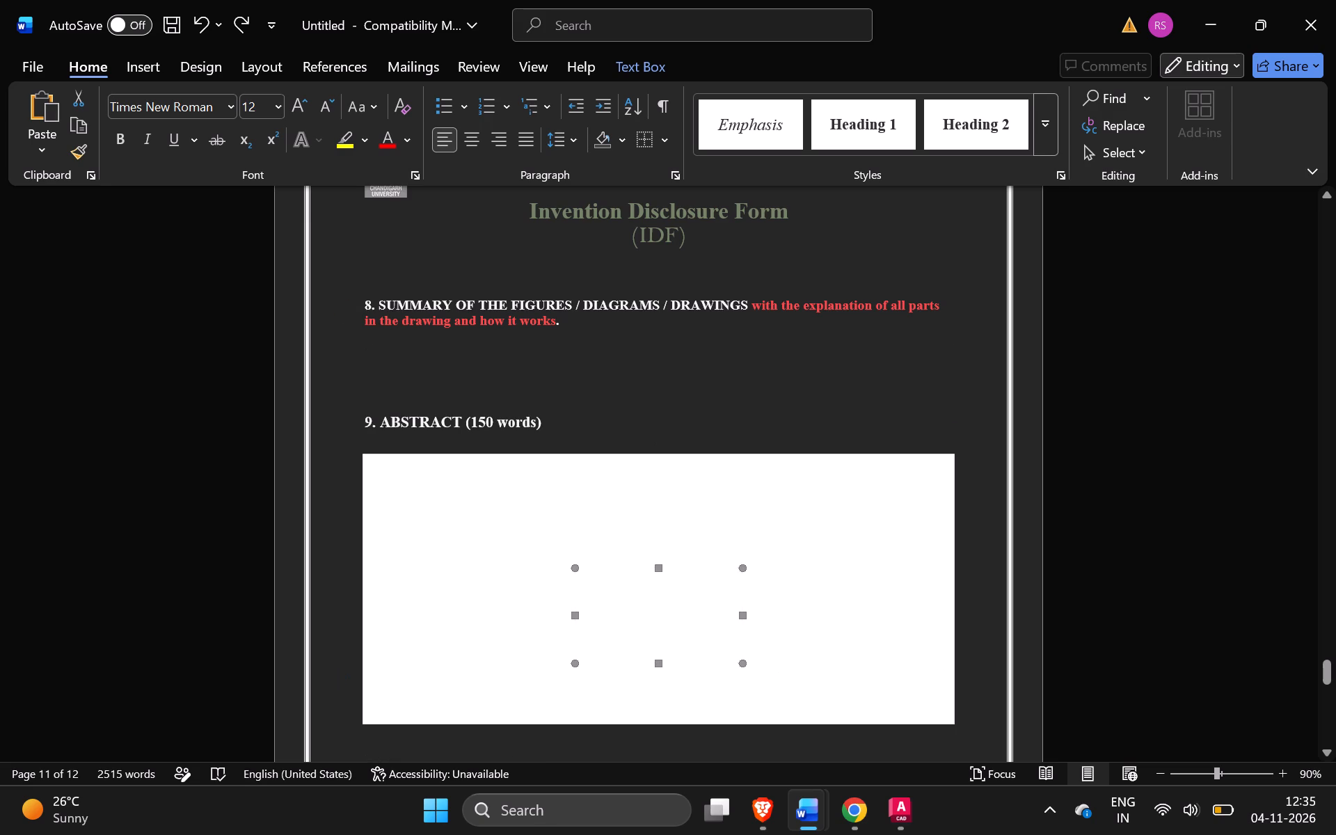
scroll(782, 570, "down", 1)
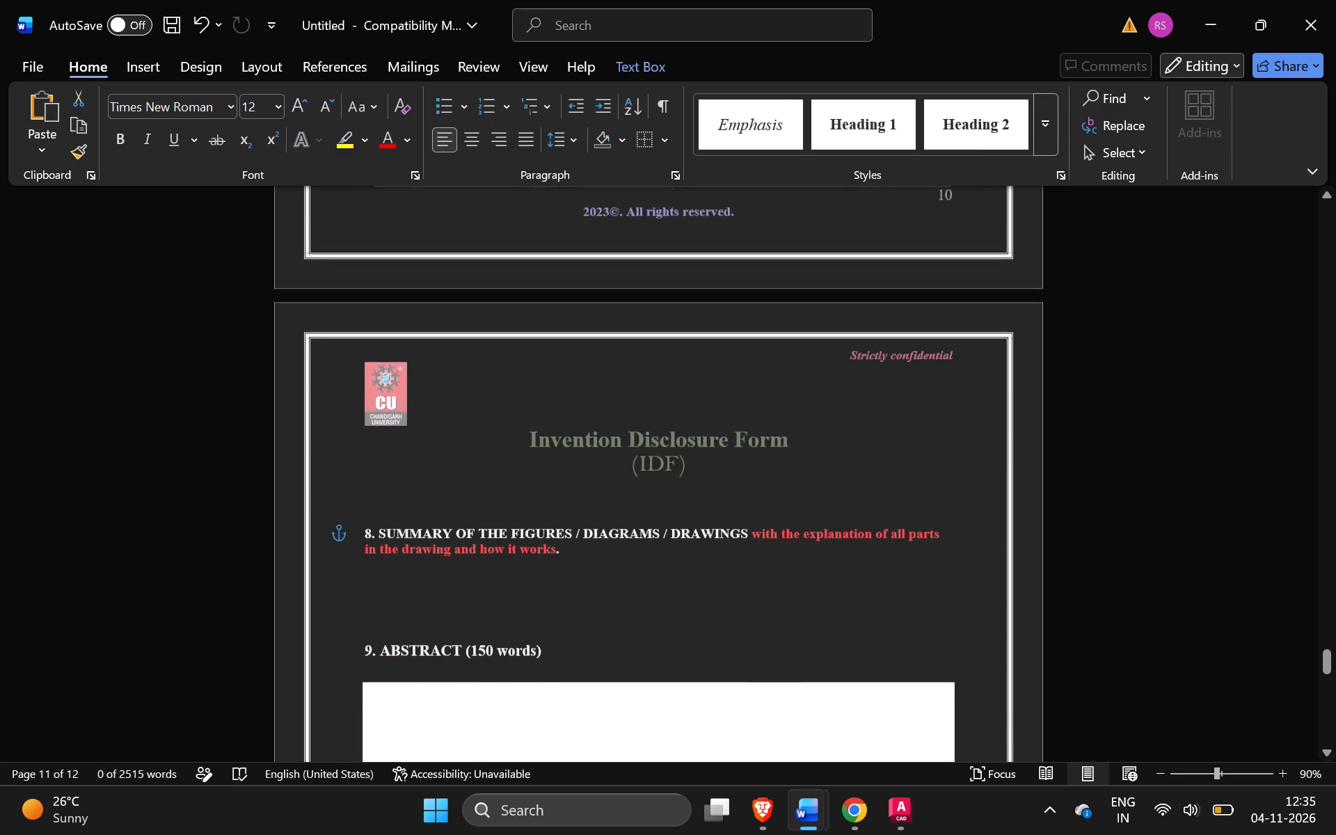
scroll(782, 570, "down", 2)
key("Delete")
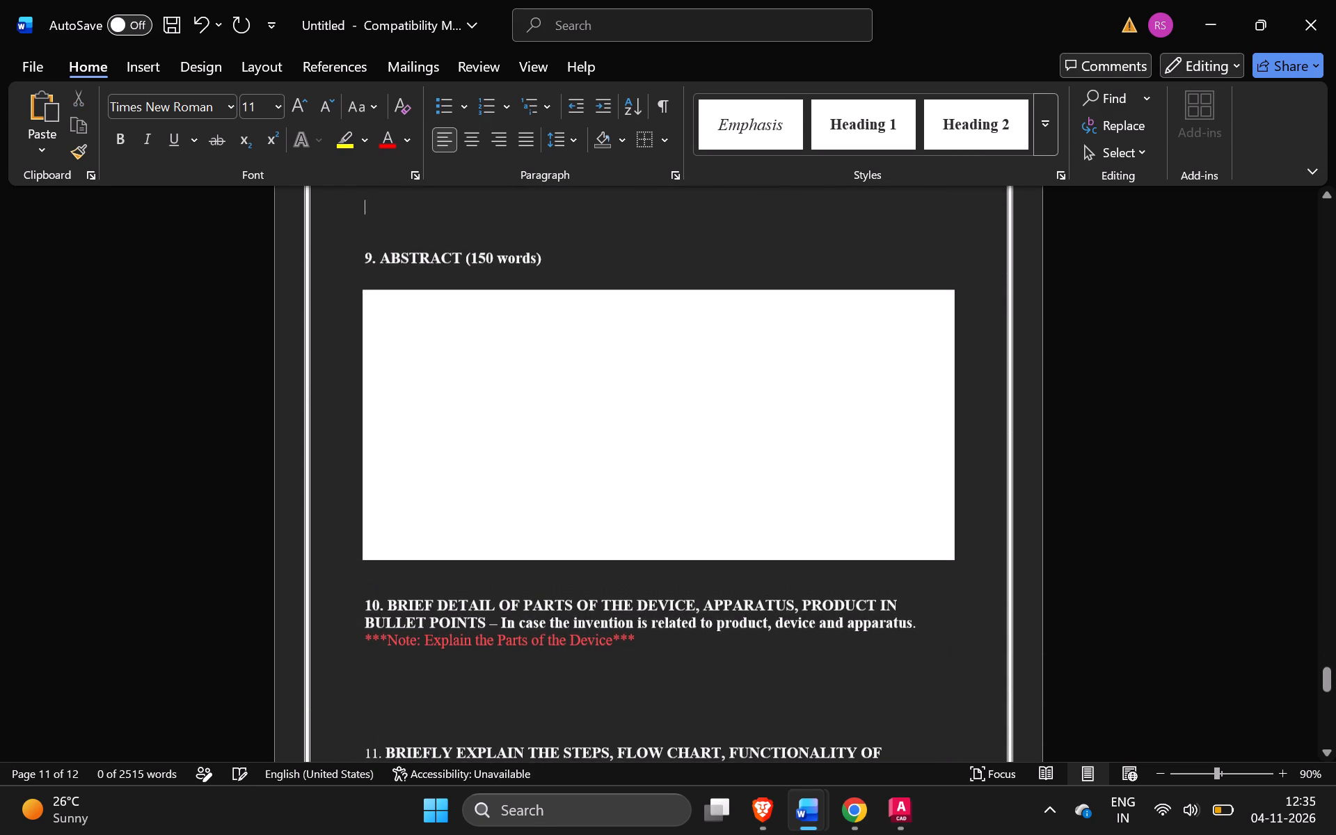
Paste the copied summary describing the drawings and figures directly below the section 8 heading.
scroll(782, 570, "up", 1)
key("ctrl+v")
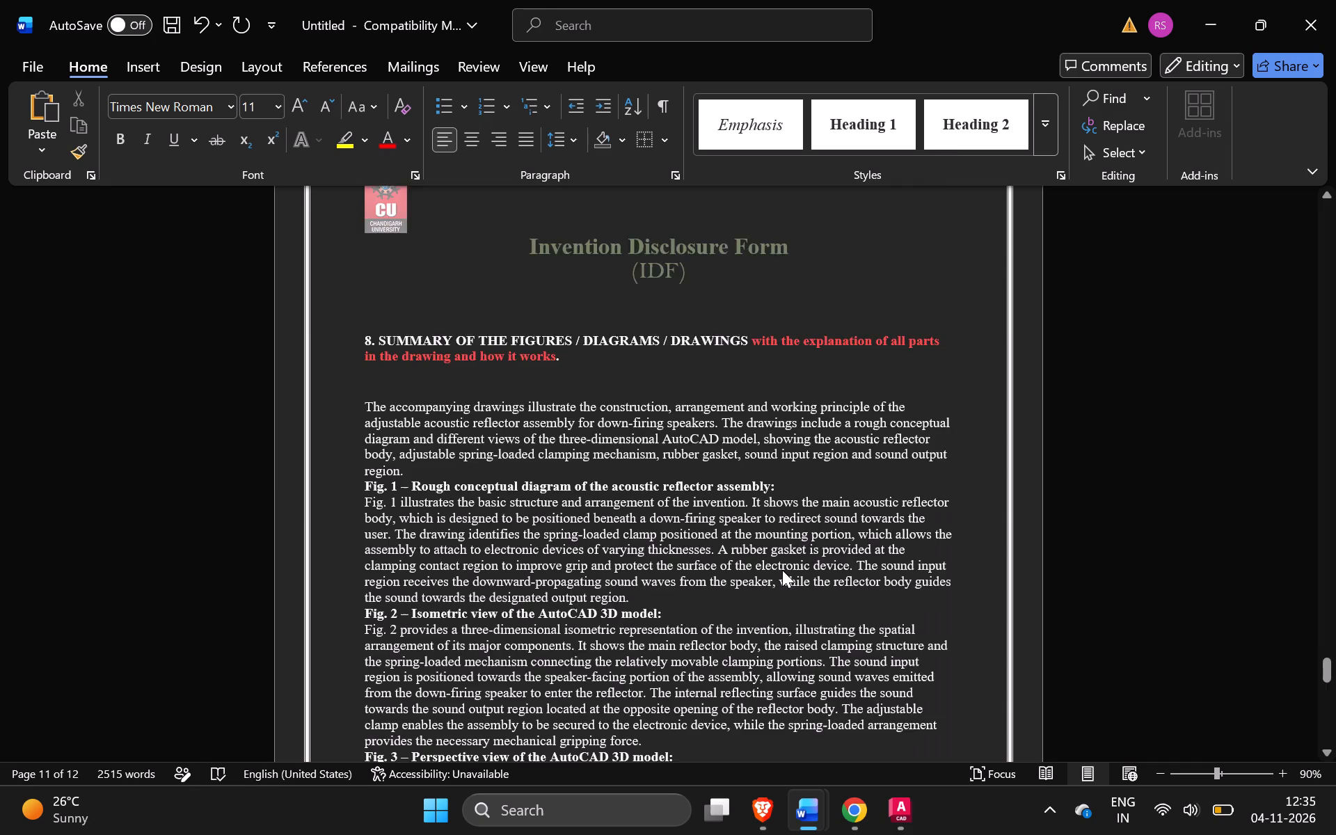
Compare the text formatting of the pasted section 8 summary with the earlier sections, back to the section 6 Detailed Description heading.
scroll(782, 570, "up", 3)
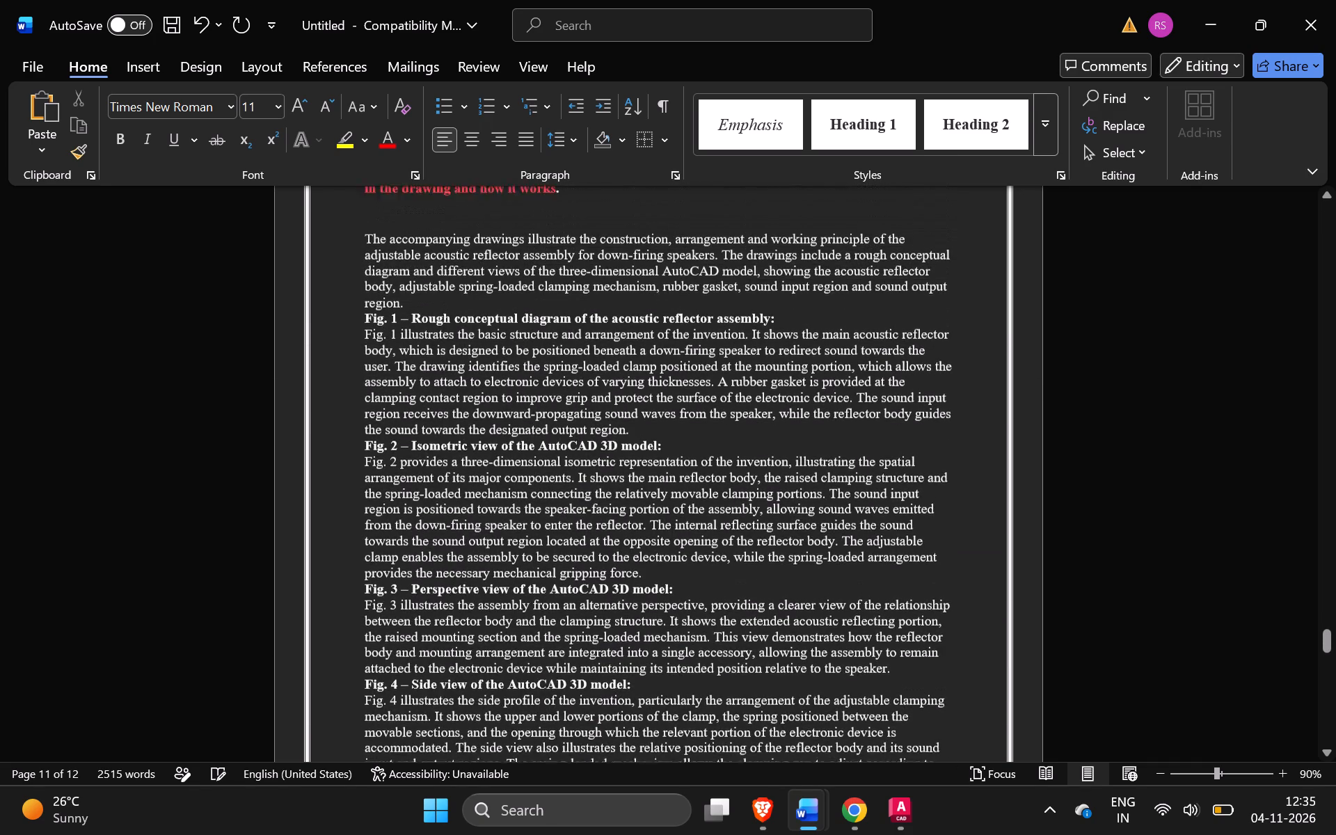
scroll(782, 570, "up", 1)
left_click_drag(370, 399, 486, 454)
left_click(486, 454)
scroll(486, 454, "up", 1)
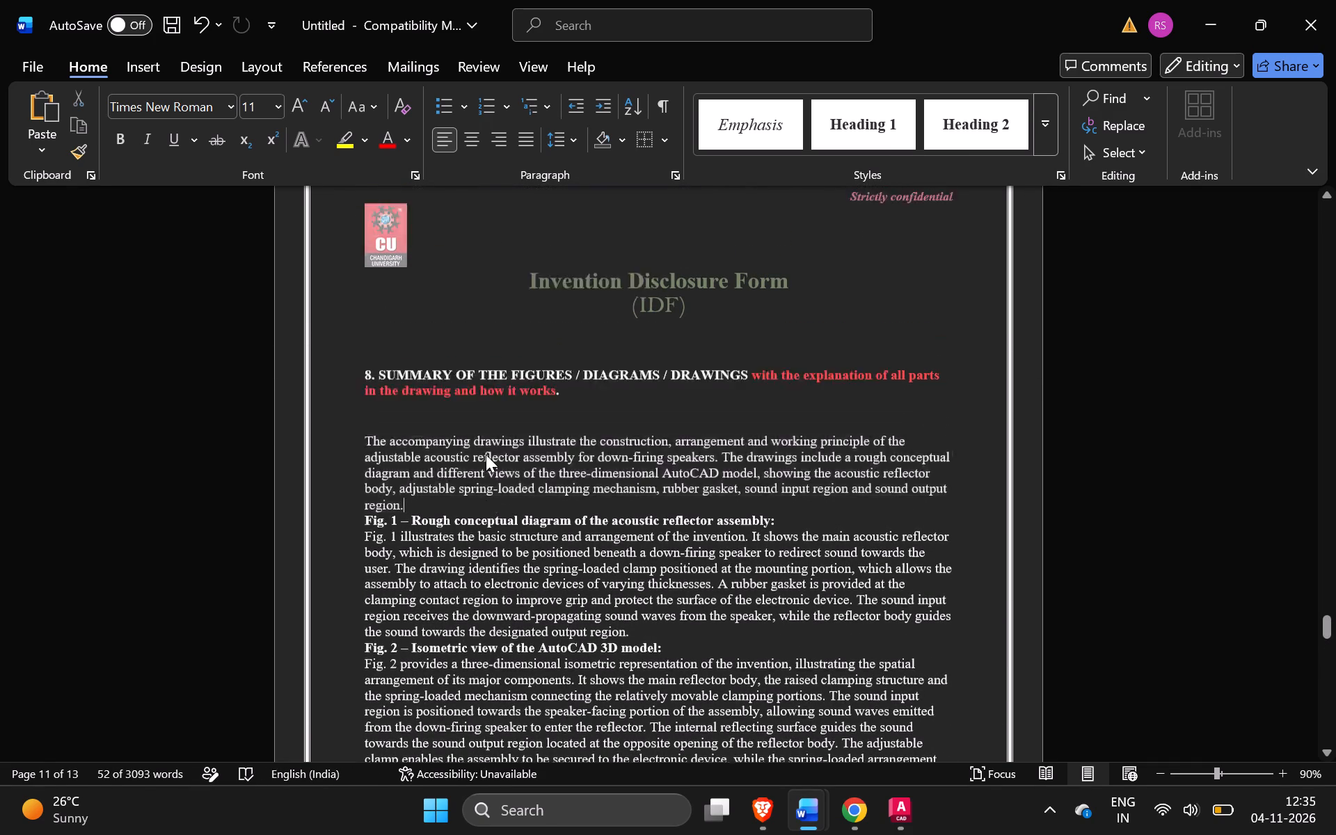
scroll(486, 454, "up", 5)
left_click_drag(384, 358, 611, 494)
left_click(536, 523)
scroll(536, 523, "up", 1)
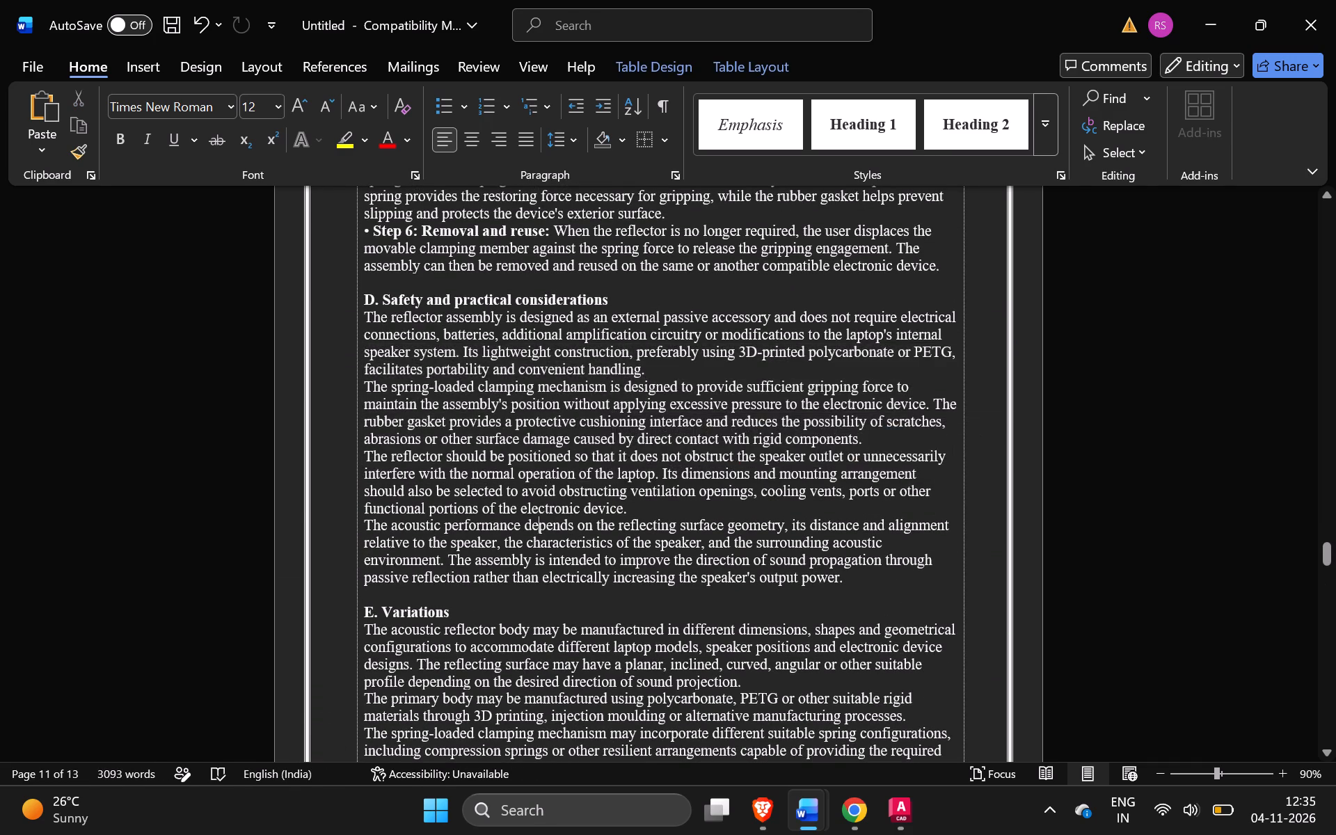
scroll(536, 523, "up", 7)
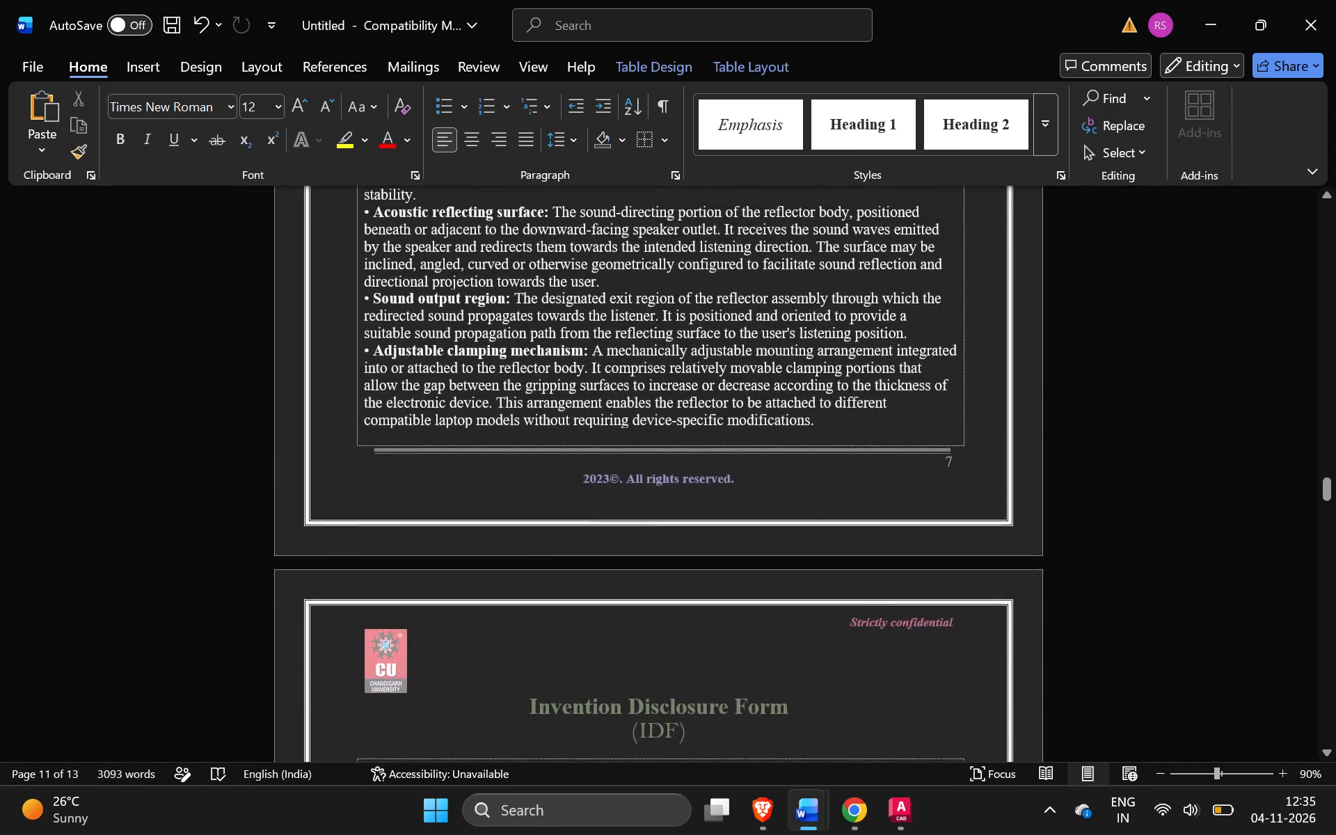
scroll(536, 523, "up", 5)
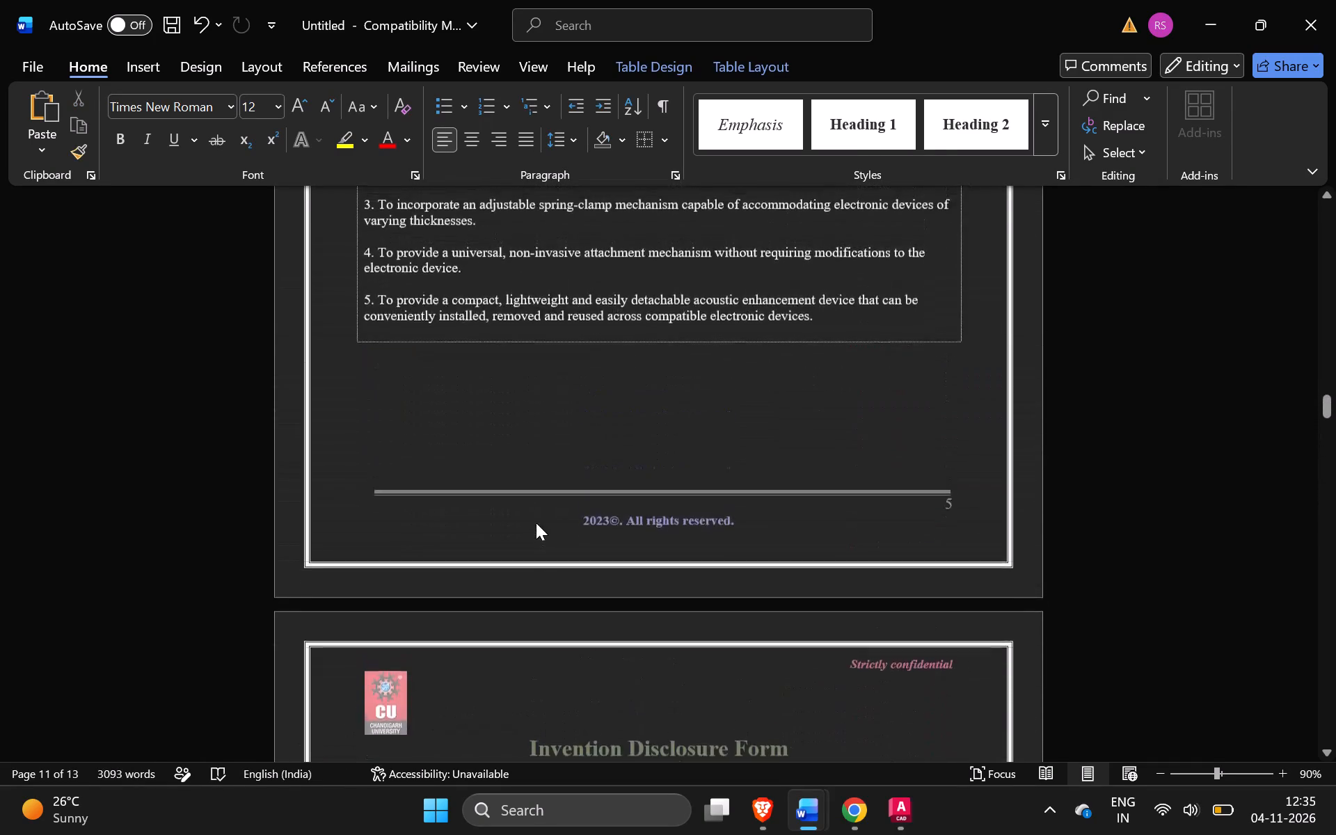
scroll(536, 523, "up", 1)
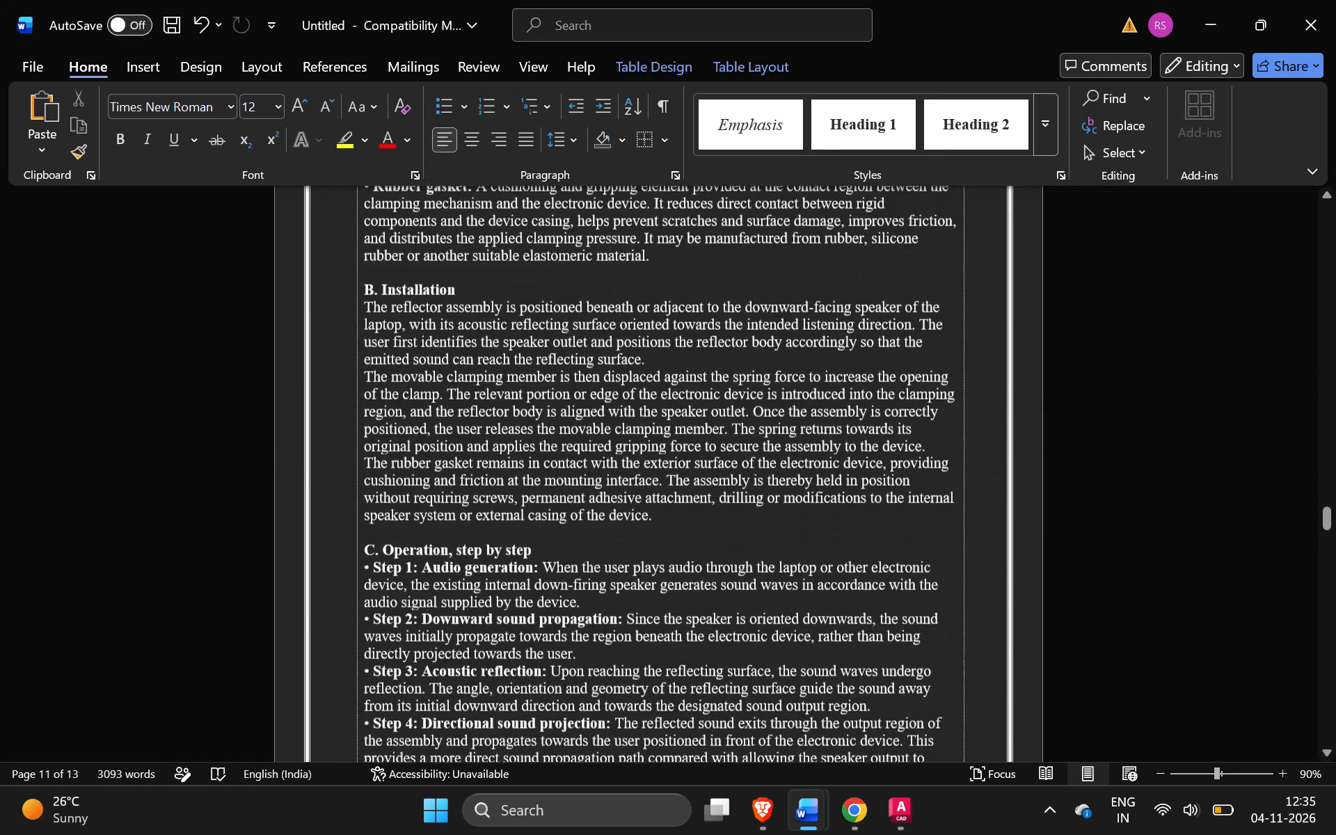
scroll(536, 523, "up", 1)
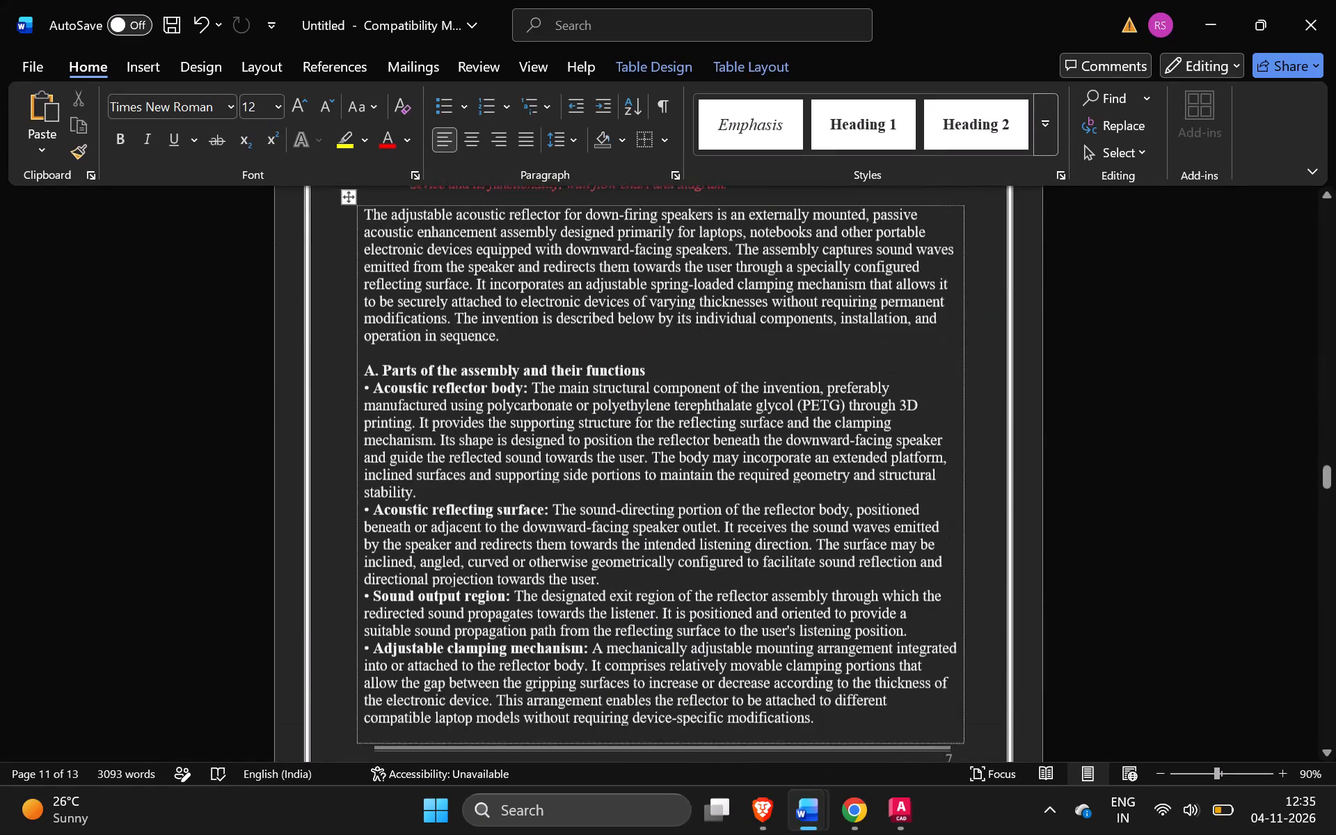
scroll(536, 523, "up", 4)
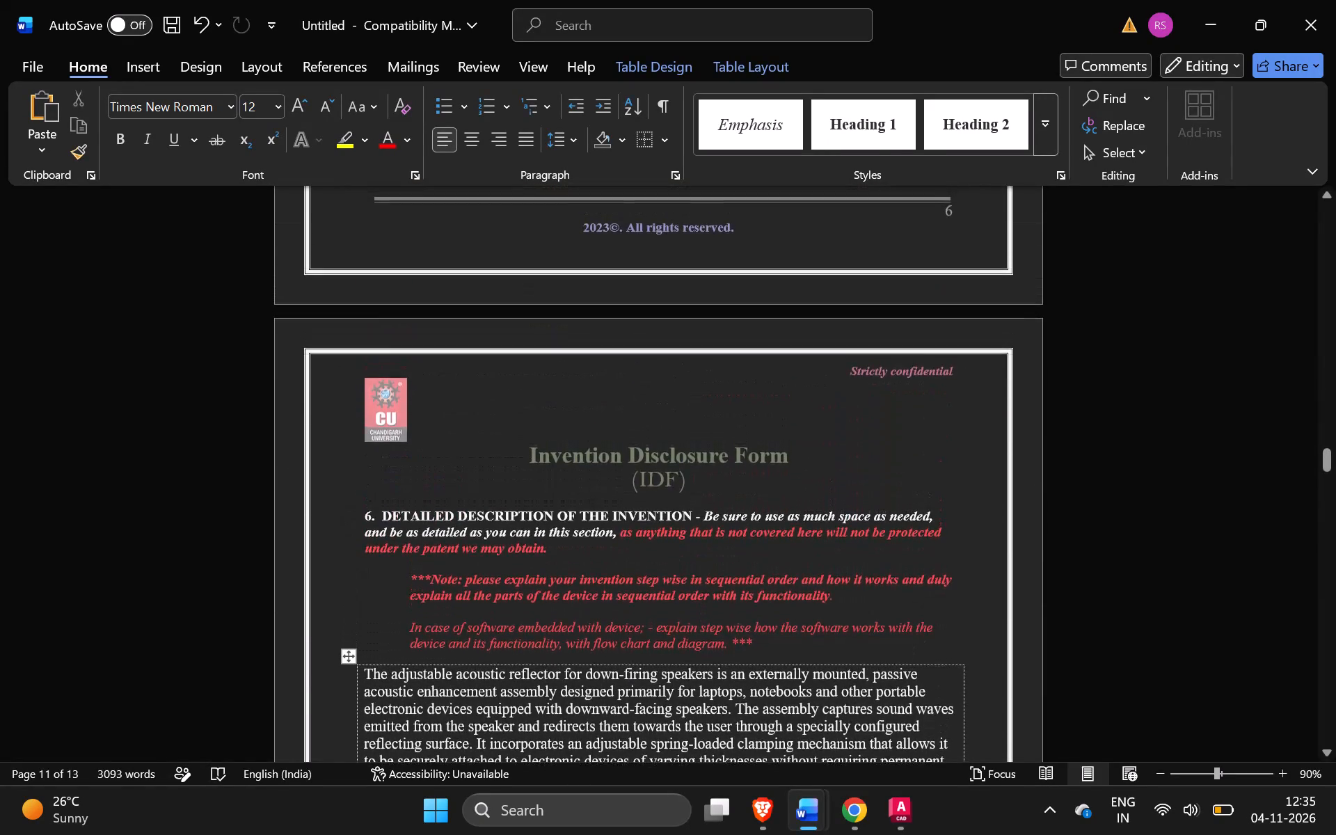
left_click_drag(385, 516, 536, 517)
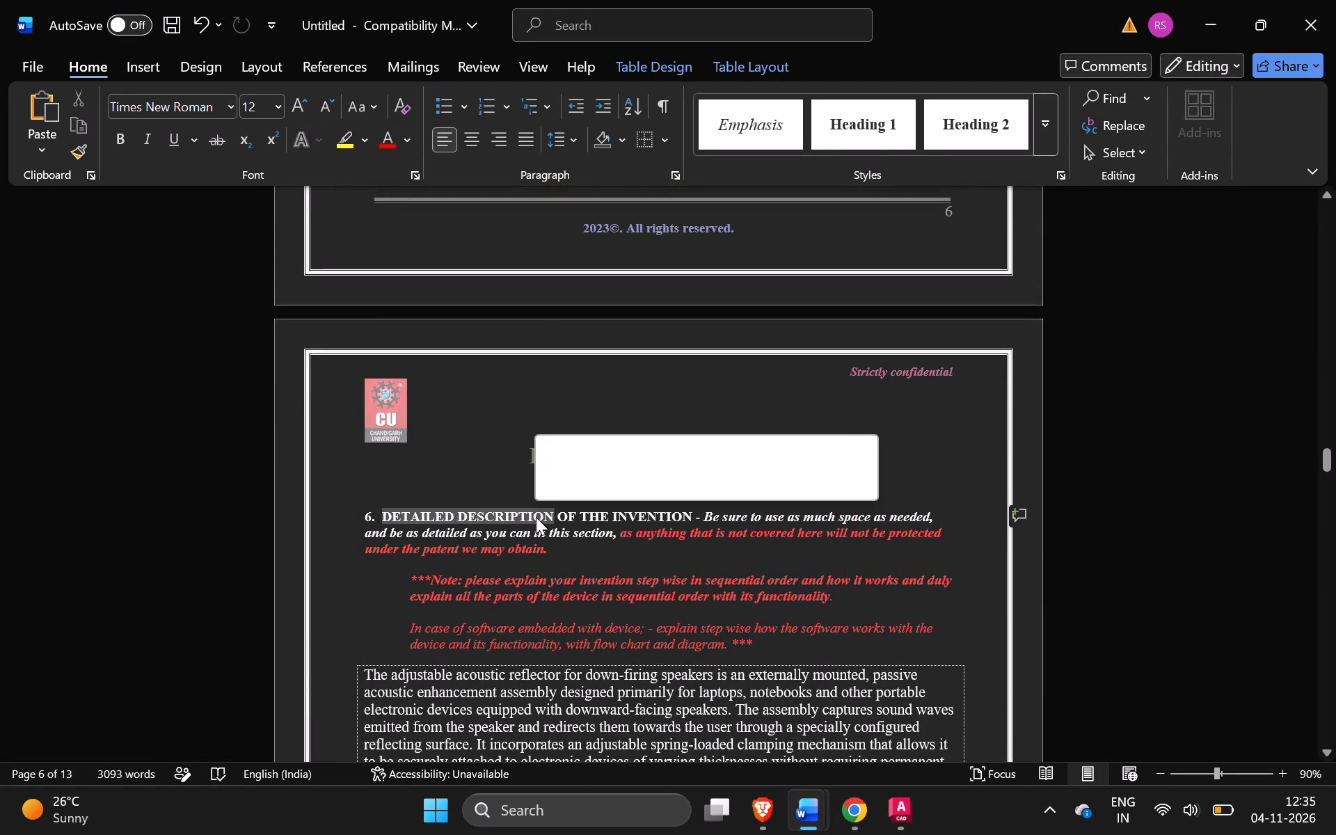
left_click(612, 539)
Set all description text in the section 6 table, from the opening paragraph through E. Variations, to font size 11.
scroll(612, 539, "down", 1)
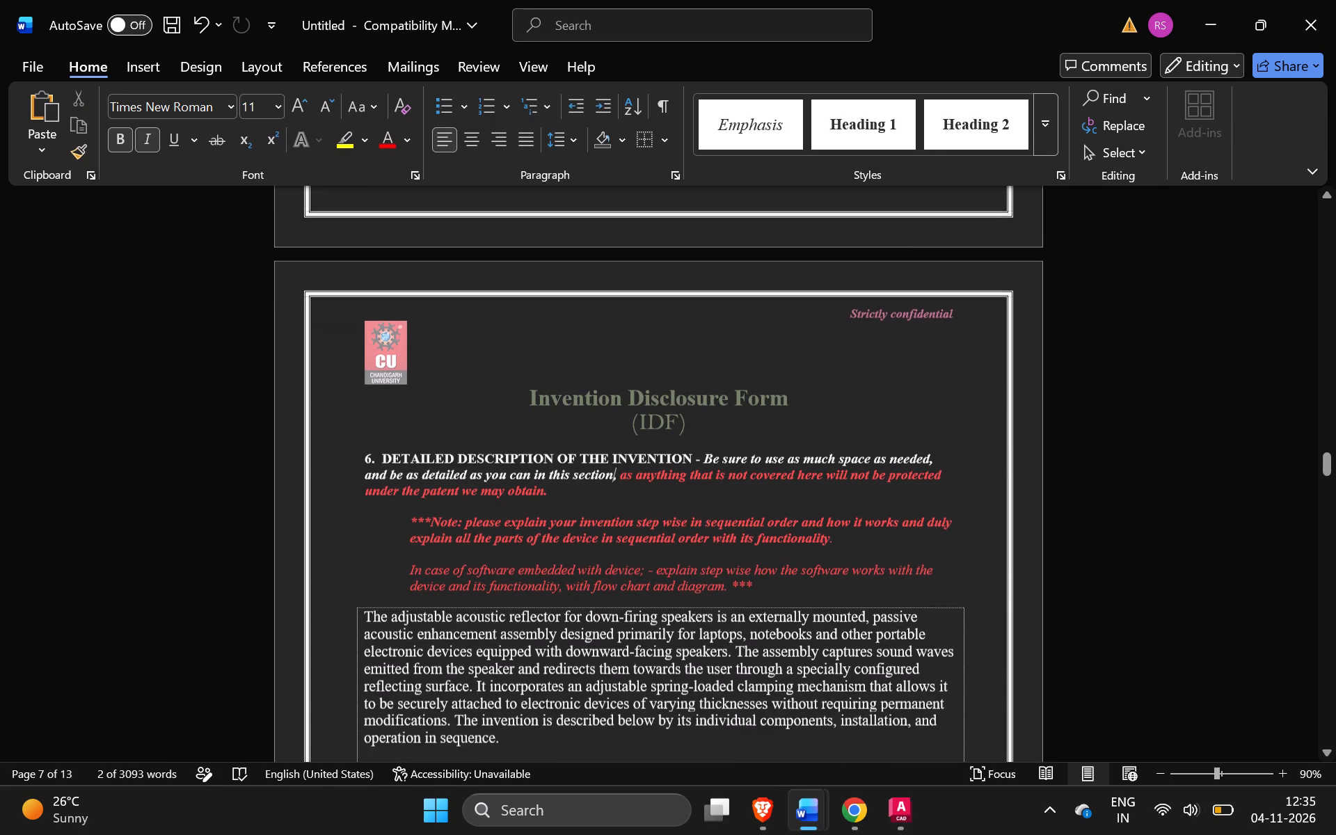
scroll(612, 539, "down", 1)
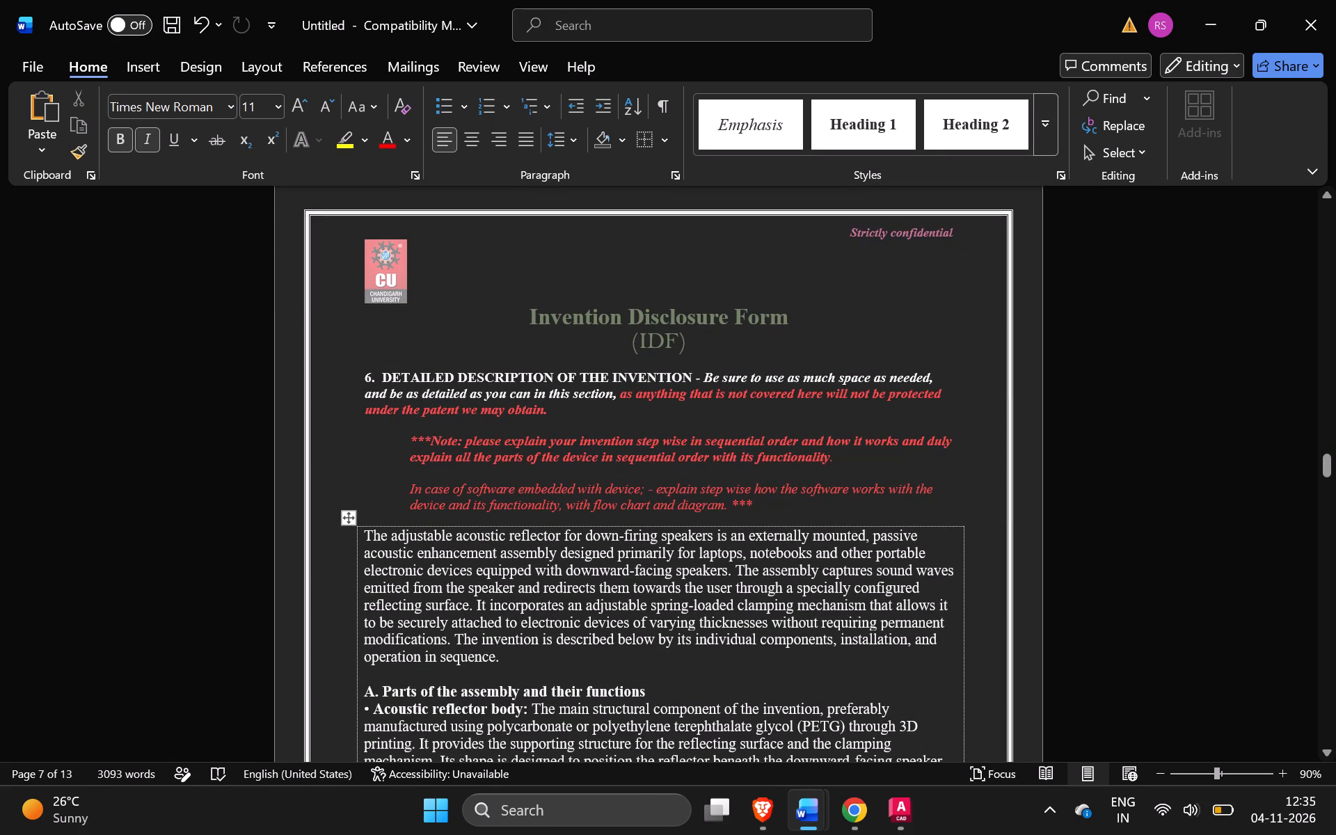
left_click(369, 539)
left_click_drag(369, 539, 584, 735)
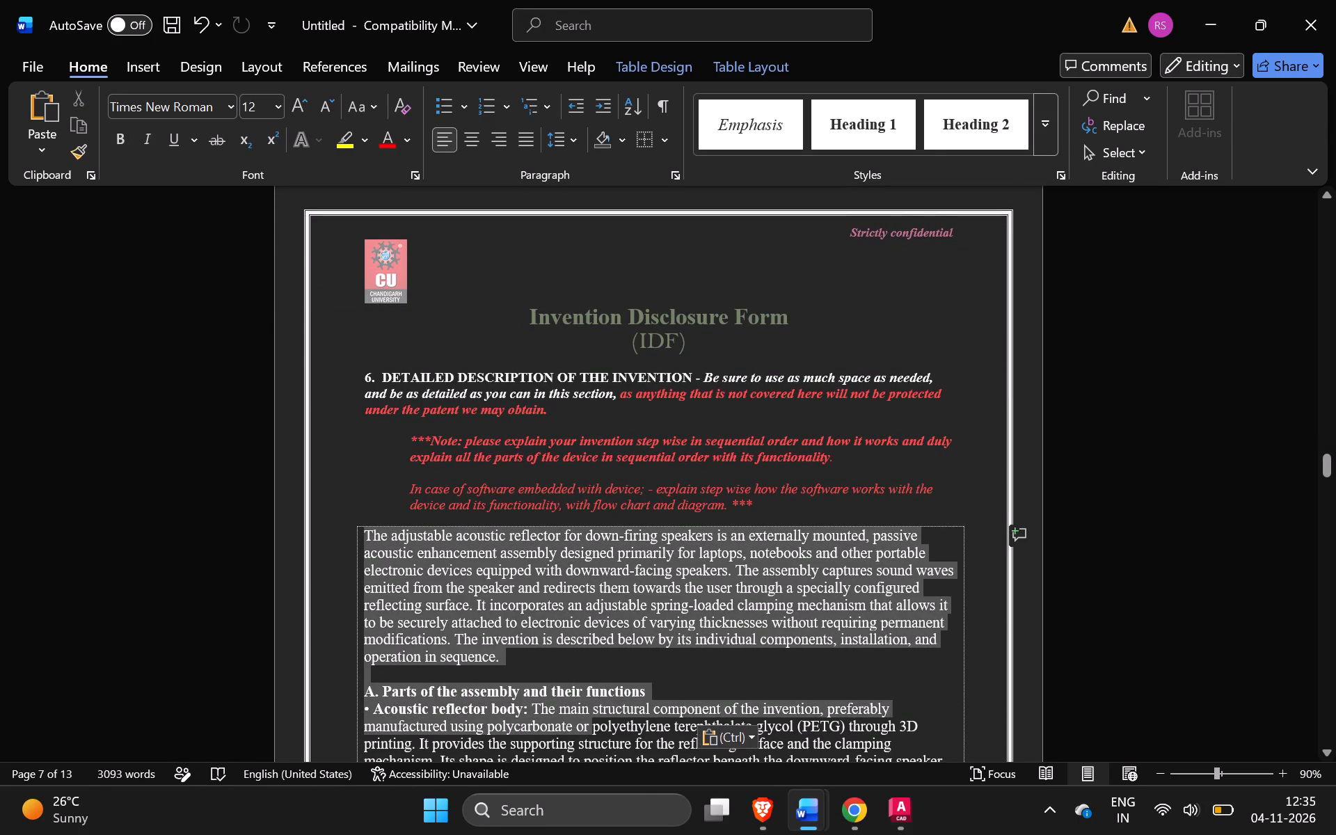
left_click_drag(584, 735, 580, 723)
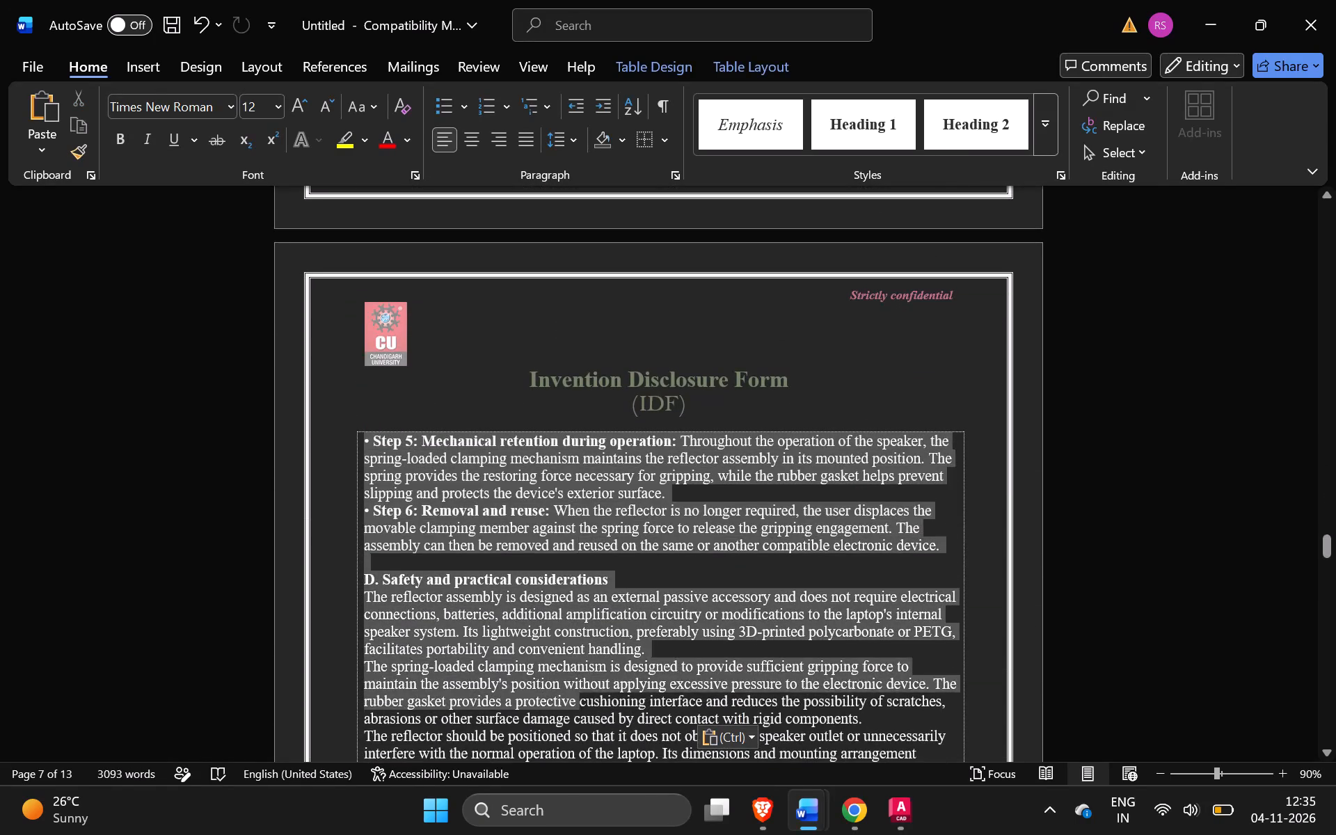
left_click_drag(580, 723, 578, 635)
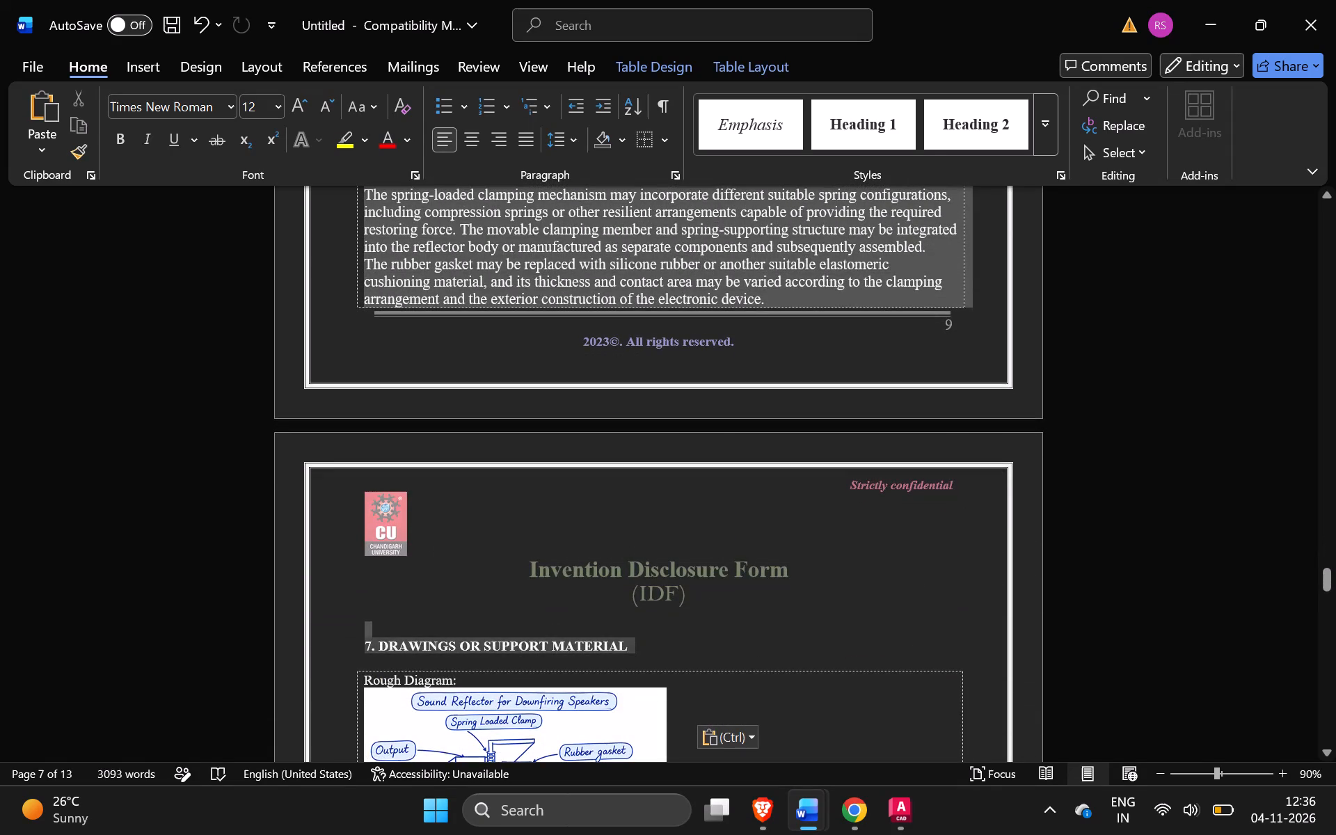
left_click_drag(578, 635, 776, 297)
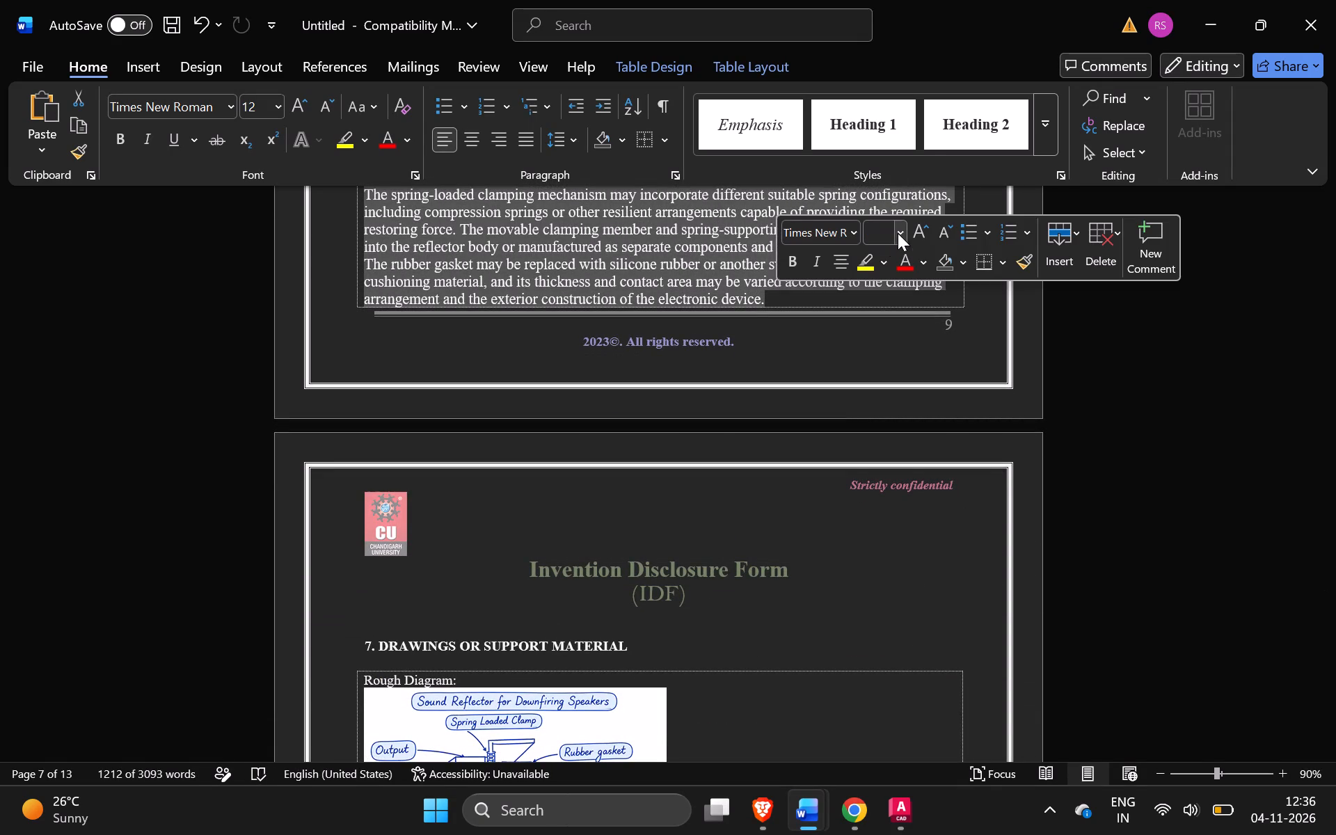
left_click(886, 232)
type("11")
key("Return")
left_click(1127, 379)
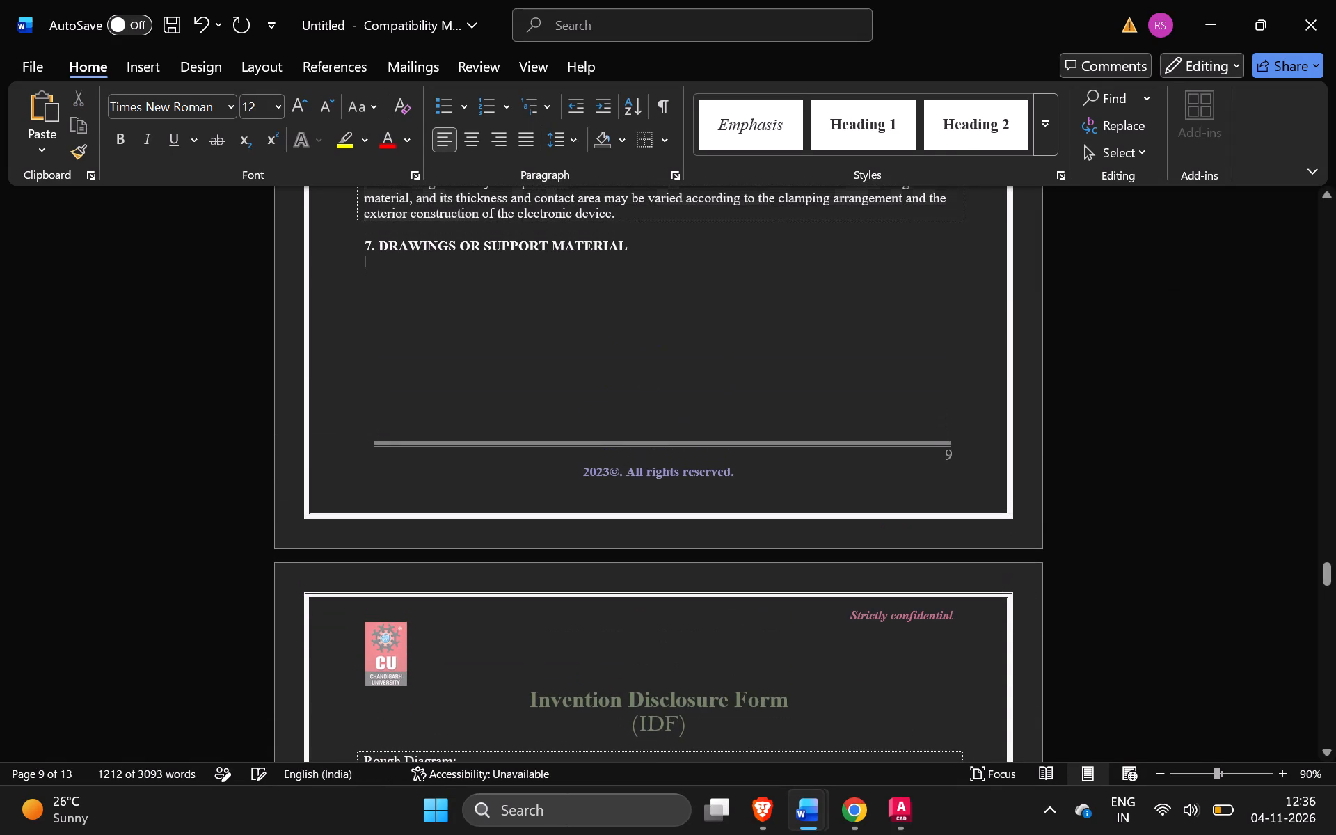
Insert blank lines before the section 7 Drawings or Support Material heading so it starts the next page, above the drawings table.
scroll(831, 305, "up", 4)
scroll(831, 305, "down", 1)
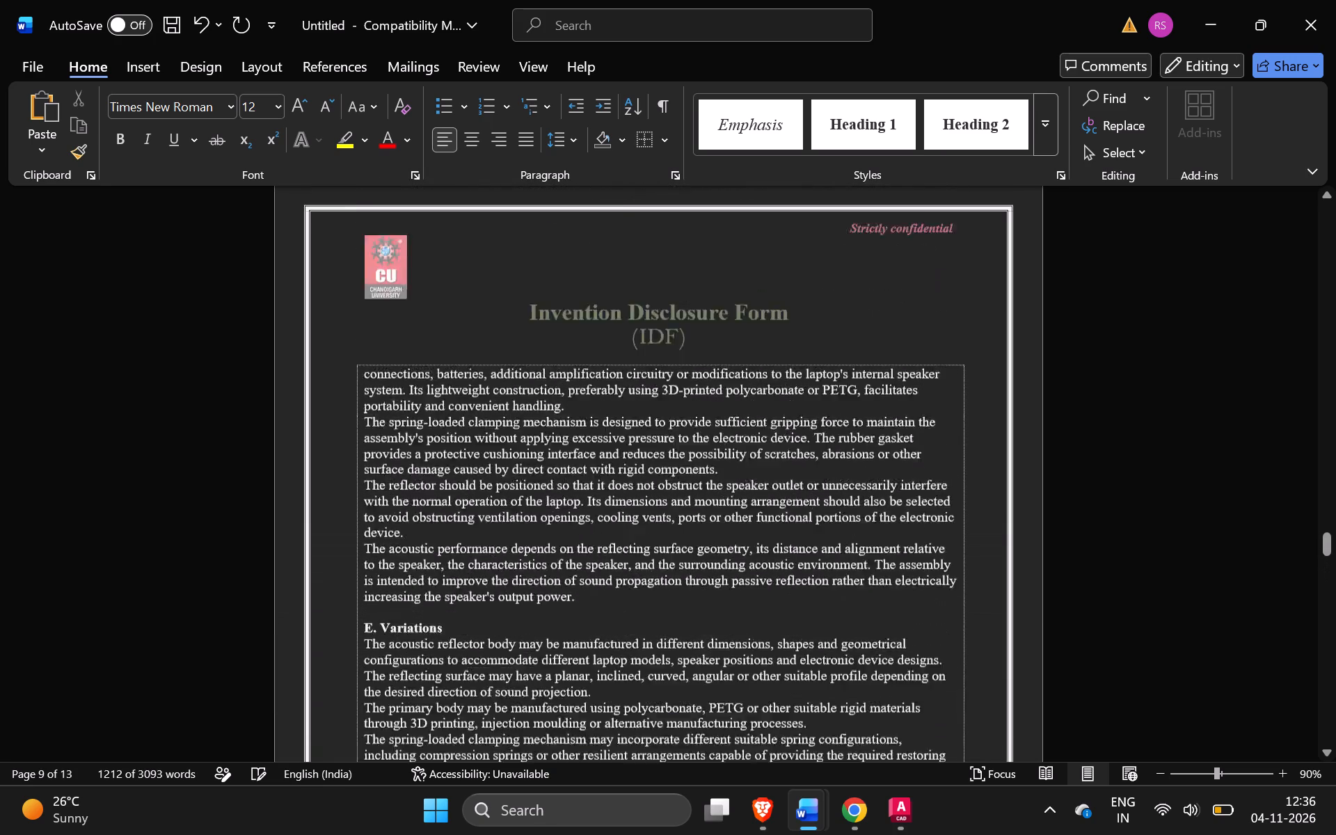
scroll(831, 305, "down", 1)
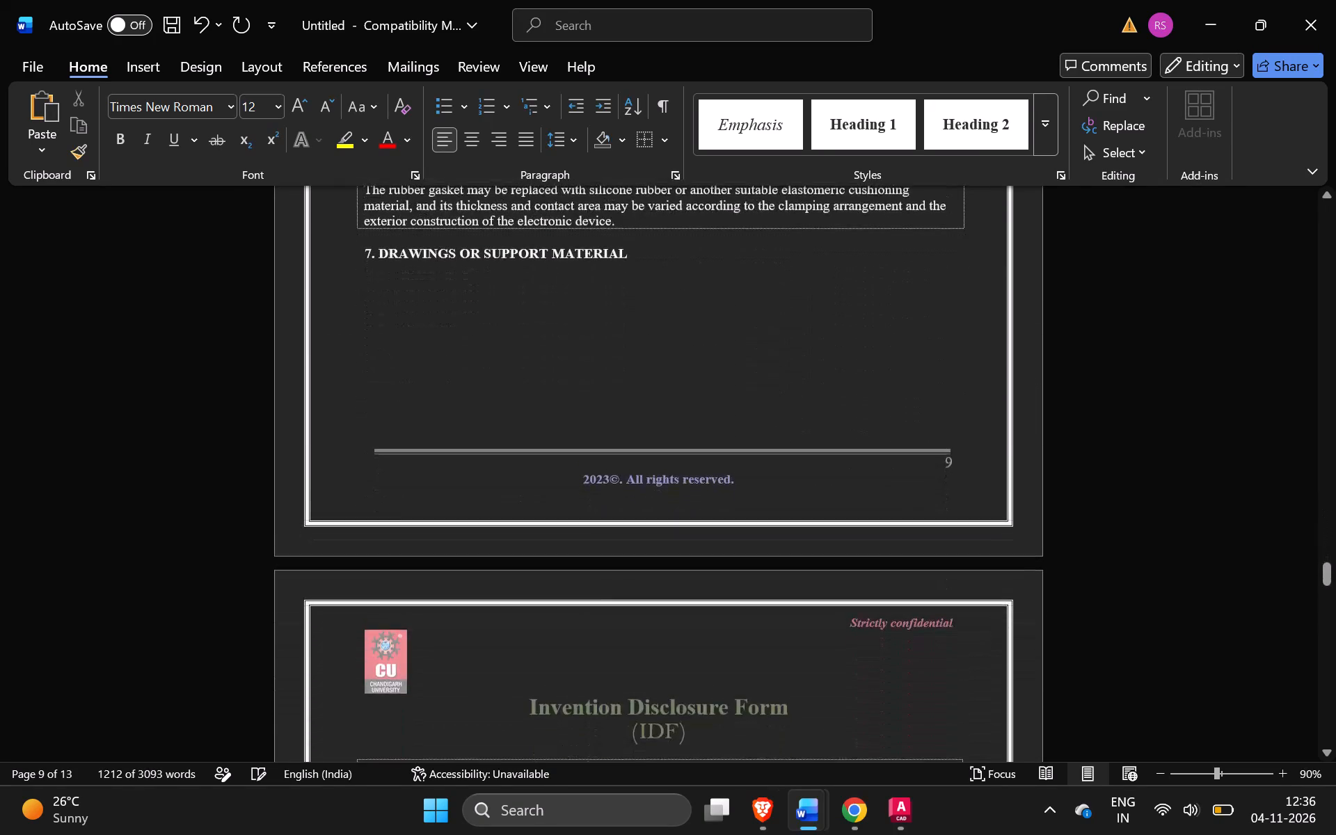
left_click(363, 253)
key("Return")
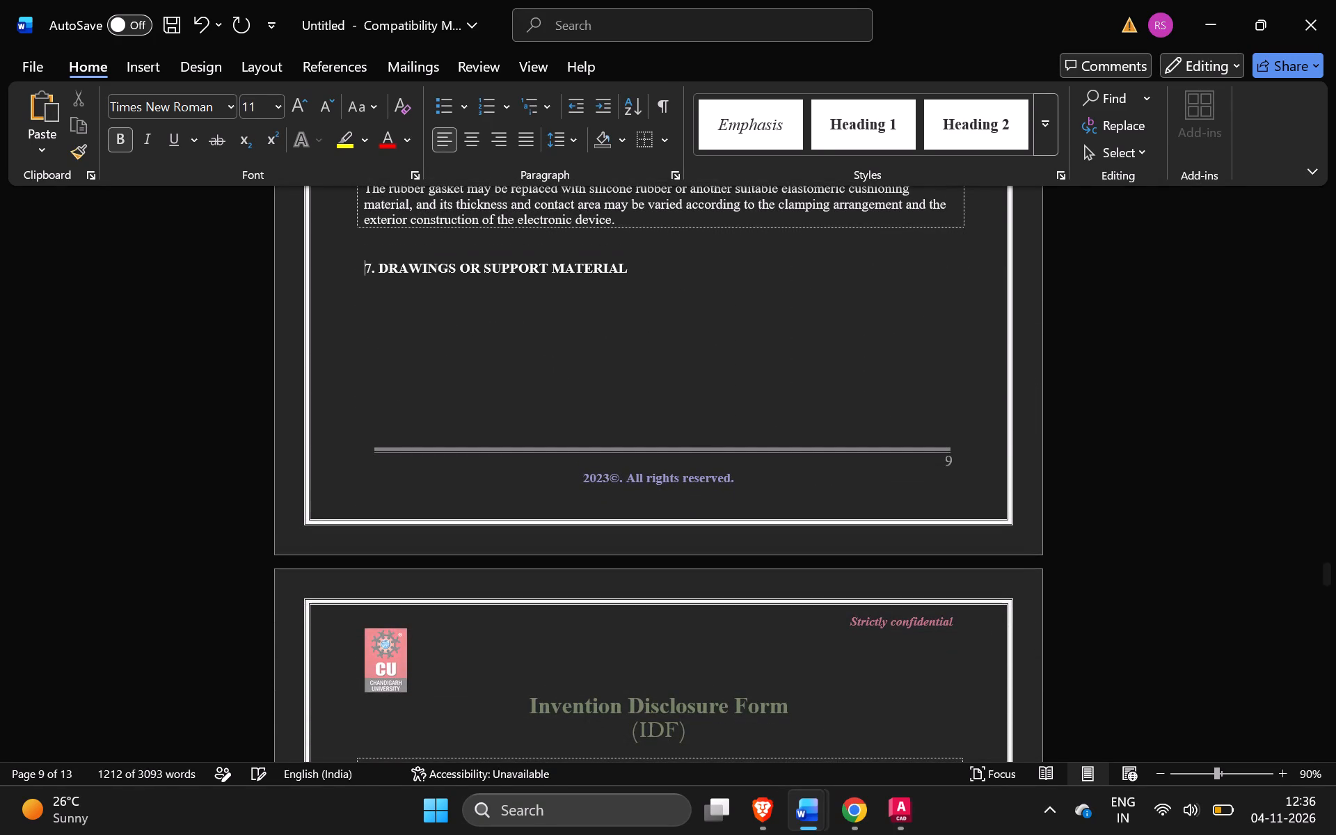
key("Return")
key("Return")
key("Return")
key("Return")
key("Return")
key("Return")
key("Return")
key("Return")
key("Return")
key("Return")
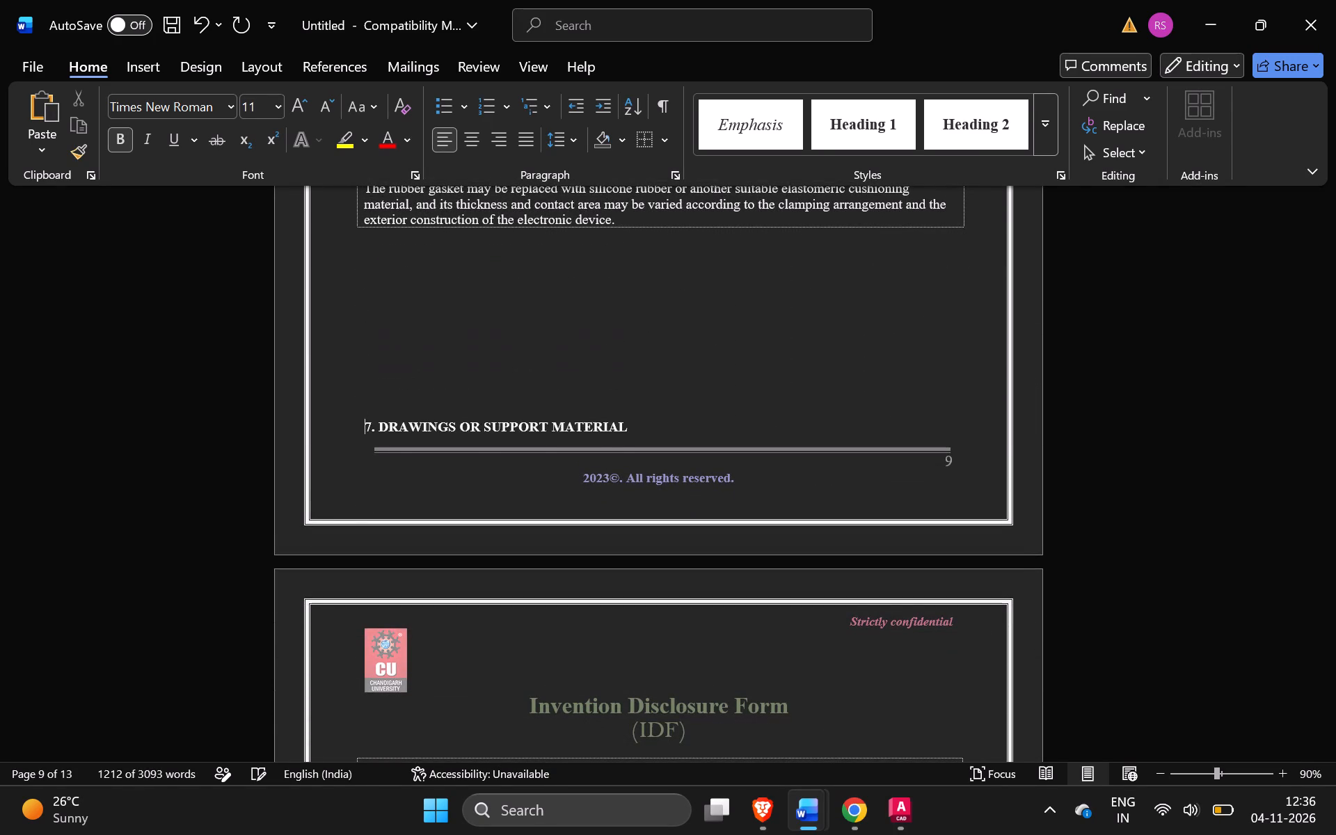
key("Return")
key("Return")
Add a blank line between the opening paragraph of section 8 and the Fig. 1 subheading.
scroll(363, 253, "down", 2)
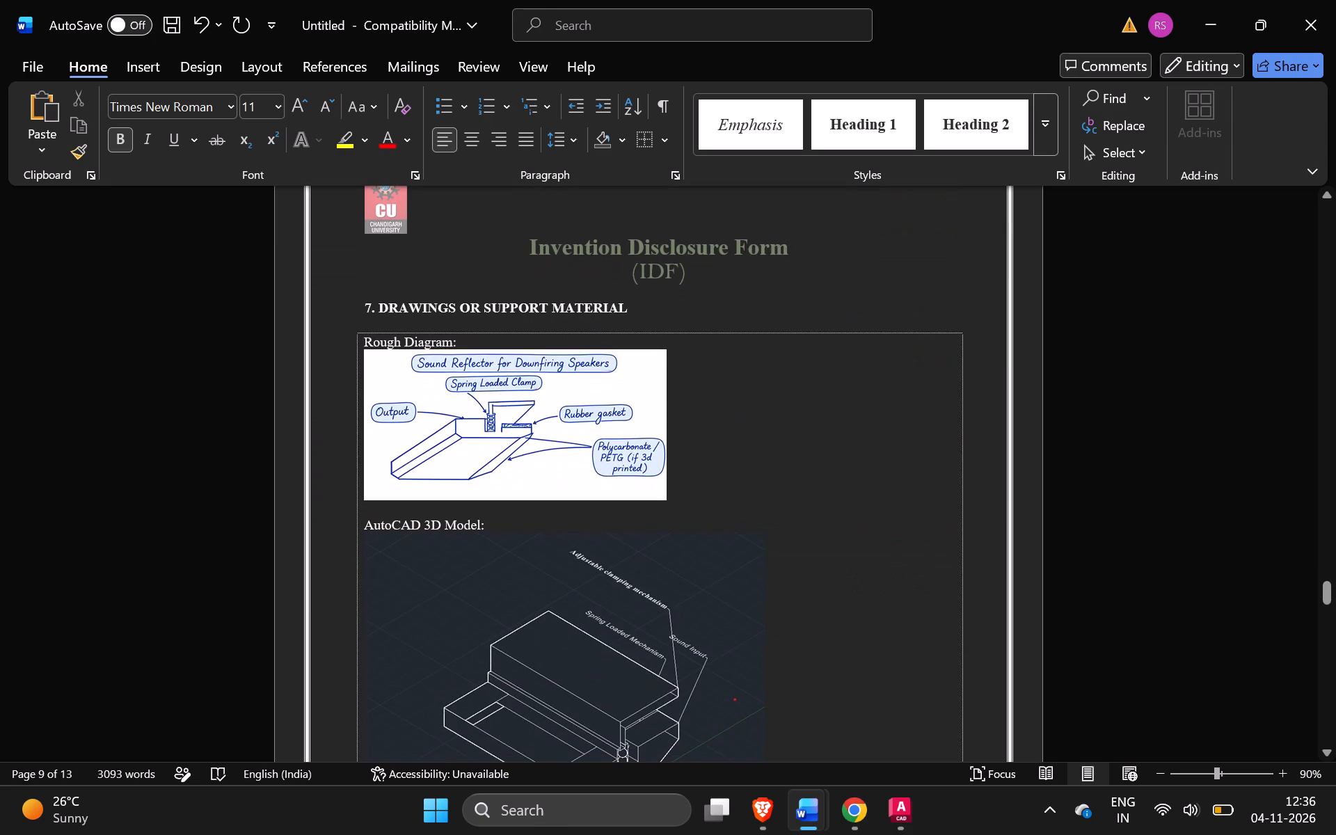
scroll(363, 253, "down", 4)
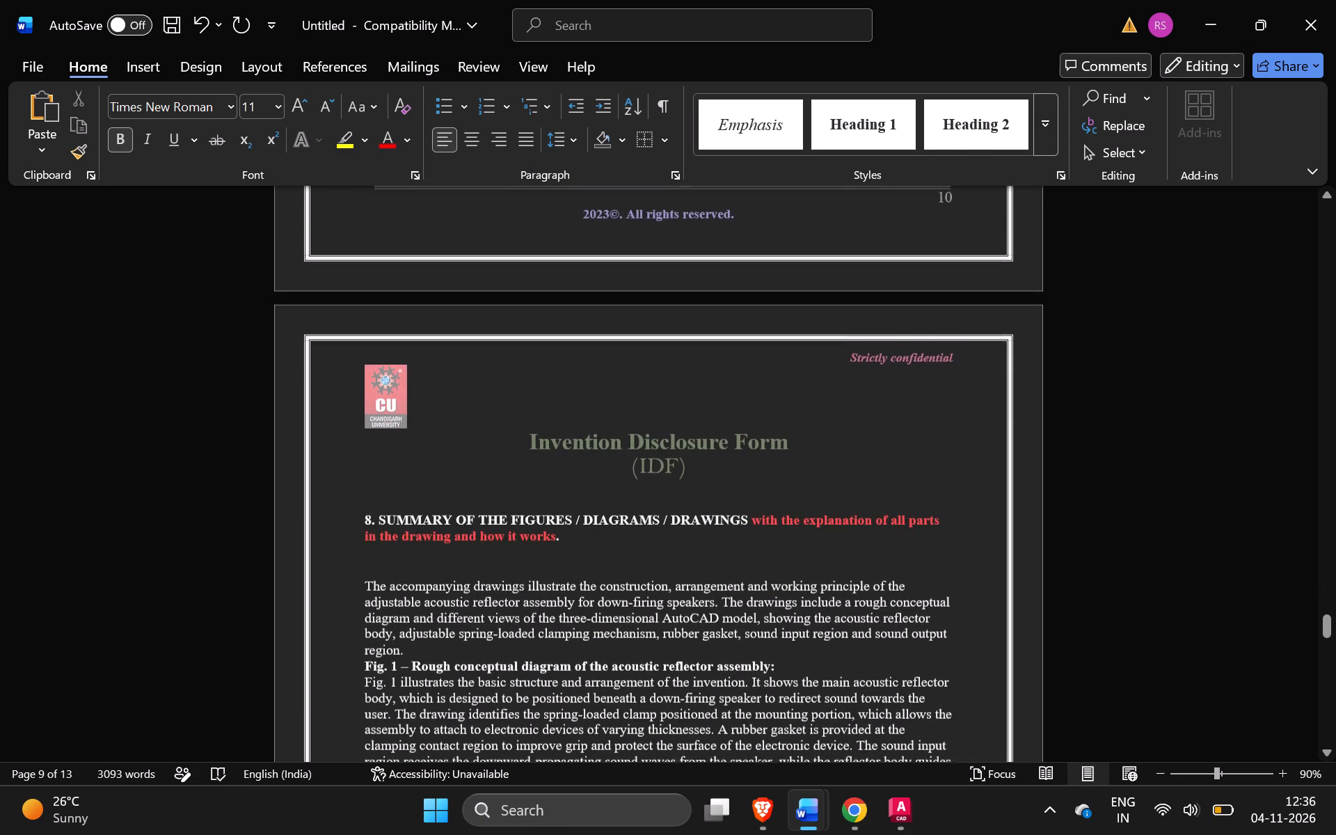
scroll(363, 253, "down", 1)
scroll(543, 475, "down", 1)
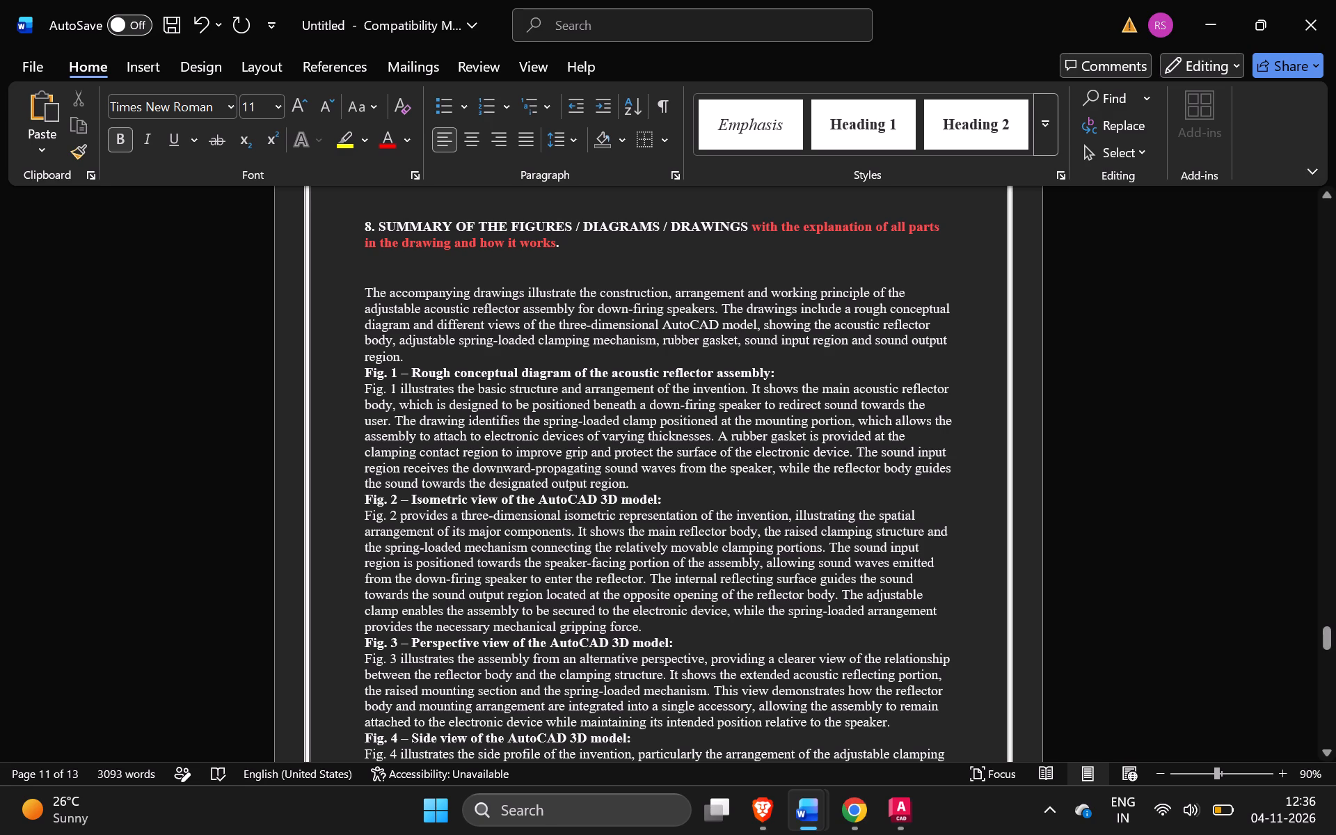
left_click(704, 351)
key("shift+Return")
Add a blank line before each of the Fig. 2, Fig. 3 and Fig. 4 subheadings in section 8.
scroll(704, 351, "up", 2)
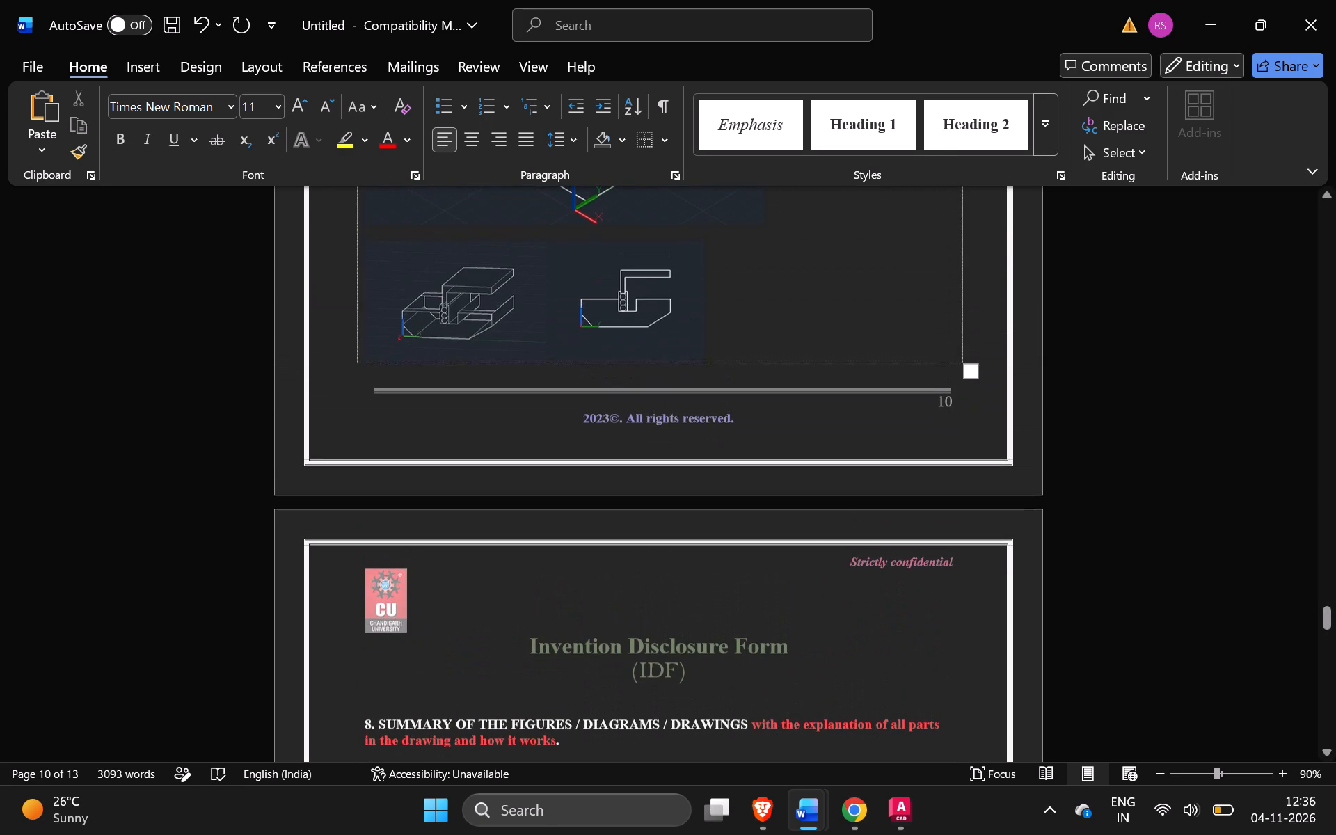
scroll(704, 351, "up", 1)
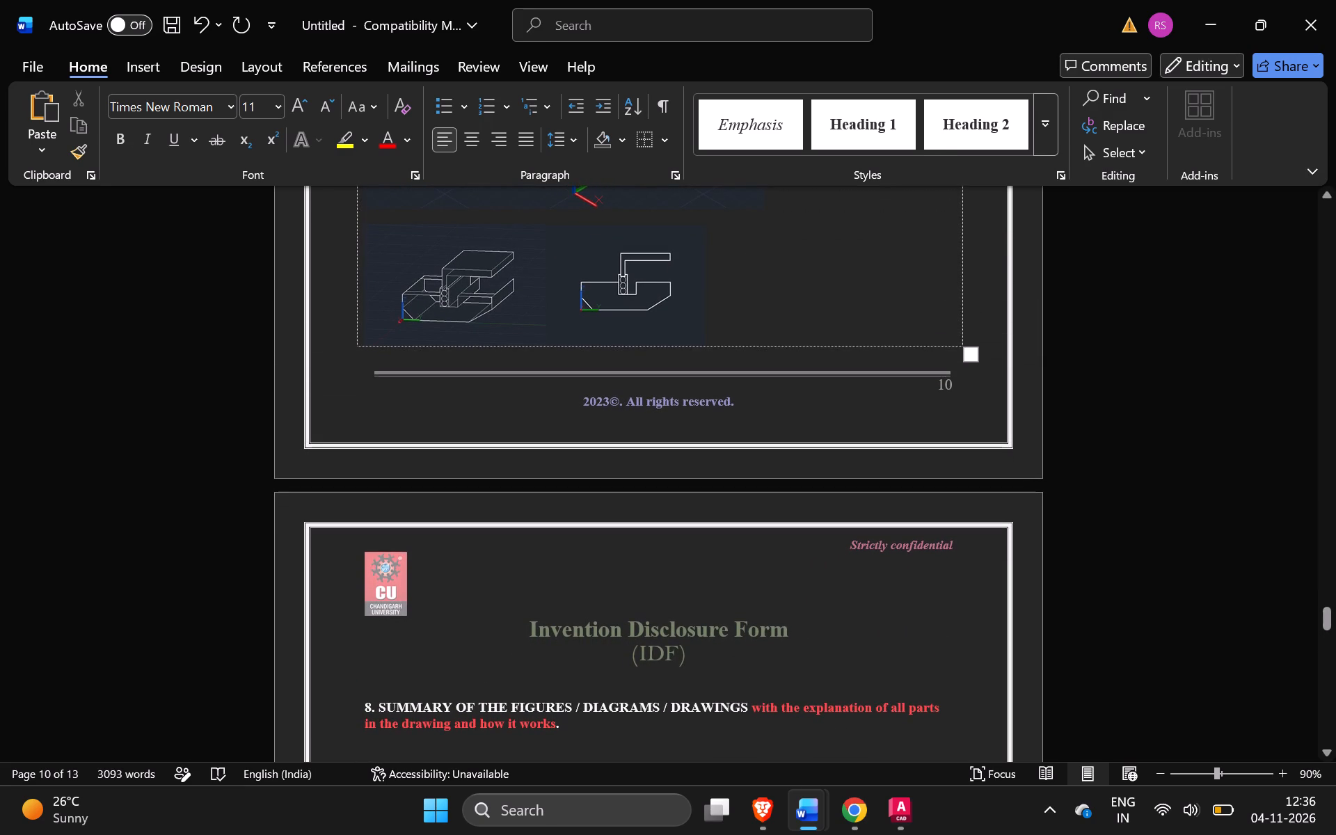
scroll(704, 351, "up", 2)
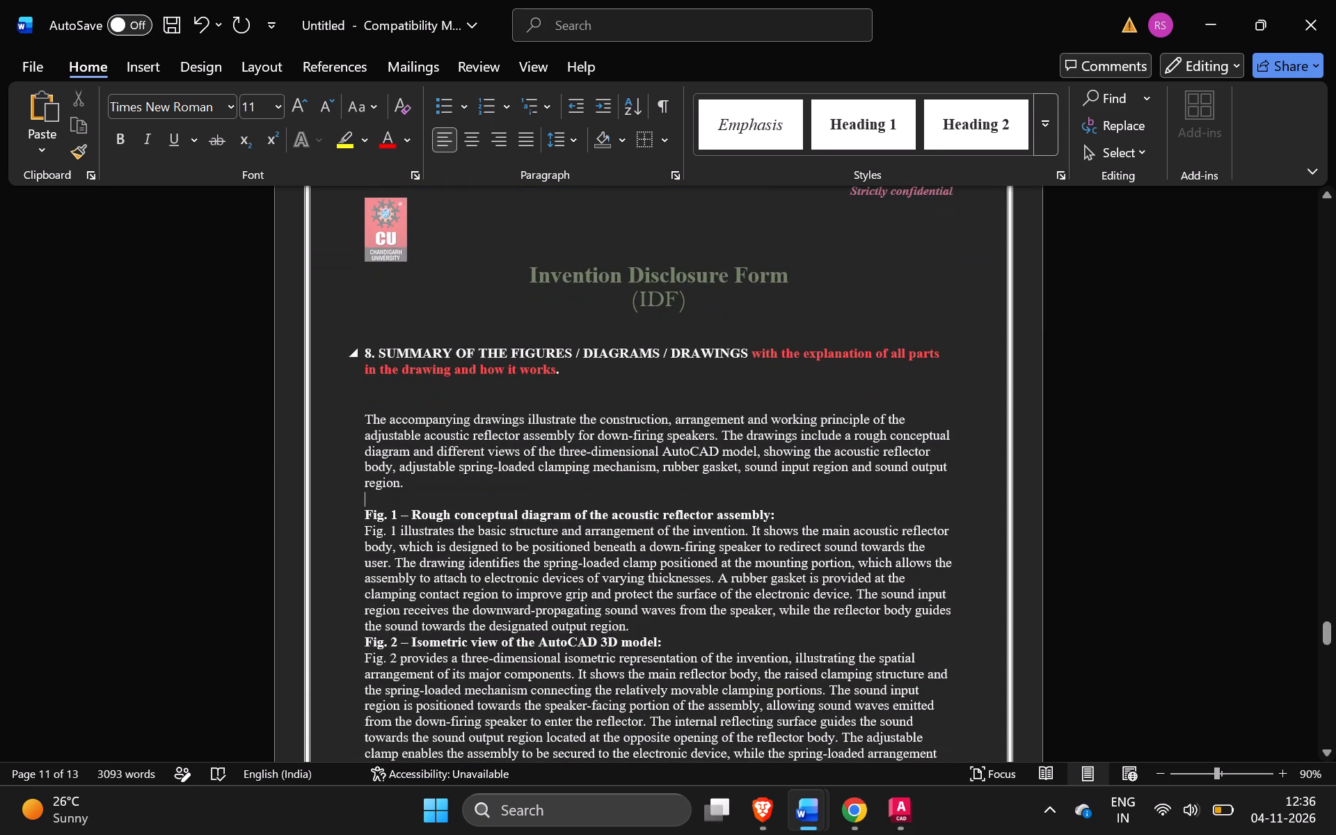
scroll(704, 351, "down", 2)
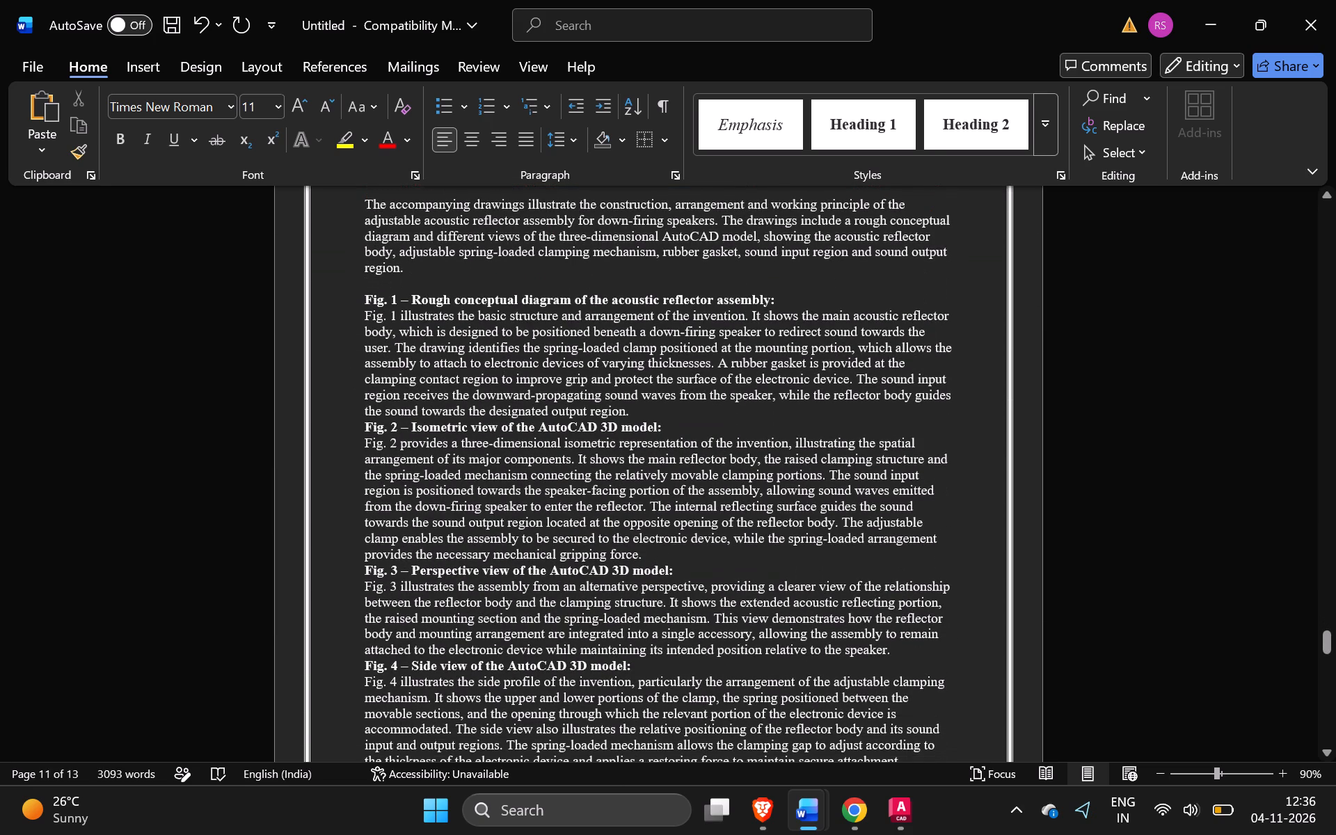
left_click(644, 407)
key("shift+Return")
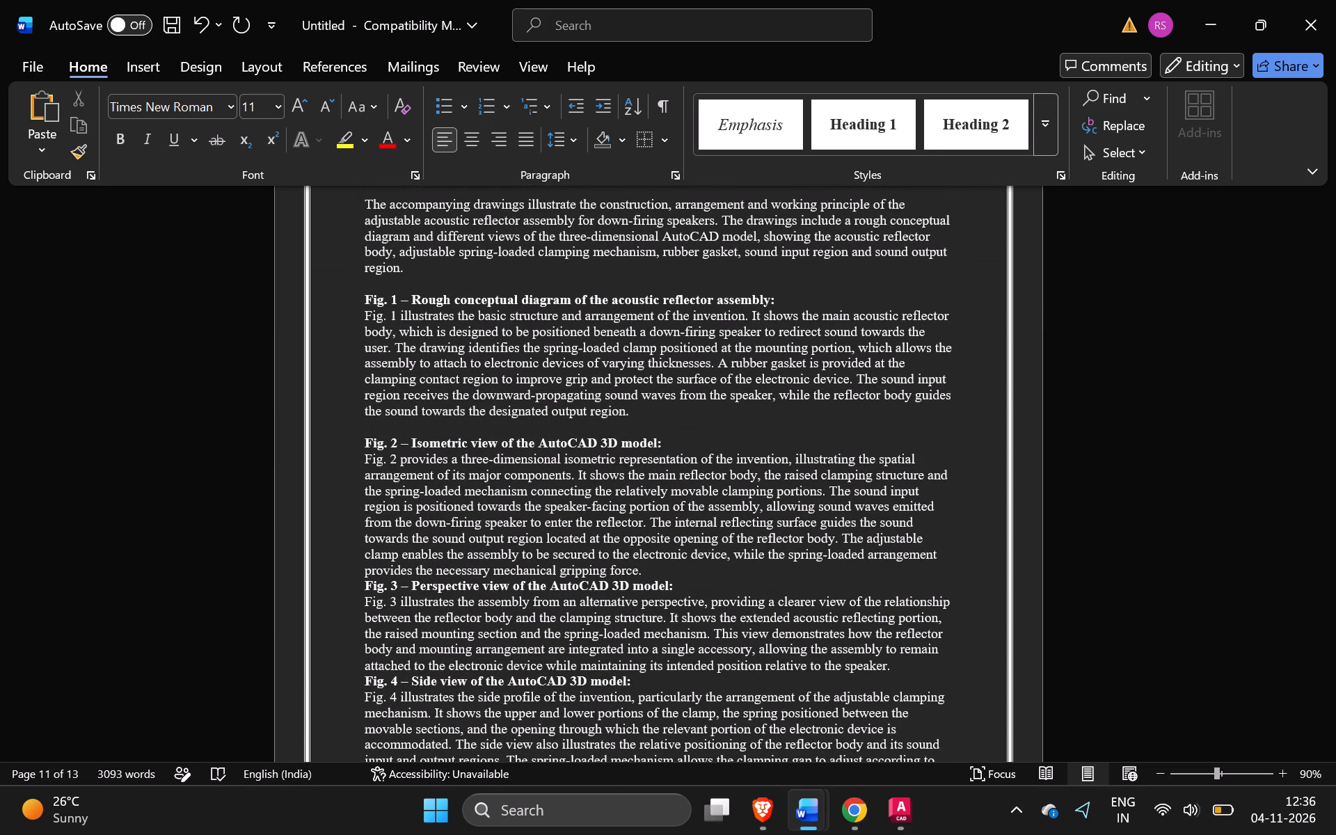
scroll(644, 407, "down", 1)
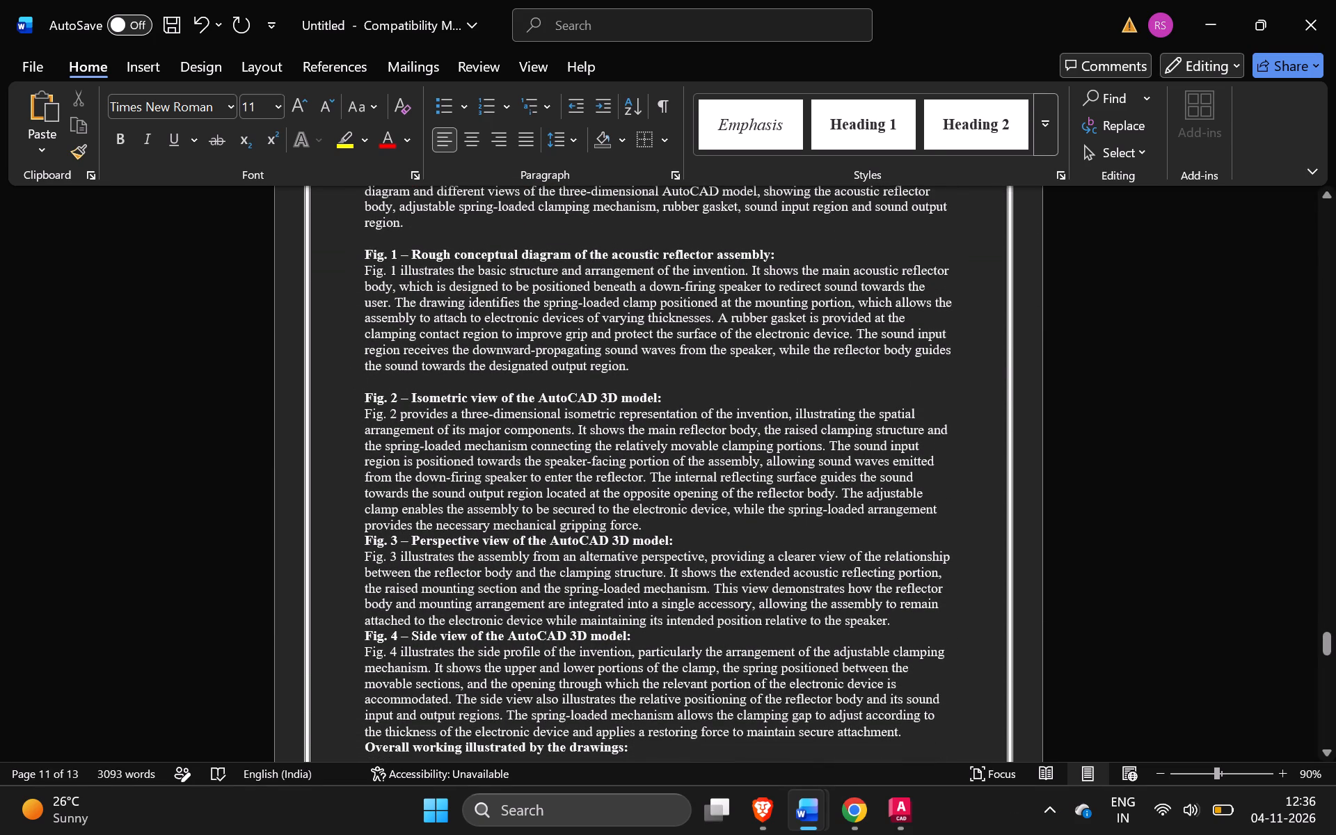
left_click(681, 525, "shift")
left_click(681, 525)
key("shift+Return")
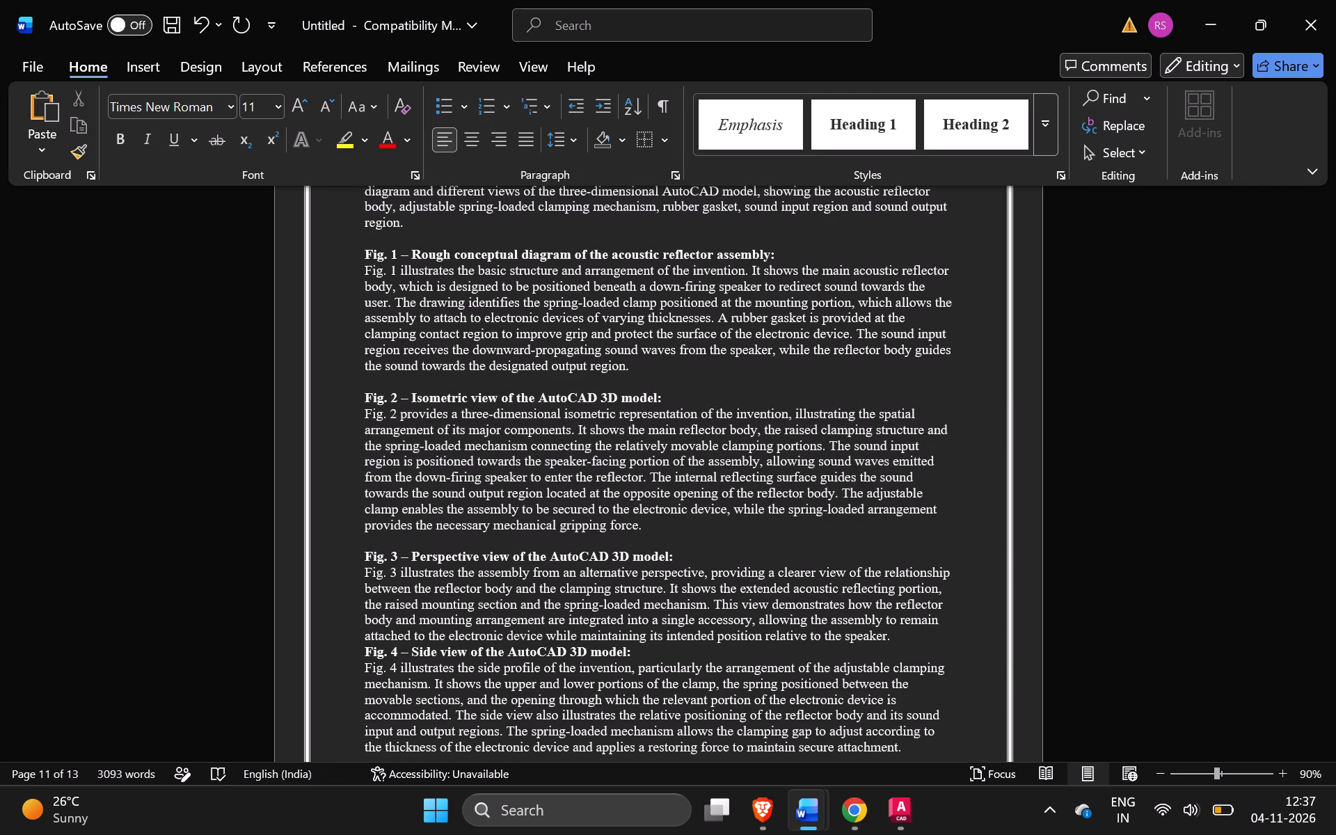
scroll(681, 525, "down", 1)
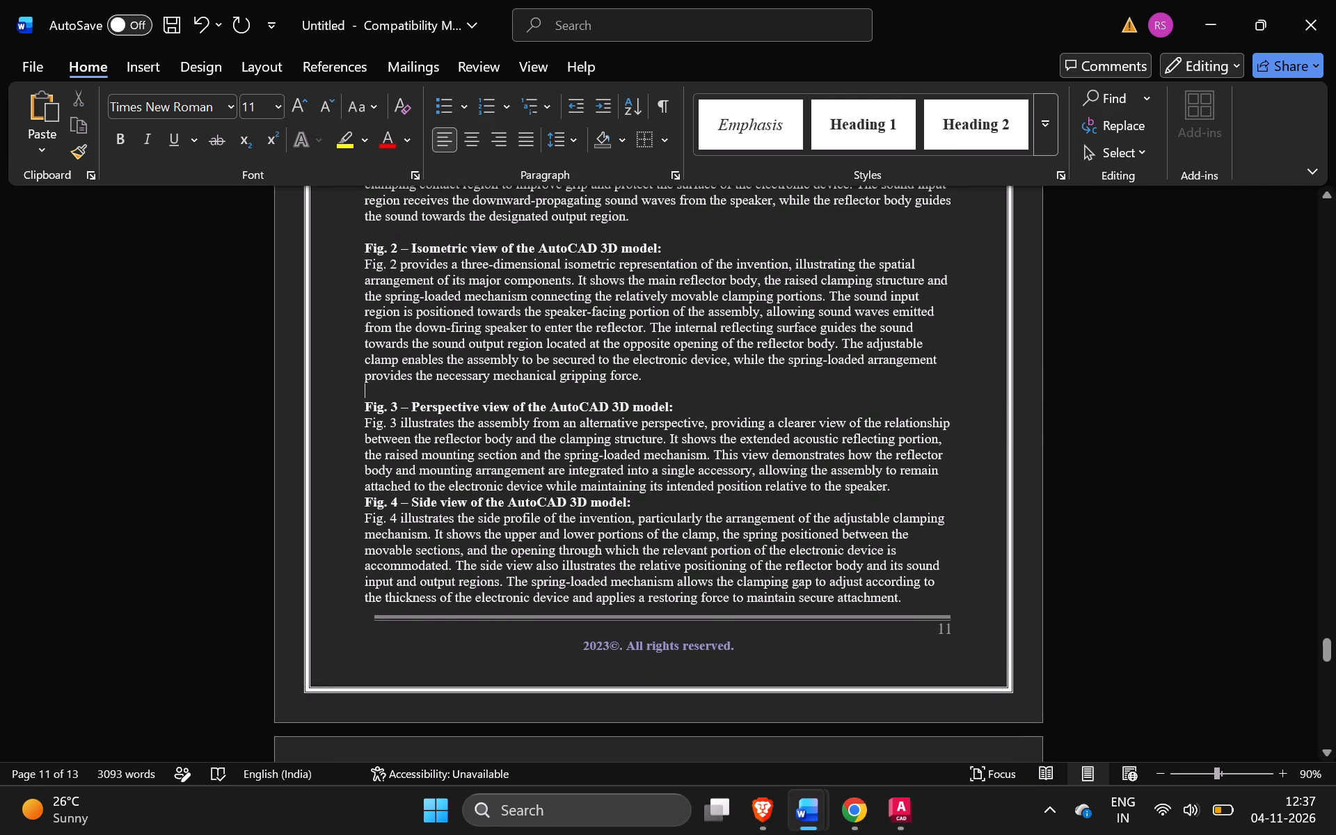
left_click(922, 477)
key("Down")
key("shift+Return")
Review the layout of section 8 from its heading through the overall working description to the section 9 Abstract heading.
scroll(922, 477, "down", 2)
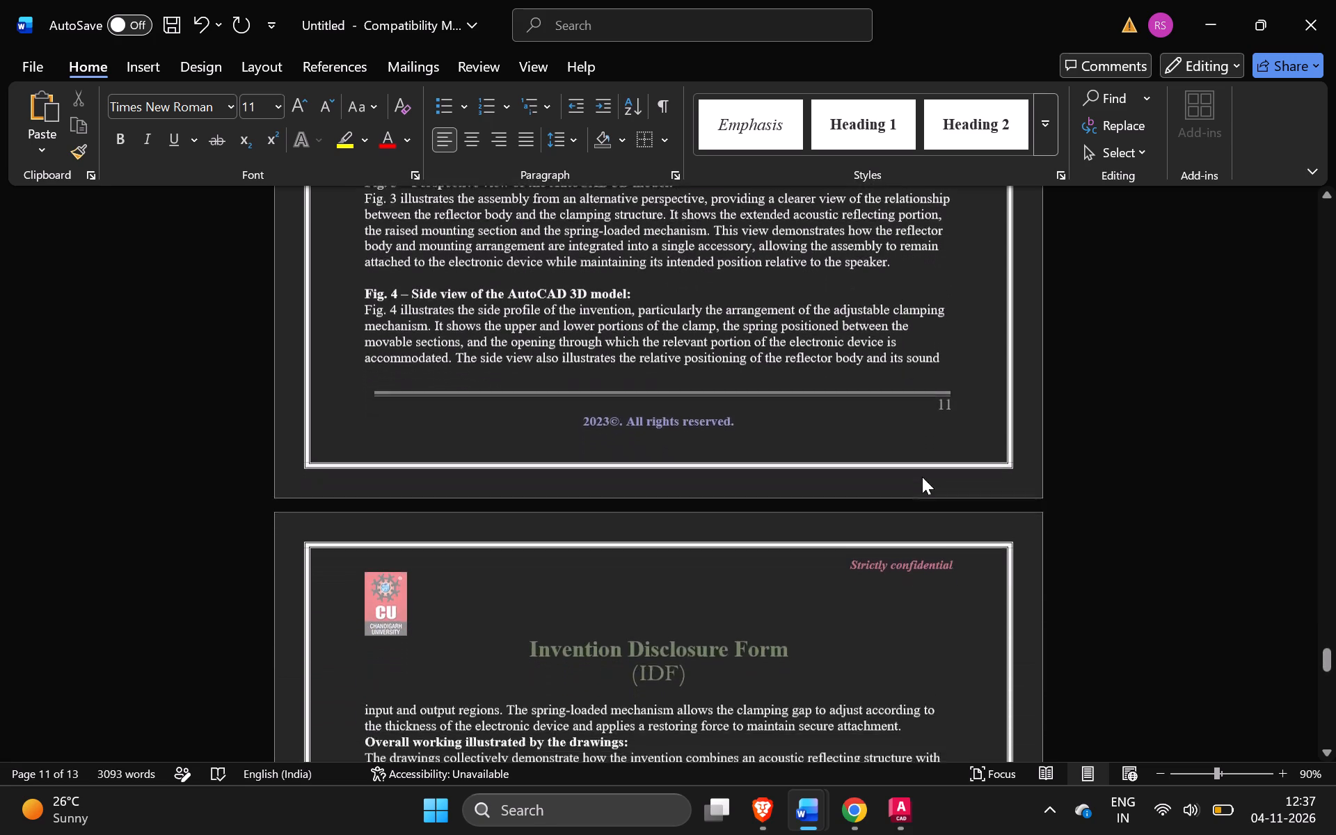
scroll(922, 477, "down", 2)
scroll(922, 477, "up", 1)
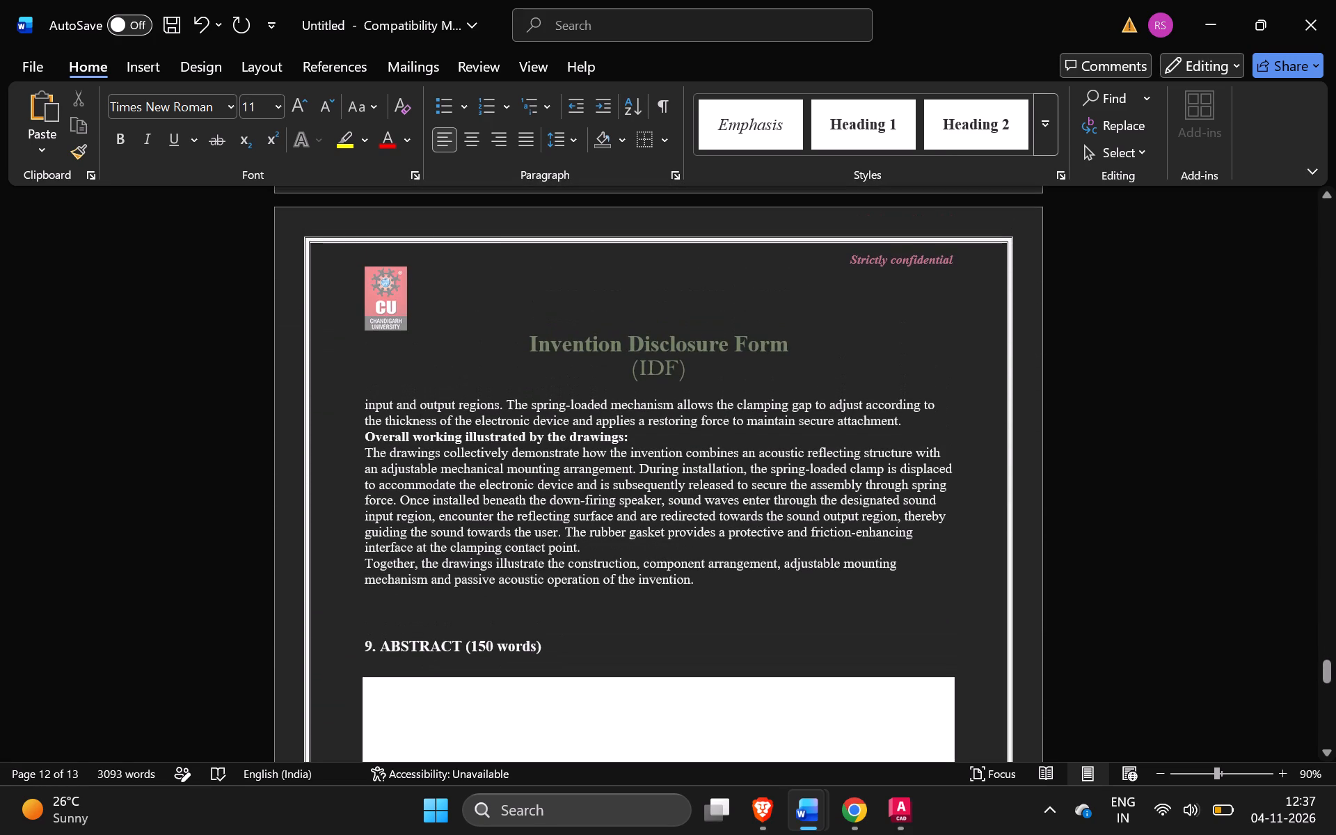
scroll(543, 466, "up", 3)
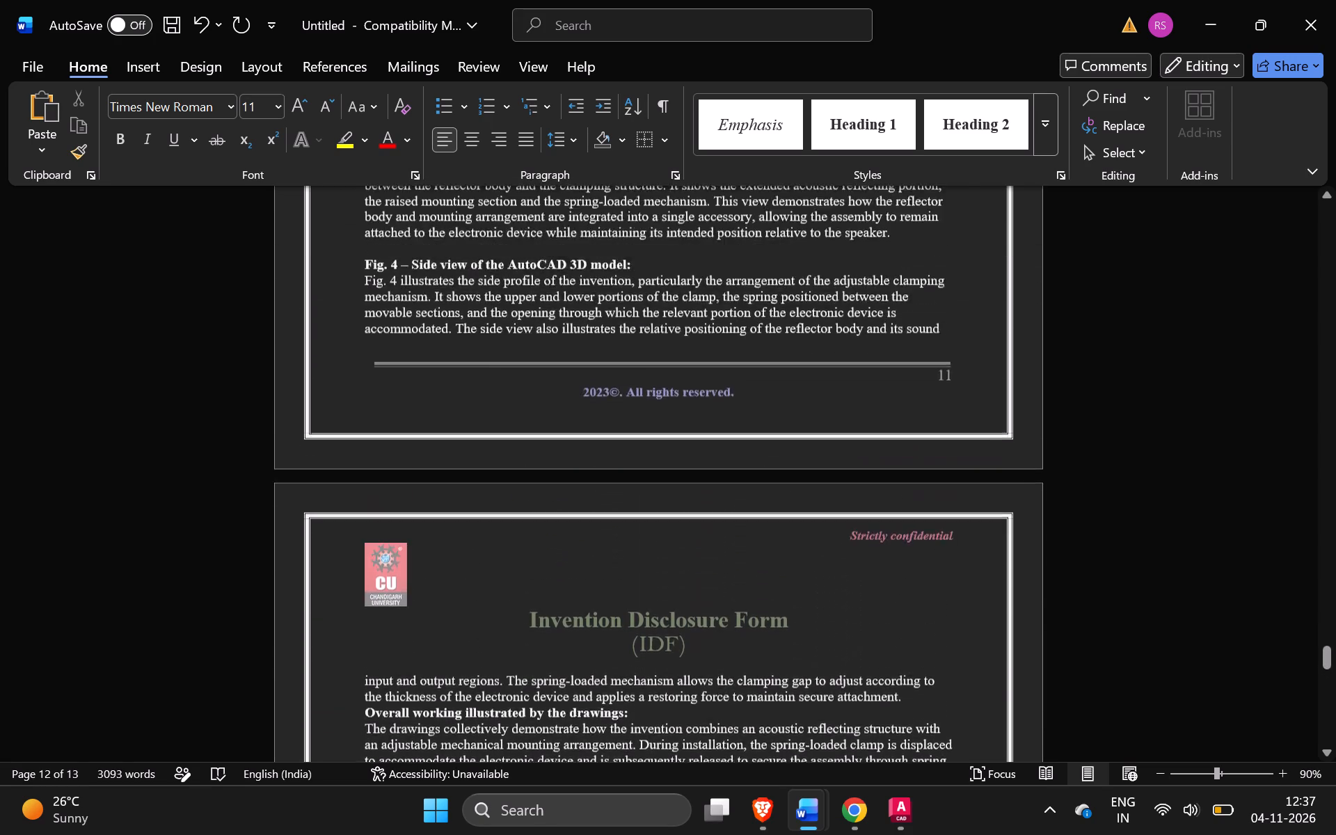
scroll(543, 466, "up", 3)
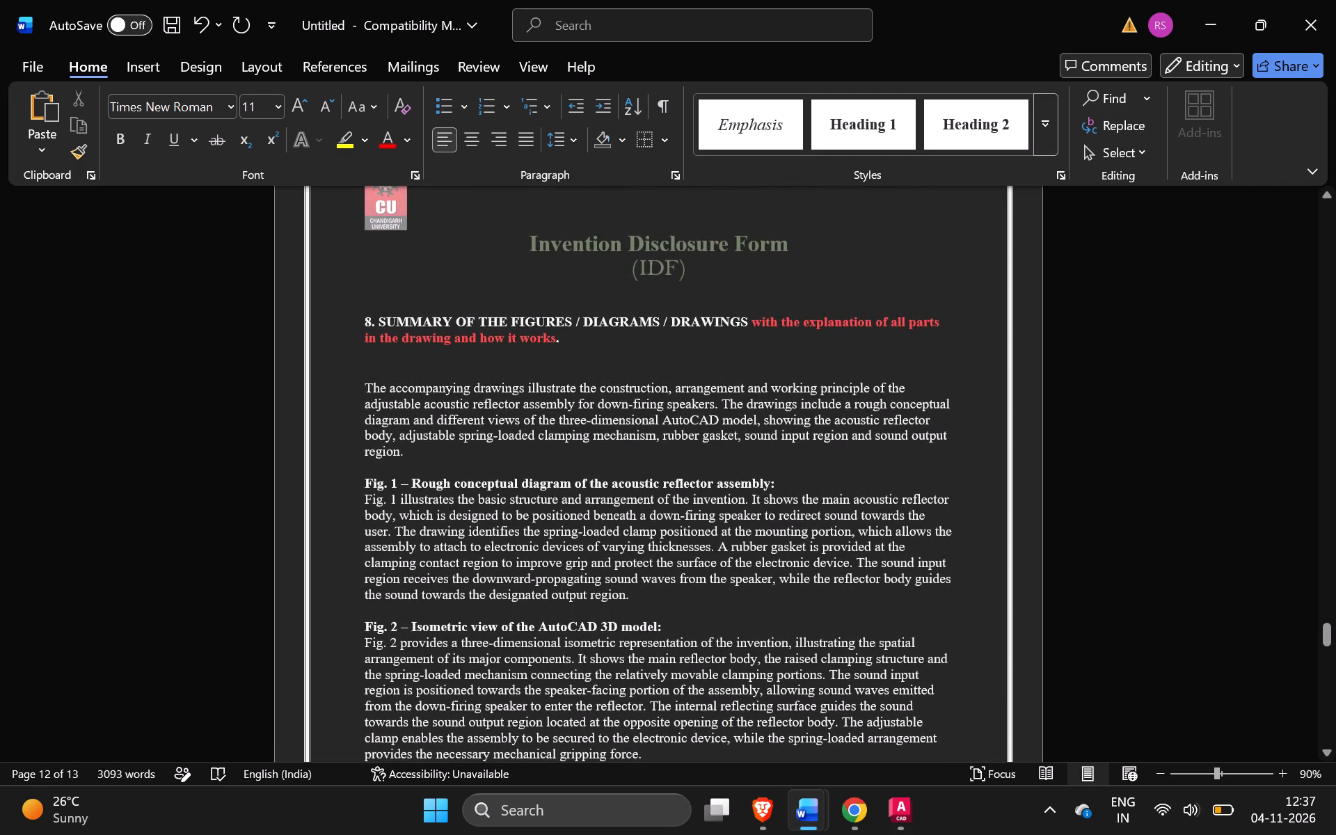
Switch to the patent final document and examine how its sections 7, 8 and 9 are laid out for reference.
key("alt+Tab")
key("alt+Tab")
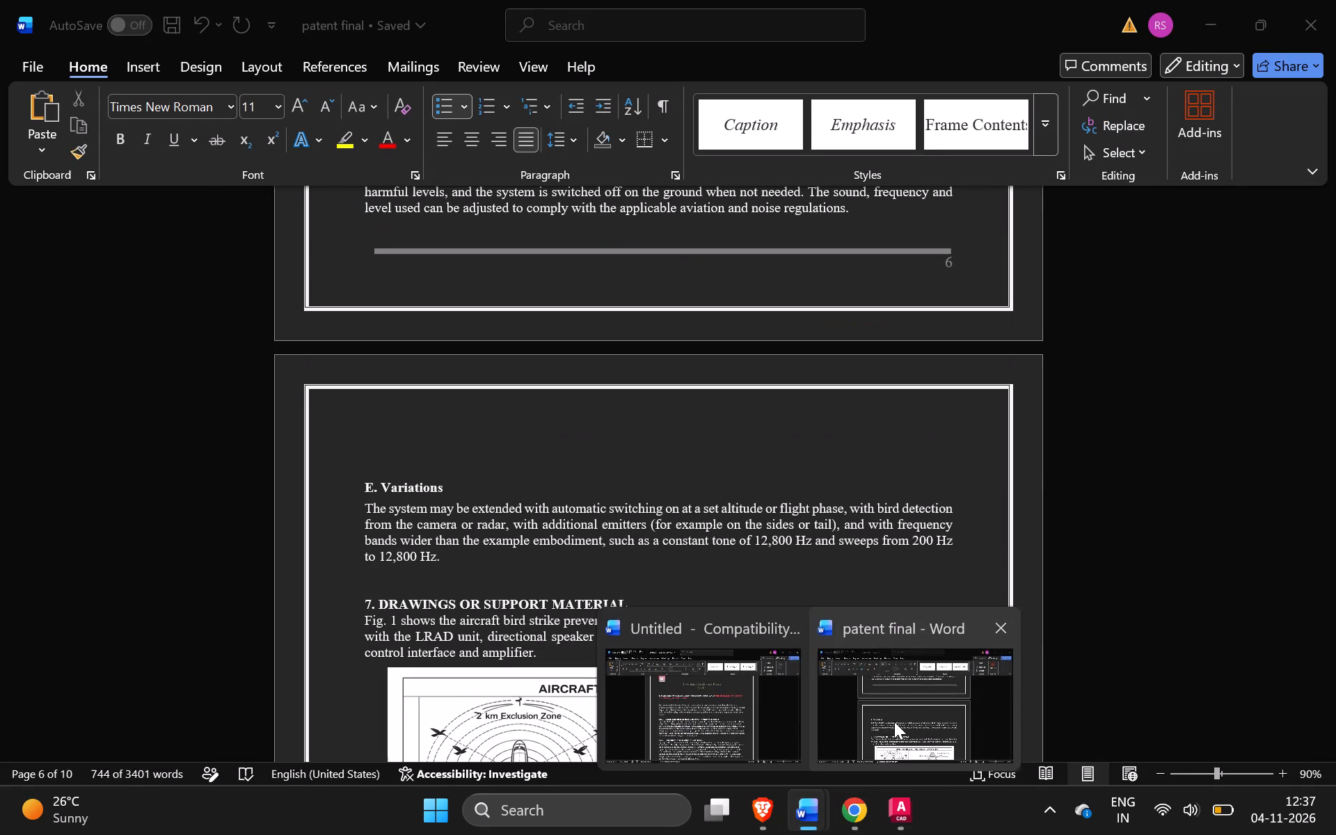
left_click(894, 722)
scroll(722, 511, "down", 3)
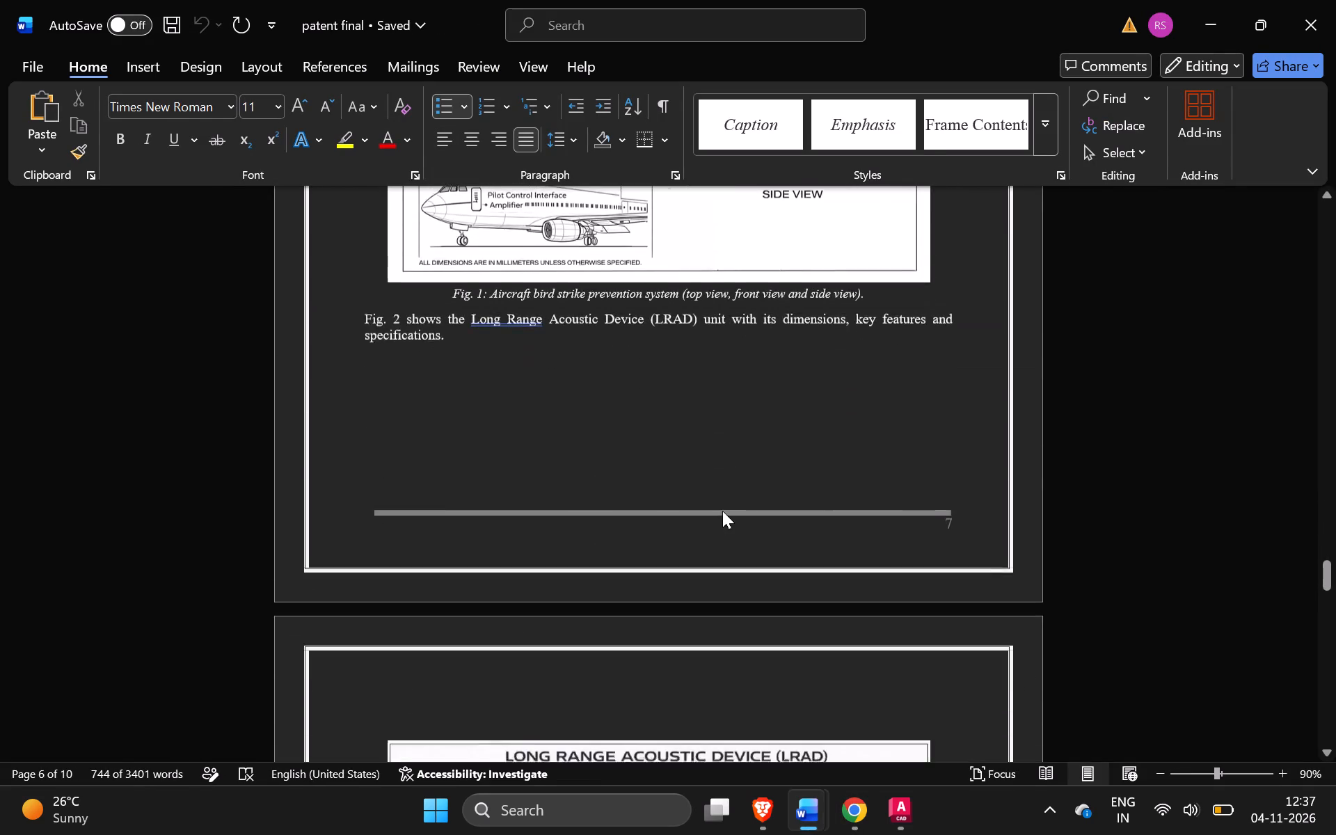
scroll(722, 511, "down", 3)
scroll(722, 511, "up", 1)
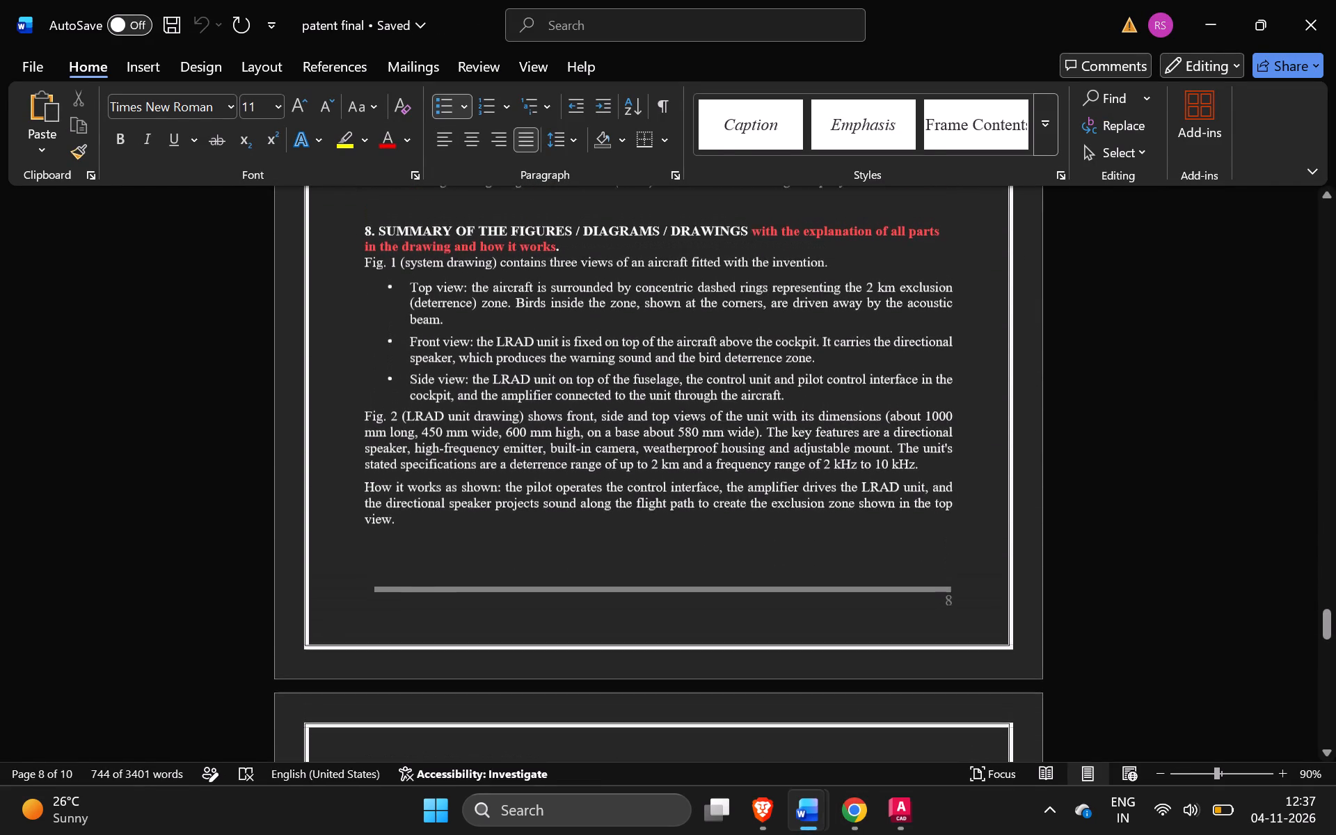
scroll(722, 511, "up", 3)
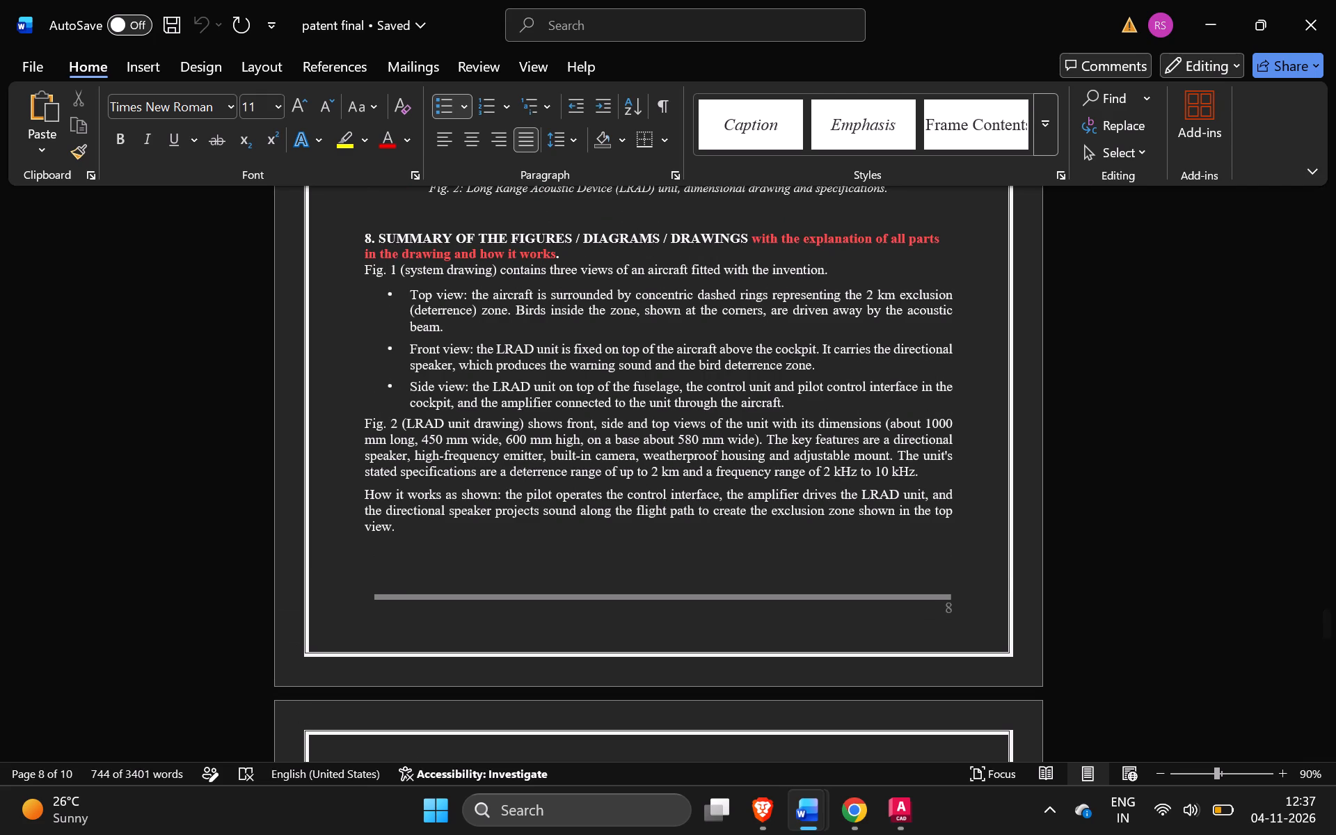
scroll(722, 511, "left", 1)
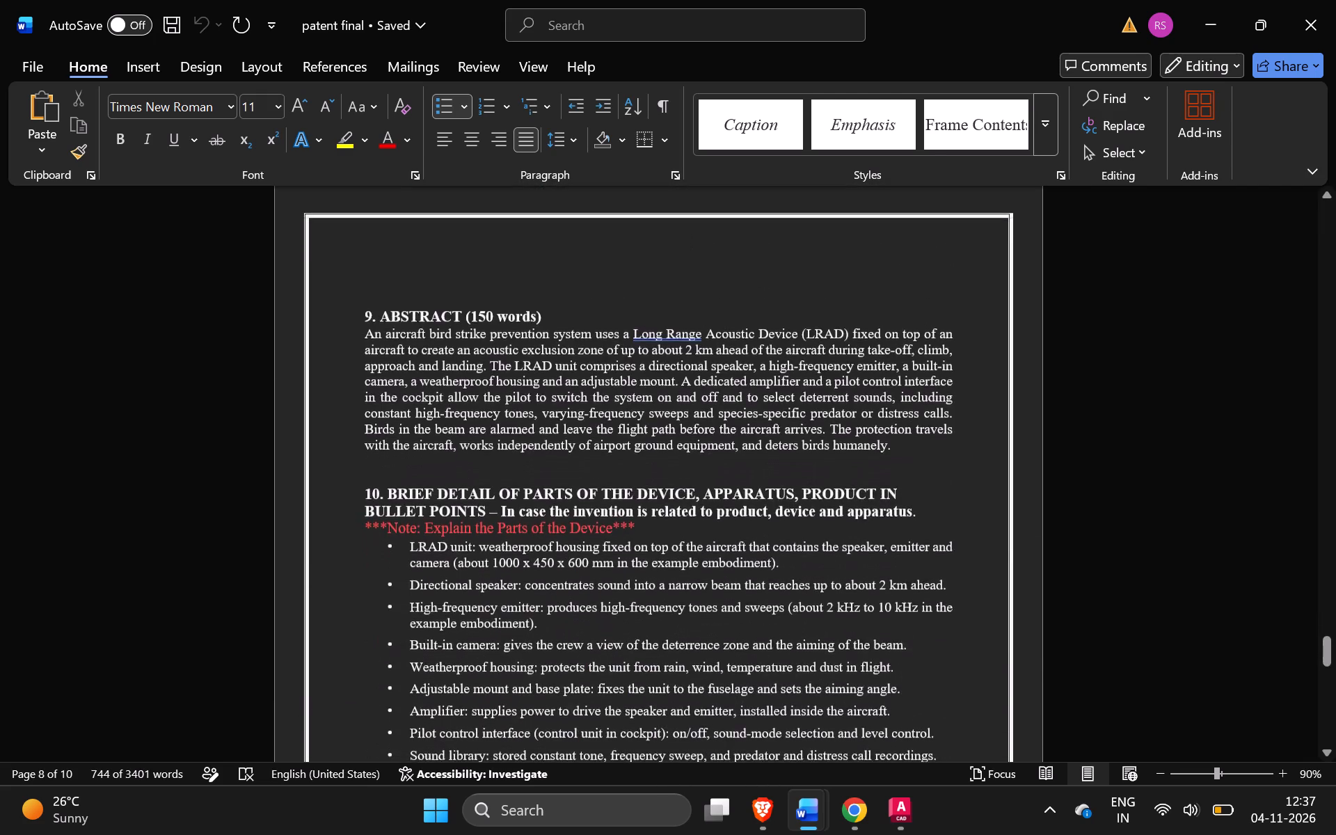
scroll(722, 511, "left", 1)
scroll(722, 511, "up", 1)
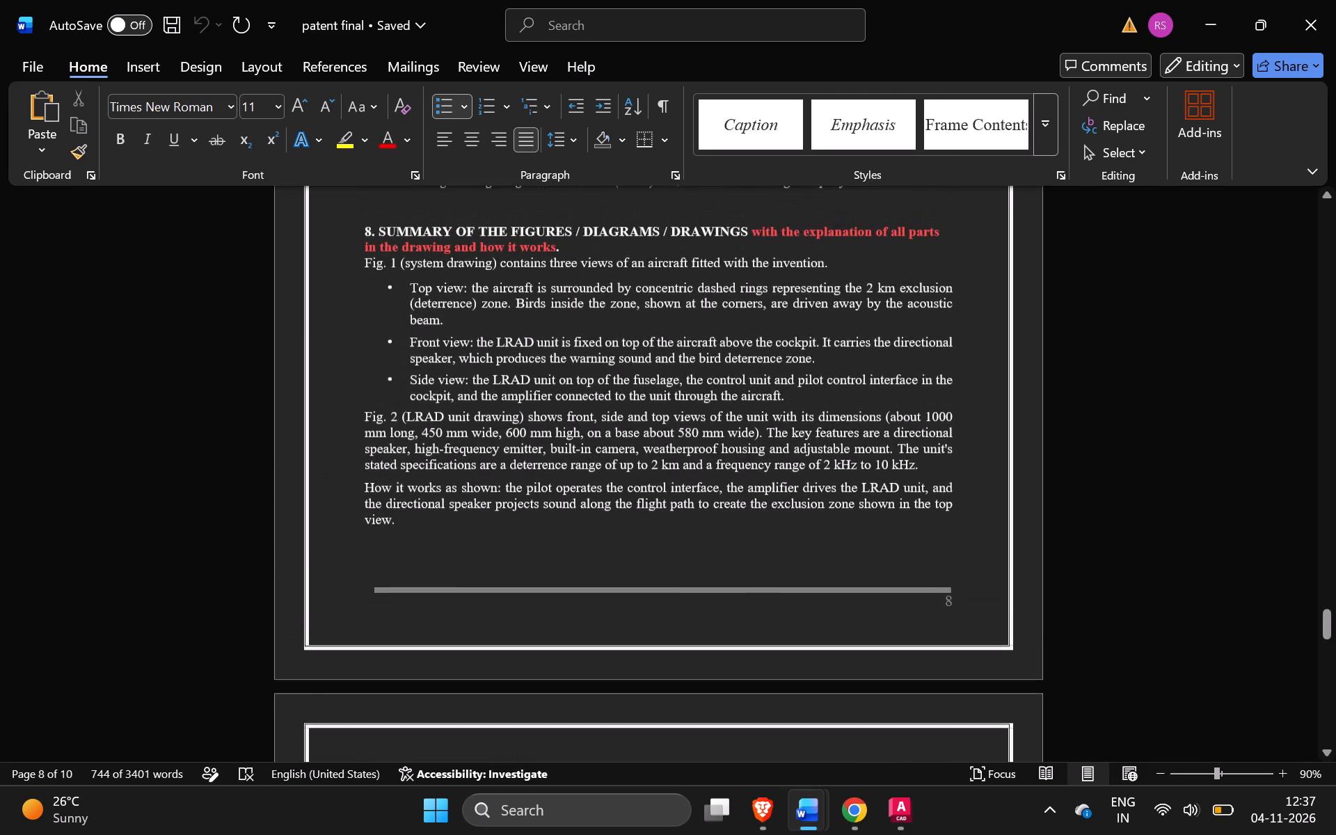
Return to the untitled disclosure form and check its section 8 figure descriptions against the drawings in the section 7 table.
key("alt+Tab")
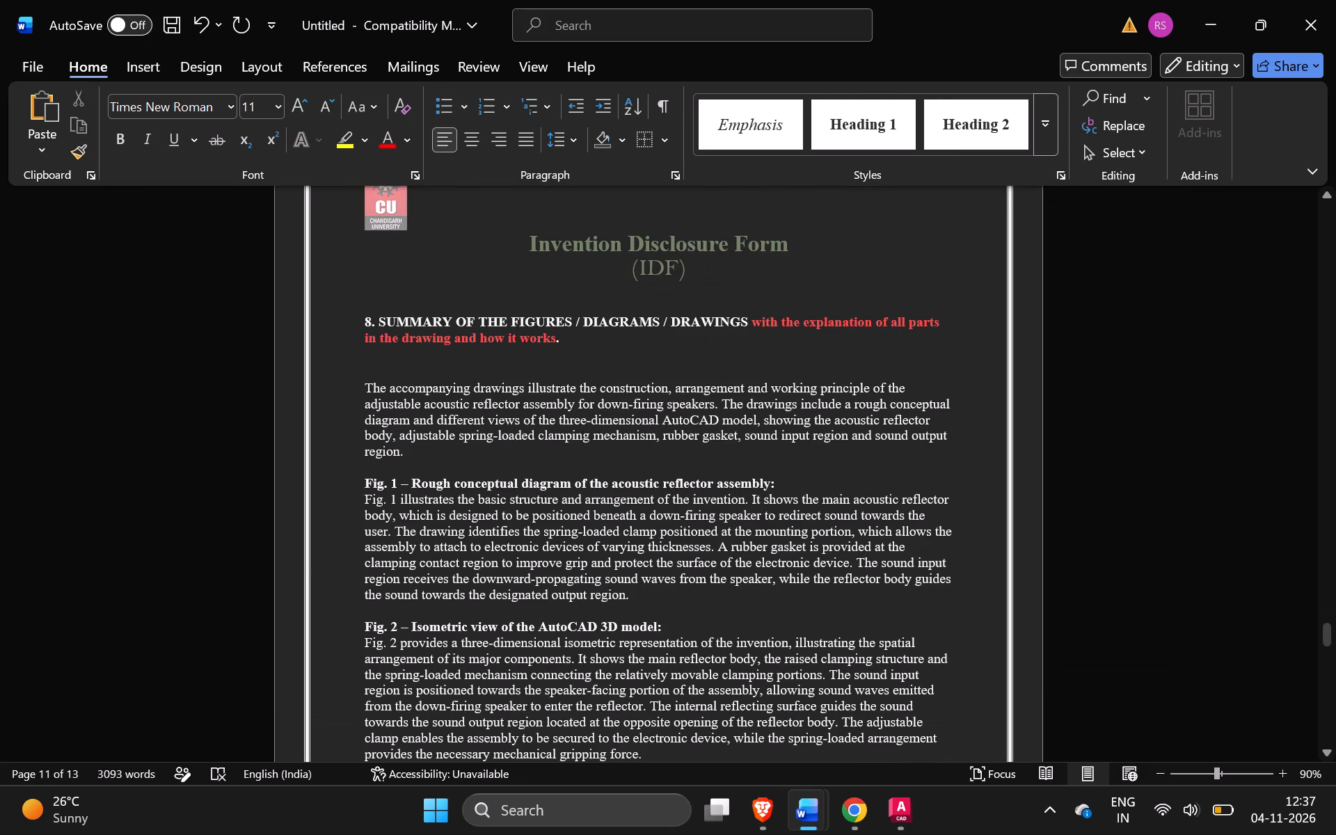
scroll(722, 511, "down", 3)
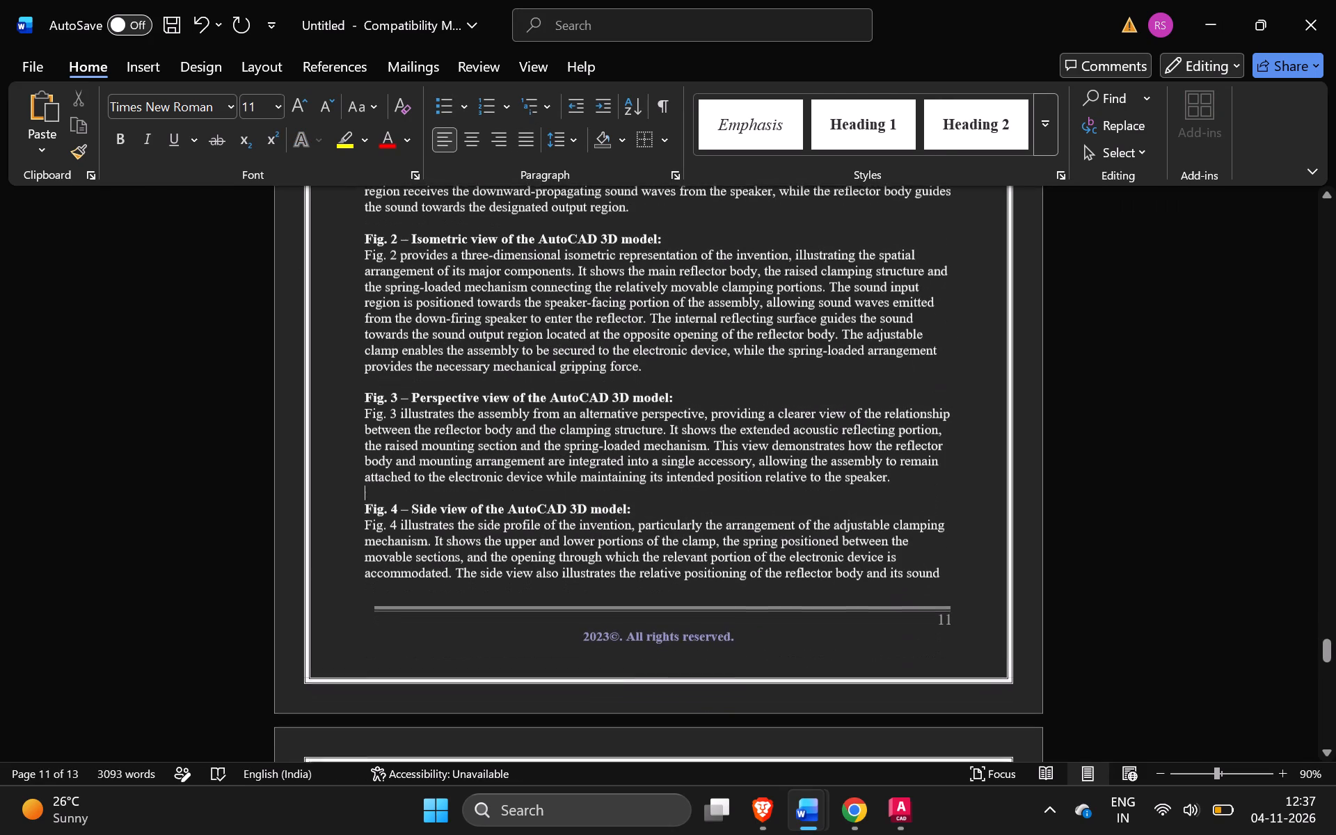
scroll(722, 511, "down", 1)
scroll(722, 511, "up", 1)
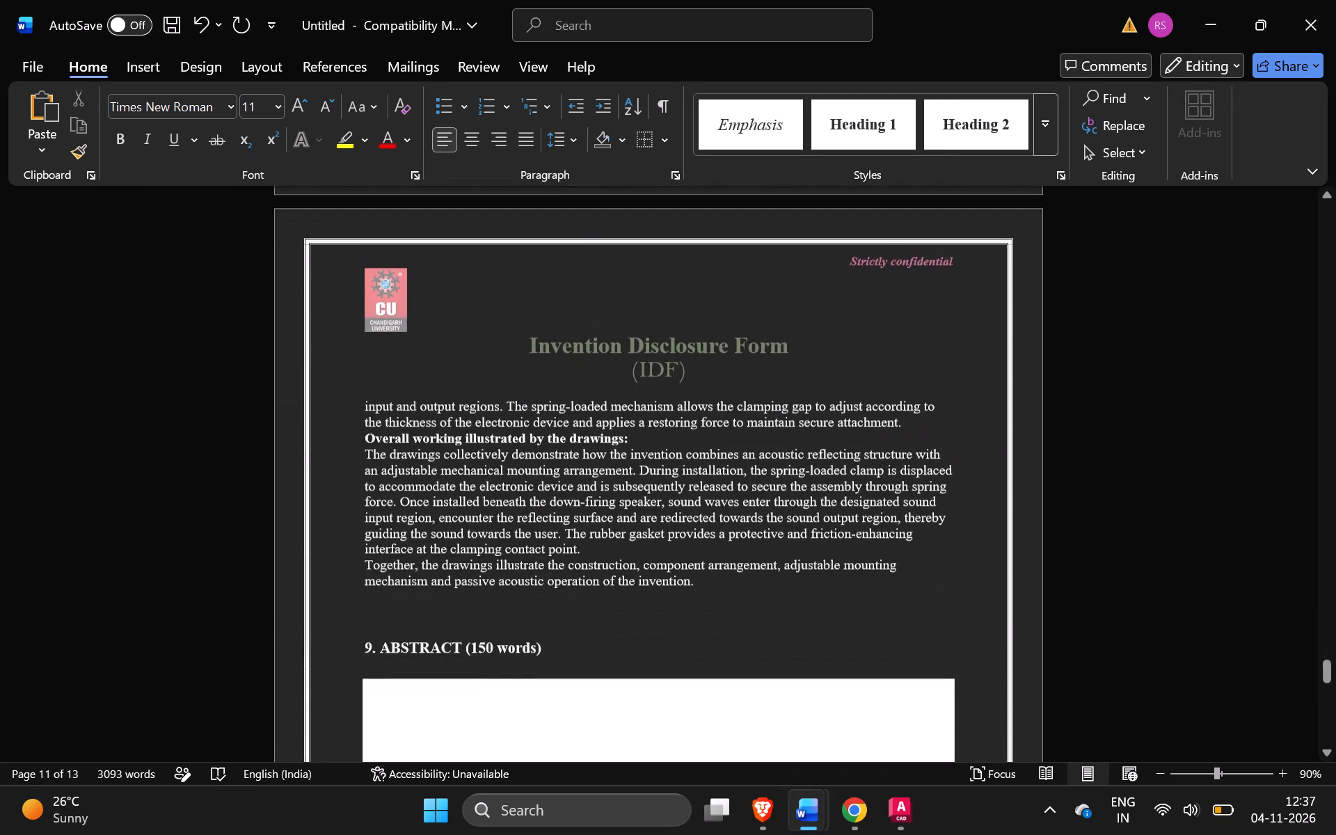
scroll(722, 511, "up", 3)
scroll(722, 511, "down", 1)
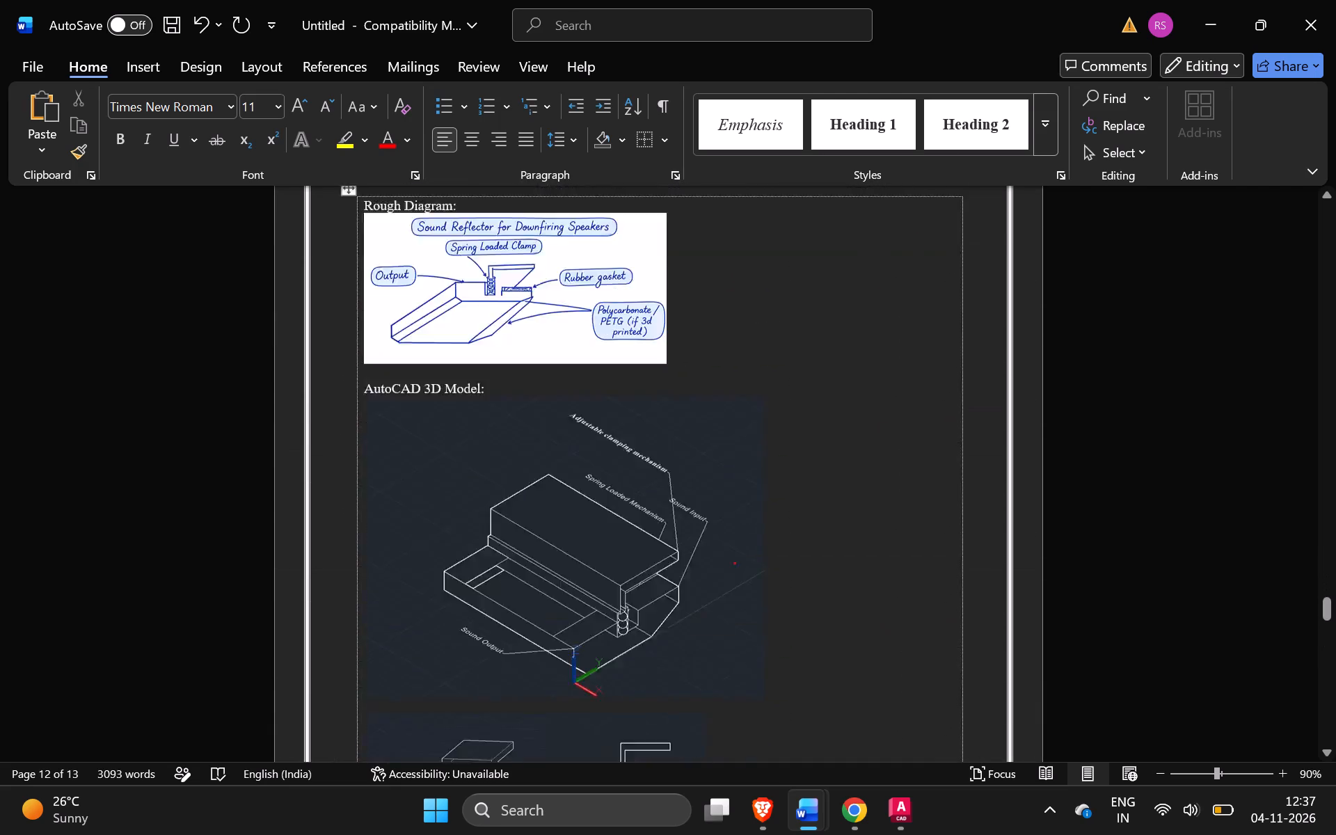
scroll(722, 511, "down", 1)
scroll(722, 511, "up", 1)
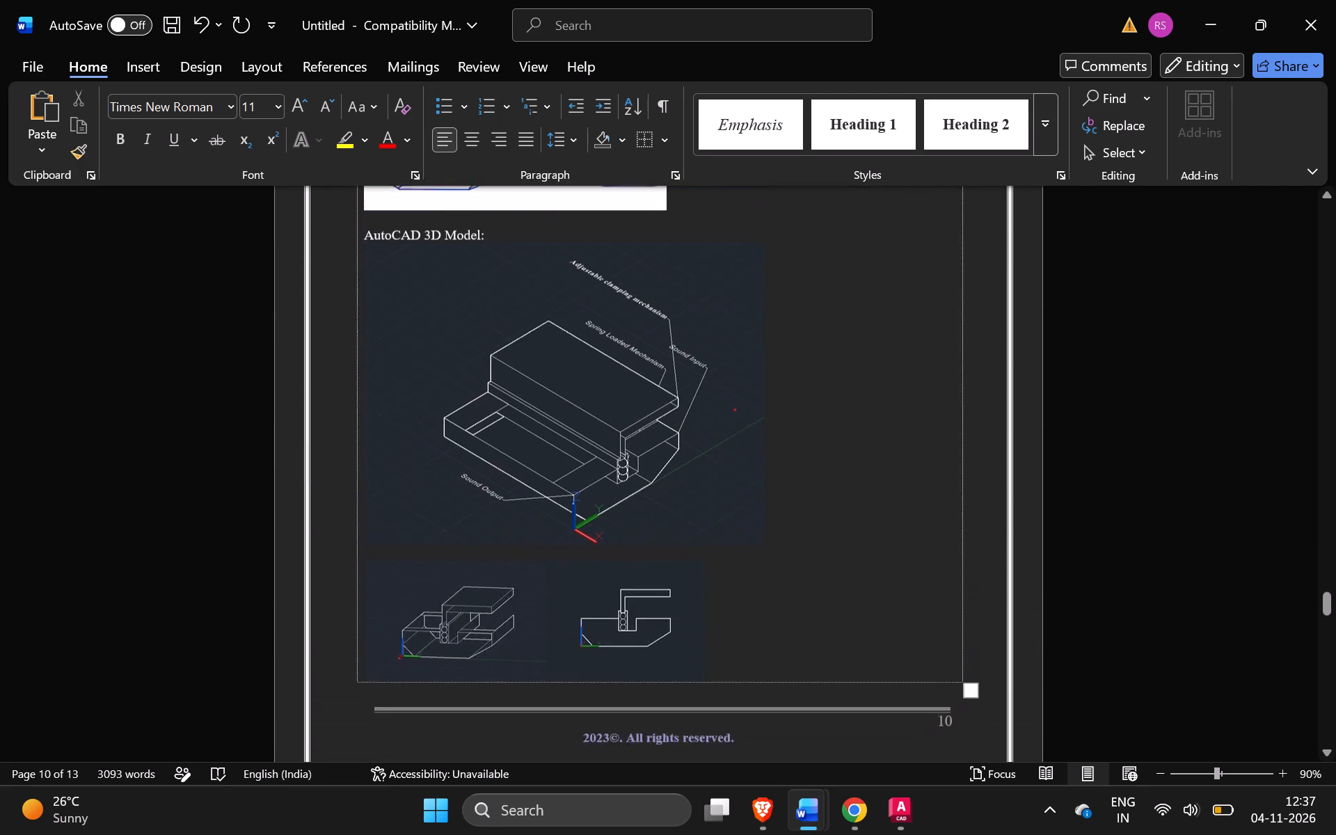
scroll(722, 511, "up", 3)
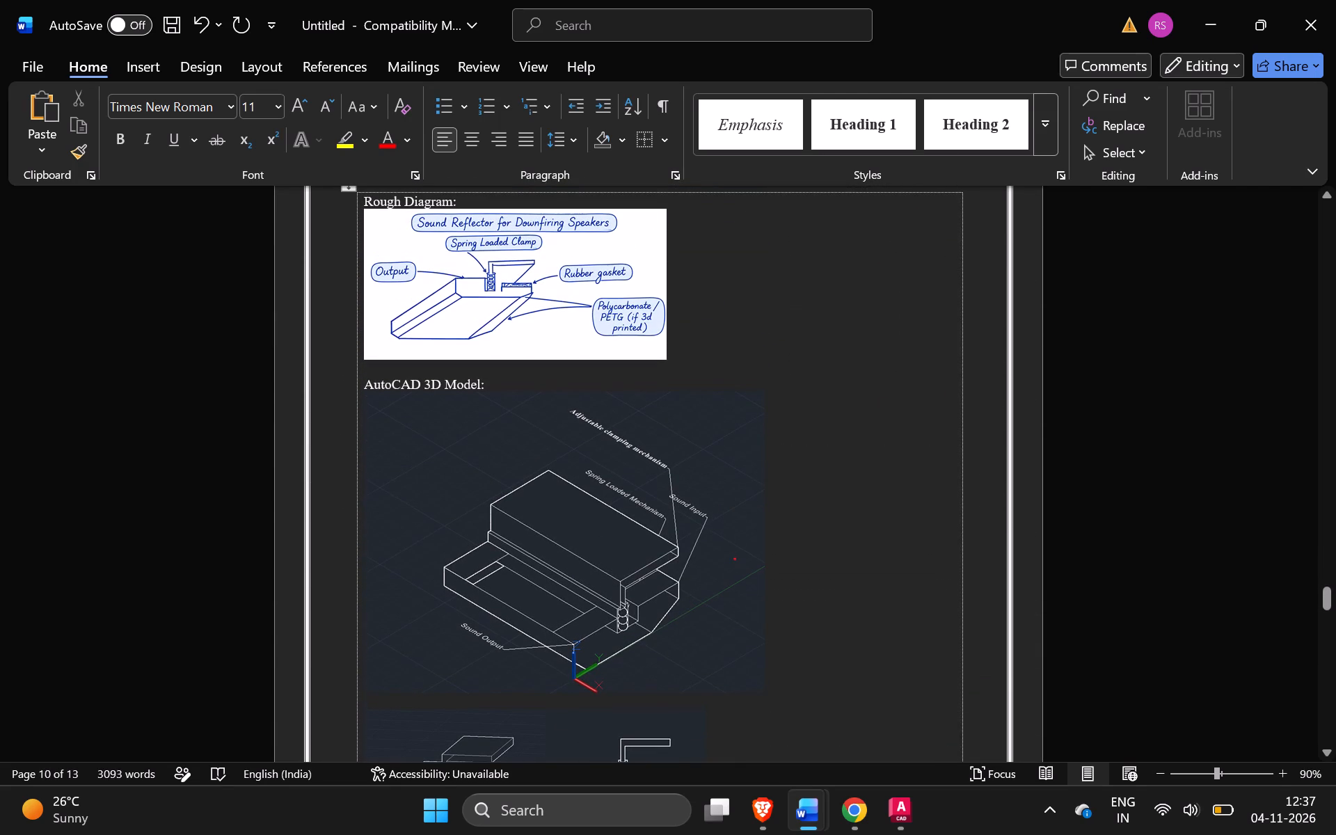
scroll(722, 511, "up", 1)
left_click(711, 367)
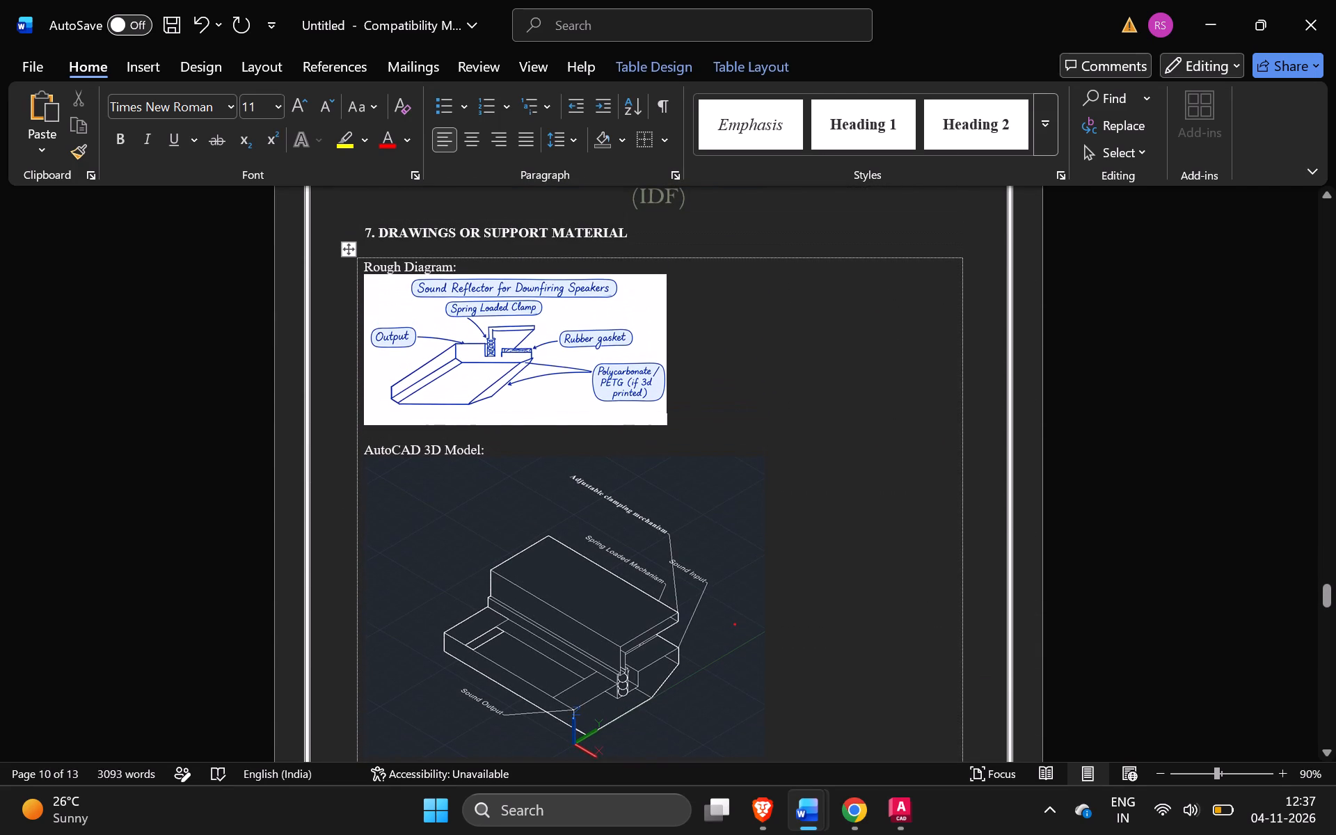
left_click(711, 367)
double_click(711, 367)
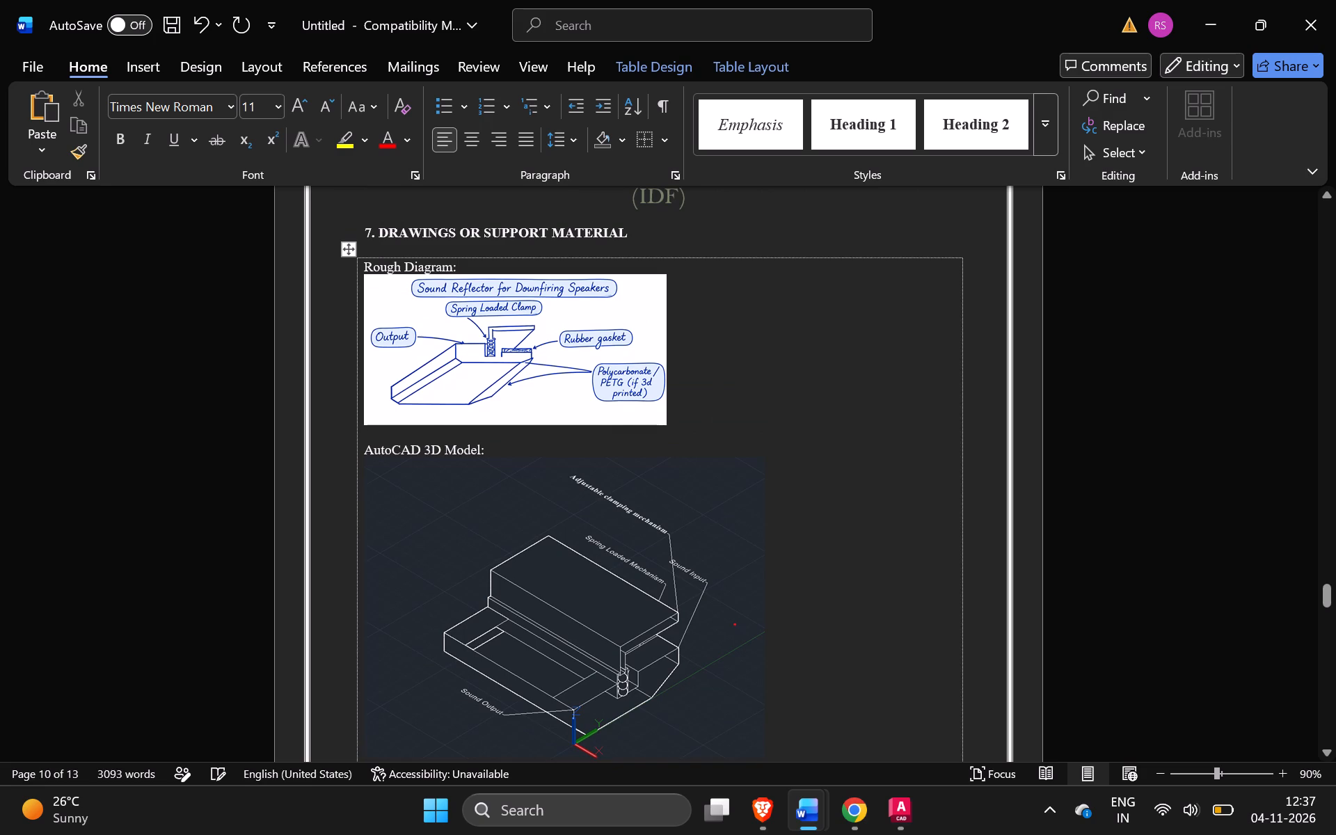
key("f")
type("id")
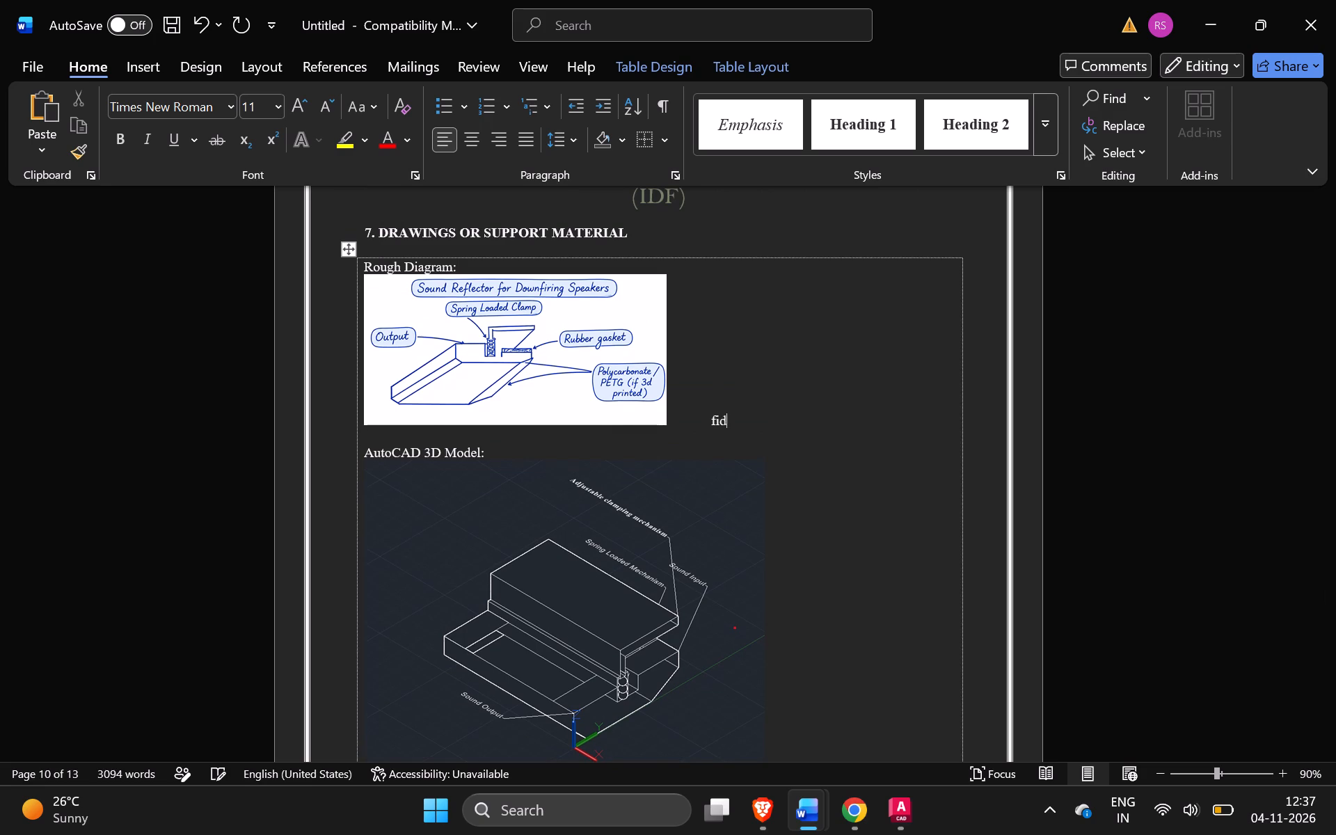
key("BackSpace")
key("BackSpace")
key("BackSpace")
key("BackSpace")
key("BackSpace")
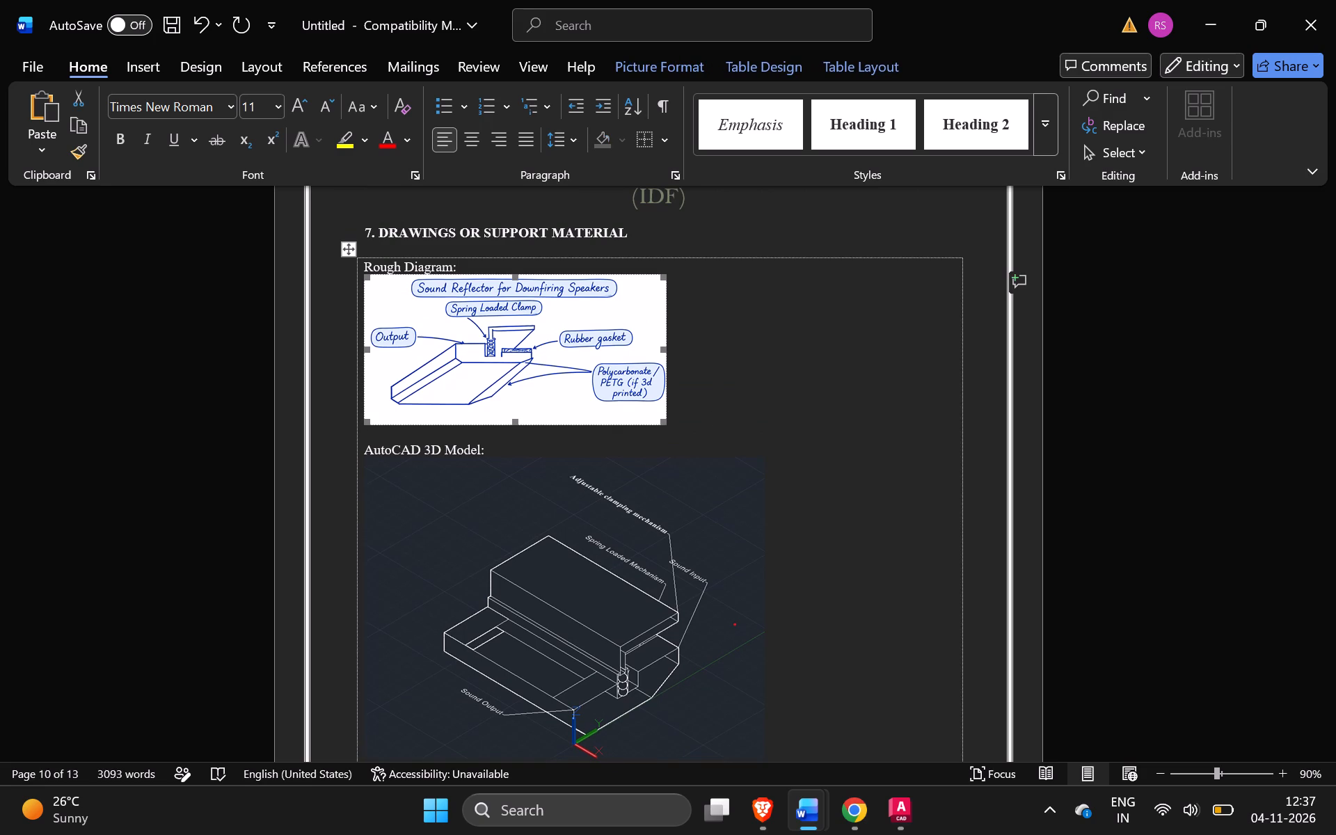
Add the label "Fig 1" directly after the rough diagram picture in the section 7 drawings table.
left_click(676, 399)
type("FIg")
key("BackSpace")
key("BackSpace")
type("ig")
key("space")
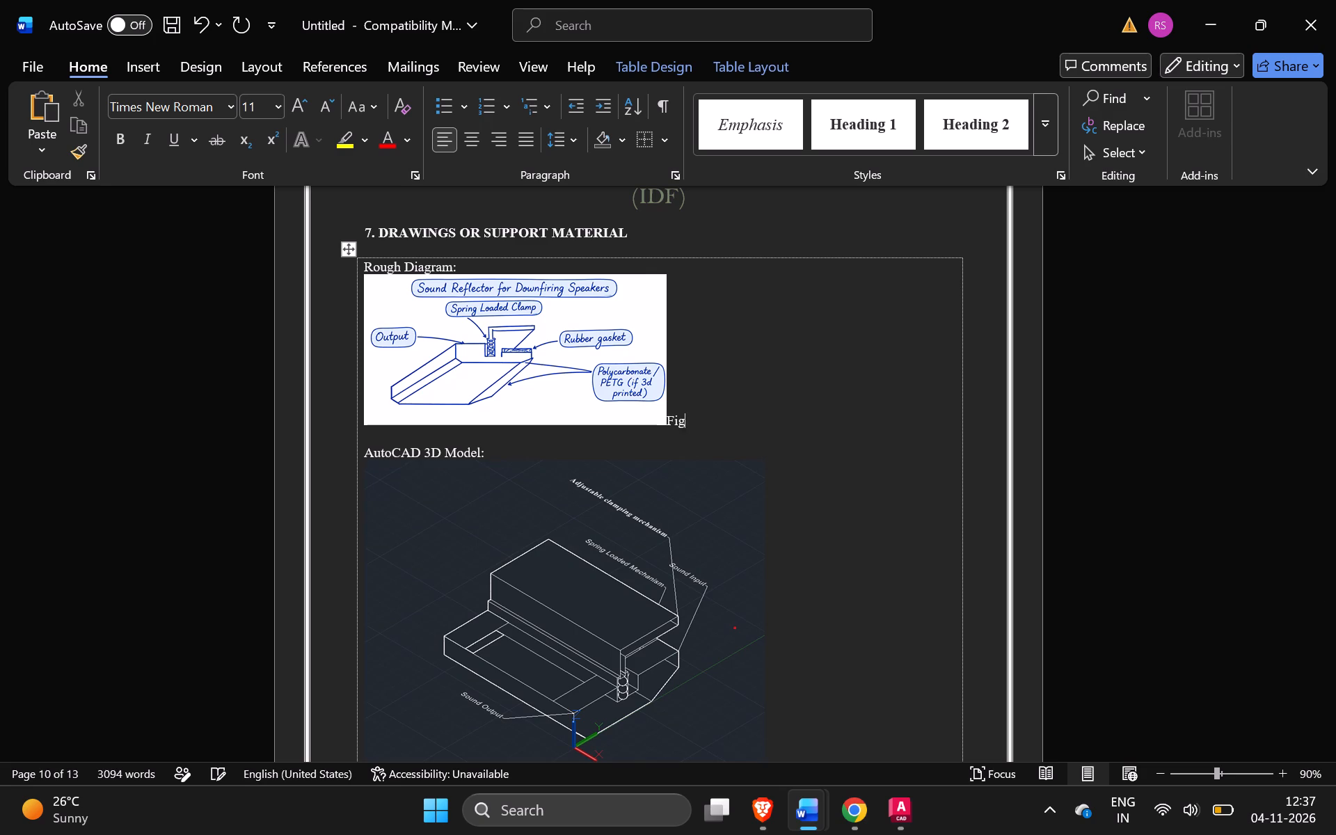
key("1")
Insert a space between the rough diagram and its label, and add a period so it reads "Fig. 1".
scroll(850, 566, "down", 1)
key("Left")
key("Left")
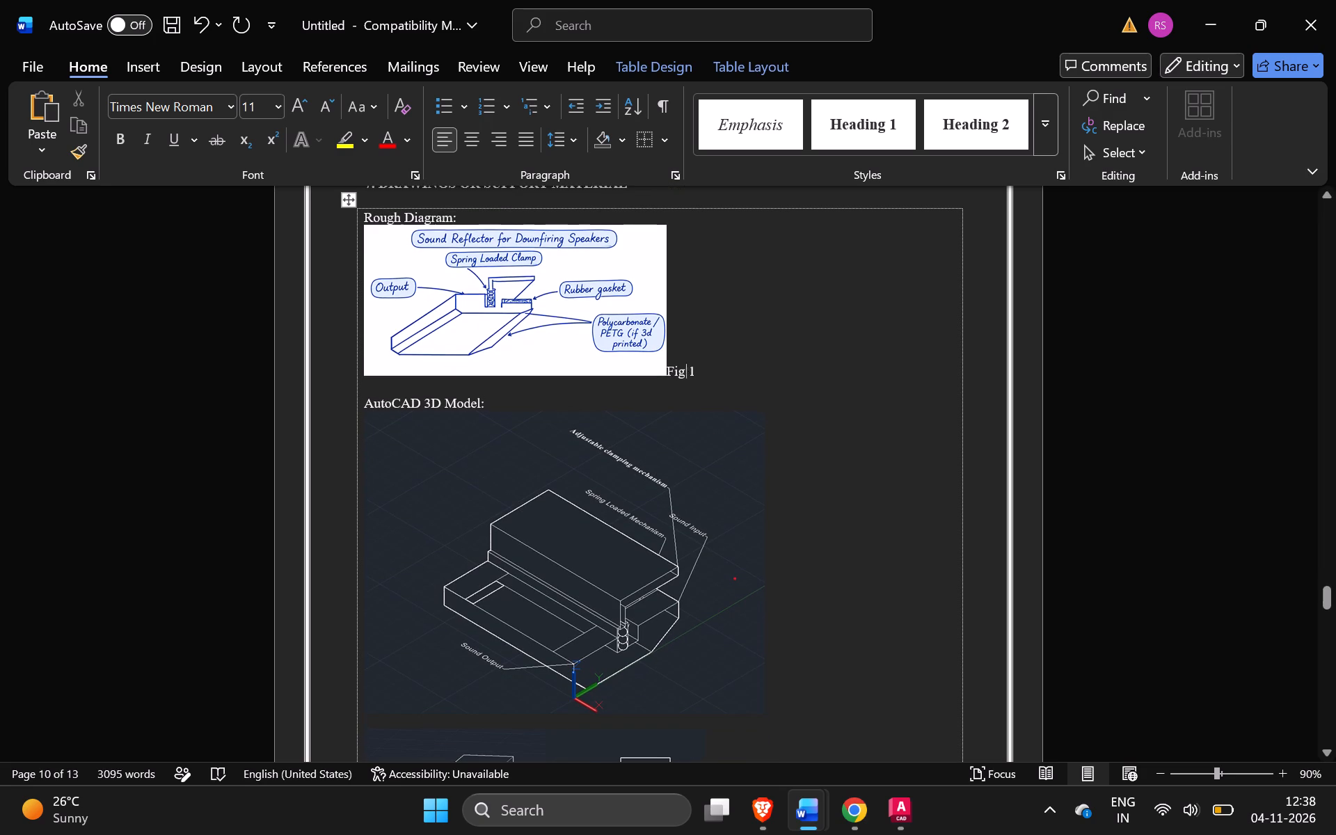
key("Left")
key("Left")
key("Left")
key("space")
key("Right")
key("Right")
key("Right")
key("period")
Label the large isometric AutoCAD 3D model drawing in section 7 as "Fig. 2".
scroll(683, 367, "down", 4)
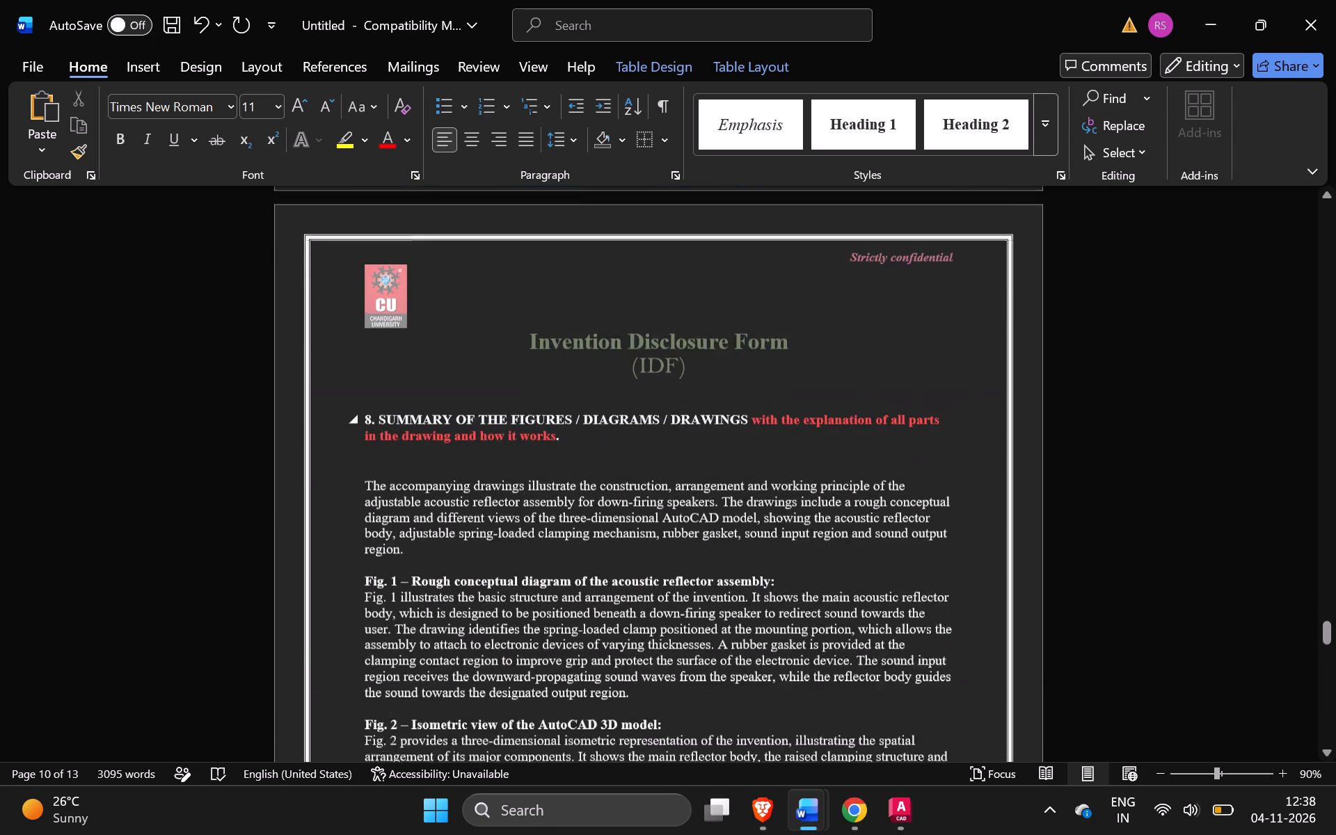
scroll(683, 367, "up", 4)
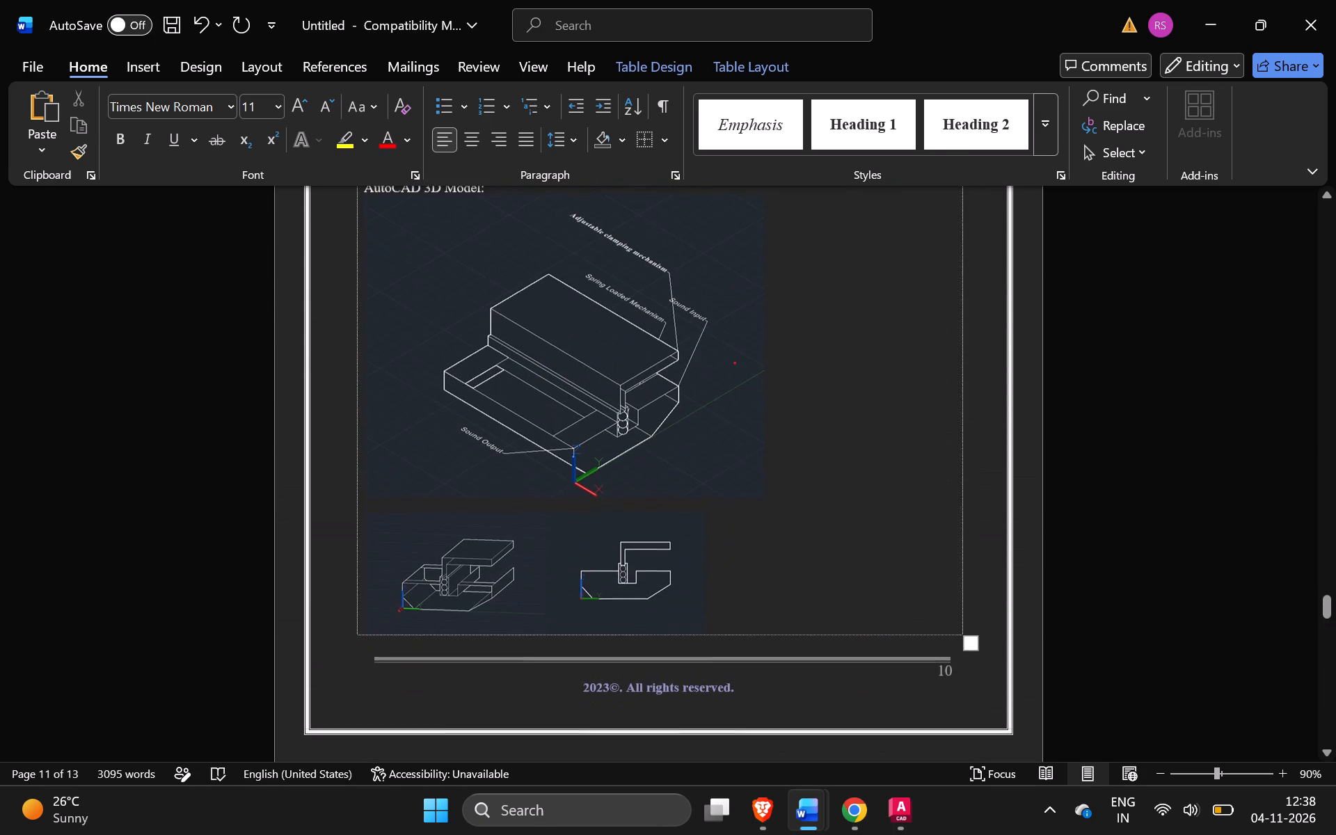
left_click(773, 486)
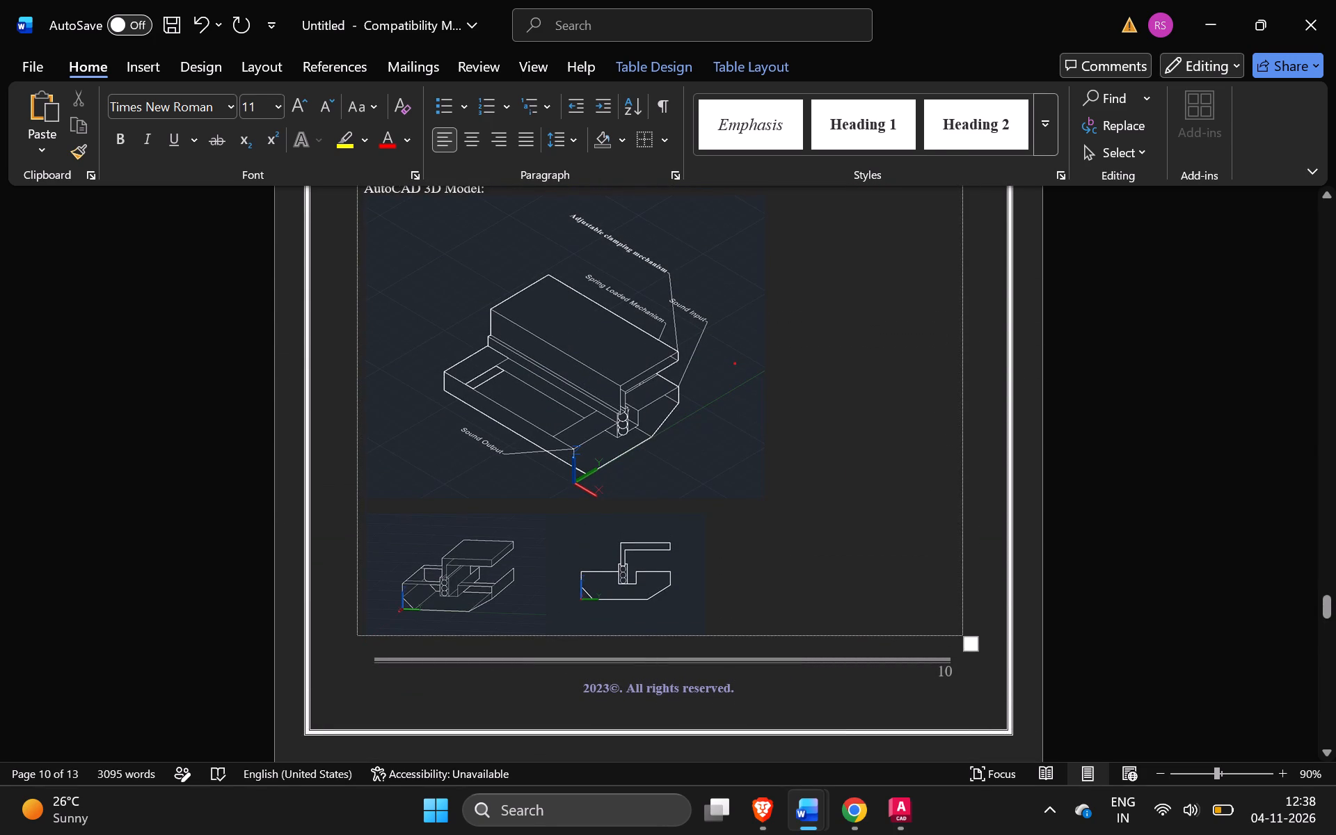
type("Fig")
key("space")
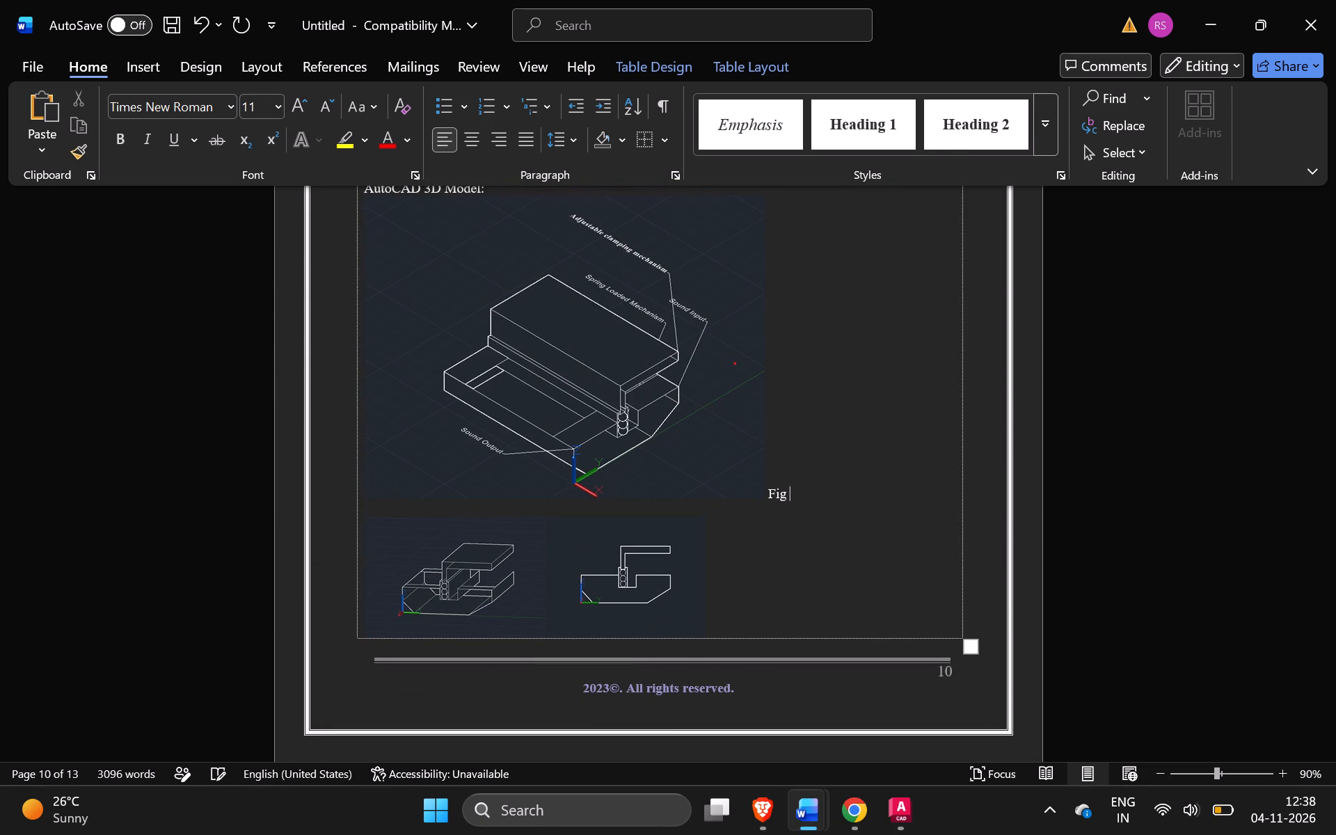
key("BackSpace")
type(". 2")
Label the small perspective view of the AutoCAD model "Fig. 3", placing the text between the two small drawings.
left_click(550, 619)
type("Fig")
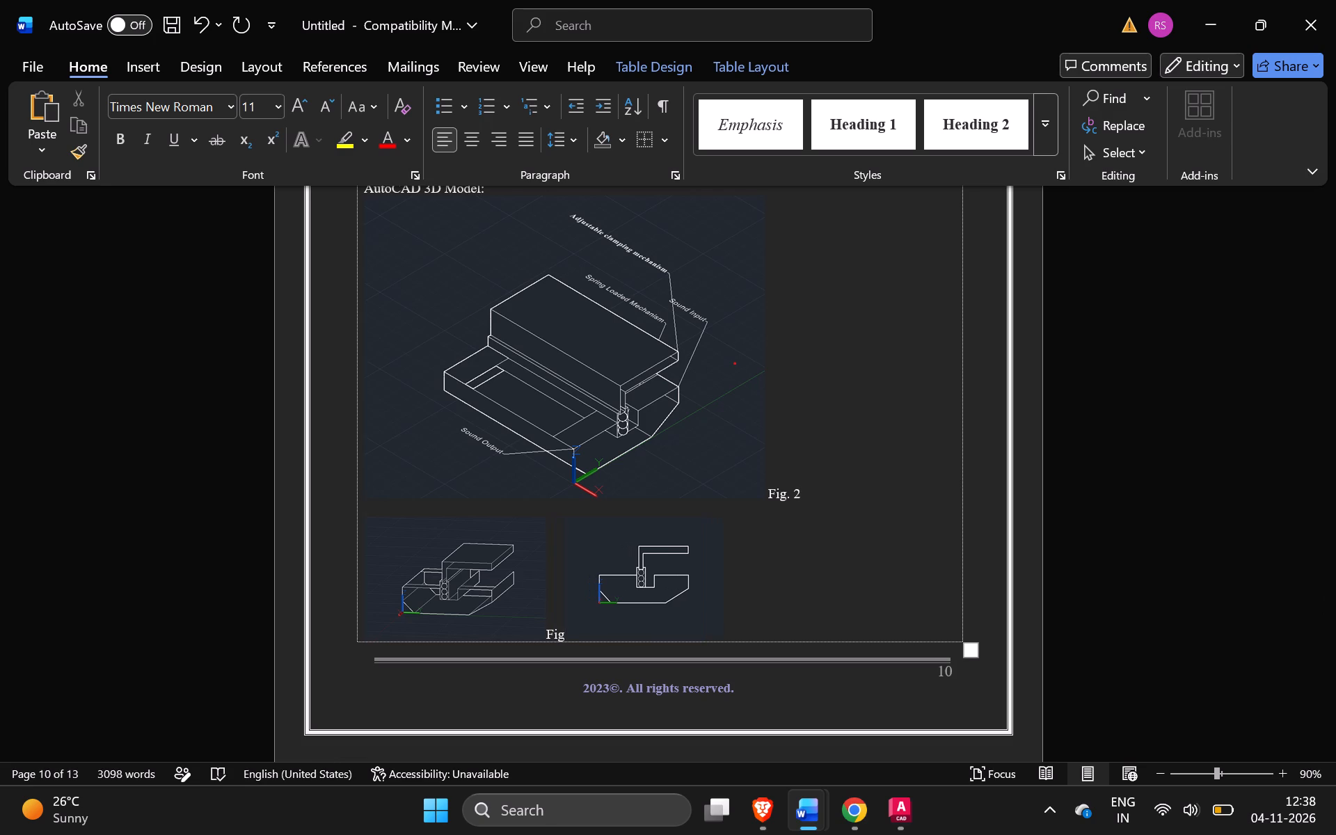
type(". 2")
key("BackSpace")
key("2")
key("BackSpace")
key("3")
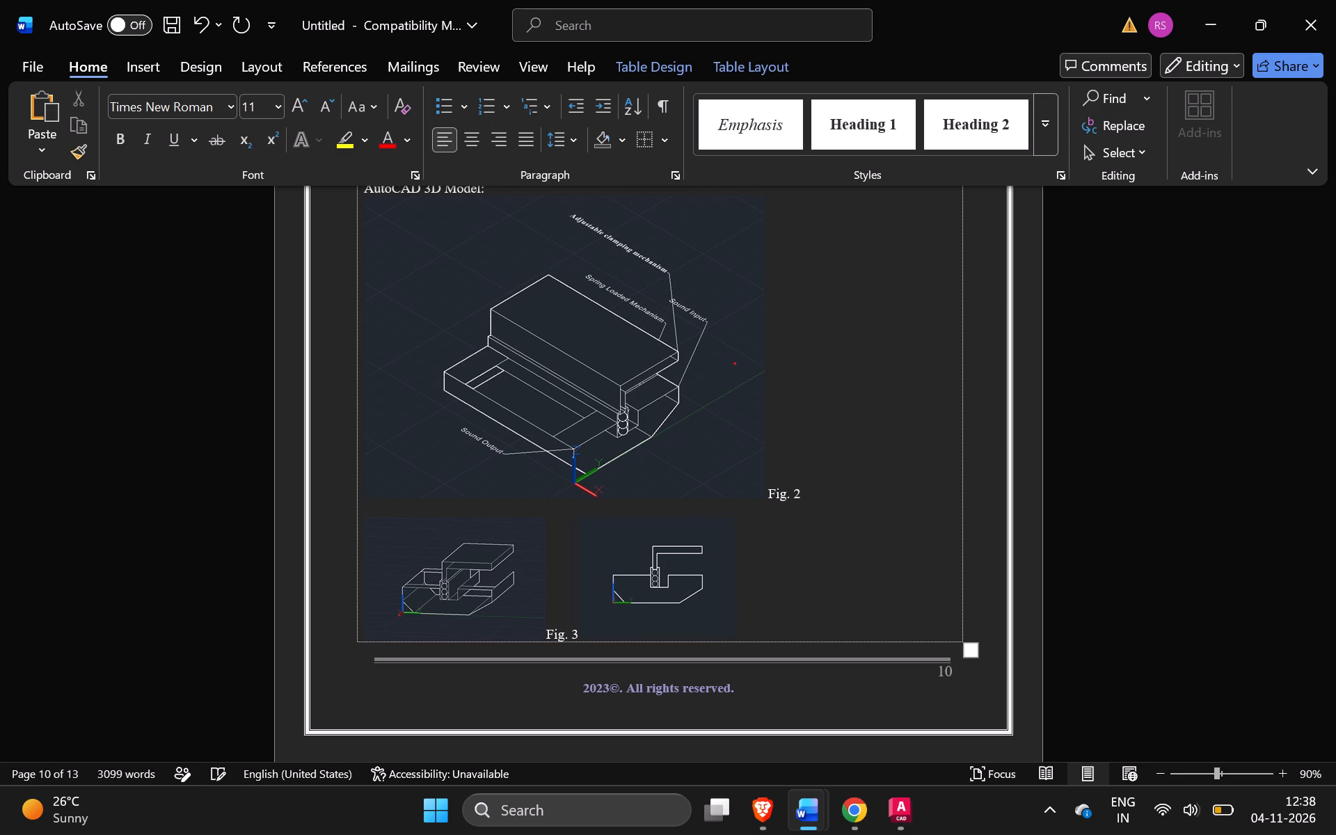
Label the AutoCAD side view "Fig. 4" directly after its picture.
key("Right")
type("Fig")
type(". 4")
Review the form from the labelled drawings through section 8 to the Abstract box and the section 10 heading.
scroll(550, 619, "down", 1)
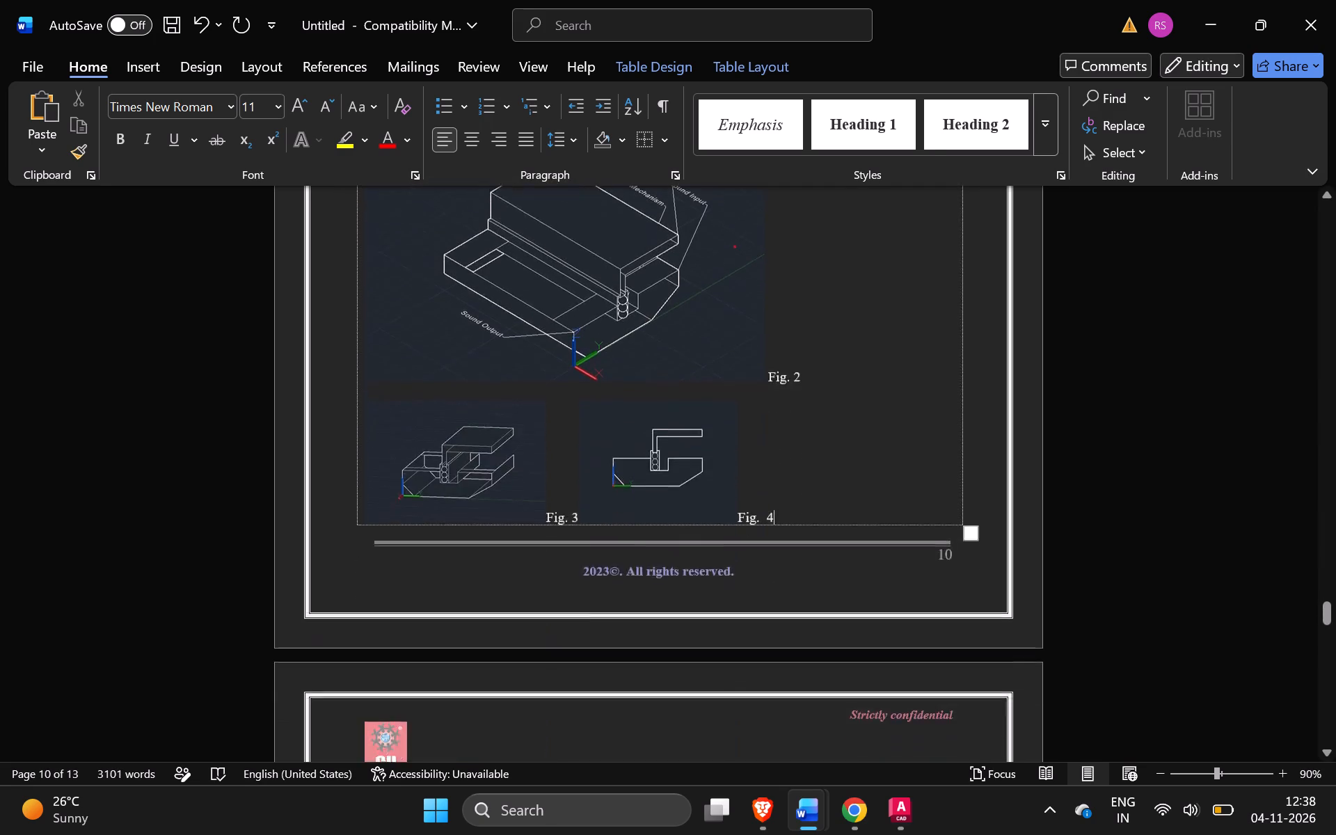
scroll(550, 619, "down", 4)
scroll(550, 619, "up", 1)
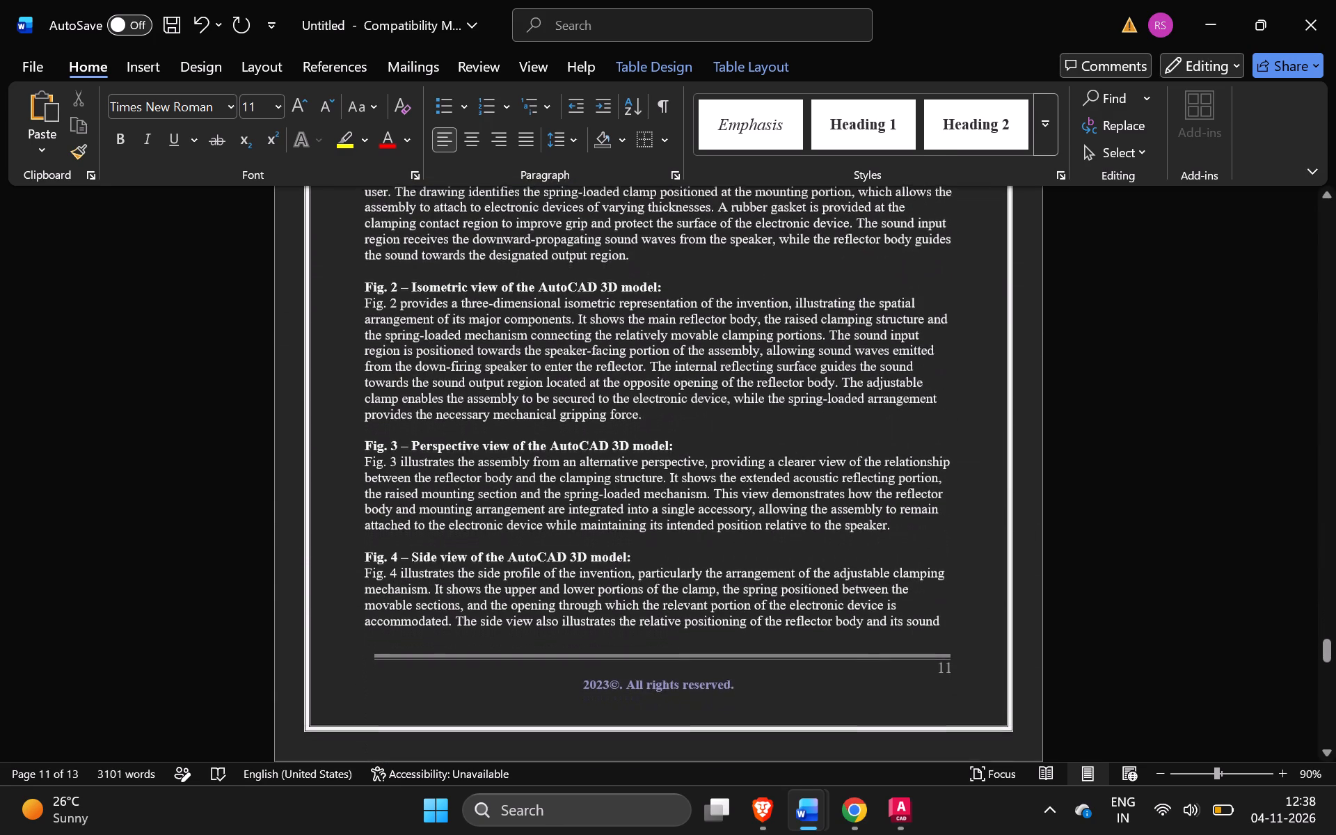
scroll(550, 619, "up", 2)
scroll(550, 619, "down", 1)
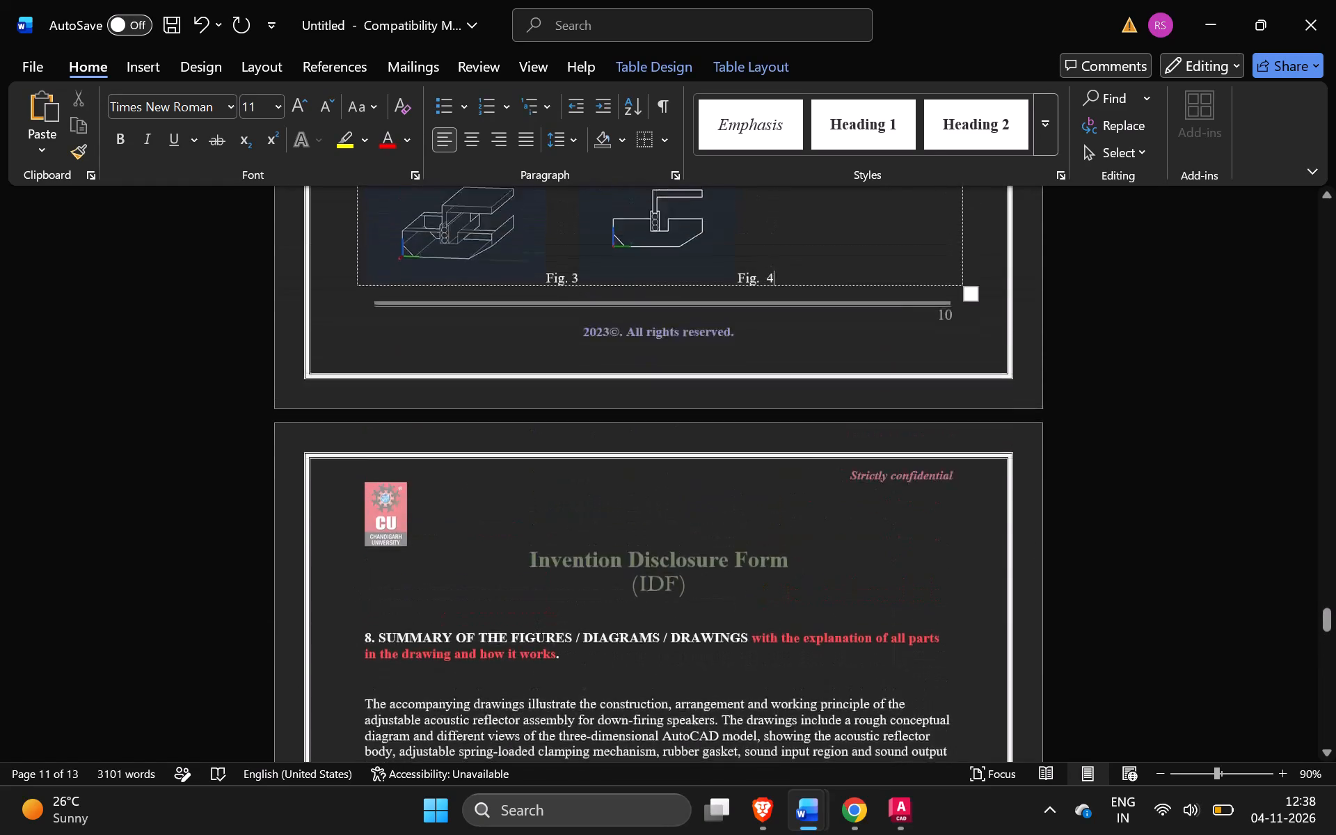
scroll(550, 619, "down", 1)
scroll(550, 619, "right", 1)
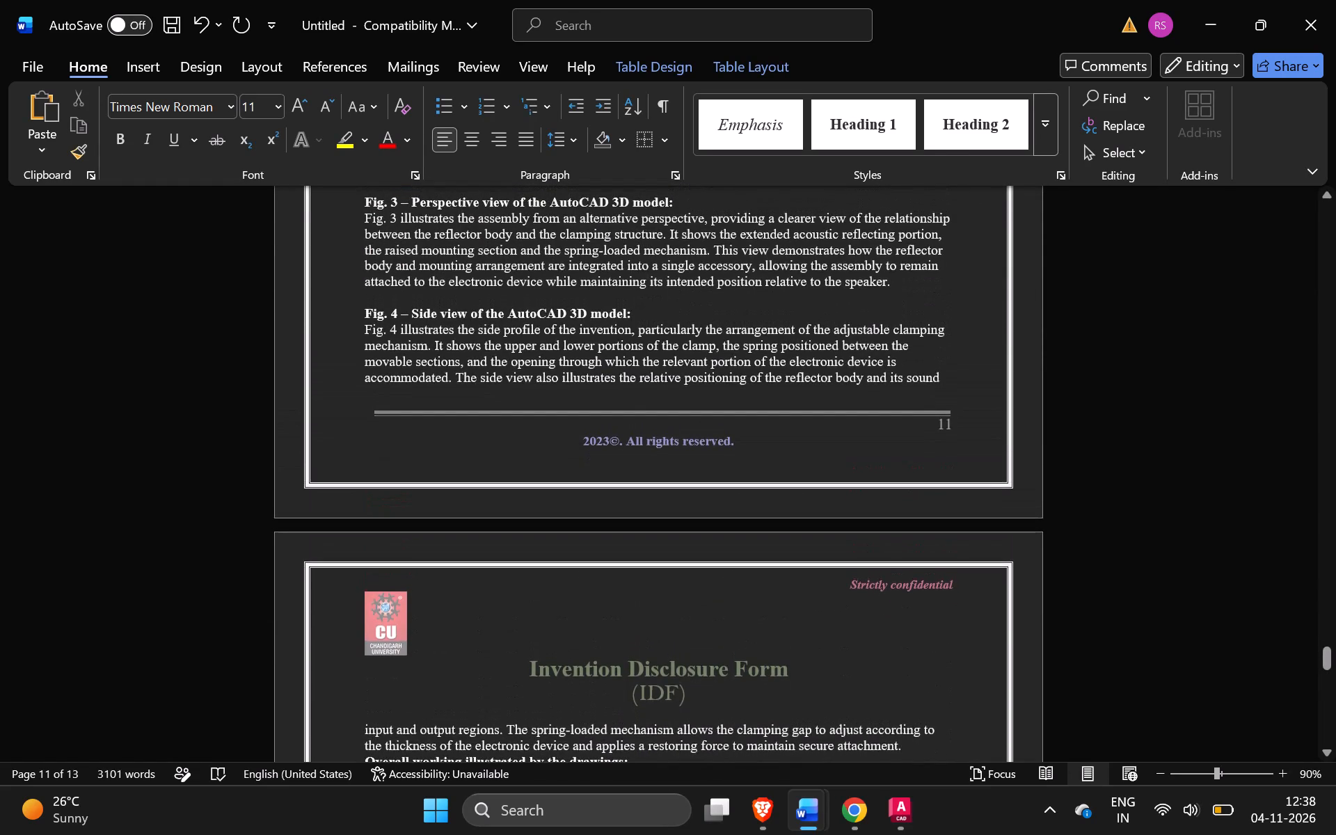
scroll(550, 619, "right", 2)
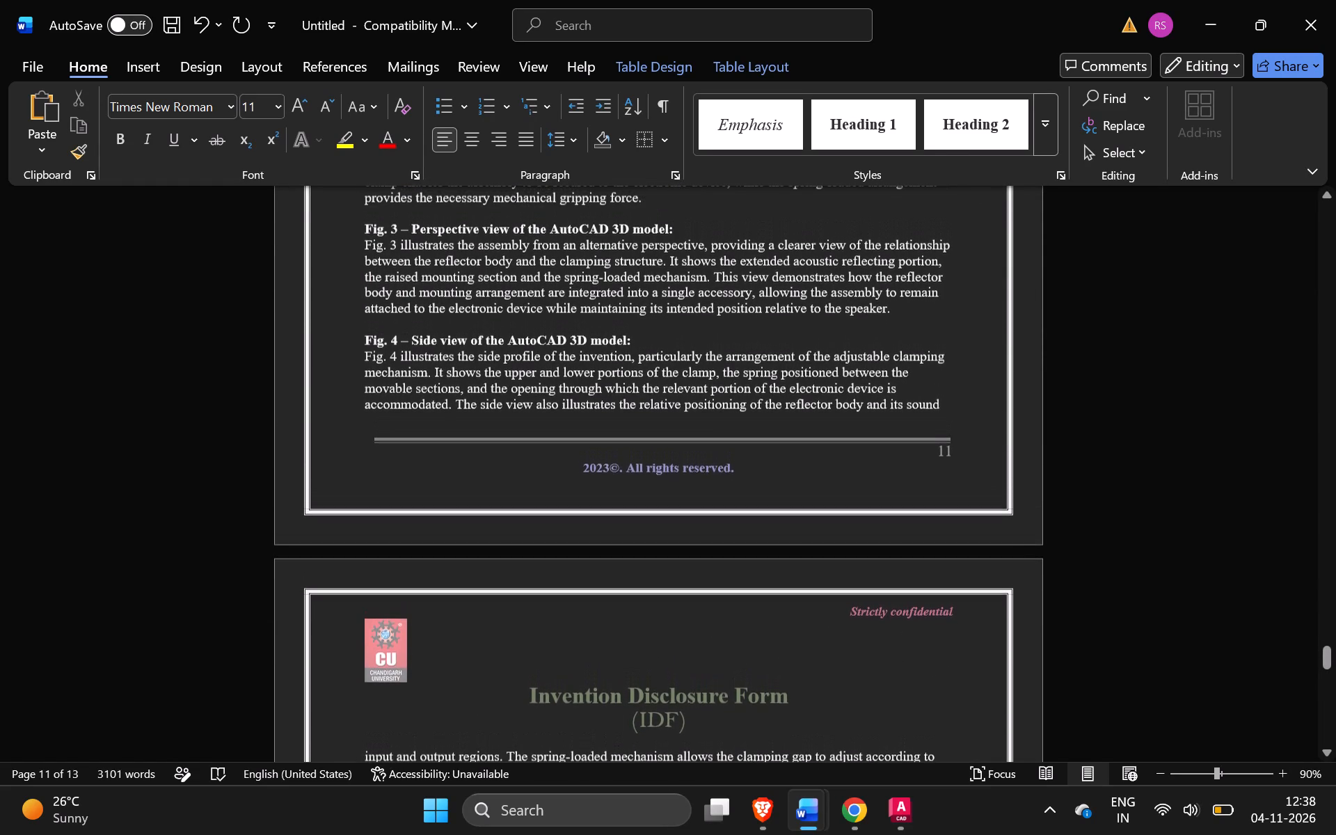
scroll(550, 619, "right", 1)
scroll(550, 619, "down", 1)
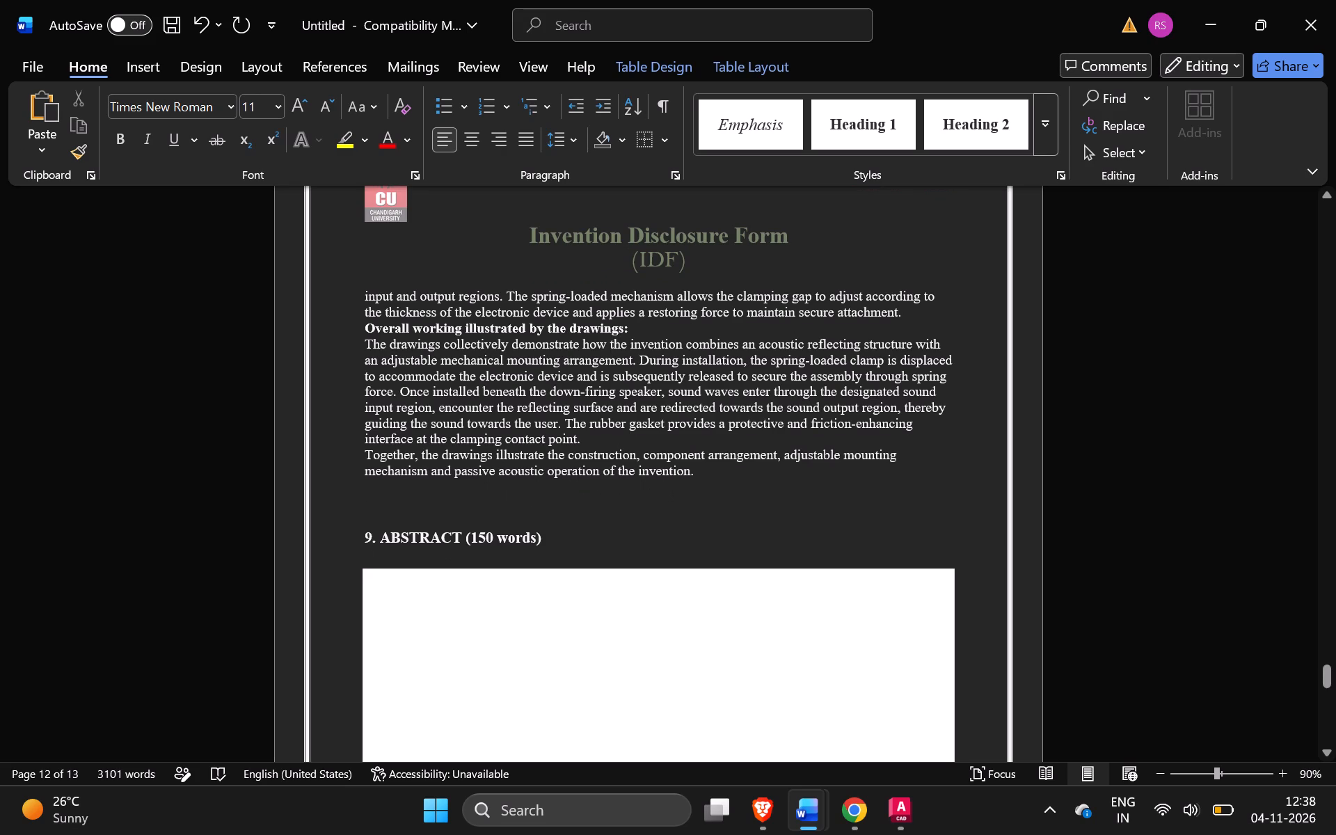
scroll(738, 472, "down", 2)
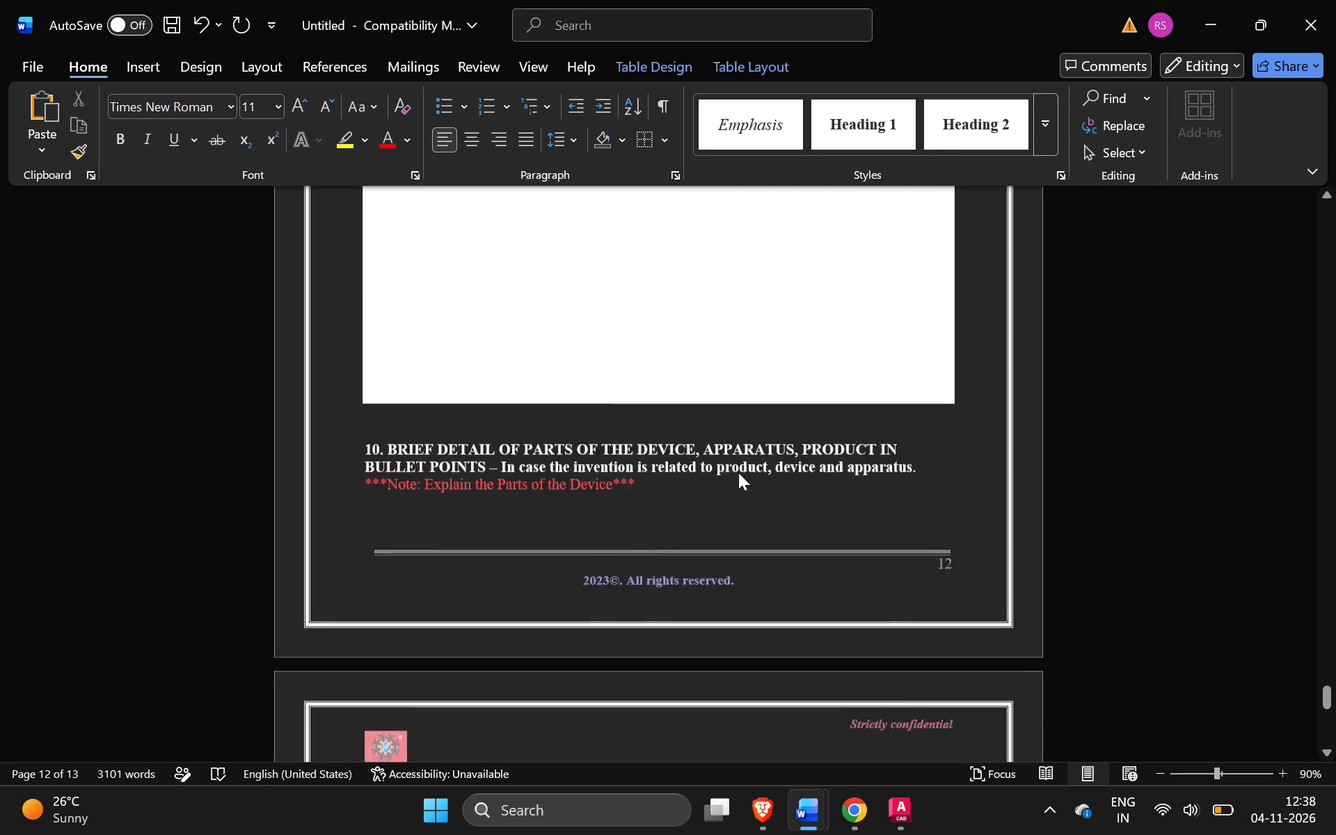
scroll(738, 472, "down", 3)
scroll(738, 472, "up", 5)
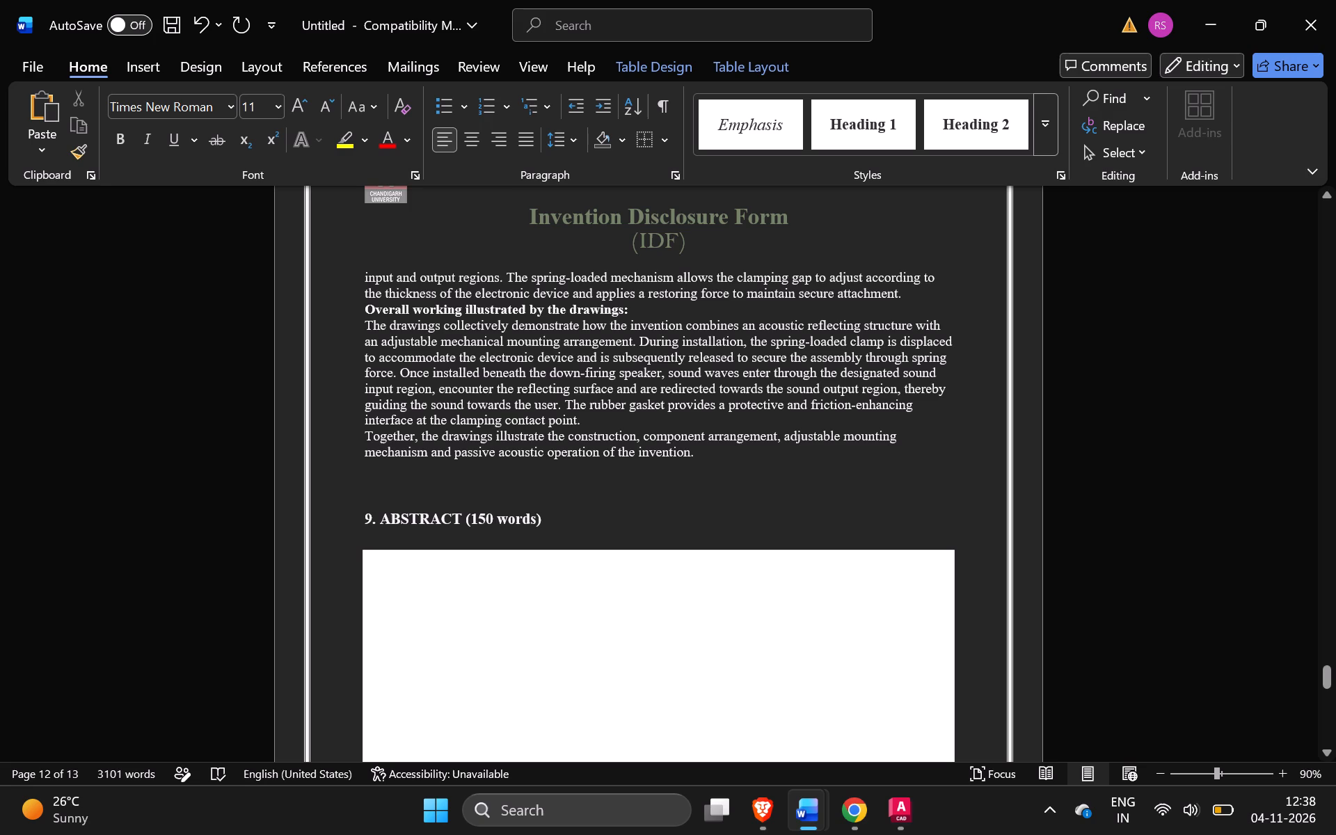
scroll(609, 546, "down", 1)
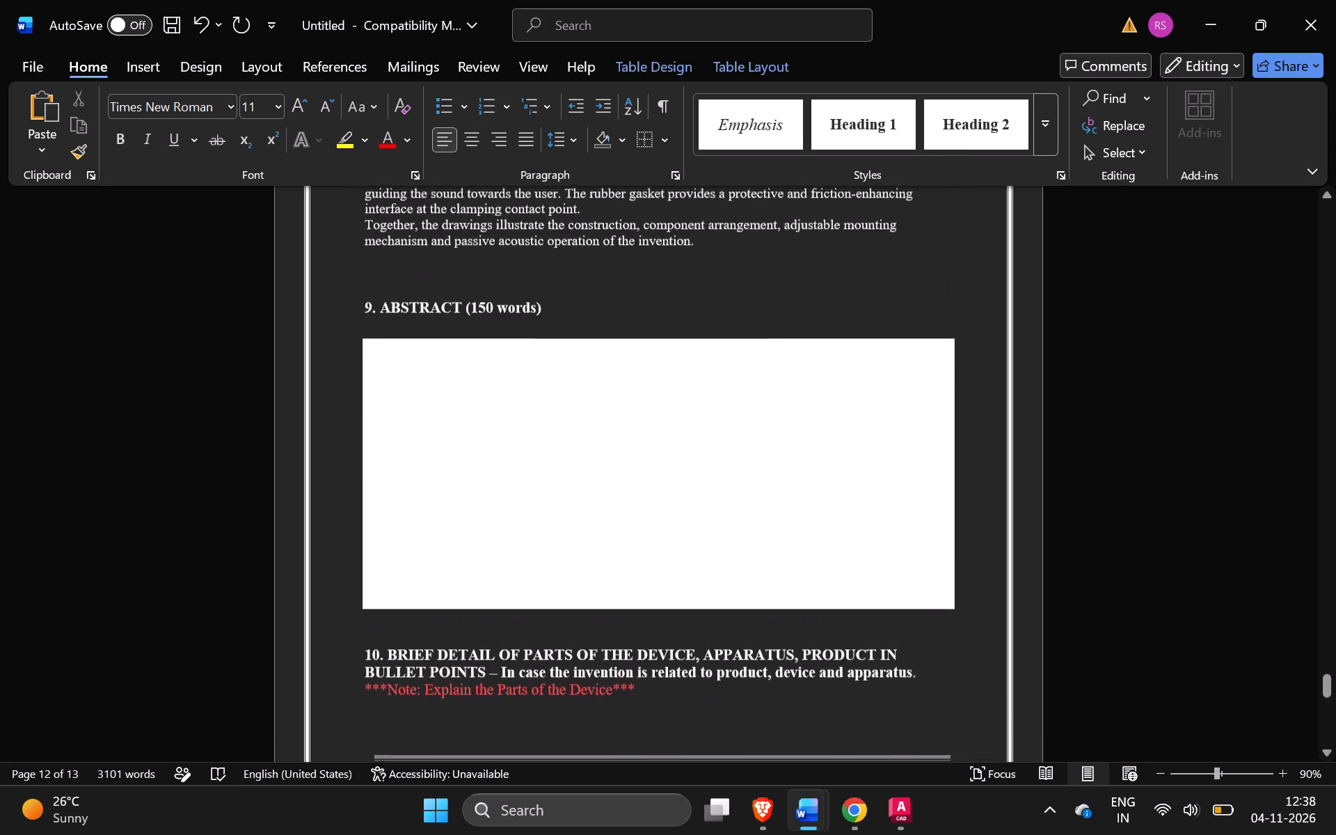
Delete the empty white text box under the section 9 Abstract heading and place the cursor below the heading.
left_click(440, 392)
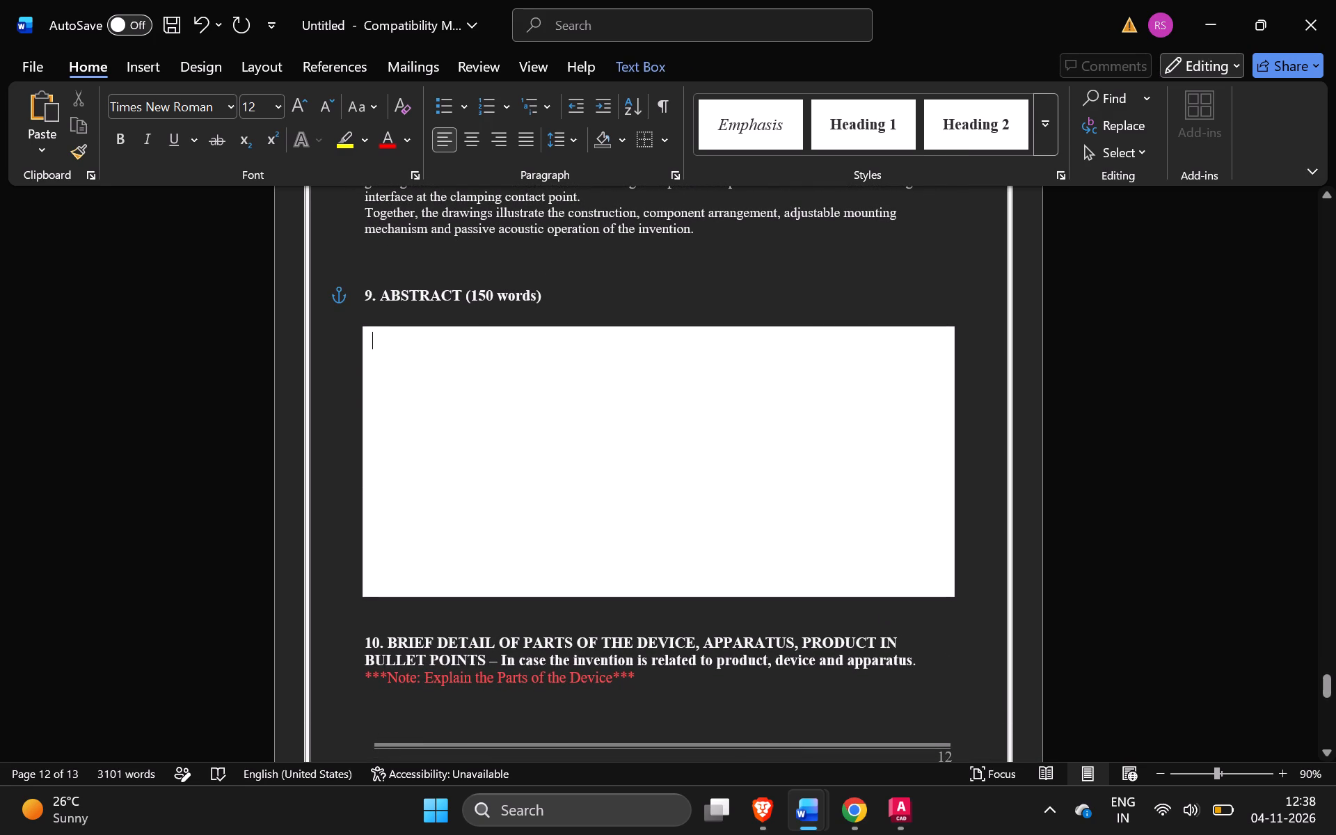
left_click(954, 596)
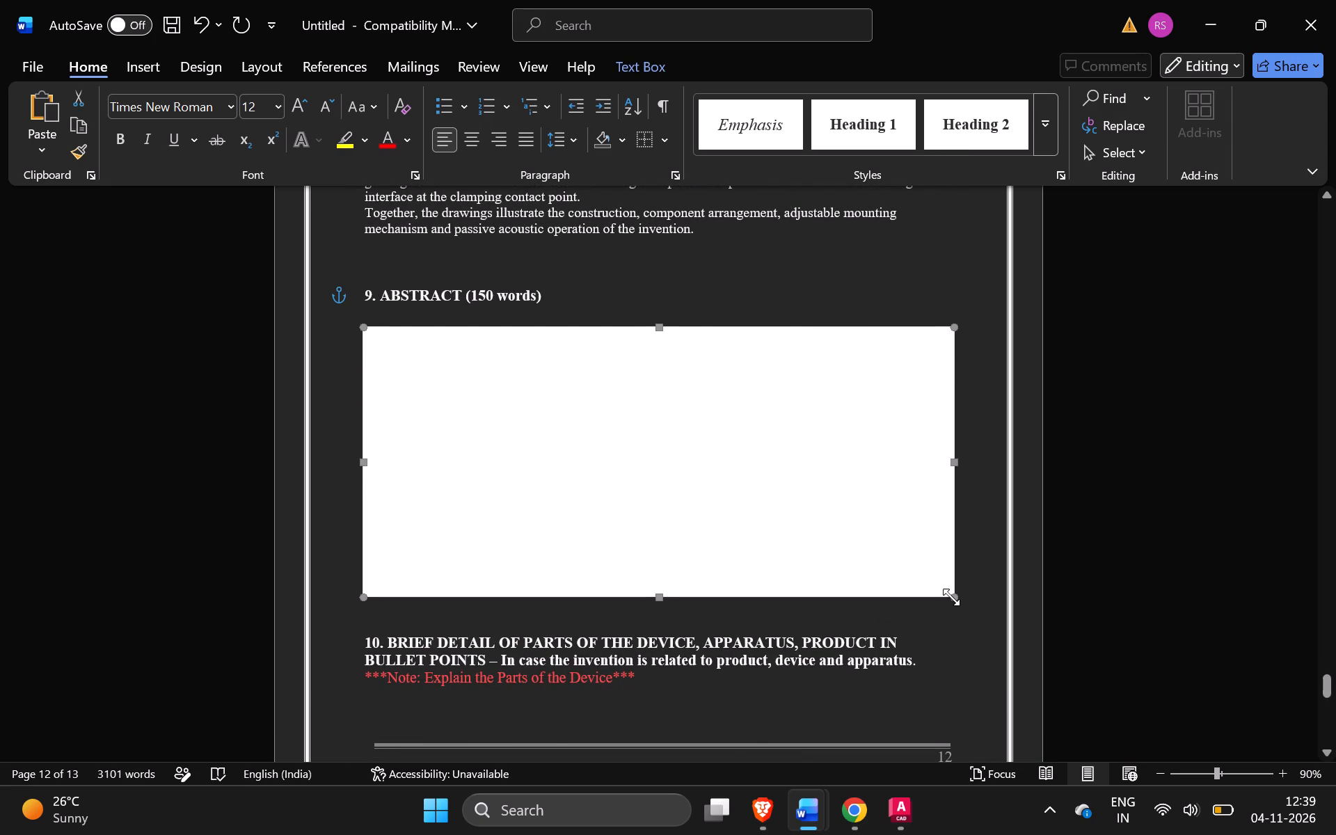
left_click_drag(951, 597, 580, 408)
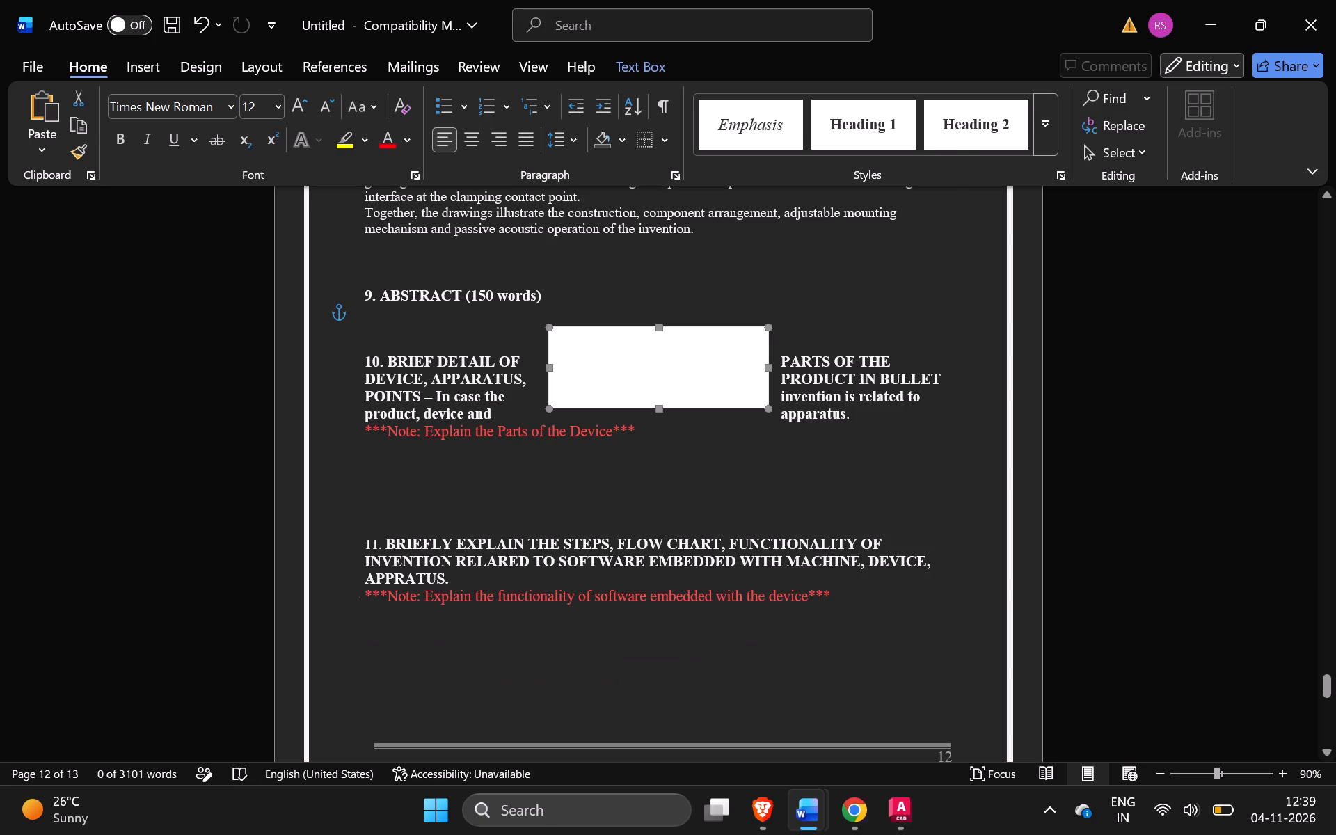
key("Delete")
left_click(404, 352)
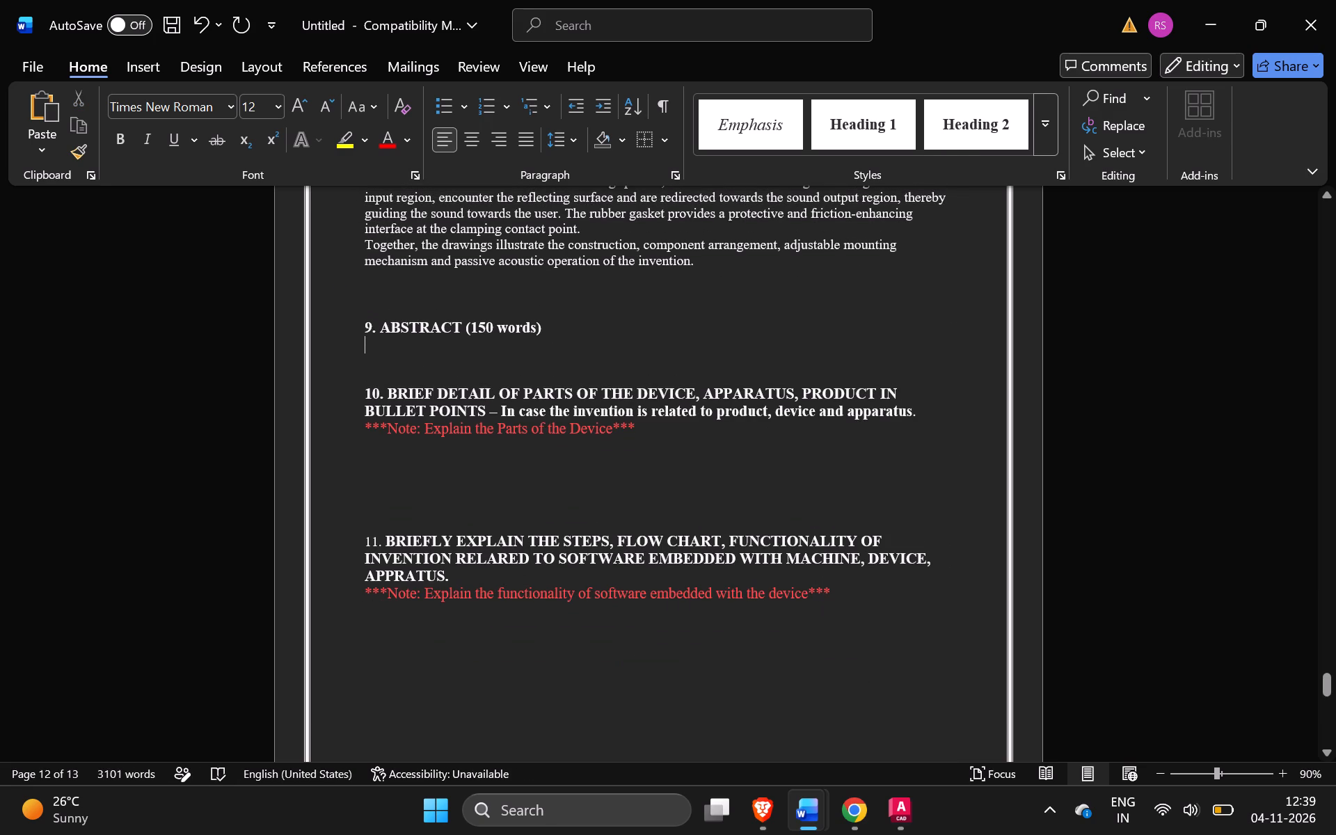
Copy the text of the section 9 heading "ABSTRACT (150 words)" in the disclosure form.
key("alt+Tab")
key("alt+Tab")
left_click_drag(560, 328, 392, 330)
key("ctrl+c")
key("alt+Tab")
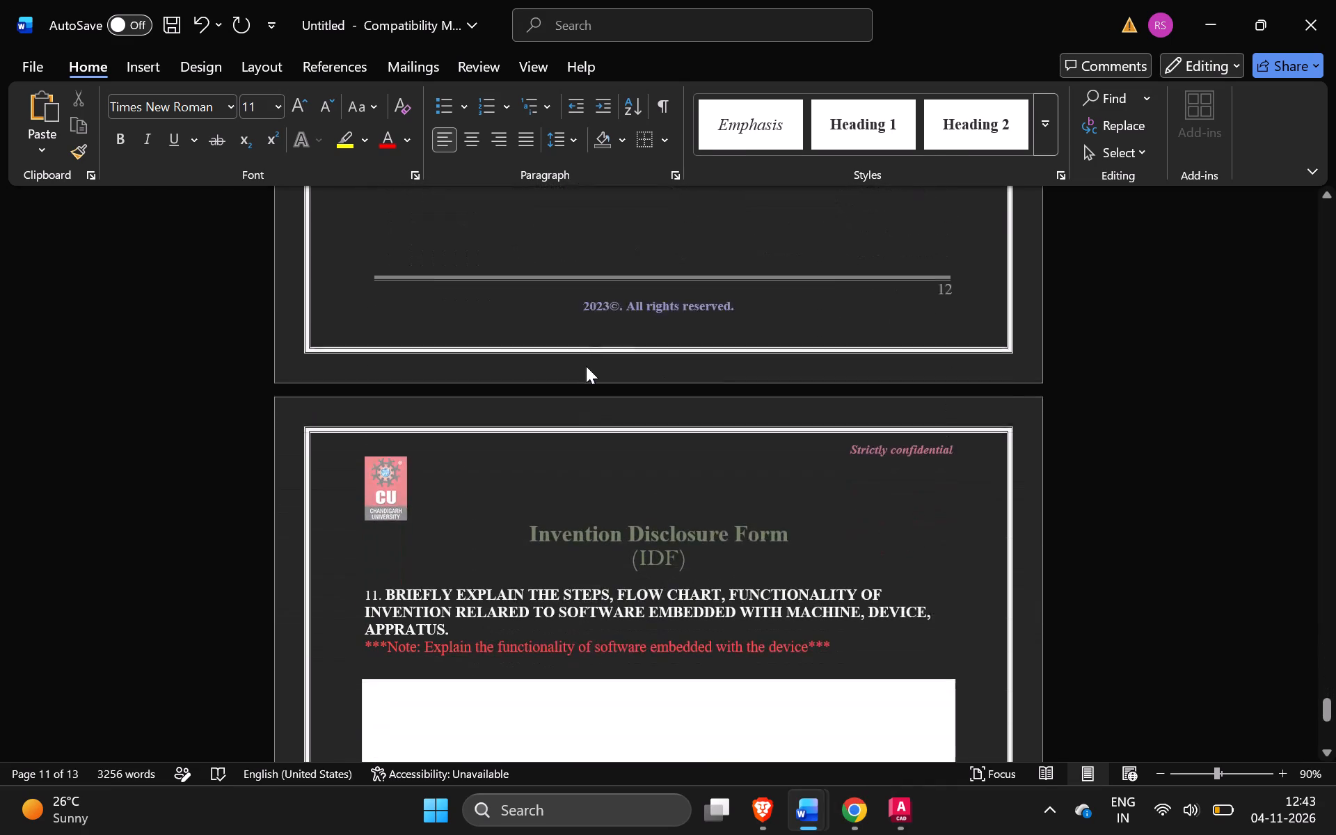
scroll(586, 366, "down", 1)
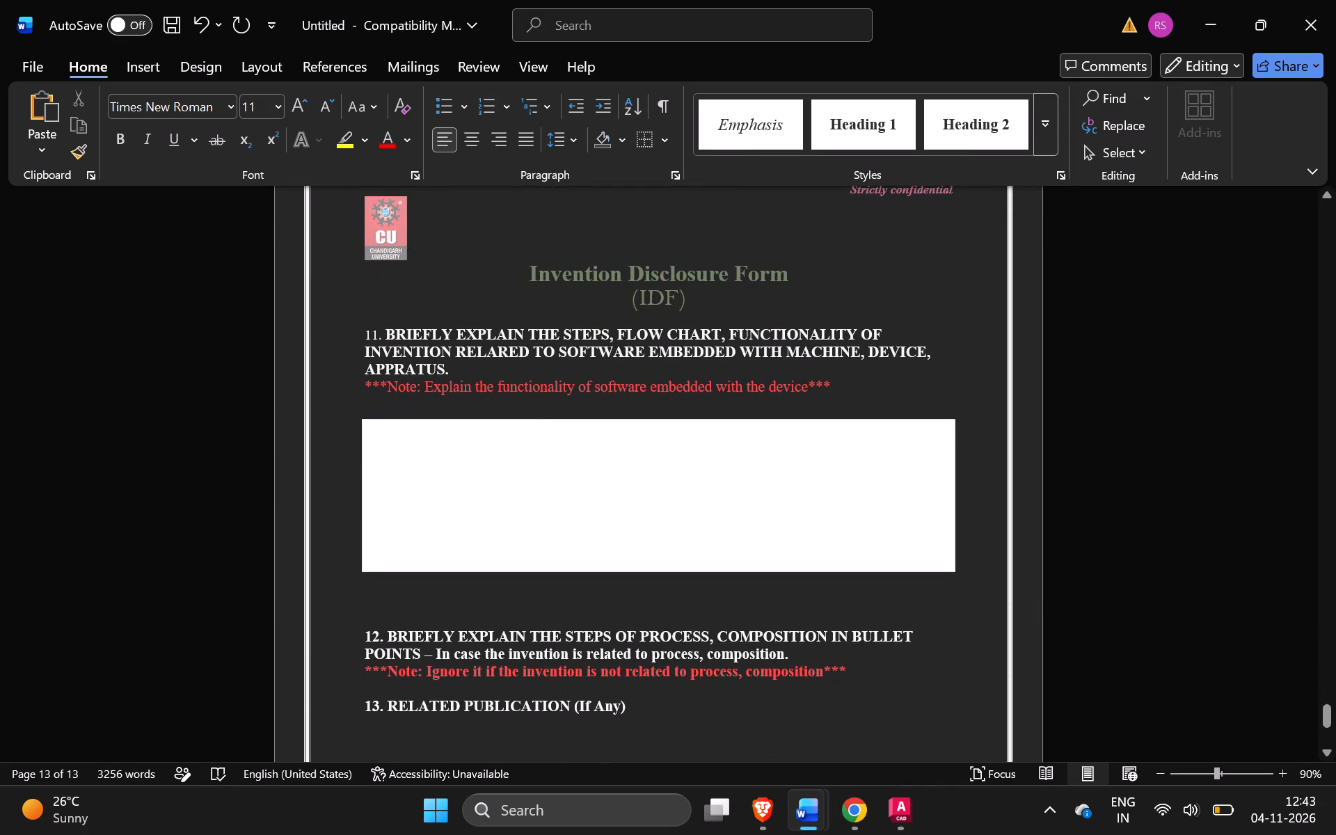
left_click_drag(383, 331, 866, 383)
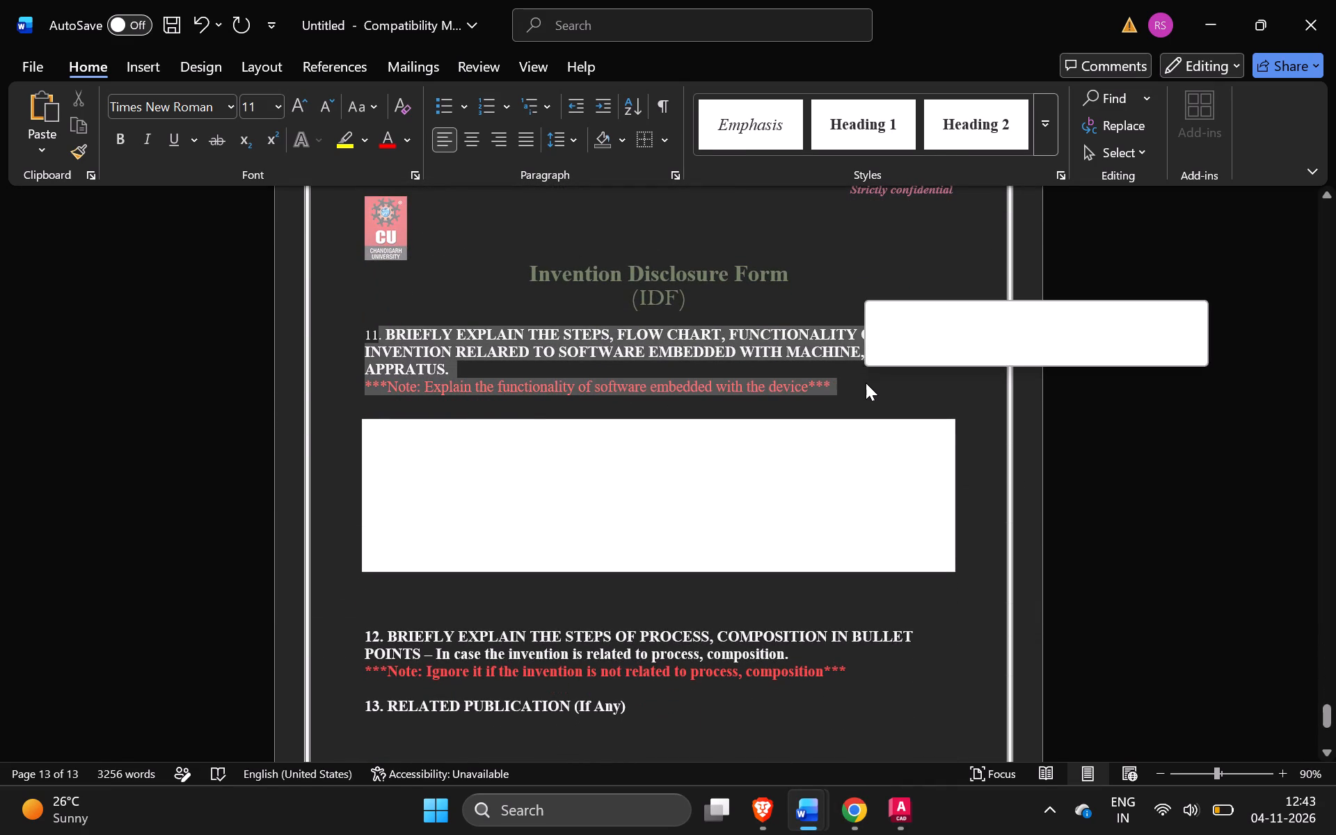
key("ctrl+c")
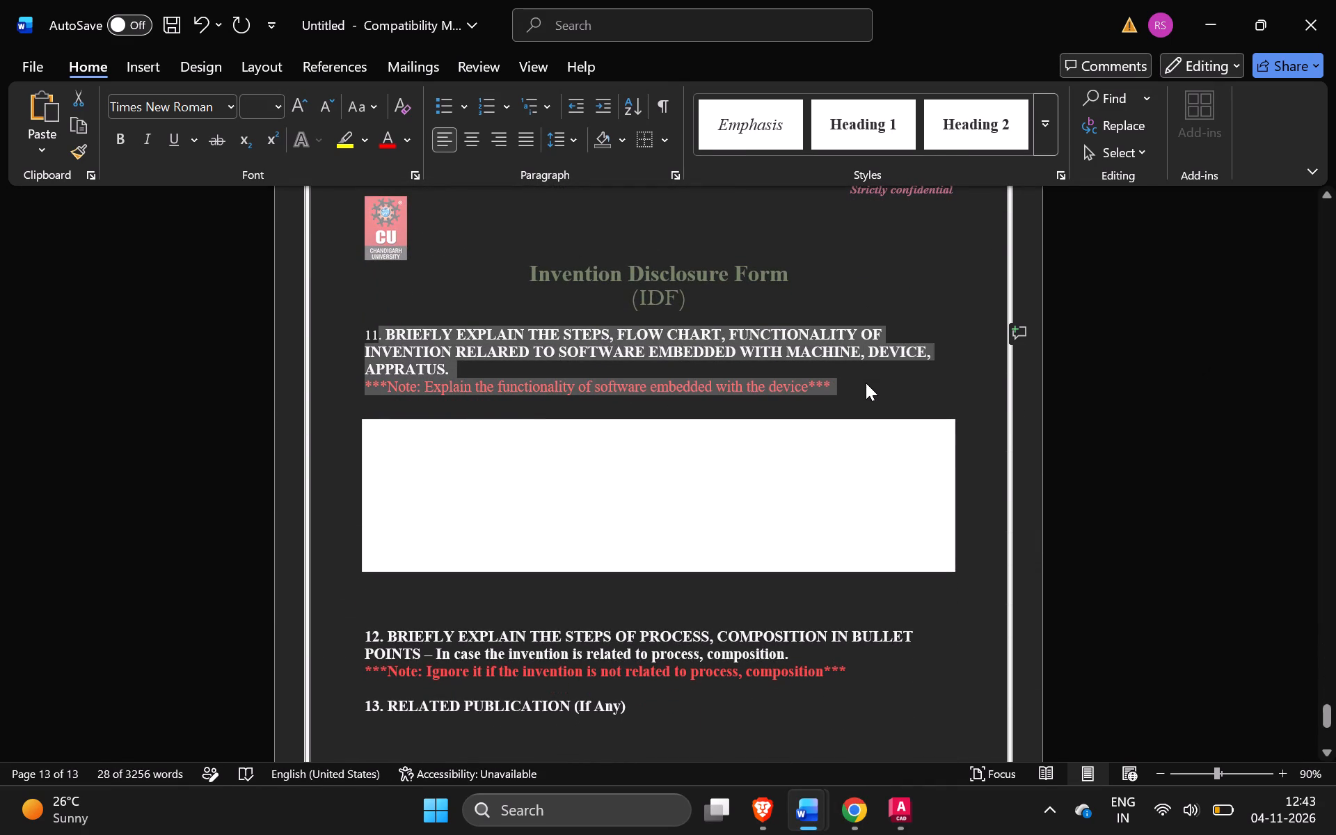
Change the number of the "DETAILED DESCRIPTION OF THE INVENTION" heading to 7.
scroll(866, 383, "up", 8)
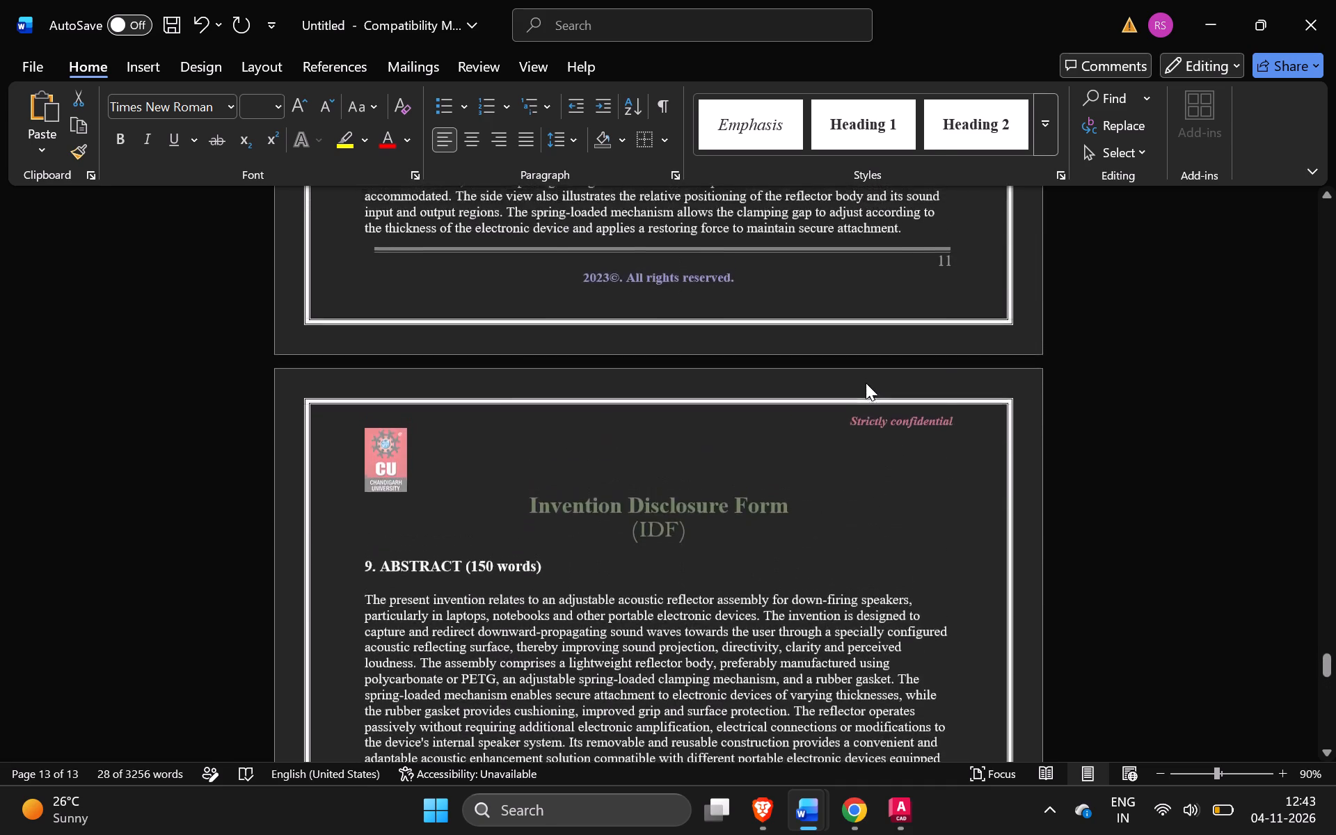
scroll(866, 383, "up", 8)
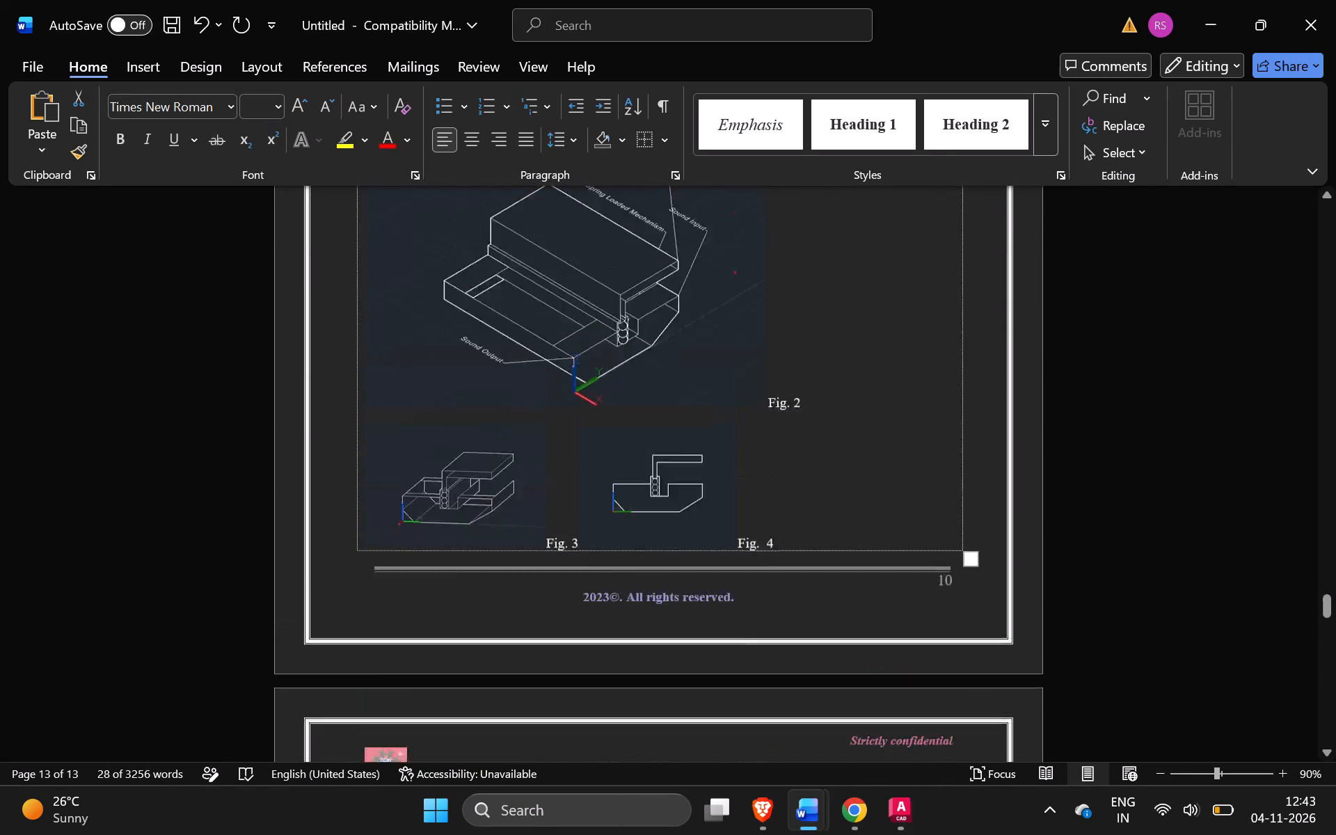
scroll(866, 383, "up", 6)
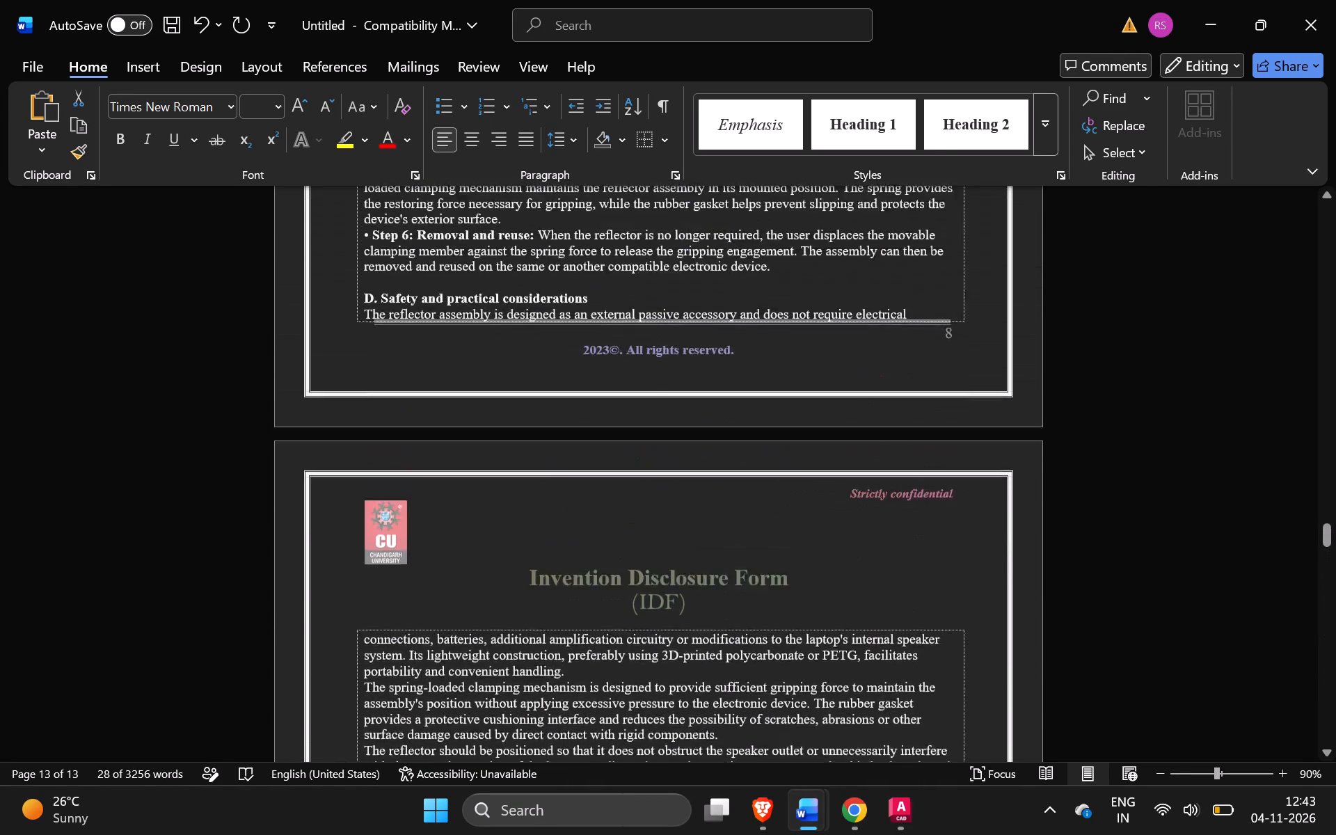
scroll(866, 383, "up", 7)
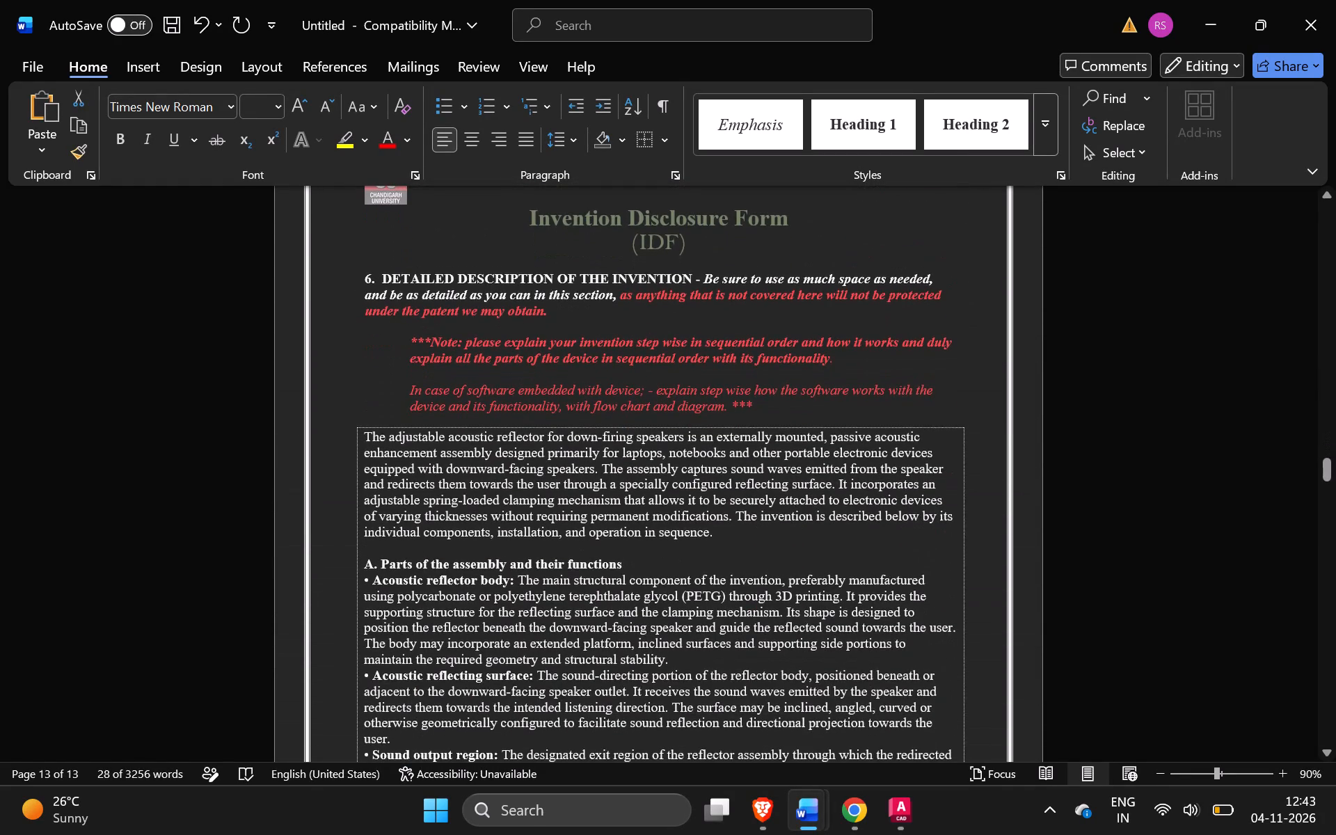
left_click(372, 276)
key("BackSpace")
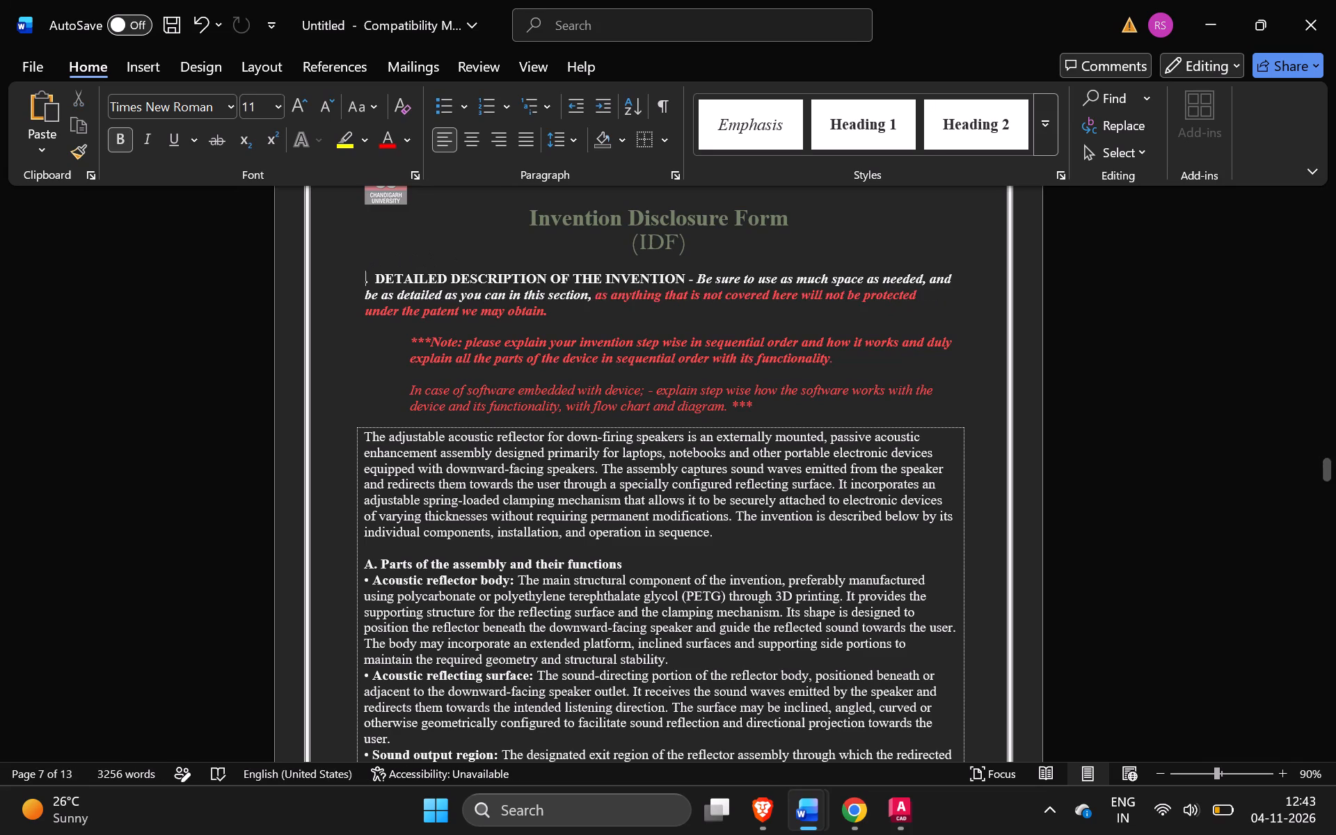
key("7")
Change the number of the "DRAWINGS OR SUPPORT MATERIAL" heading to 8.
scroll(372, 276, "down", 5)
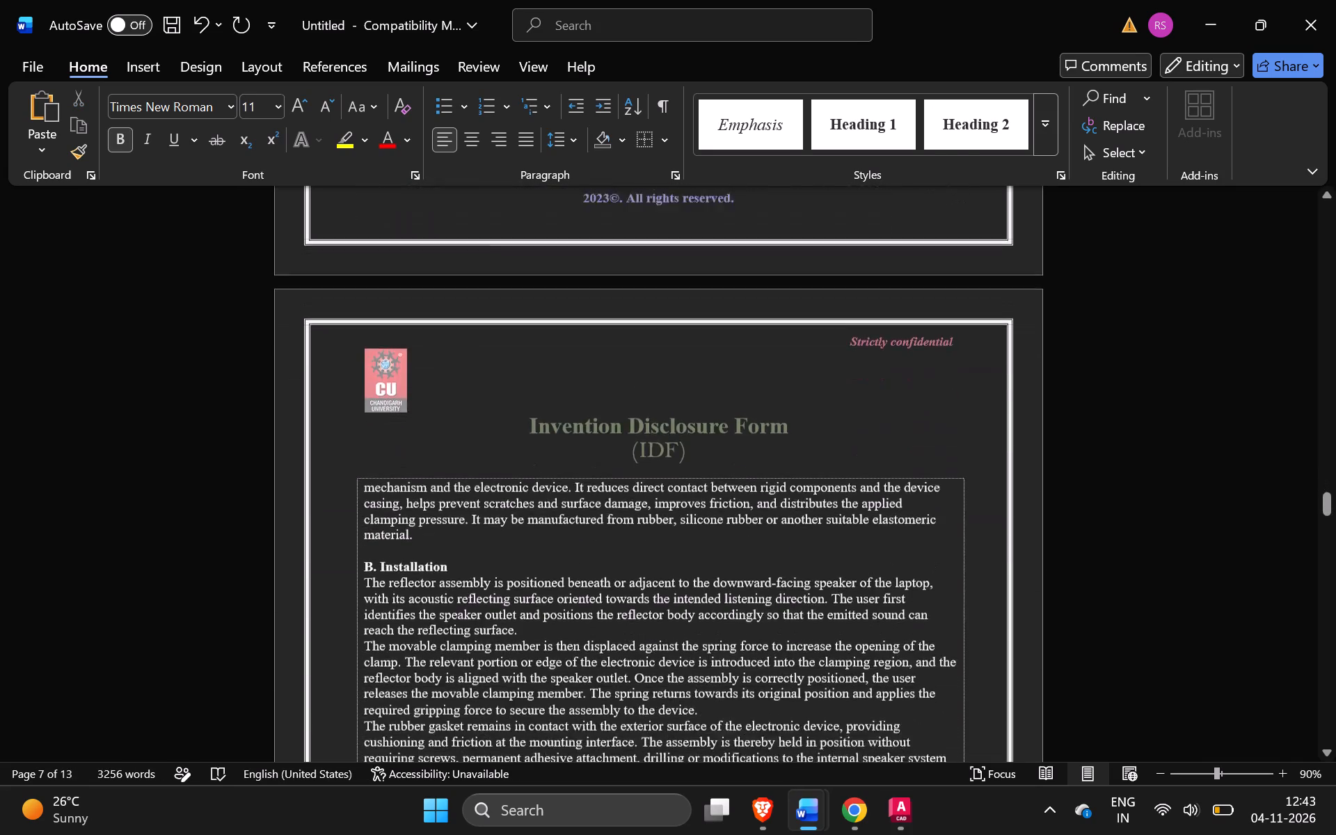
scroll(372, 276, "down", 3)
scroll(372, 499, "down", 2)
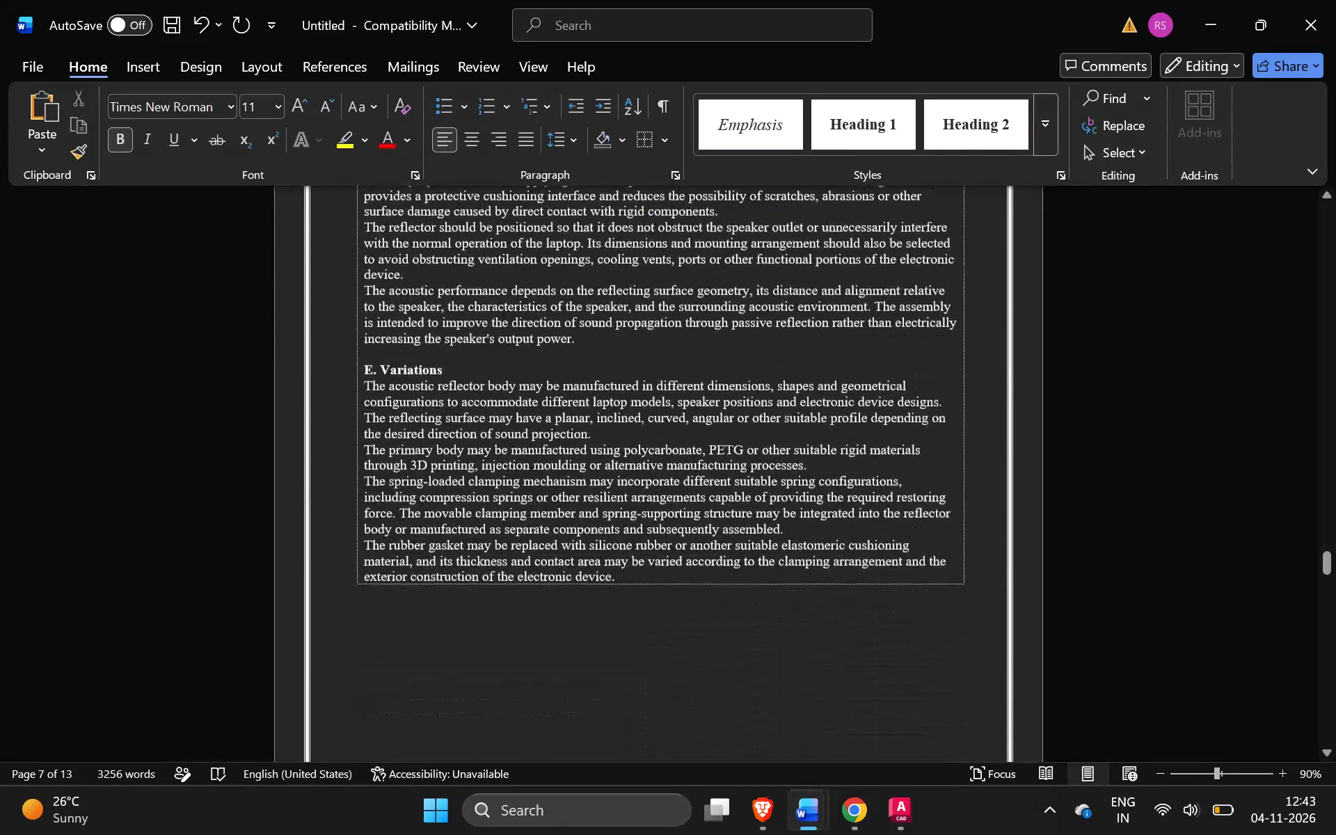
scroll(372, 499, "down", 2)
left_click(372, 461)
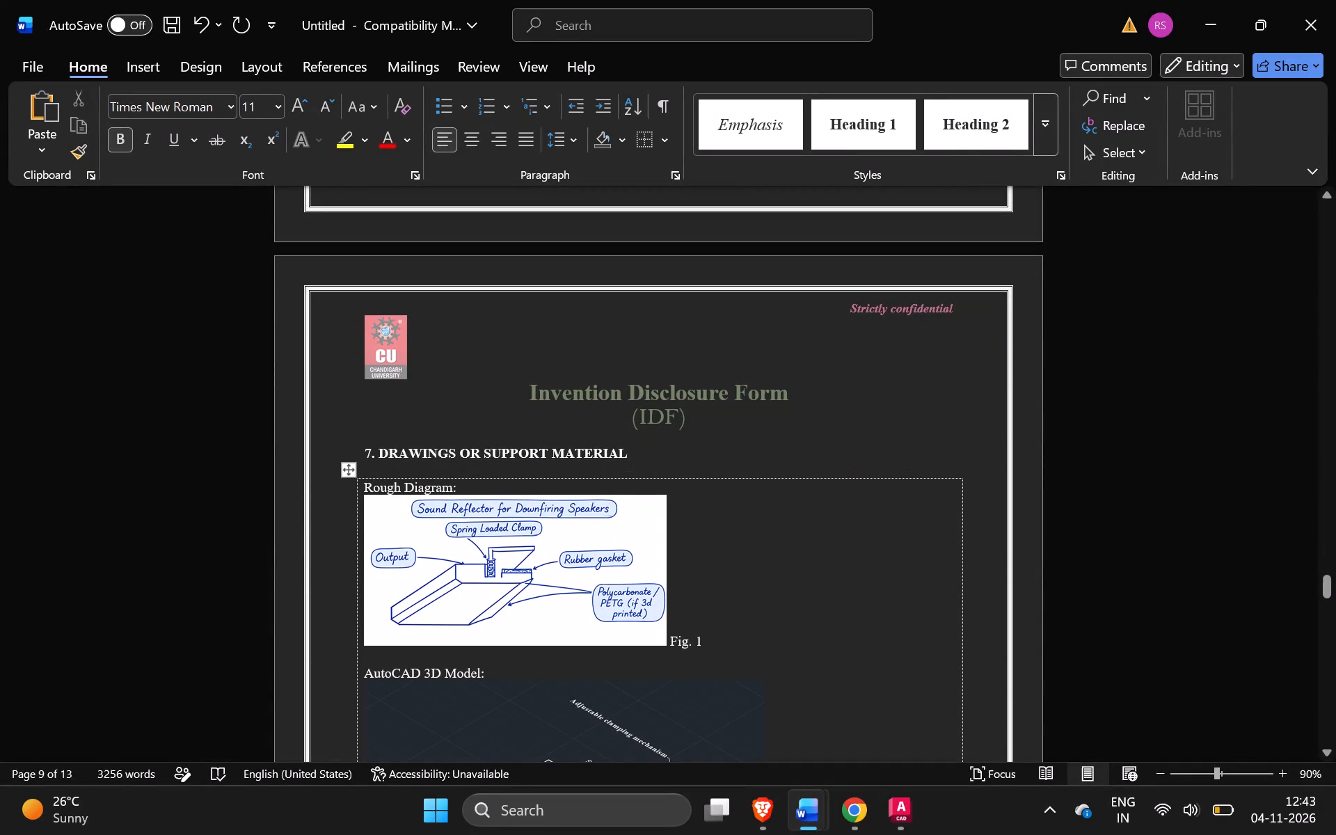
key("Up")
key("Right")
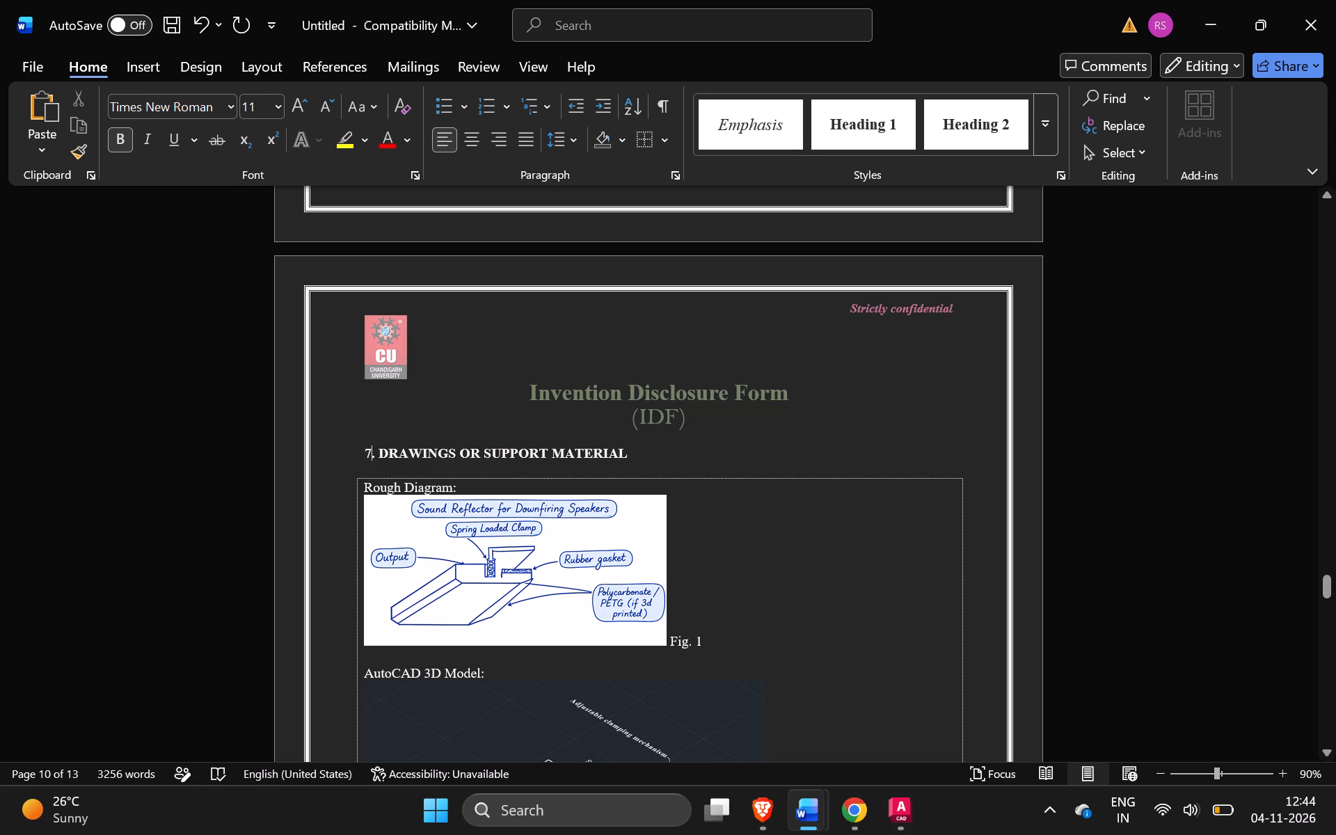
key("BackSpace")
key("8")
Change the number of the "SUMMARY OF THE FIGURES / DIAGRAMS / DRAWINGS" heading to 9.
scroll(372, 461, "down", 5)
scroll(372, 461, "up", 1)
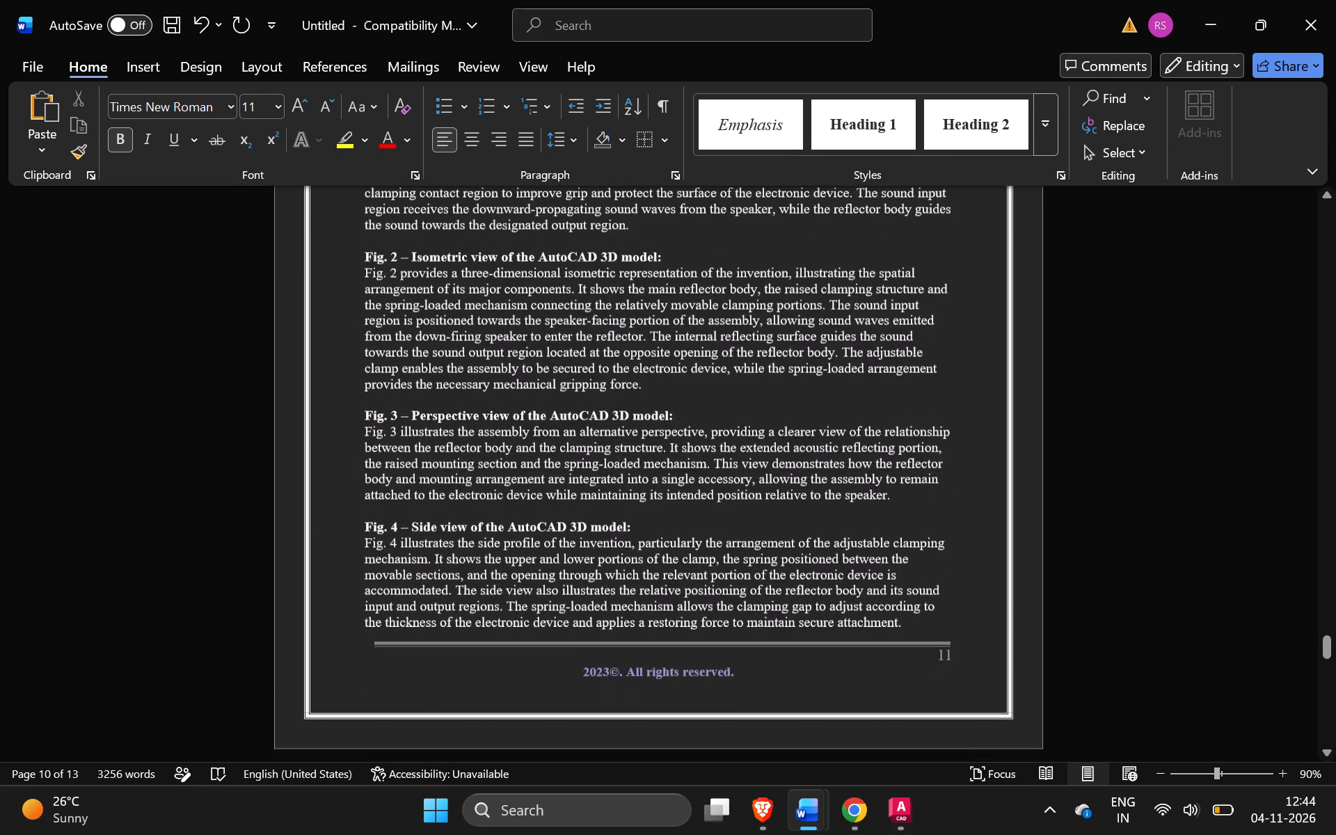
scroll(372, 461, "up", 2)
left_click(372, 392)
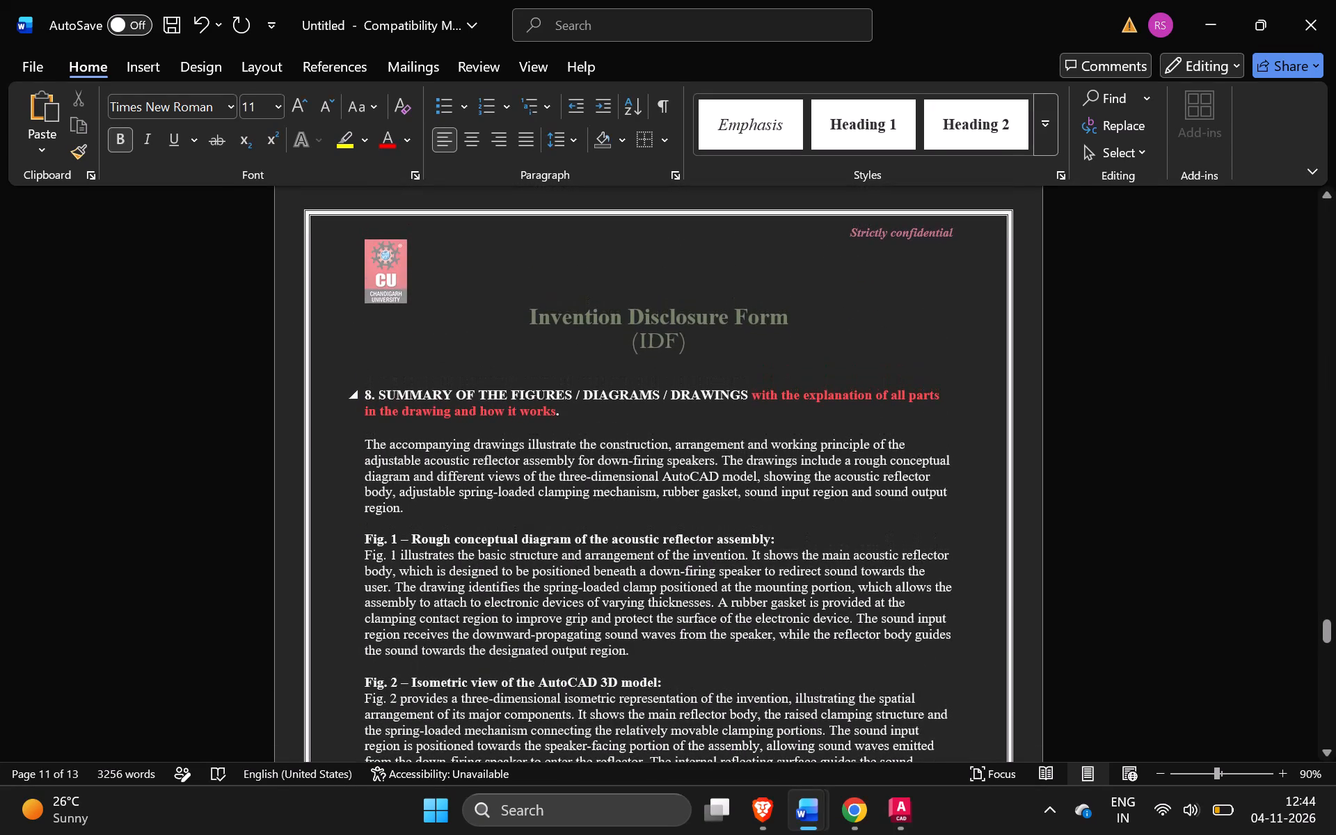
key("BackSpace")
key("9")
Change the number of the "ABSTRACT (150 words)" heading to 10.
scroll(372, 392, "down", 1)
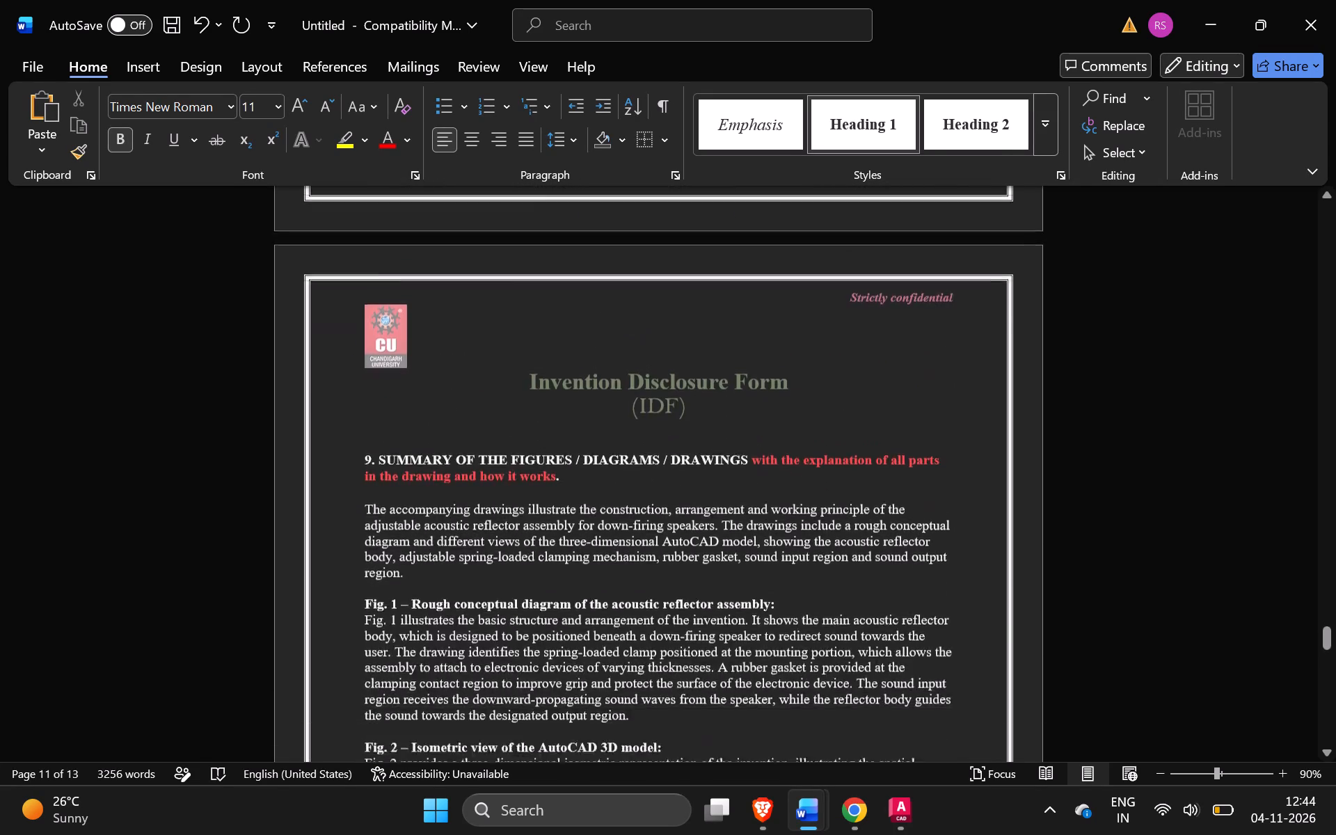
scroll(372, 392, "down", 3)
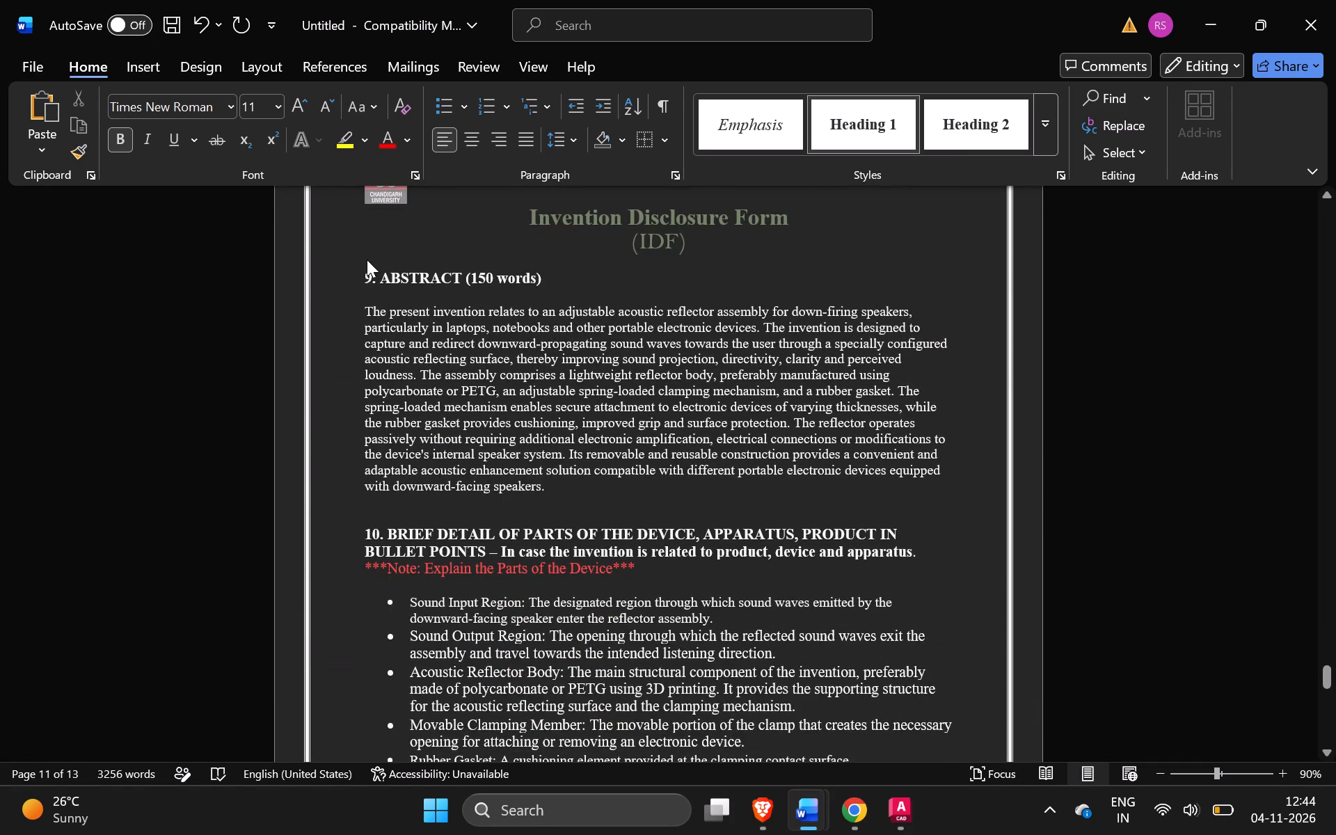
left_click(368, 267)
left_click(369, 273)
key("BackSpace")
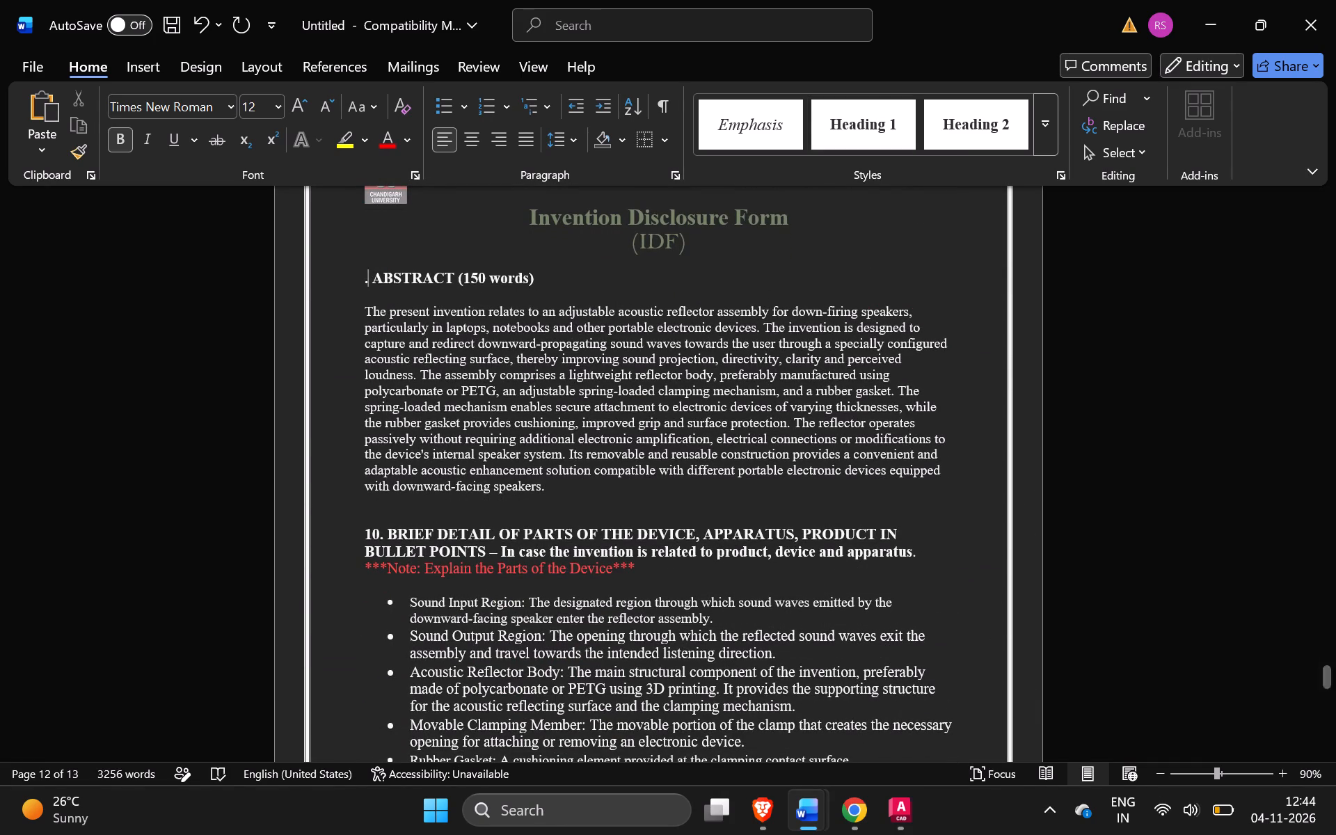
type("10")
Change the number of the "BRIEF DETAIL OF PARTS OF THE DEVICE, APPARATUS, PRODUCT" heading to 11.
scroll(369, 273, "down", 1)
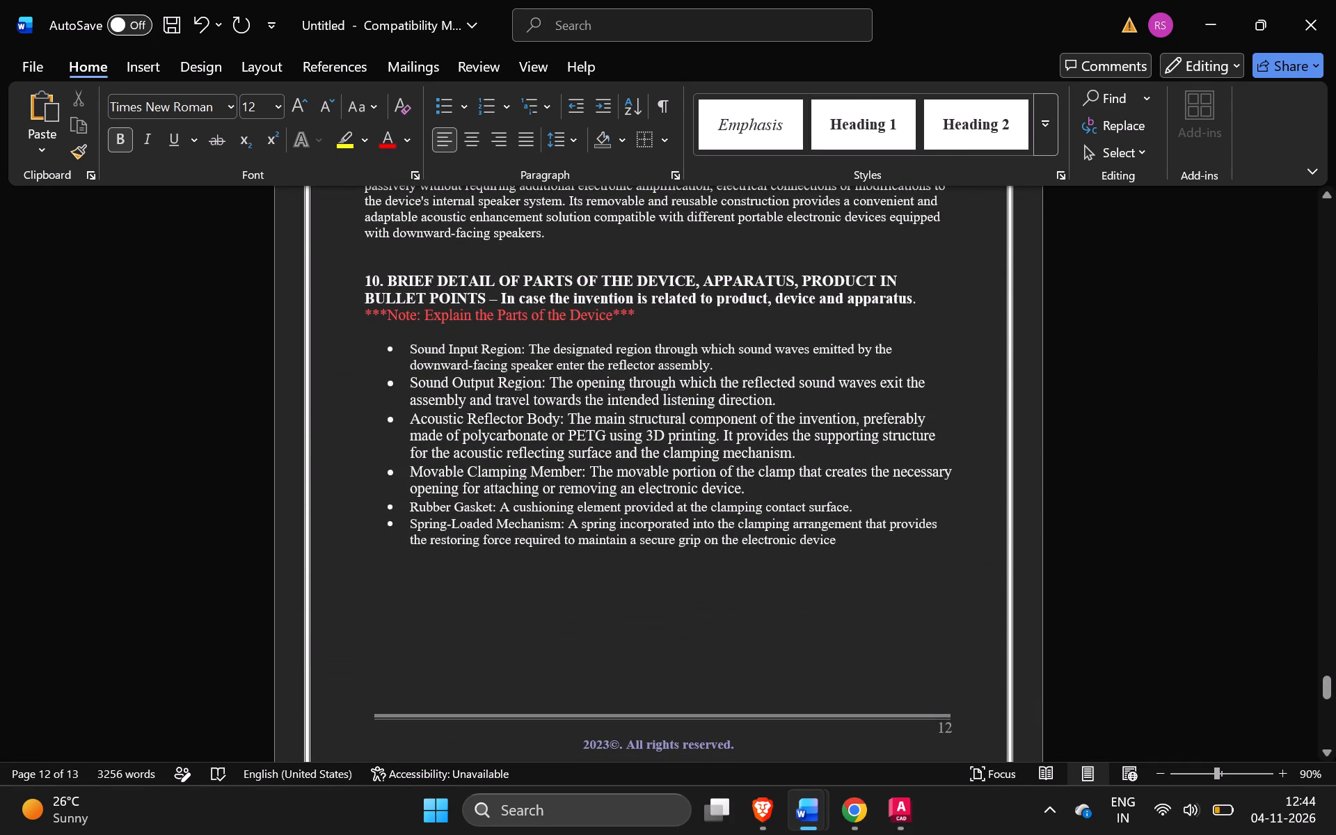
left_click(378, 275)
key("BackSpace")
key("1")
Change the number of the heading about steps, flow chart and functionality of embedded software to 12.
scroll(378, 275, "down", 3)
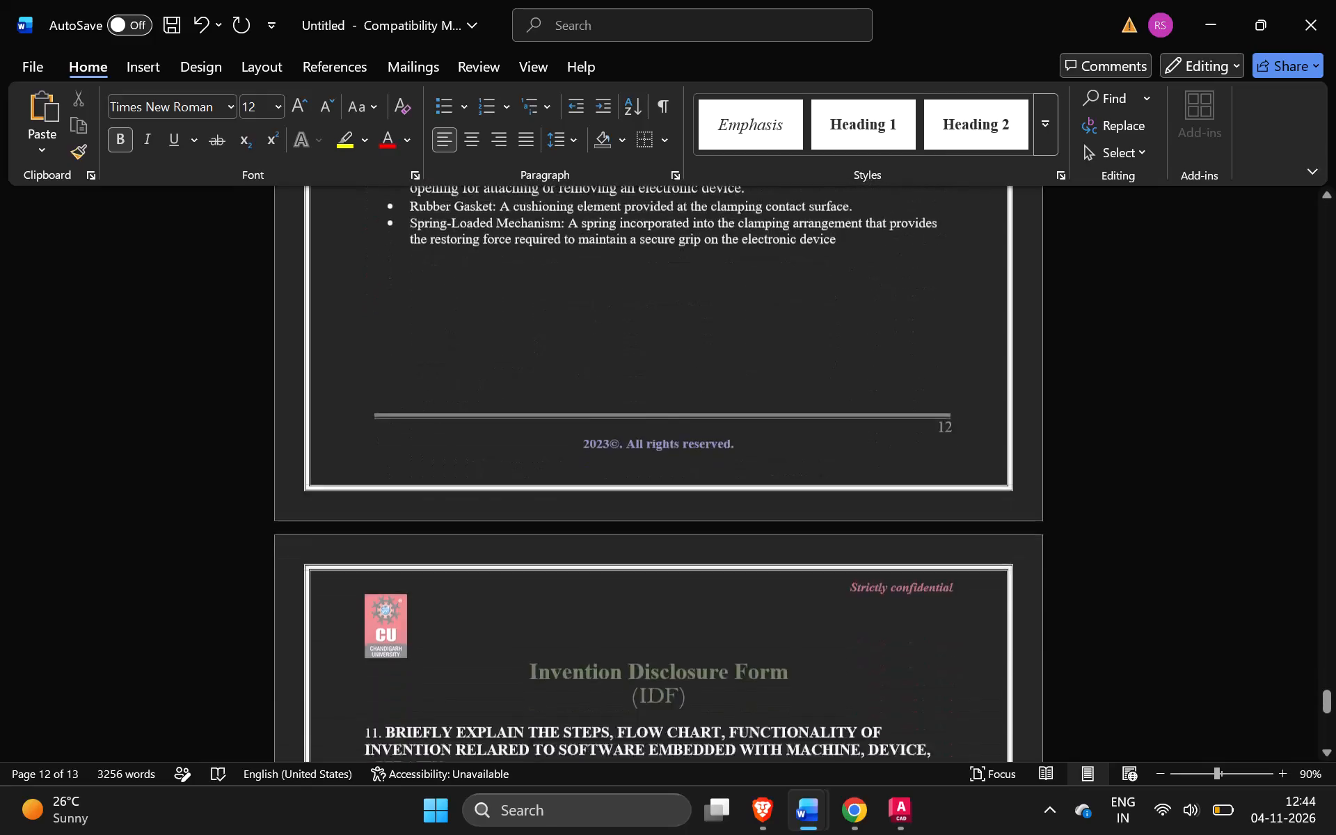
scroll(378, 275, "down", 2)
left_click(378, 332)
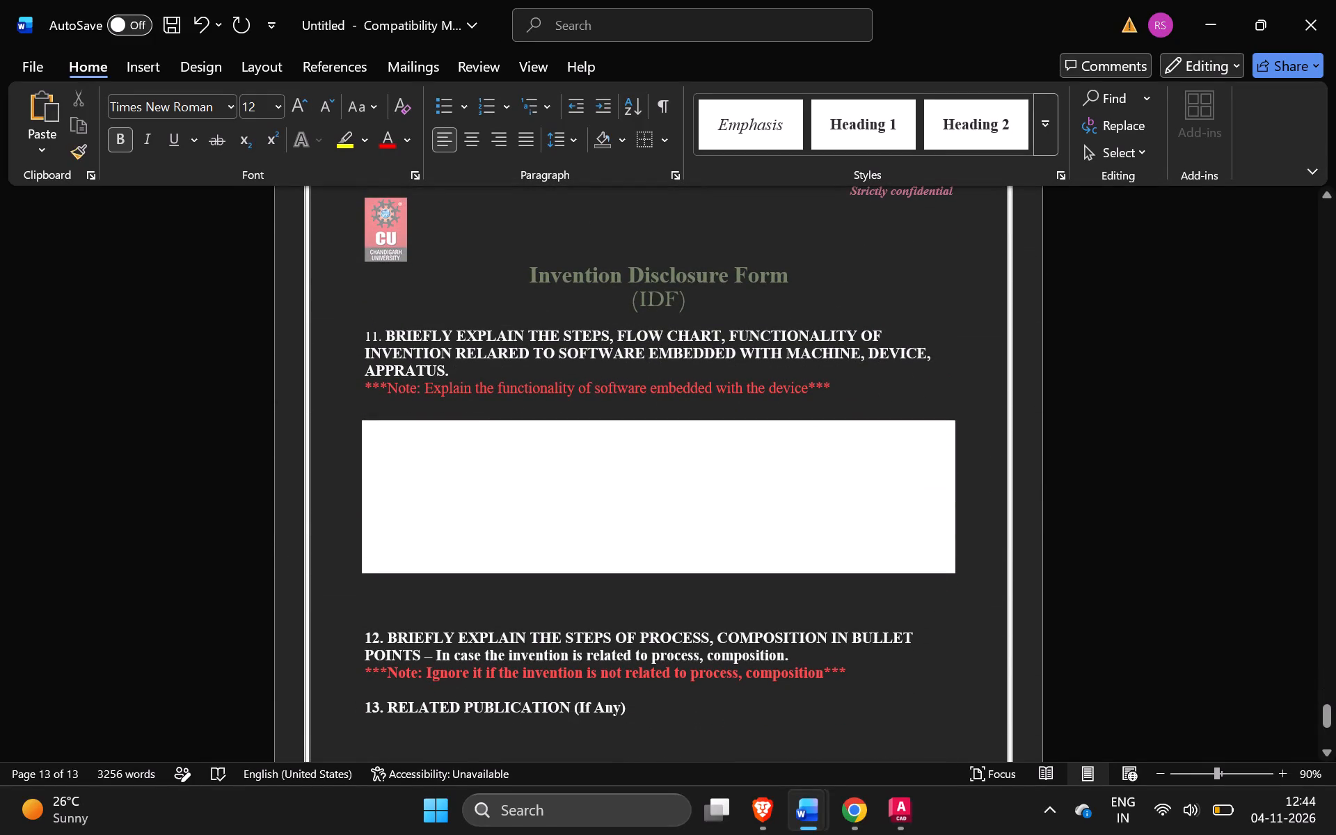
key("BackSpace")
key("2")
Change the number of the "BRIEFLY EXPLAIN THE STEPS OF PROCESS, COMPOSITION" heading to 13.
scroll(378, 332, "down", 1)
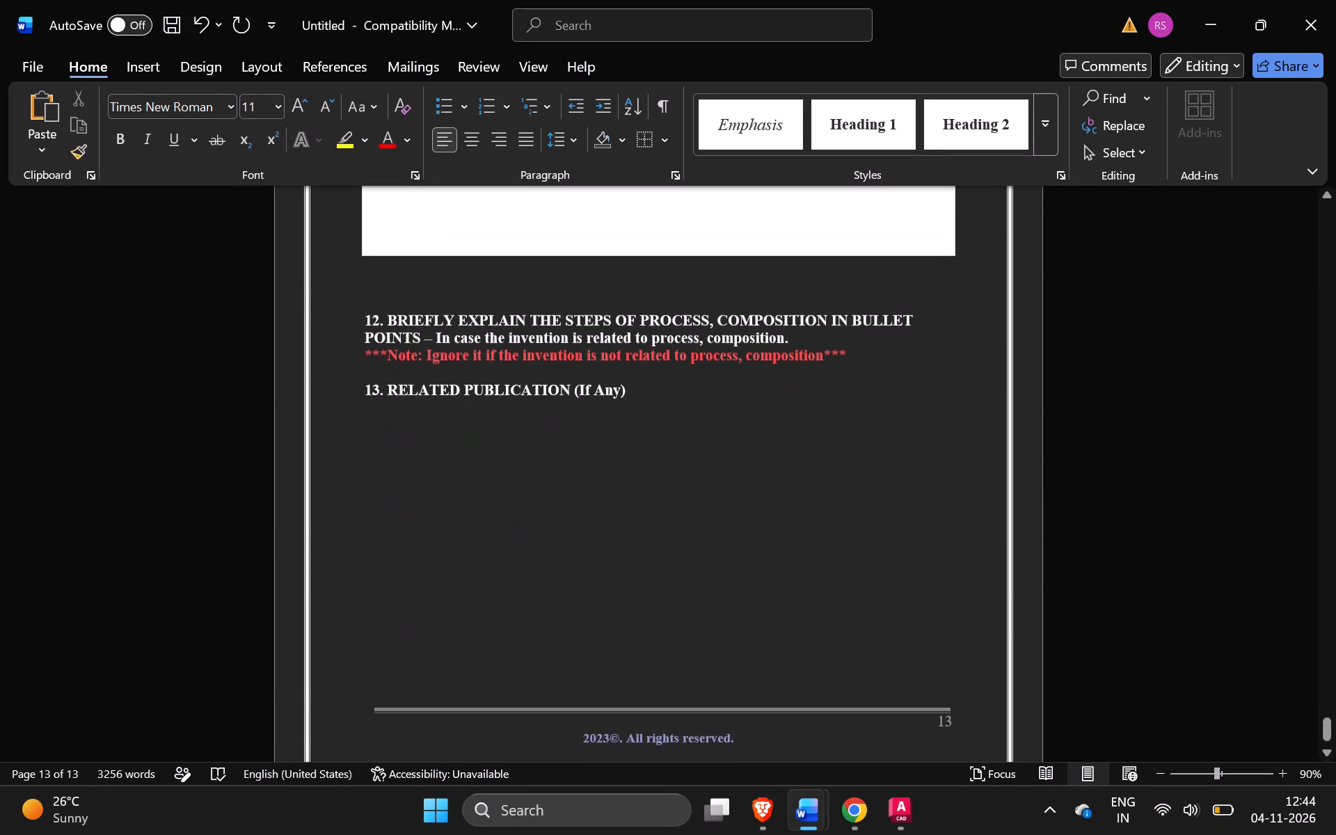
left_click(379, 311)
key("BackSpace")
key("2")
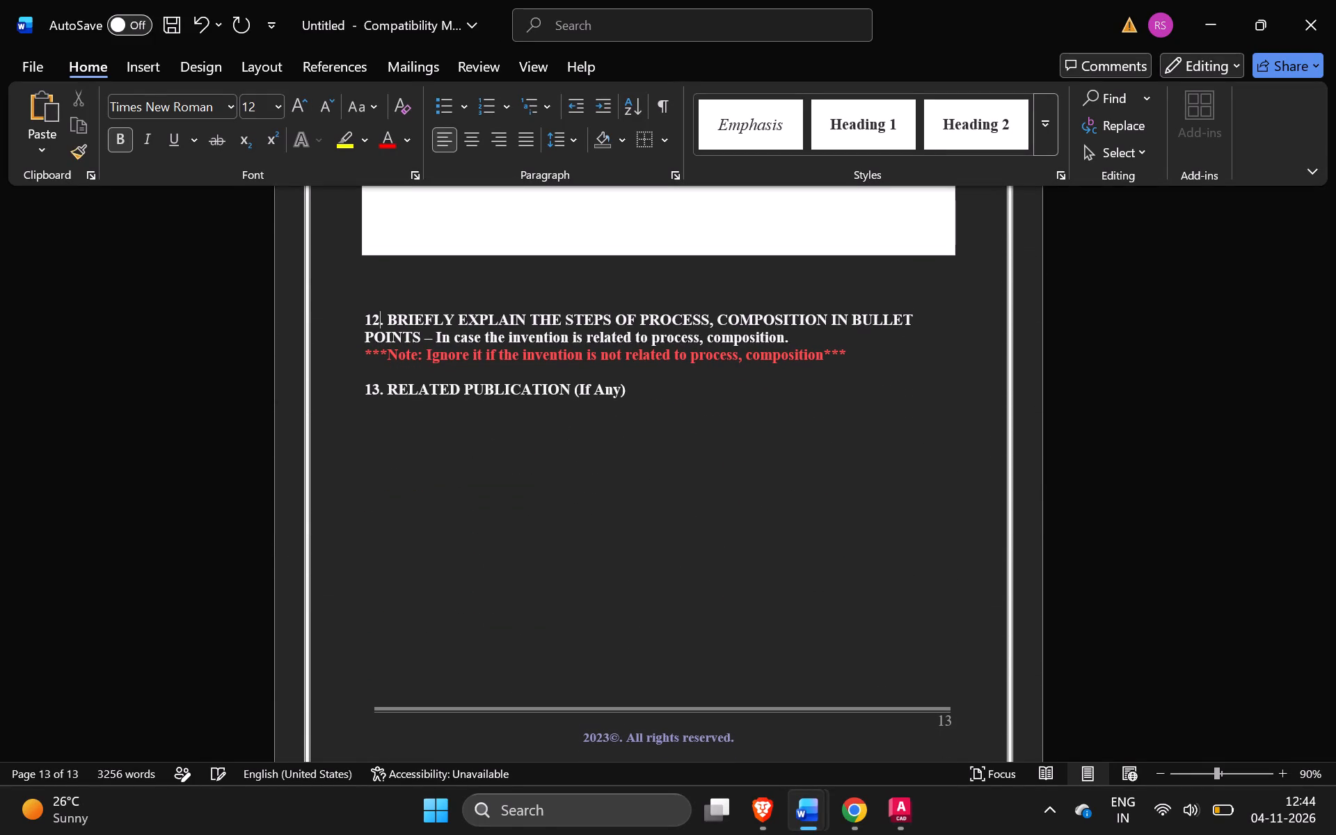
key("BackSpace")
key("3")
Delete the empty white text box below the section 12 note about embedded software.
scroll(379, 311, "up", 1)
left_click(530, 355)
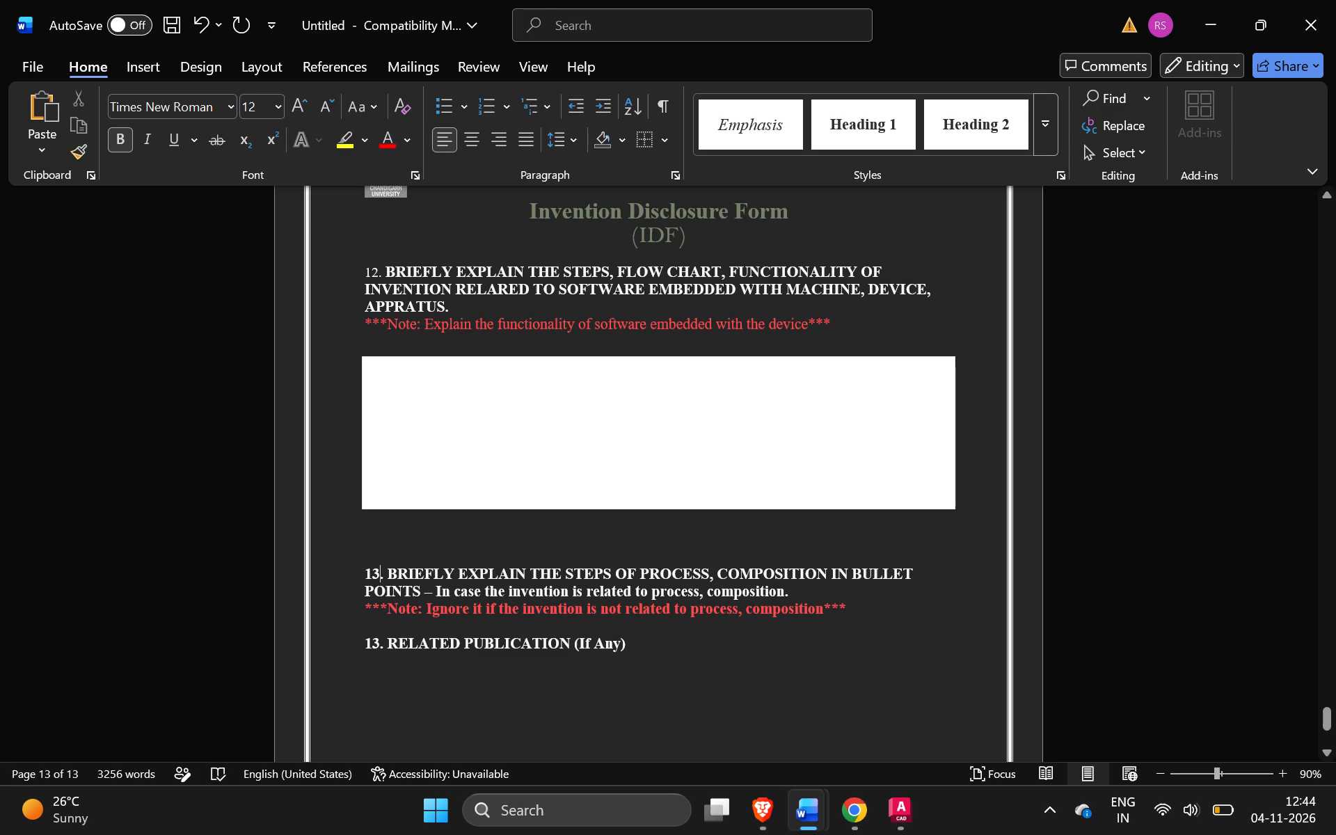
left_click(886, 478)
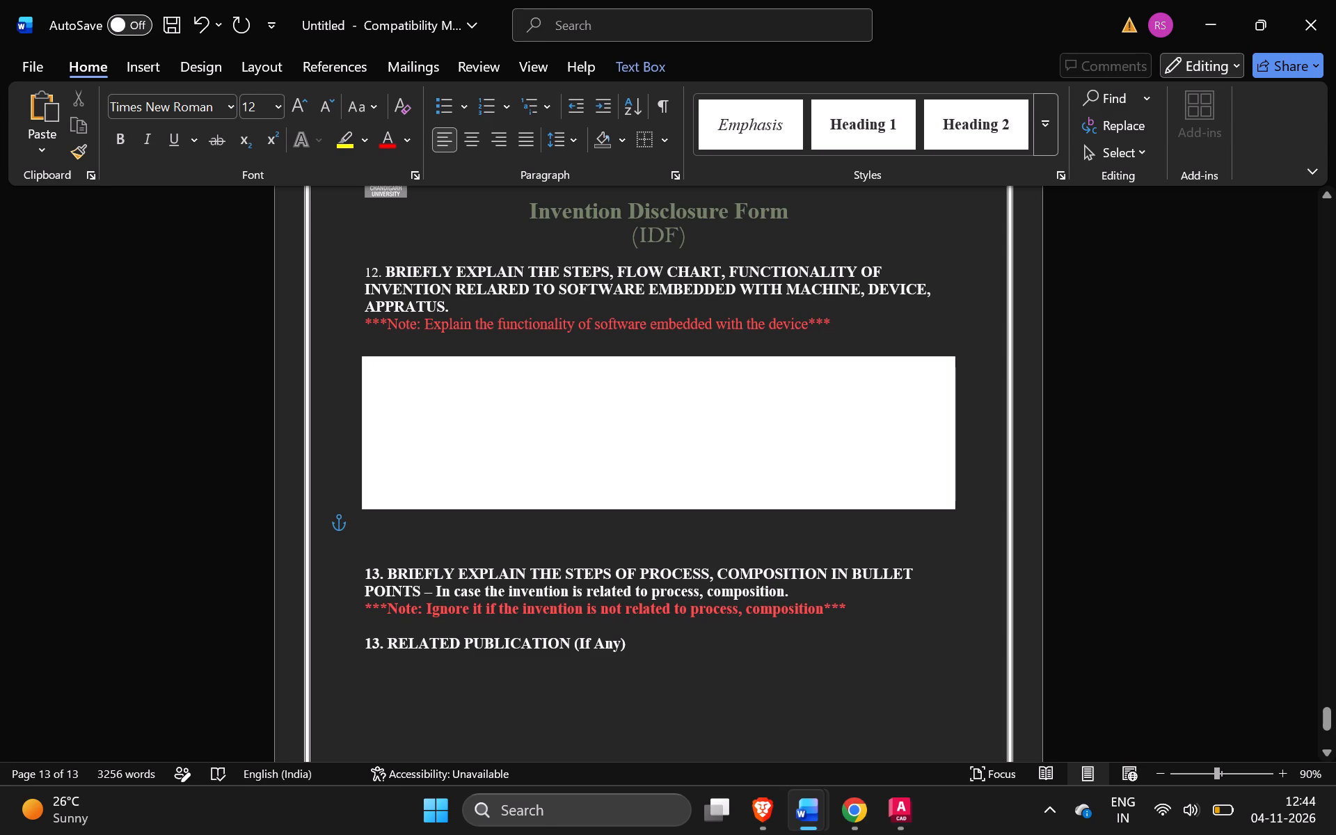
left_click(952, 509)
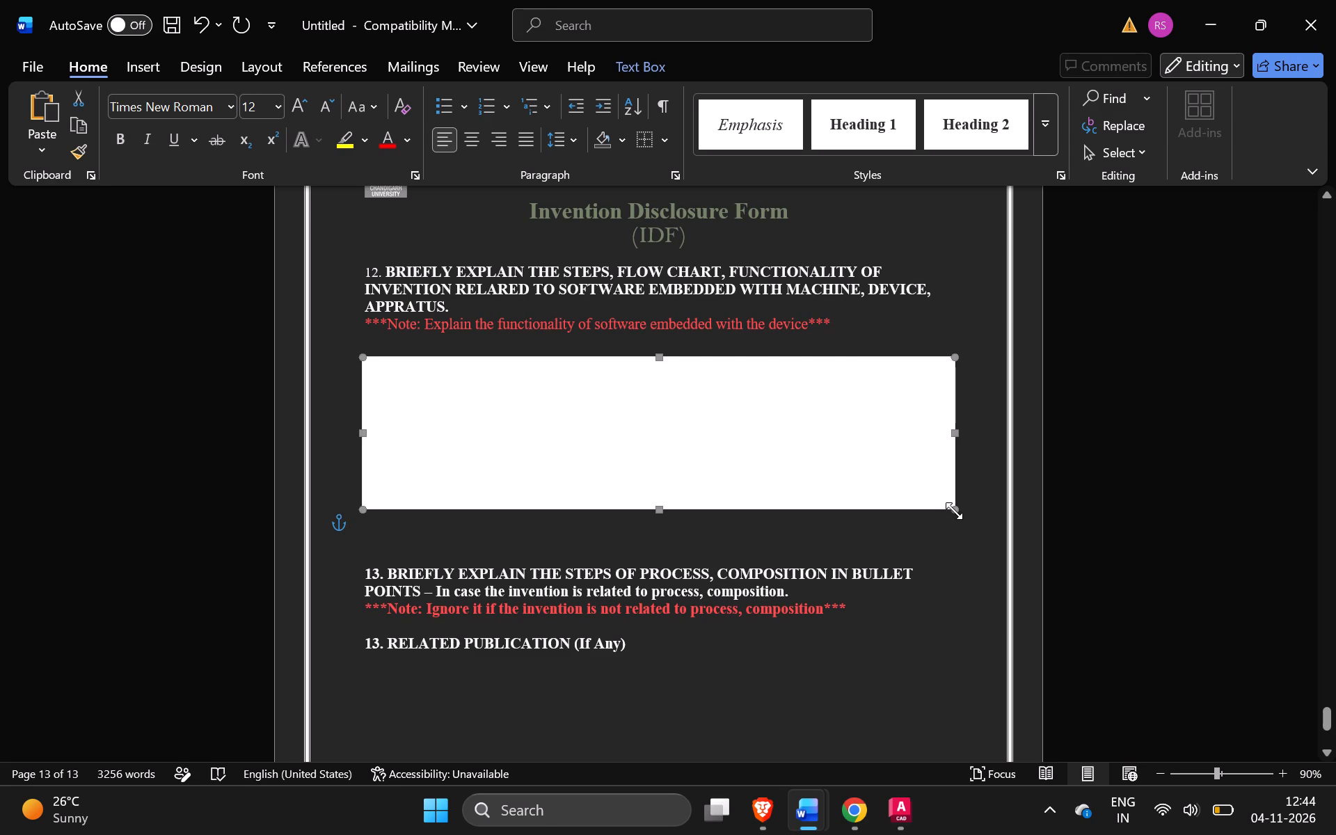
left_click_drag(954, 511, 637, 428)
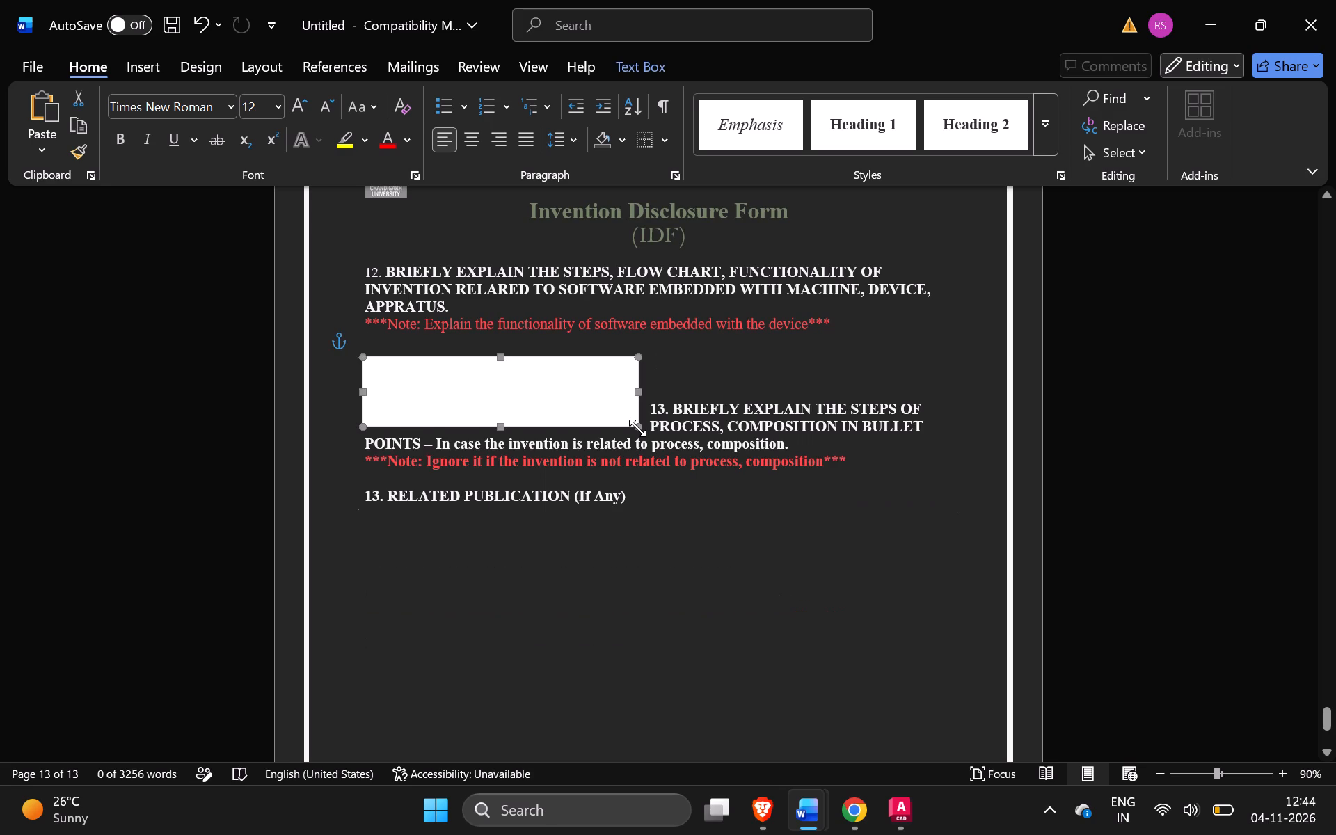
key("Delete")
left_click(411, 349)
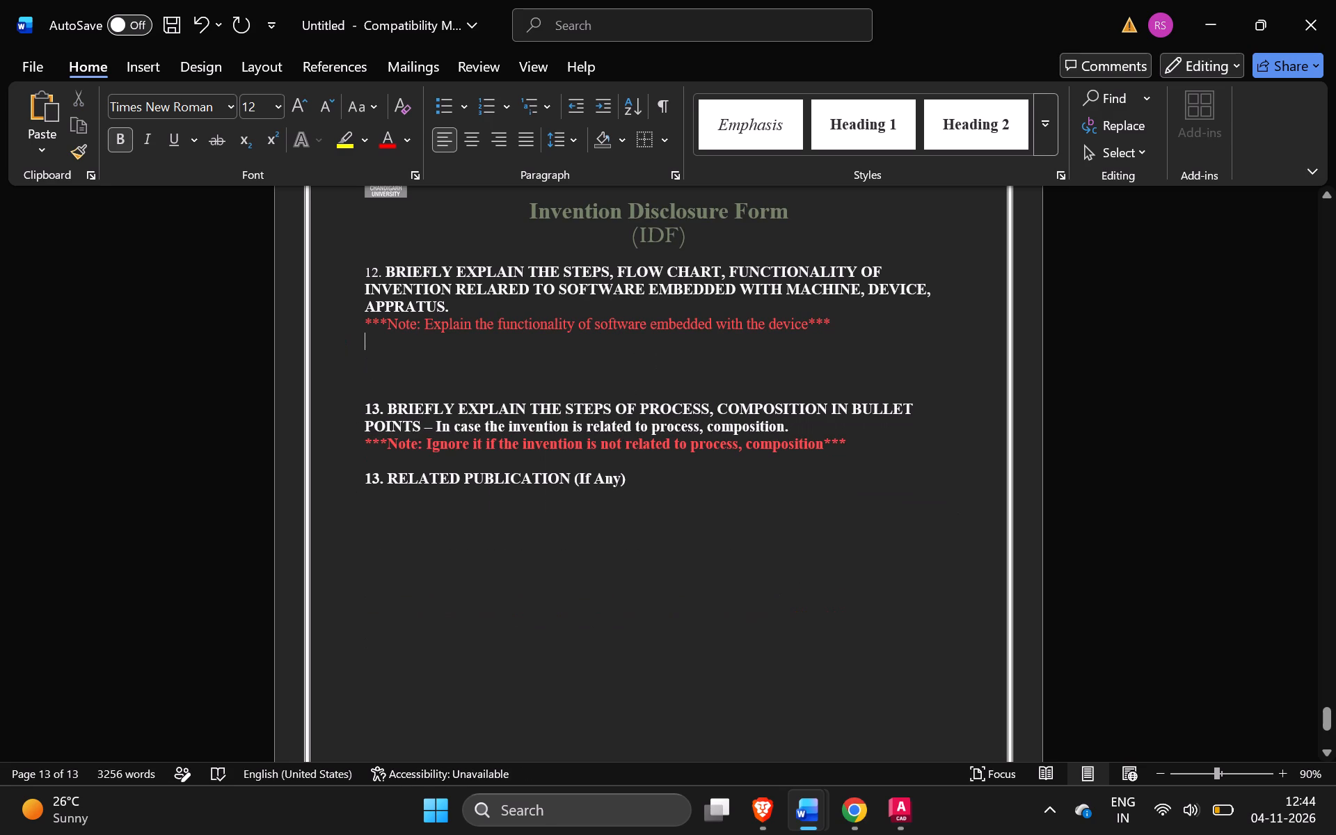
left_click_drag(845, 324, 376, 271)
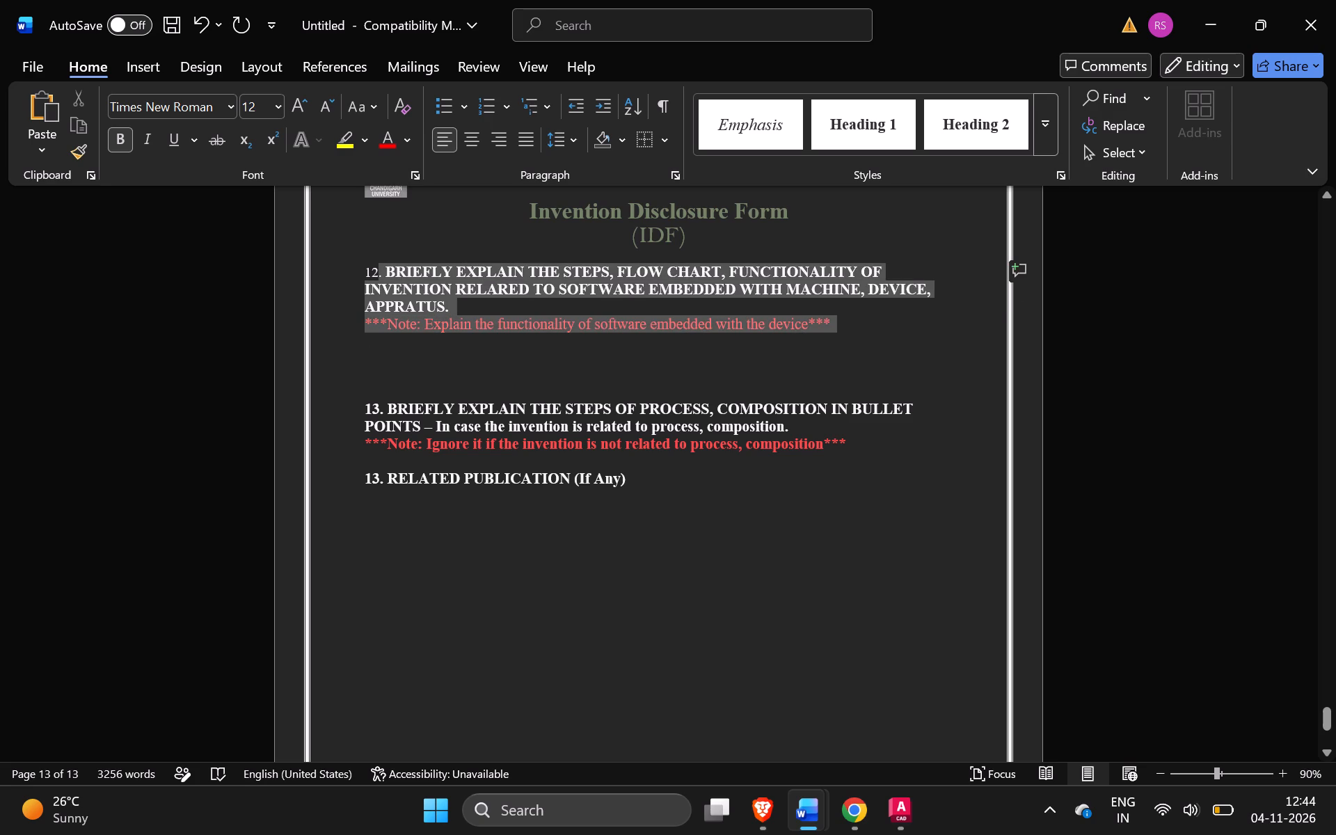
left_click_drag(376, 271, 362, 270)
key("ctrl+c")
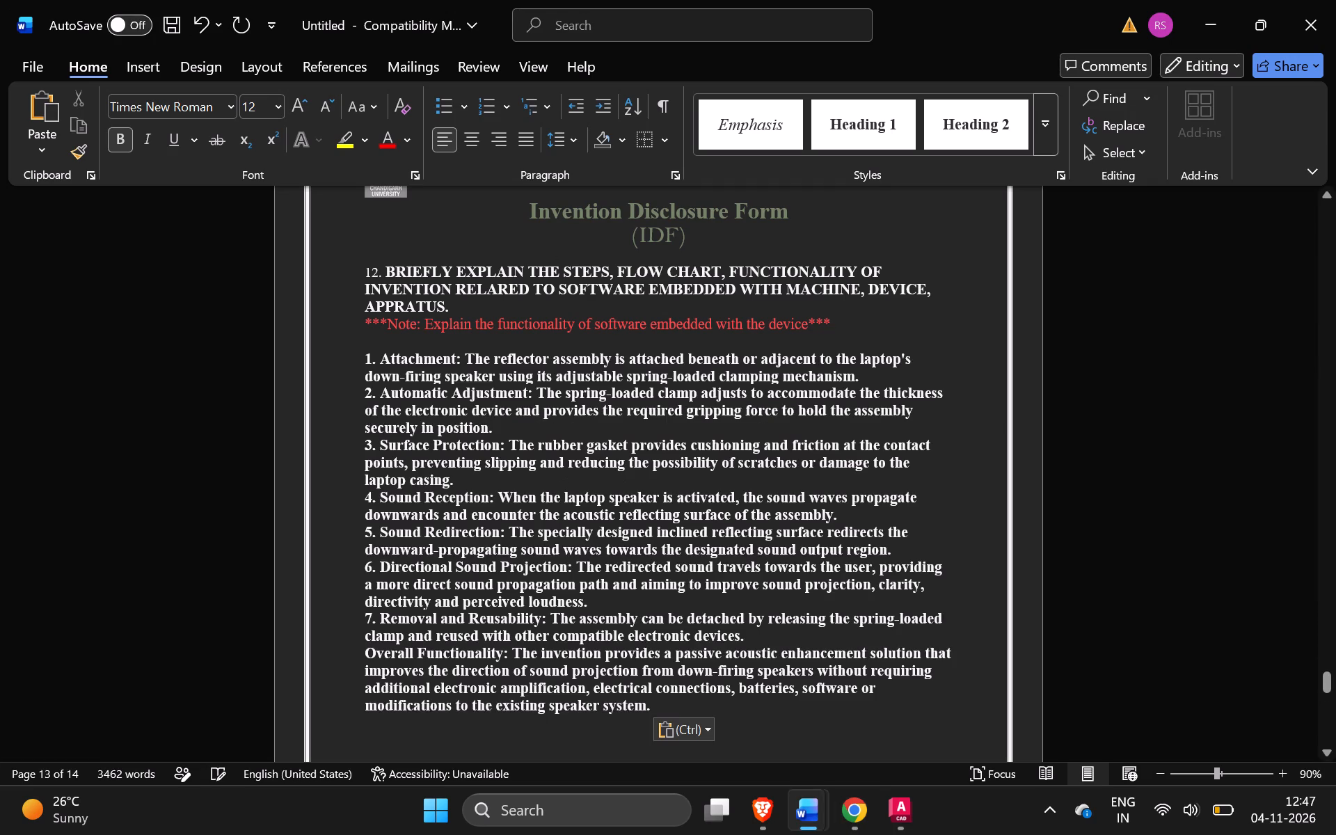
Set the font size of the whole pasted functionality text in section 12 to 11.
left_click(367, 358)
left_click_drag(367, 358, 551, 490)
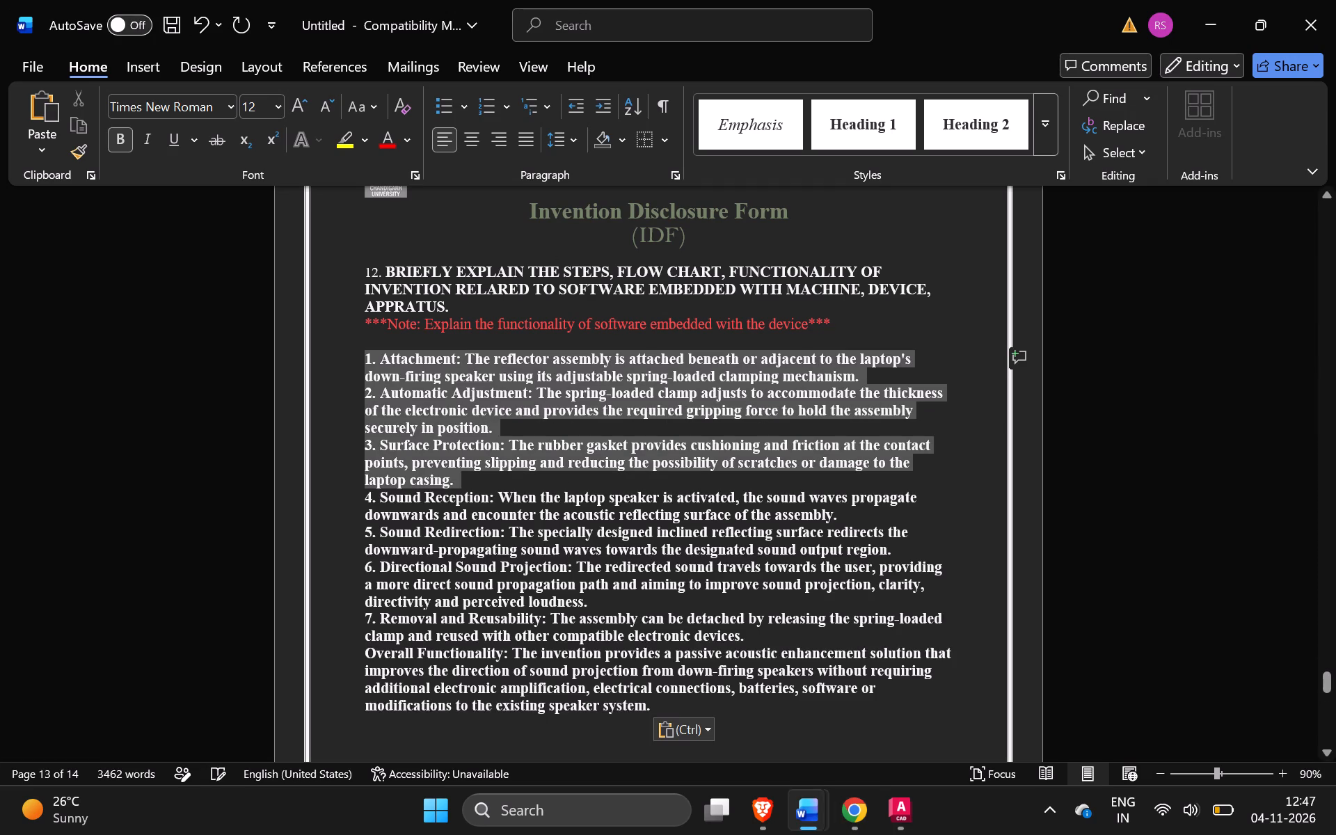
left_click_drag(551, 490, 742, 706)
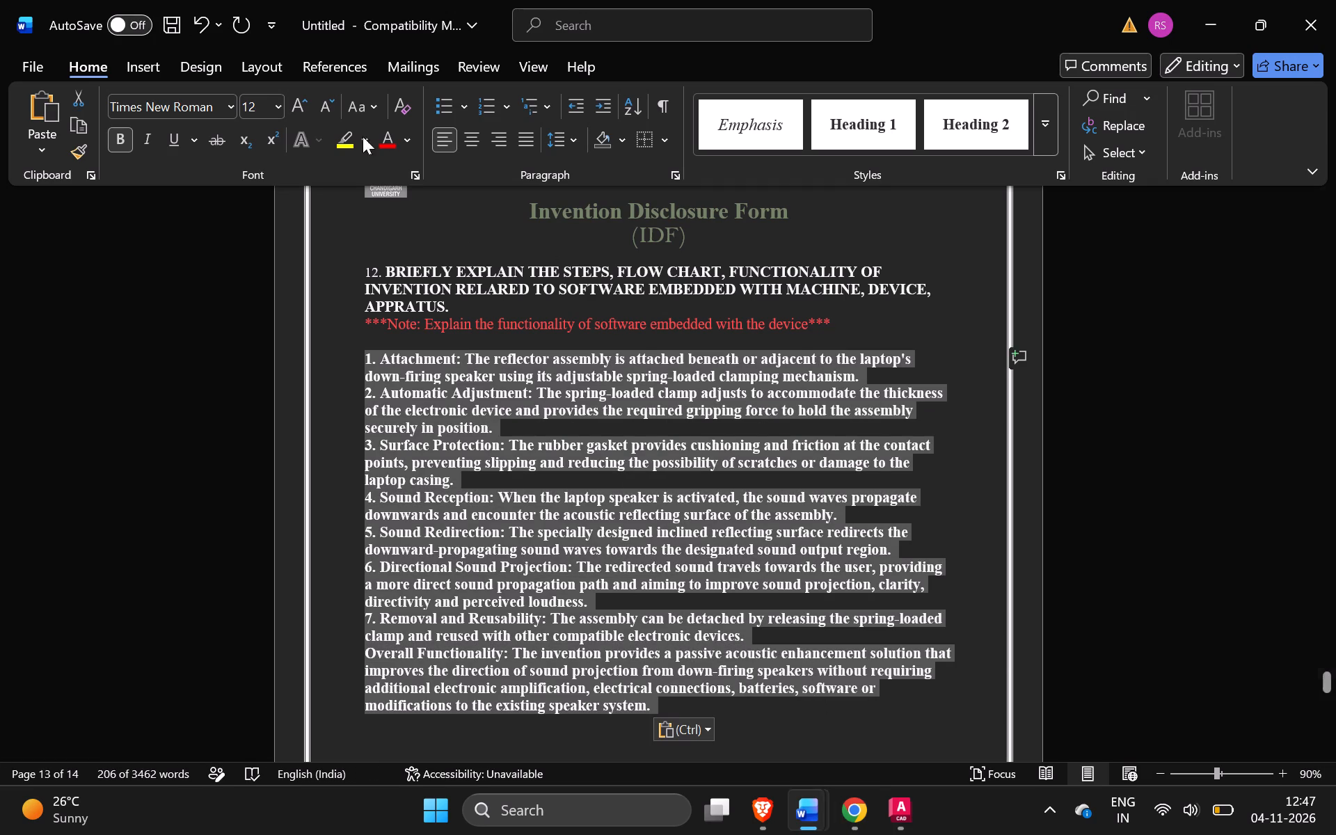
left_click(280, 104)
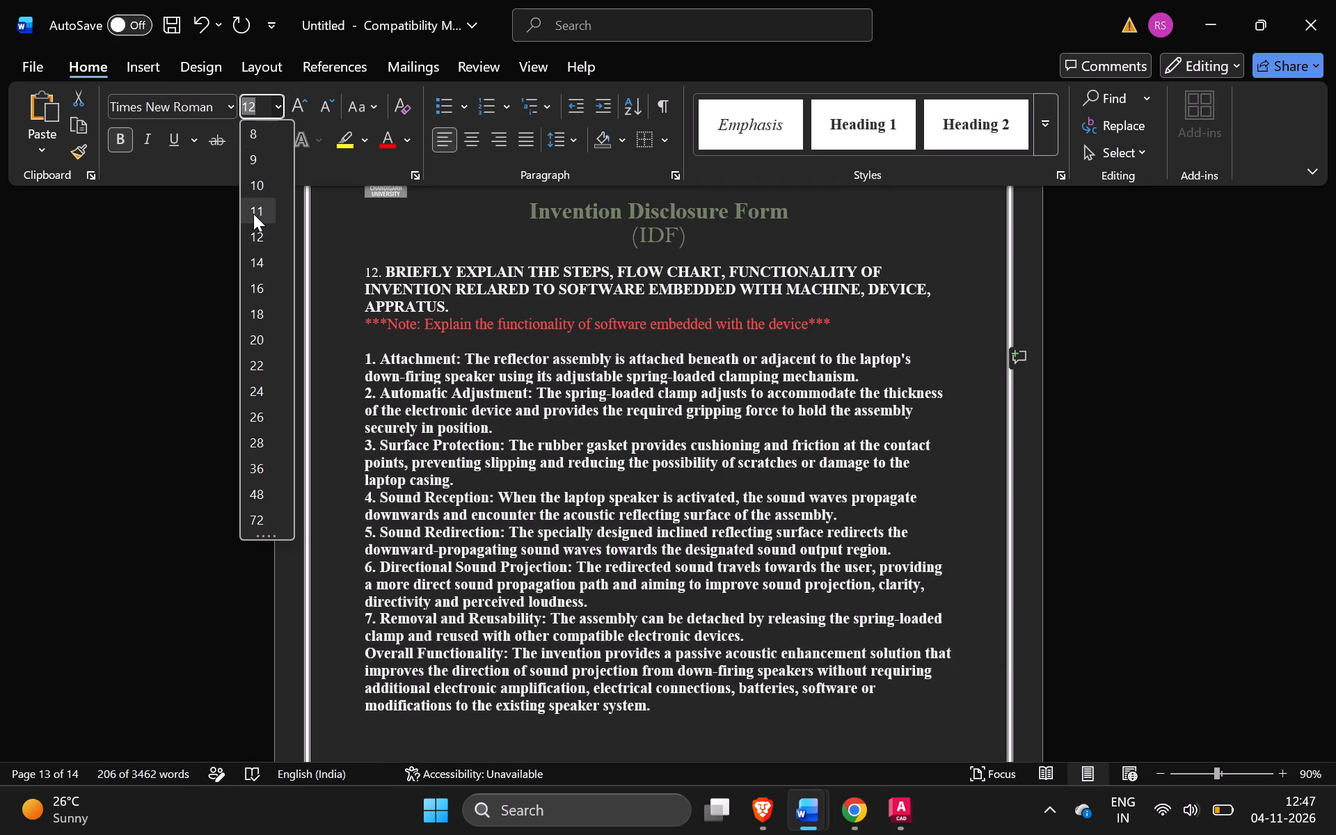
left_click(253, 214)
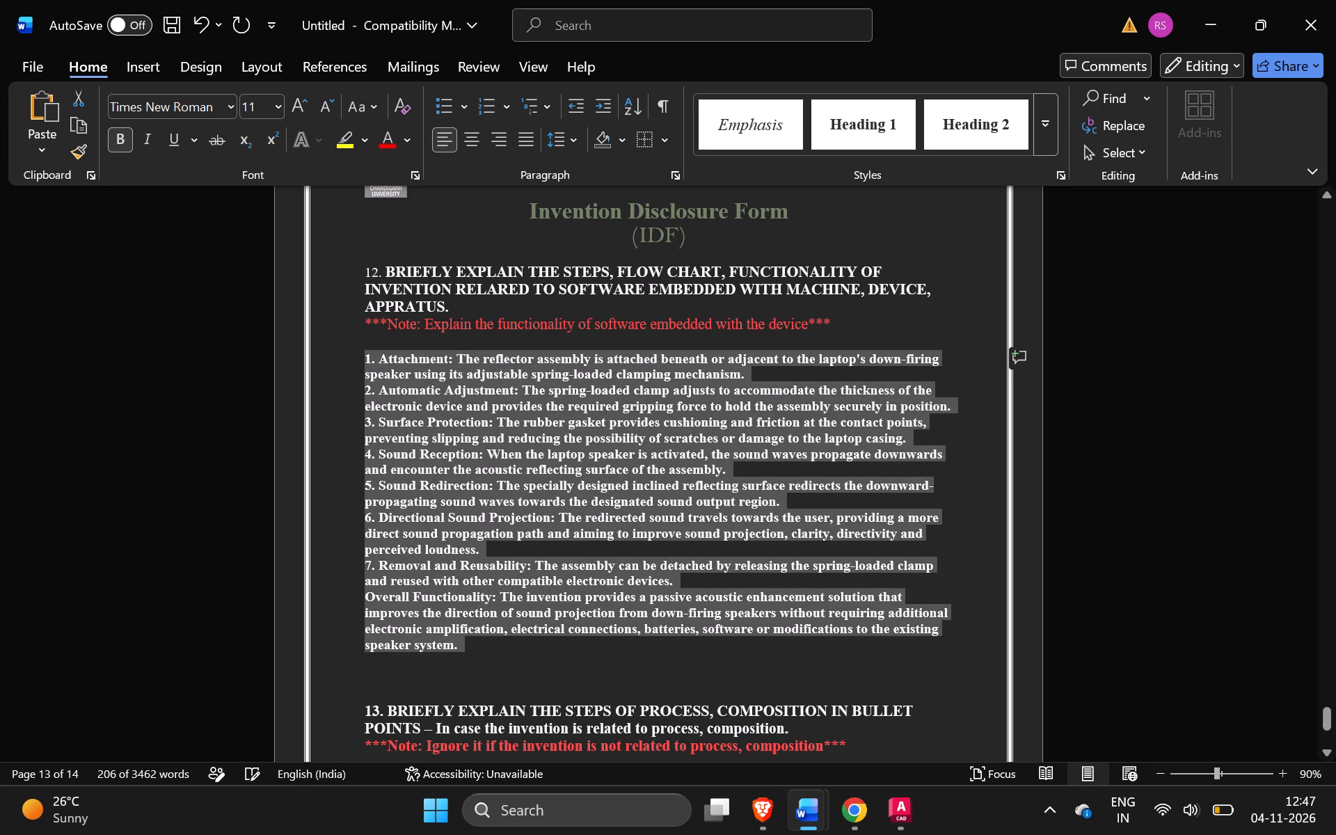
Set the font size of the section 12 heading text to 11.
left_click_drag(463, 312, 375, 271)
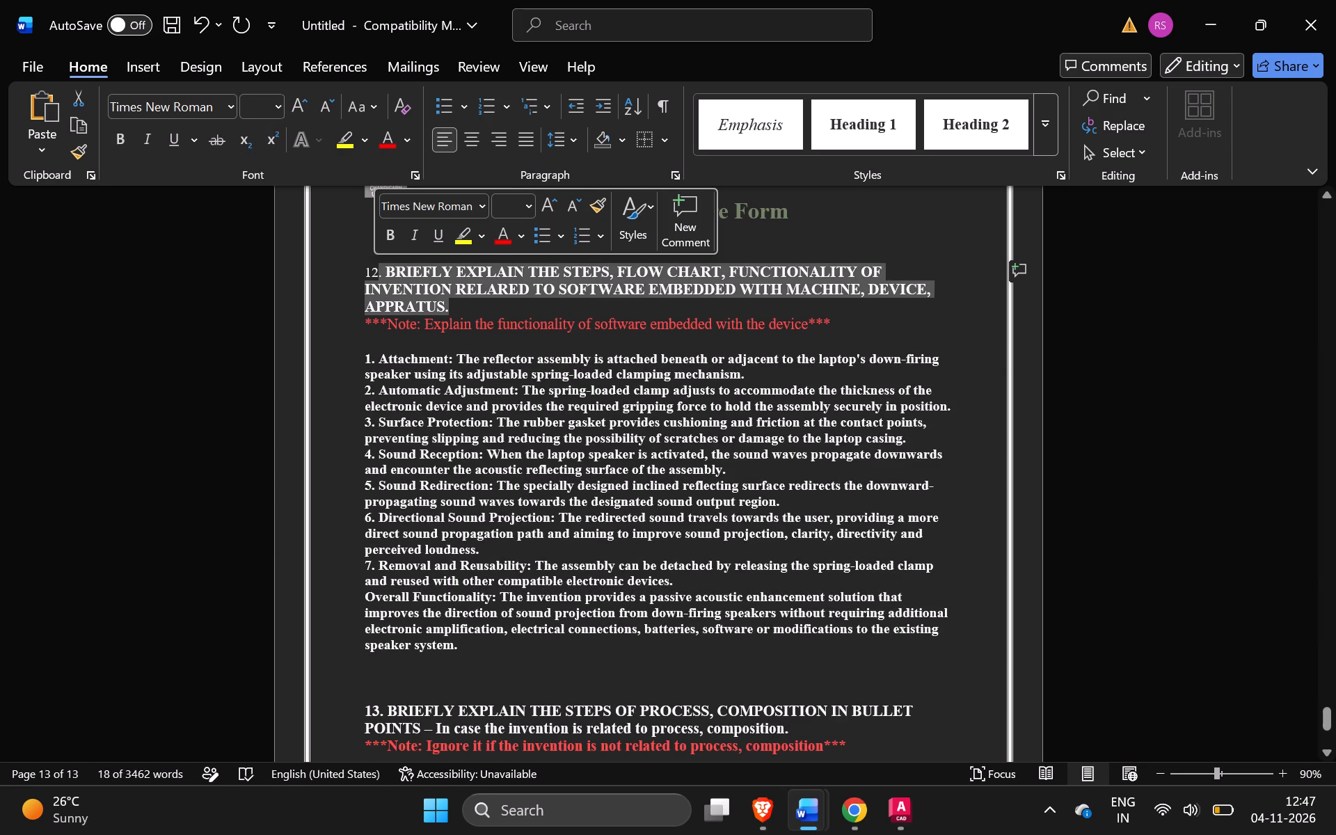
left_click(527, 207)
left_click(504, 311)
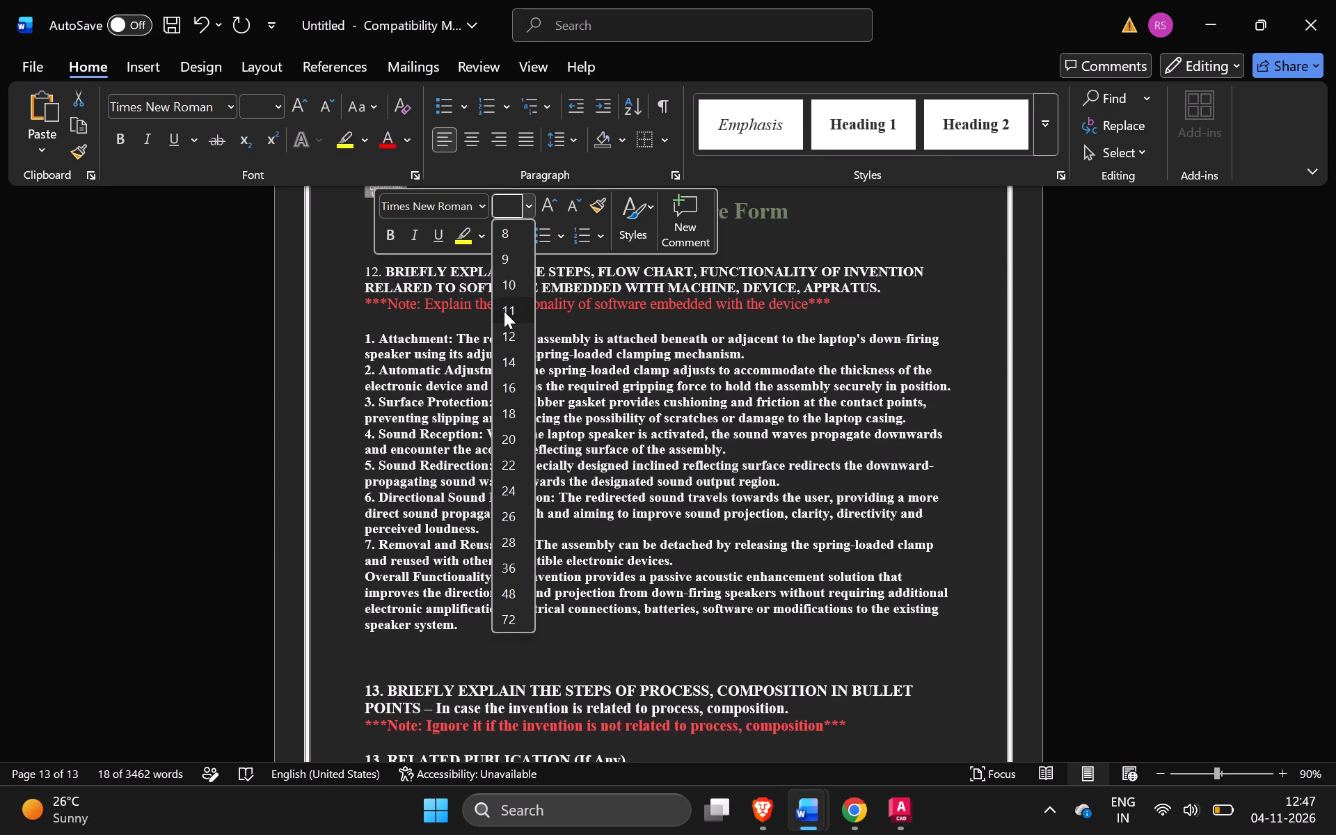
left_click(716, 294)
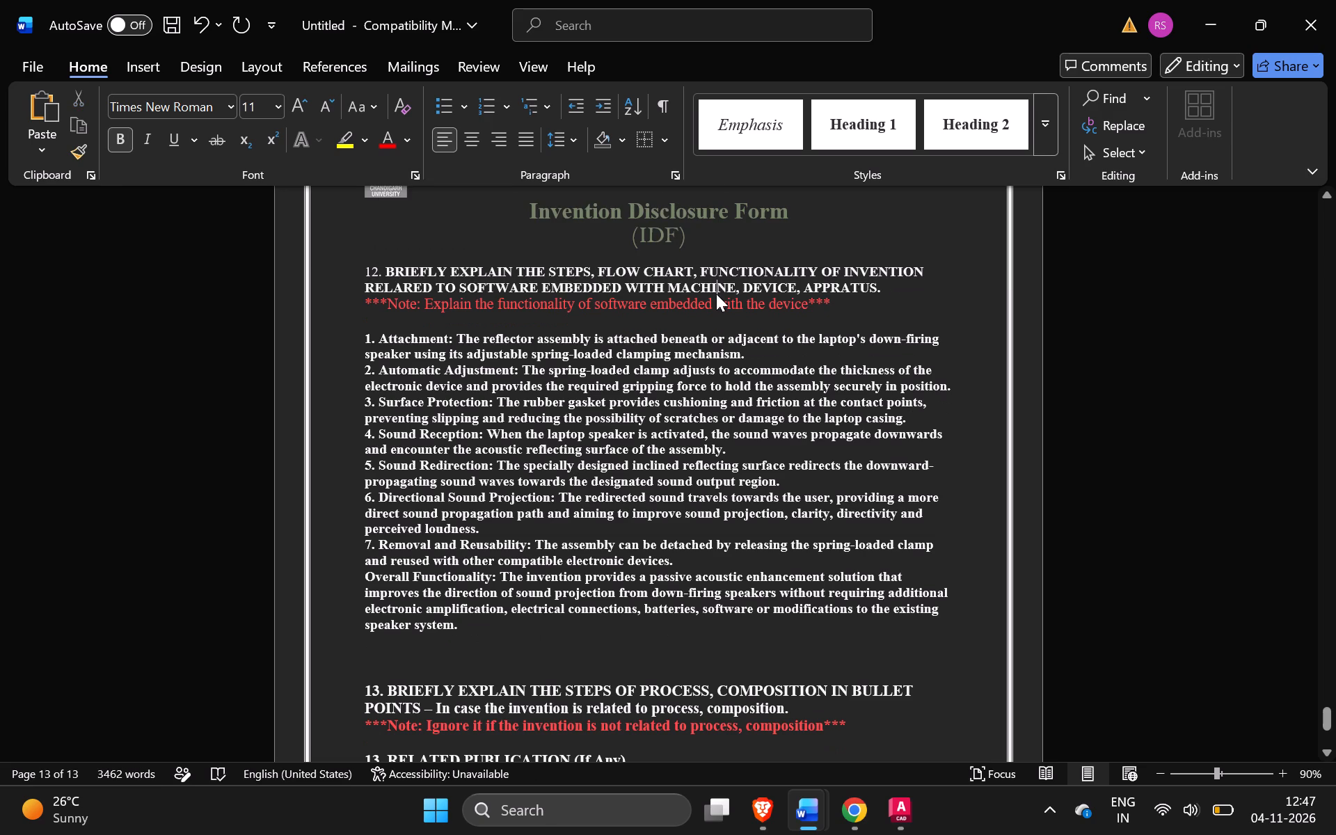
Check the font sizes of the section 11 heading and note and of the section 10 abstract text.
scroll(571, 511, "up", 4)
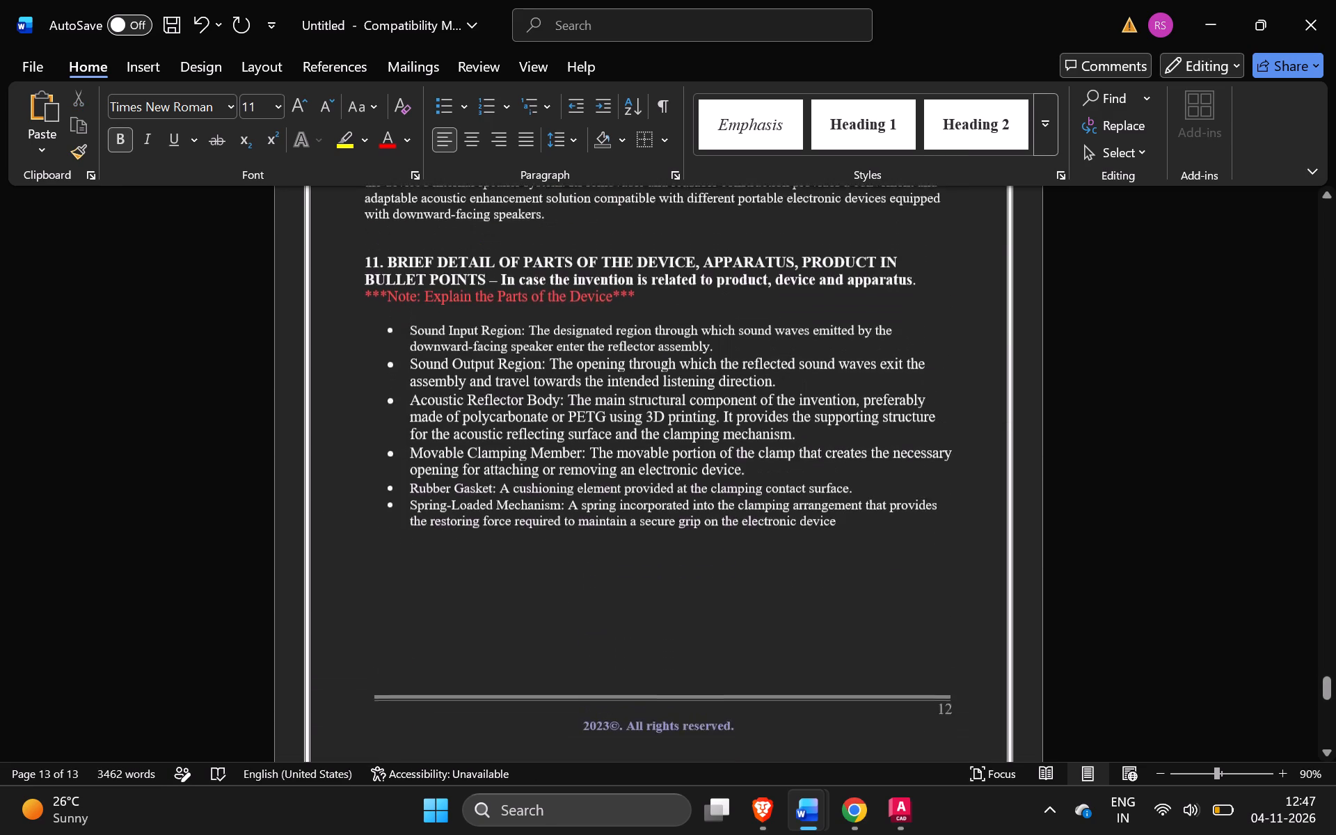
left_click_drag(383, 297, 779, 334)
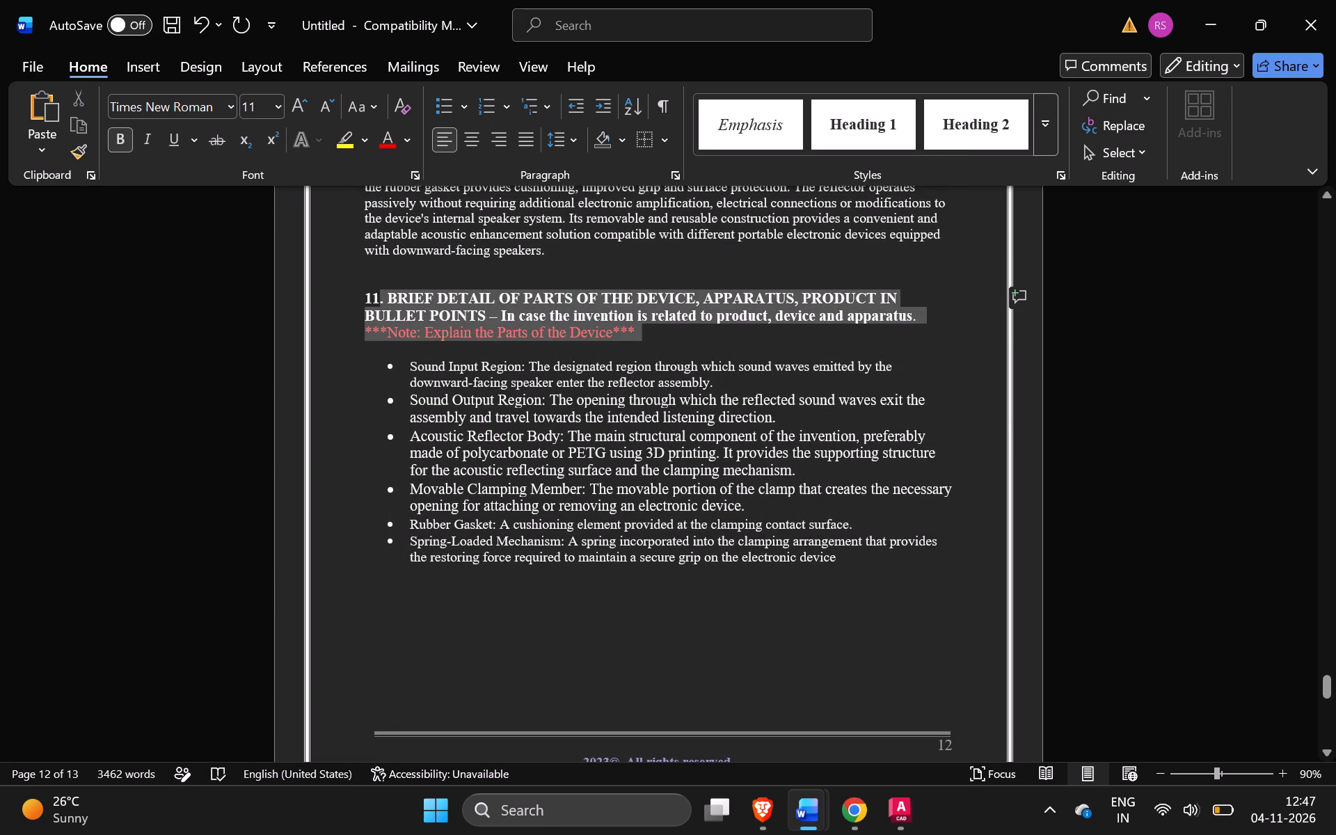
left_click_drag(779, 334, 859, 328)
left_click(746, 336)
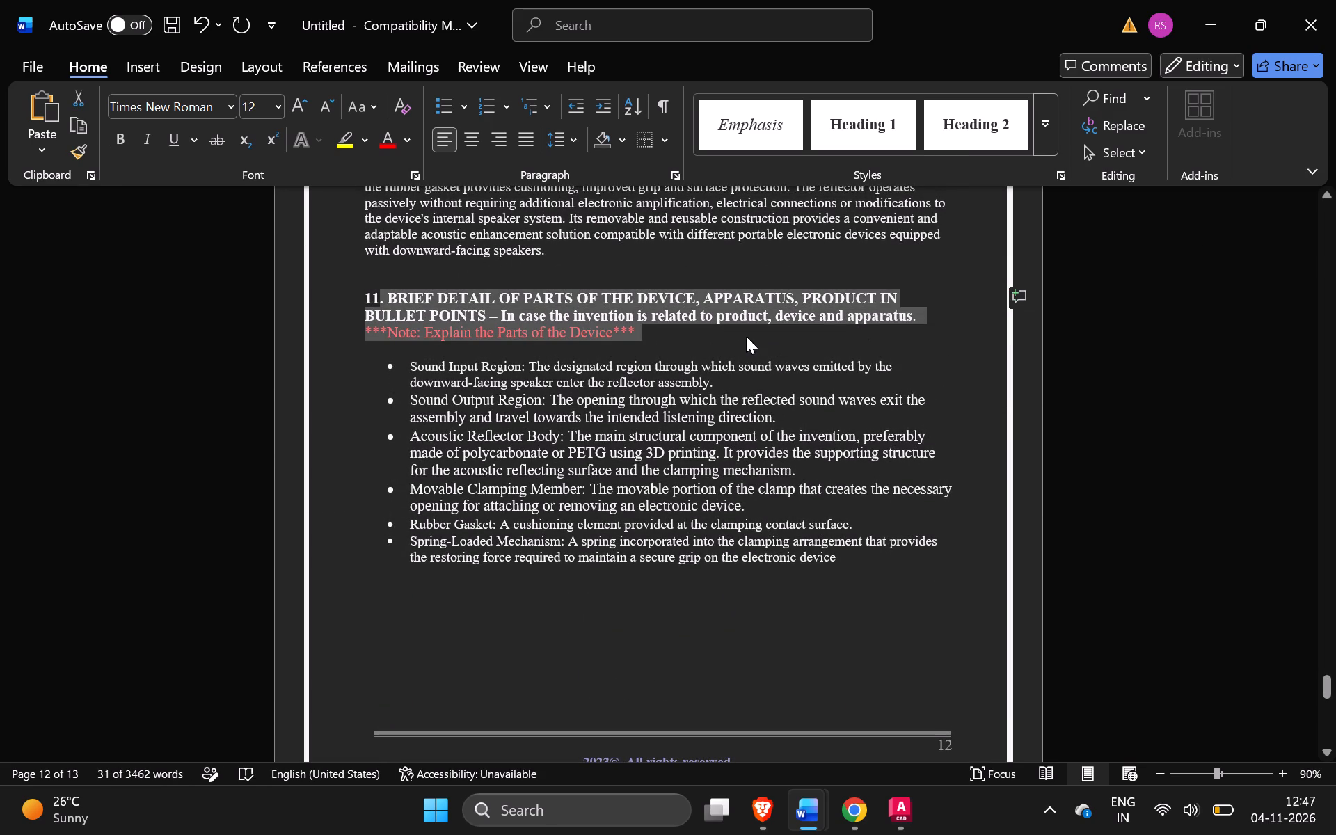
scroll(746, 336, "up", 3)
left_click_drag(365, 651, 561, 651)
left_click_drag(523, 693, 439, 689)
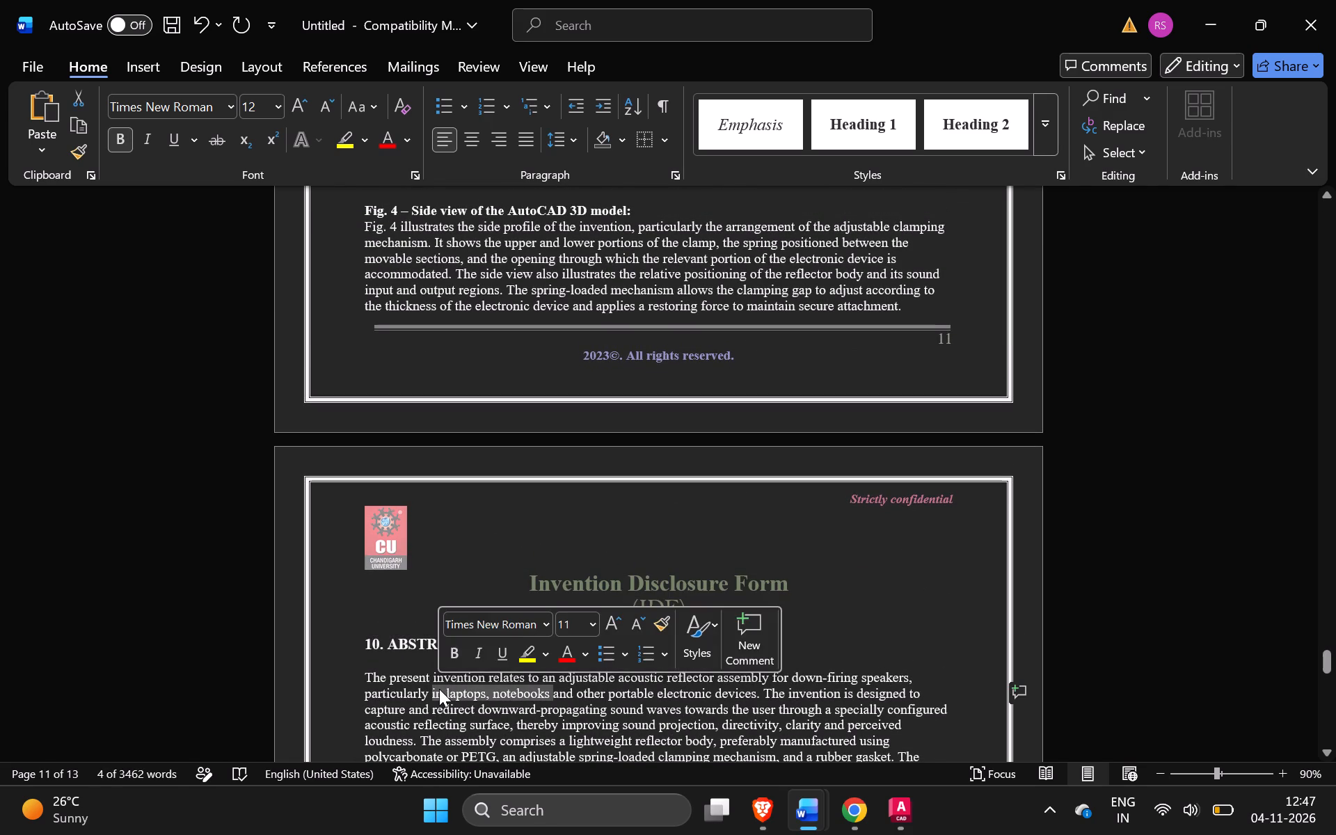
left_click(439, 689)
scroll(439, 689, "down", 5)
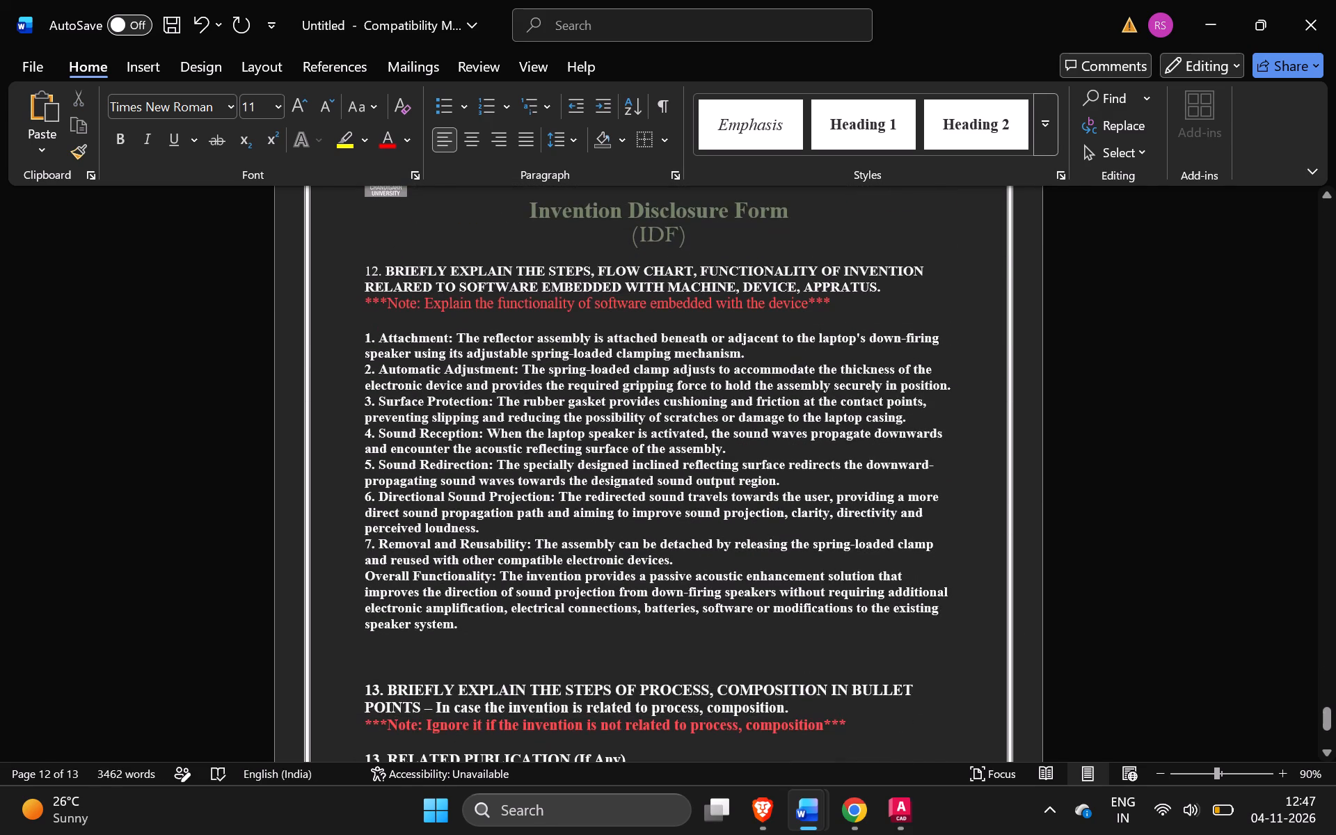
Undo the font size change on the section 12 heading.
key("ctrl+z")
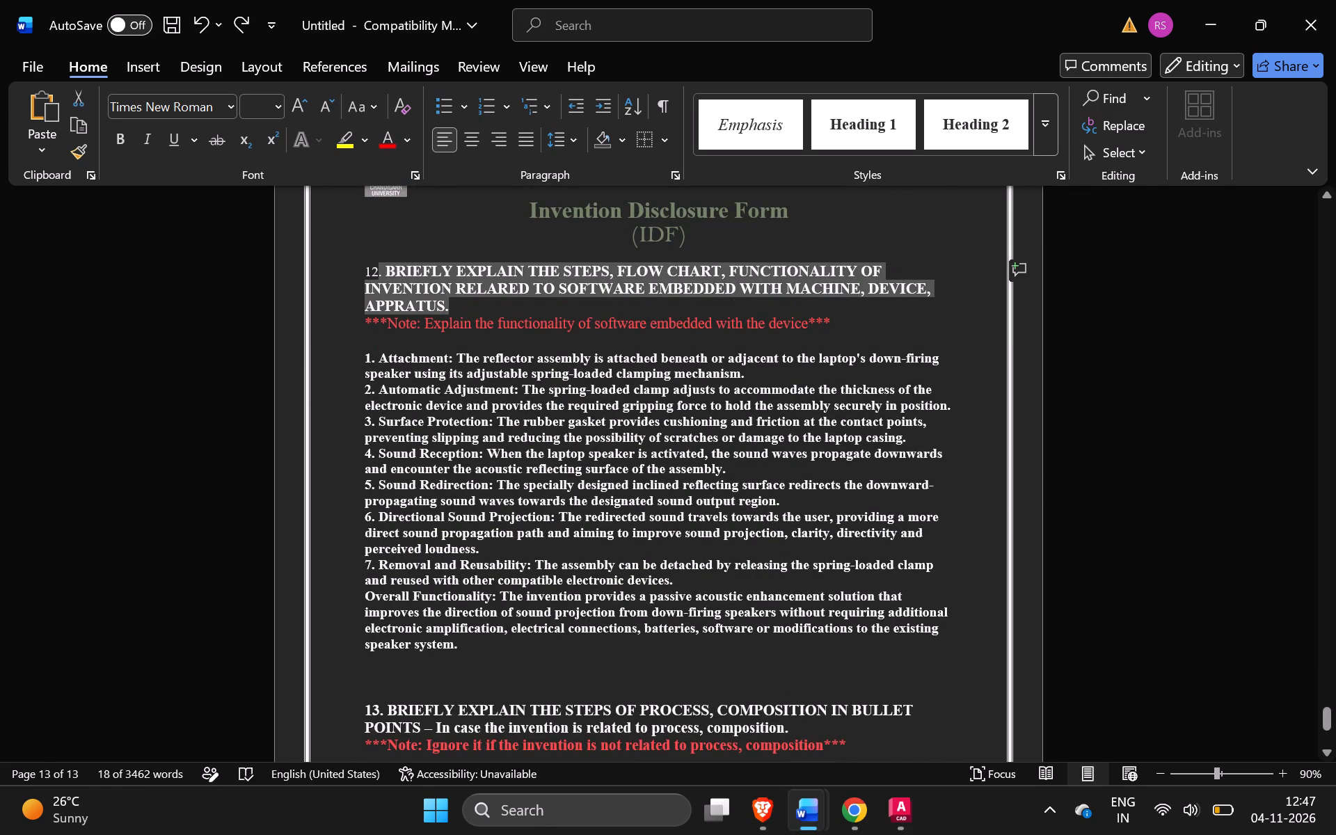
Remove the bold formatting from the whole pasted functionality text in section 12.
left_click(469, 462)
left_click_drag(476, 654, 384, 455)
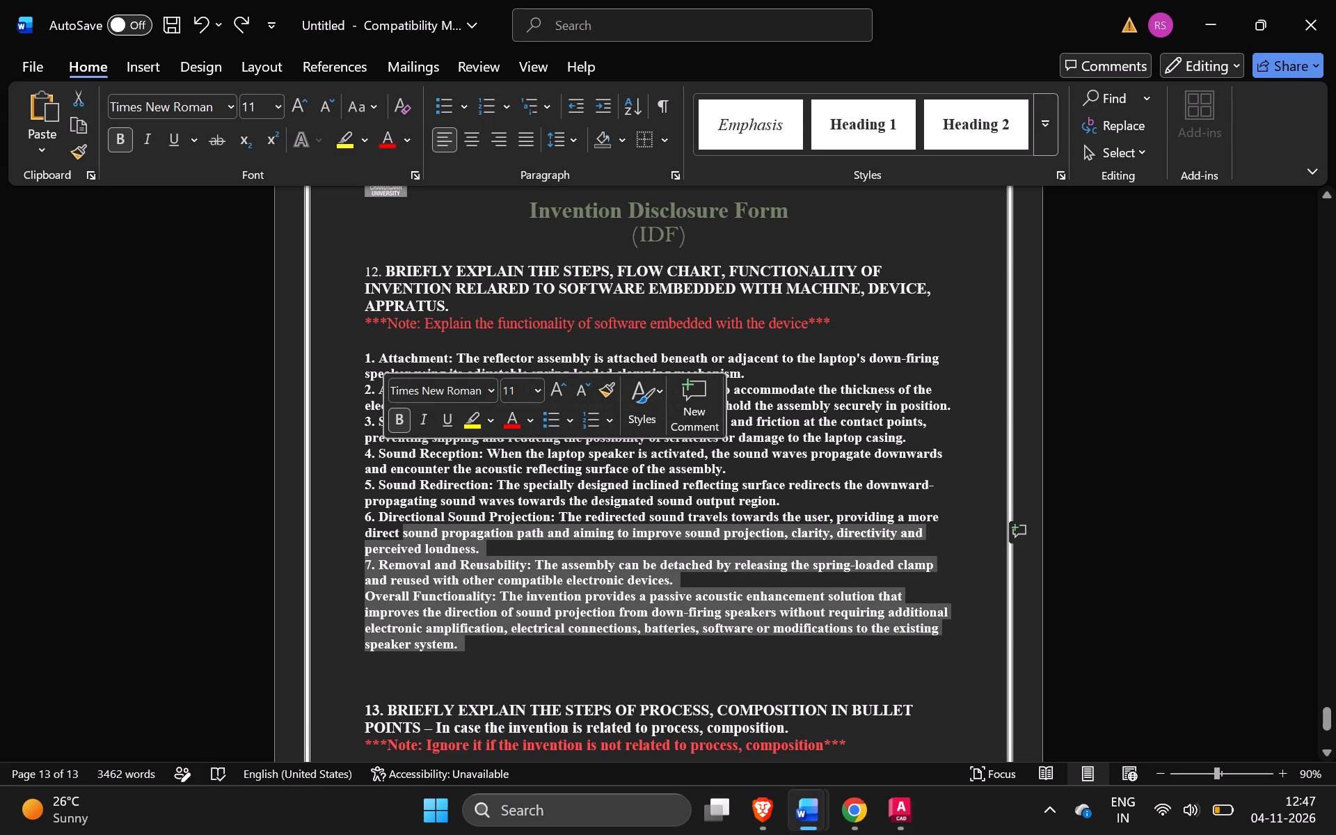
left_click(484, 645)
left_click_drag(484, 645, 358, 363)
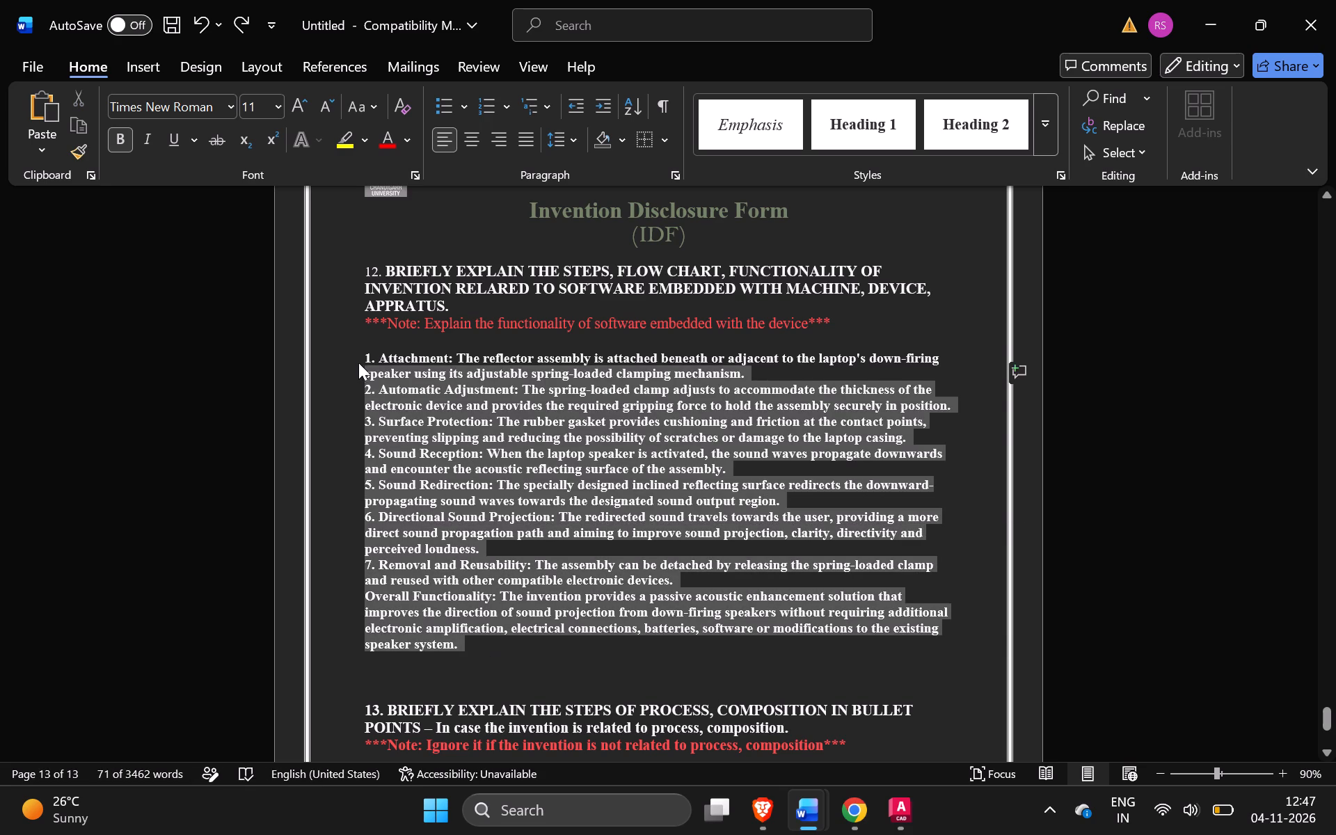
left_click_drag(358, 363, 358, 357)
left_click(376, 321)
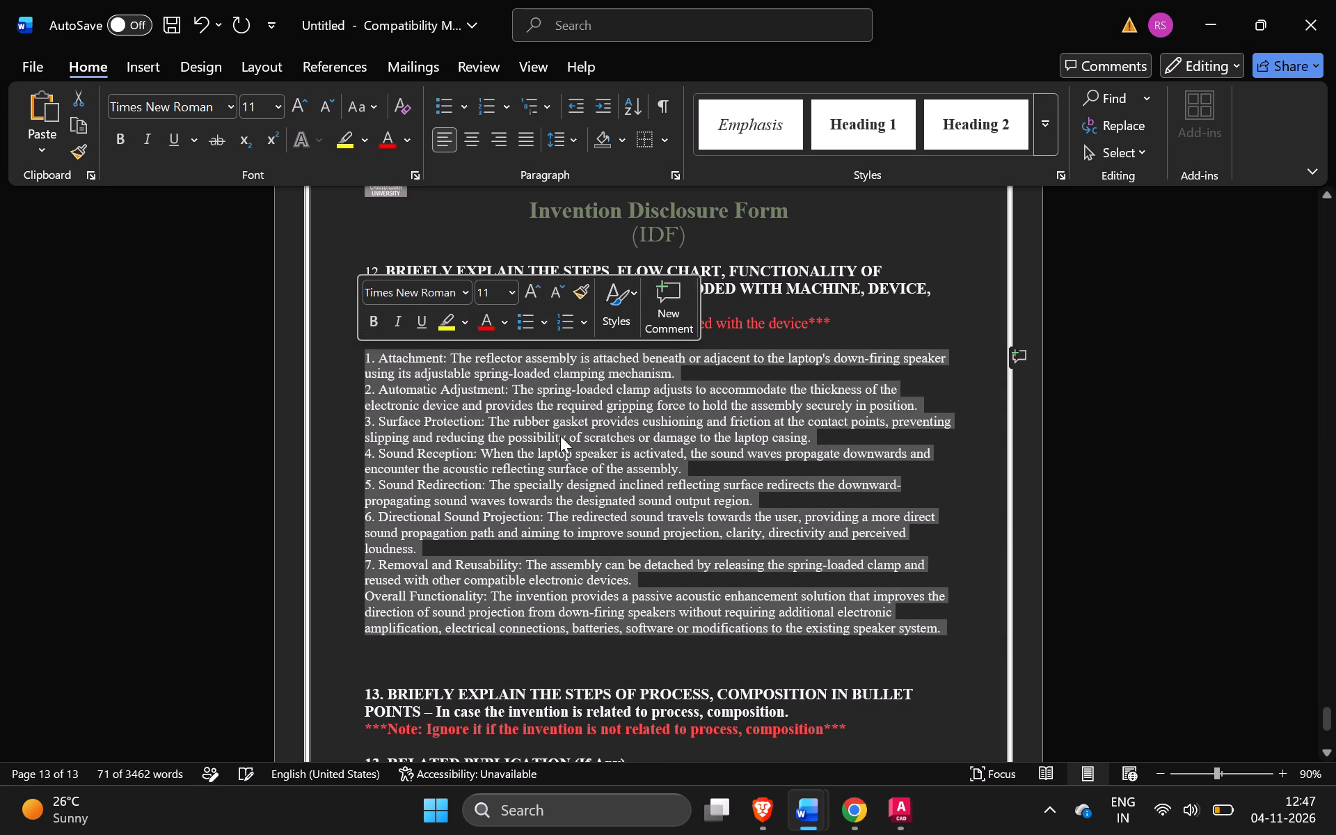
left_click(626, 501)
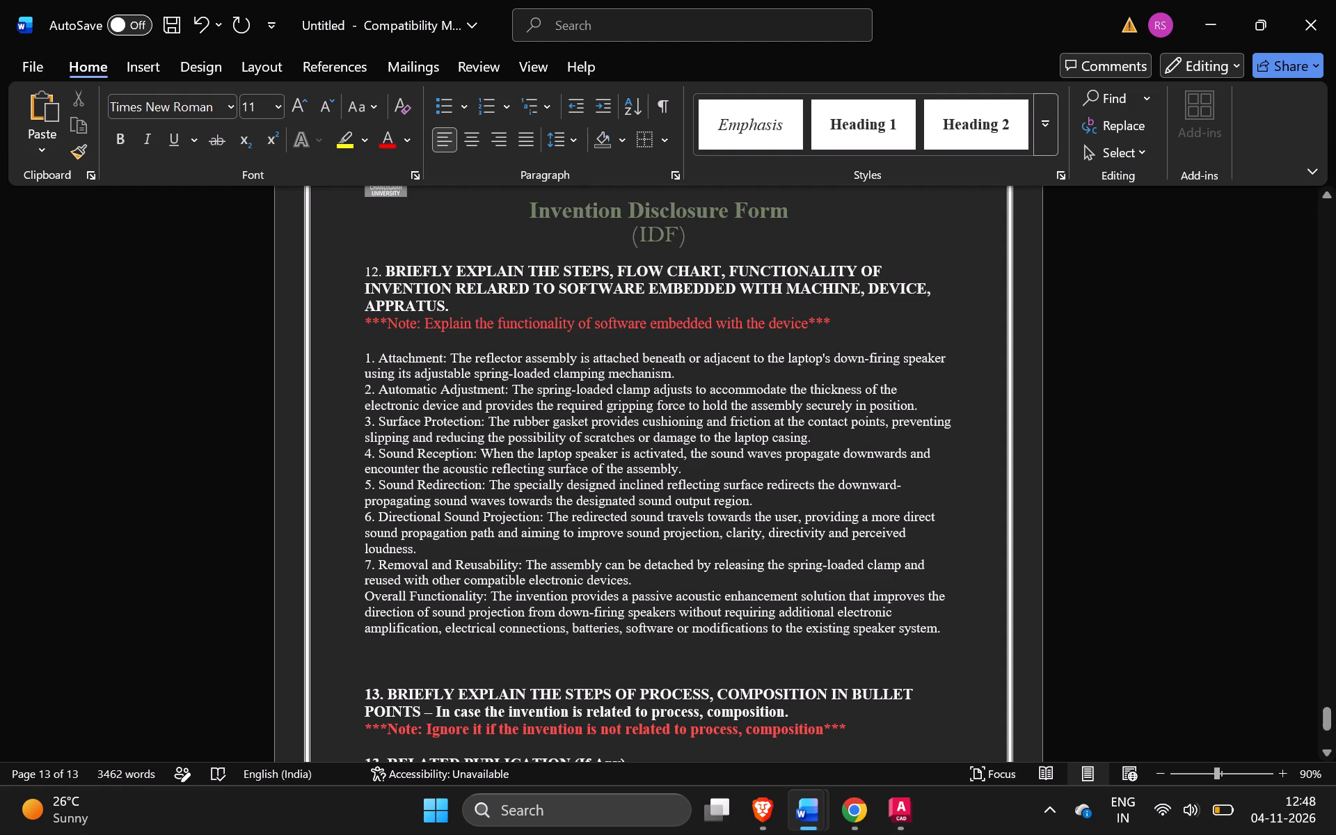
Insert an extra blank line between the section 13 process note and the RELATED PUBLICATION heading.
scroll(779, 569, "down", 2)
left_click(781, 434)
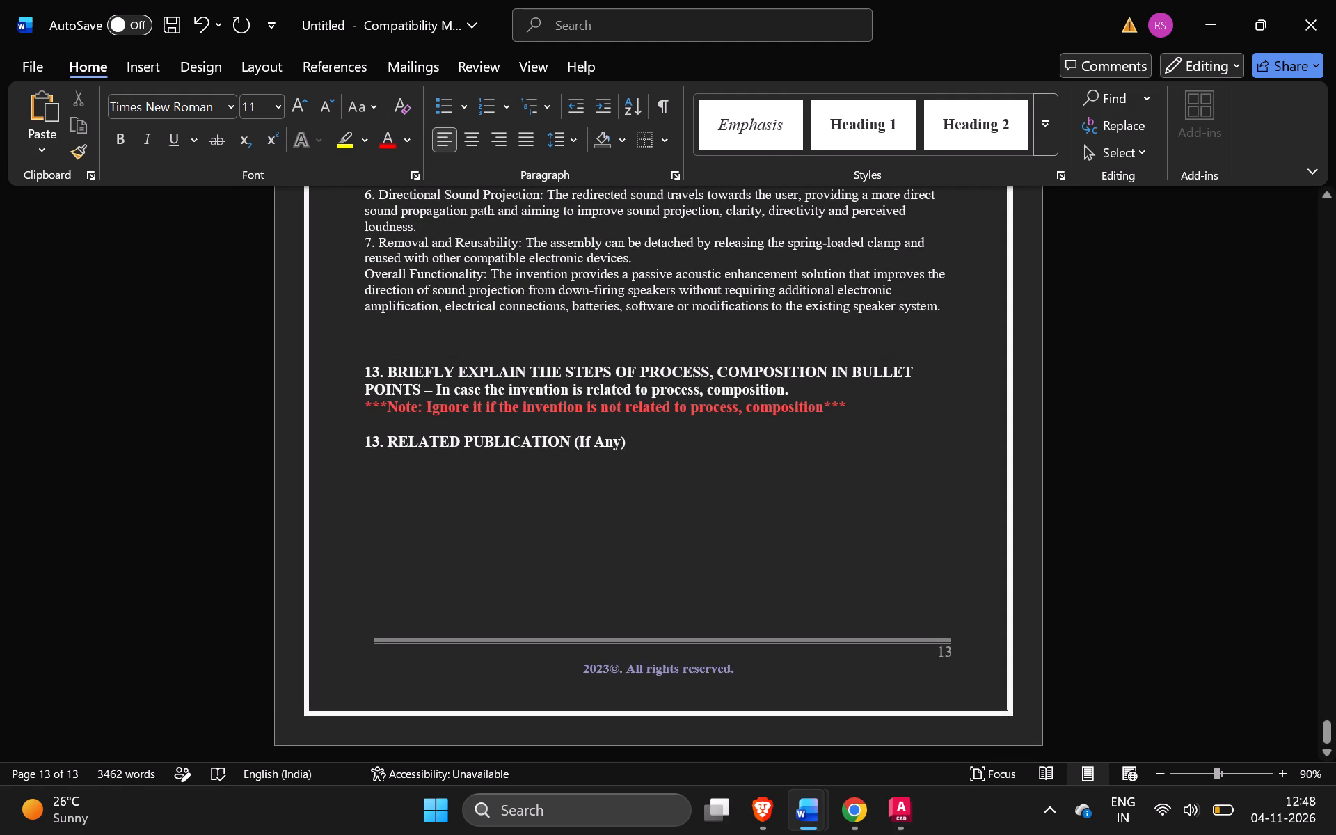
left_click(626, 423)
key("Return")
scroll(626, 423, "up", 5)
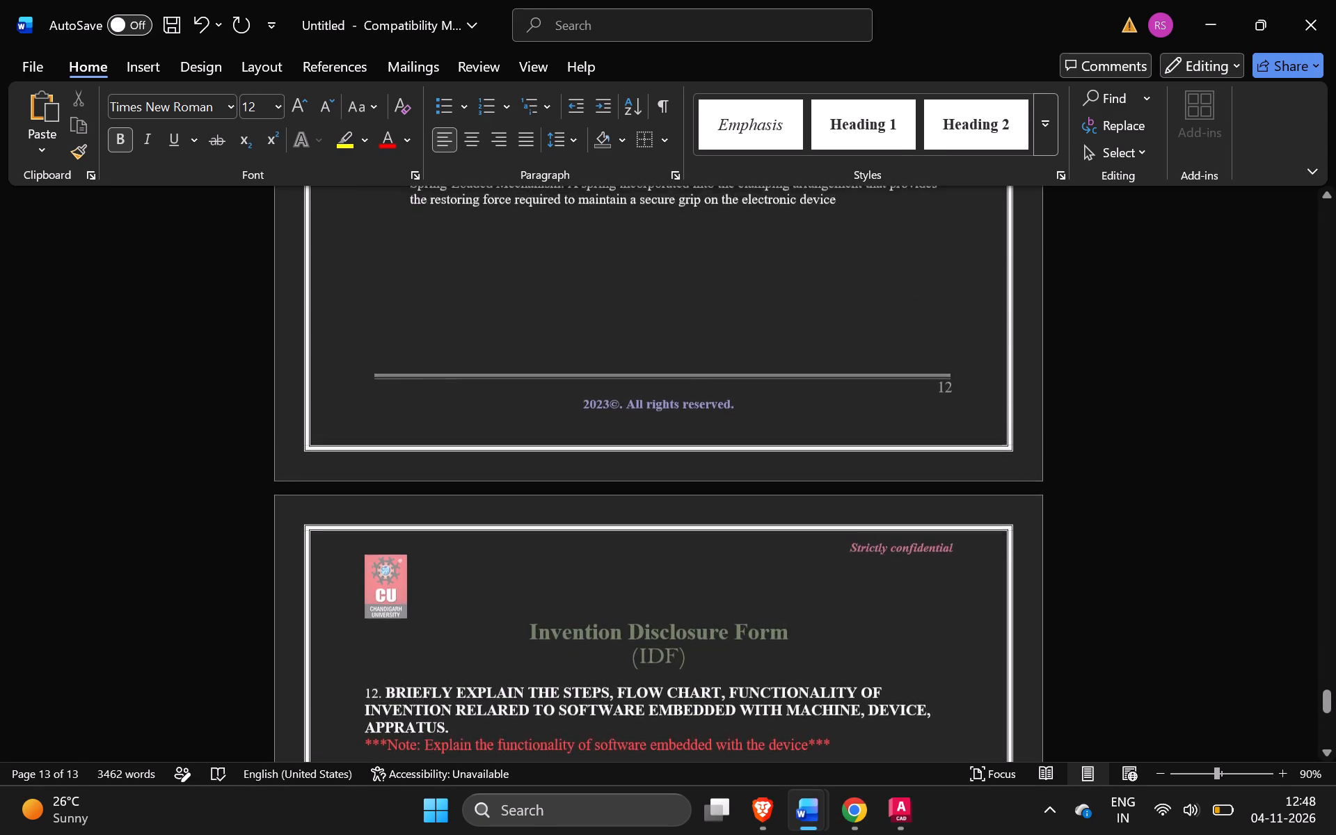
scroll(626, 423, "up", 1)
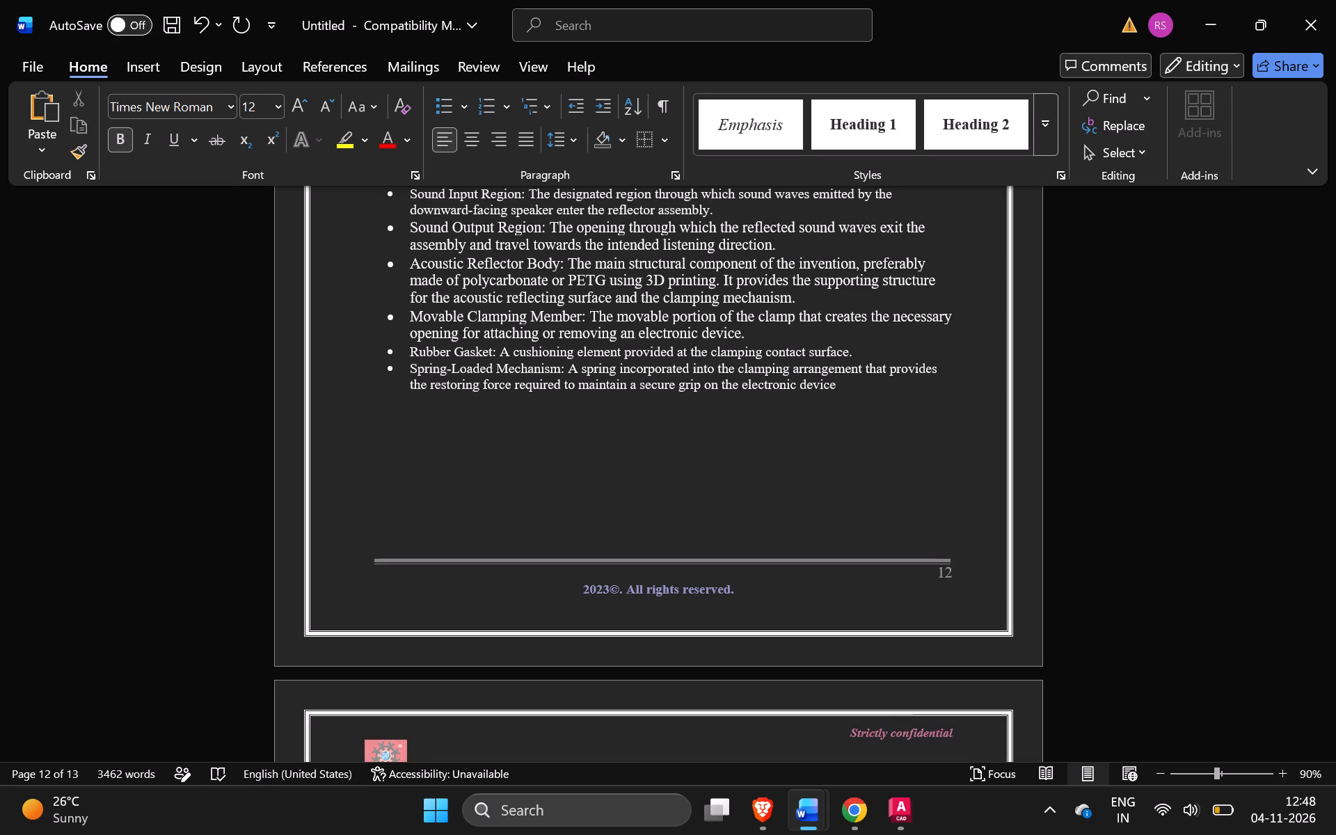
scroll(626, 423, "up", 1)
scroll(626, 423, "down", 1)
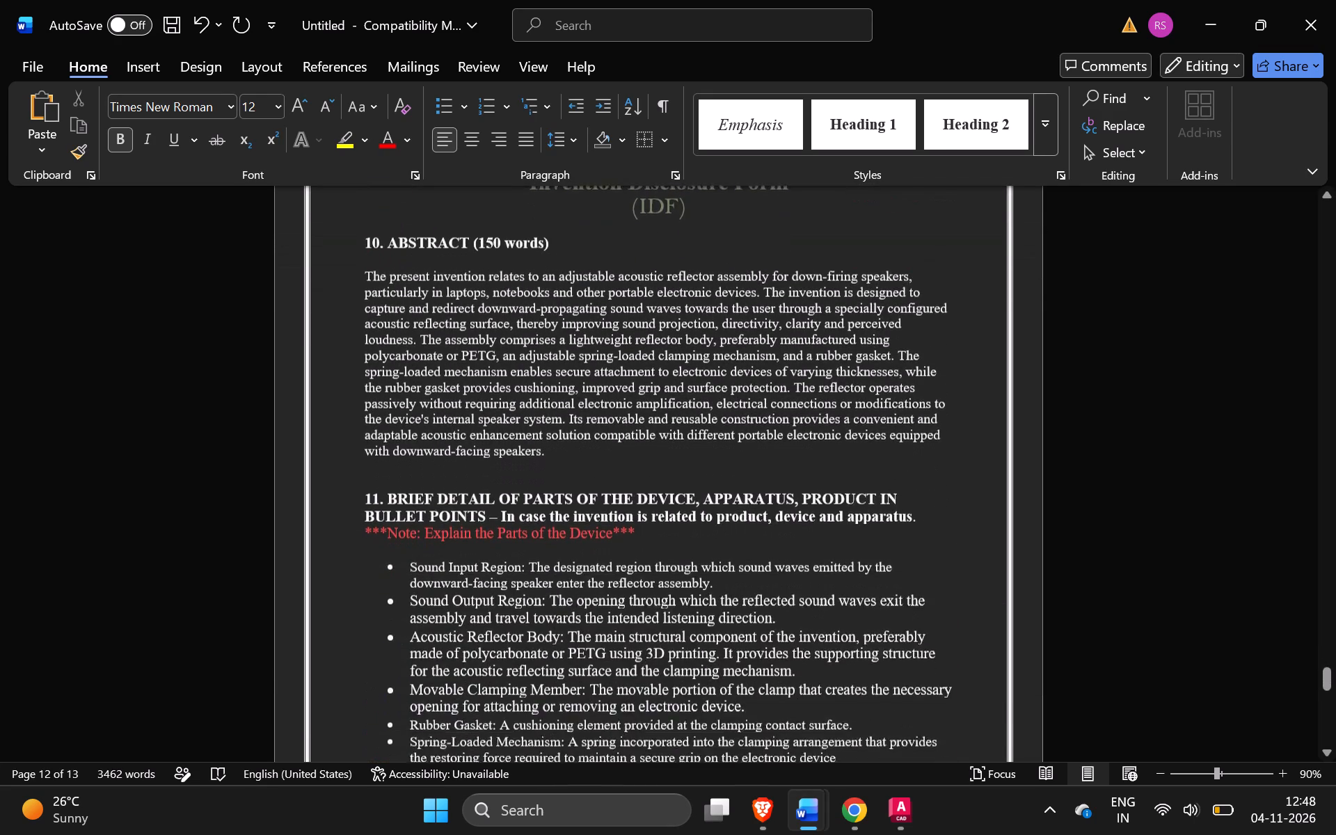
scroll(626, 423, "down", 1)
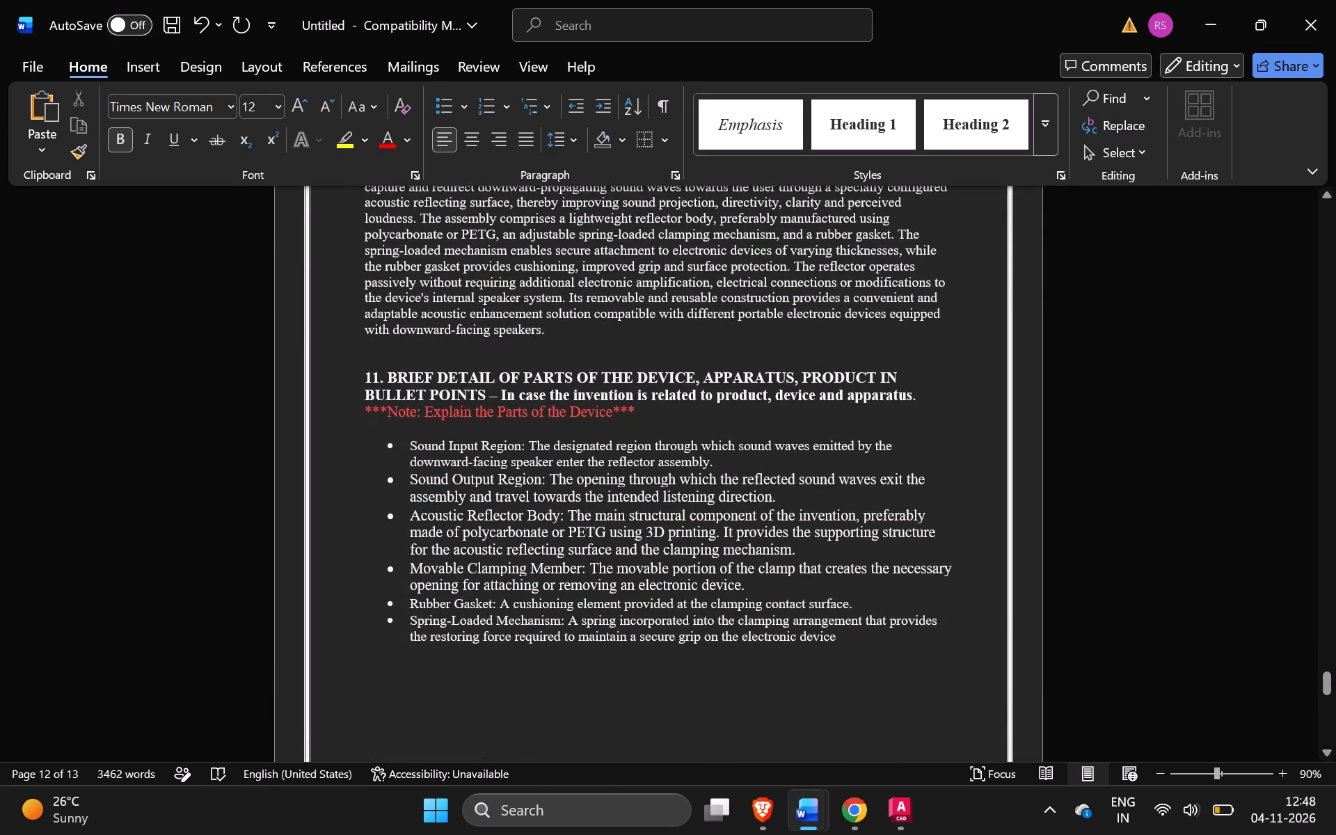
scroll(626, 423, "up", 1)
scroll(626, 423, "down", 1)
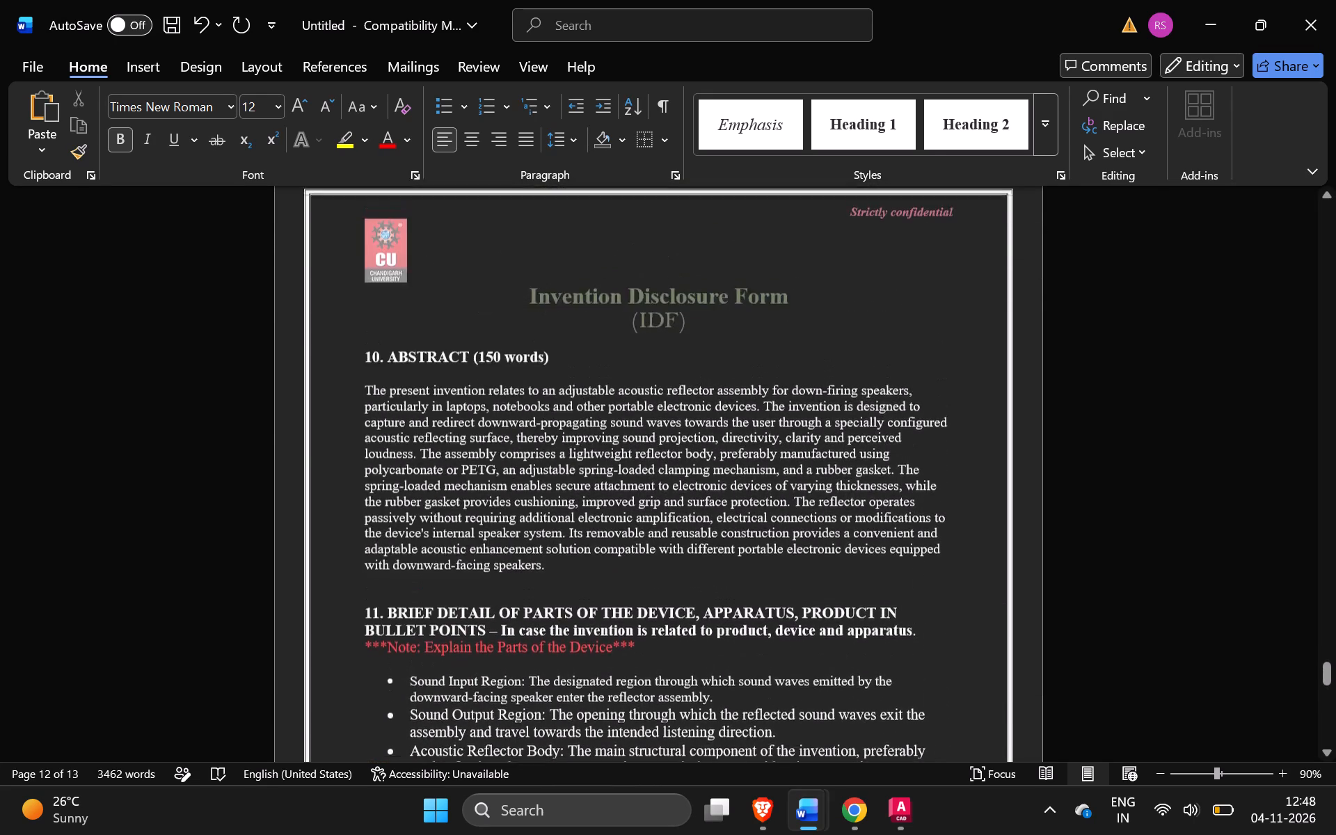
scroll(626, 423, "down", 3)
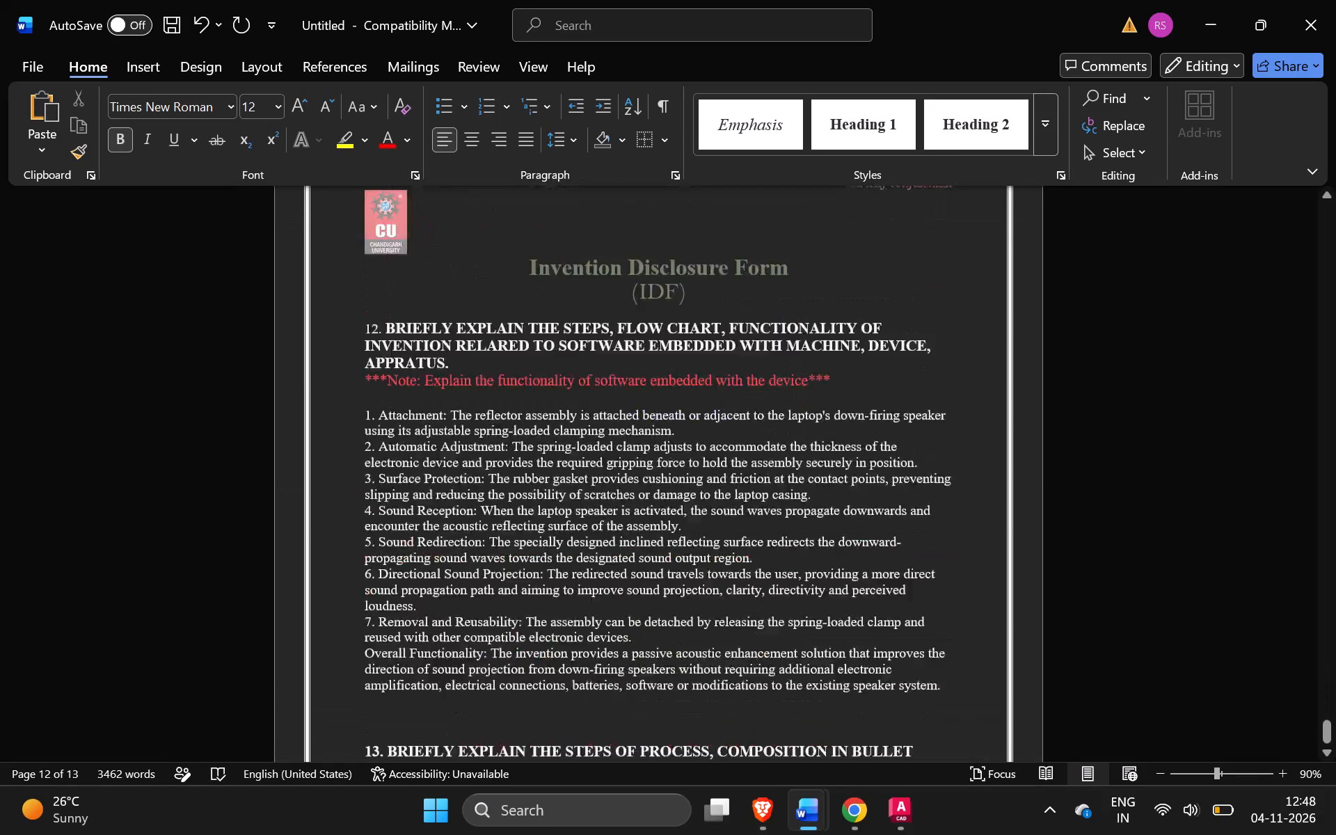
scroll(626, 423, "down", 2)
scroll(626, 423, "up", 8)
scroll(626, 423, "down", 1)
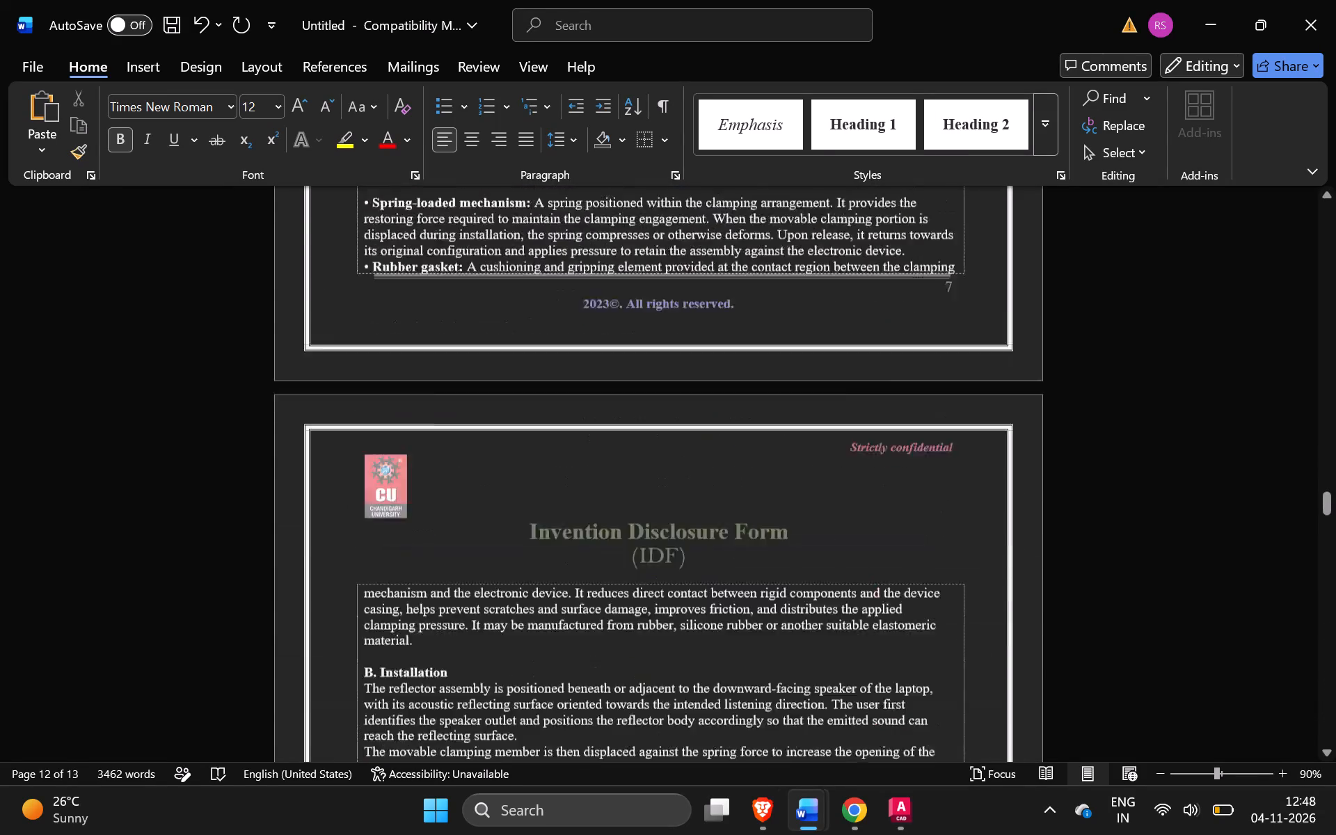
scroll(626, 423, "down", 10)
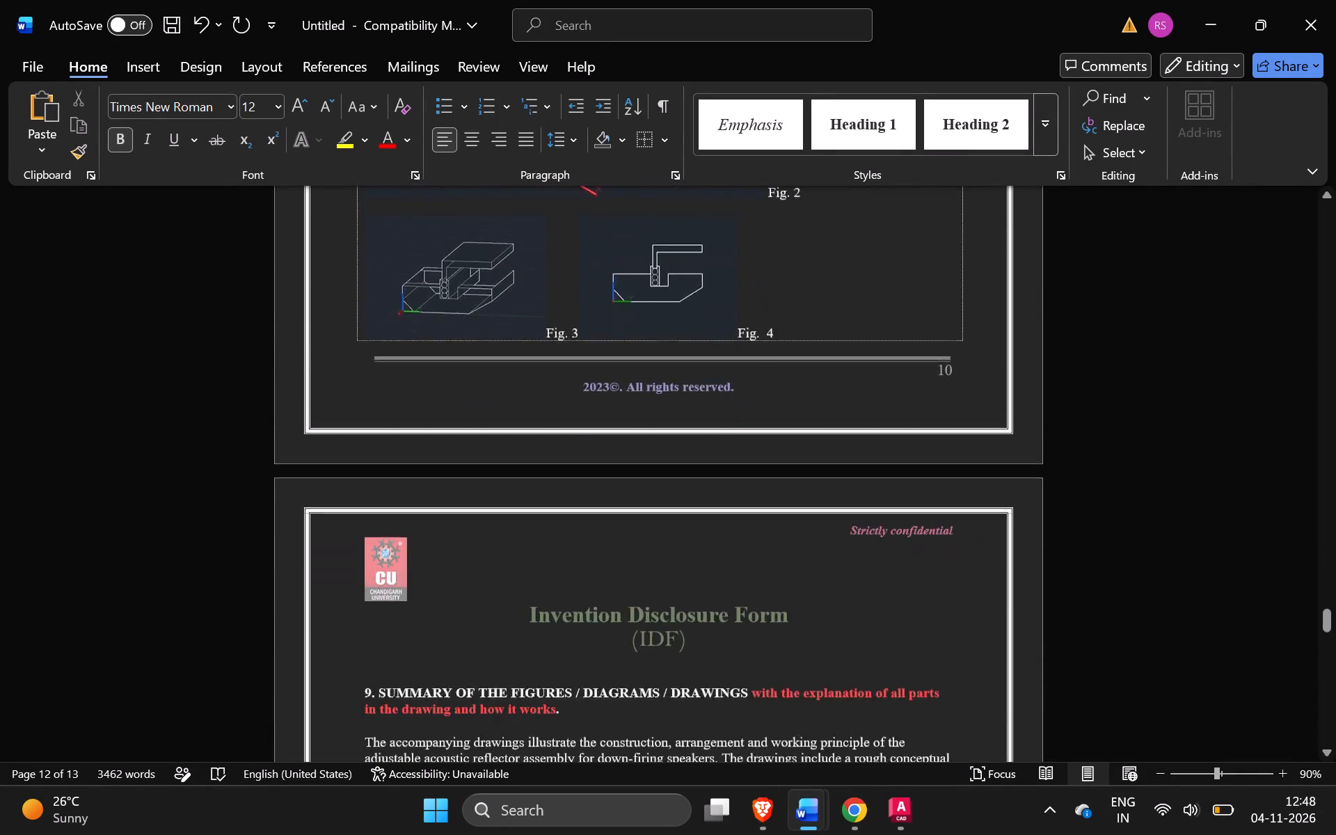
scroll(626, 423, "down", 4)
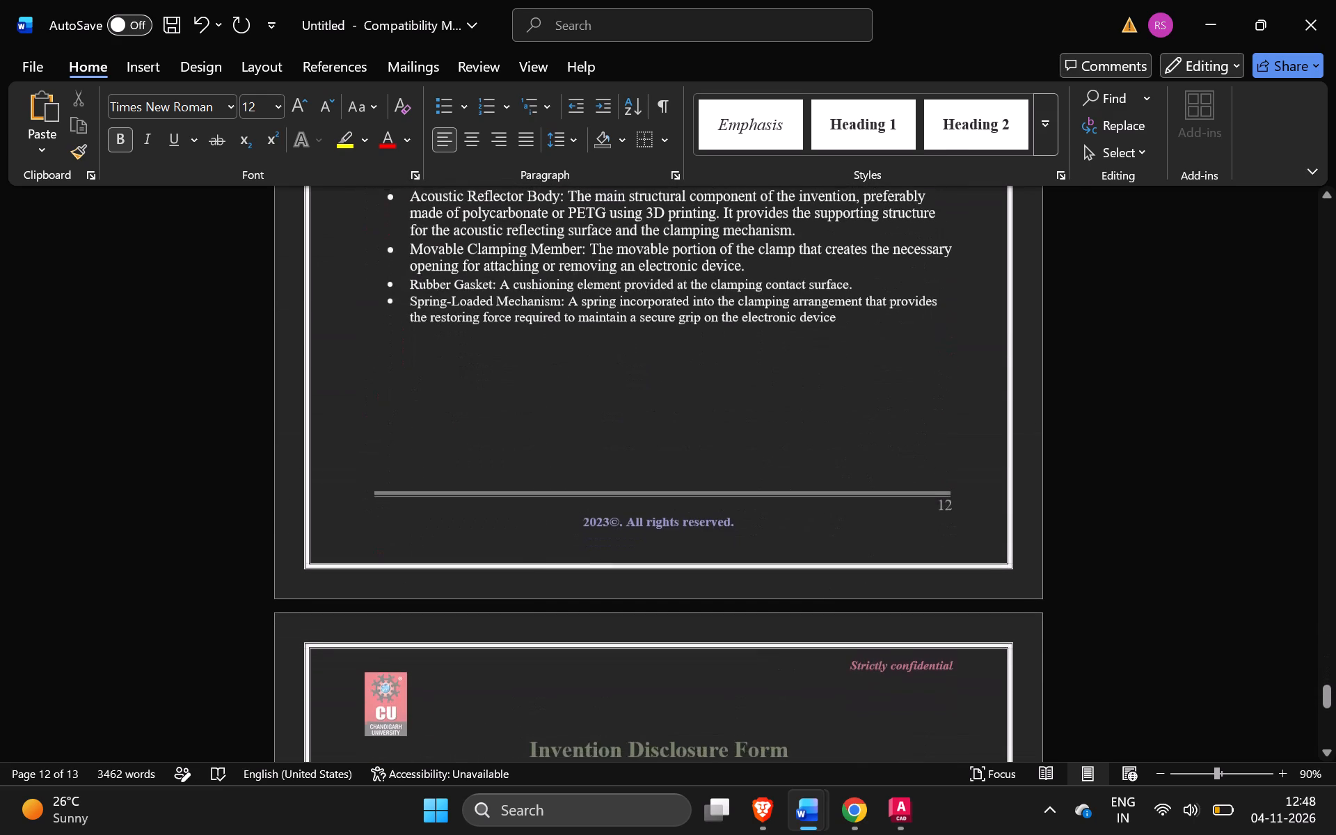
scroll(626, 423, "down", 4)
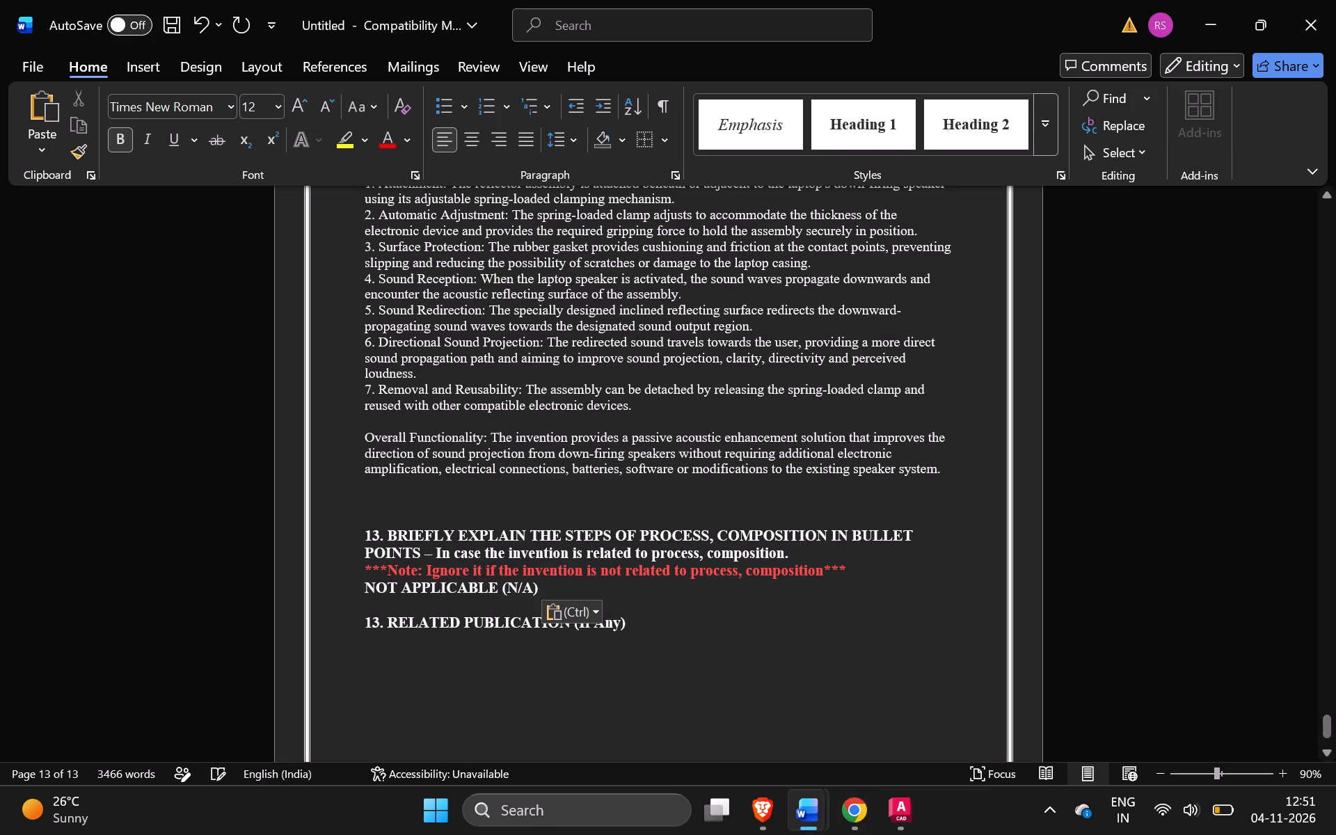
left_click(872, 579)
left_click(864, 569)
key("Return")
Review sections 10 to 12 of the disclosure form, checking the parts list and functions text for consistent formatting.
scroll(864, 569, "up", 1)
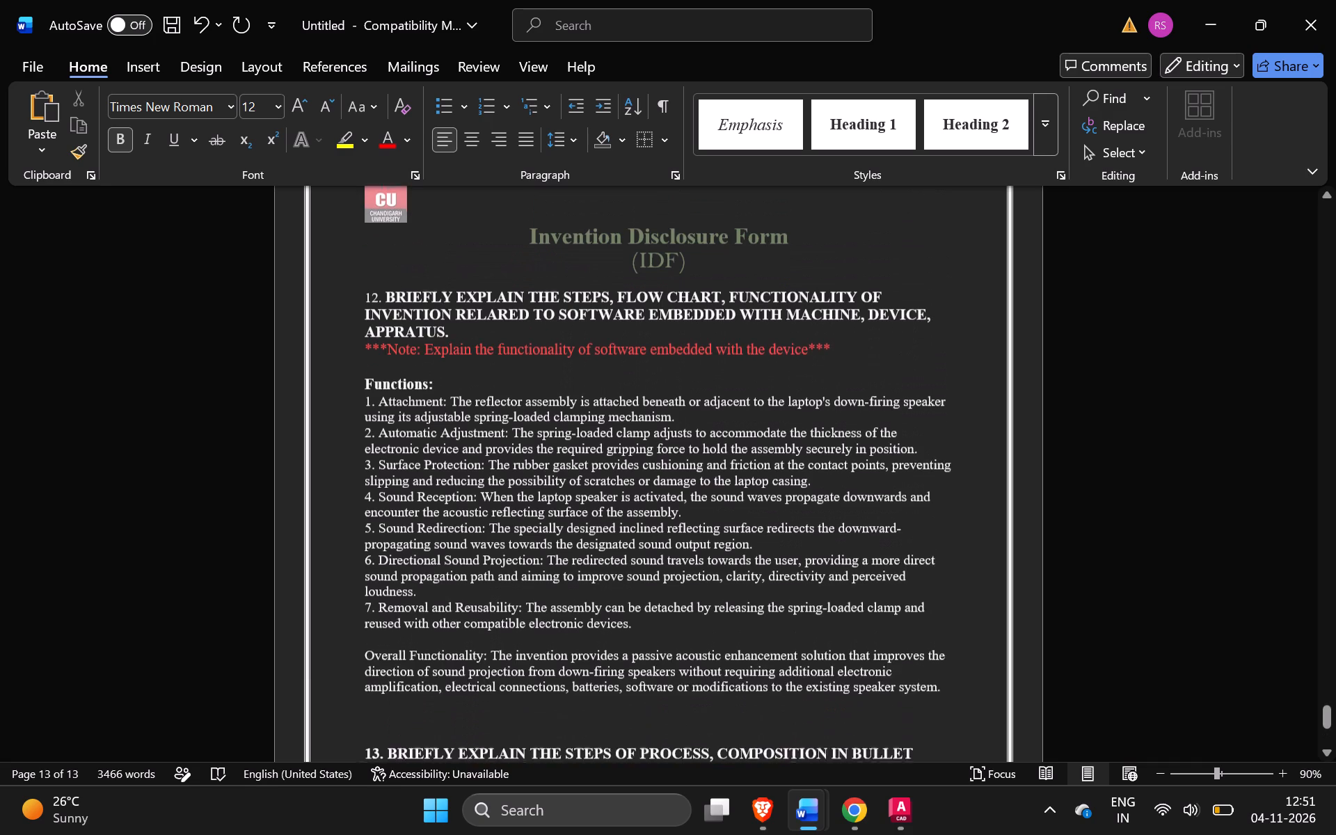
scroll(864, 569, "up", 2)
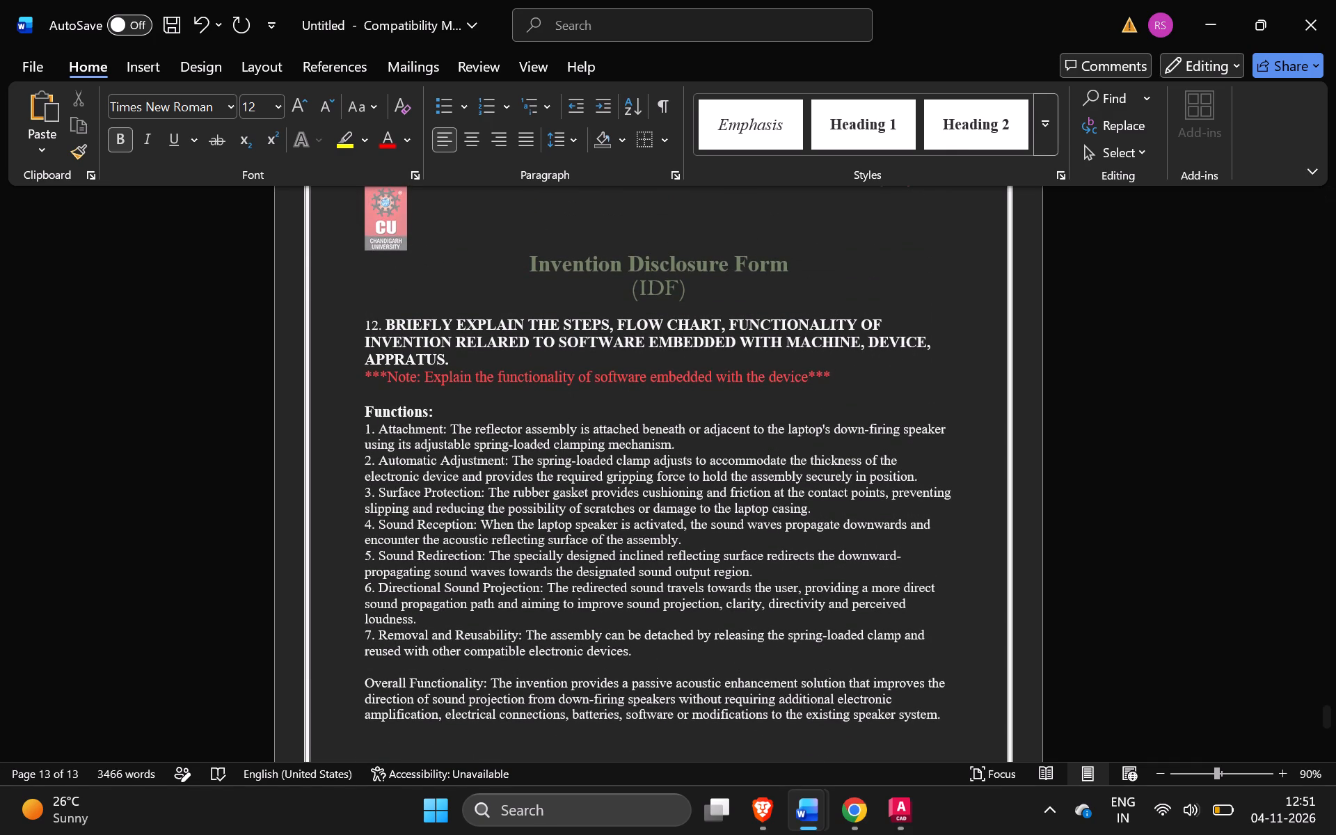
scroll(864, 569, "up", 3)
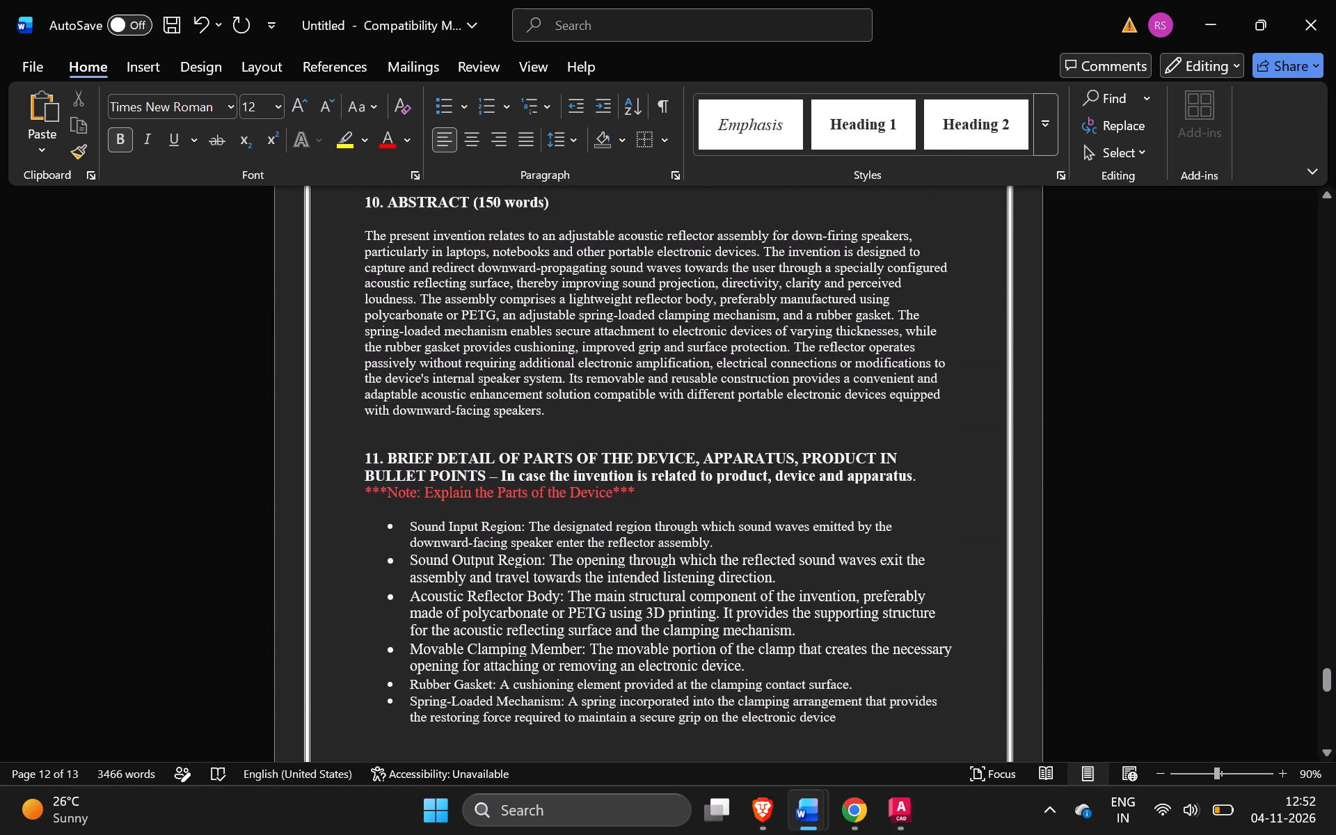
scroll(566, 660, "down", 1)
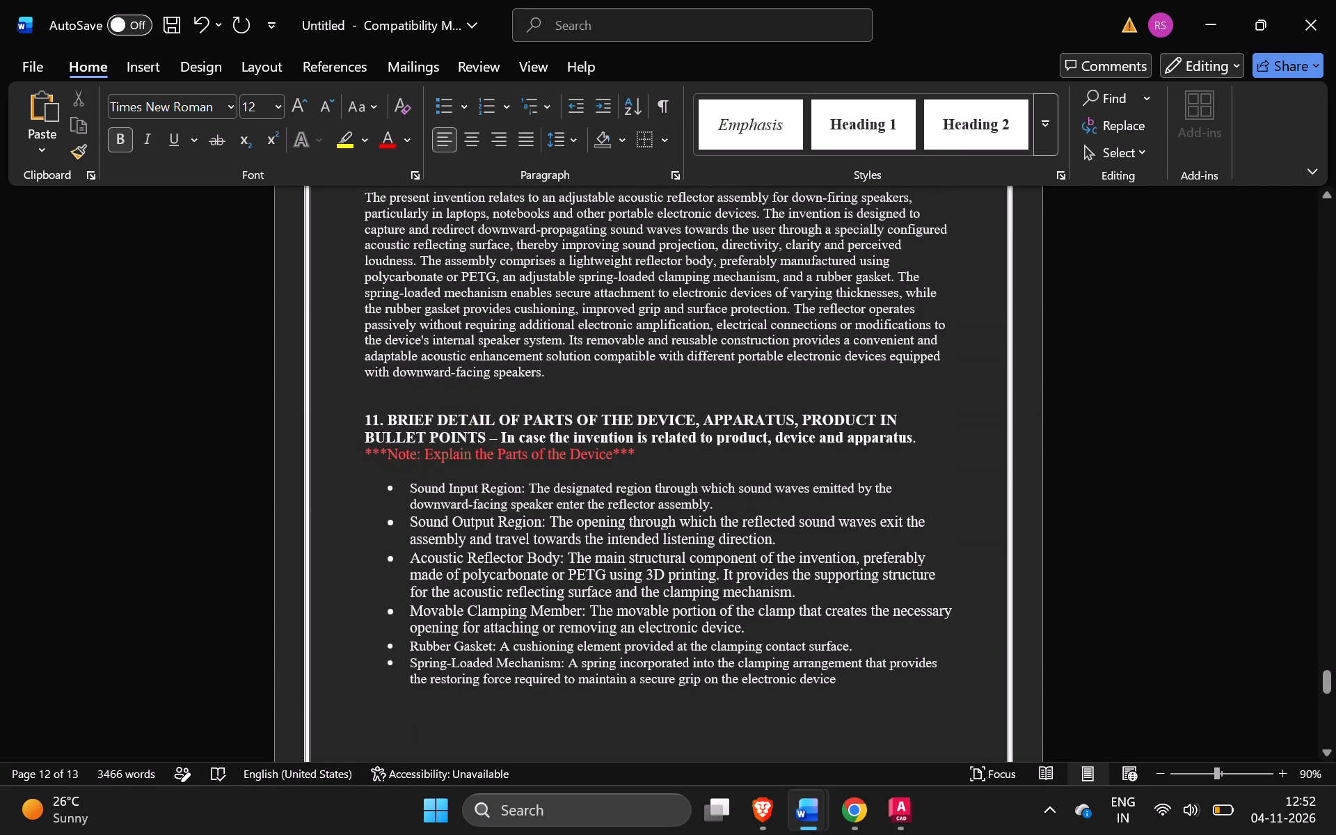
scroll(566, 660, "down", 4)
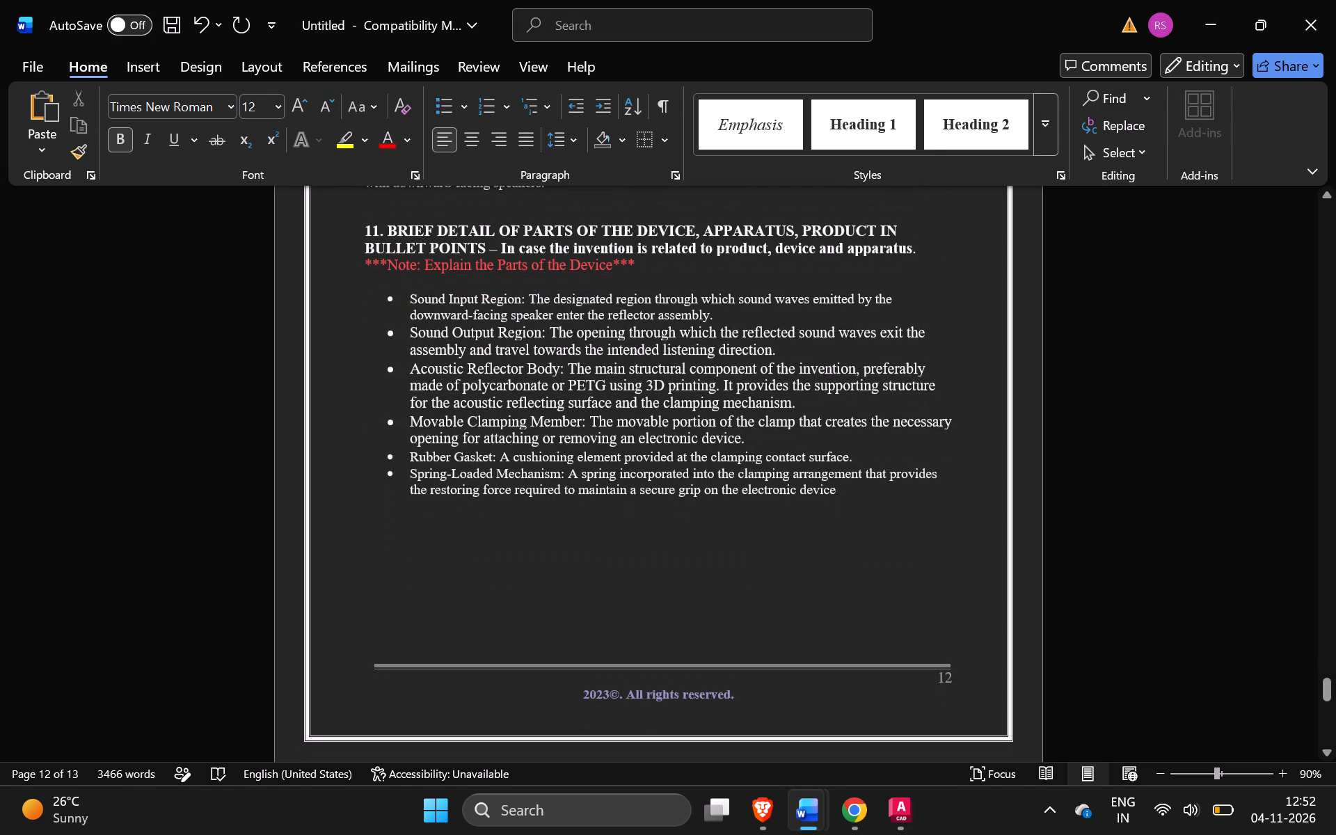
scroll(566, 660, "down", 2)
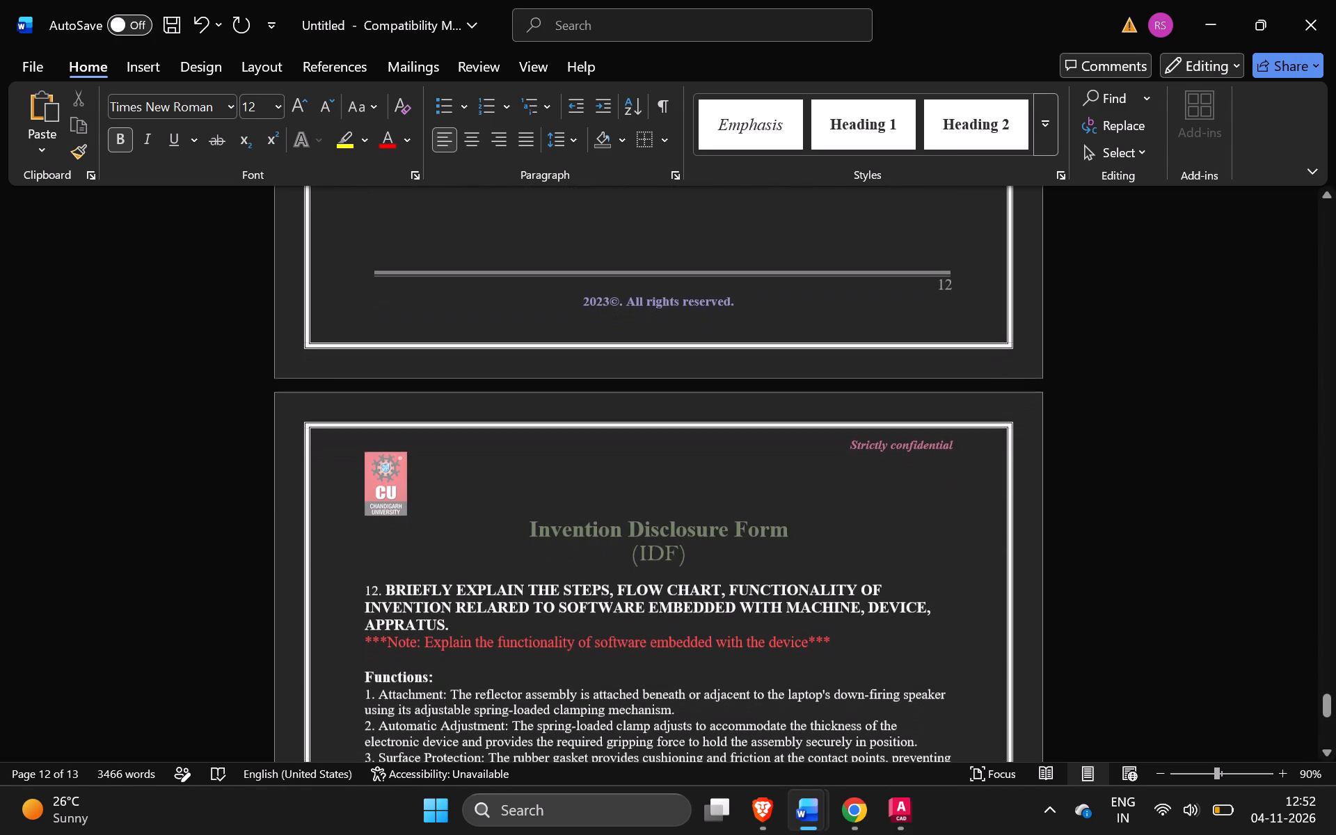
scroll(566, 660, "down", 2)
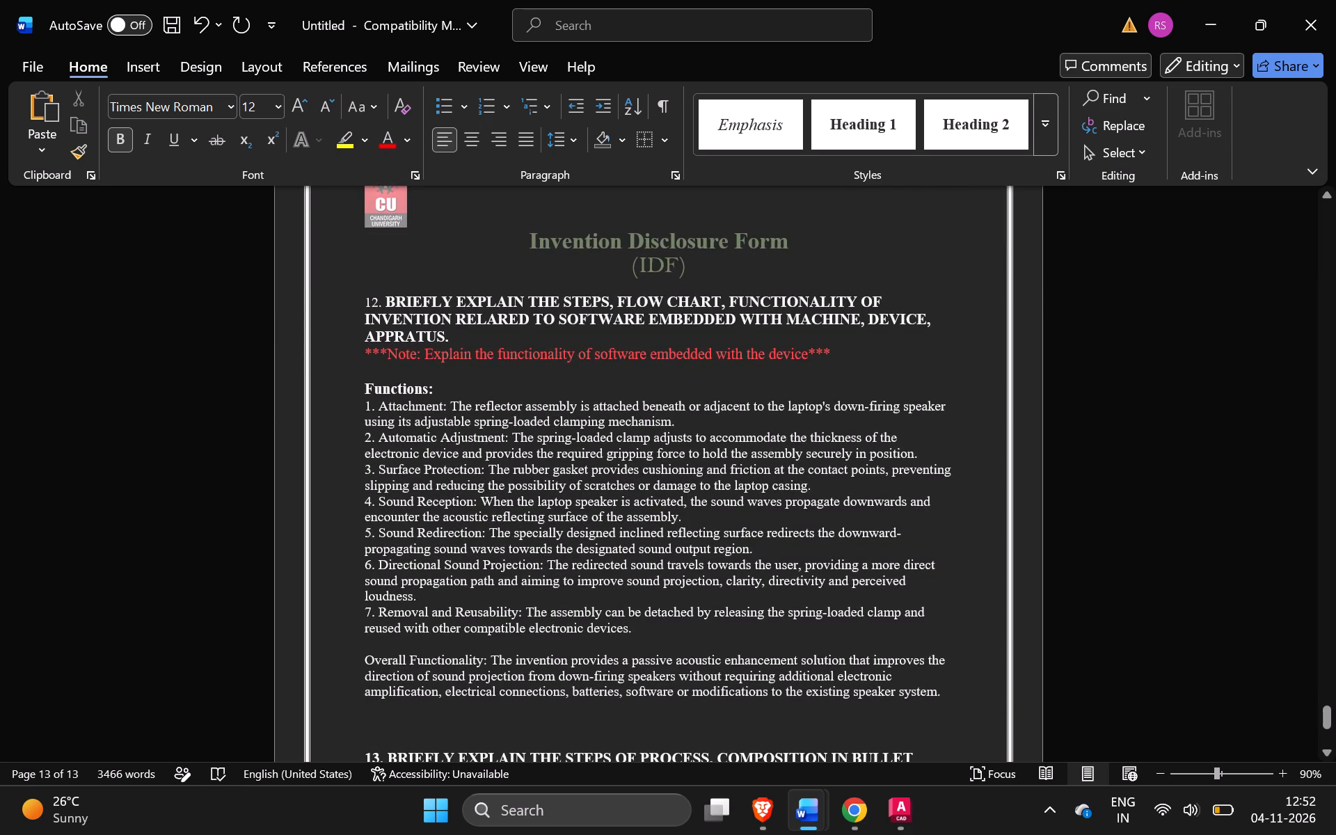
scroll(566, 660, "up", 1)
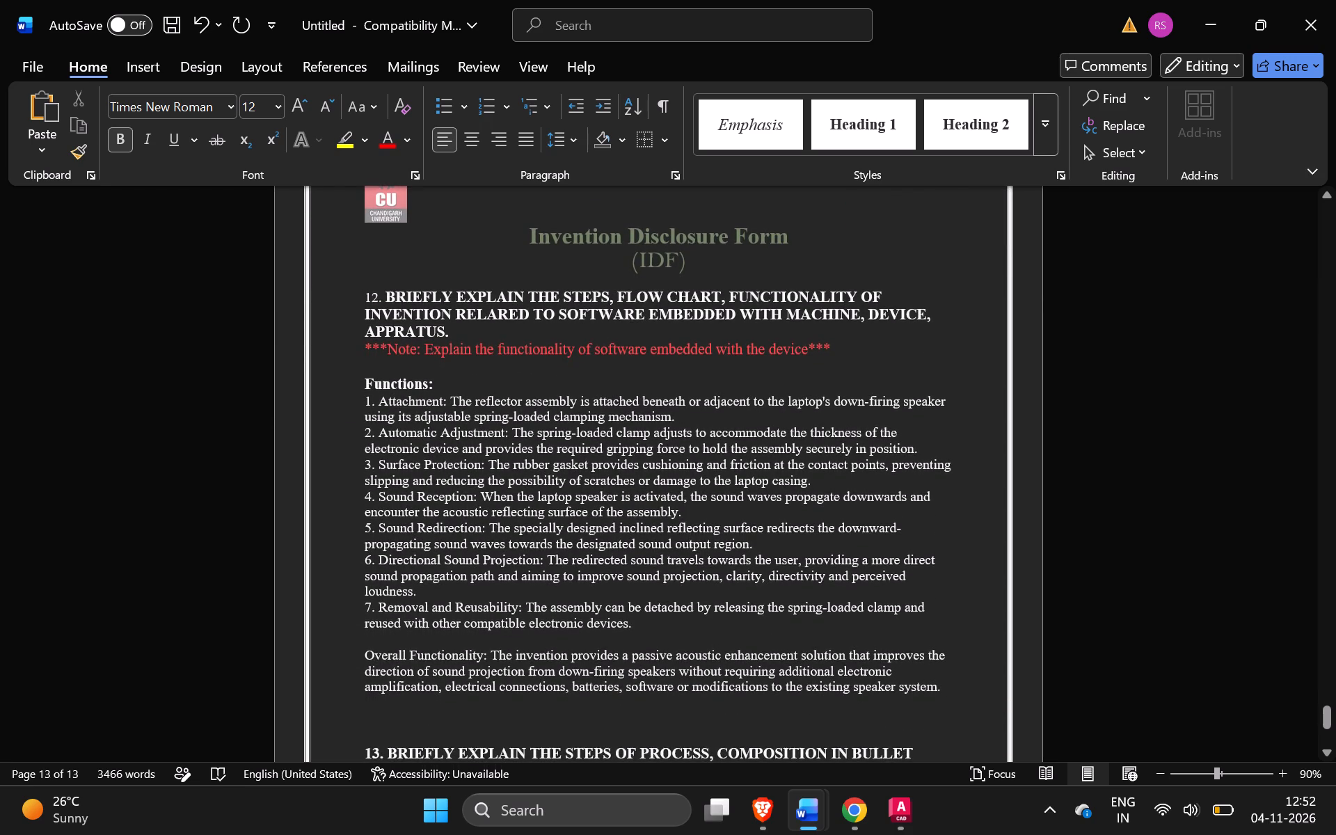
scroll(566, 660, "up", 3)
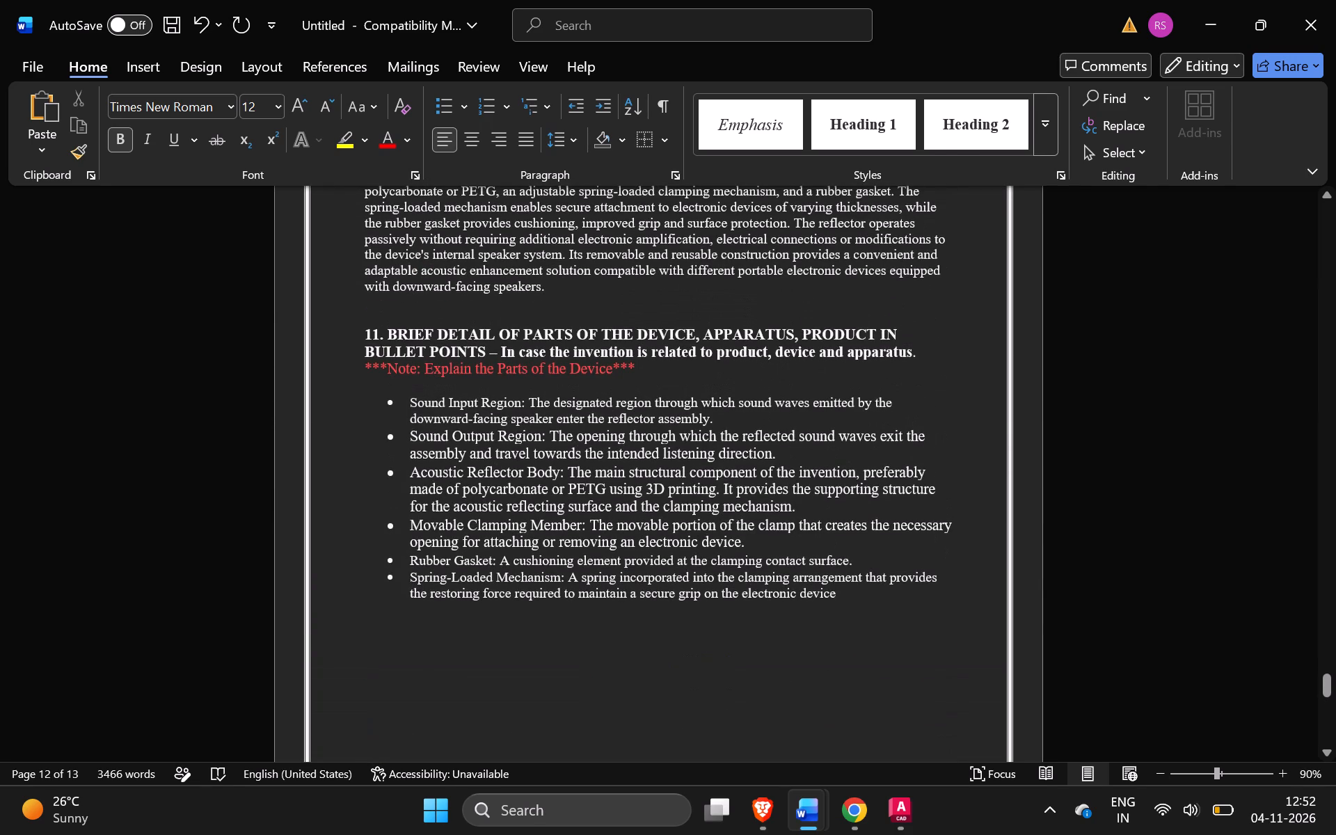
scroll(566, 660, "down", 4)
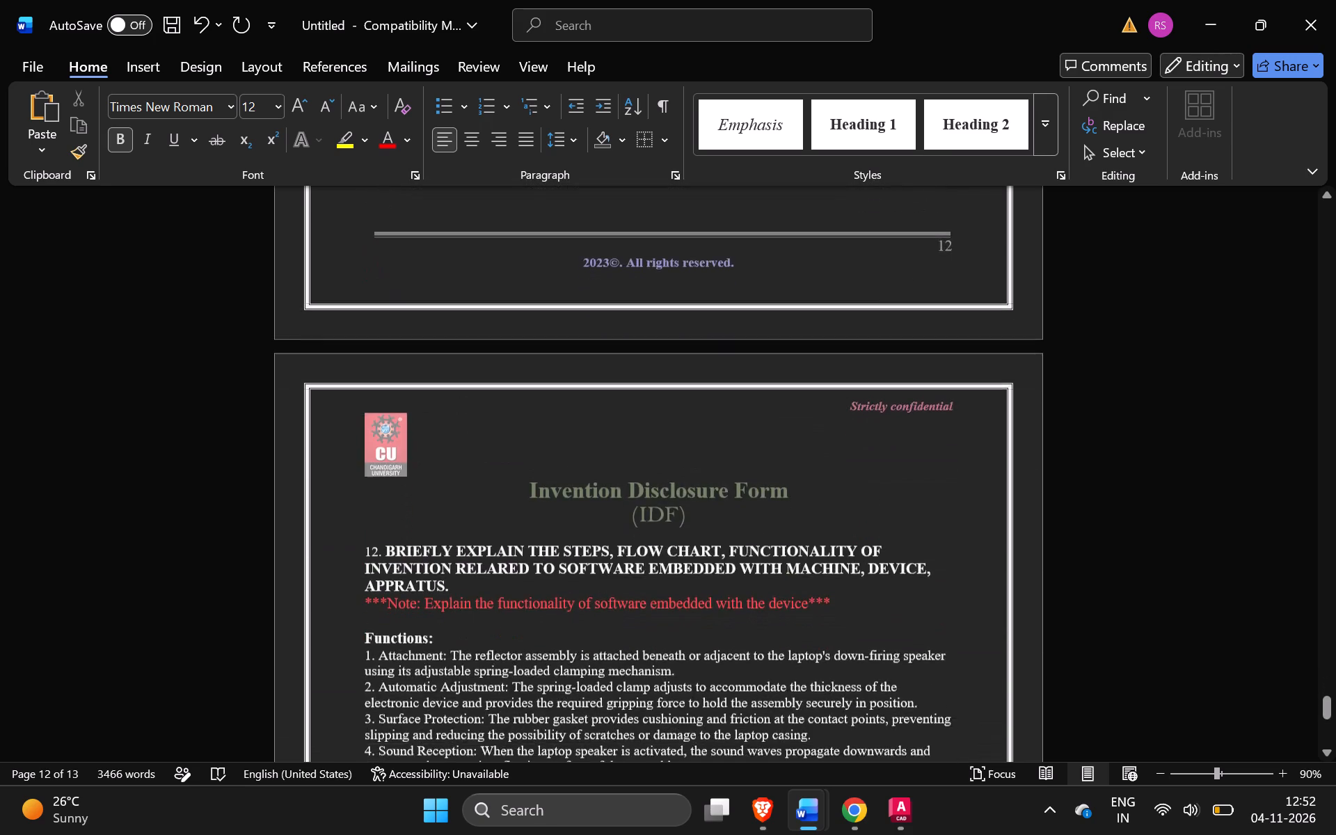
Set the font size of all the section 11 parts bullets to 11.
scroll(566, 660, "up", 2)
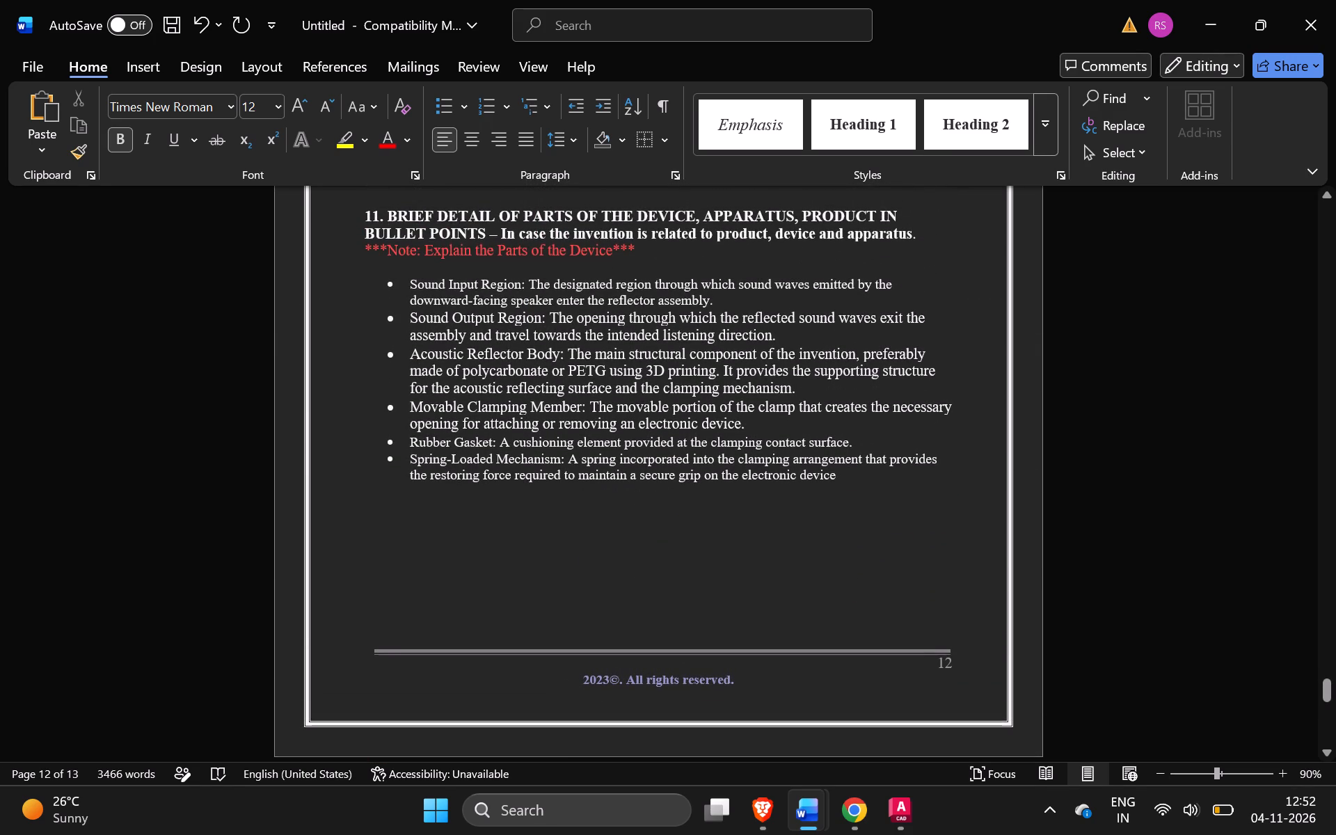
left_click(416, 407)
left_click_drag(416, 407, 518, 399)
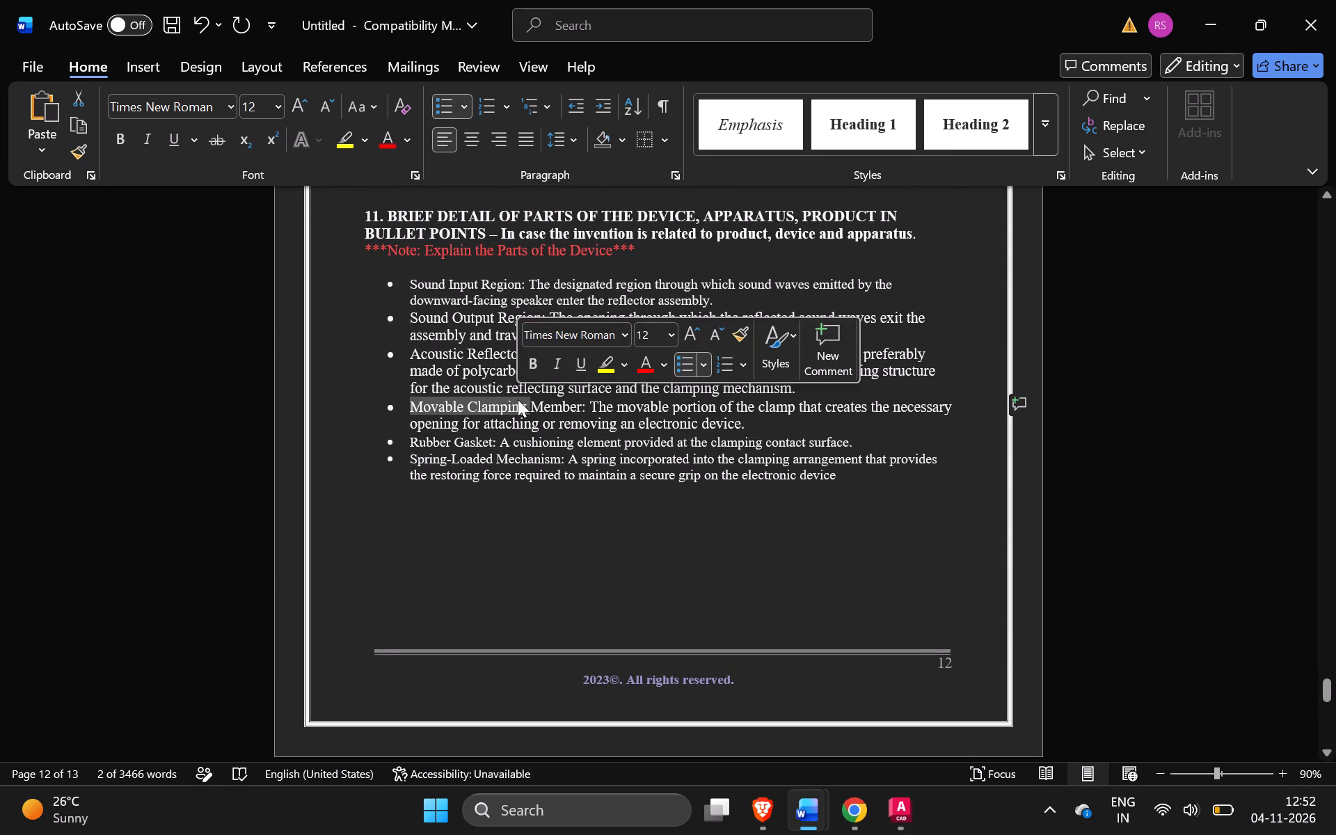
left_click(518, 399)
left_click_drag(404, 290, 845, 469)
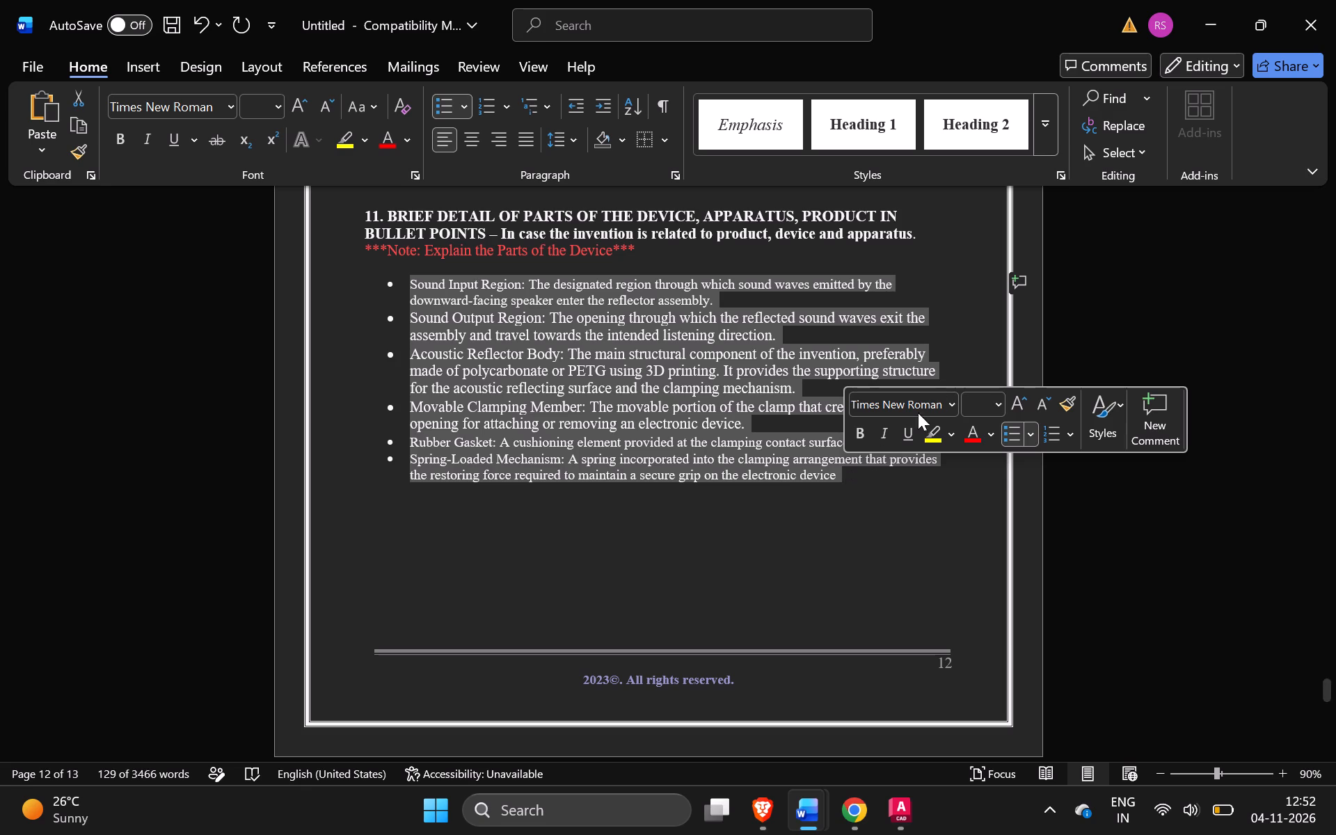
left_click(994, 411)
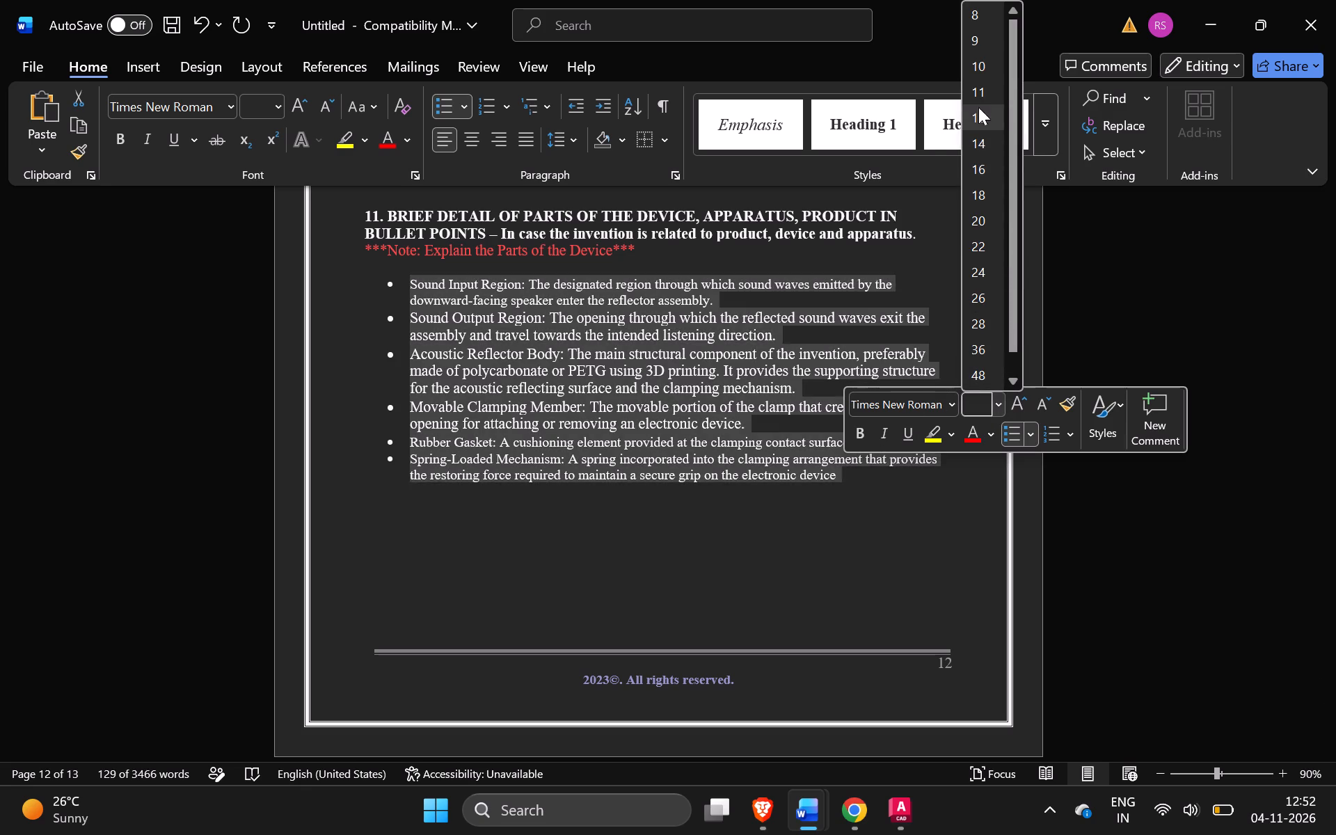
left_click(978, 99)
left_click(666, 443)
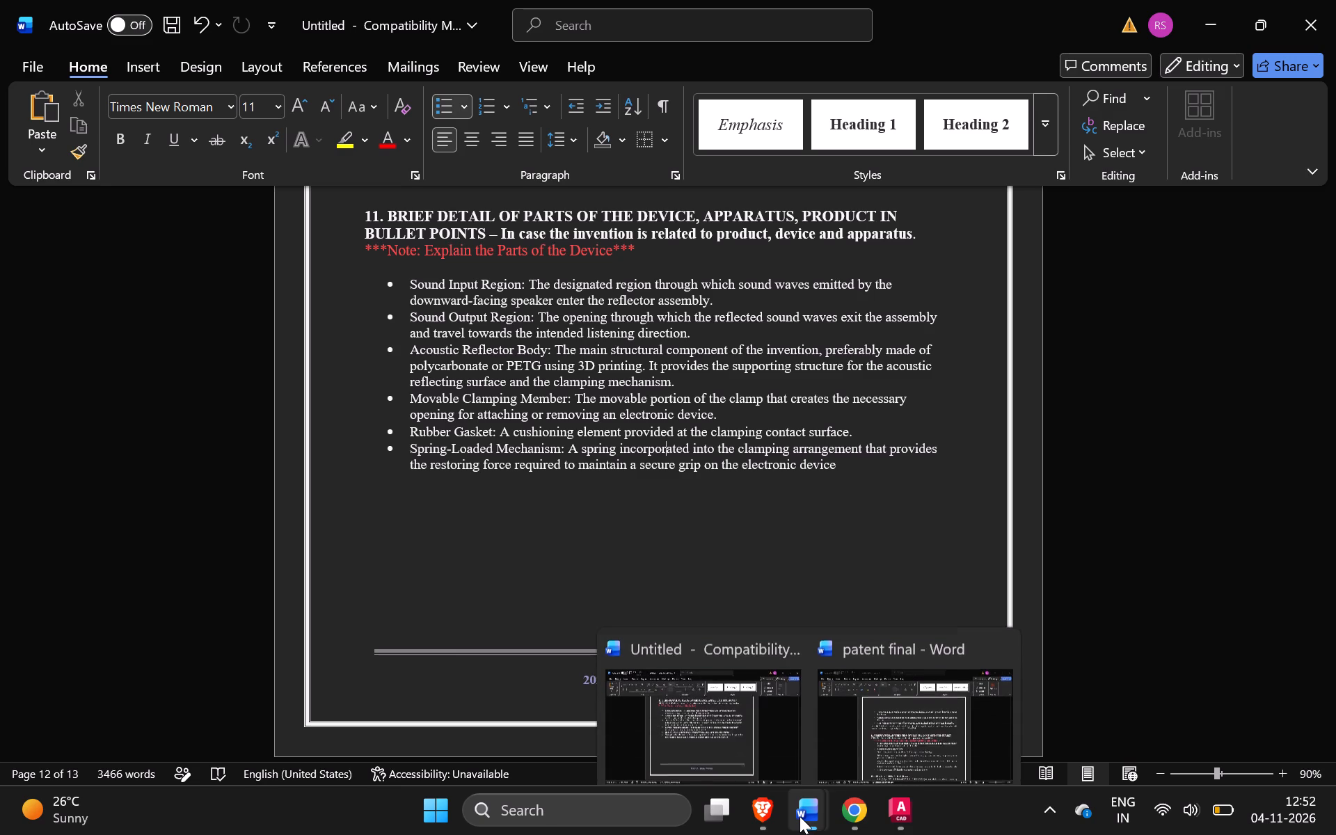
Compare sections 12 and 13 of the patent final document with sections 10 to 13 of the untitled disclosure form.
left_click(930, 692)
scroll(761, 564, "up", 1)
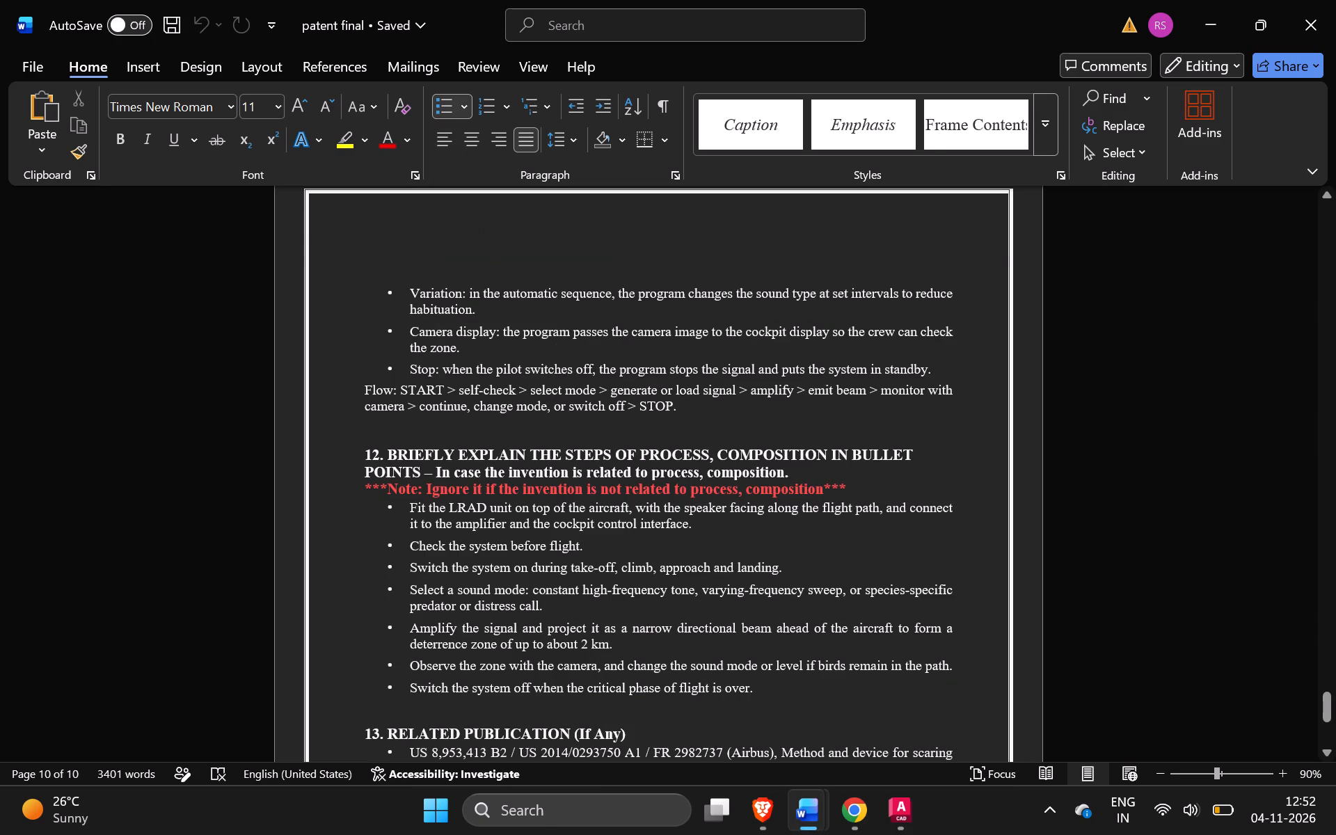
scroll(761, 564, "up", 1)
scroll(761, 564, "down", 1)
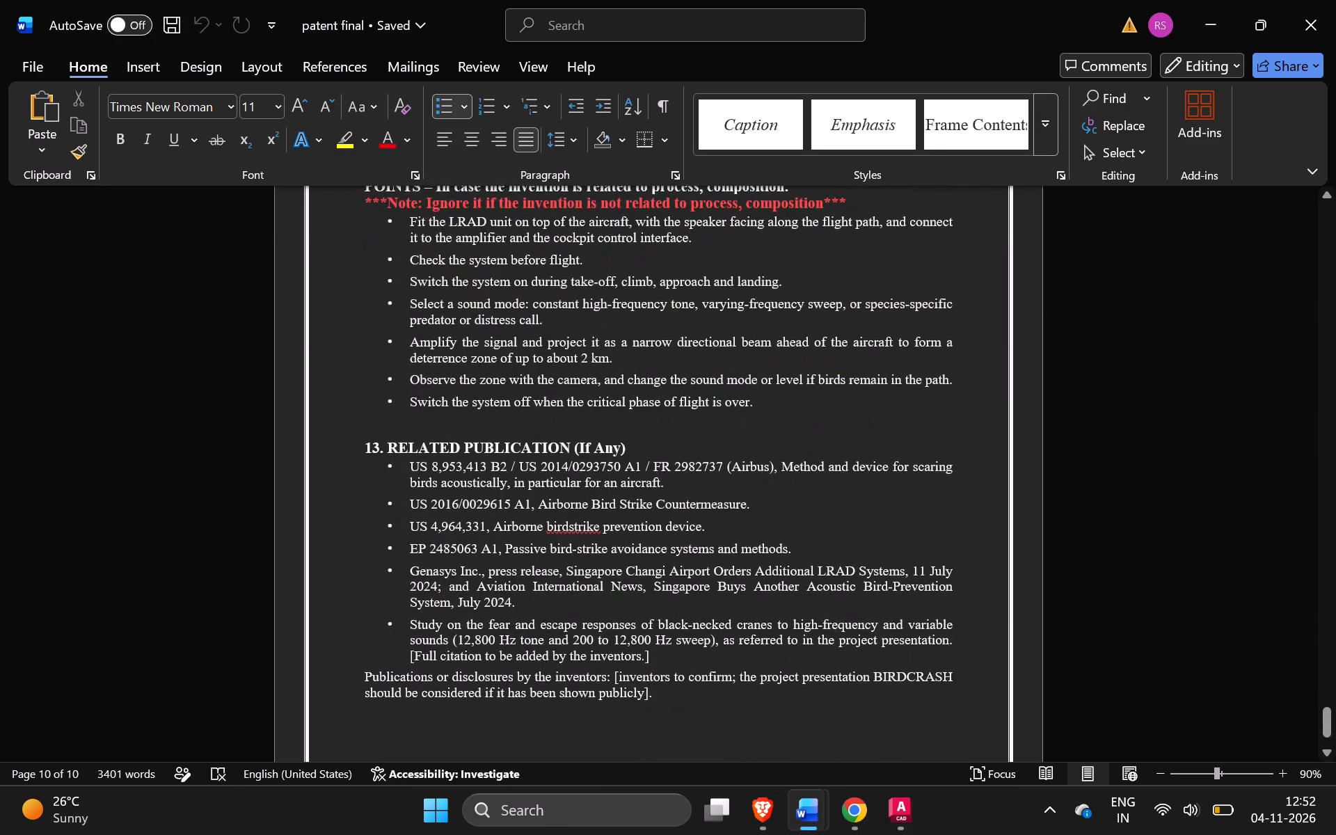
key("alt+Tab")
scroll(630, 543, "right", 1)
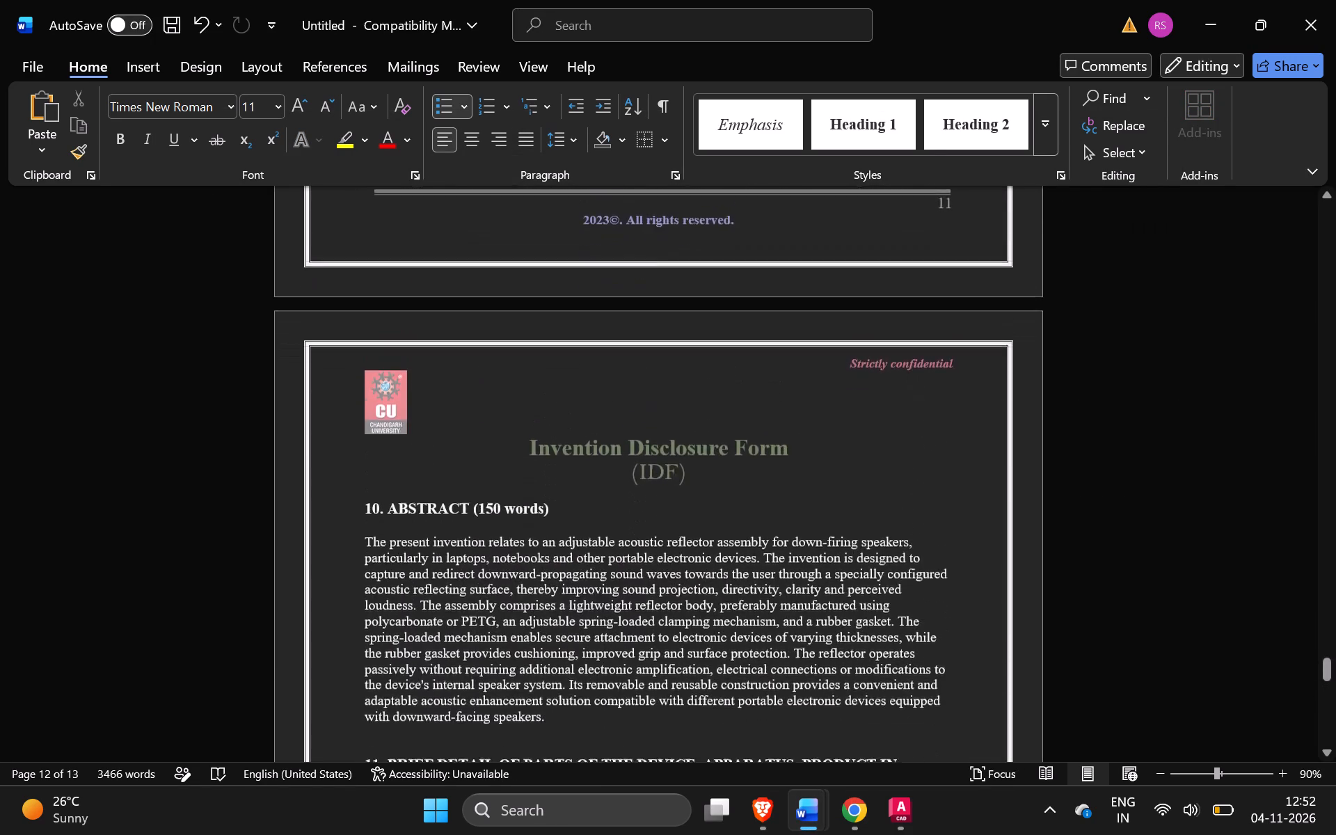
scroll(630, 543, "right", 1)
scroll(630, 543, "down", 6)
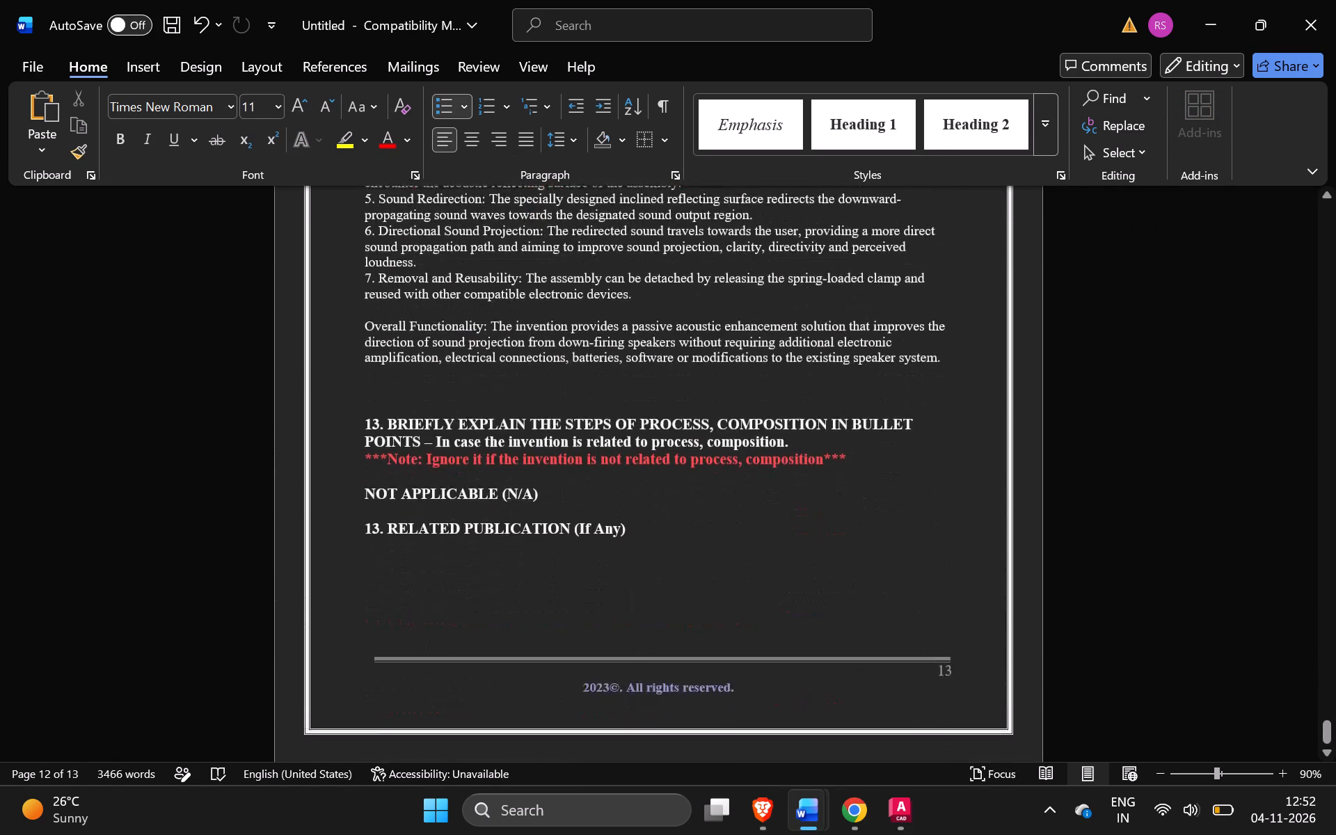
scroll(770, 384, "up", 2)
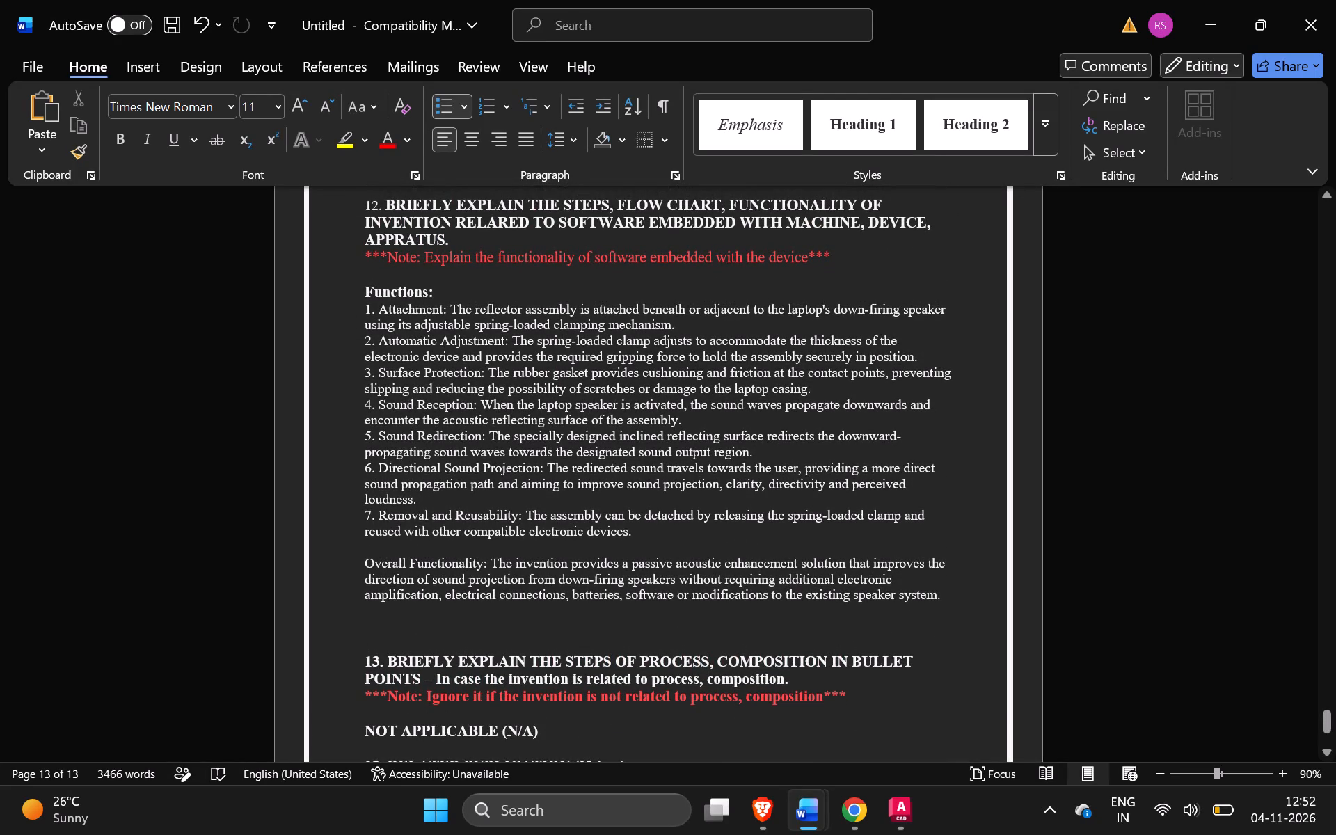
scroll(951, 601, "up", 3)
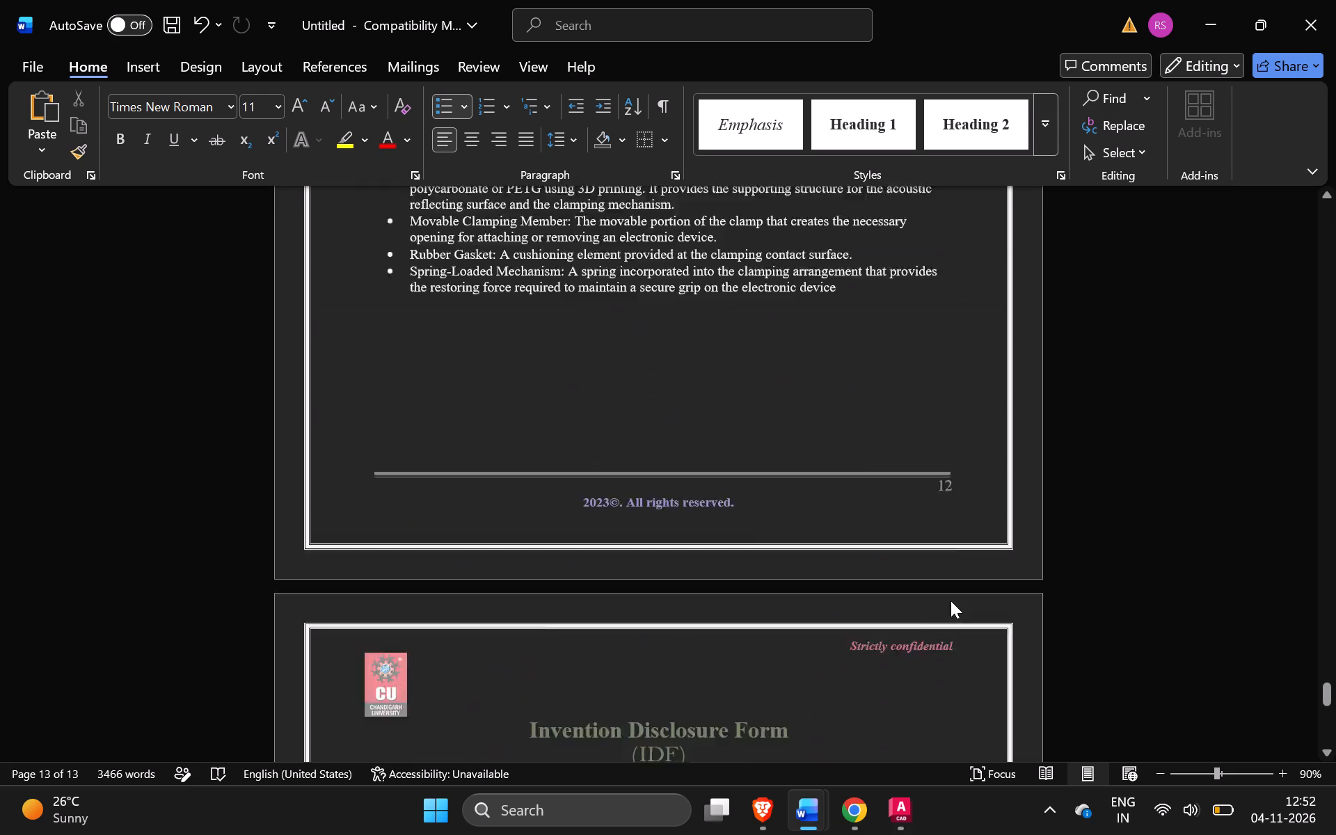
scroll(951, 601, "up", 2)
Replace the functions and overall functionality text under section 12 of the untitled form with "NOT APPLICABLE (N/A)".
scroll(951, 601, "down", 1)
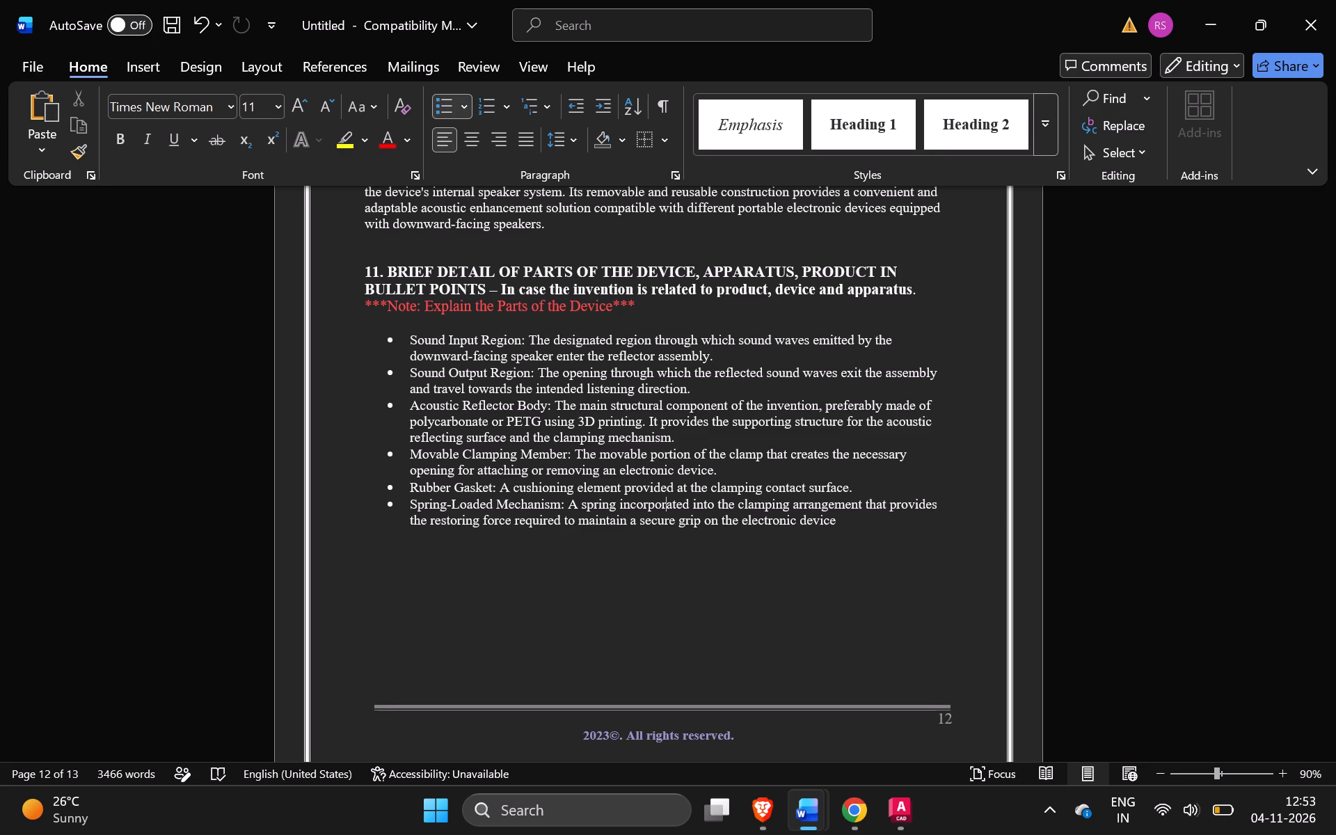
scroll(896, 534, "down", 2)
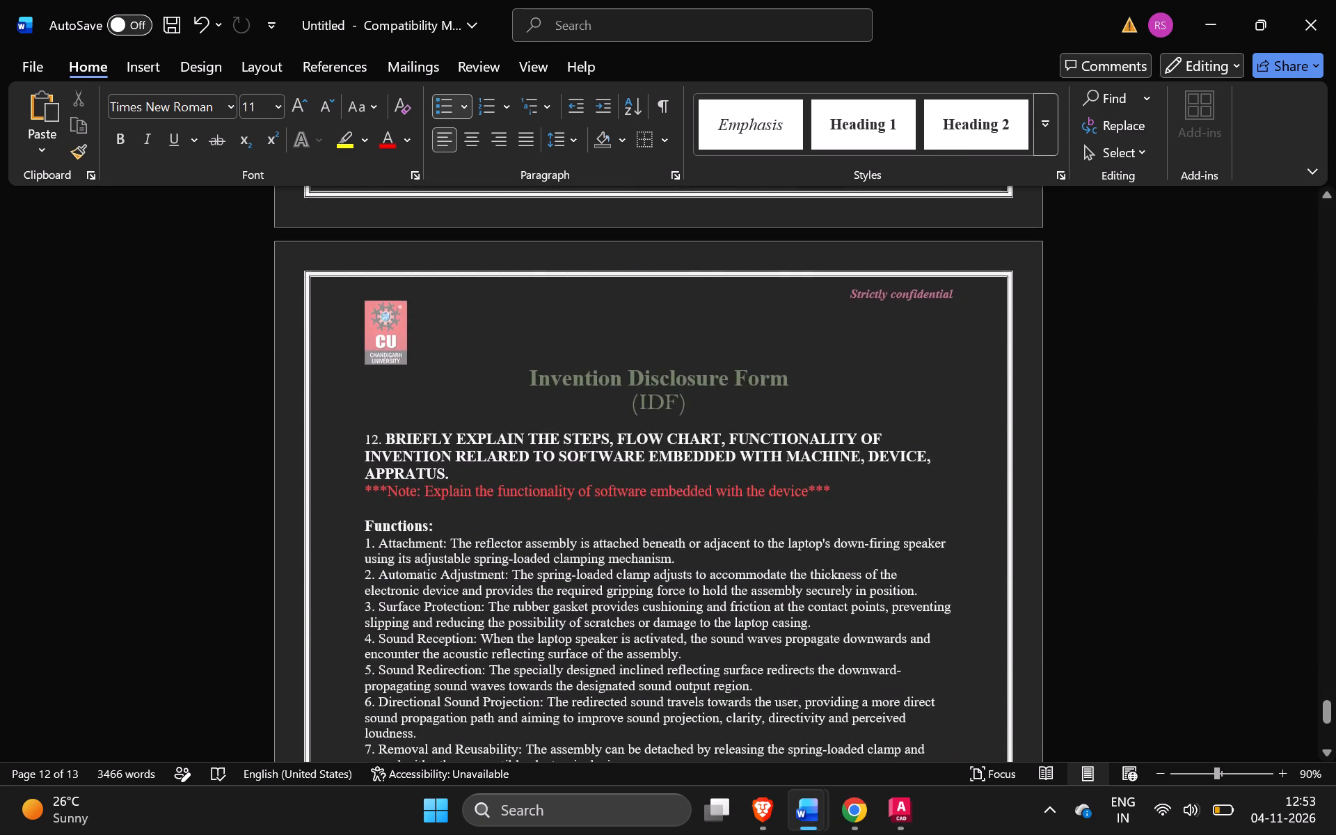
scroll(708, 627, "down", 1)
left_click_drag(955, 655, 382, 391)
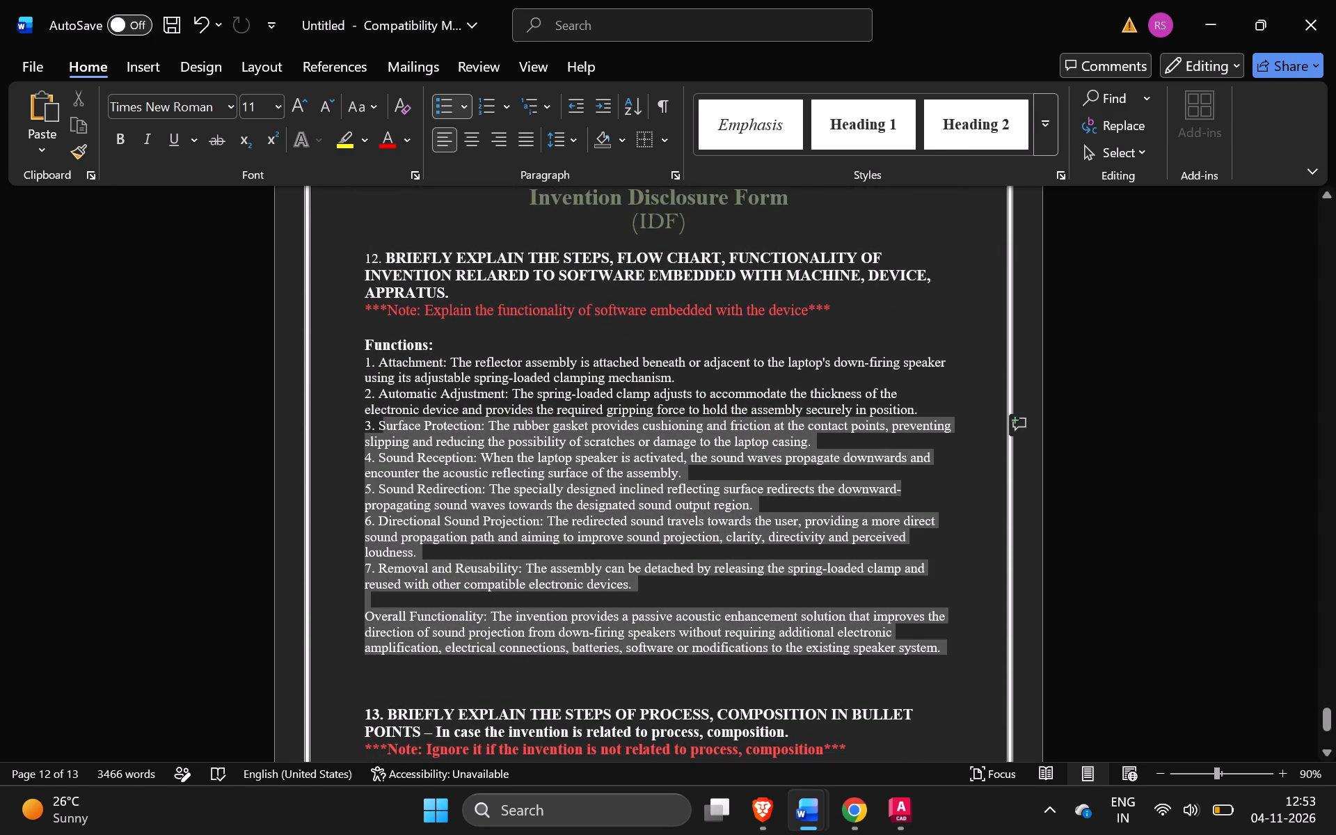
left_click_drag(382, 391, 362, 349)
key("BackSpace")
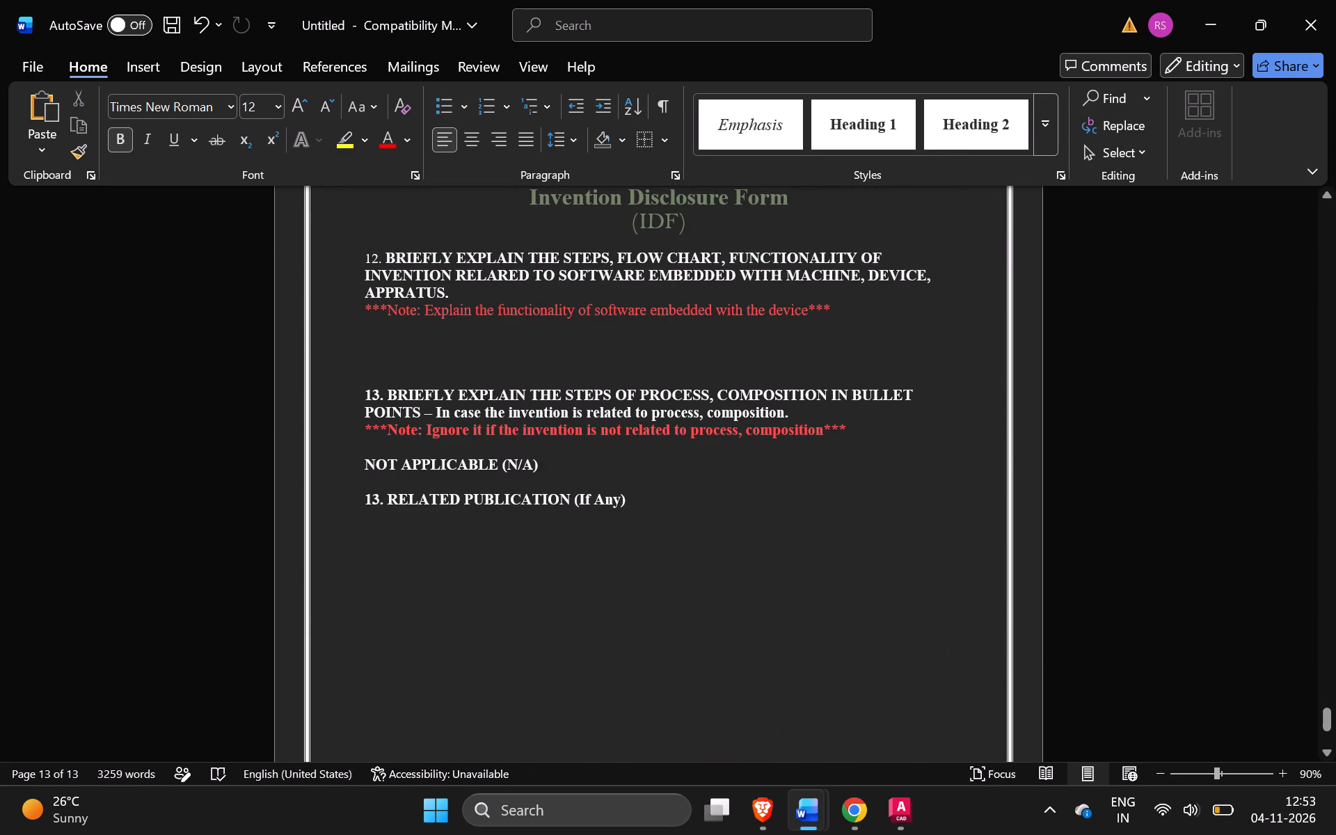
key("ctrl+v")
Add a blank line between the section 13 process answer and the "RELATED PUBLICATION (If Any)" heading.
left_click(682, 463)
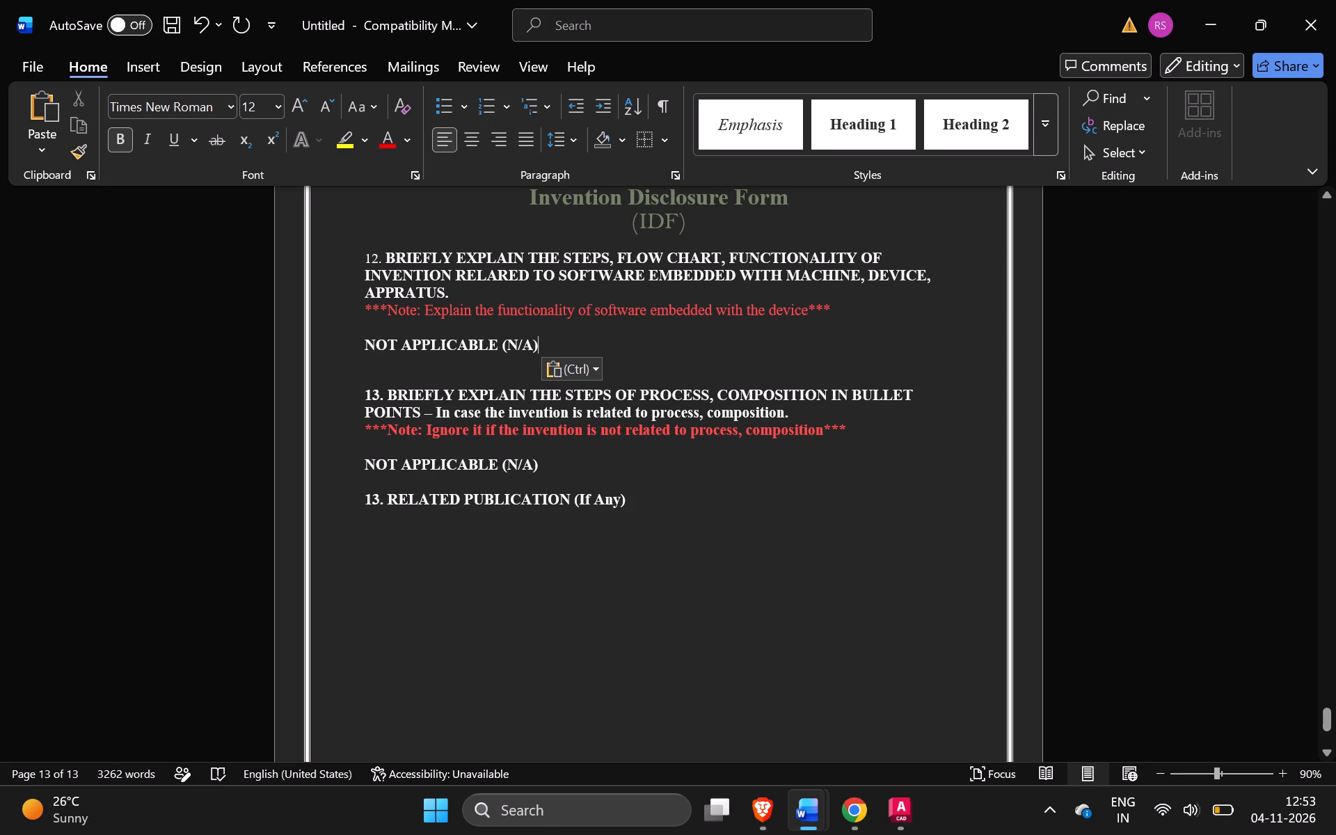
key("Return")
key("alt+Tab")
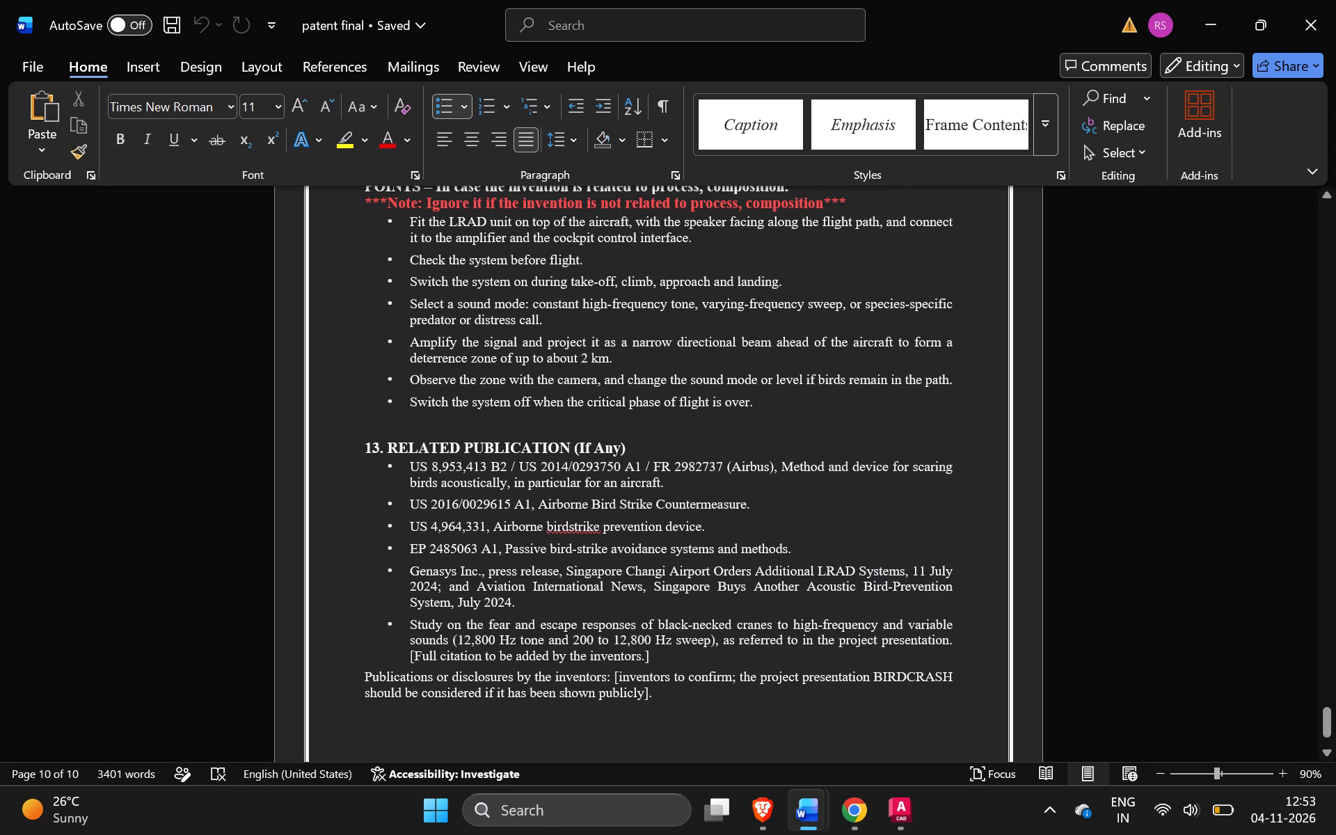
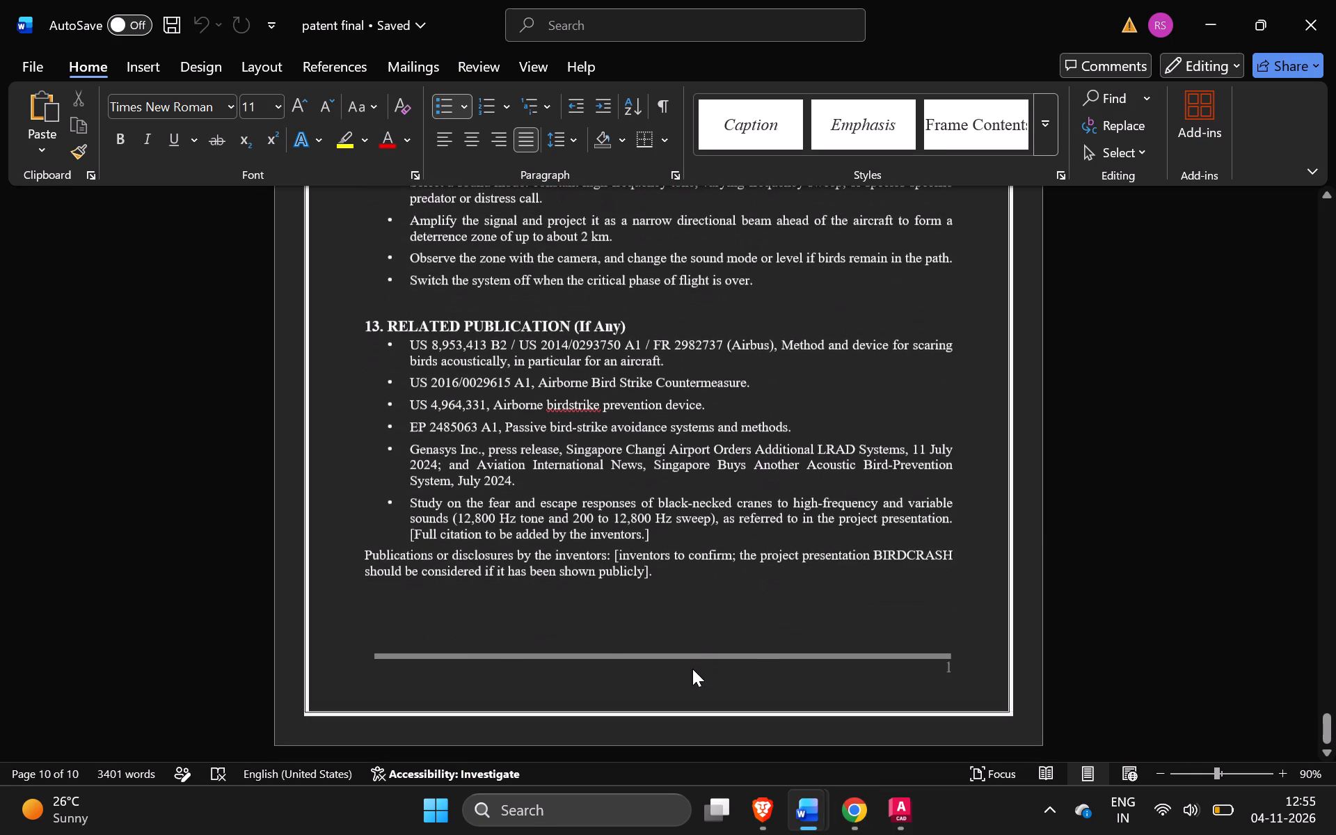
scroll(692, 669, "up", 2)
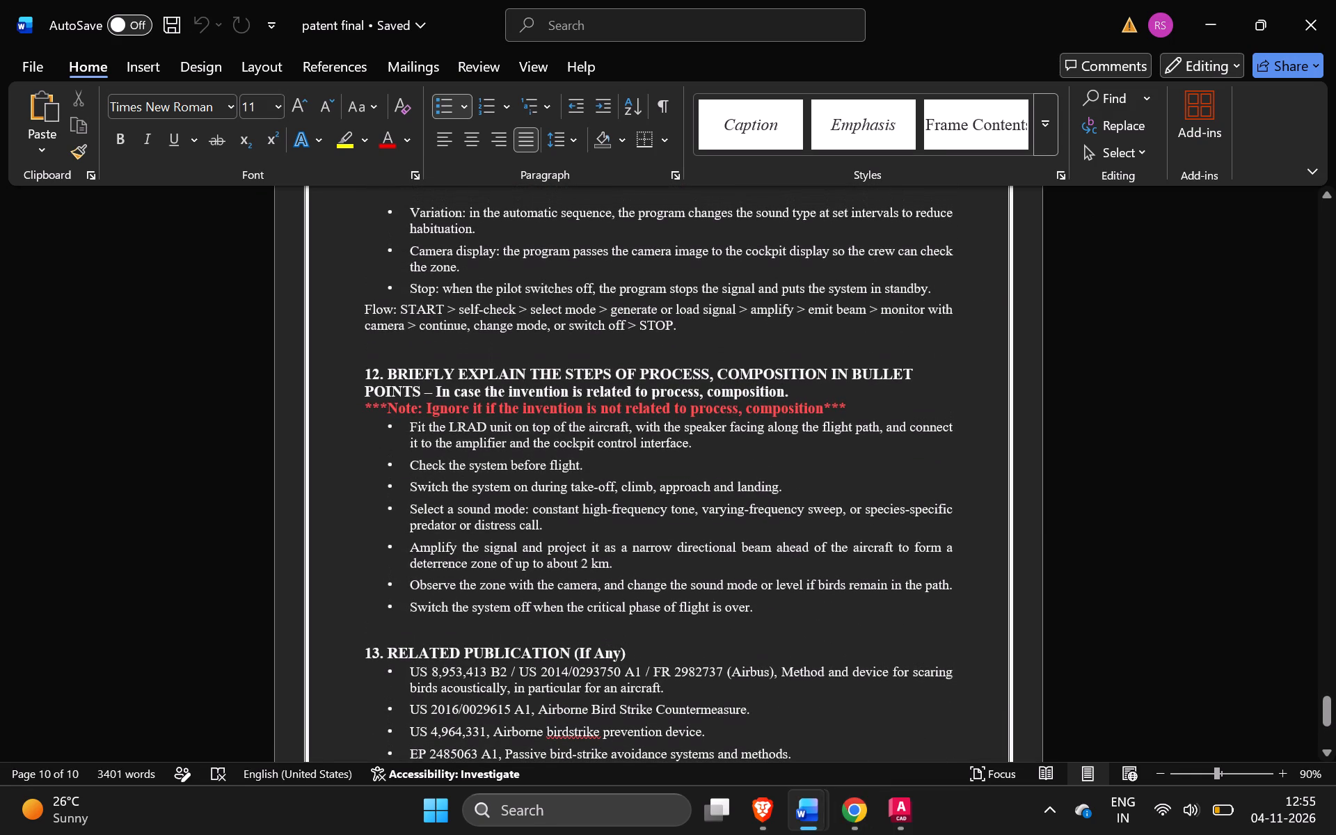
scroll(692, 669, "down", 1)
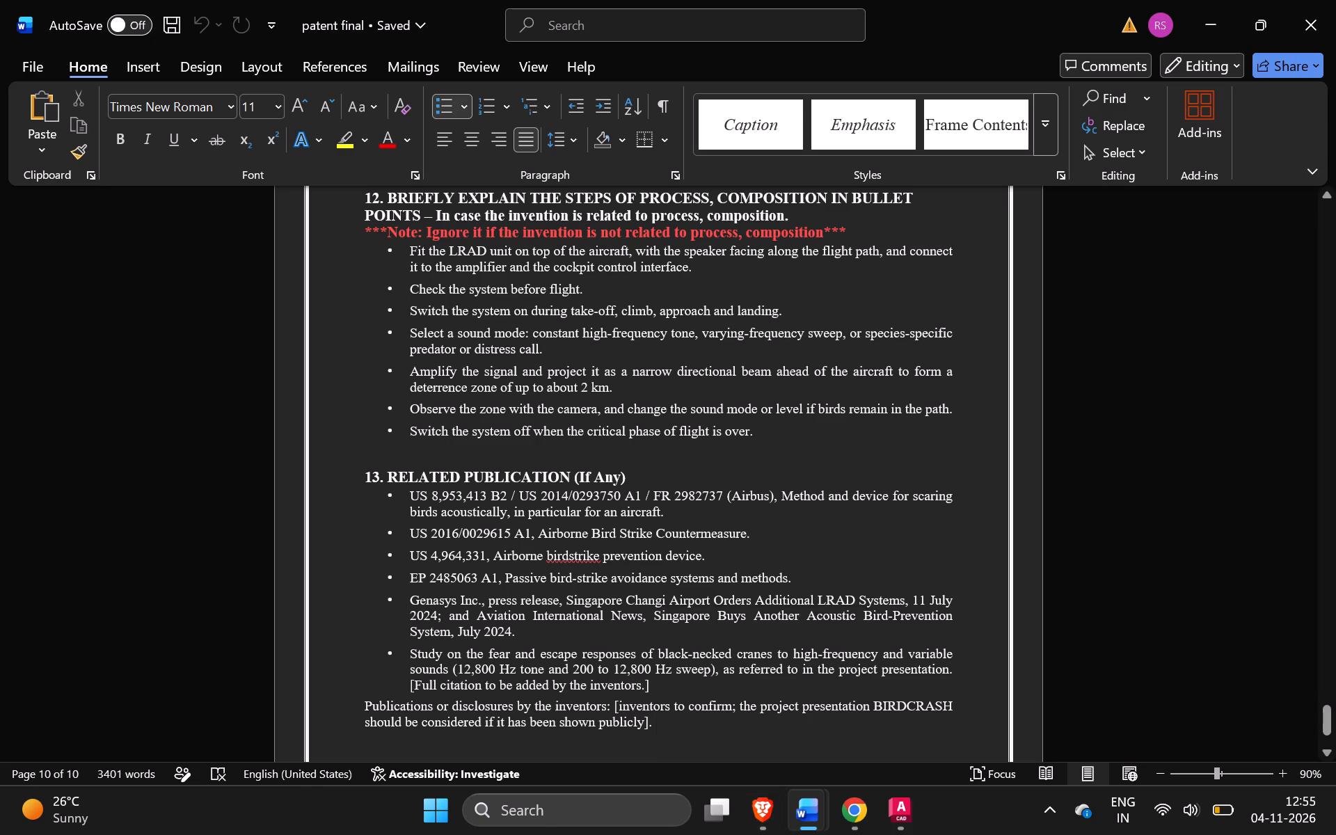
scroll(747, 731, "down", 1)
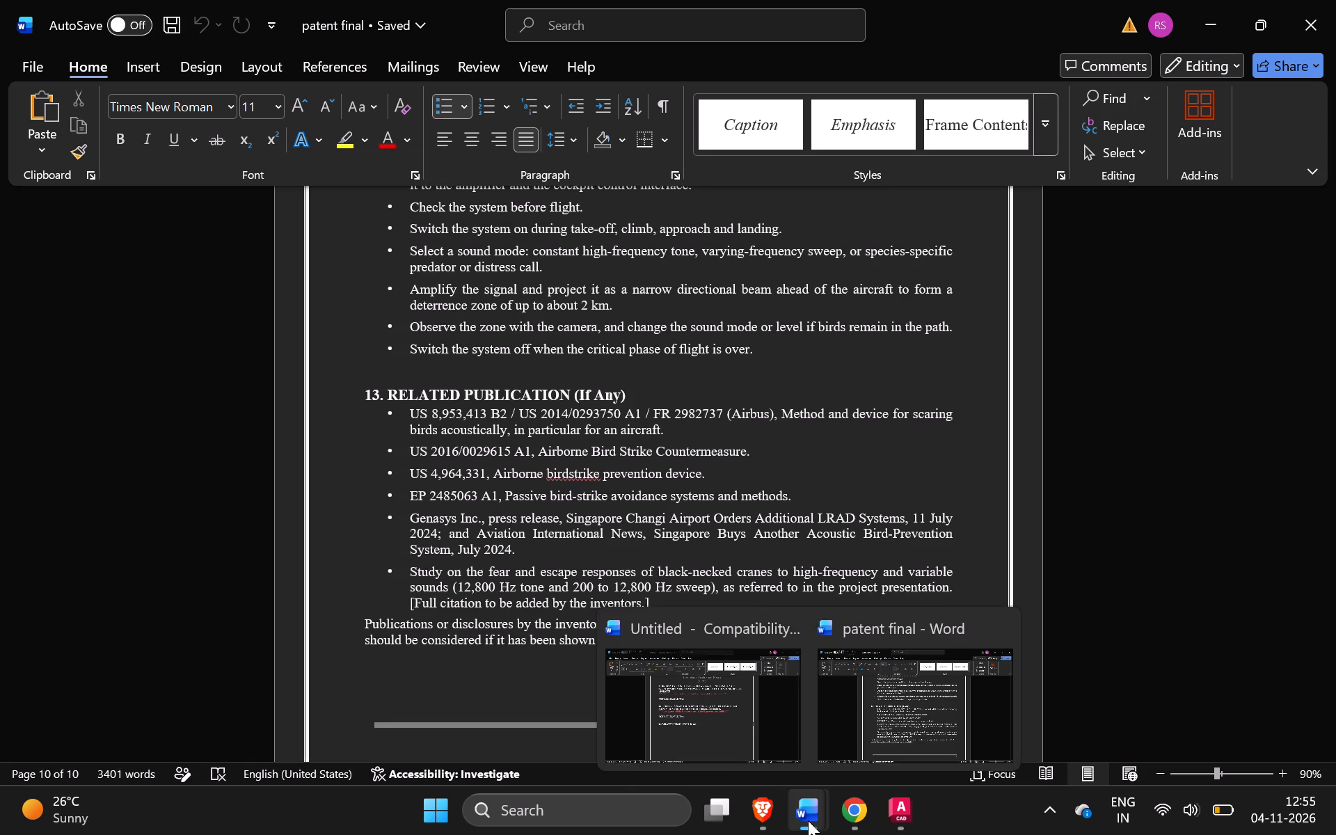
left_click(694, 707)
left_click(646, 520)
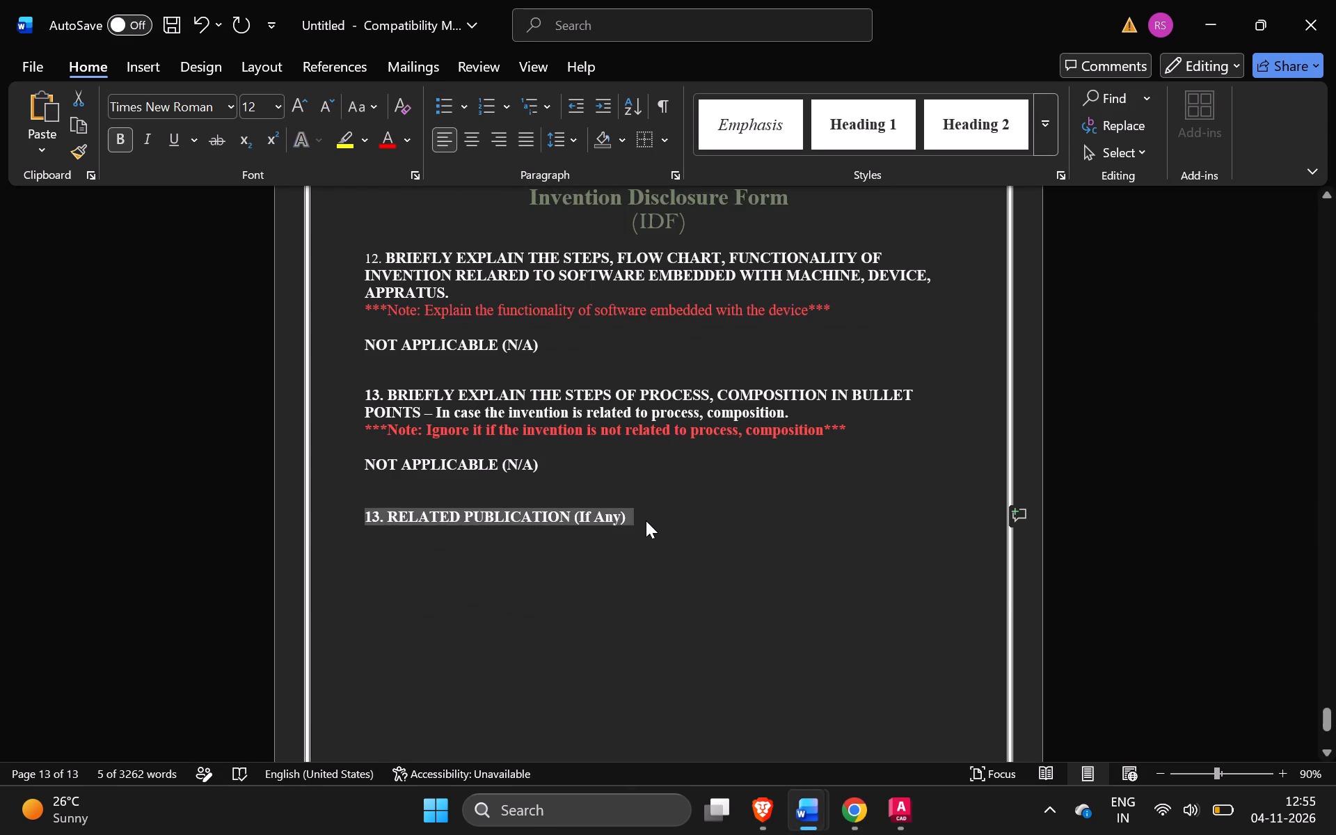
key("Return")
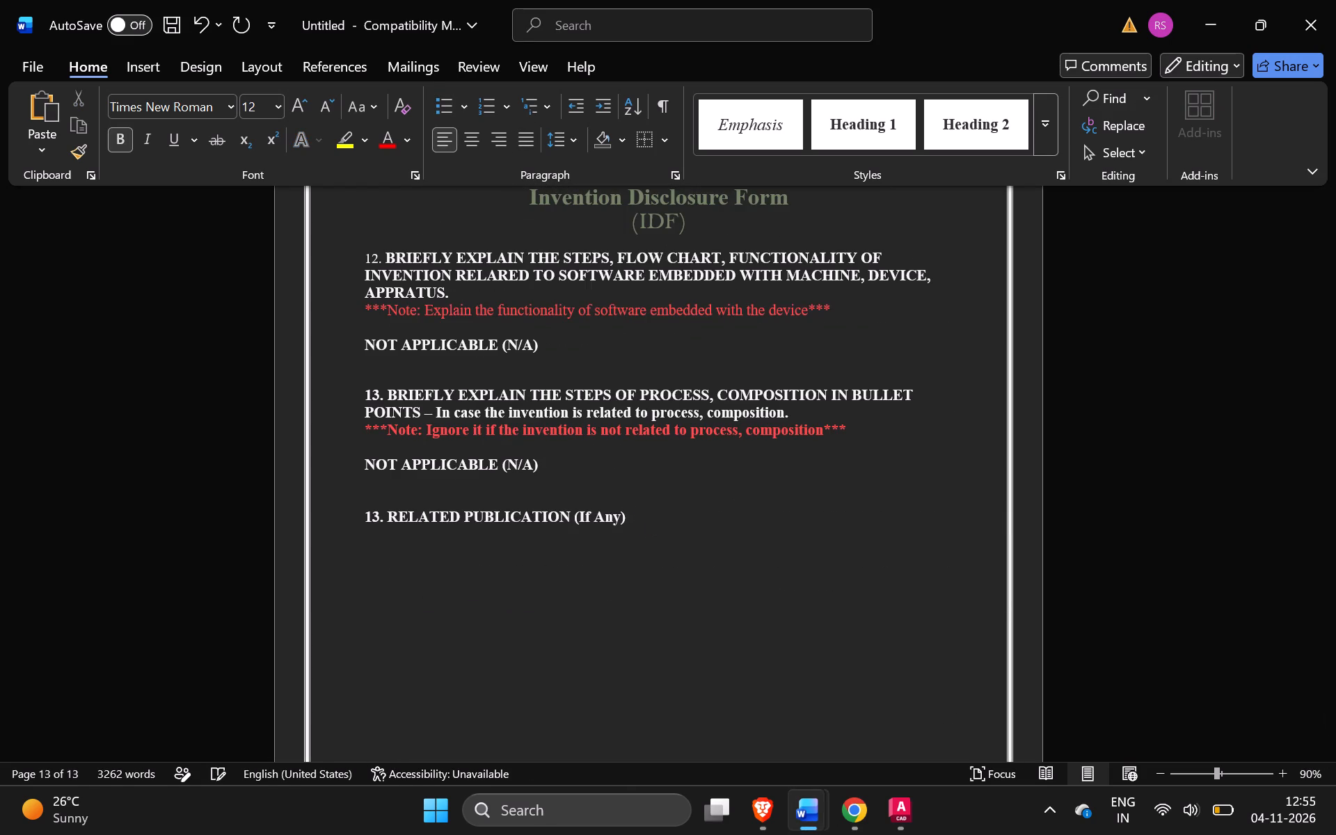
key("ctrl+v")
left_click(656, 511)
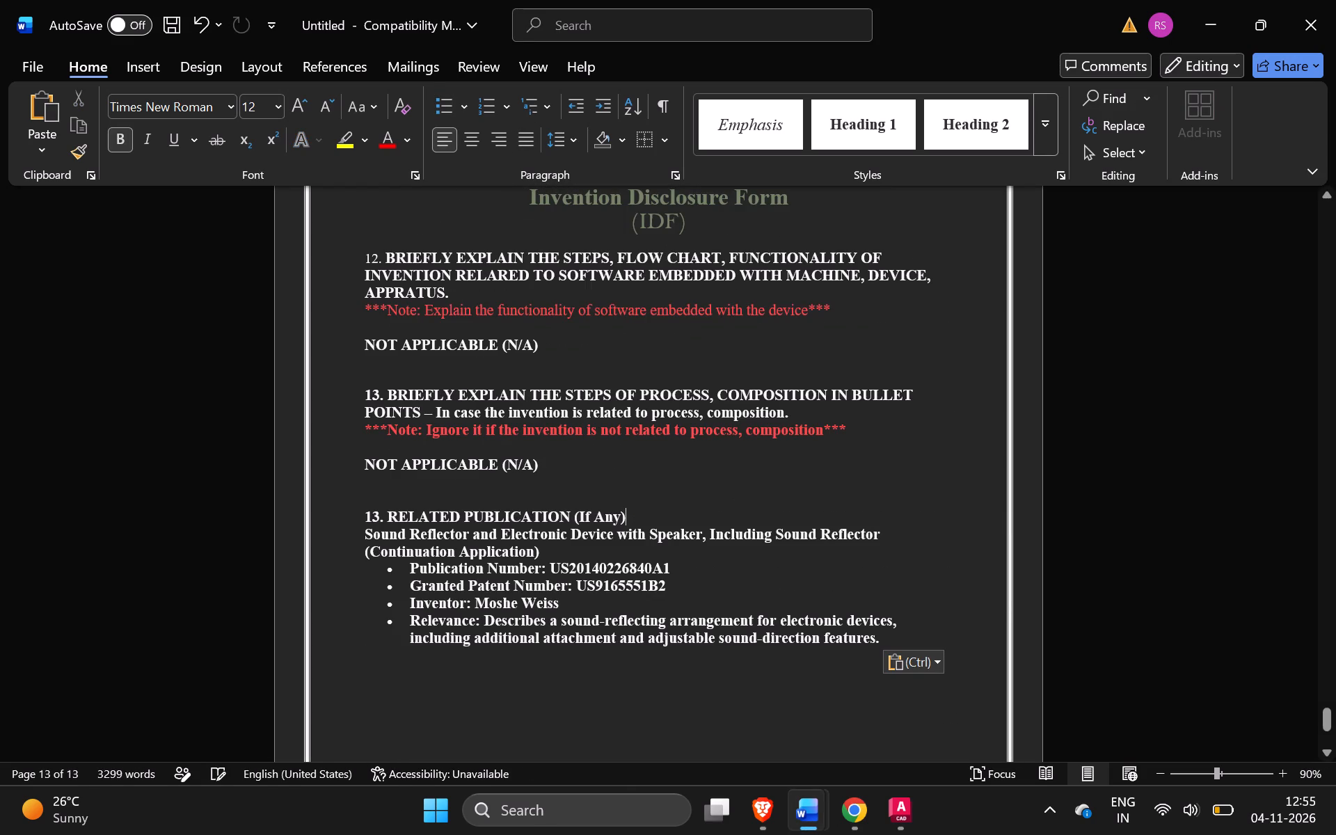
key("Return")
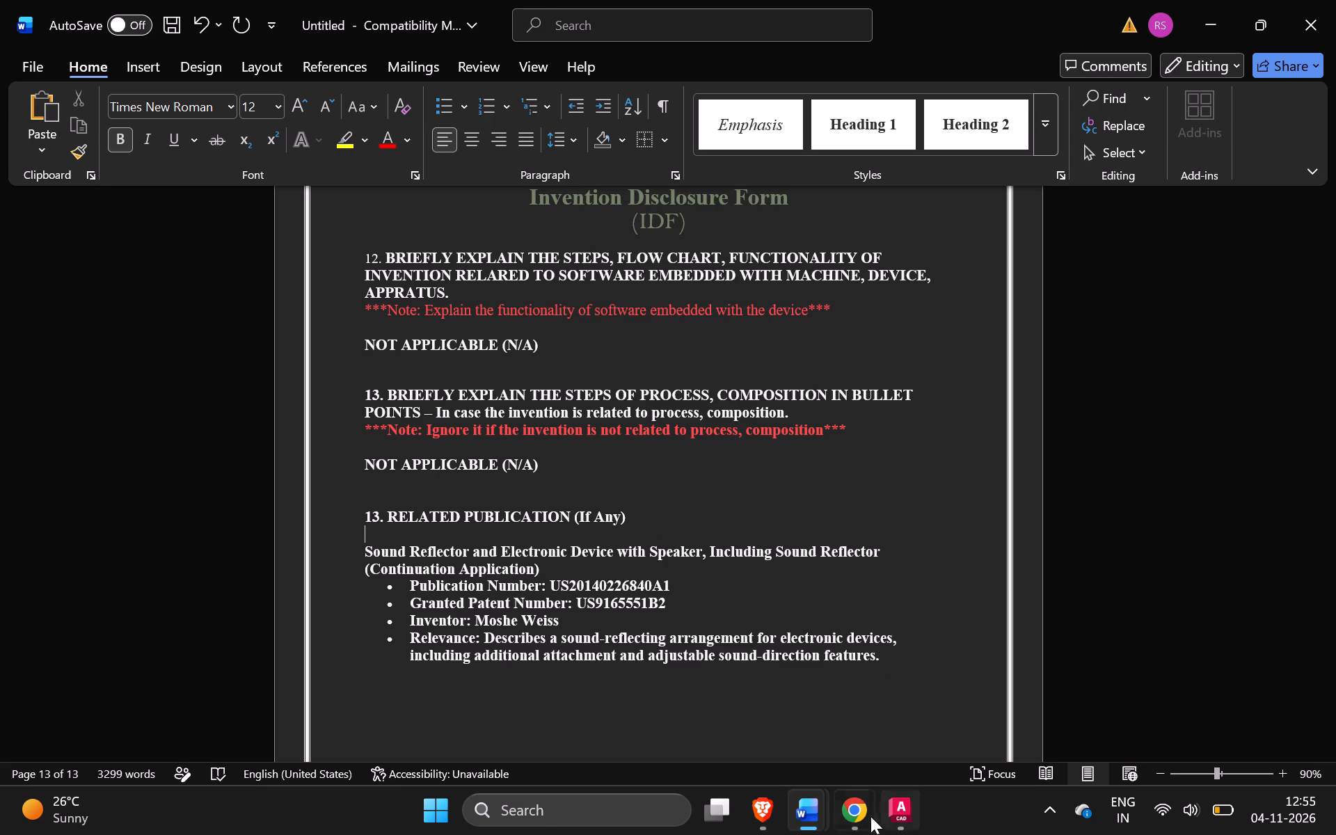
Review the untitled form's later sections, from the drawings in section 8 through the related publication entry on the last page.
scroll(398, 568, "up", 4)
scroll(398, 568, "down", 1)
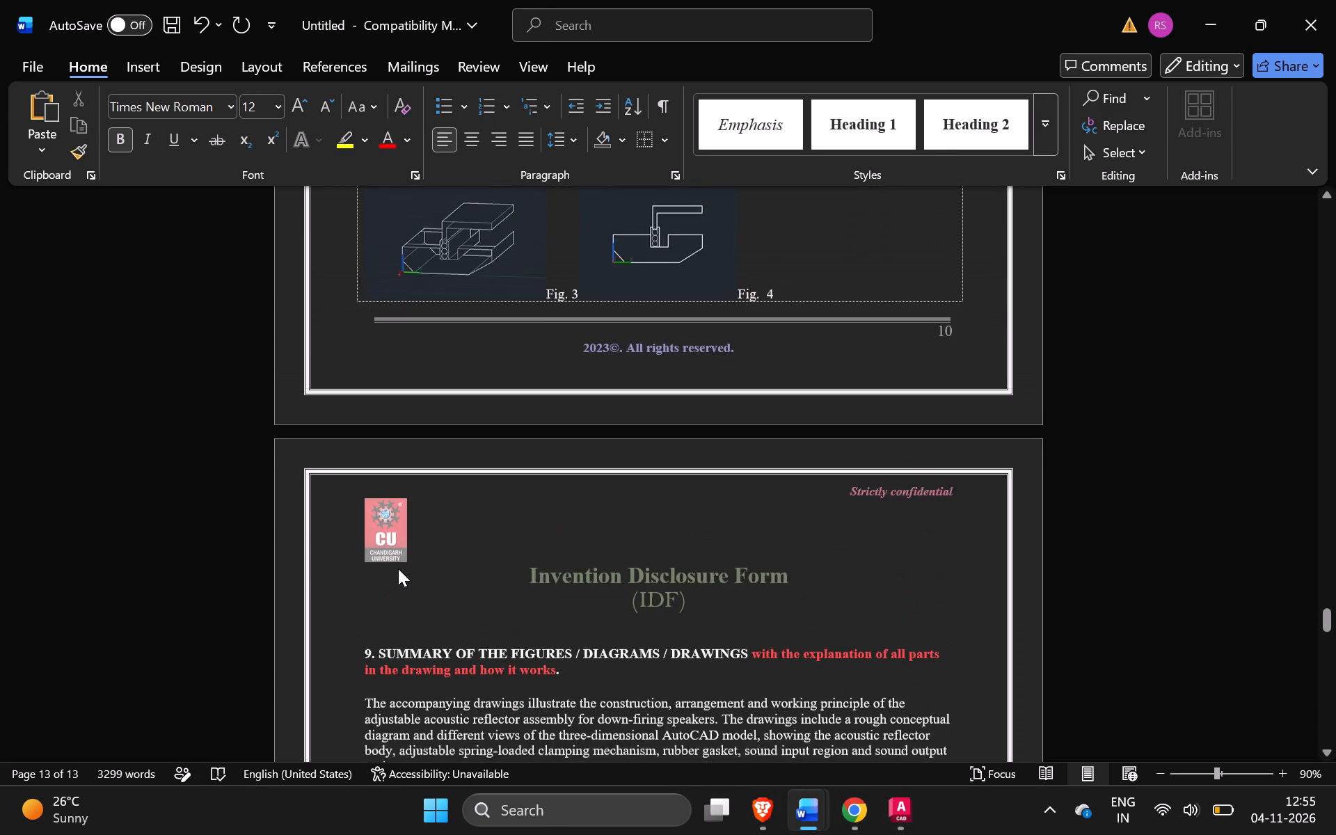
scroll(398, 568, "down", 3)
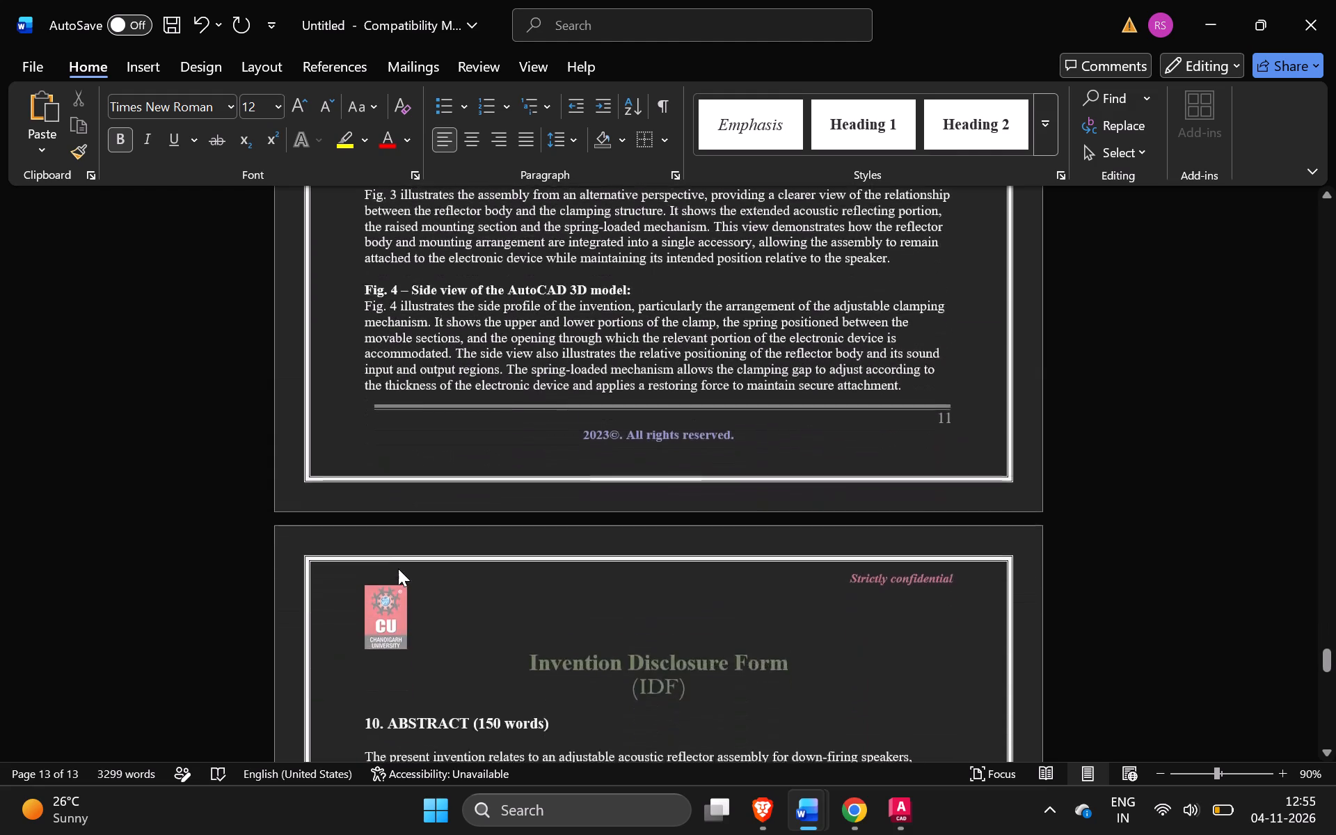
scroll(398, 568, "down", 2)
scroll(398, 568, "up", 1)
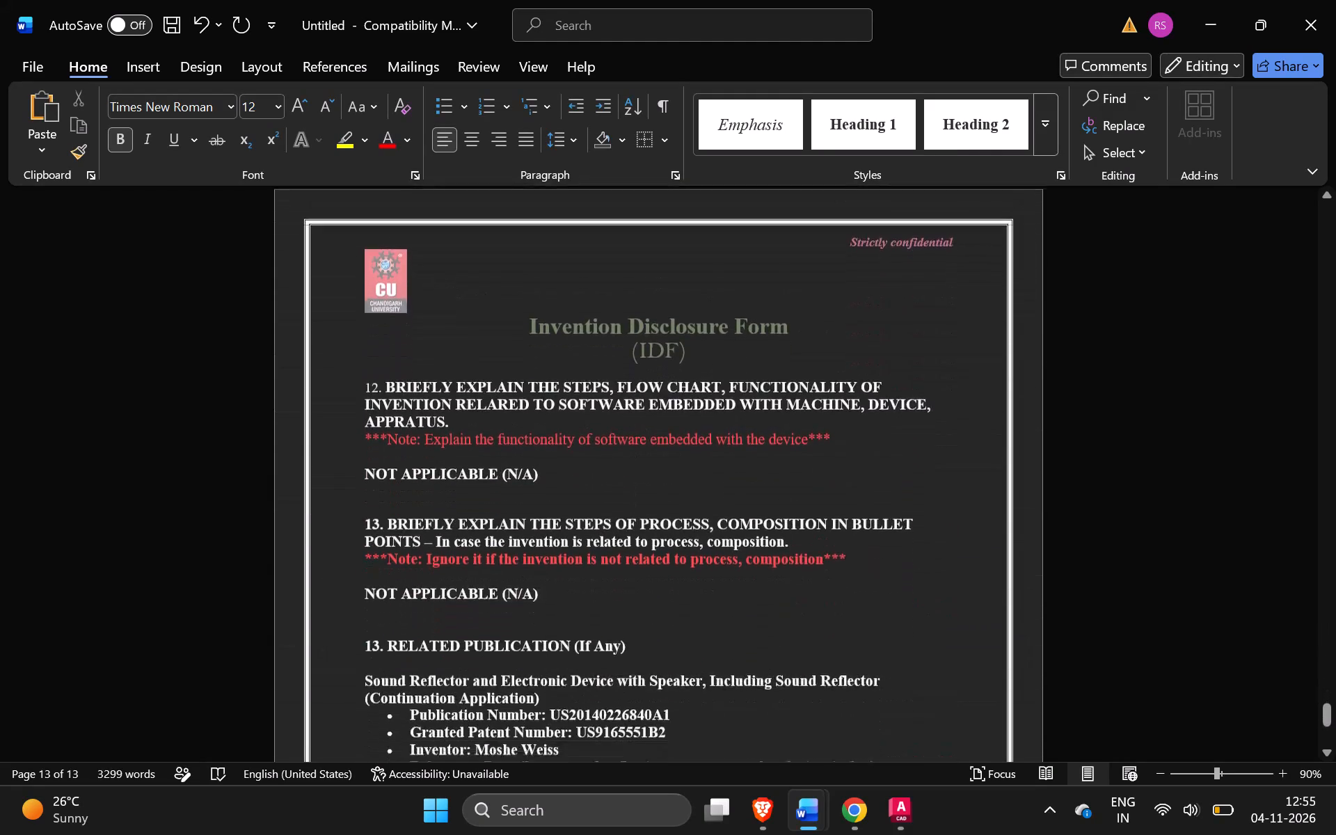
scroll(398, 568, "up", 1)
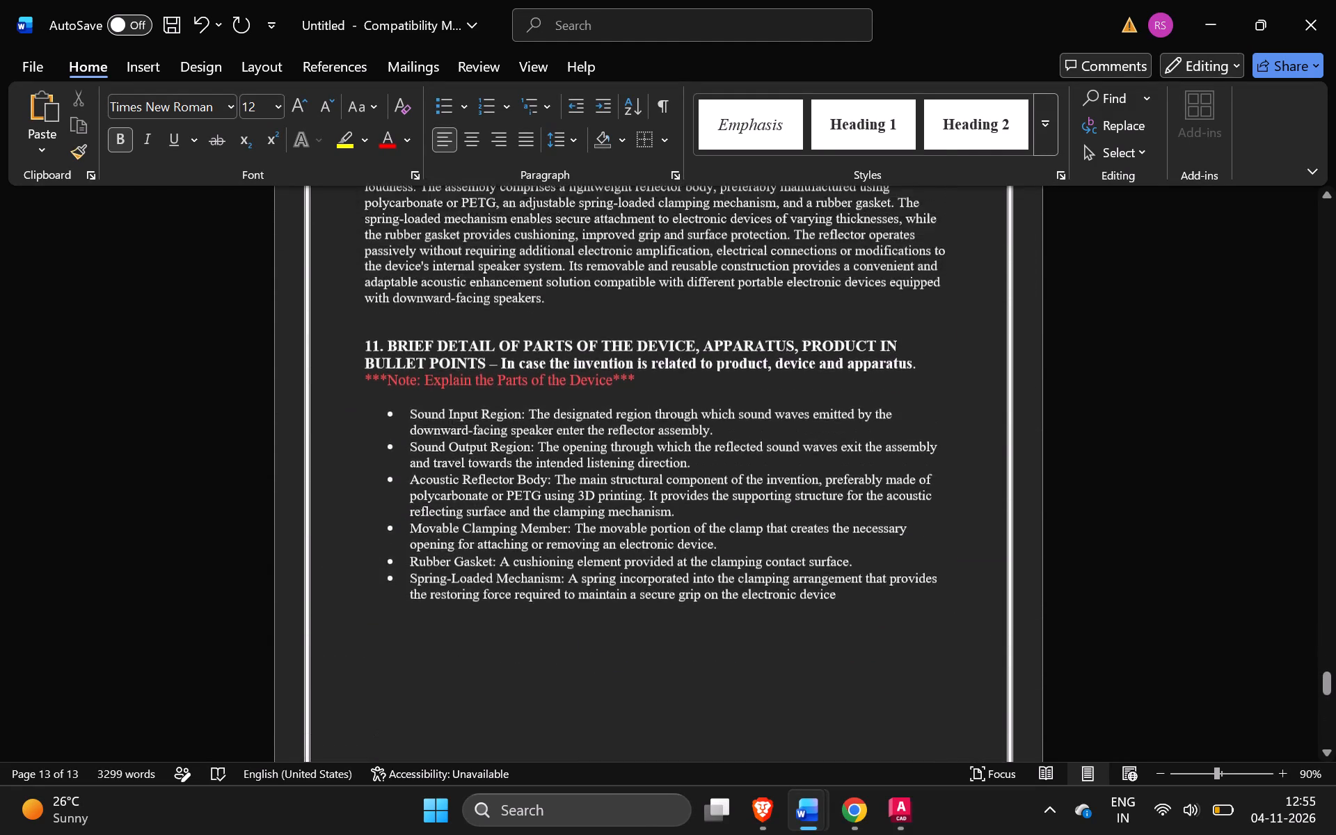
scroll(398, 568, "up", 1)
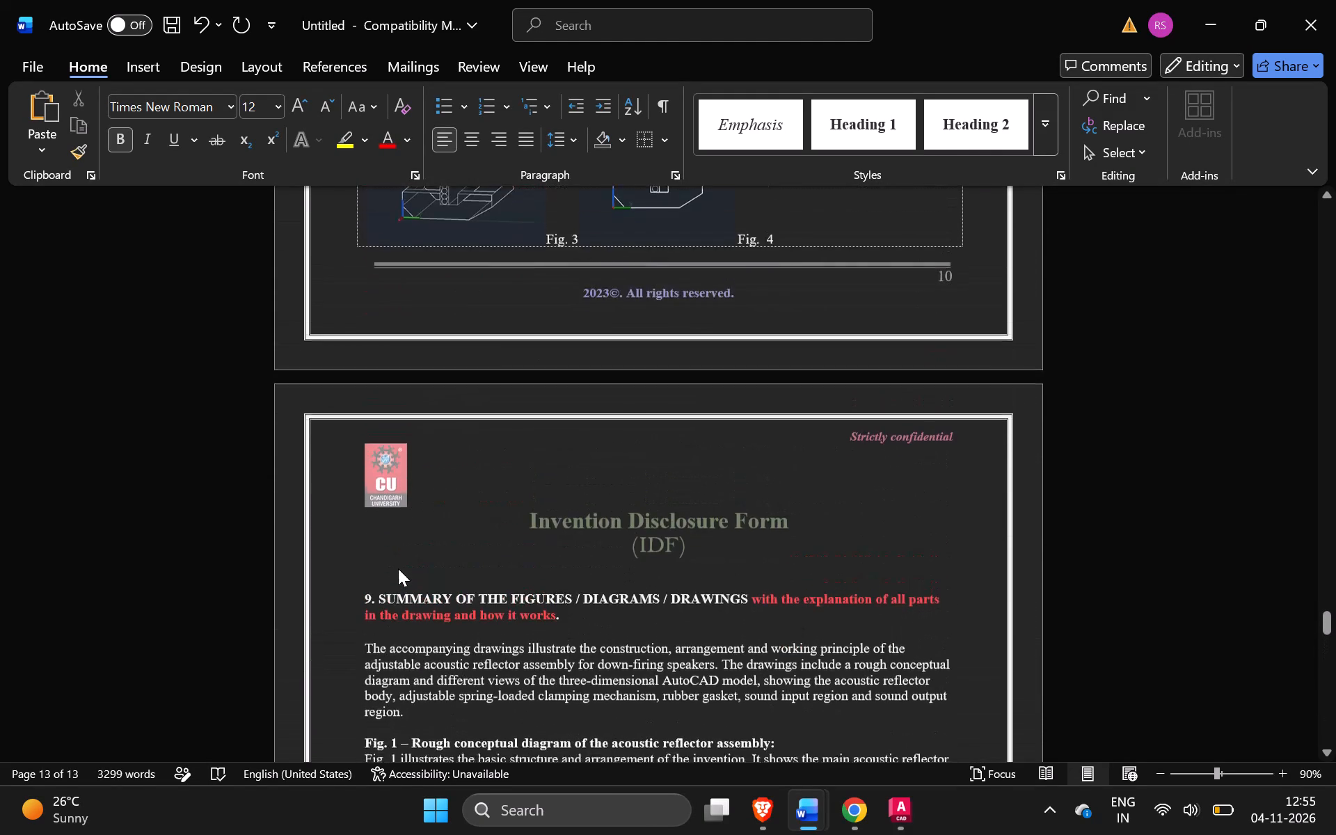
scroll(398, 568, "up", 6)
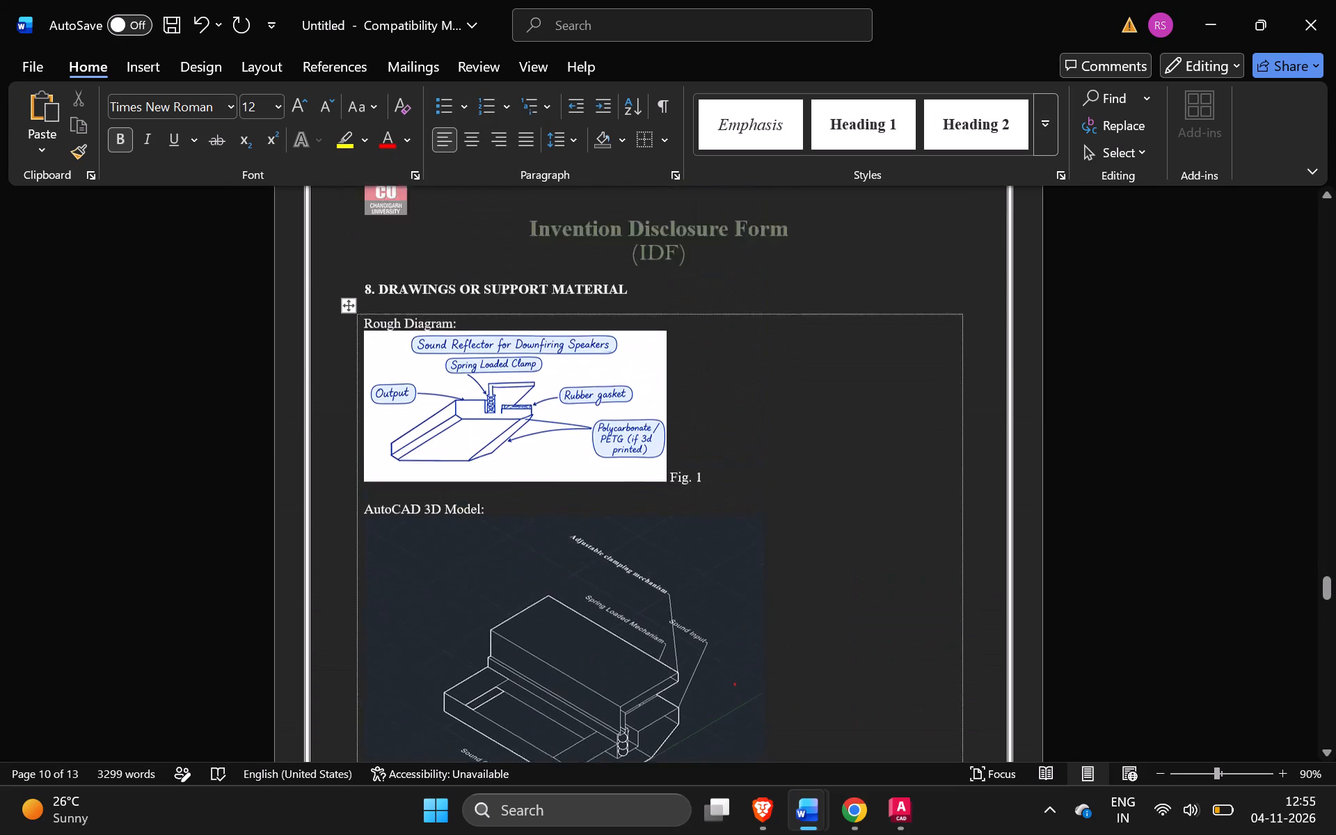
Review the form's earlier sections, from the detailed description in section 7 back to the title of invention in section 1.
scroll(398, 568, "up", 4)
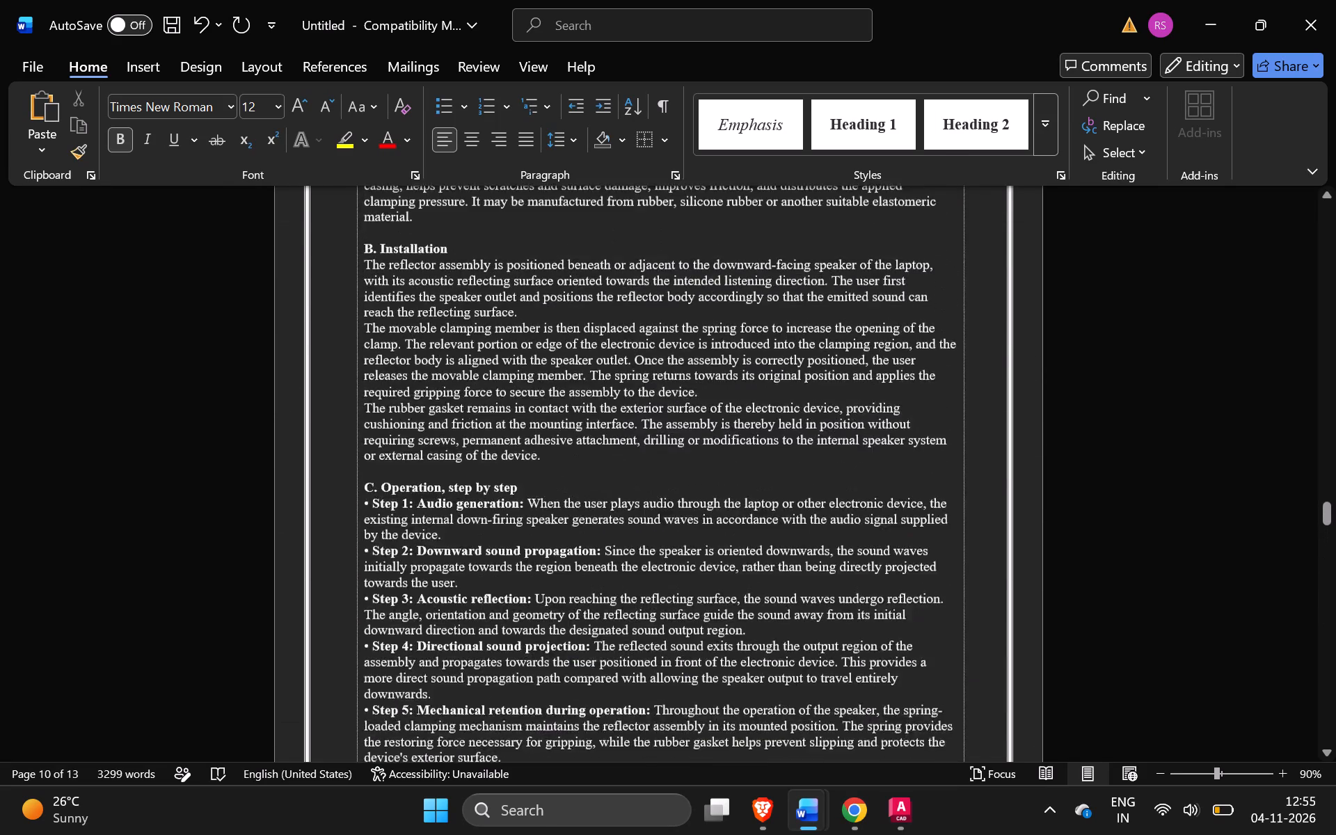
scroll(398, 568, "up", 6)
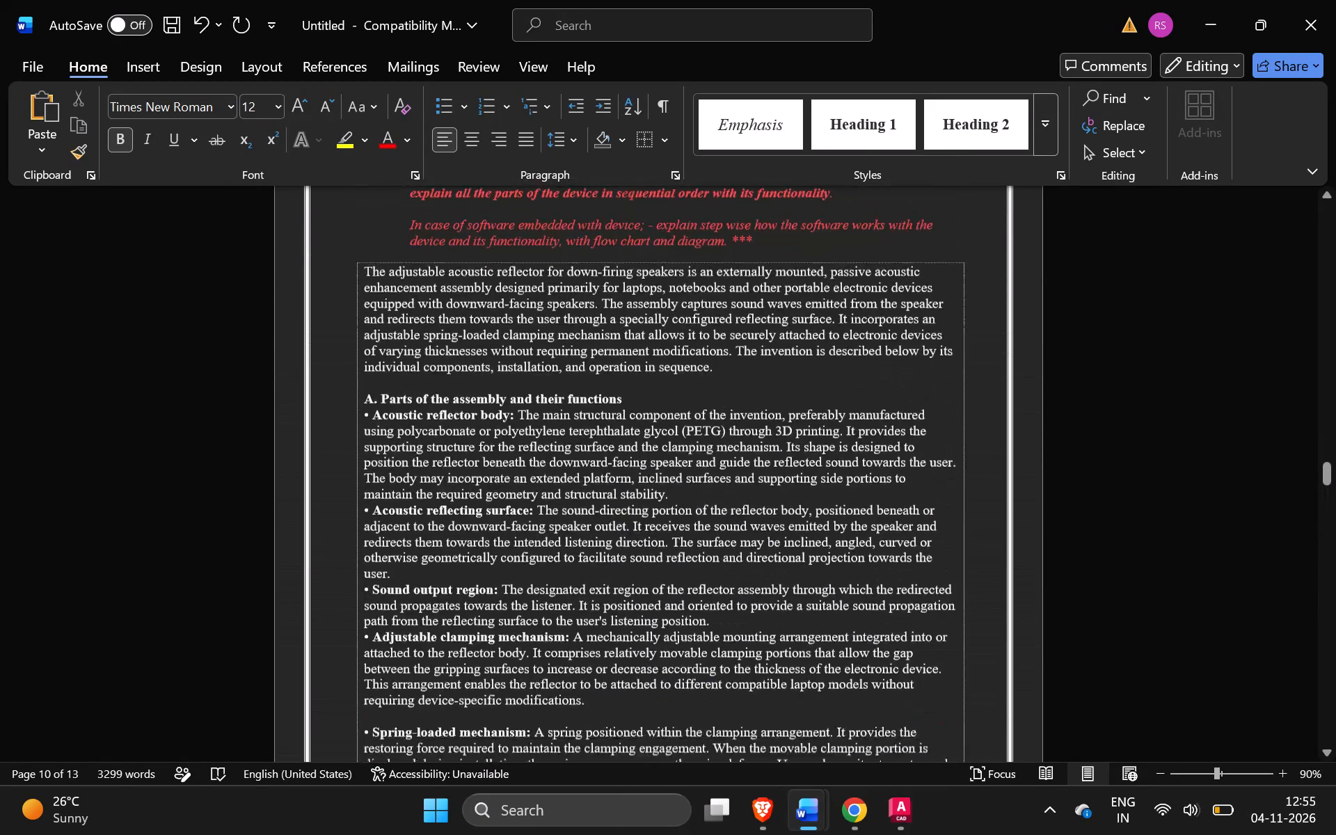
scroll(398, 568, "up", 3)
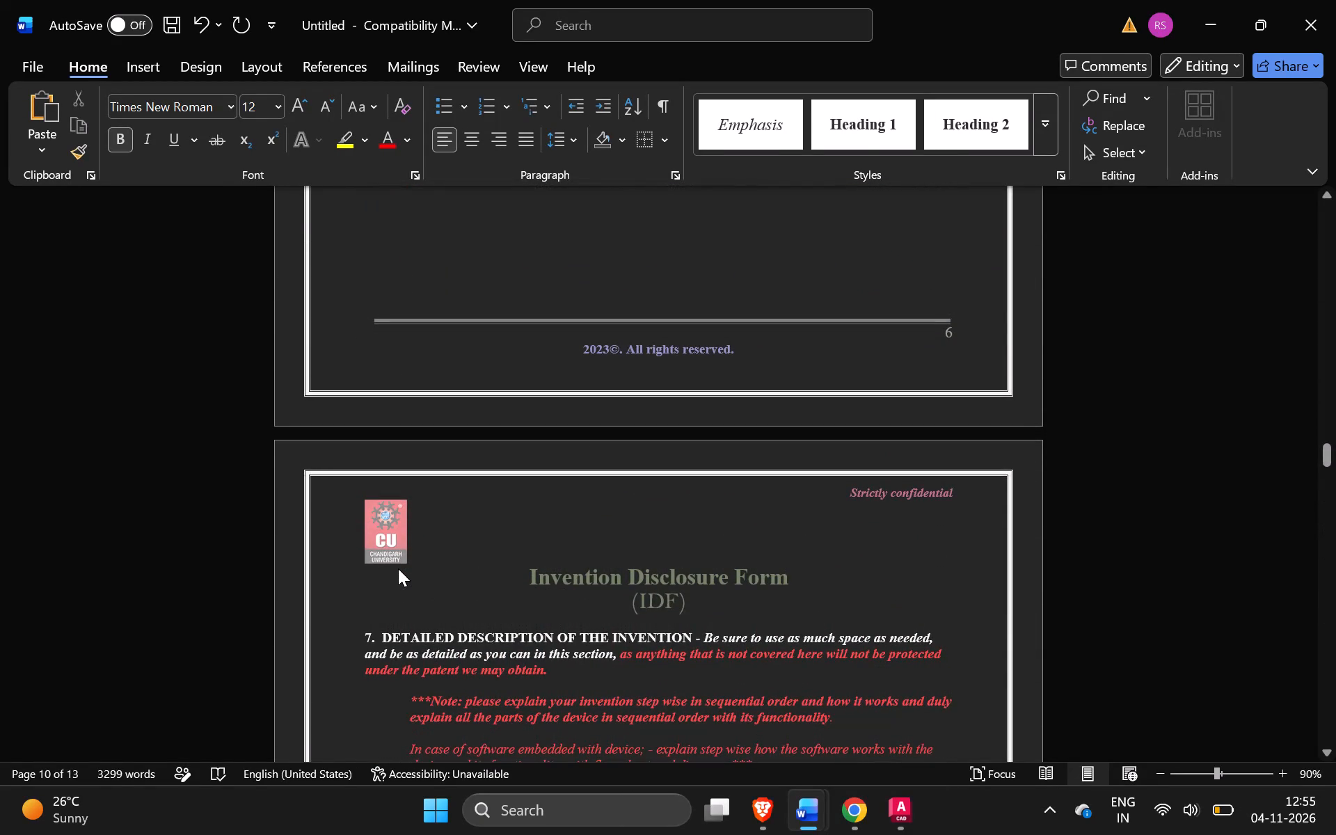
scroll(398, 568, "up", 4)
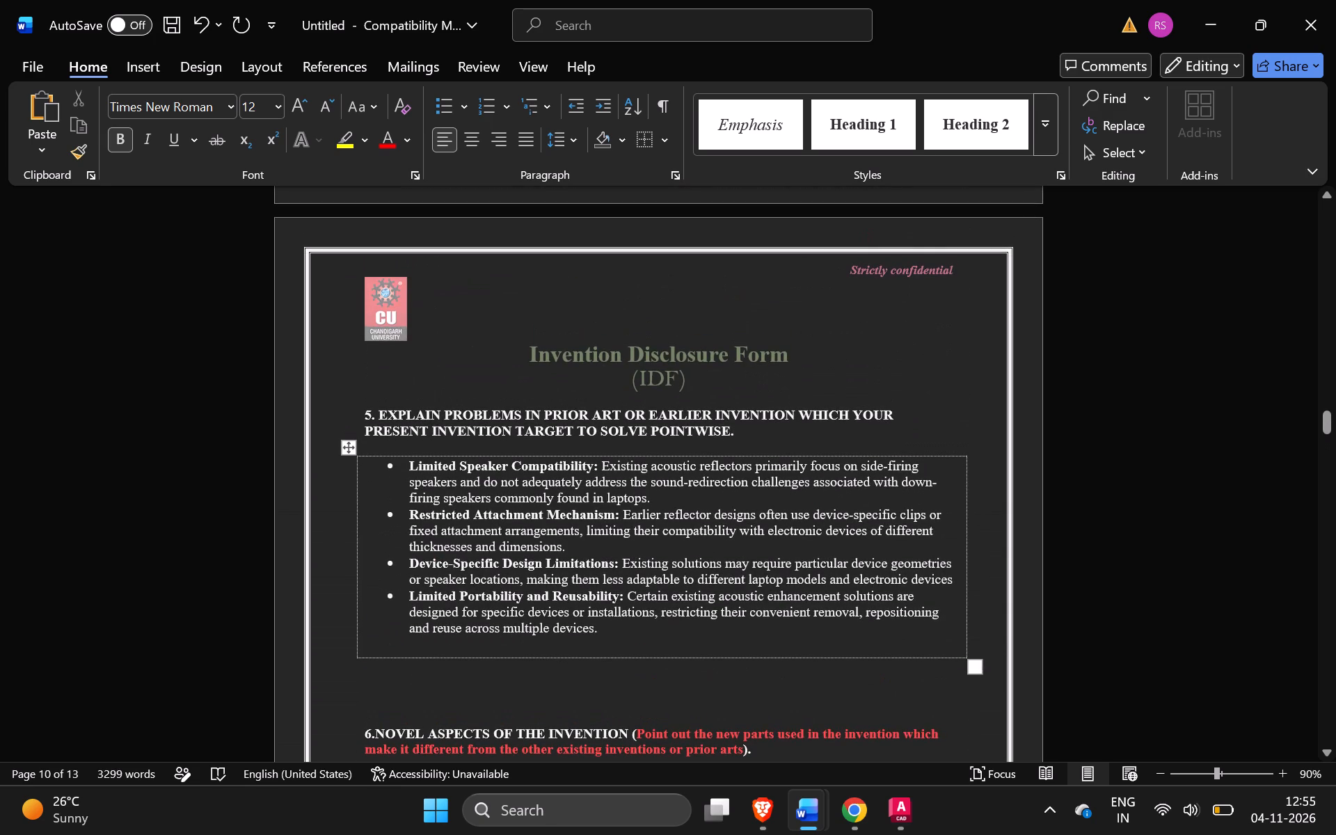
scroll(331, 595, "up", 1)
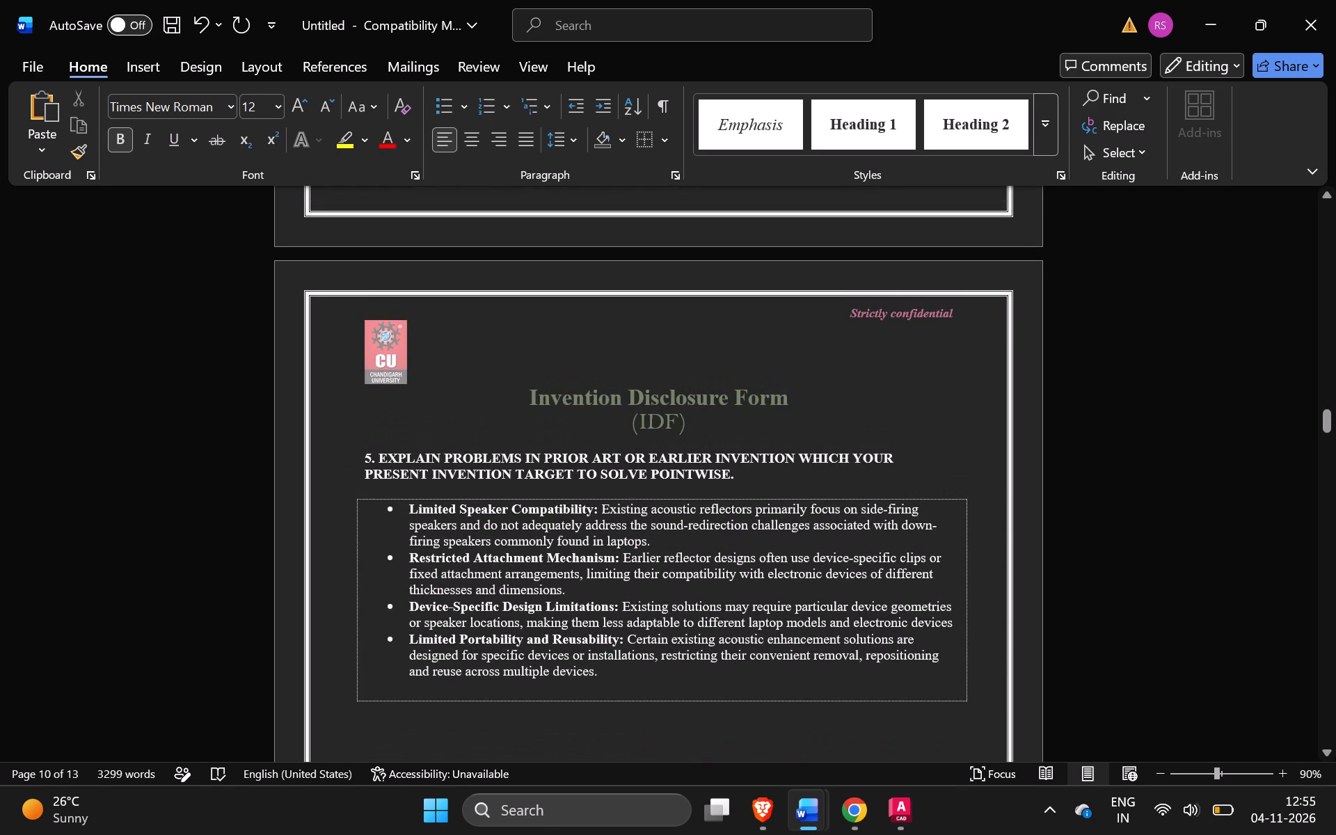
scroll(331, 595, "up", 2)
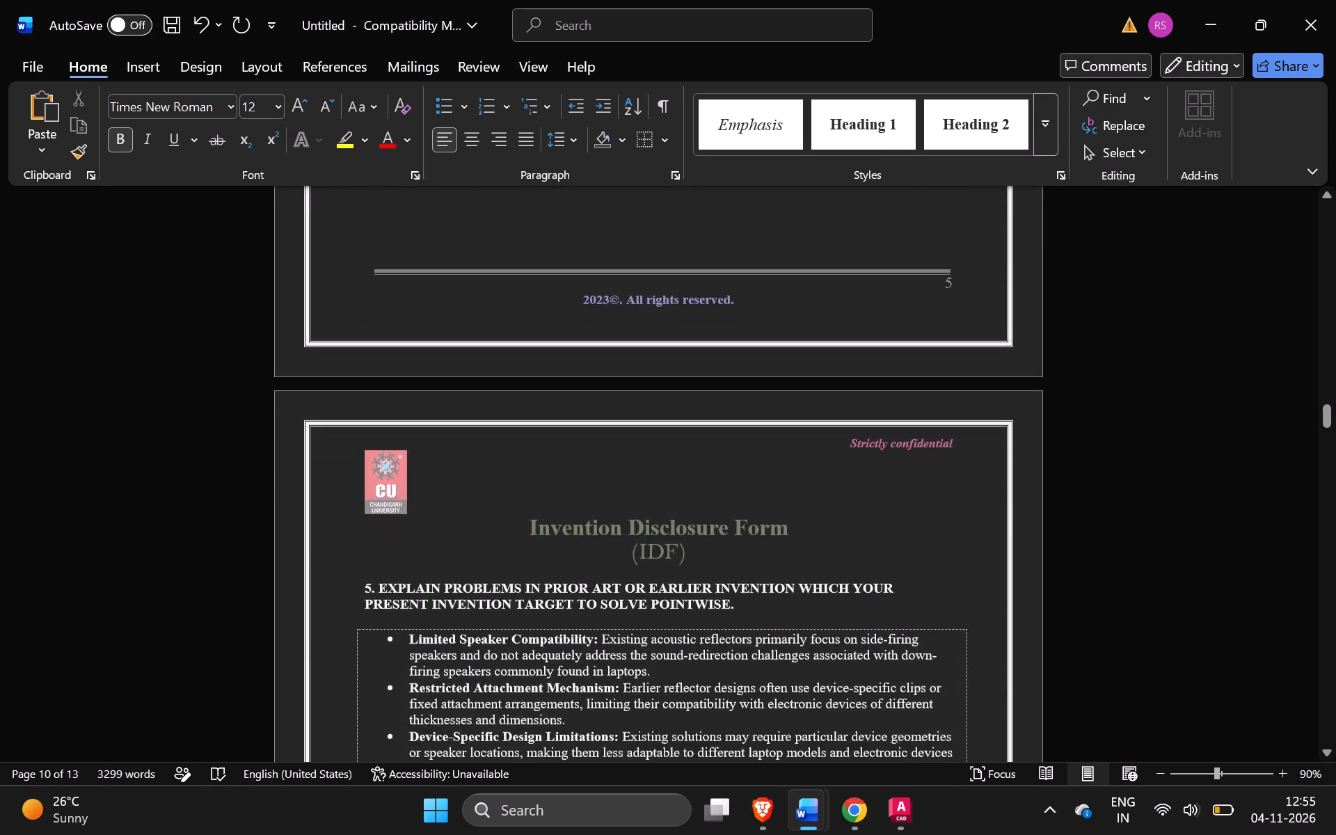
scroll(331, 595, "up", 2)
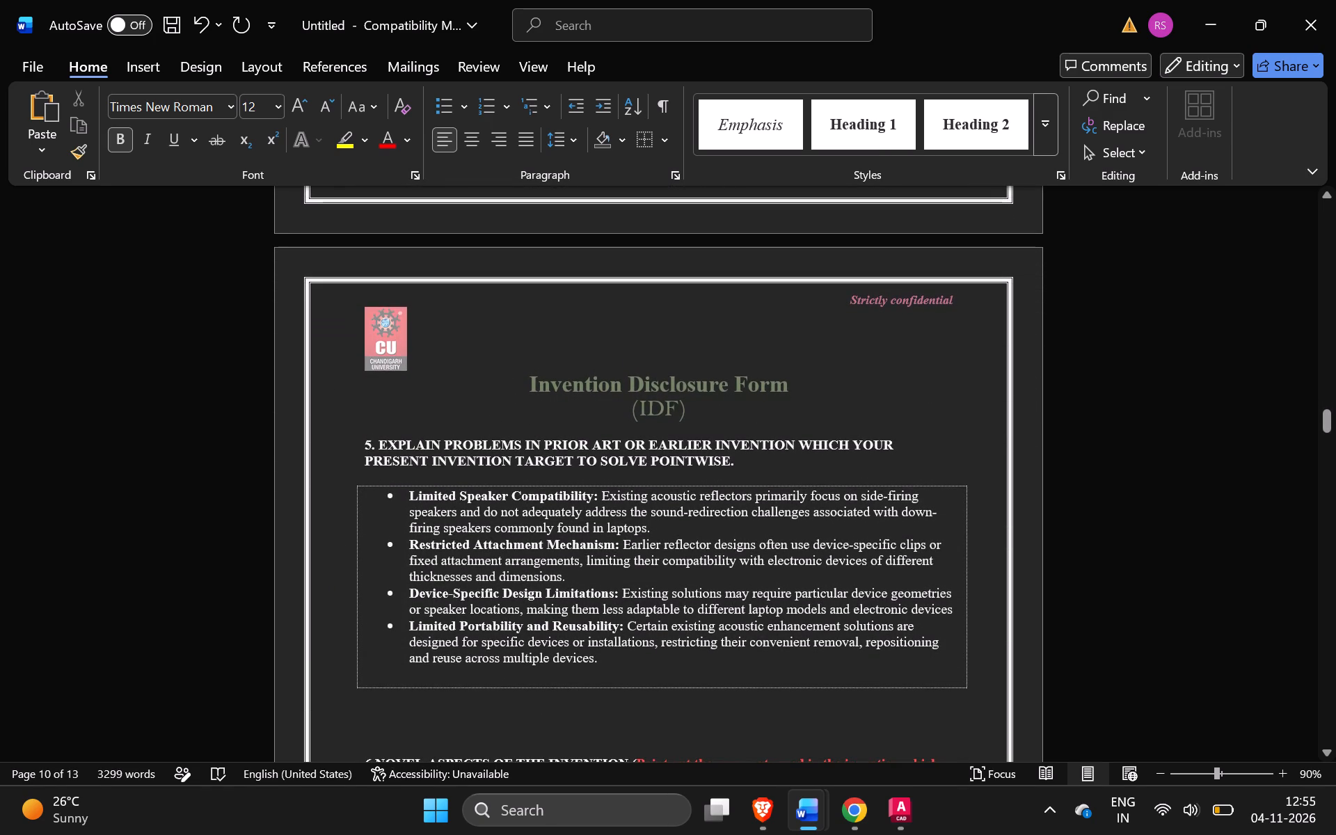
scroll(331, 595, "up", 2)
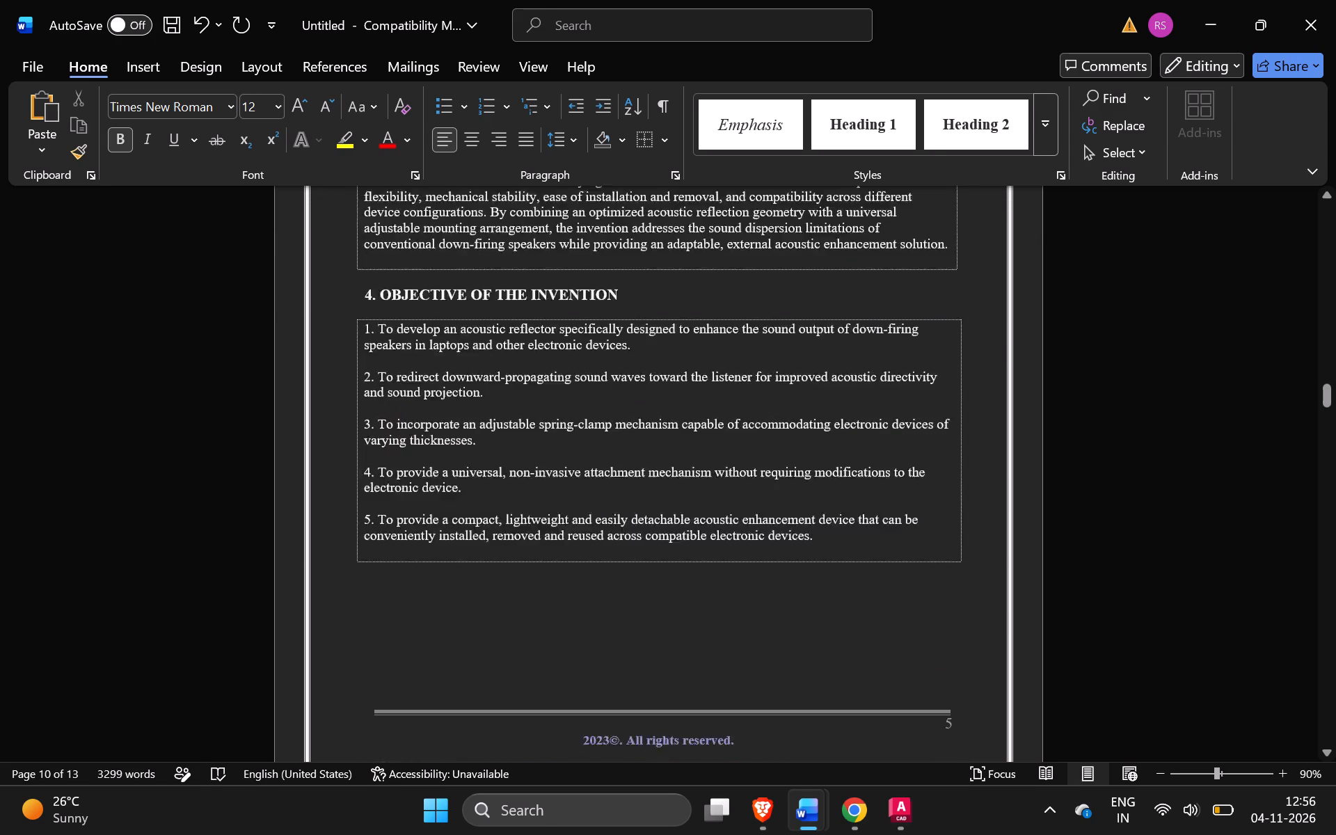
scroll(331, 595, "up", 7)
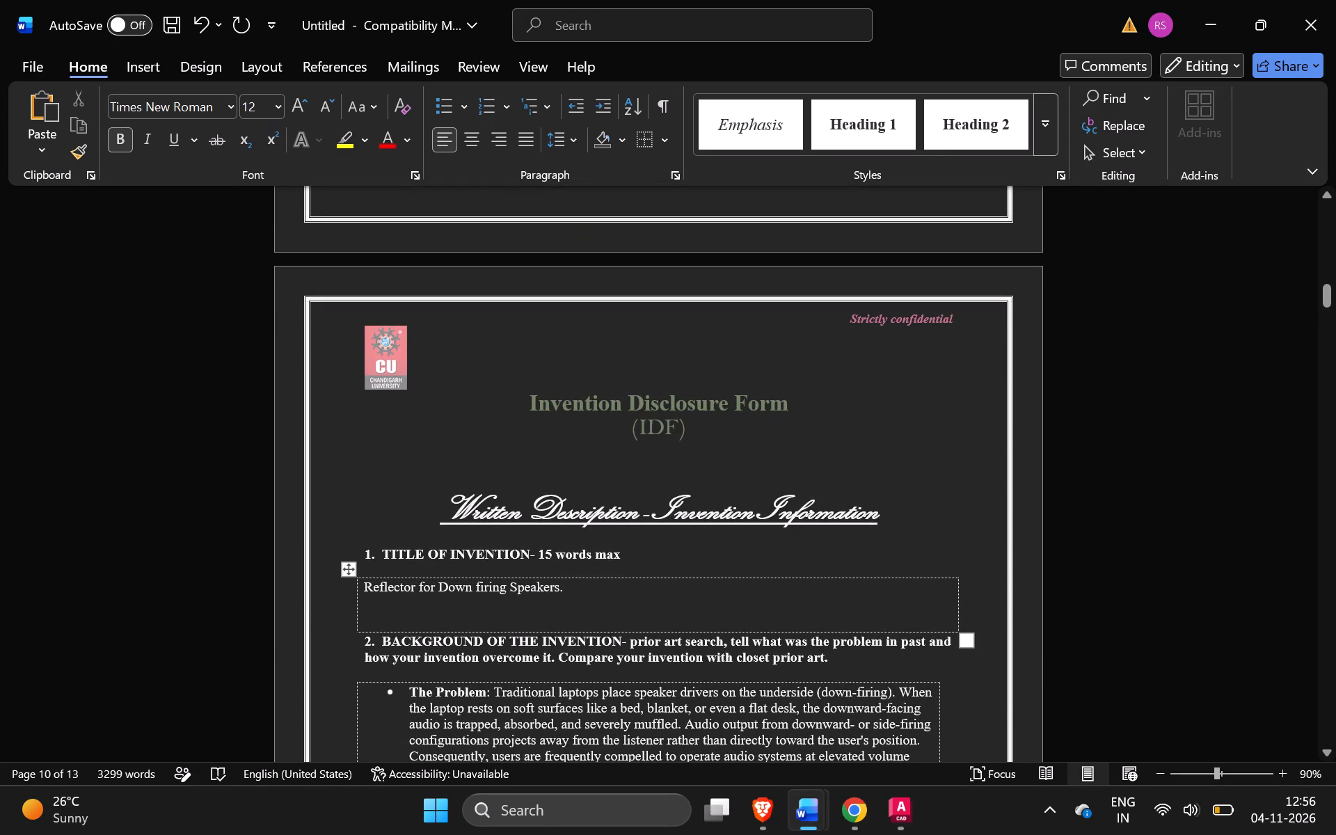
Shorten the "TITLE OF INVENTION" box by about one line so it fits more closely around the title text.
left_click(532, 623)
left_click(620, 612)
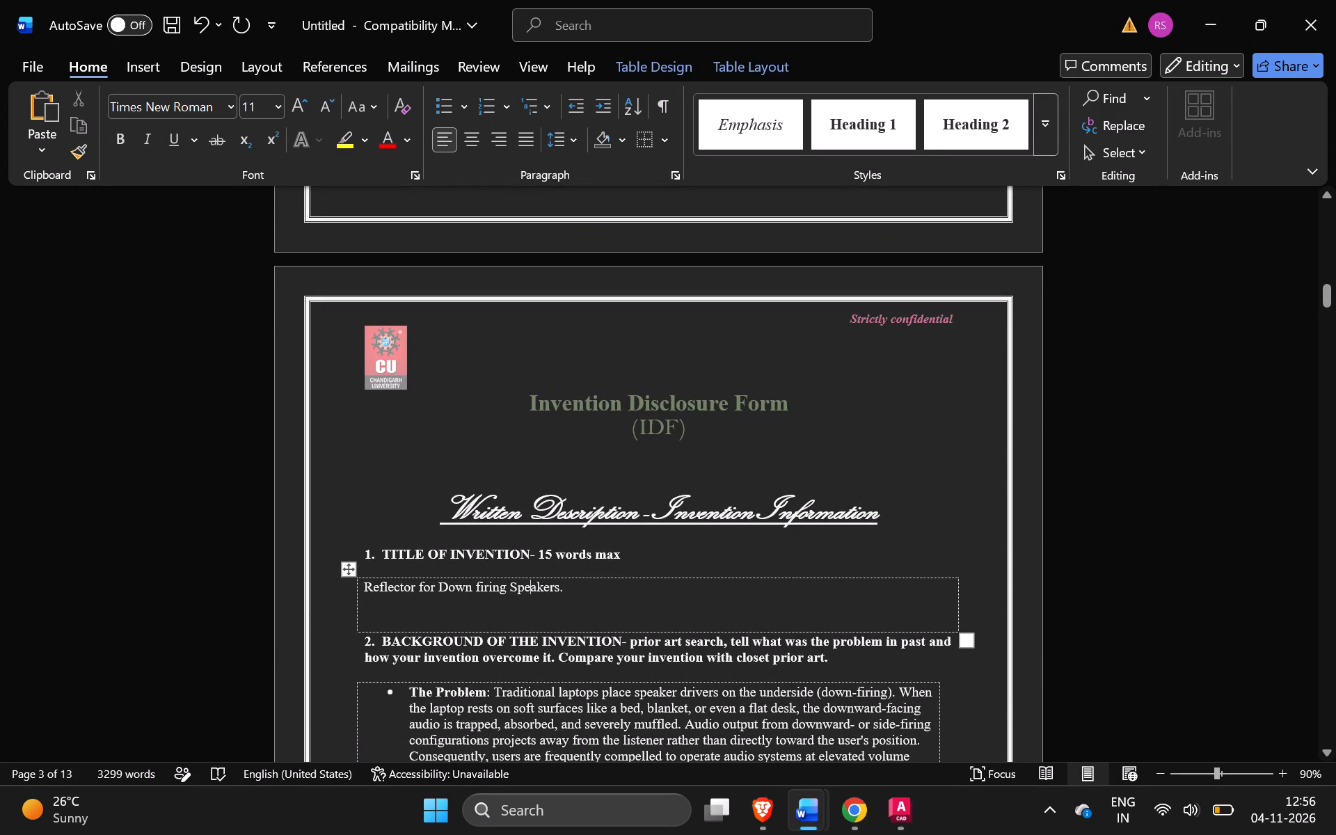
left_click_drag(969, 639, 969, 633)
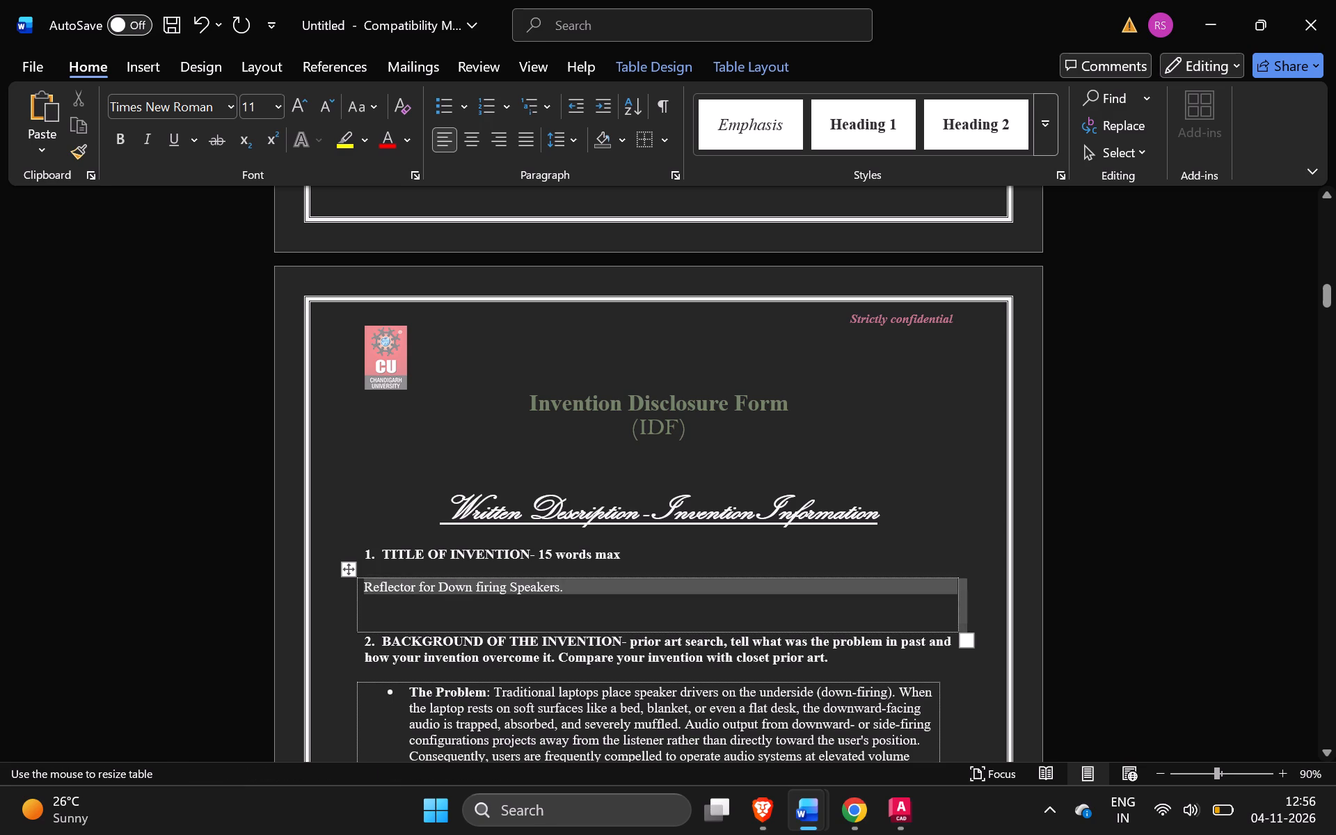
left_click_drag(969, 633, 963, 614)
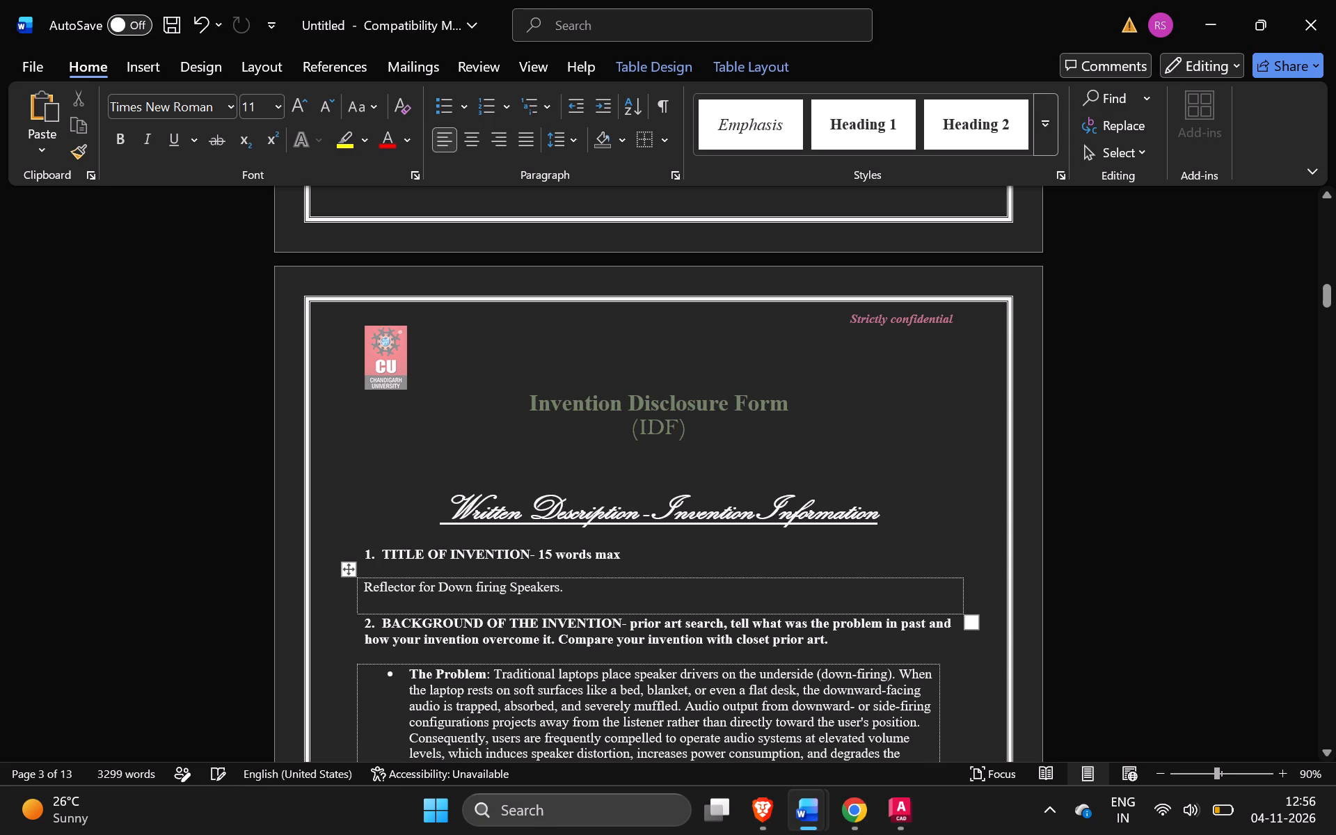
left_click(570, 596)
left_click(1147, 408)
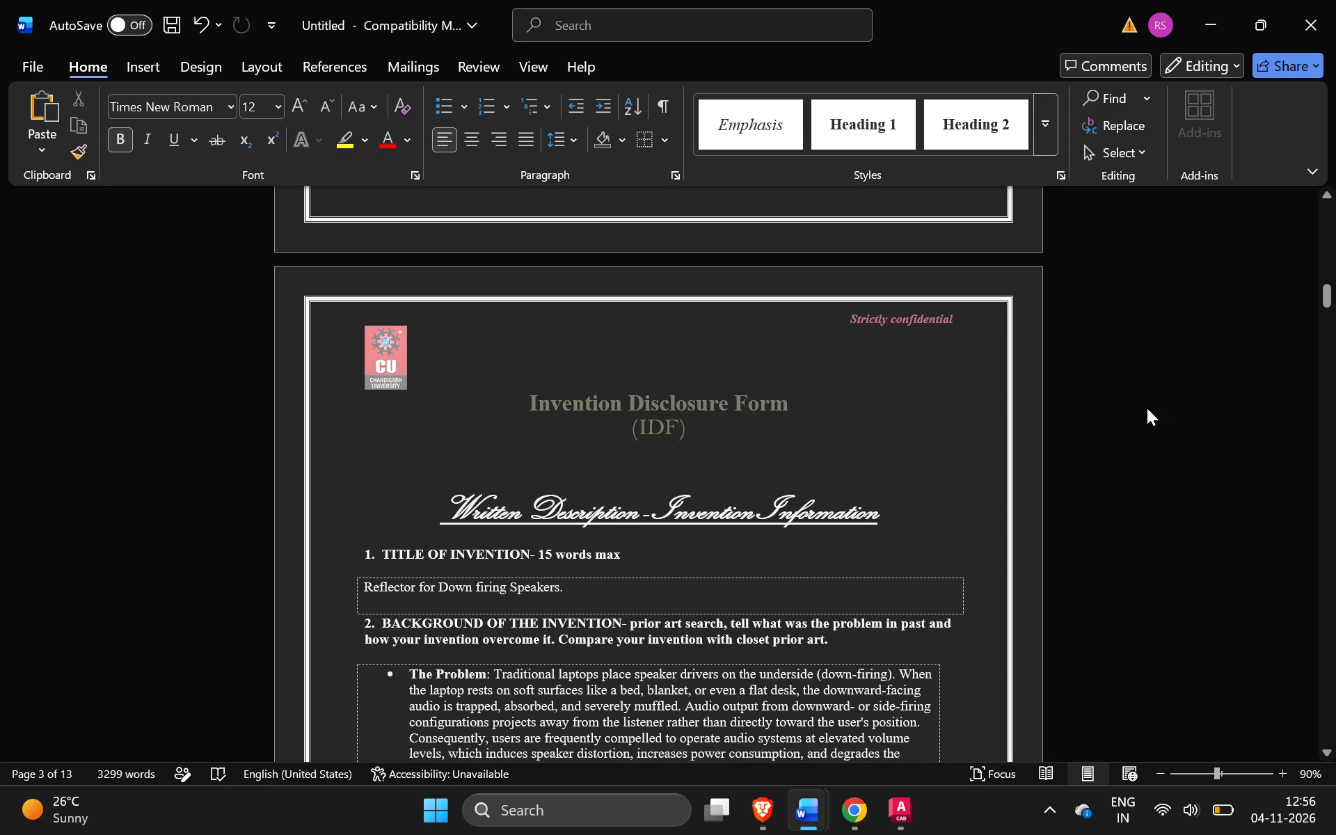
Review the form's first pages, covering the inventor details, keyword table, title and background of the invention.
scroll(1147, 408, "up", 7)
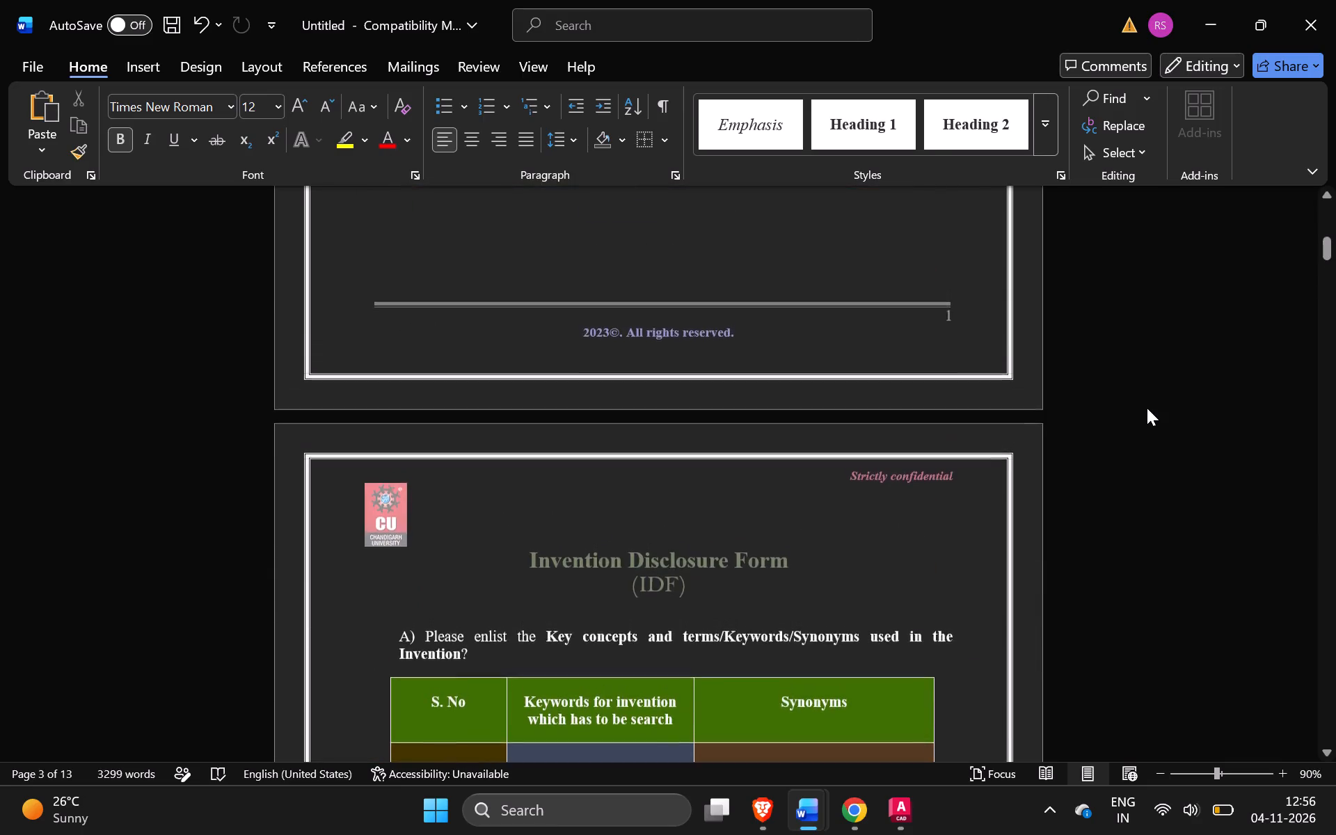
scroll(1147, 408, "down", 4)
scroll(1147, 408, "up", 2)
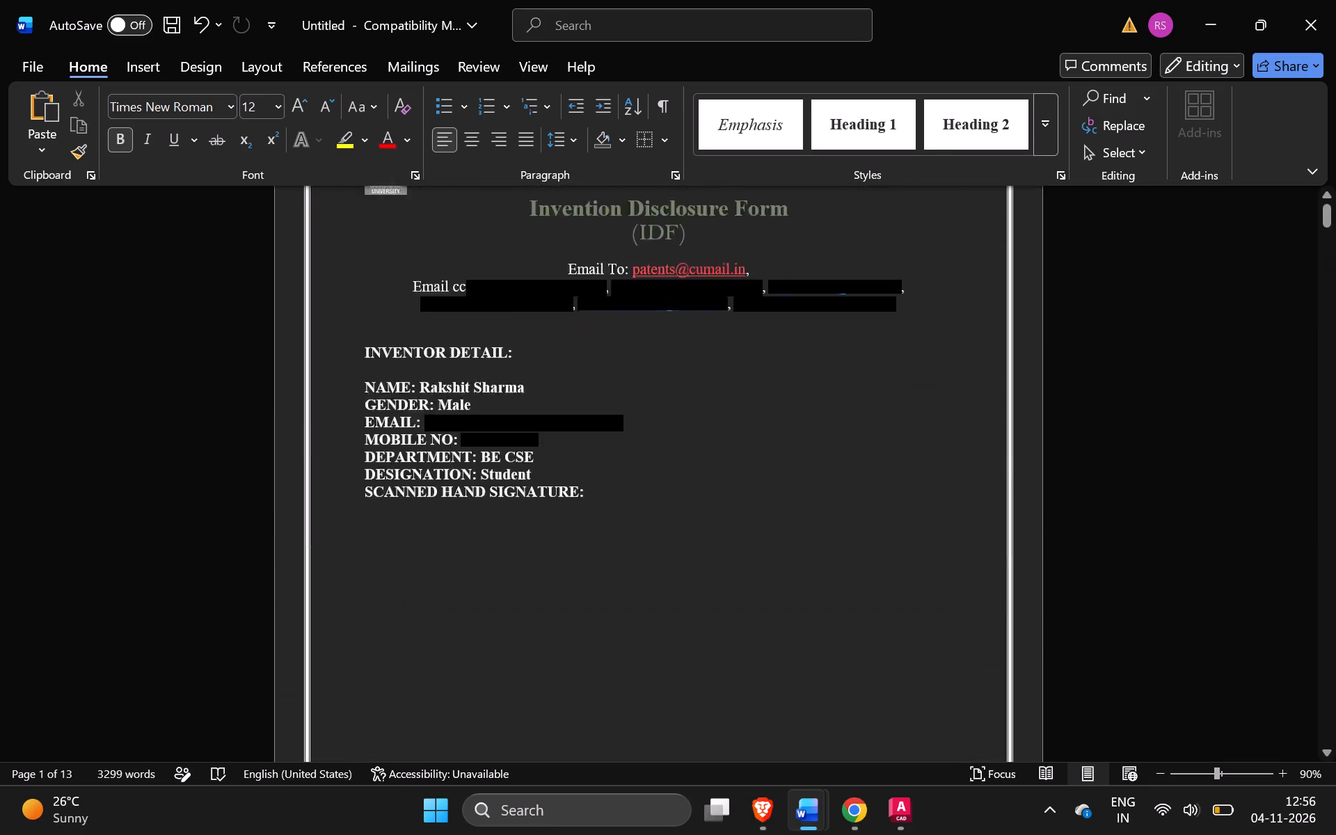
scroll(1147, 408, "down", 4)
scroll(779, 392, "up", 5)
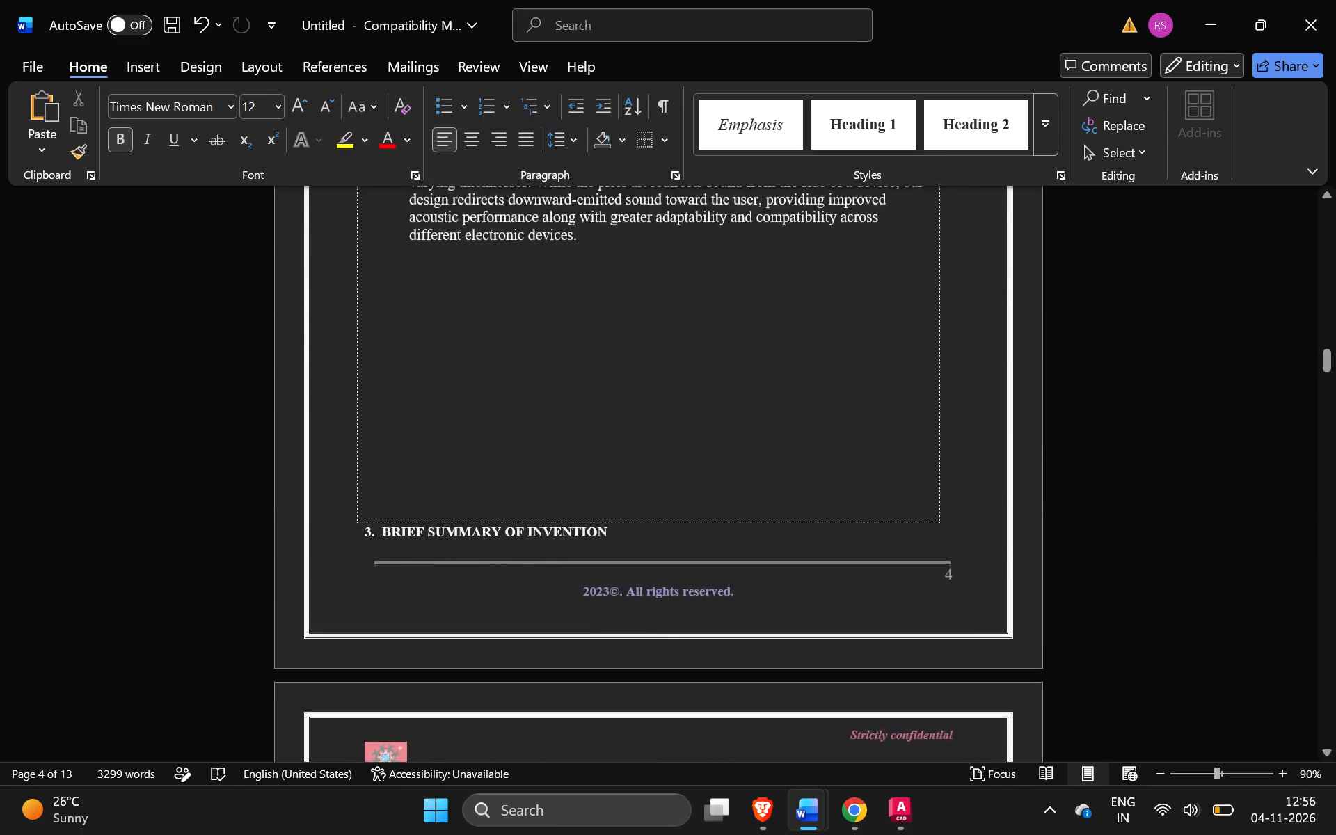
scroll(779, 392, "up", 8)
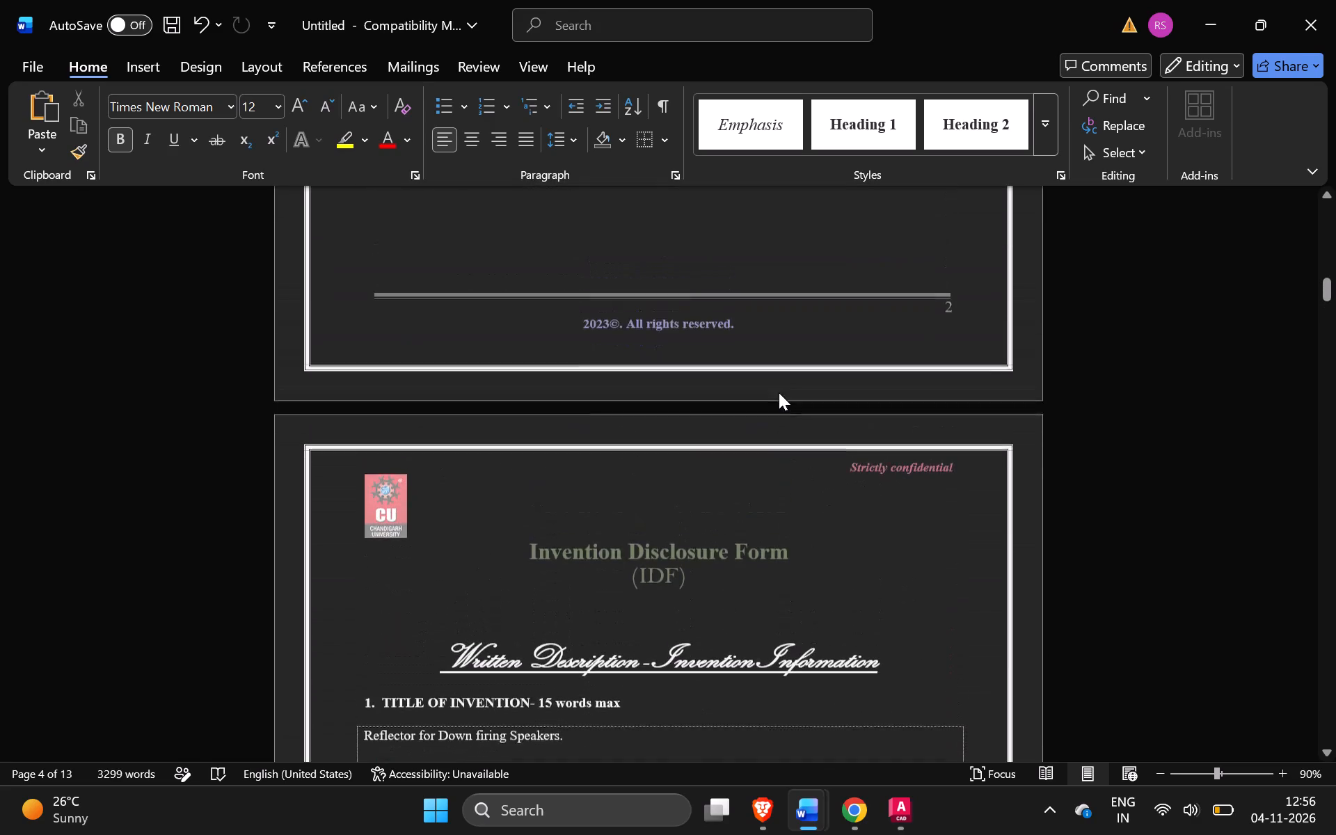
Edit the invention title by replacing its final full stop with " in " and adding "Sound" before "Reflector".
left_click(575, 749)
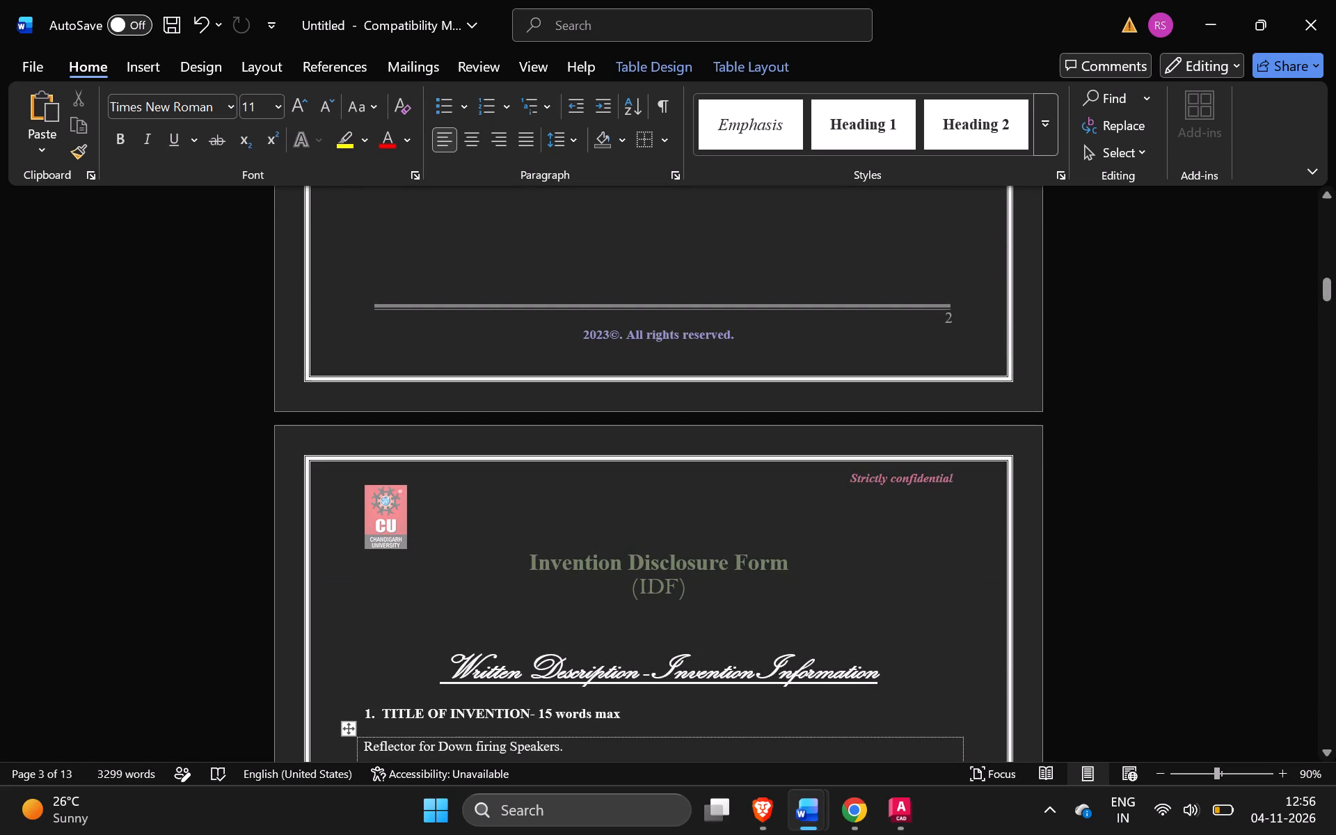
key("BackSpace")
key("space")
type("in")
key("space")
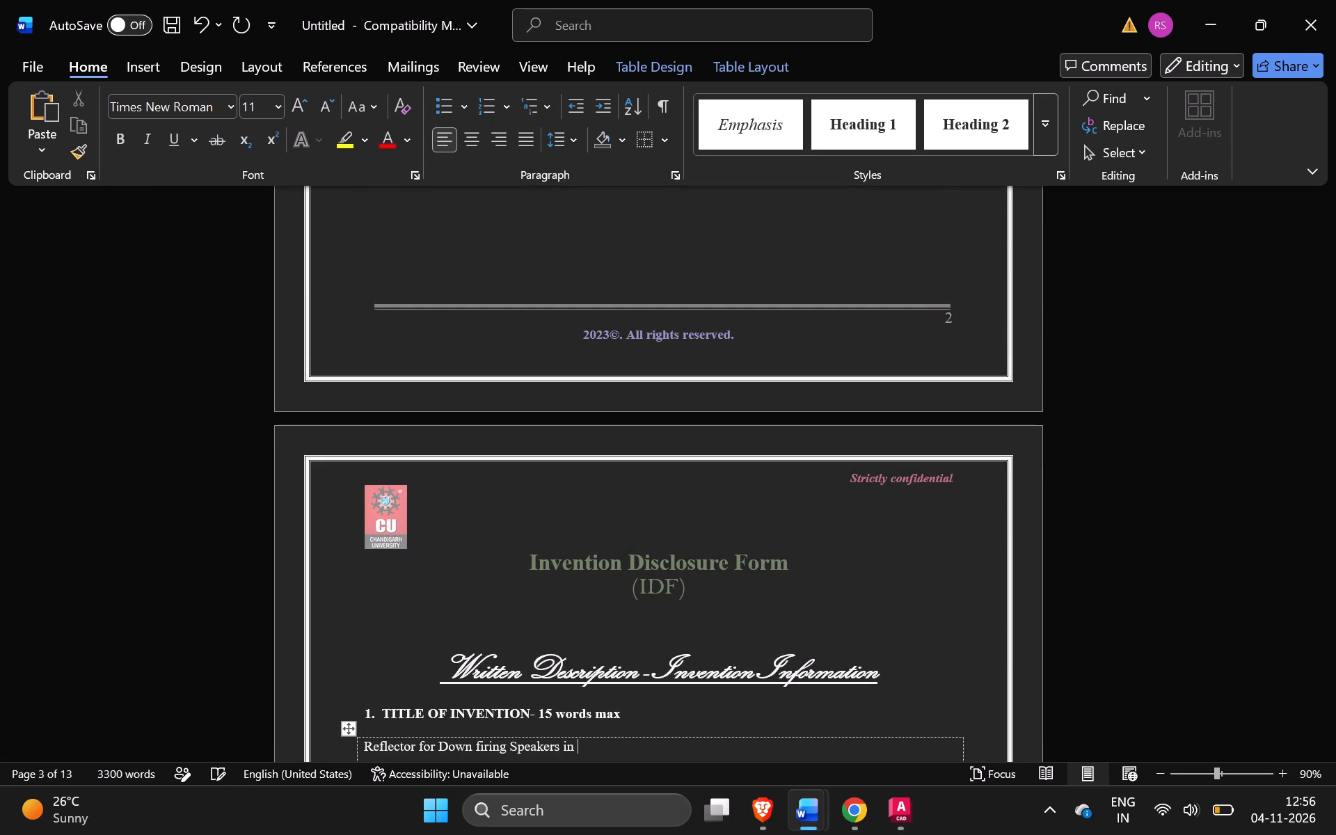
key("Up")
key("Down")
left_click(367, 746)
type("Sound")
key("space")
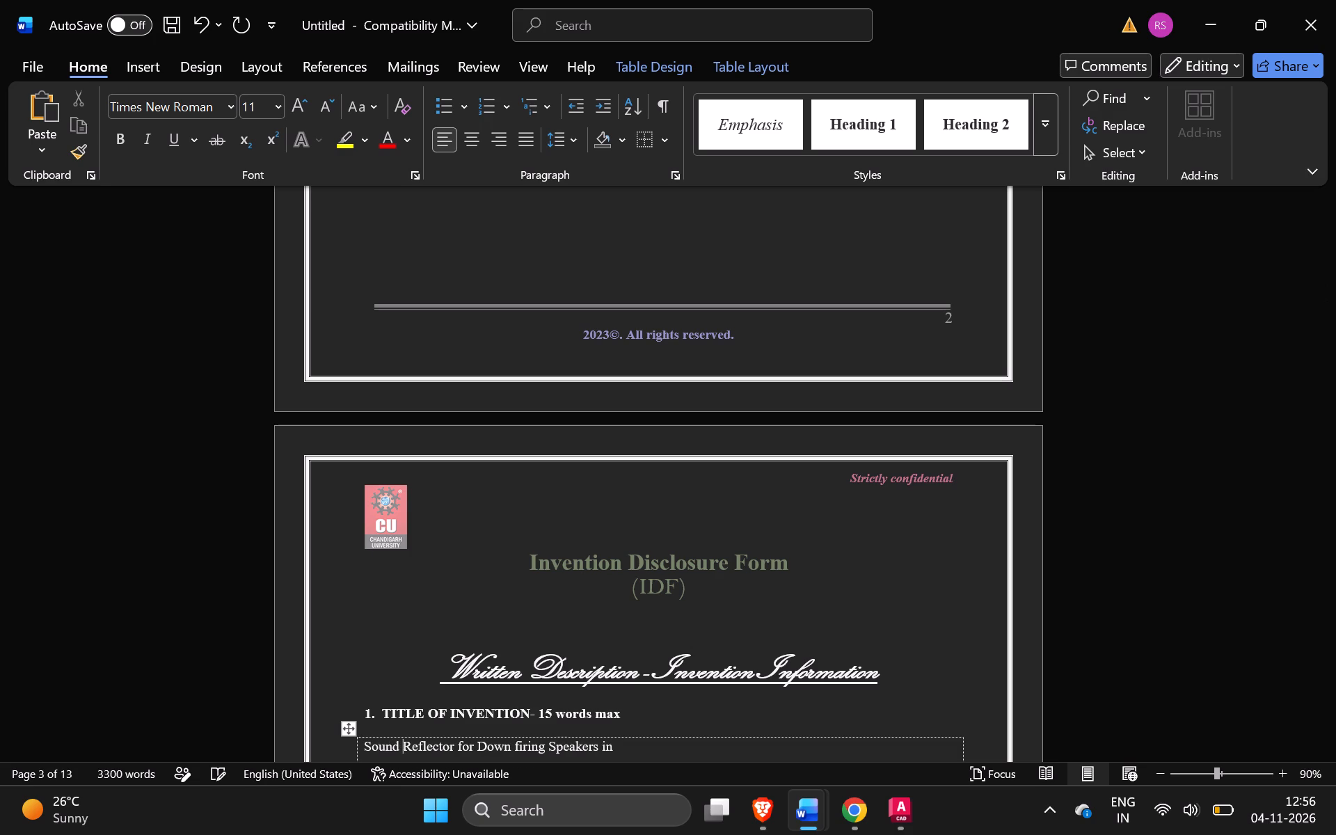
key("Down")
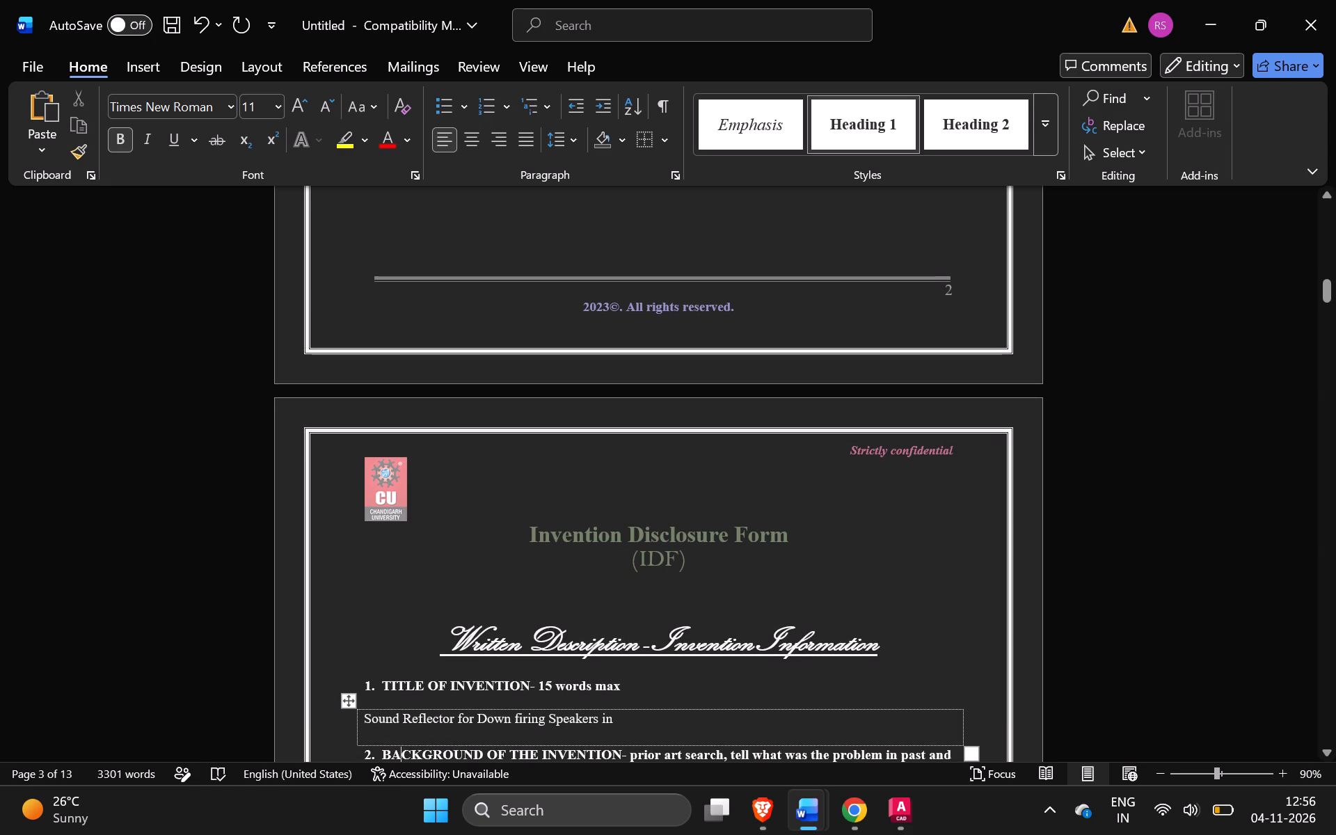
left_click(682, 722)
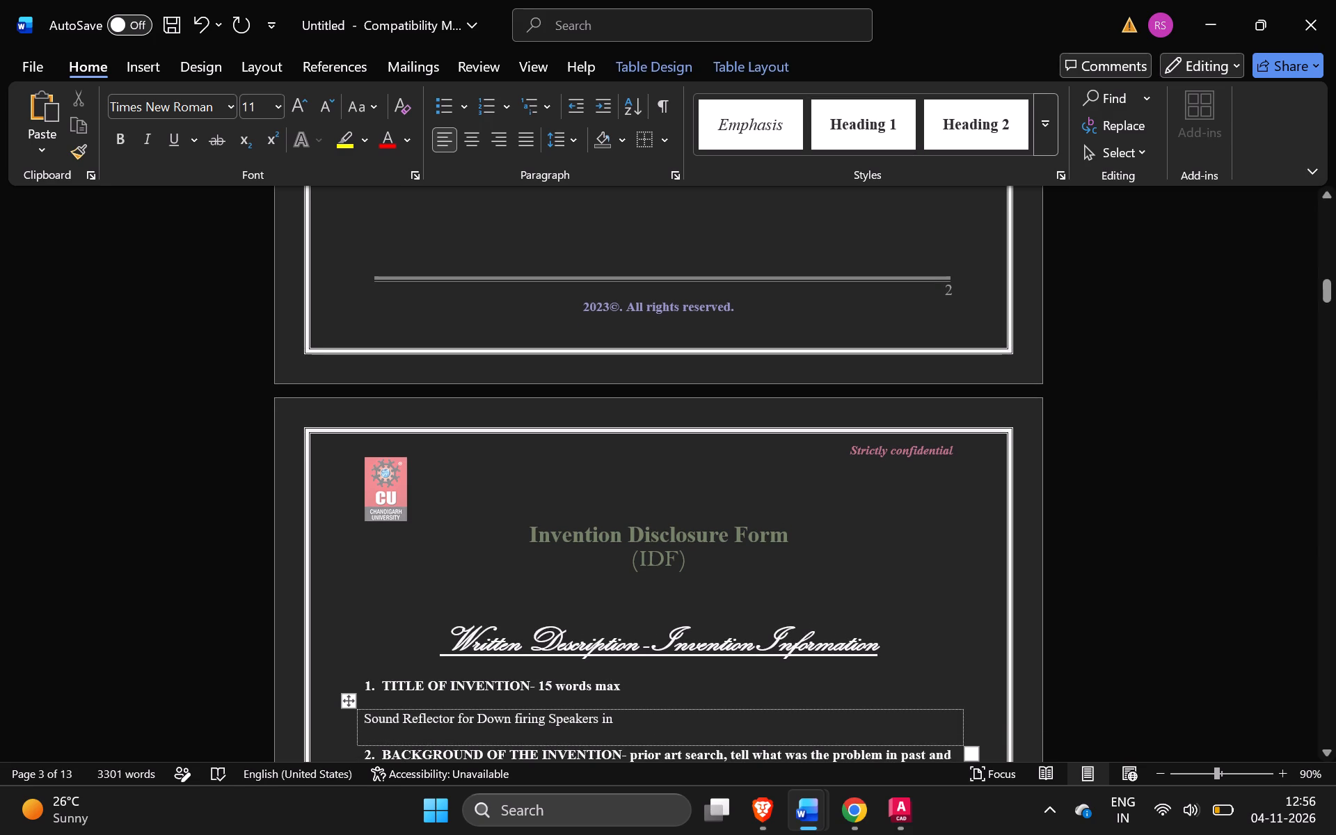
key("alt+Tab")
key("alt+Tab")
key("alt+Tab")
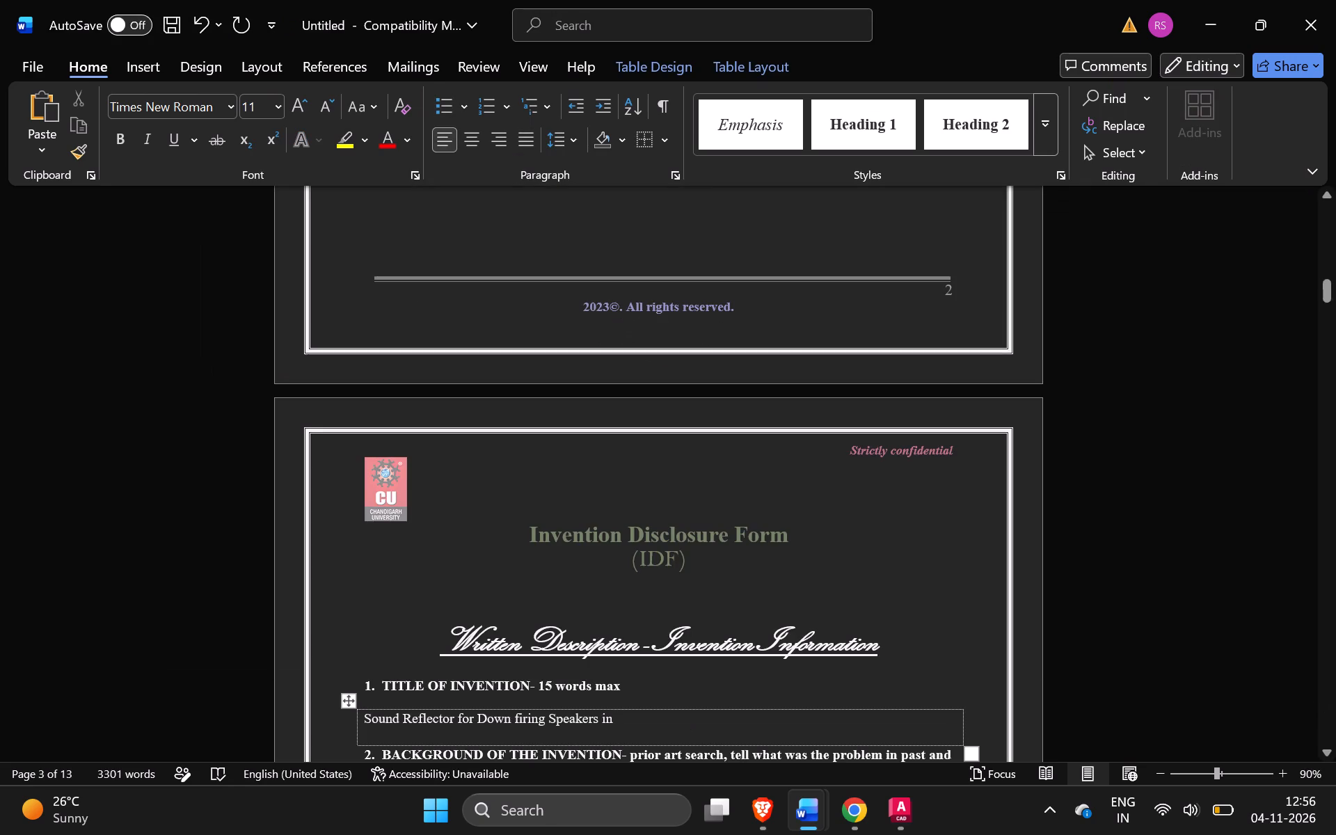
key("alt+Tab")
key("alt+Tab")
key("alt+Tab")
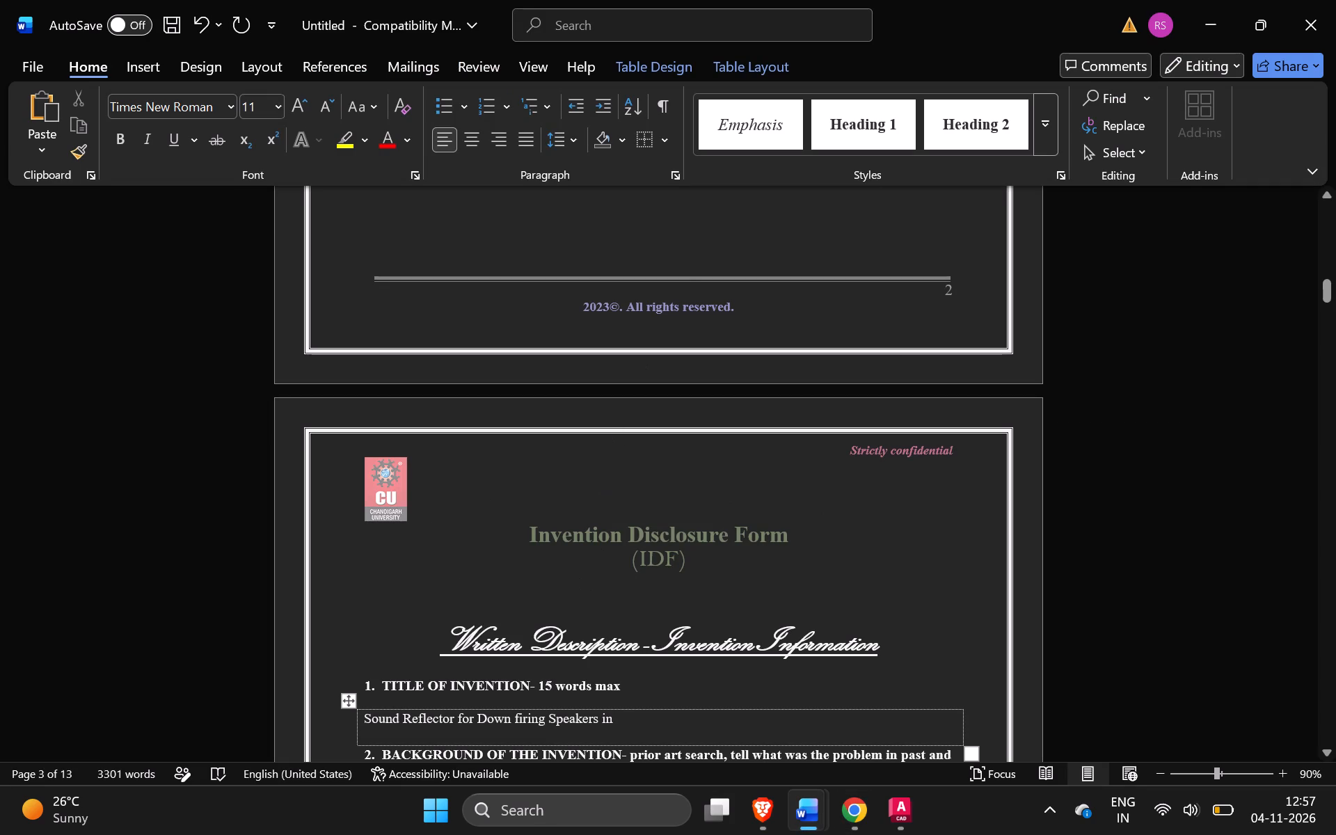
key("ctrl+v")
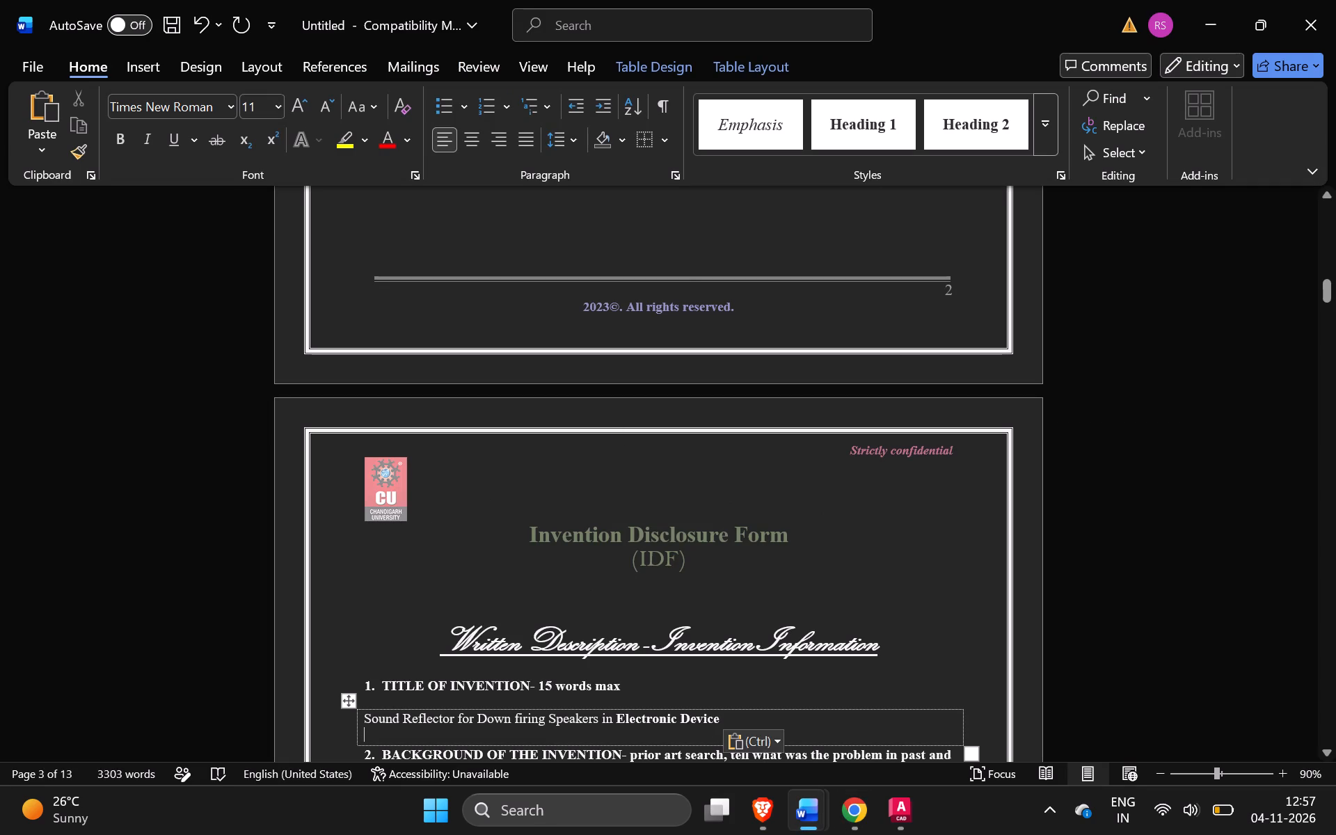
Remove the bold from "Electronic Device" in the invention title and complete the wording as "Electronic Devices.".
left_click(649, 718)
left_click_drag(649, 718, 701, 719)
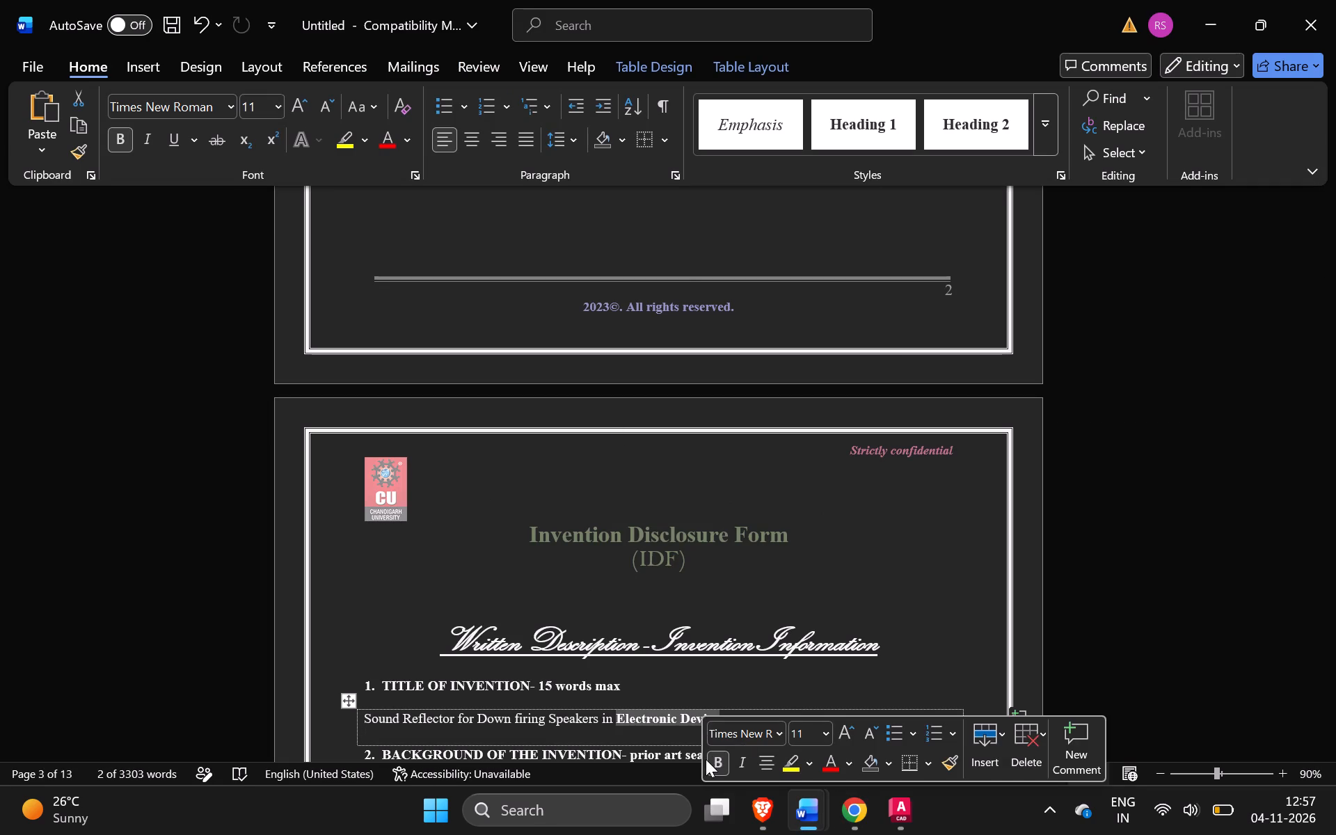
left_click(713, 761)
left_click(522, 728)
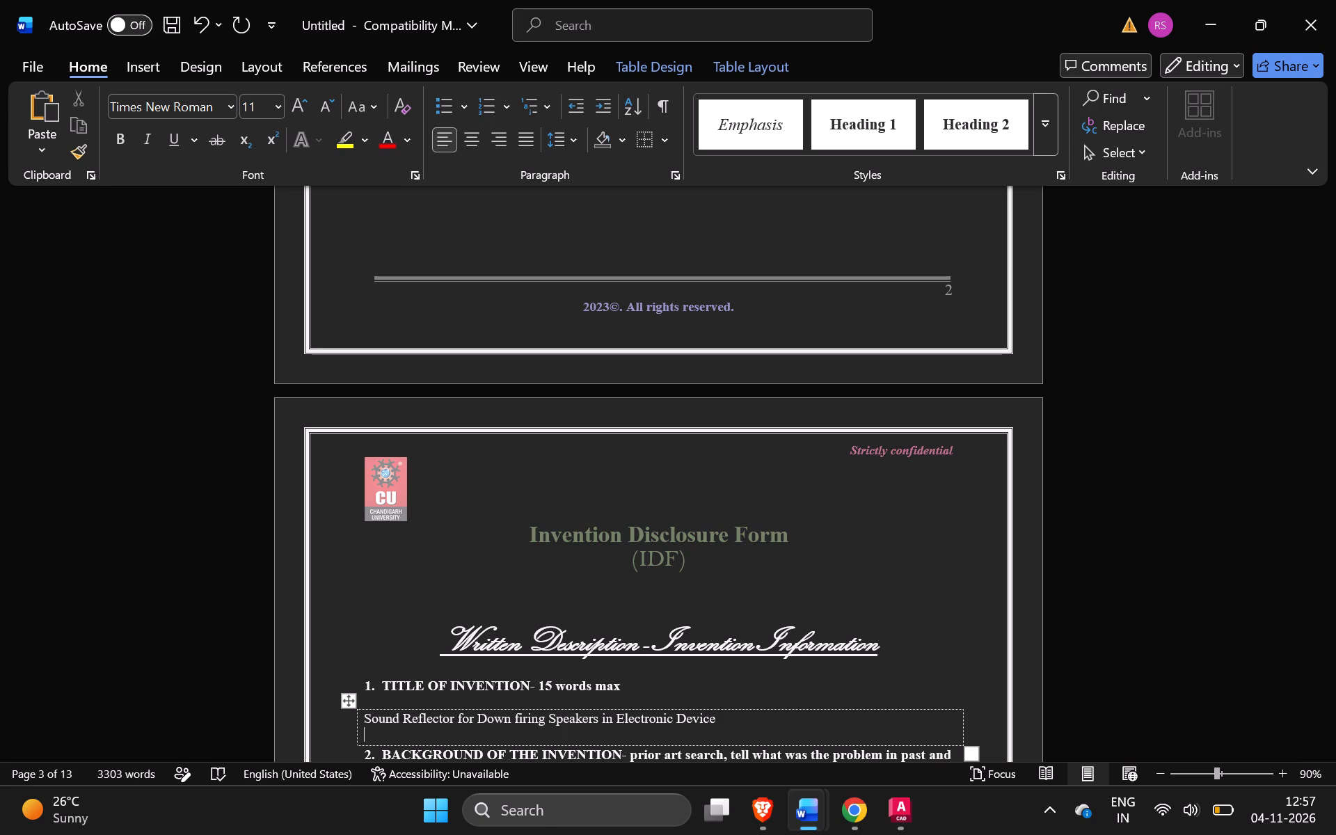
left_click(743, 717)
key("s")
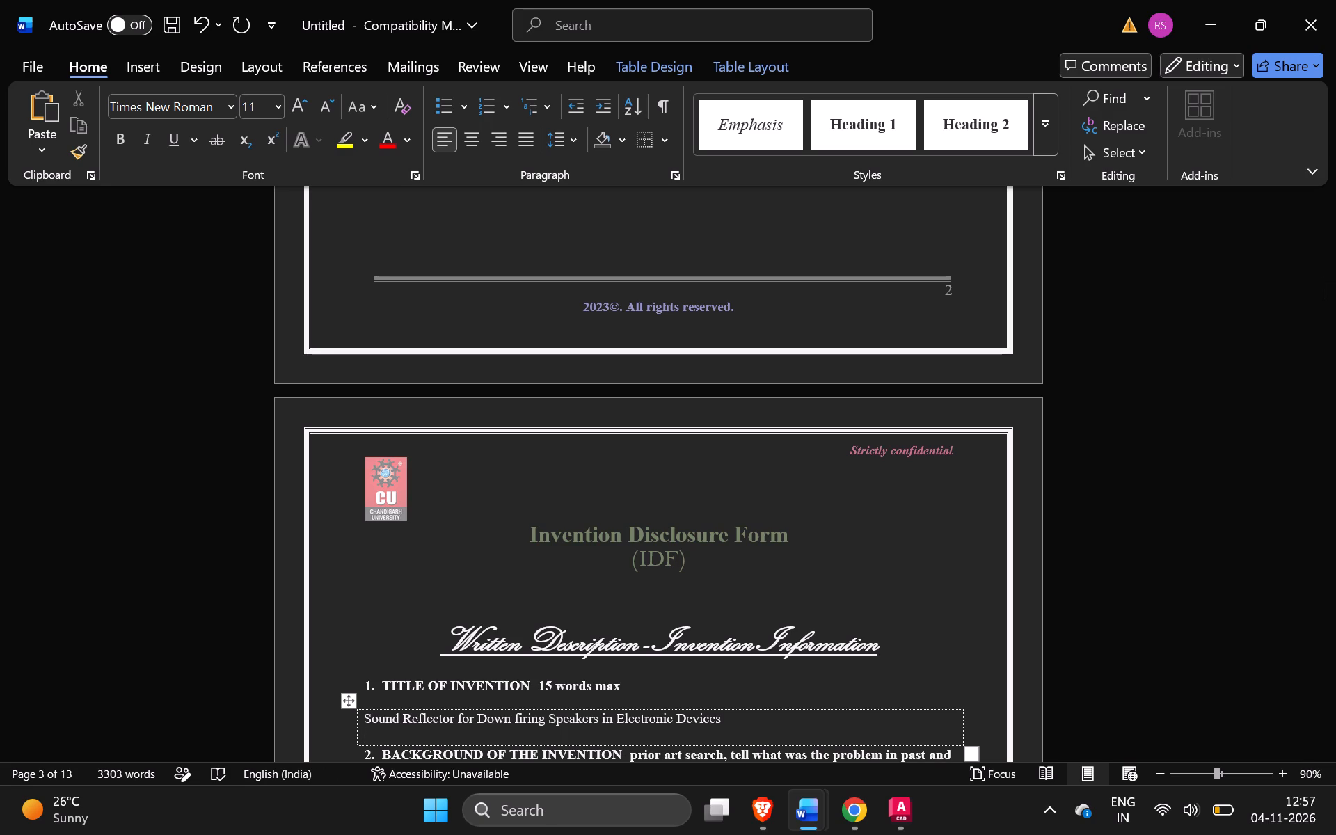
key("period")
Review the invention title and the background section's problem statement and prior-art entry for US9165551B2.
scroll(497, 734, "down", 1)
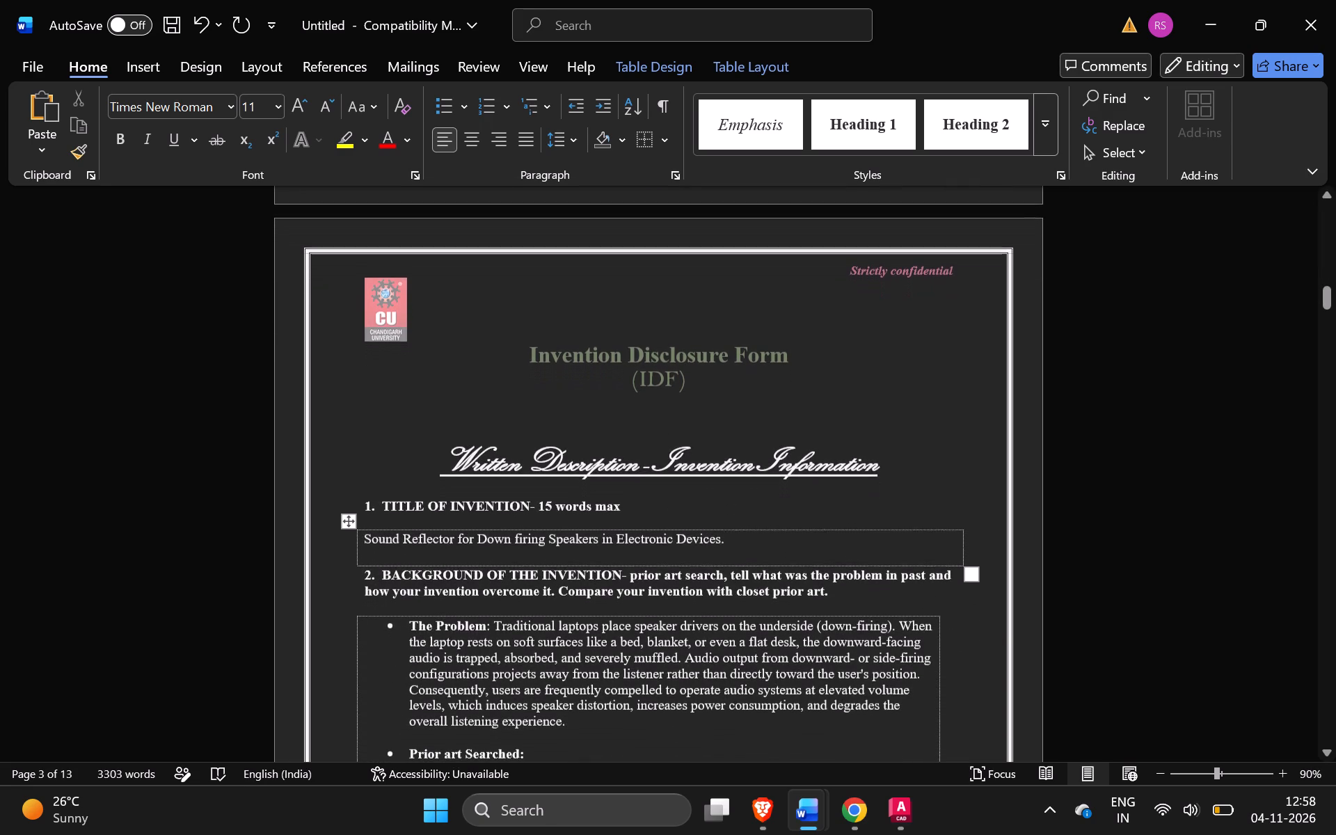
scroll(497, 734, "down", 2)
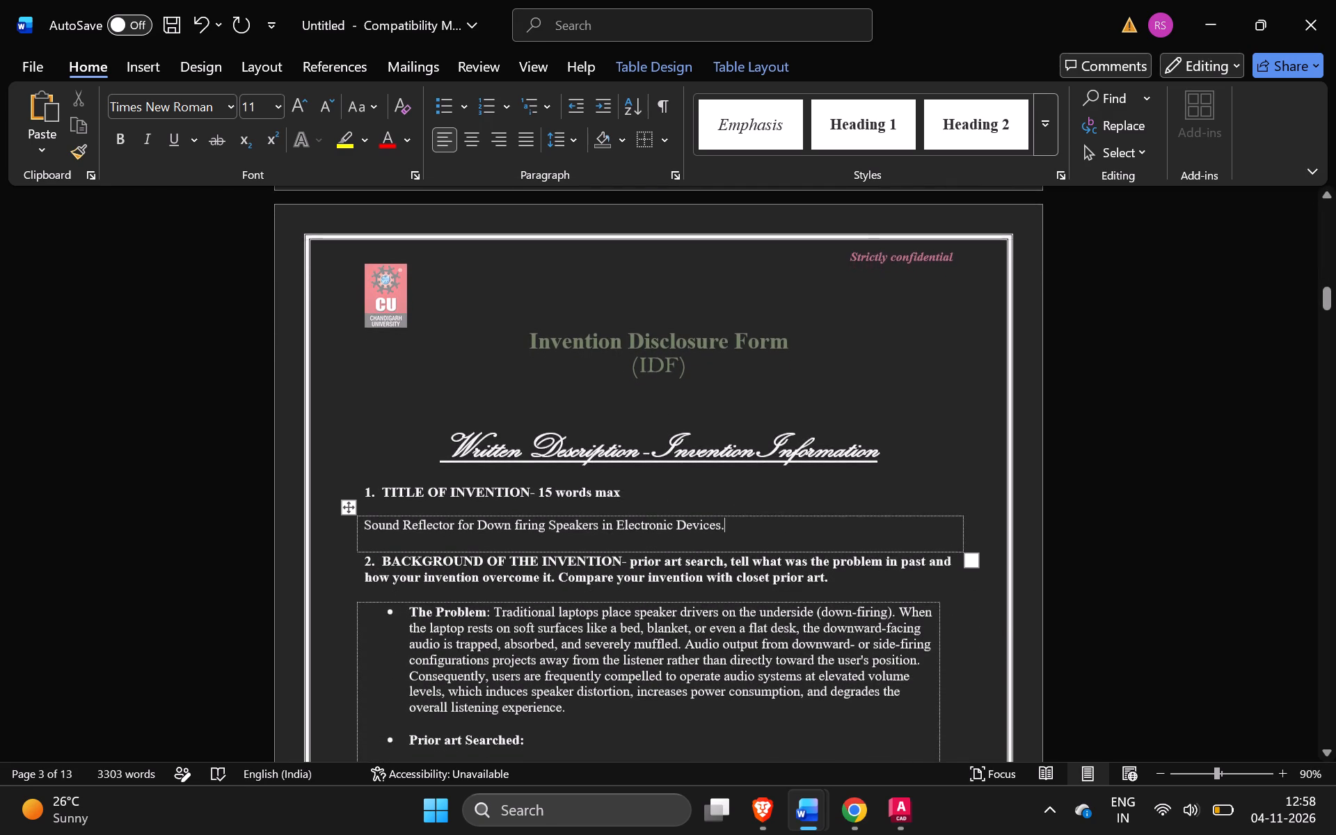
scroll(497, 734, "down", 1)
left_click(374, 479)
left_click_drag(374, 479, 757, 476)
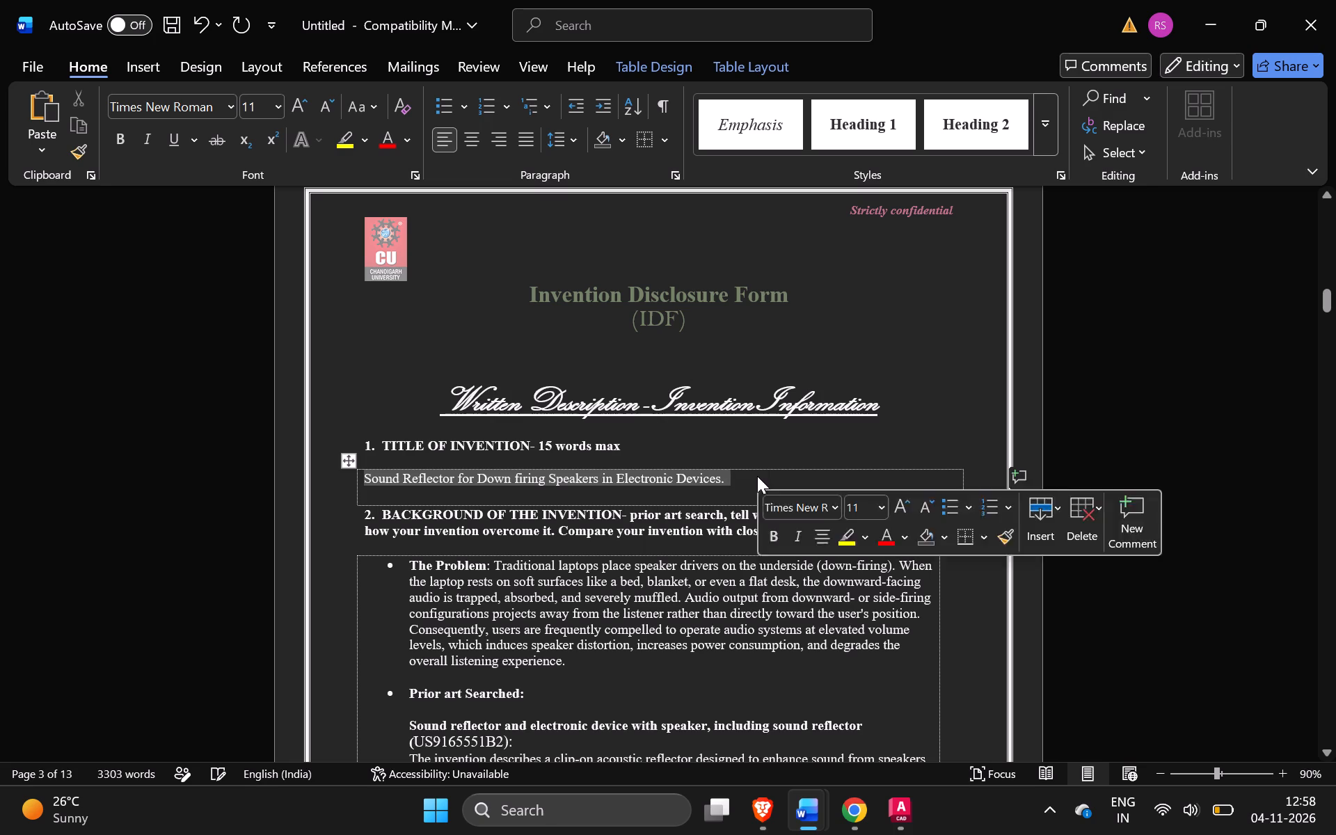
left_click(757, 476)
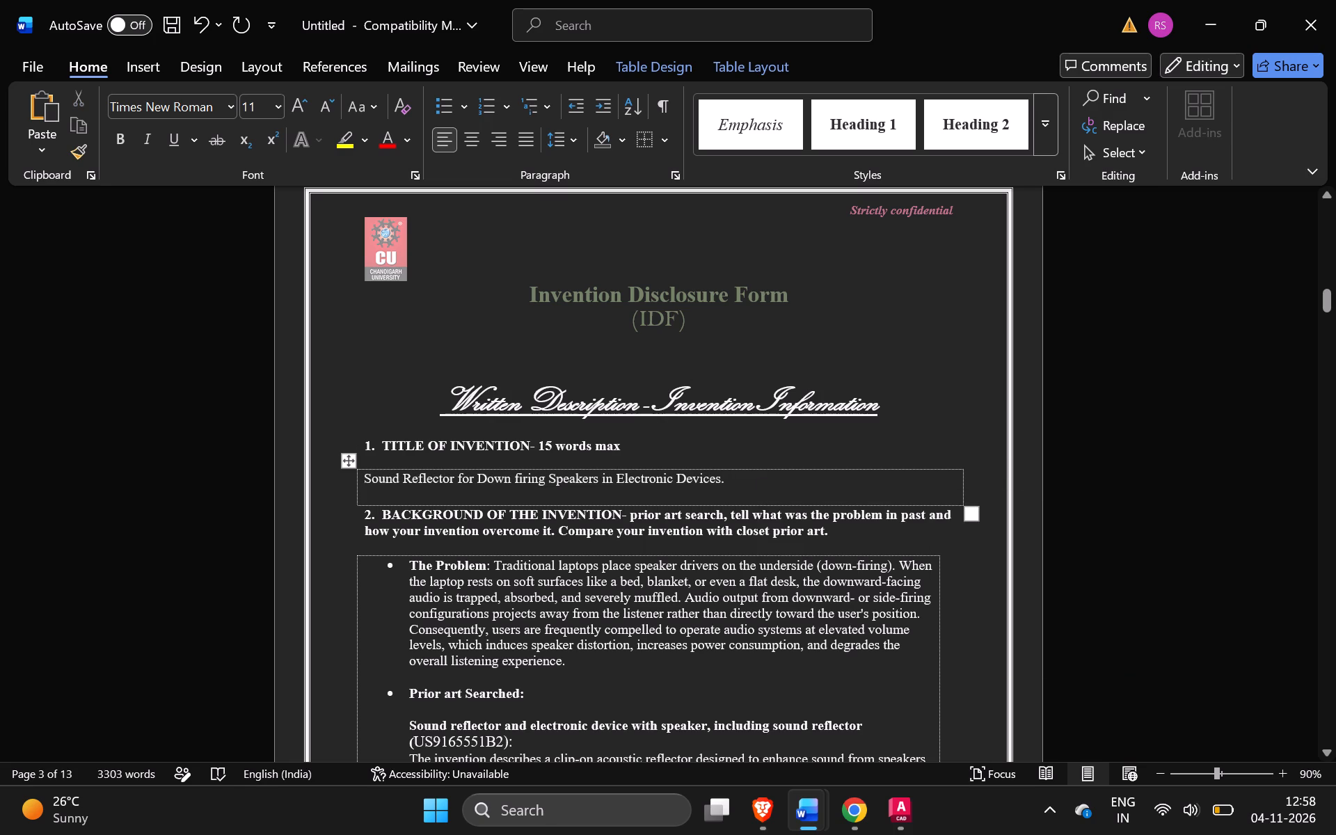
scroll(1224, 605, "down", 2)
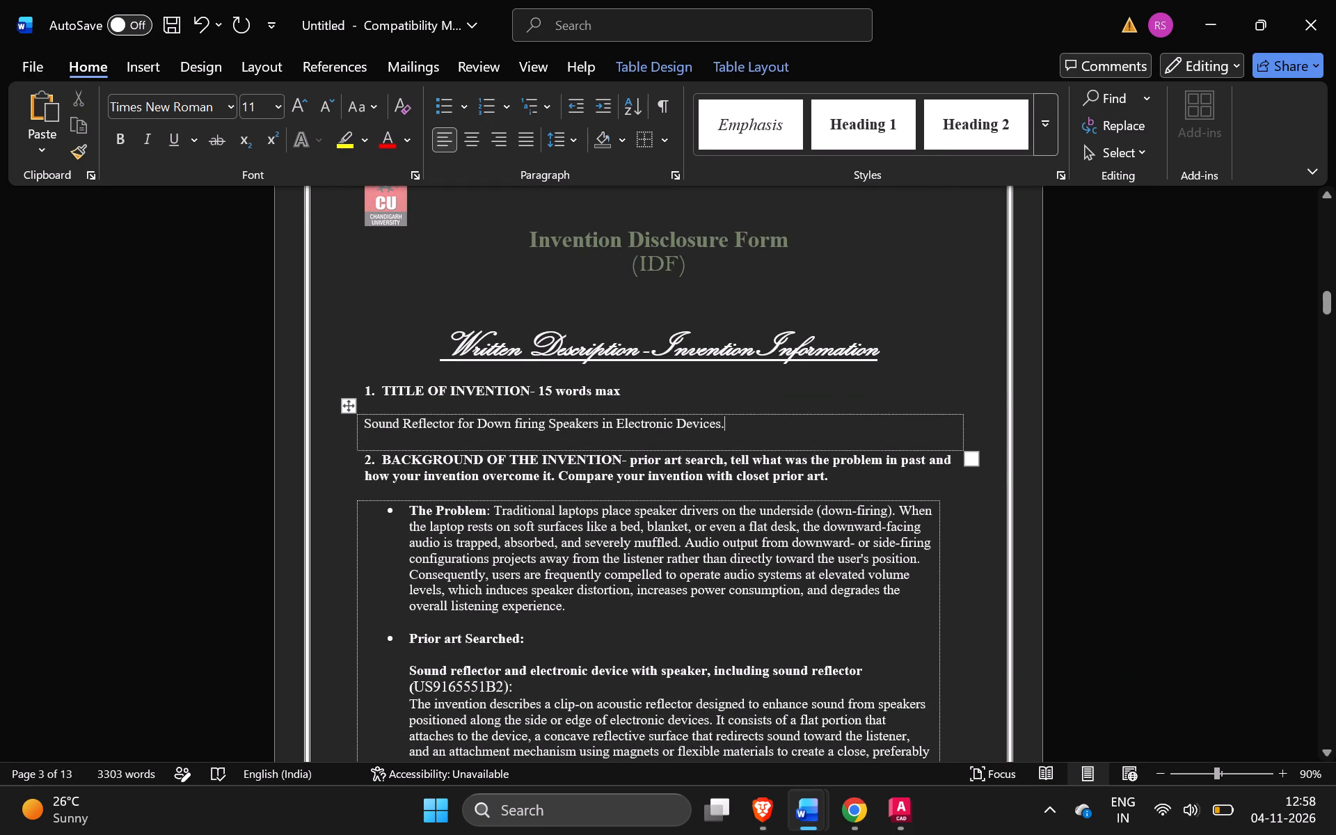
scroll(1224, 605, "down", 1)
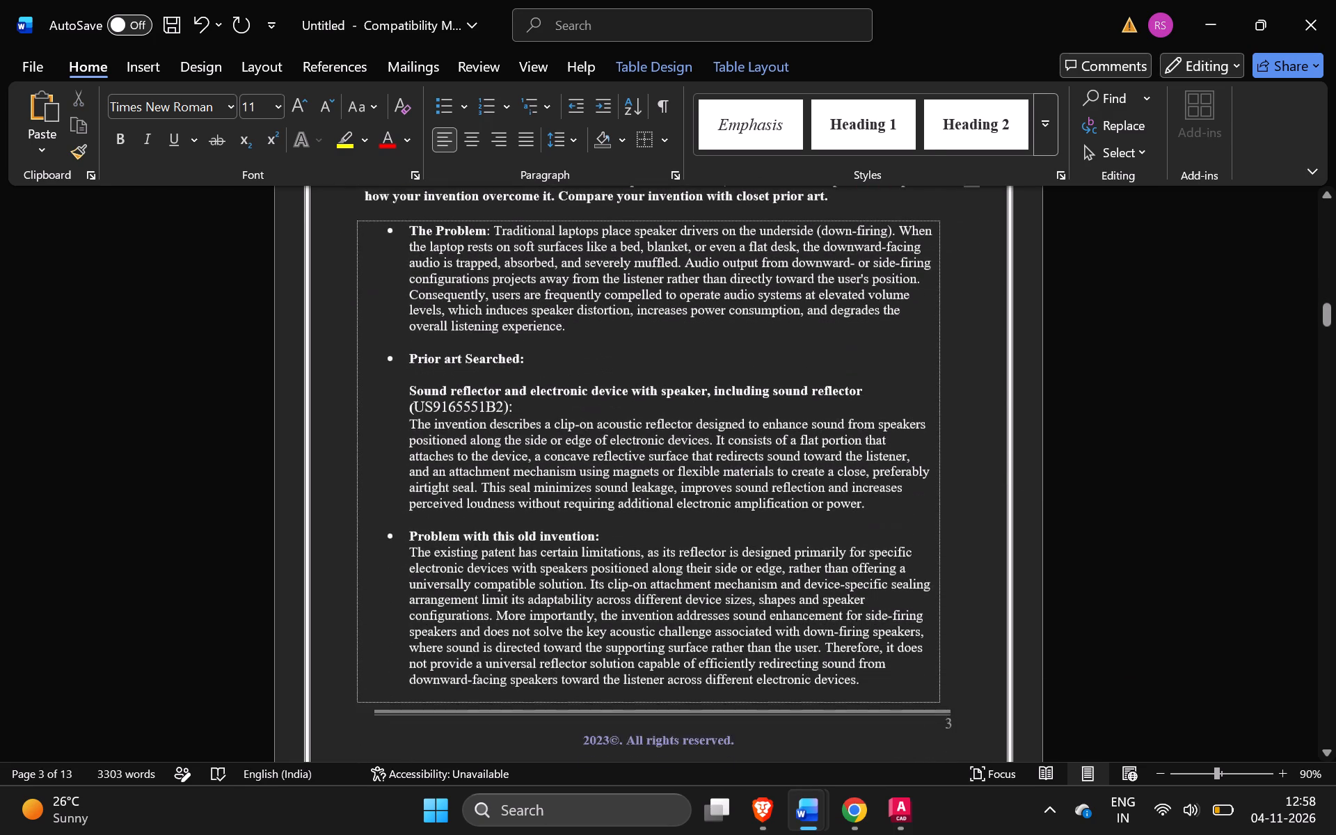
scroll(1224, 605, "down", 1)
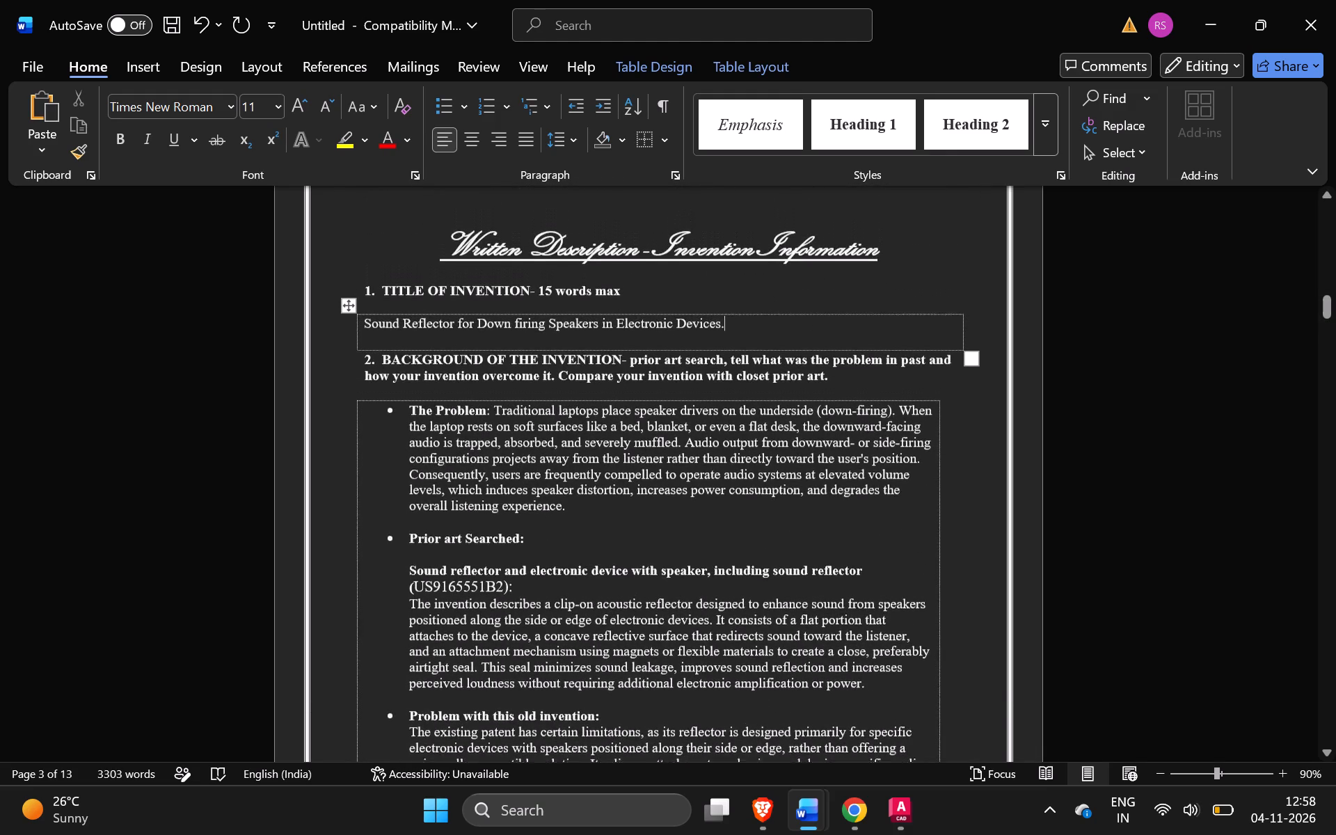
scroll(1224, 605, "down", 2)
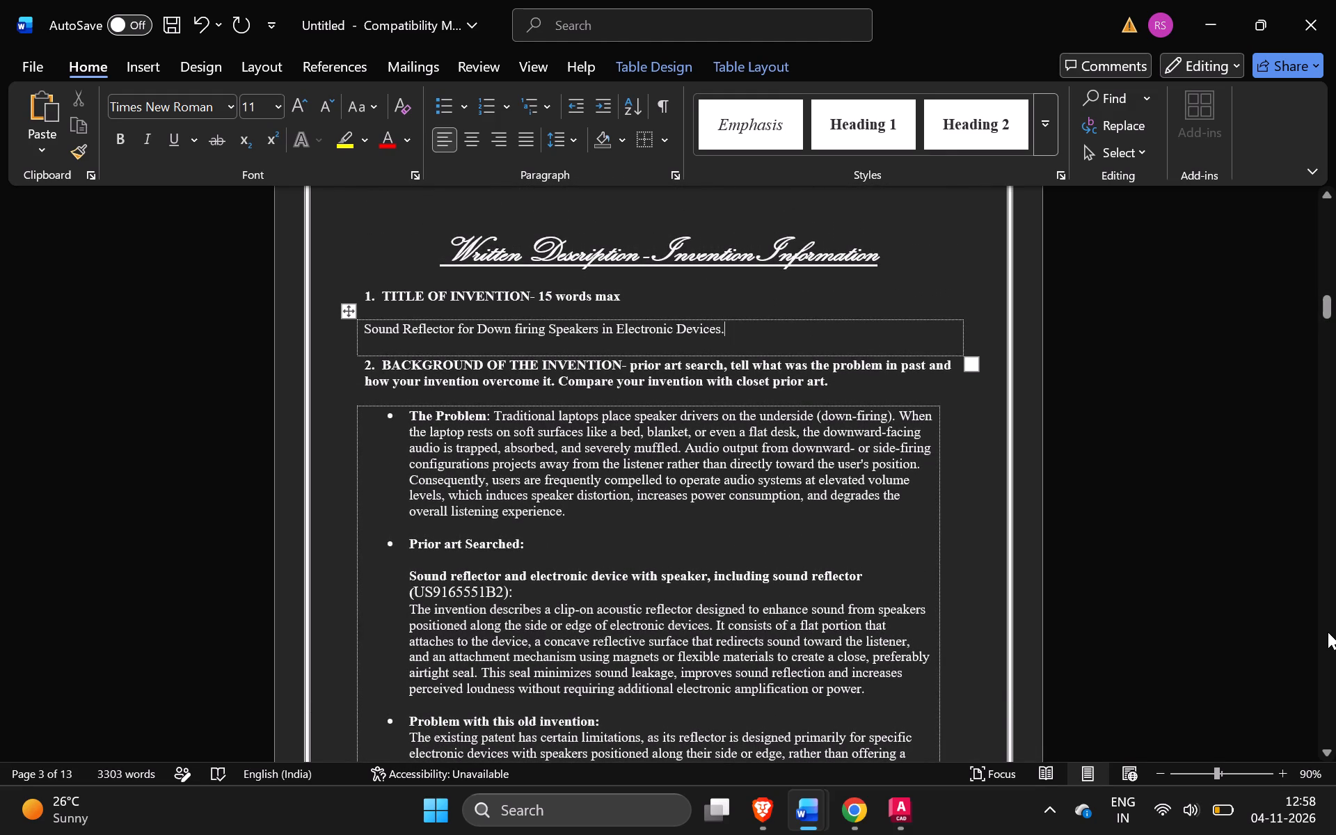
scroll(1092, 566, "down", 1)
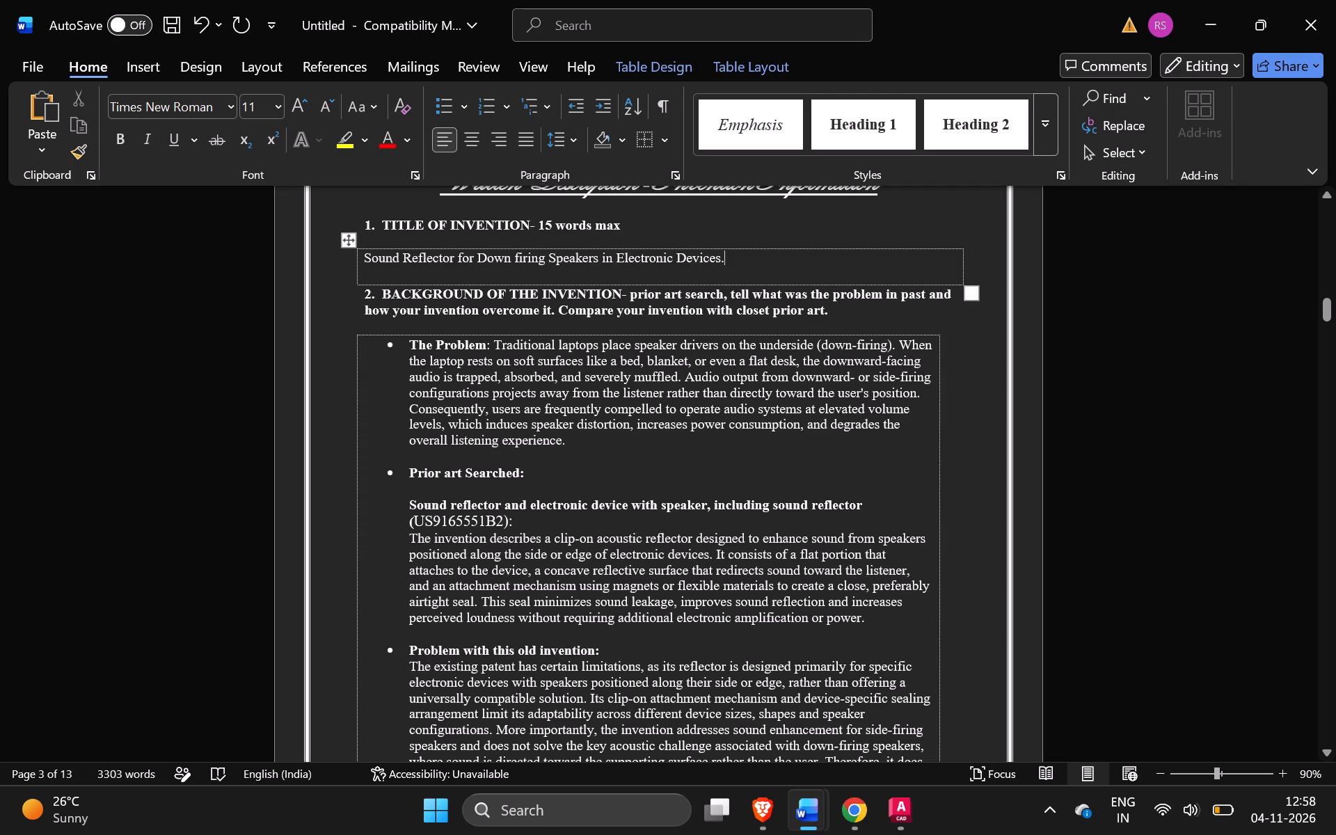
left_click(438, 493)
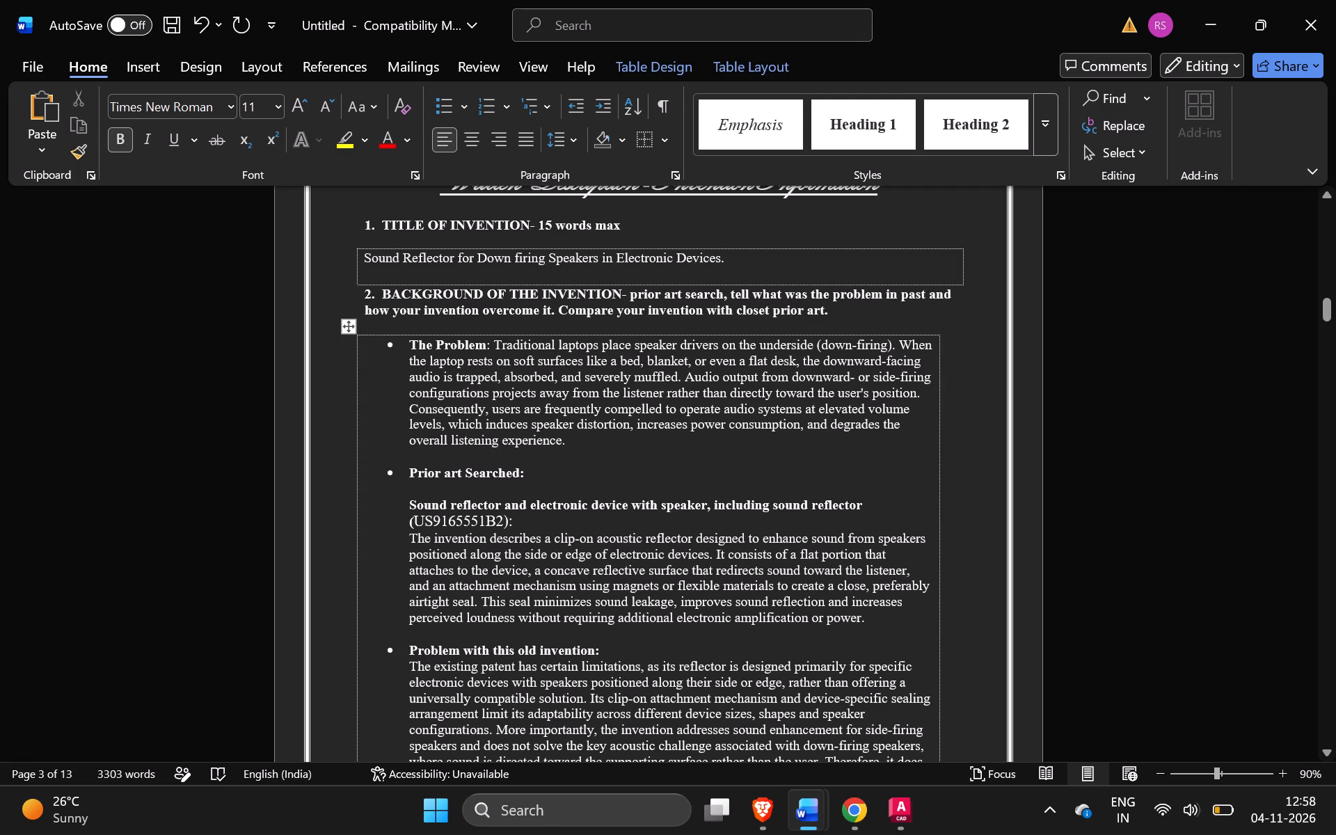
left_click(585, 519)
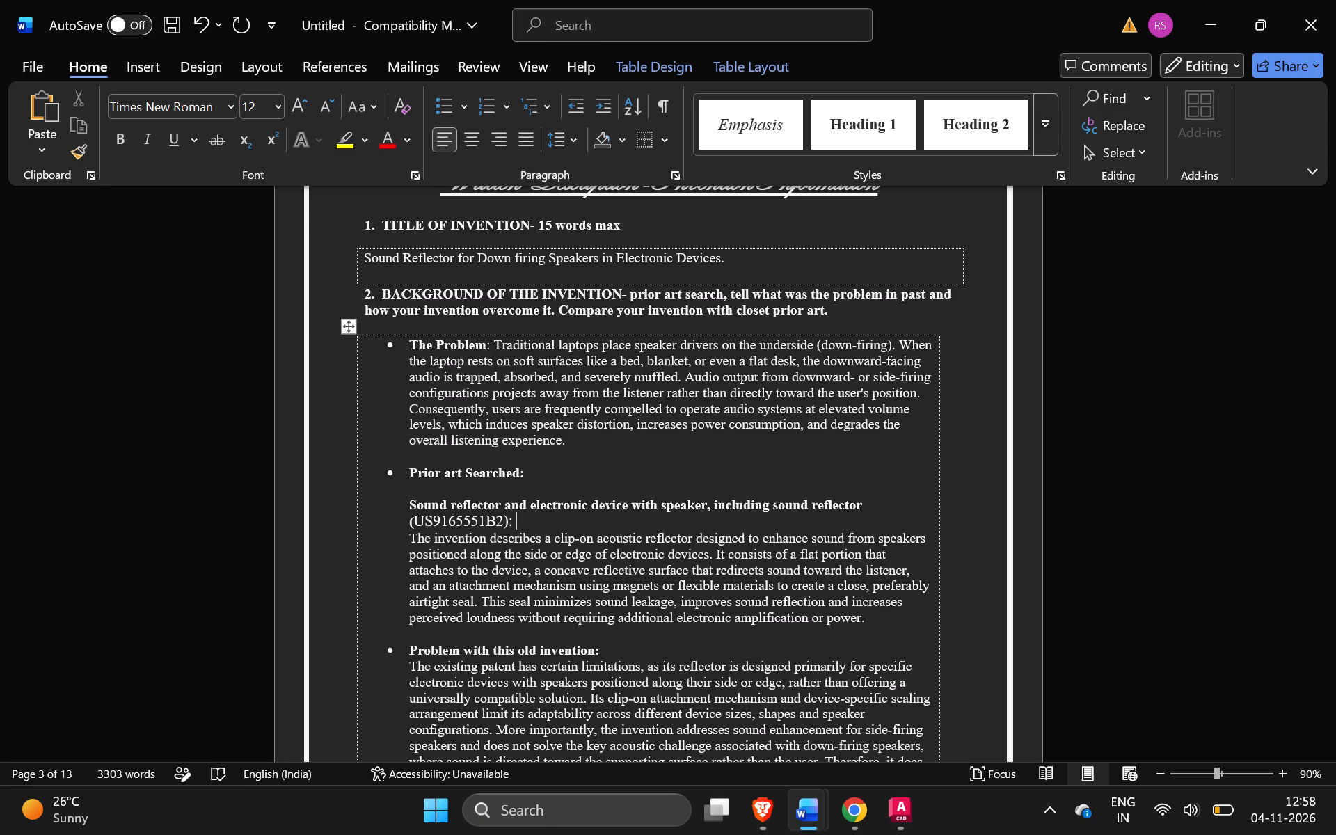
Set the text from the US9165551B2 prior-art heading into the "Problem with this old invention" paragraph to font size 11.
scroll(585, 519, "down", 4)
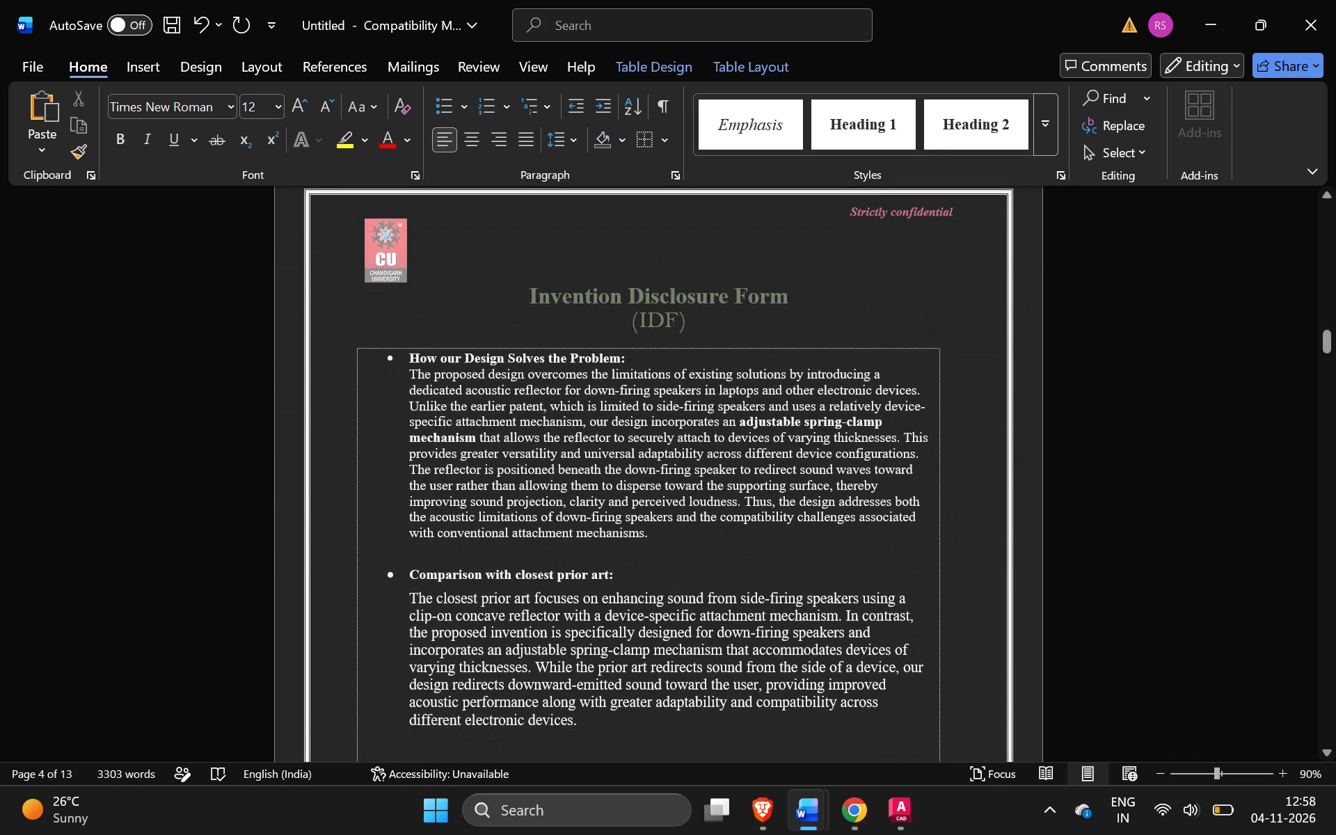
left_click_drag(662, 683, 438, 402)
left_click(438, 402)
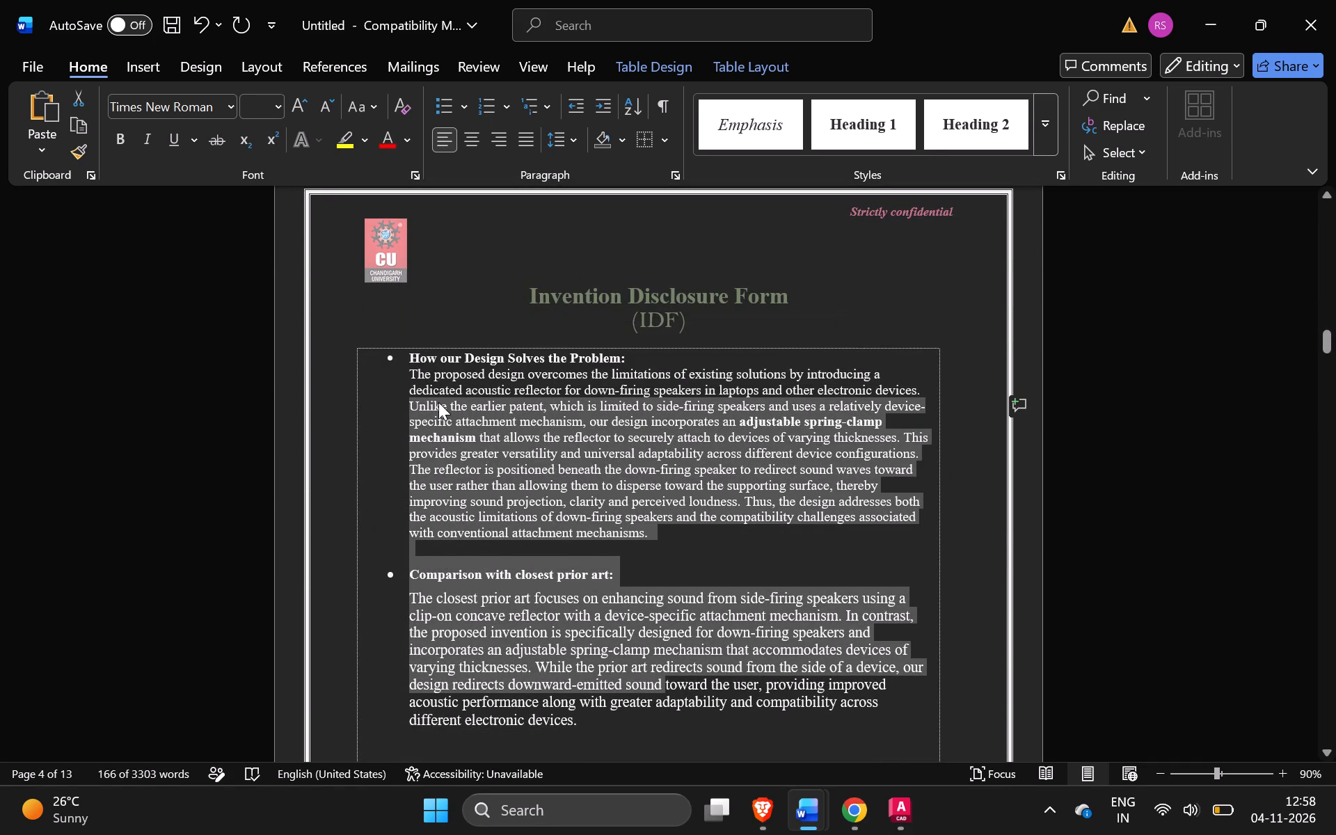
scroll(404, 326, "up", 3)
left_click_drag(404, 326, 711, 591)
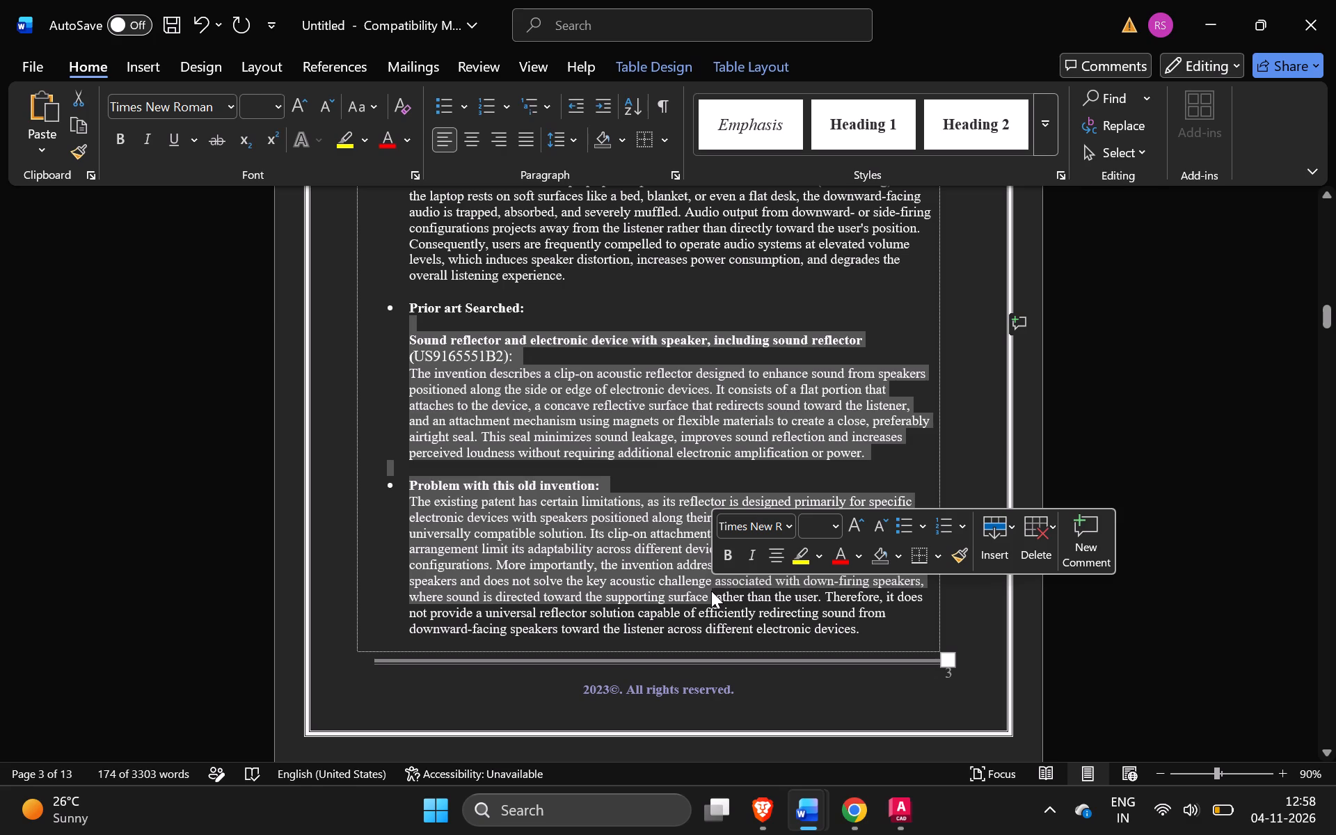
left_click(836, 525)
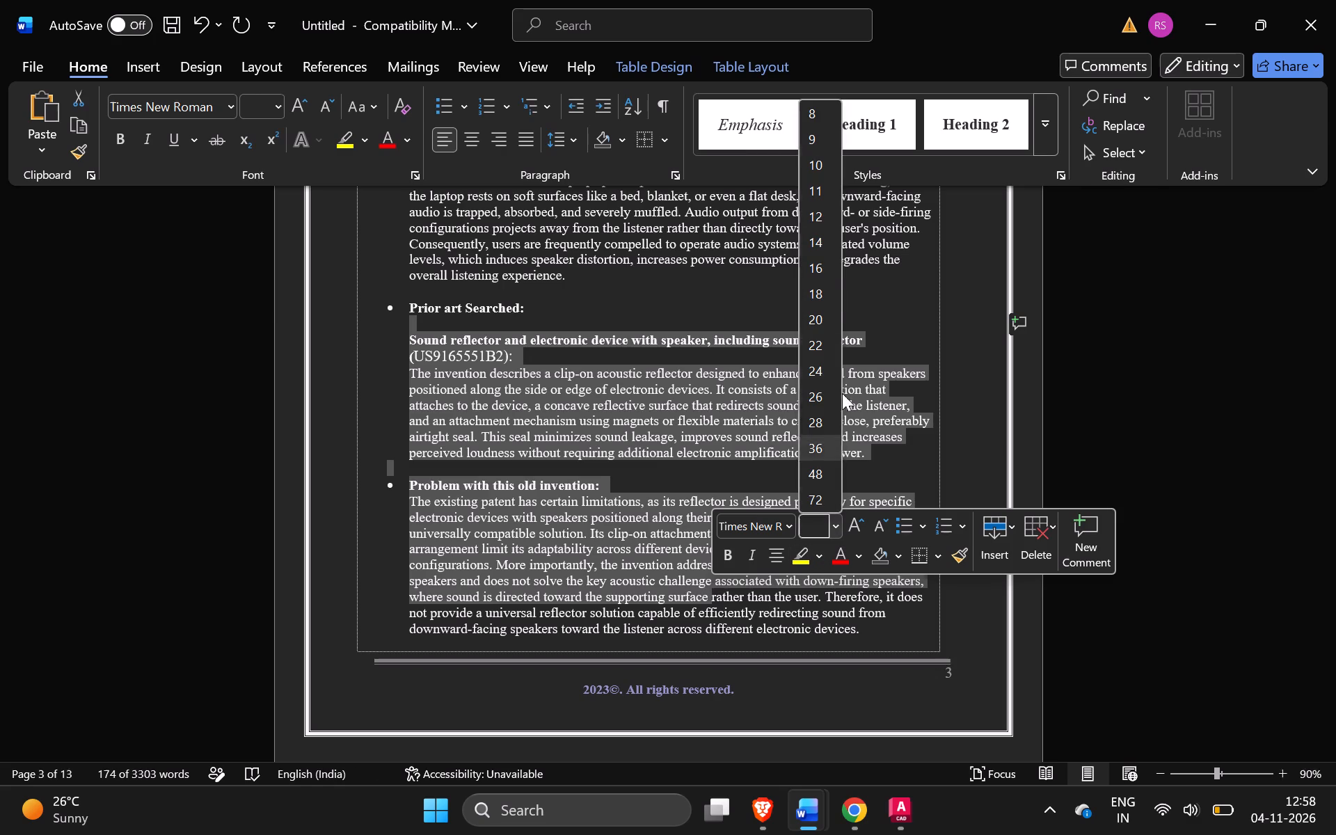
left_click(811, 189)
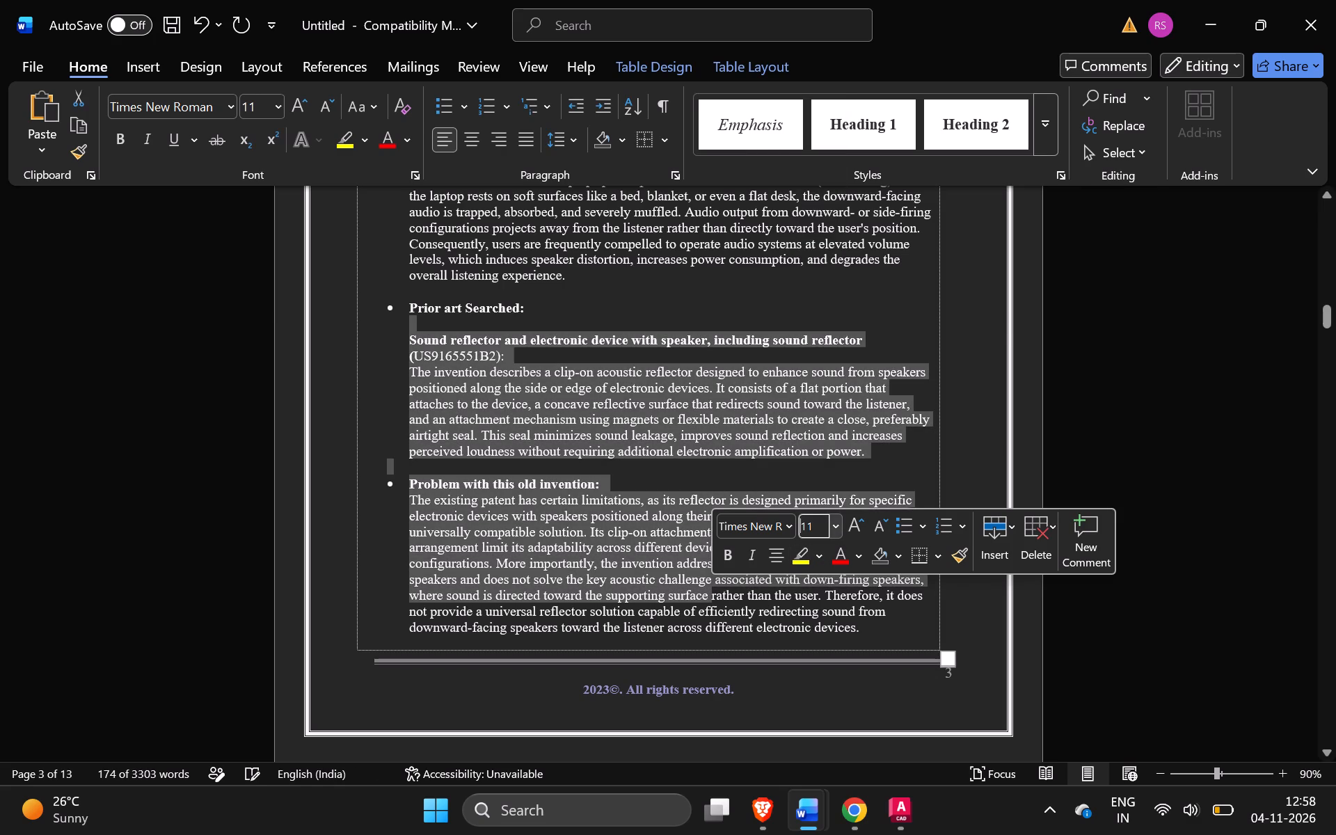
left_click(605, 481)
Set the "How our Design Solves the Problem" and "Comparison with closest prior art" text to font size 11.
scroll(605, 481, "down", 2)
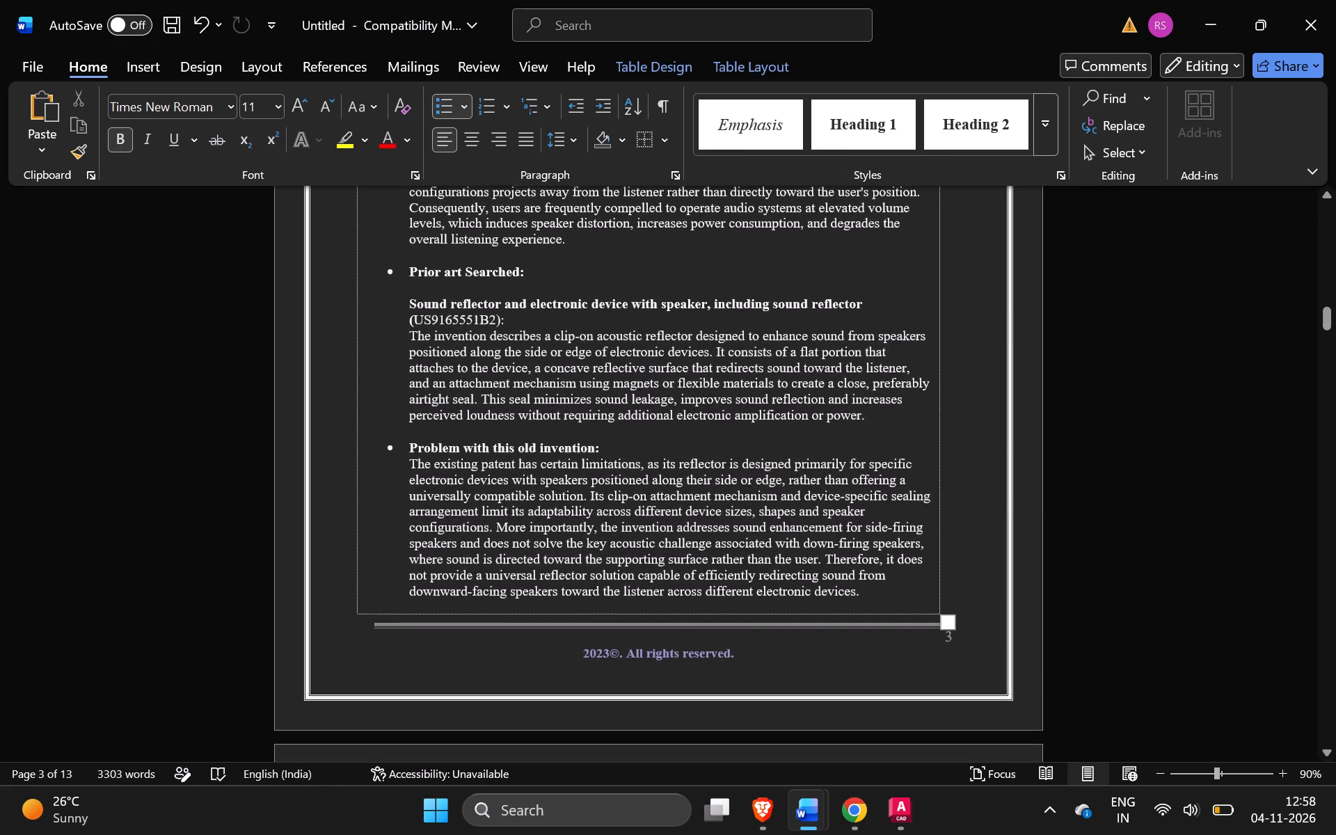
scroll(605, 481, "down", 5)
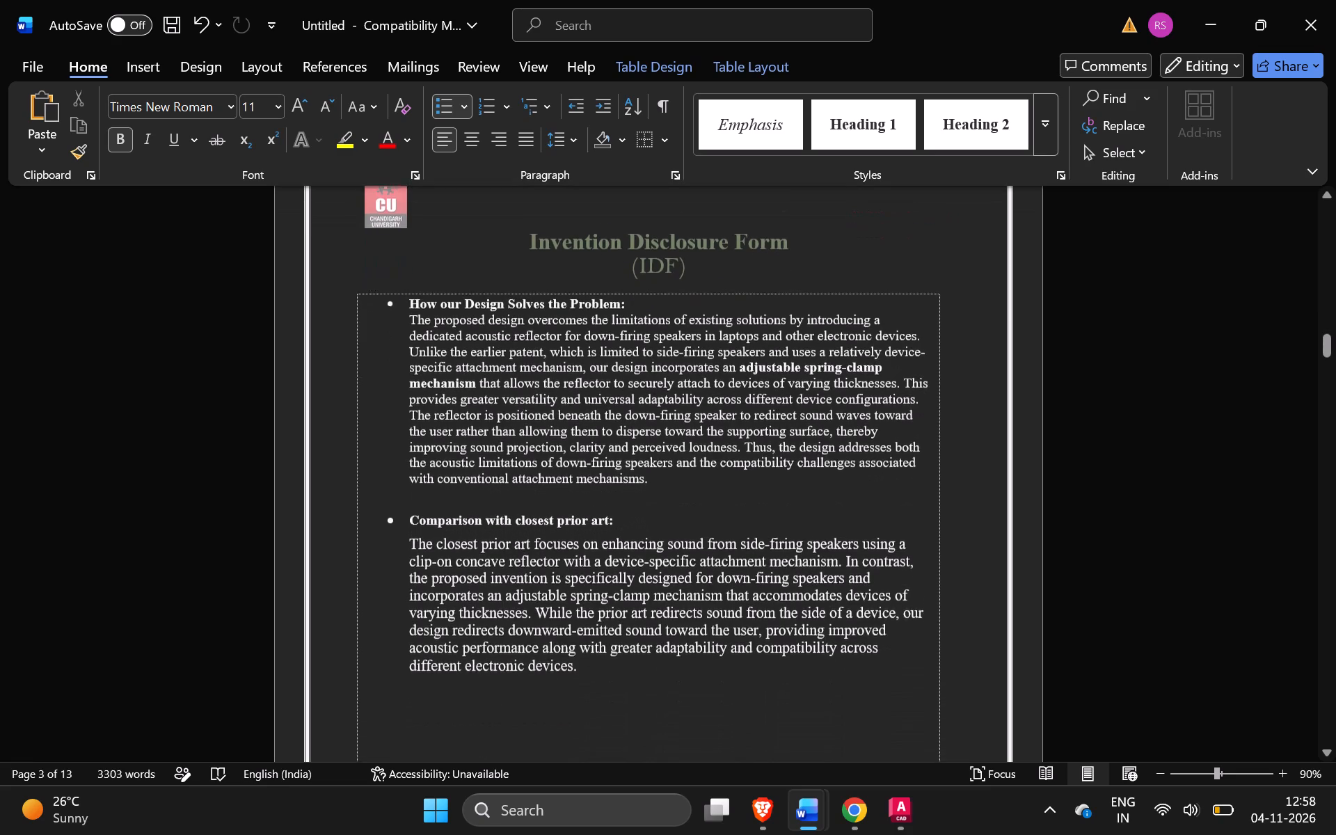
scroll(605, 481, "down", 1)
left_click_drag(606, 627, 408, 234)
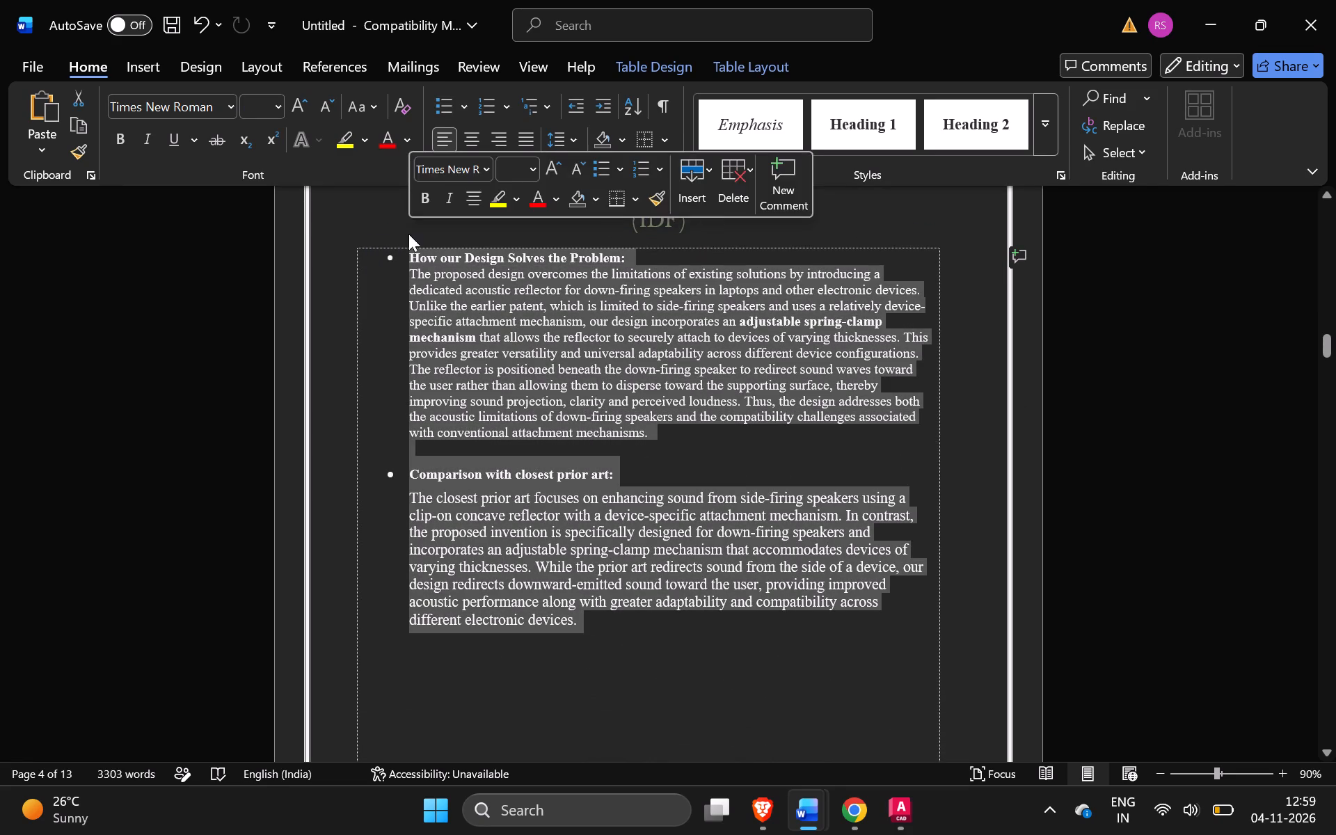
left_click(532, 164)
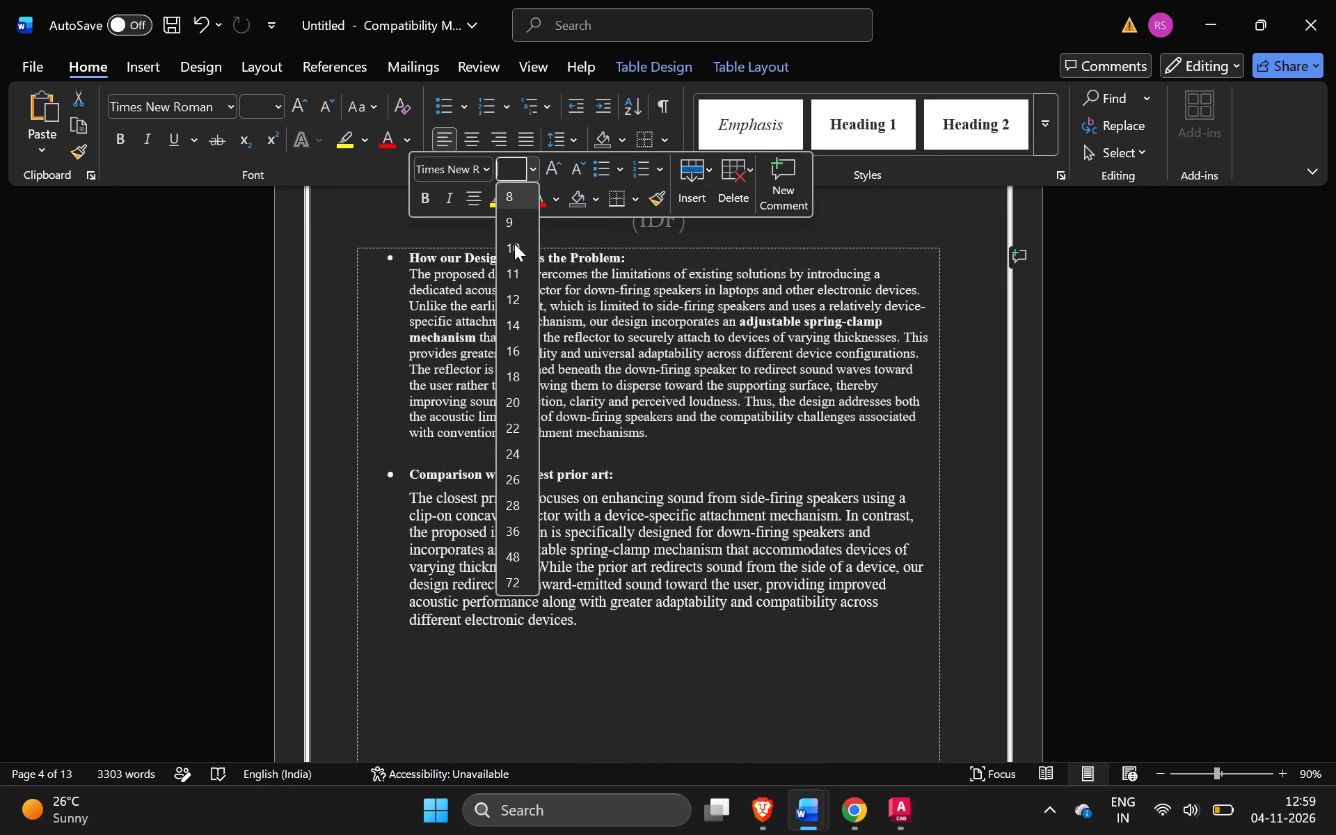
left_click(511, 279)
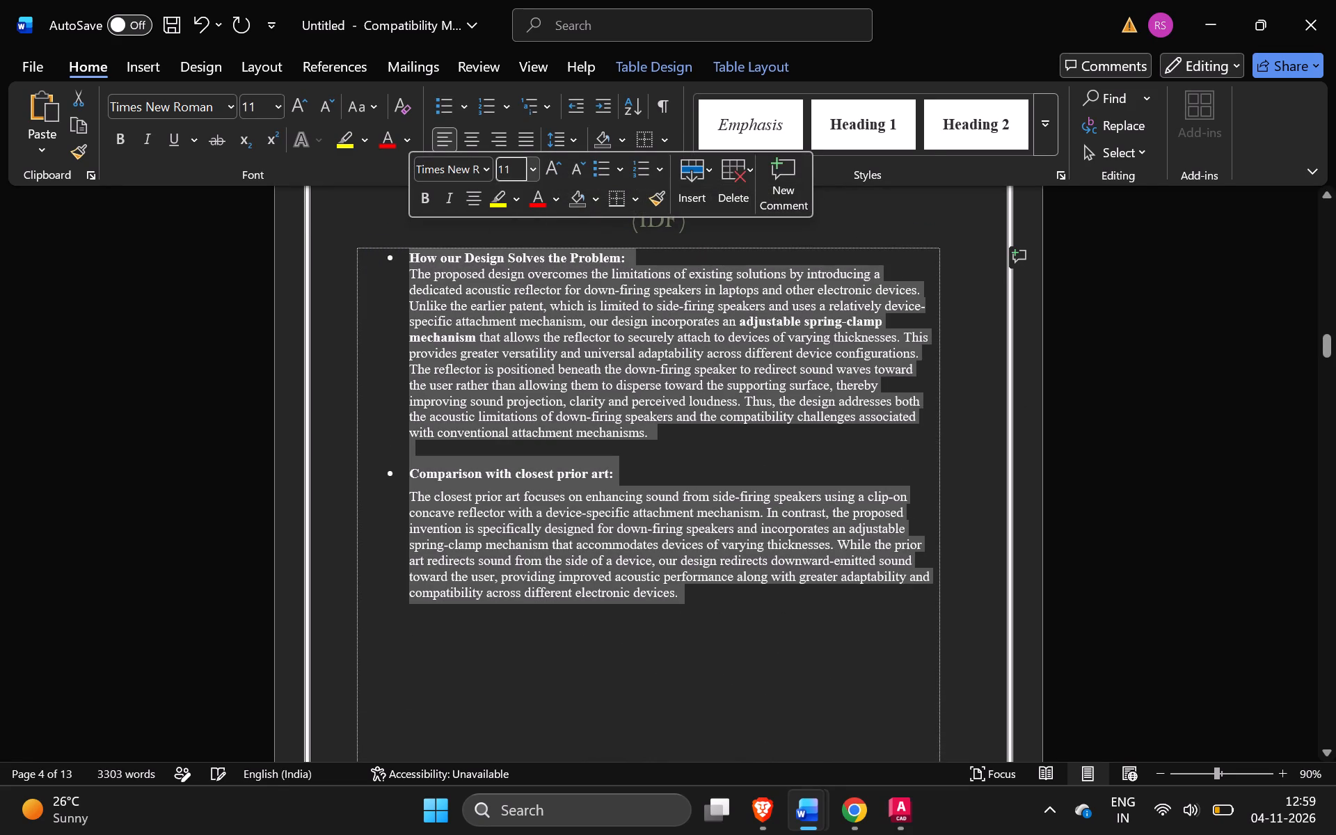
left_click(1102, 486)
Add three blank lines at the end of the prior-art comparison box so the "3. BRIEF SUMMARY OF INVENTION" heading moves onto the next page.
scroll(1102, 486, "down", 2)
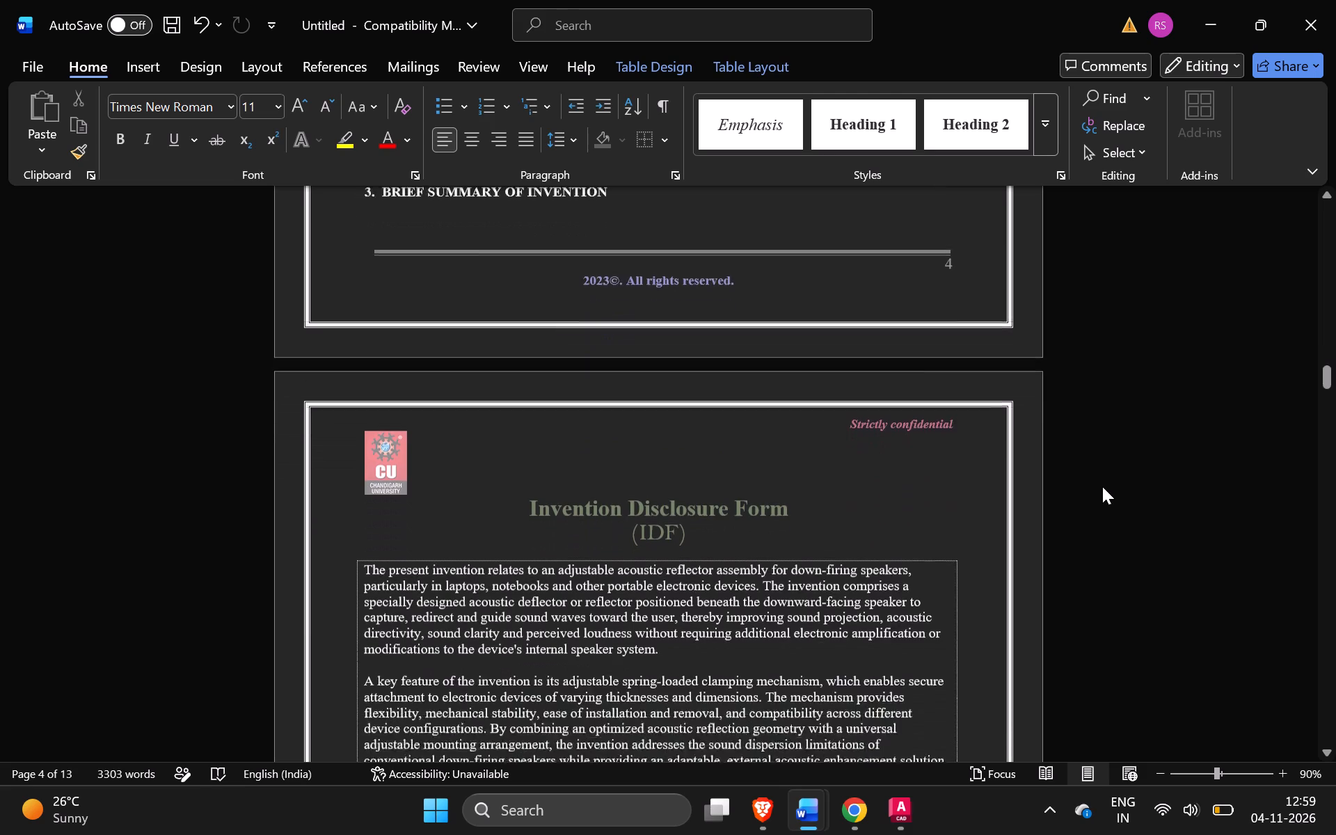
scroll(1102, 486, "down", 1)
left_click_drag(946, 696, 620, 554)
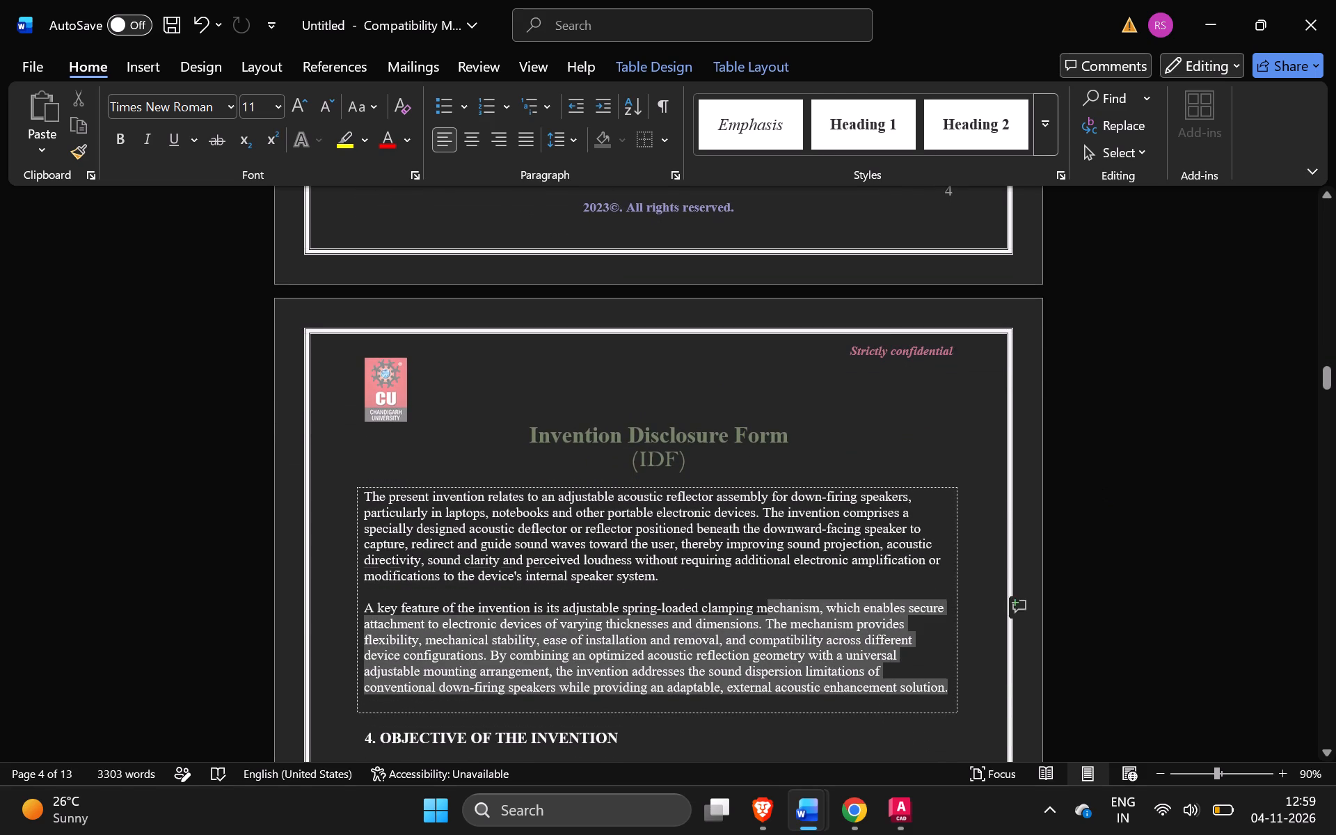
left_click_drag(620, 554, 372, 497)
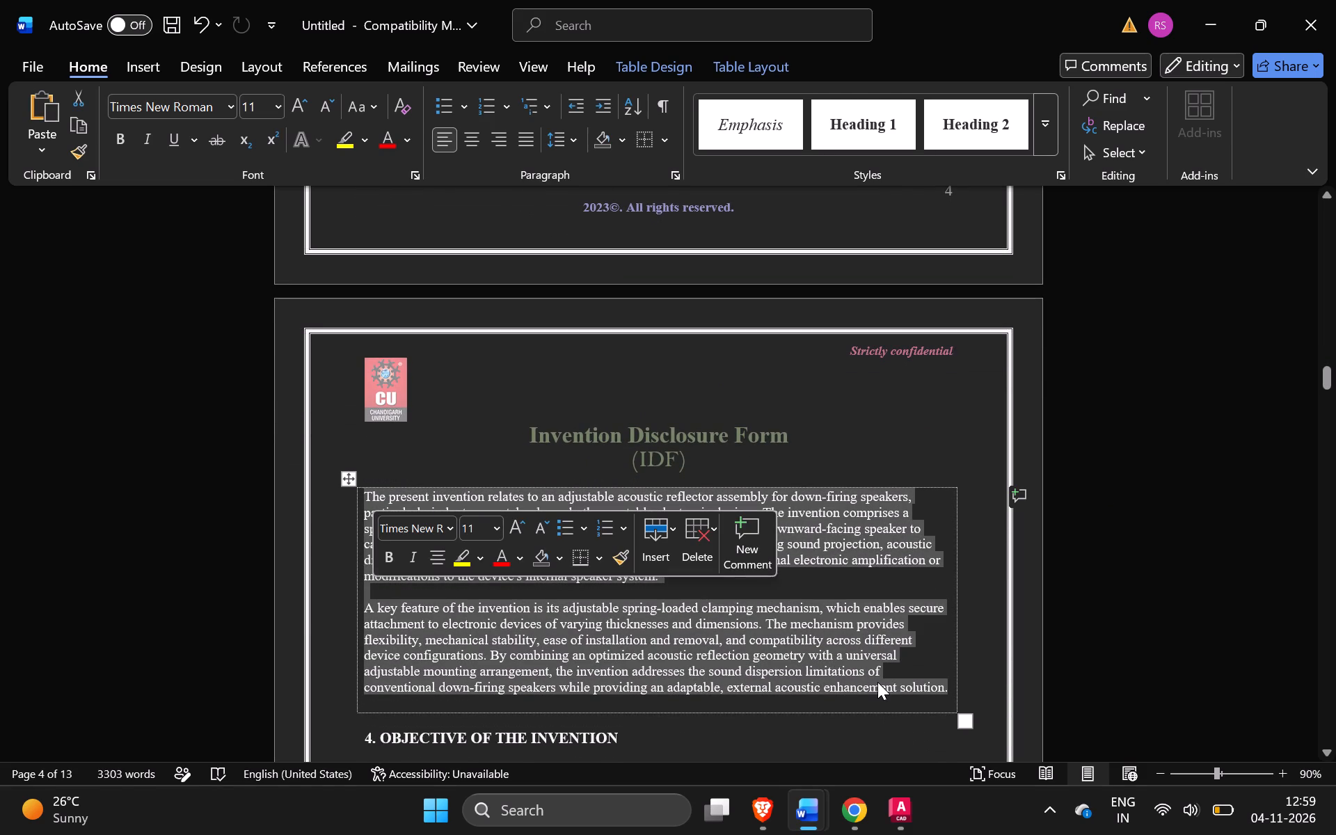
left_click(877, 682)
scroll(877, 682, "up", 1)
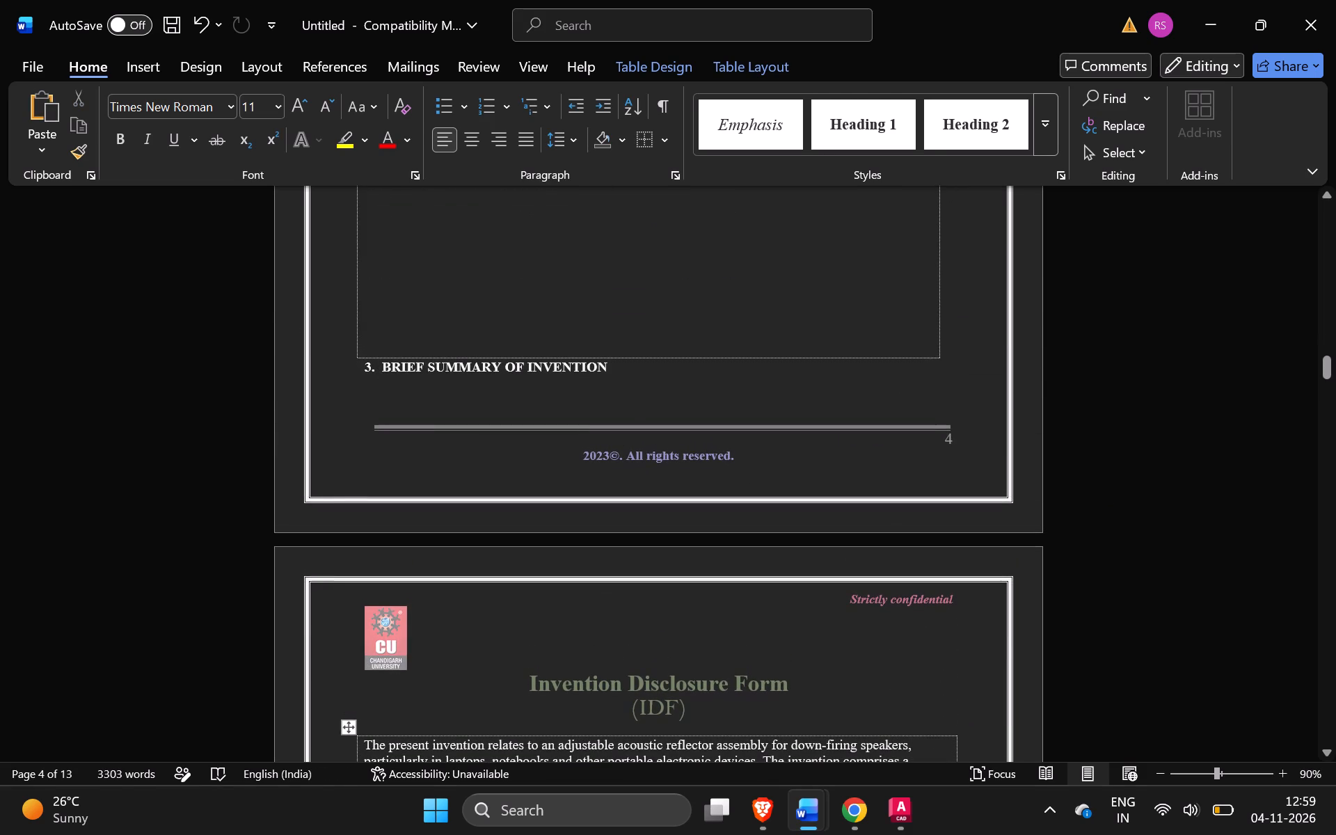
left_click(420, 338)
key("Return")
key("Return")
key("Return")
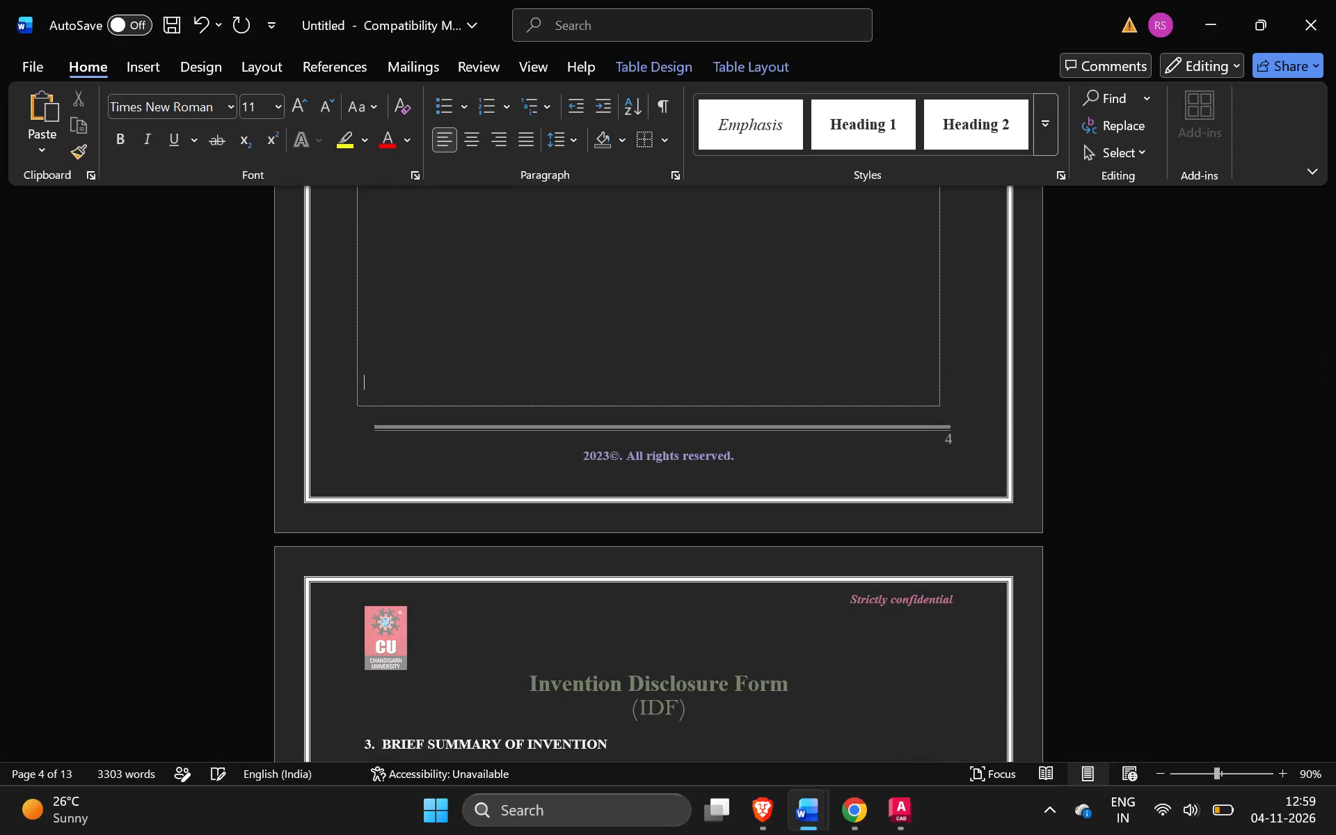
Check the objectives in section 4 and the font size of the bullet text in sections 5 and 6.
scroll(420, 338, "down", 4)
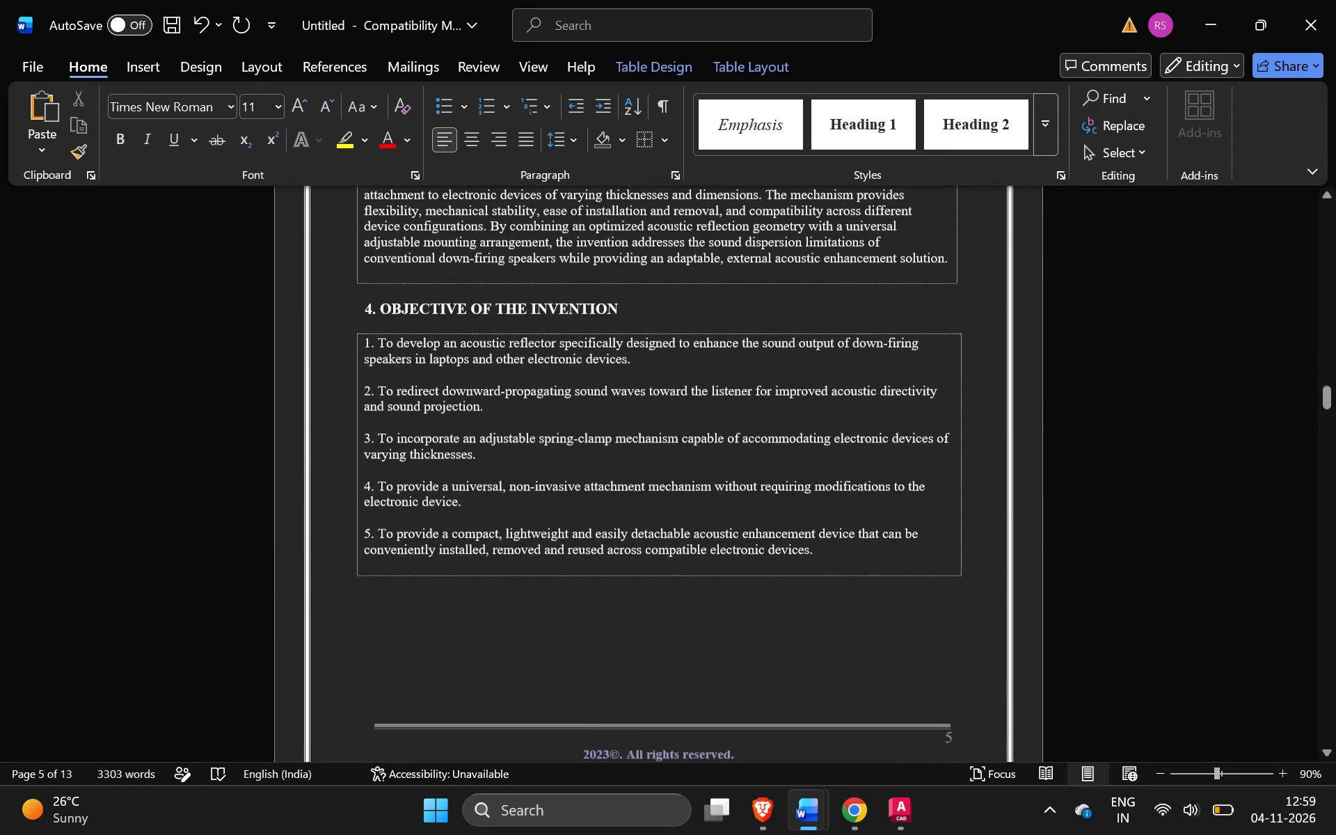
scroll(420, 338, "down", 3)
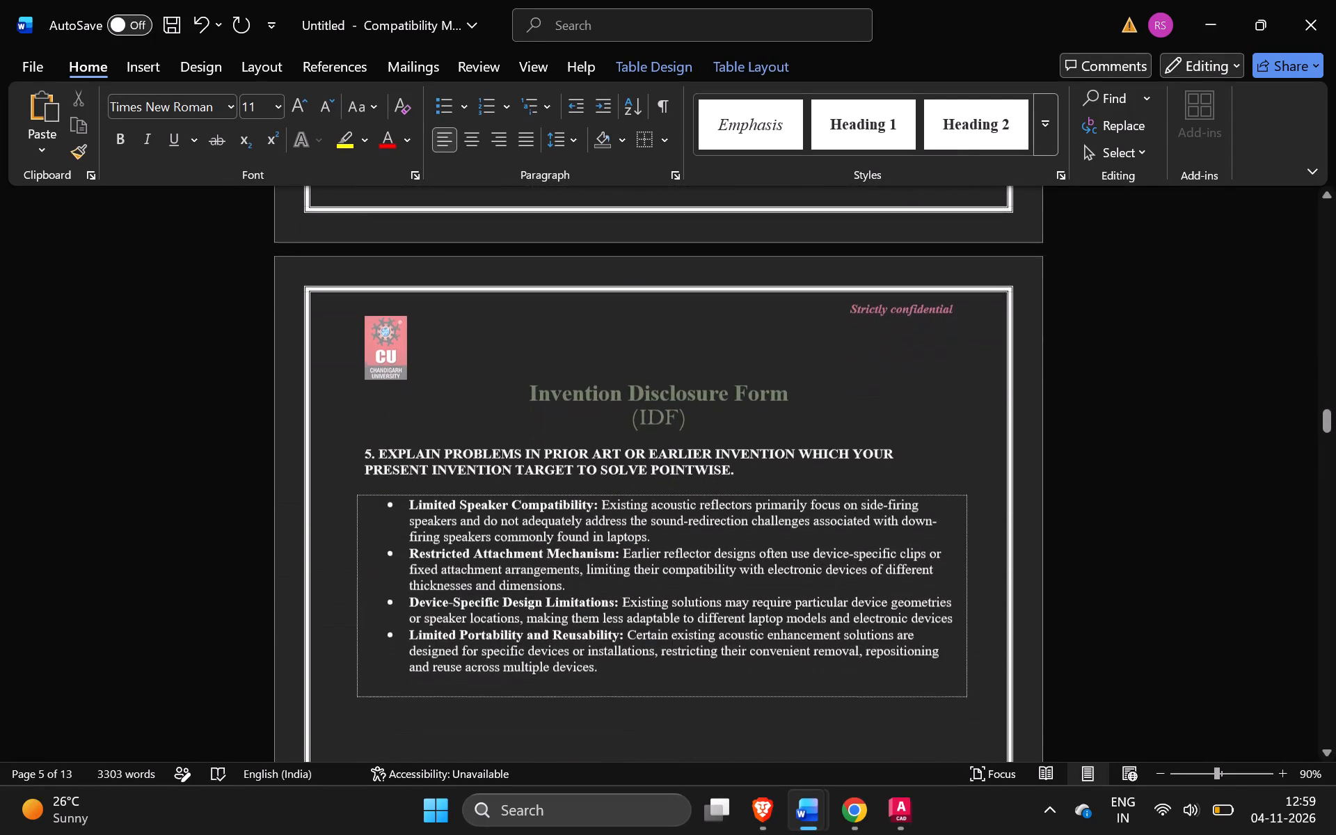
scroll(420, 338, "down", 3)
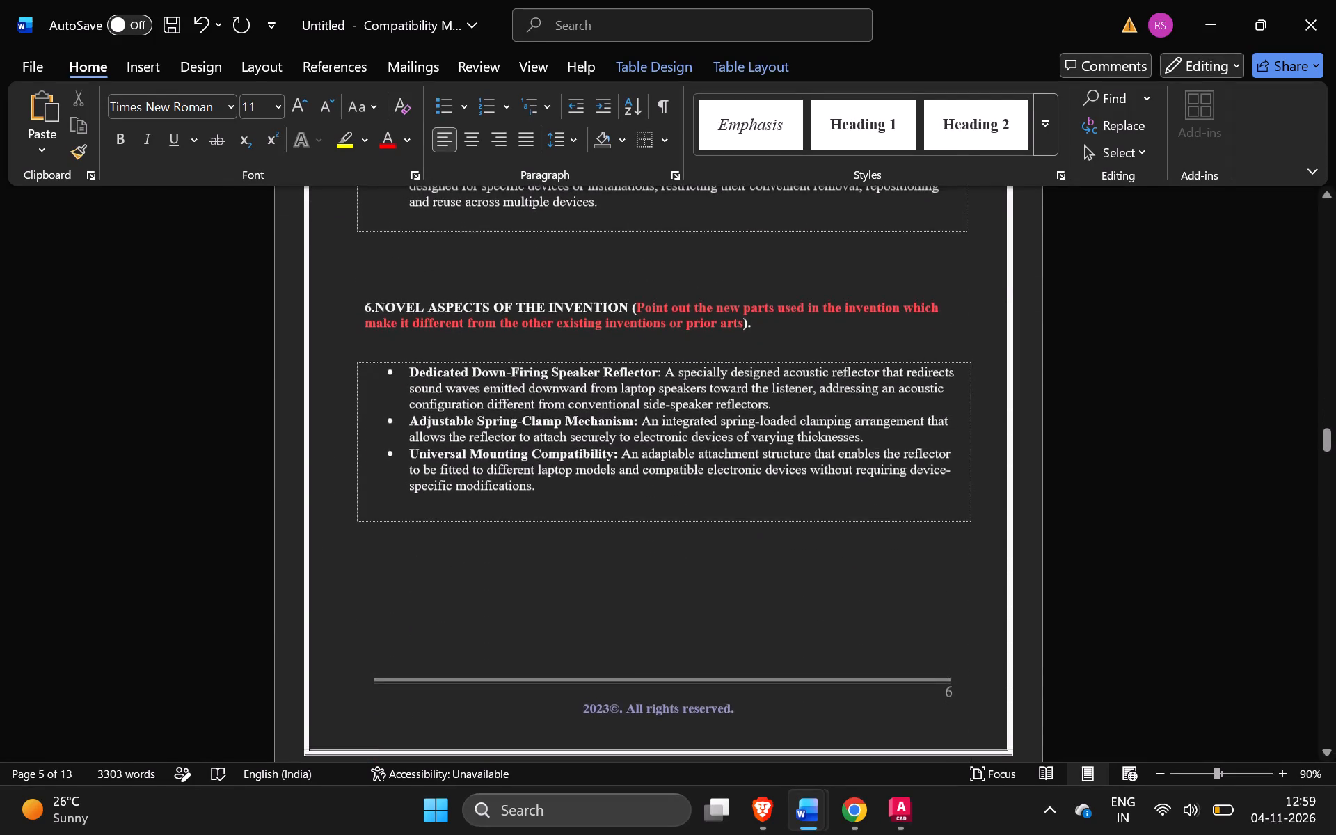
scroll(420, 338, "down", 1)
left_click_drag(551, 548, 395, 429)
left_click(577, 410)
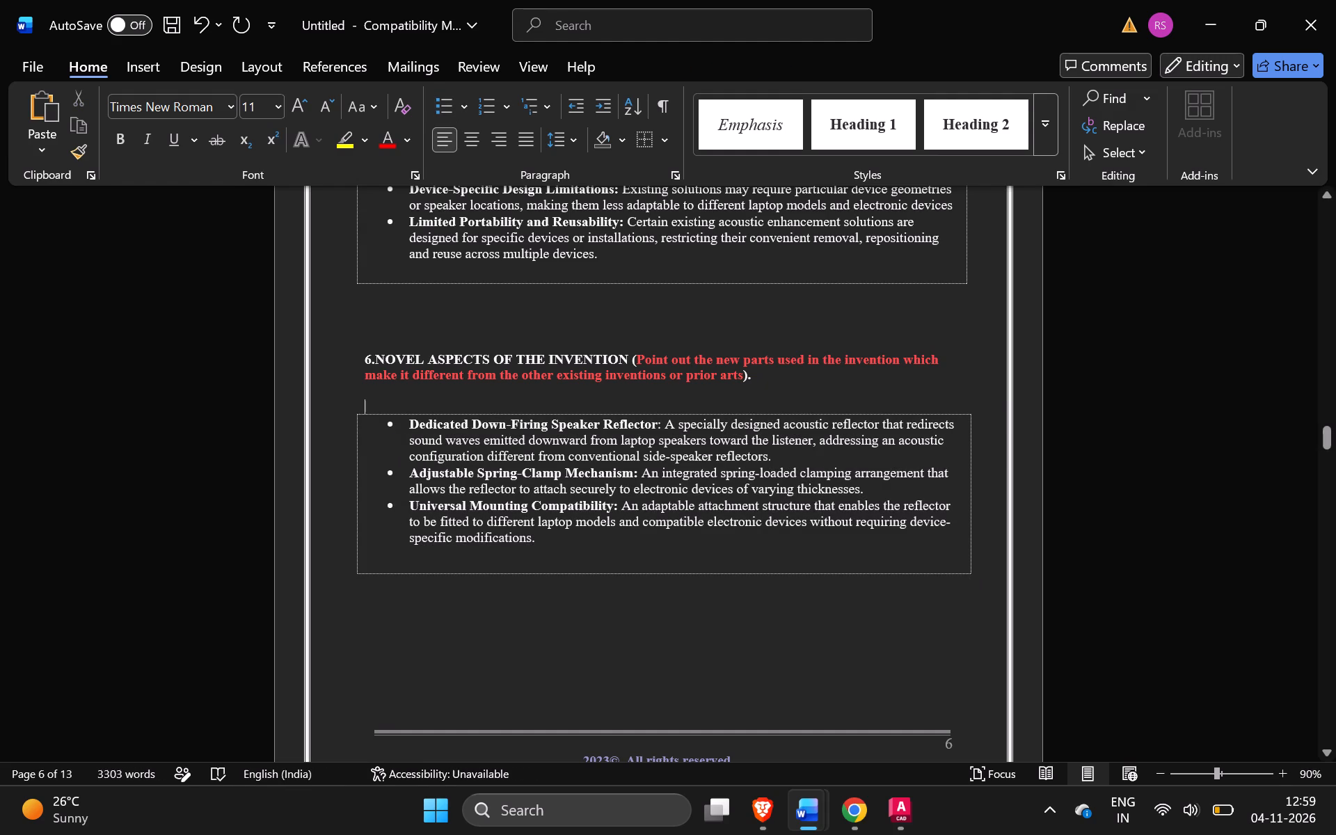
scroll(620, 265, "up", 1)
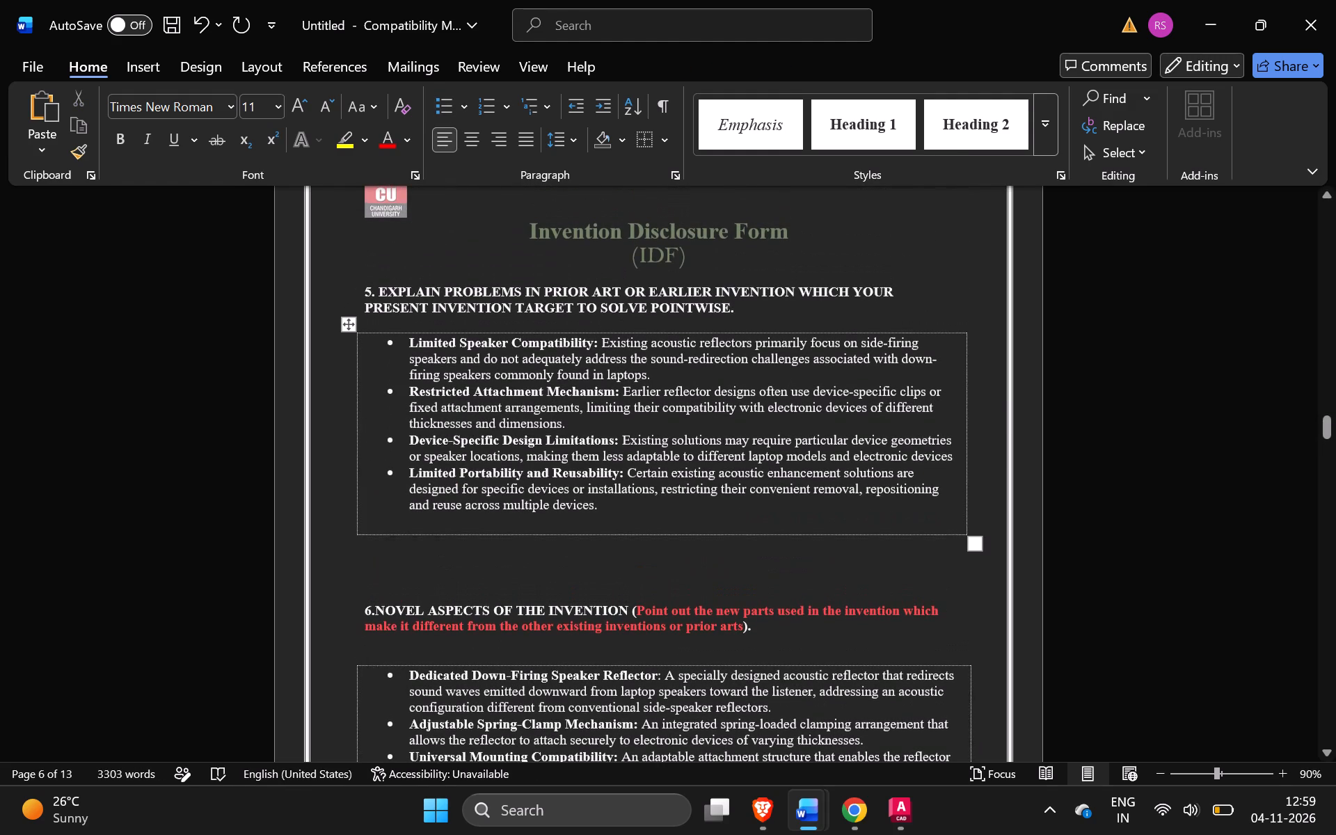
left_click_drag(629, 525, 386, 333)
left_click(515, 408)
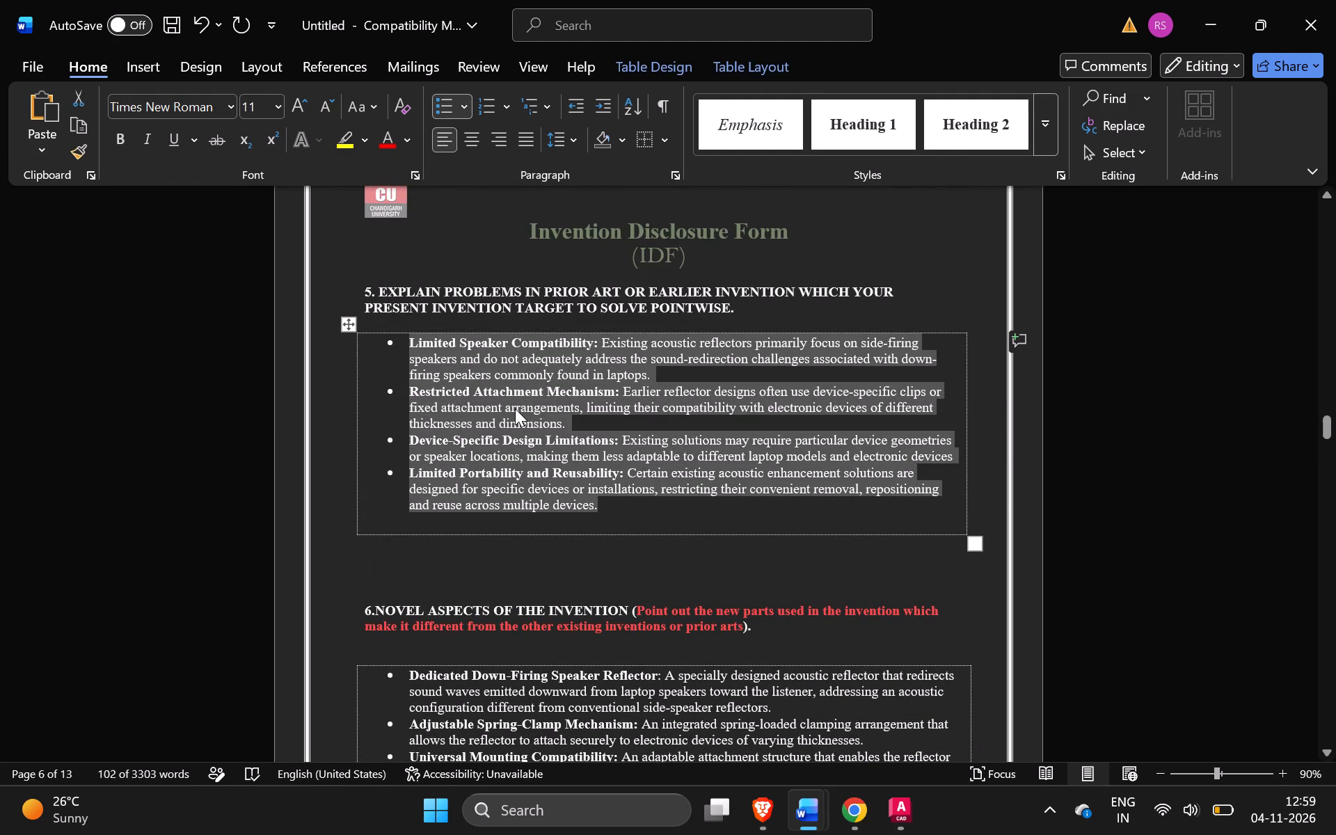
Remove the bold from the patent entry and its bullets under "13. RELATED PUBLICATION (If Any)" and set them to font size 11.
scroll(515, 408, "down", 7)
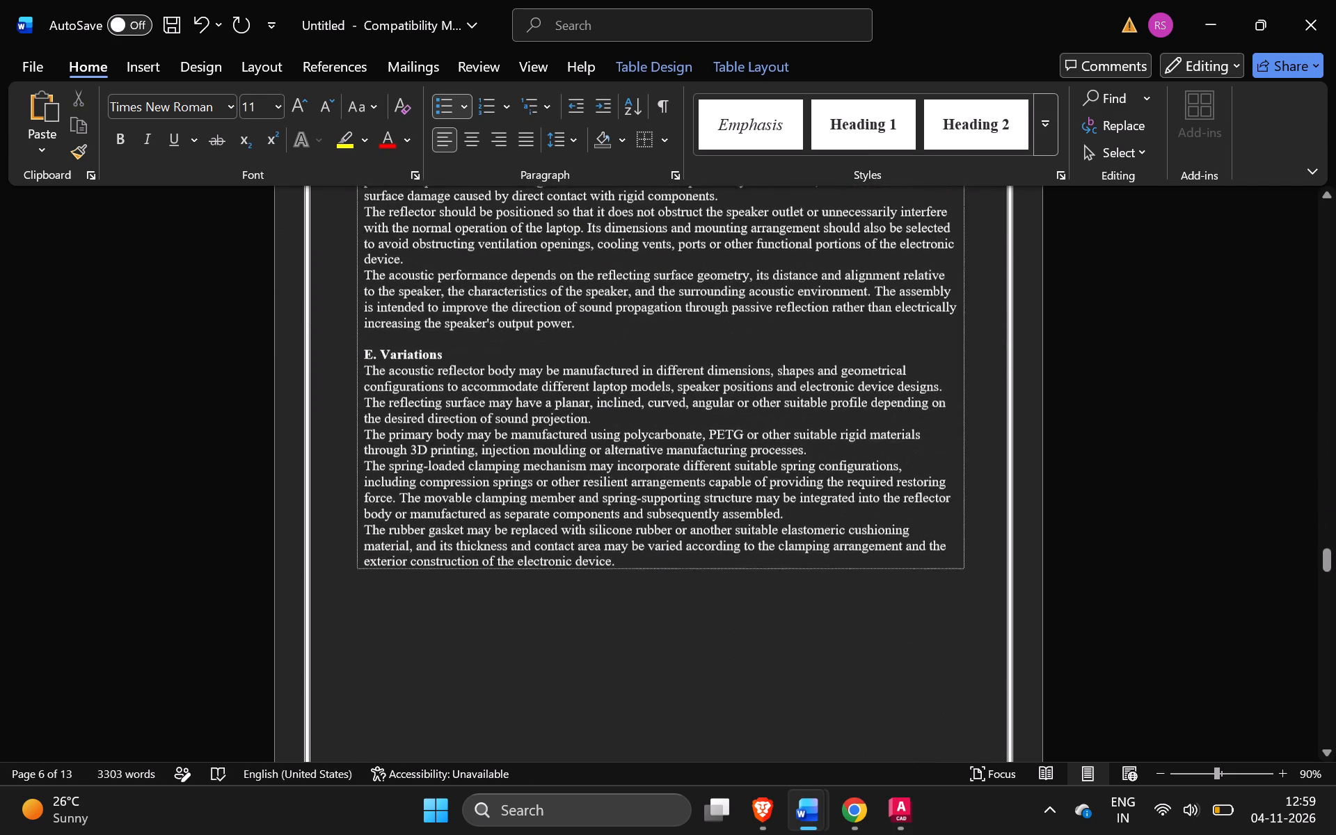
scroll(515, 408, "down", 5)
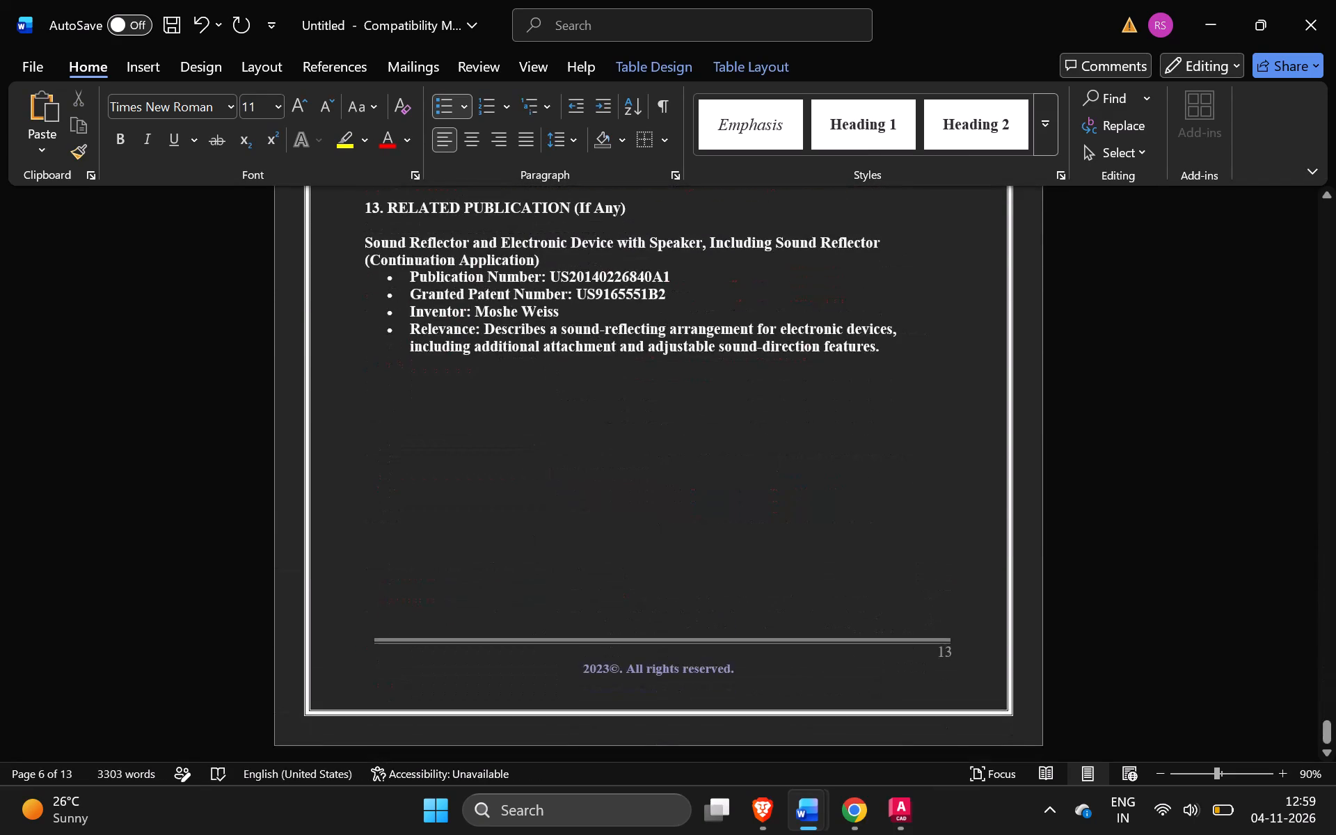
scroll(515, 408, "up", 1)
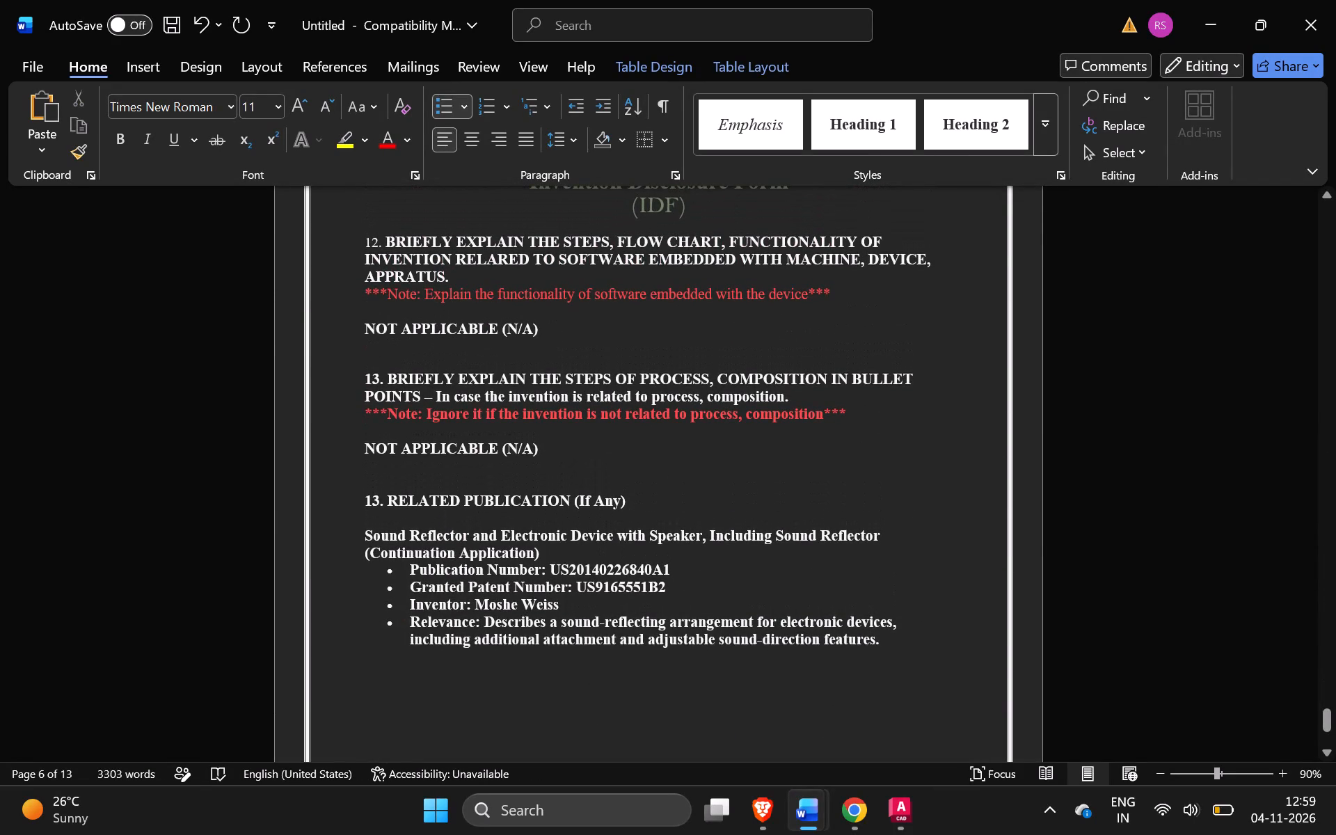
left_click(647, 495)
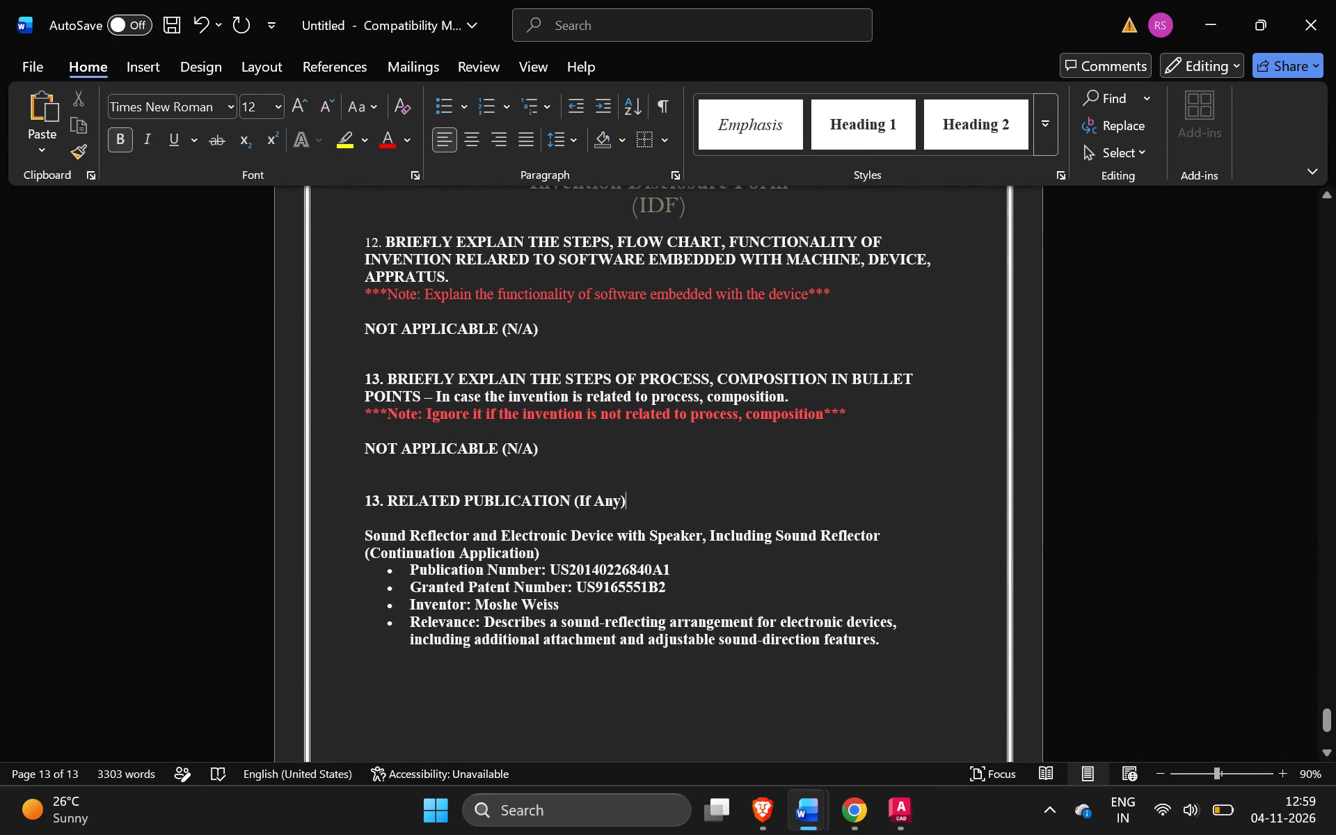
left_click(364, 536)
left_click_drag(363, 530, 835, 639)
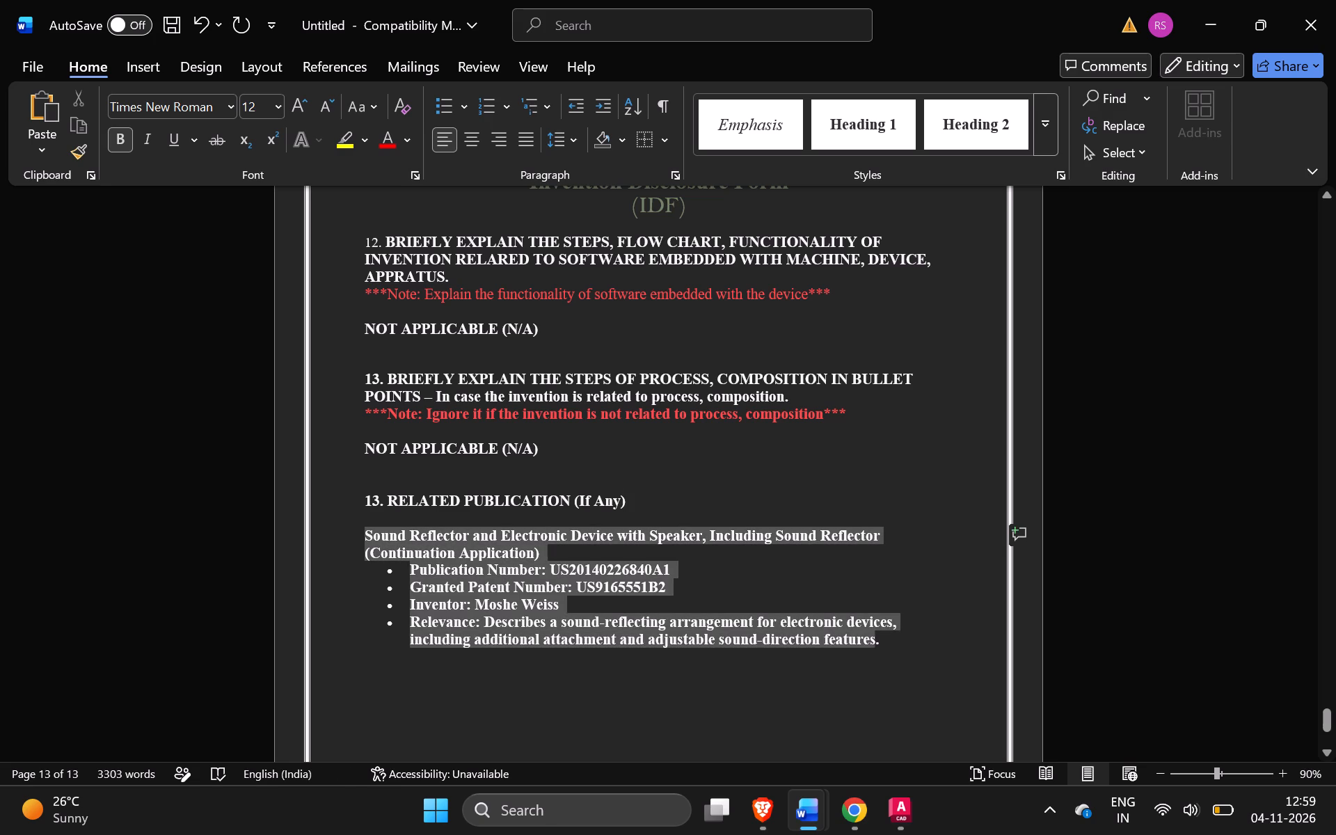
left_click_drag(835, 639, 876, 641)
left_click(895, 598)
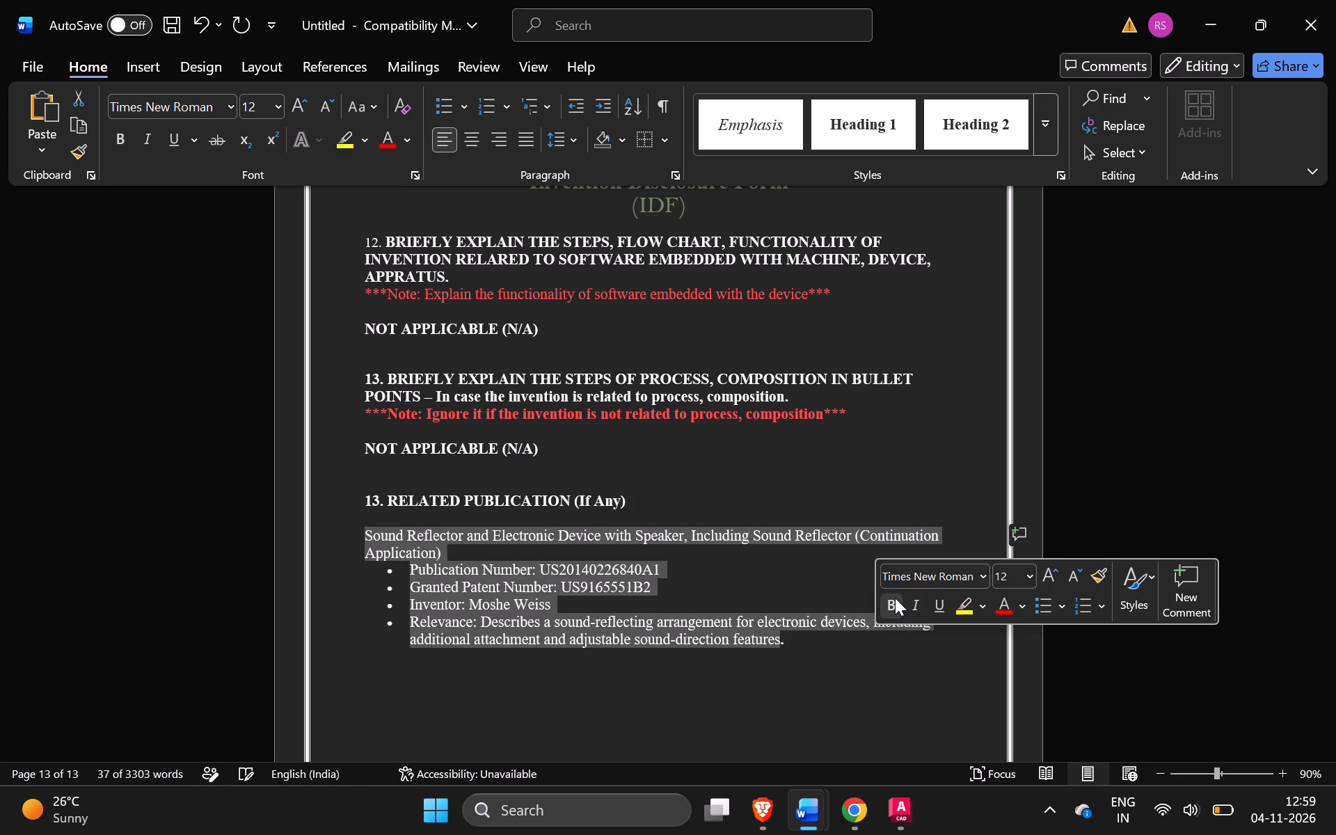
left_click(1032, 568)
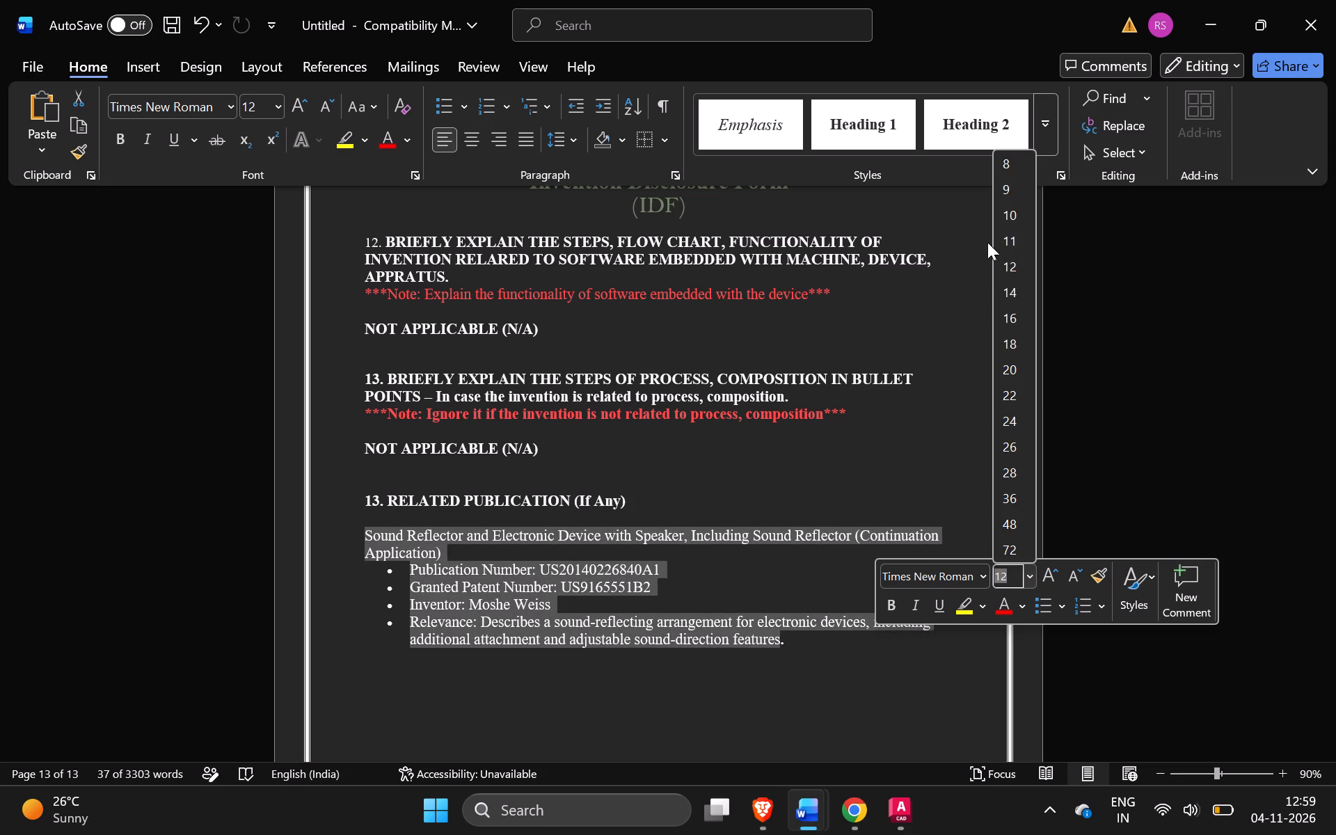
left_click(1003, 236)
left_click(635, 552)
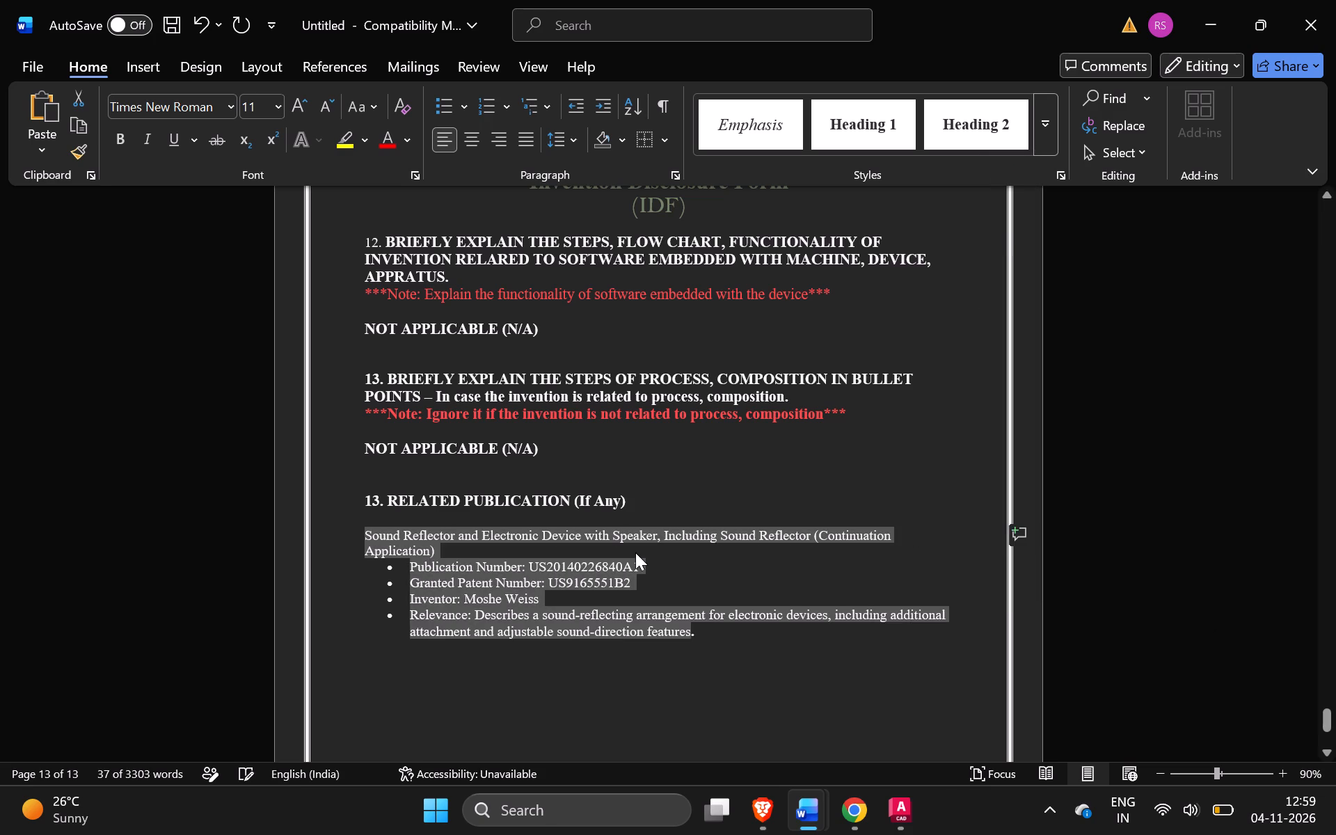
Set the "10. ABSTRACT (150 words)" heading to font size 11.
scroll(635, 552, "up", 1)
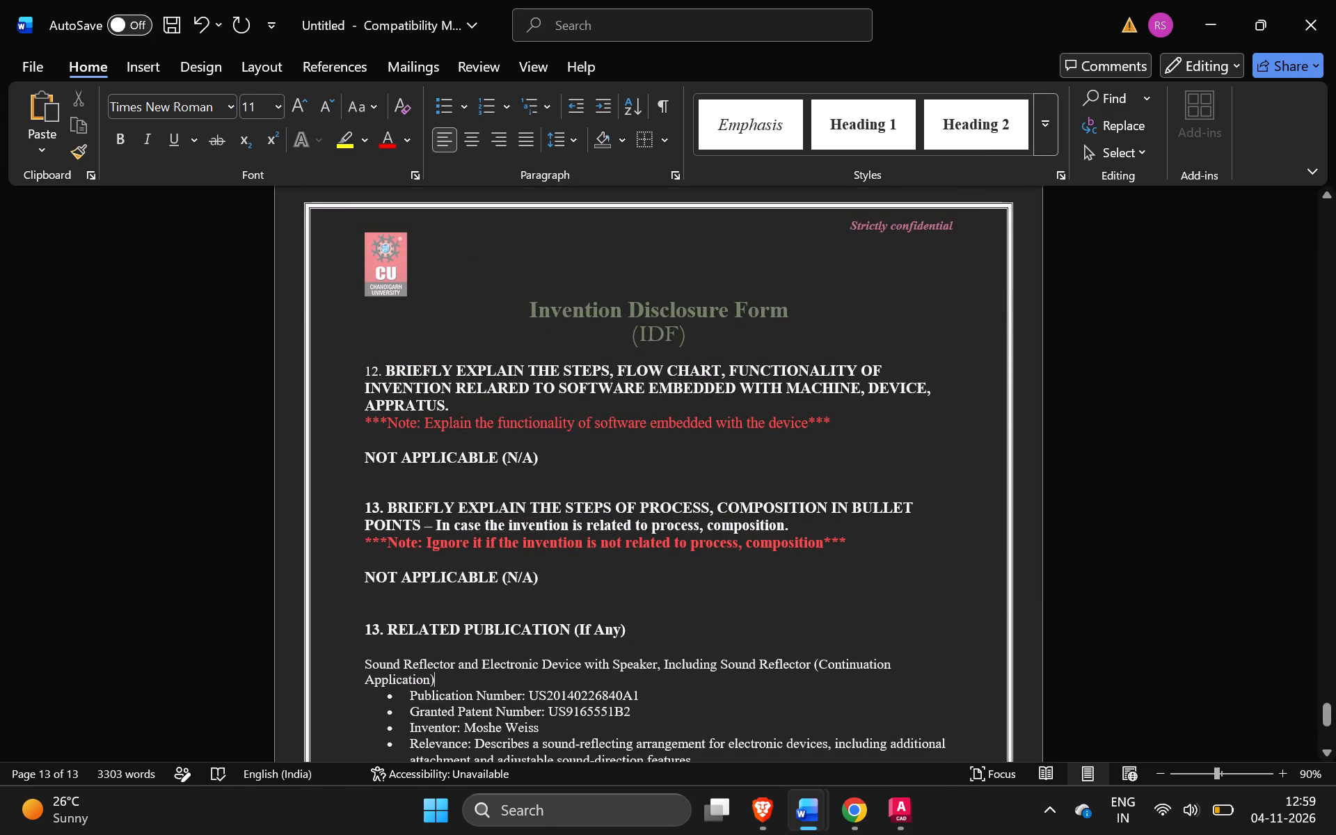
scroll(372, 364, "up", 8)
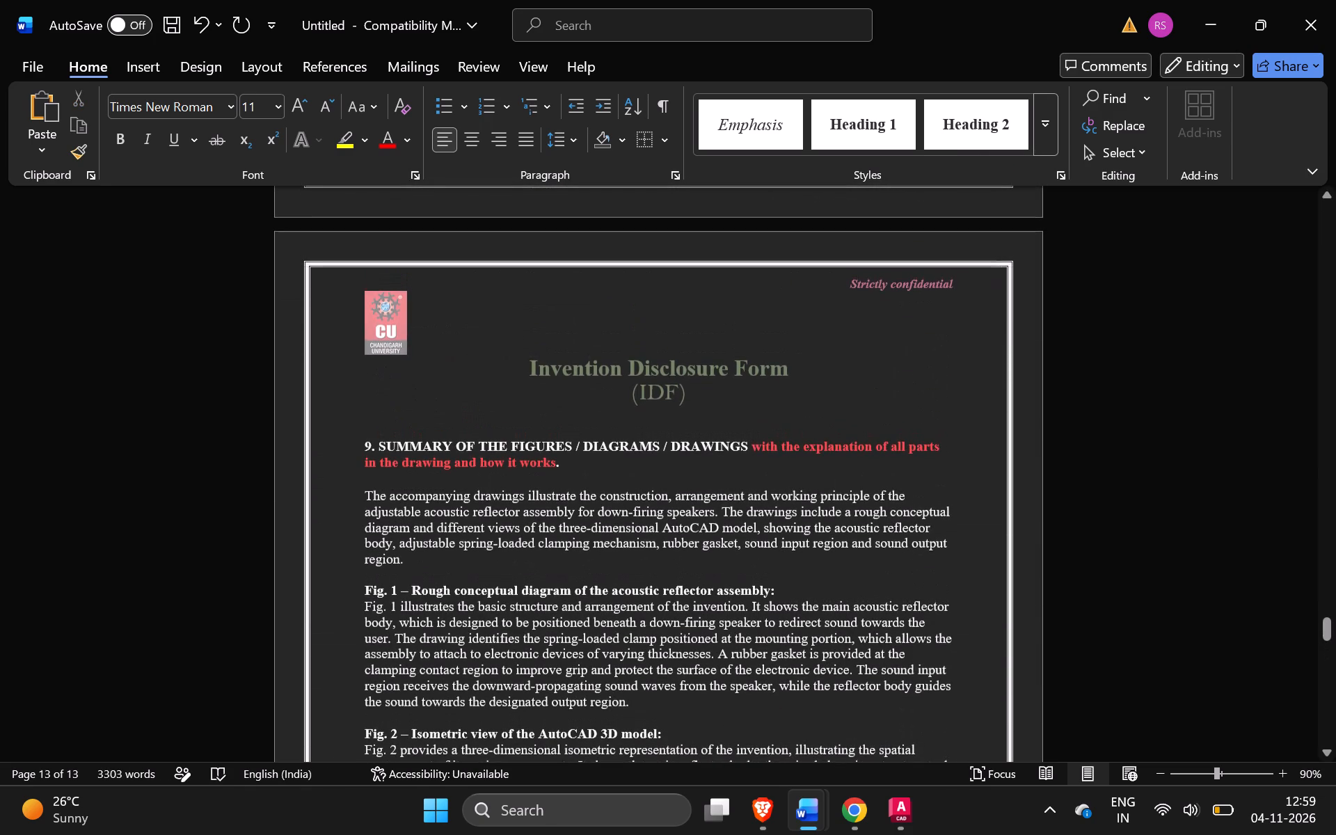
left_click(500, 452)
scroll(500, 452, "down", 5)
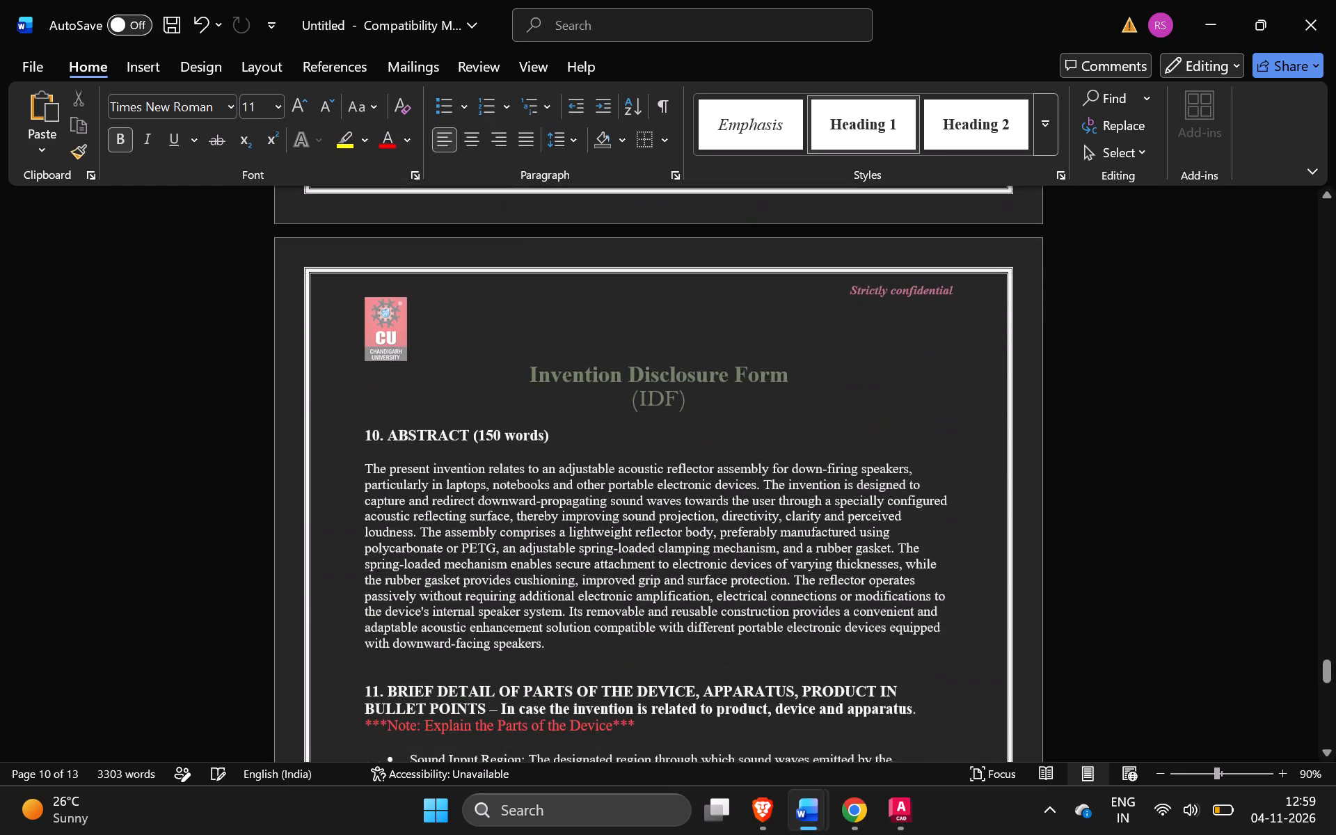
left_click_drag(588, 409, 367, 410)
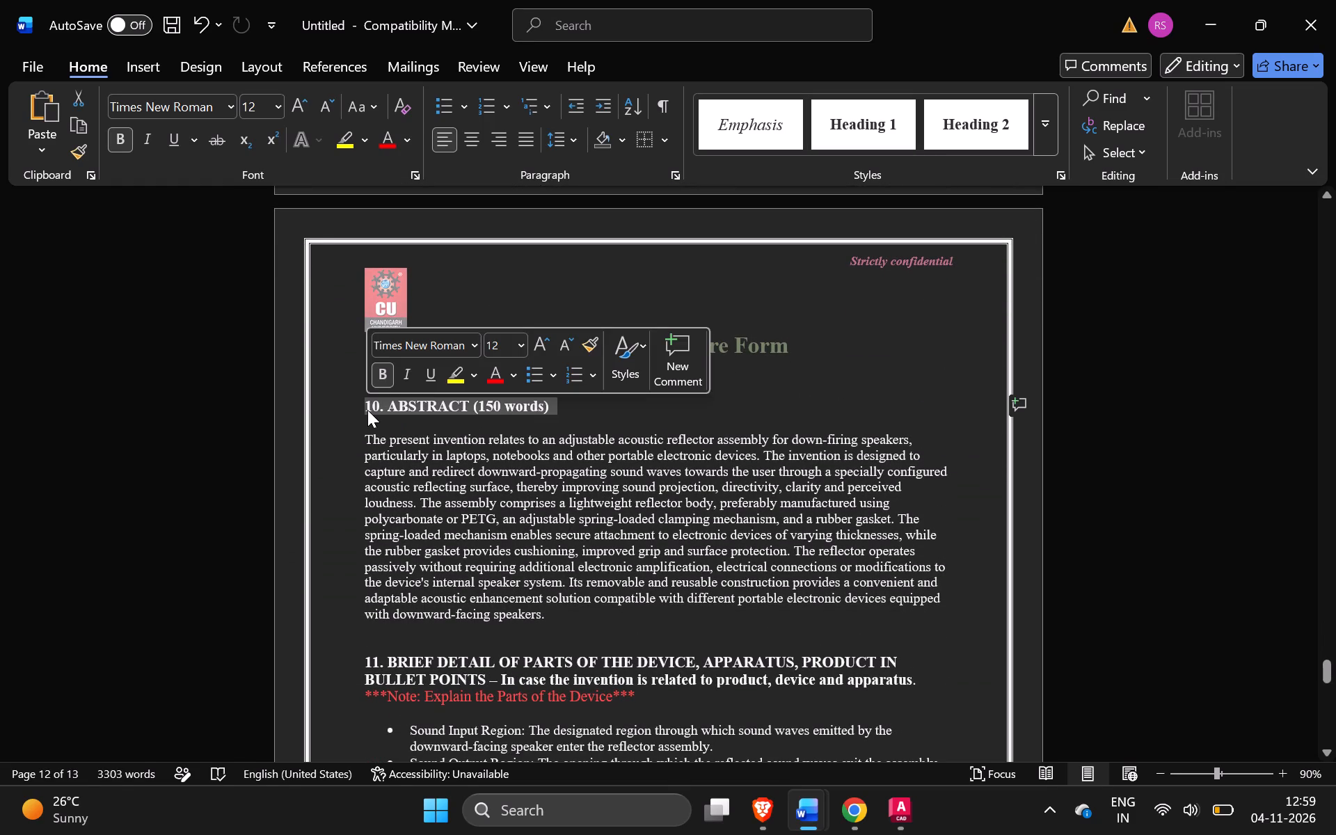
left_click(514, 346)
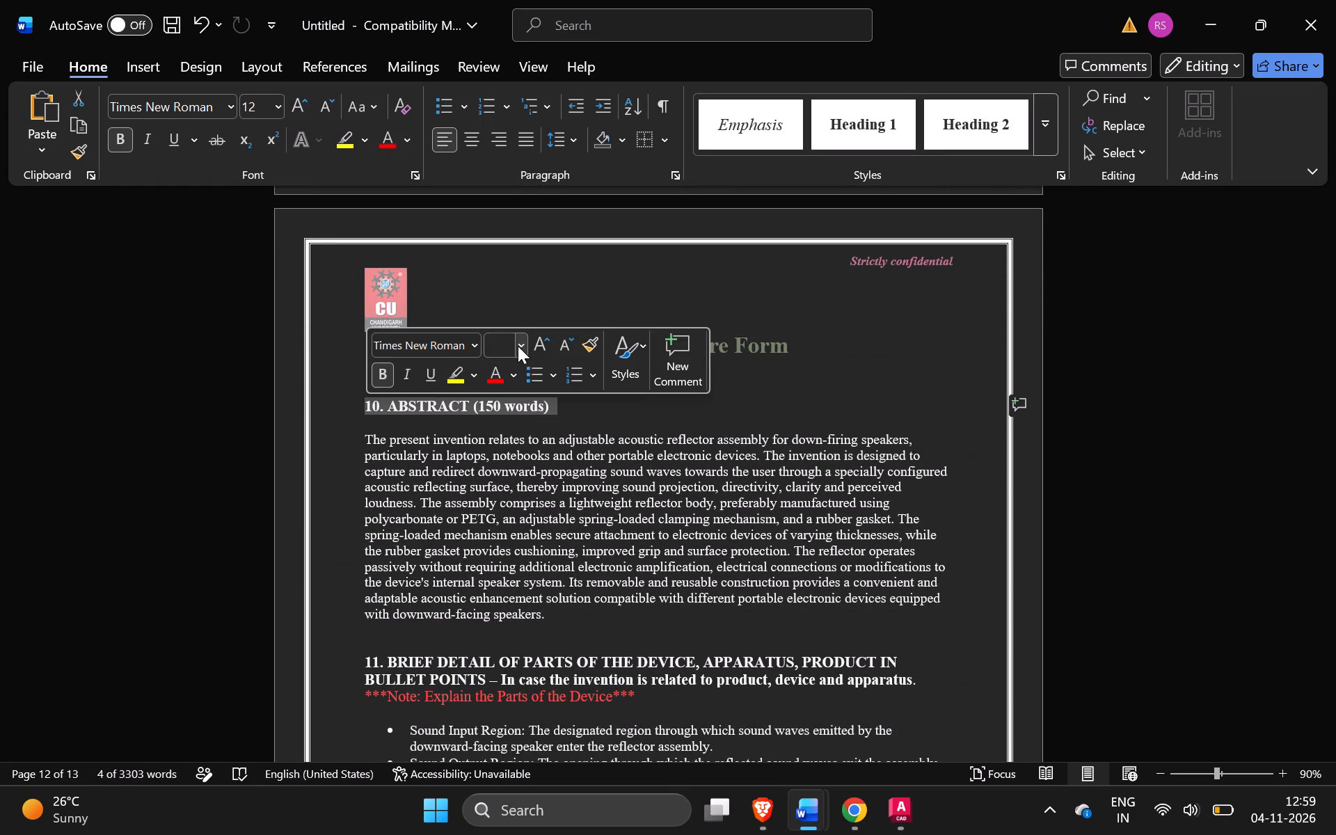
left_click(520, 346)
left_click(500, 443)
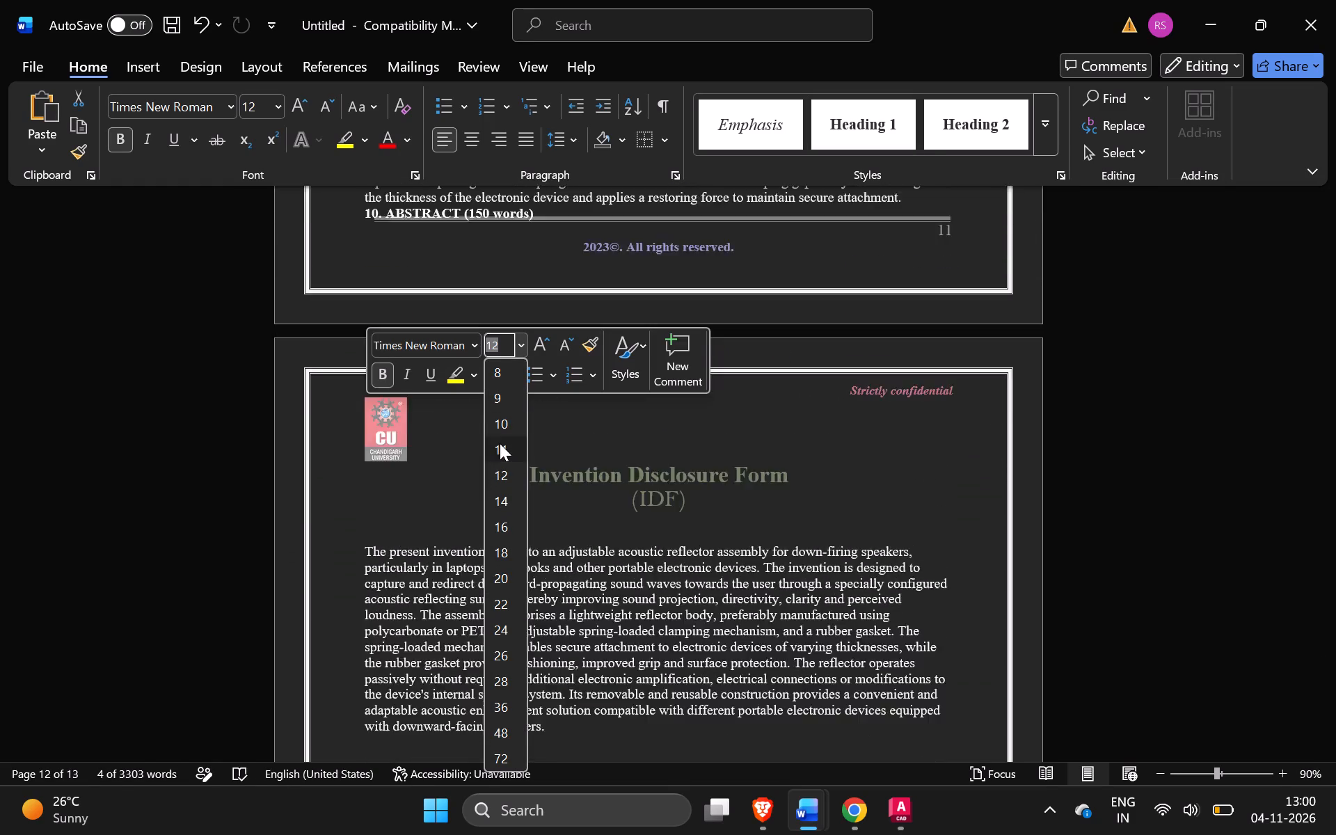
Insert a blank line after the last paragraph of section 9 to push the "10. ABSTRACT" heading onto the next page.
left_click(909, 193)
key("Return")
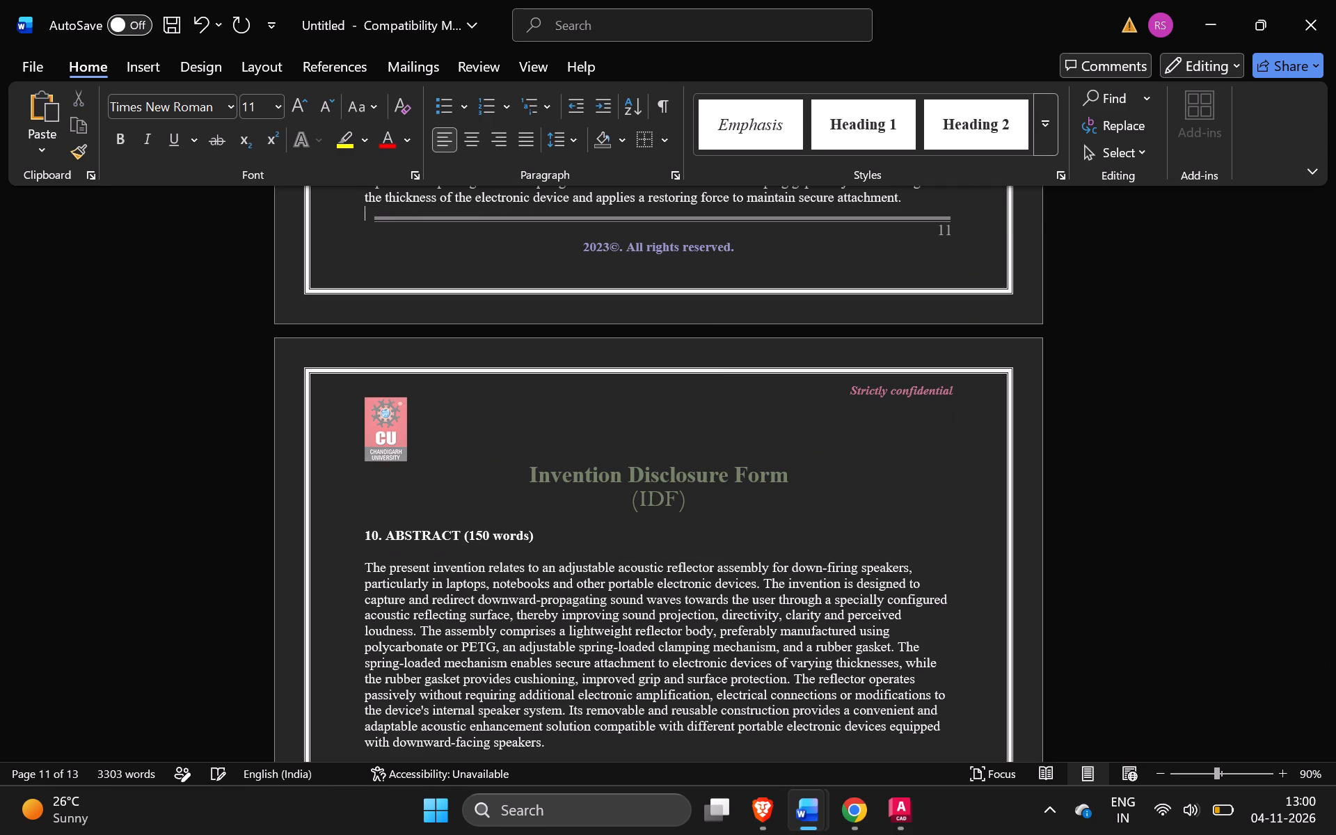
Set the section 11 heading on parts of the device and its red note to font size 11.
scroll(813, 679, "down", 2)
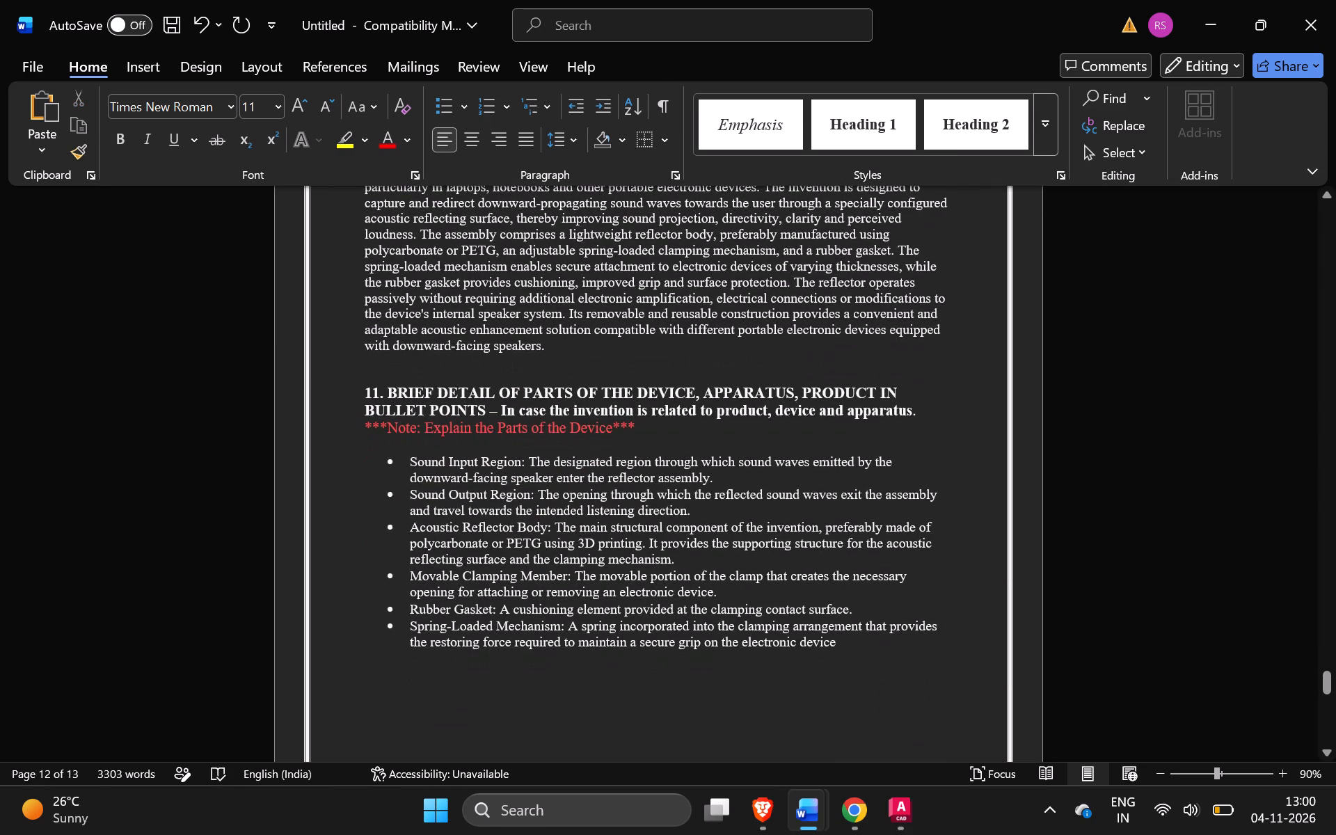
left_click_drag(689, 436, 353, 390)
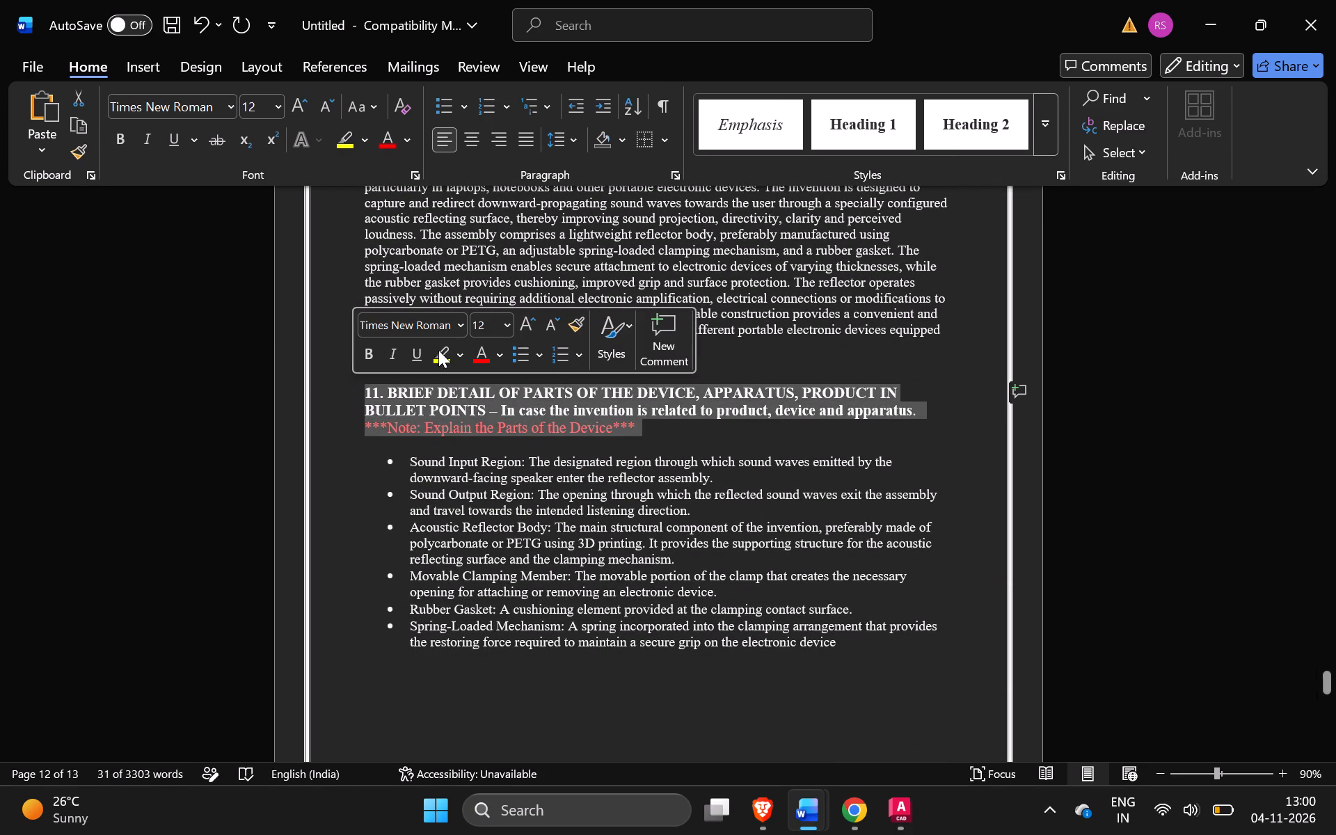
left_click(504, 320)
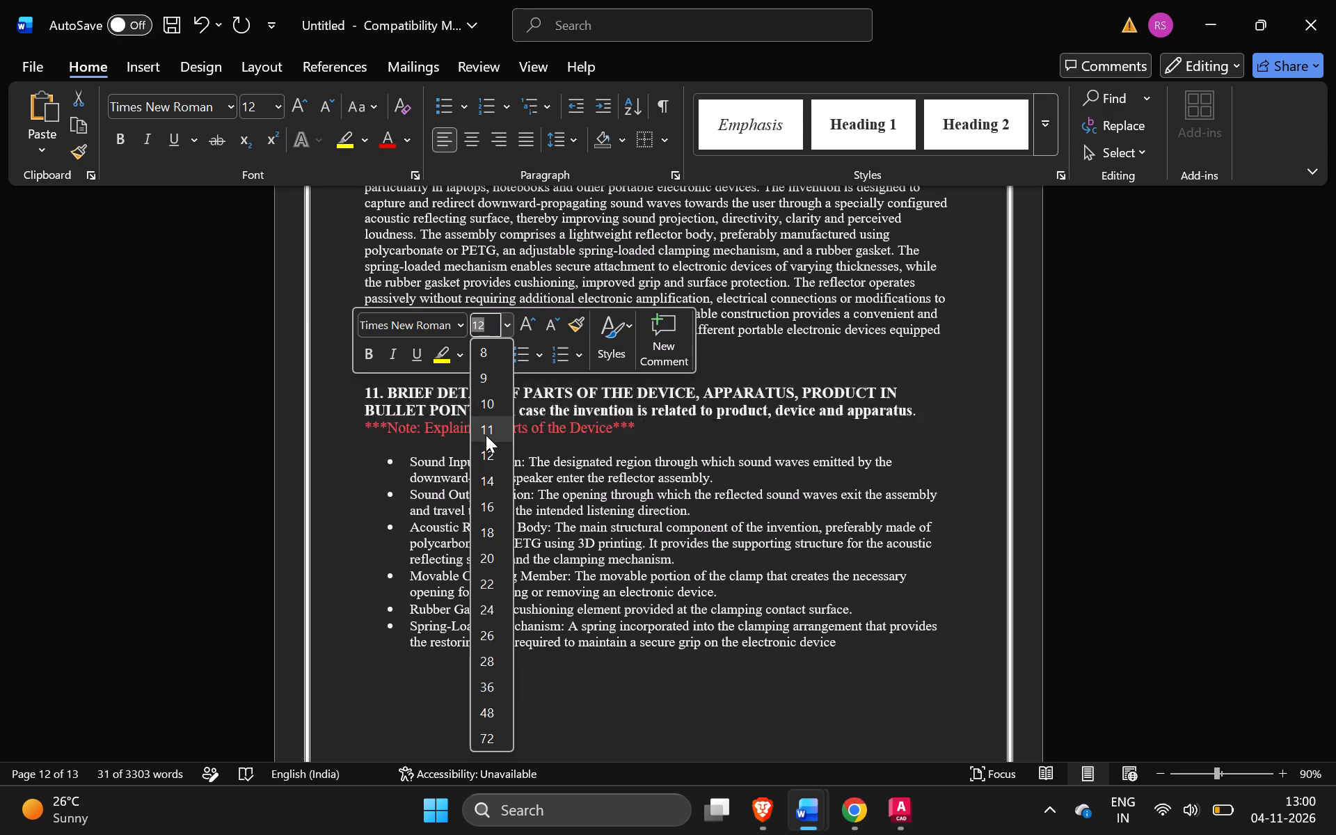
left_click(486, 435)
Set sections 12 and 13, from the software functionality heading to the second "NOT APPLICABLE (N/A)", to font size 11.
scroll(486, 435, "down", 3)
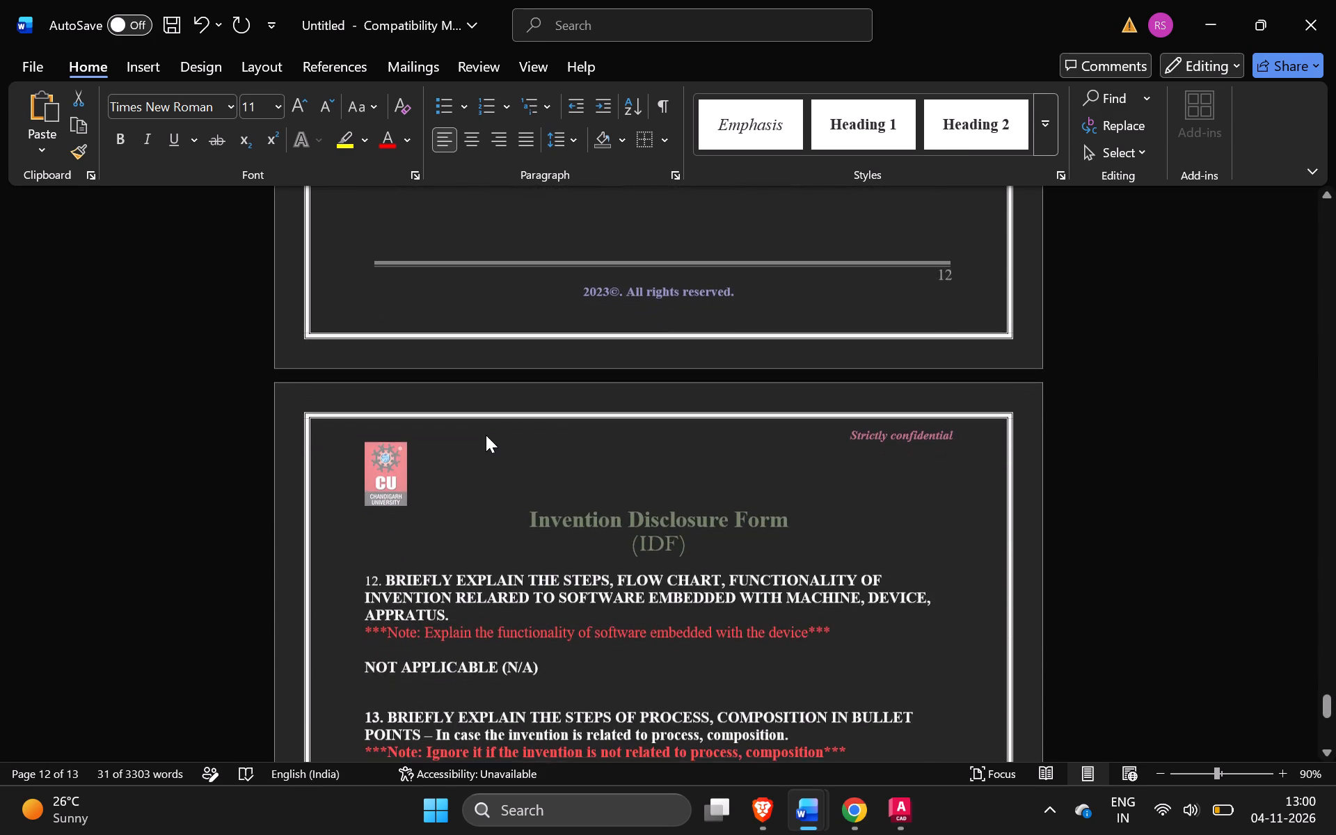
scroll(878, 658, "down", 1)
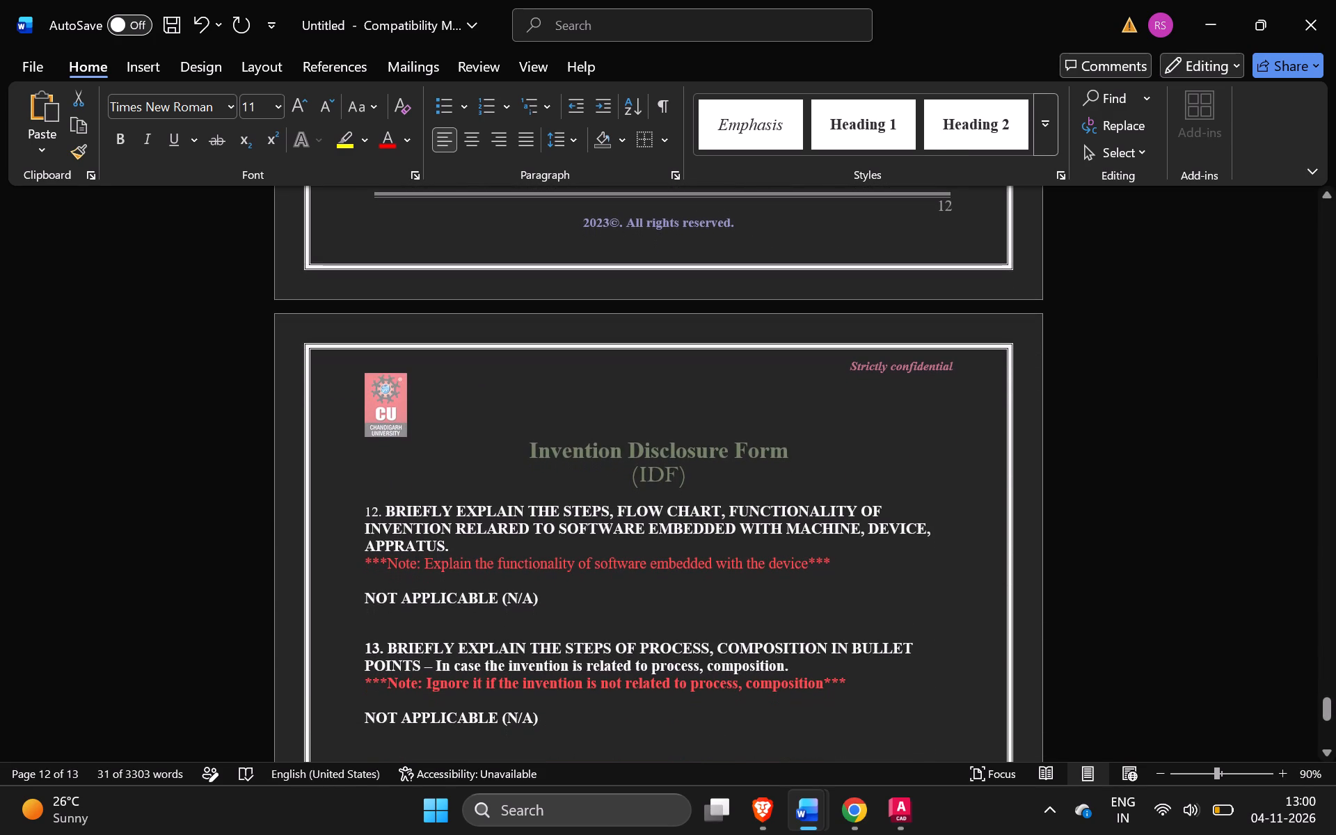
left_click_drag(664, 712, 352, 504)
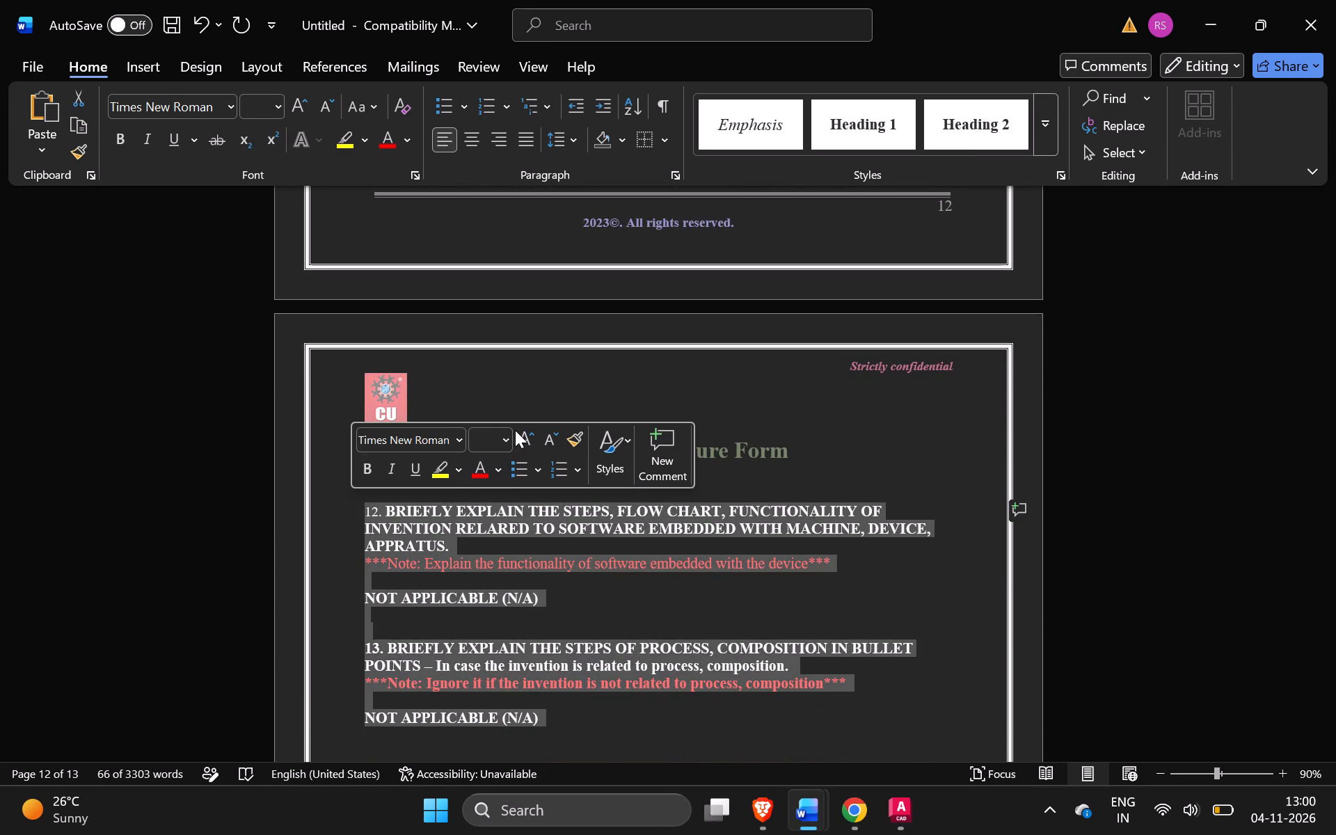
left_click(504, 436)
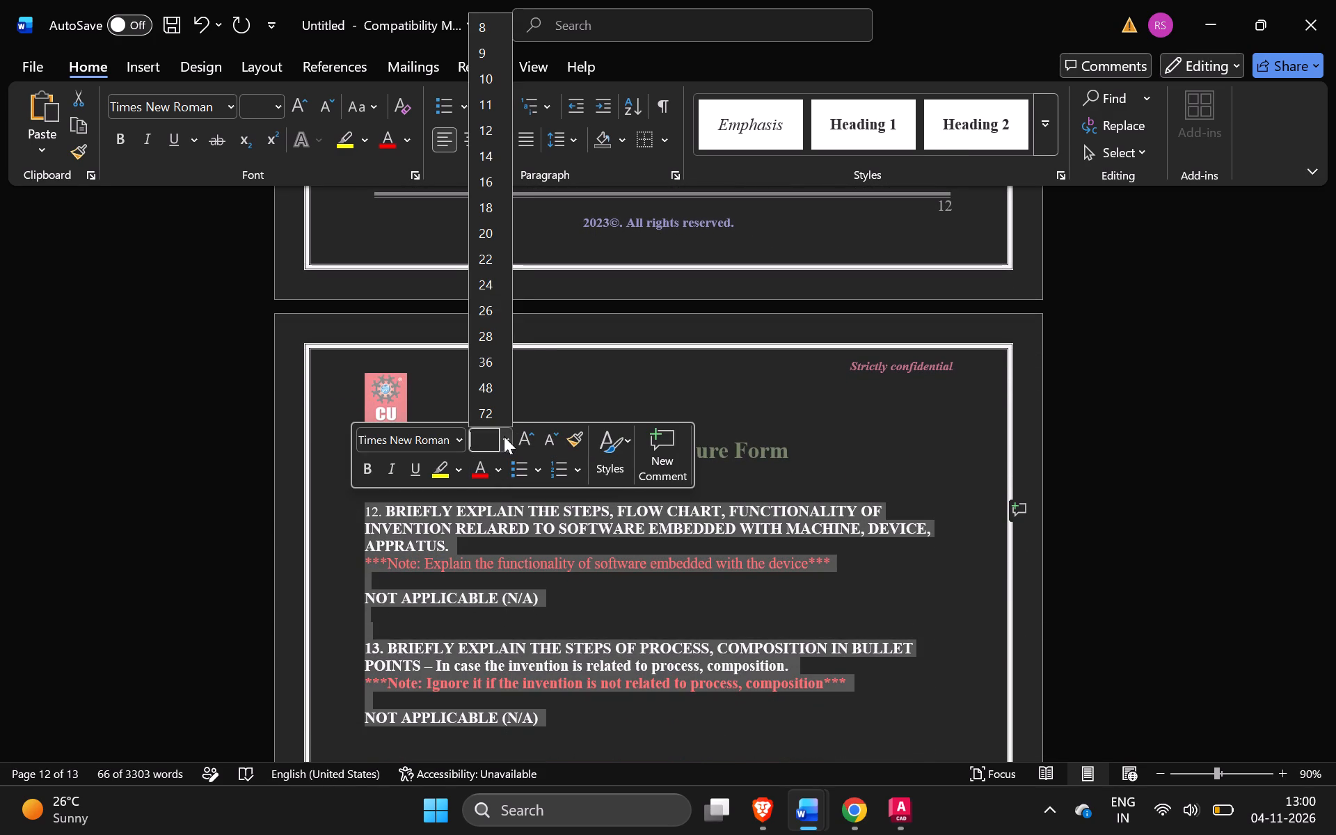
left_click(488, 99)
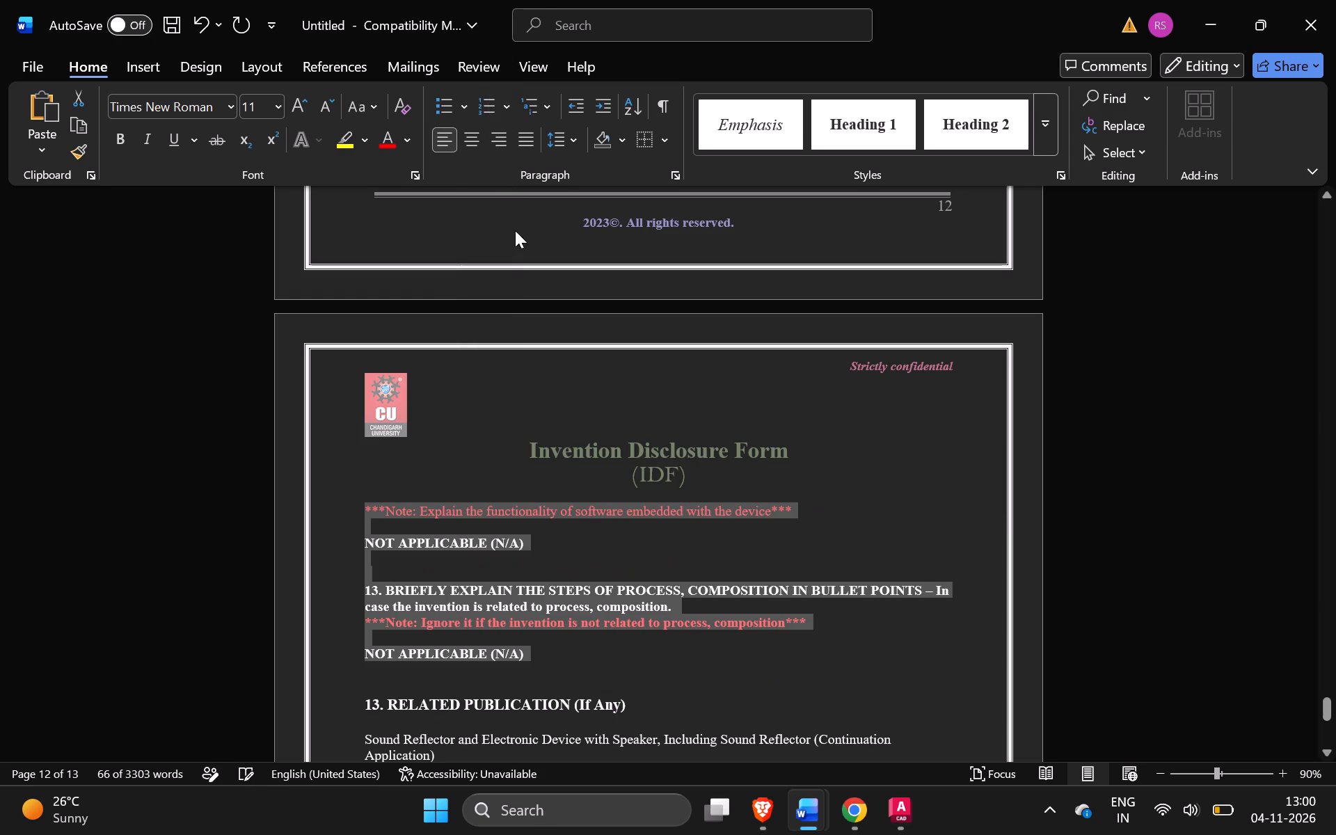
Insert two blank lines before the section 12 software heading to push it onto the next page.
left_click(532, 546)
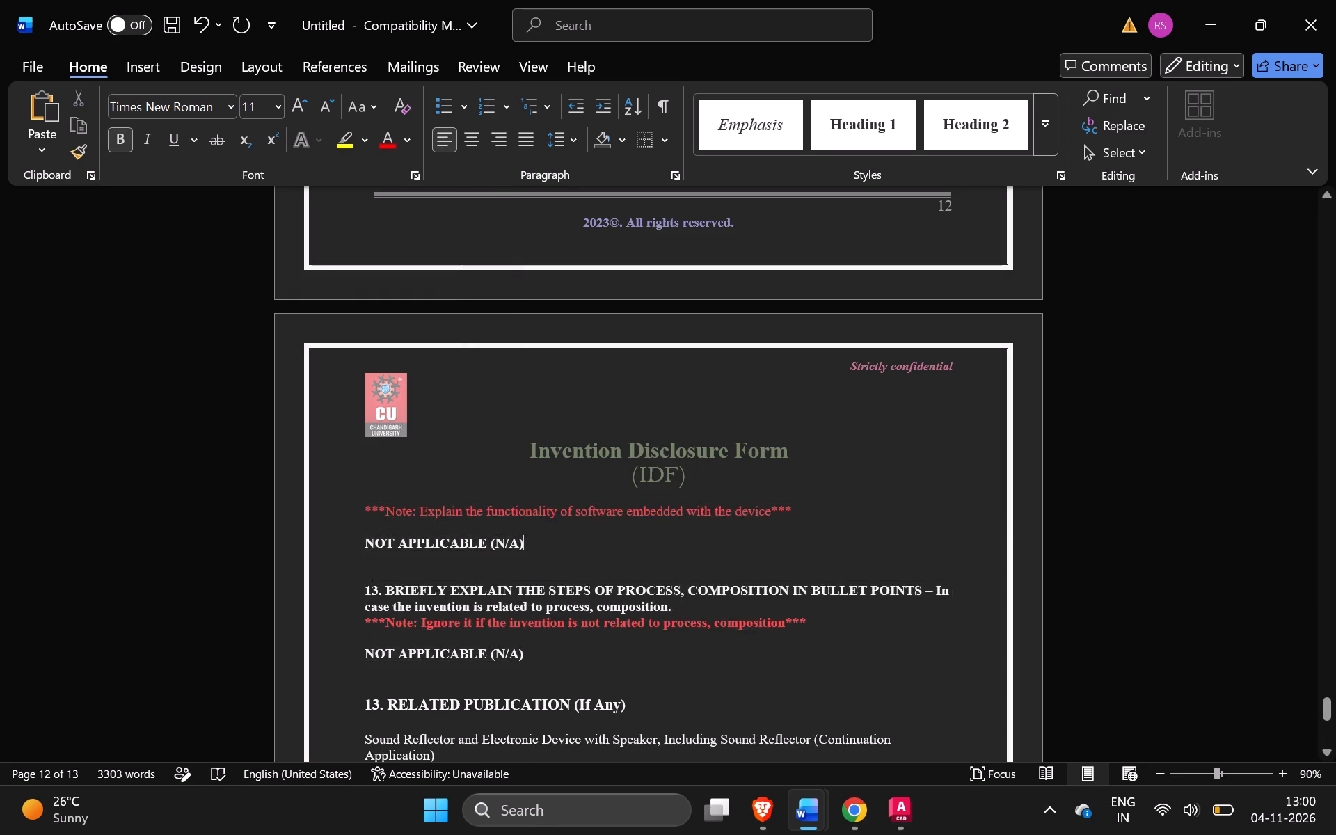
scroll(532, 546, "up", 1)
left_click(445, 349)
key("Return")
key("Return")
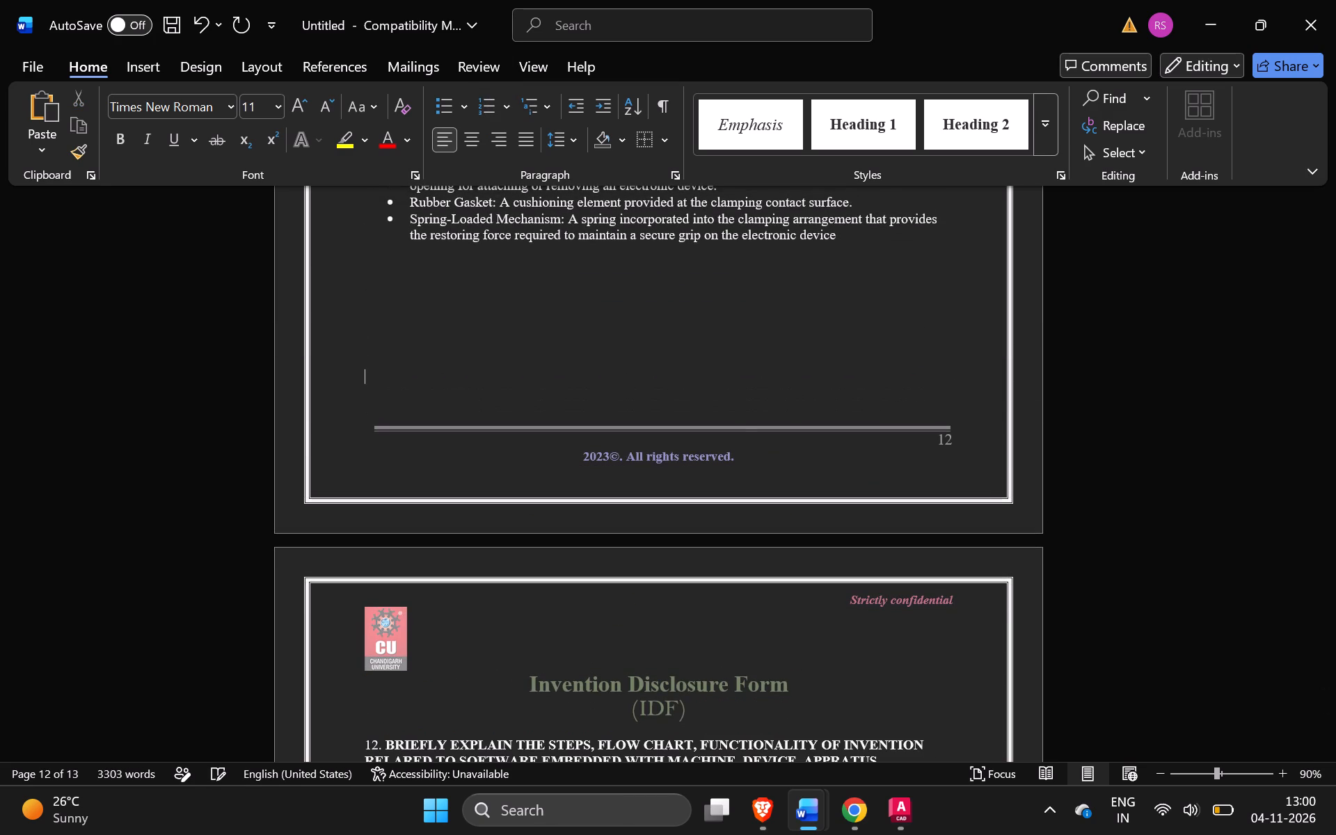
Examine the layout and page breaks of sections 11 to 13 on the last two pages.
scroll(445, 349, "down", 6)
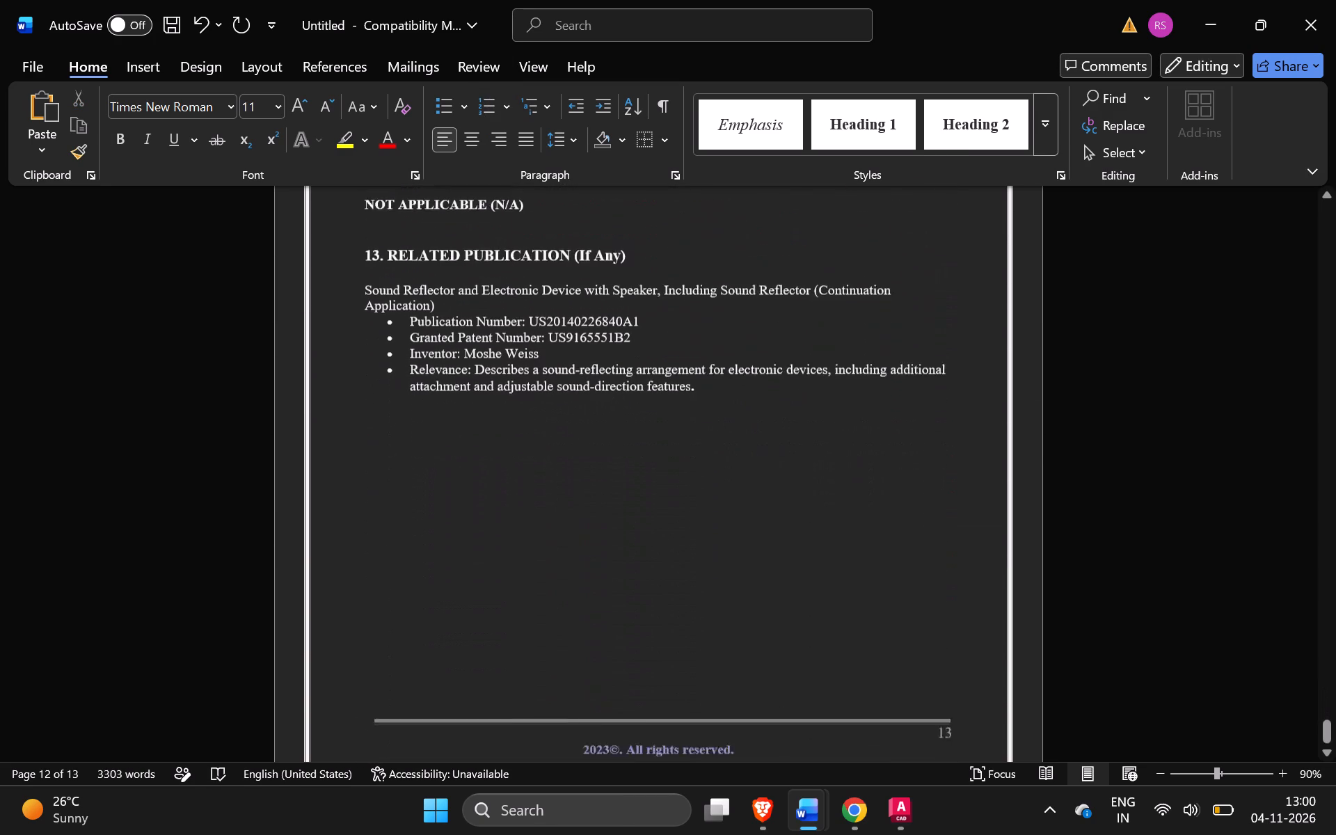
scroll(445, 349, "down", 3)
scroll(590, 555, "up", 3)
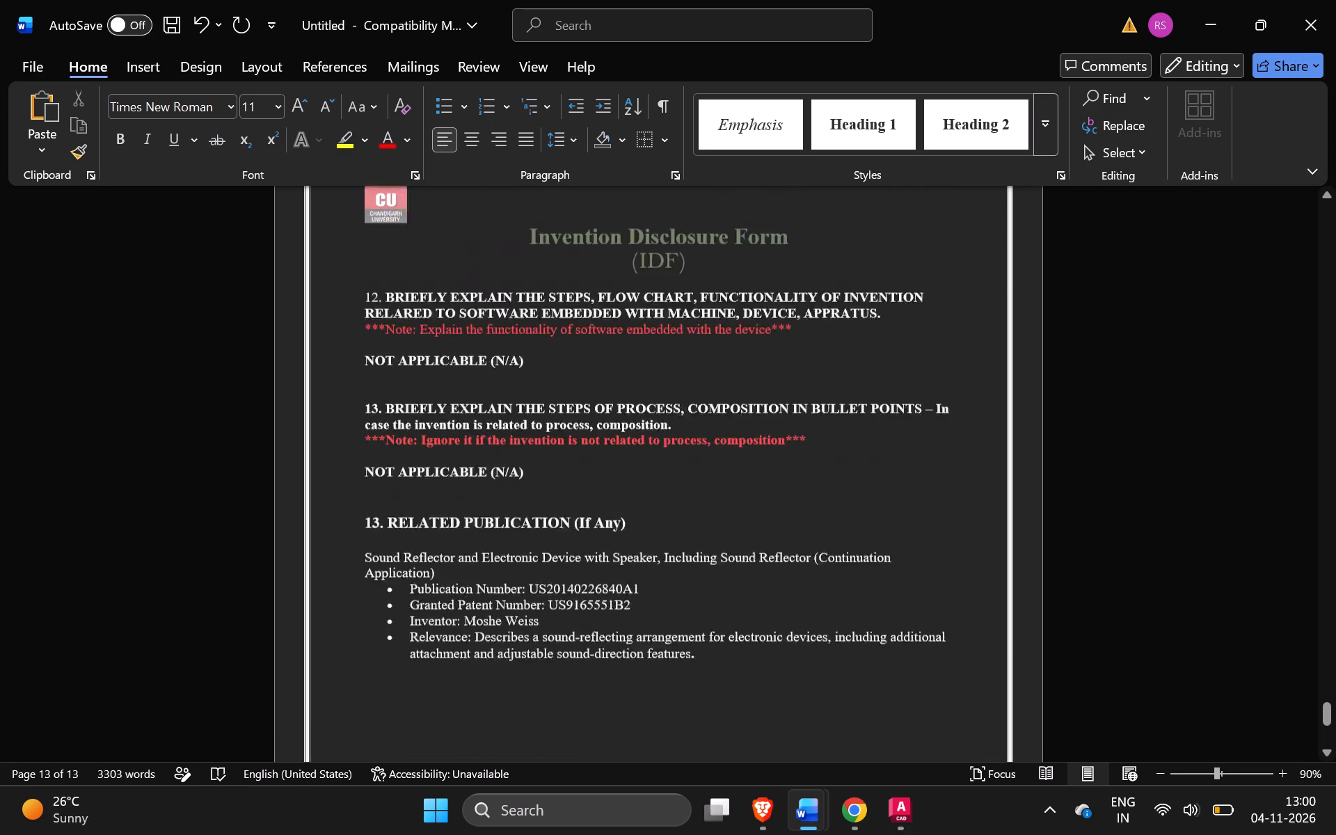
scroll(590, 555, "up", 2)
scroll(590, 555, "right", 1)
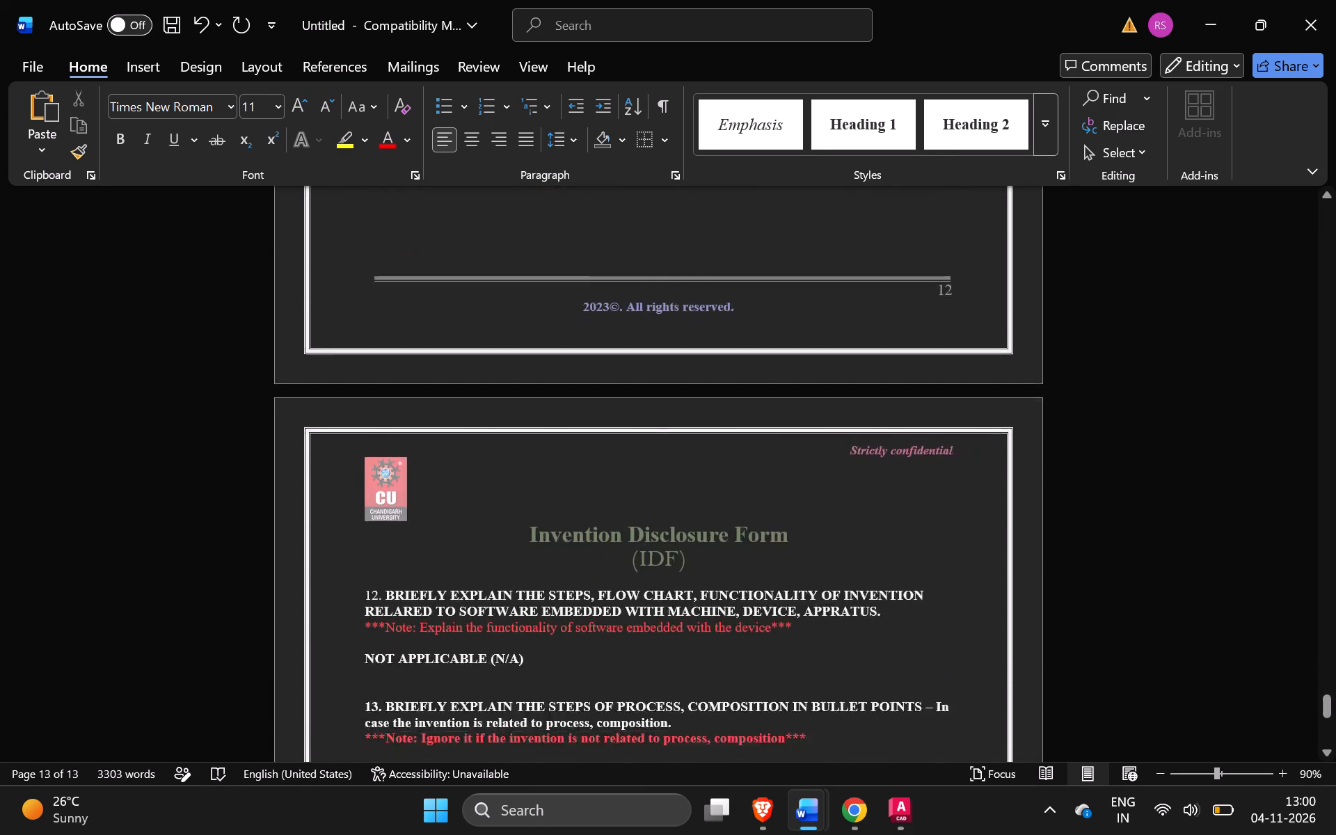
scroll(590, 555, "right", 1)
scroll(458, 591, "up", 1)
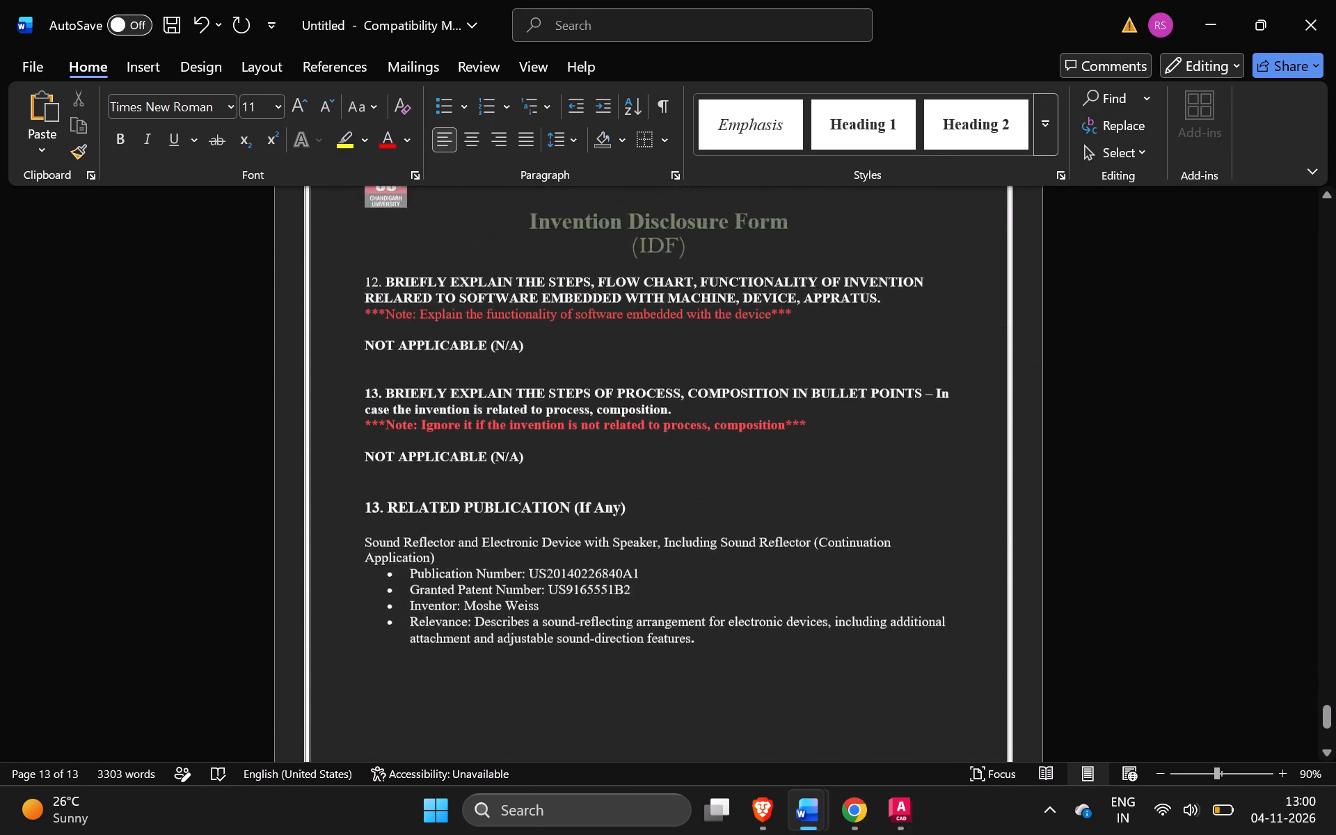
scroll(458, 591, "up", 2)
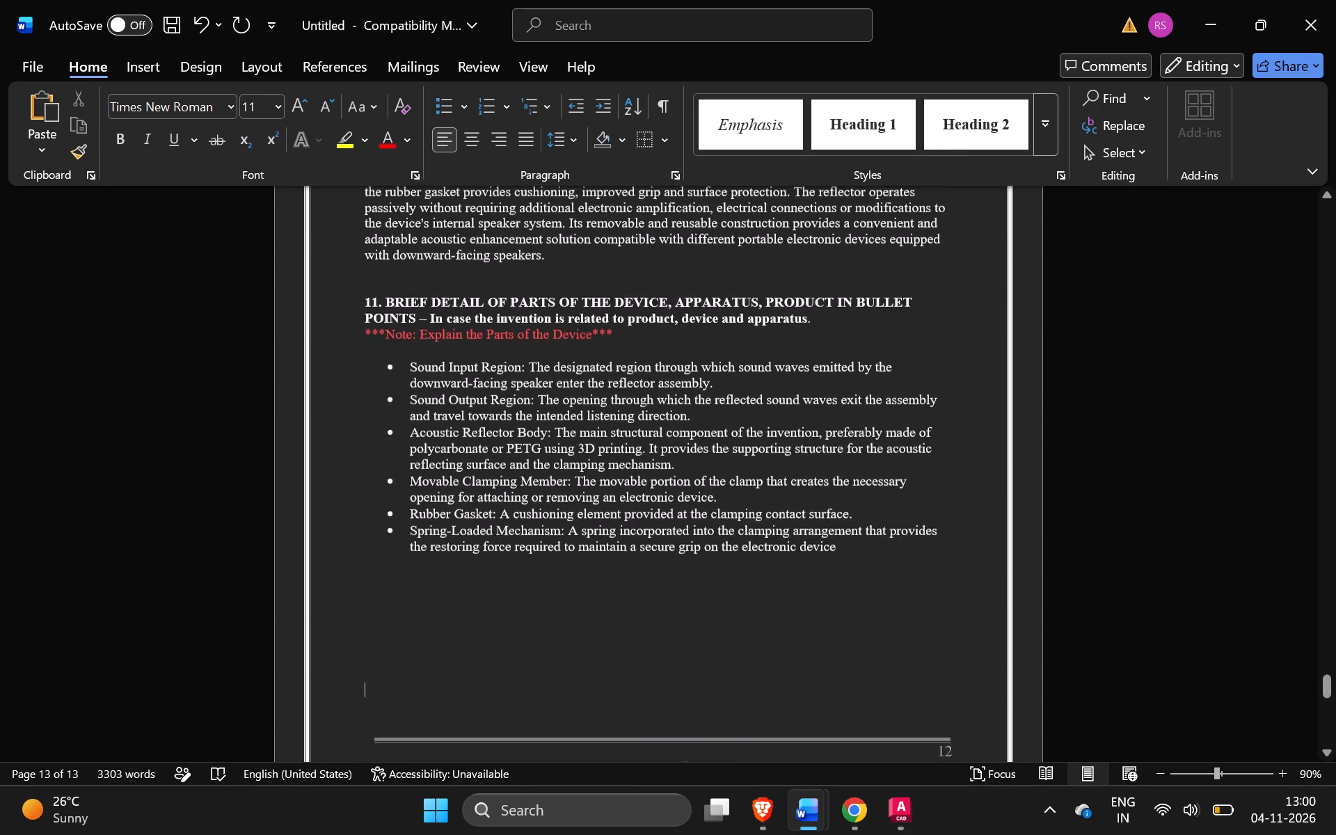
Delete all blank lines between the last section 11 bullet and the section 12 heading.
scroll(458, 591, "up", 1)
left_click(370, 431)
key("BackSpace")
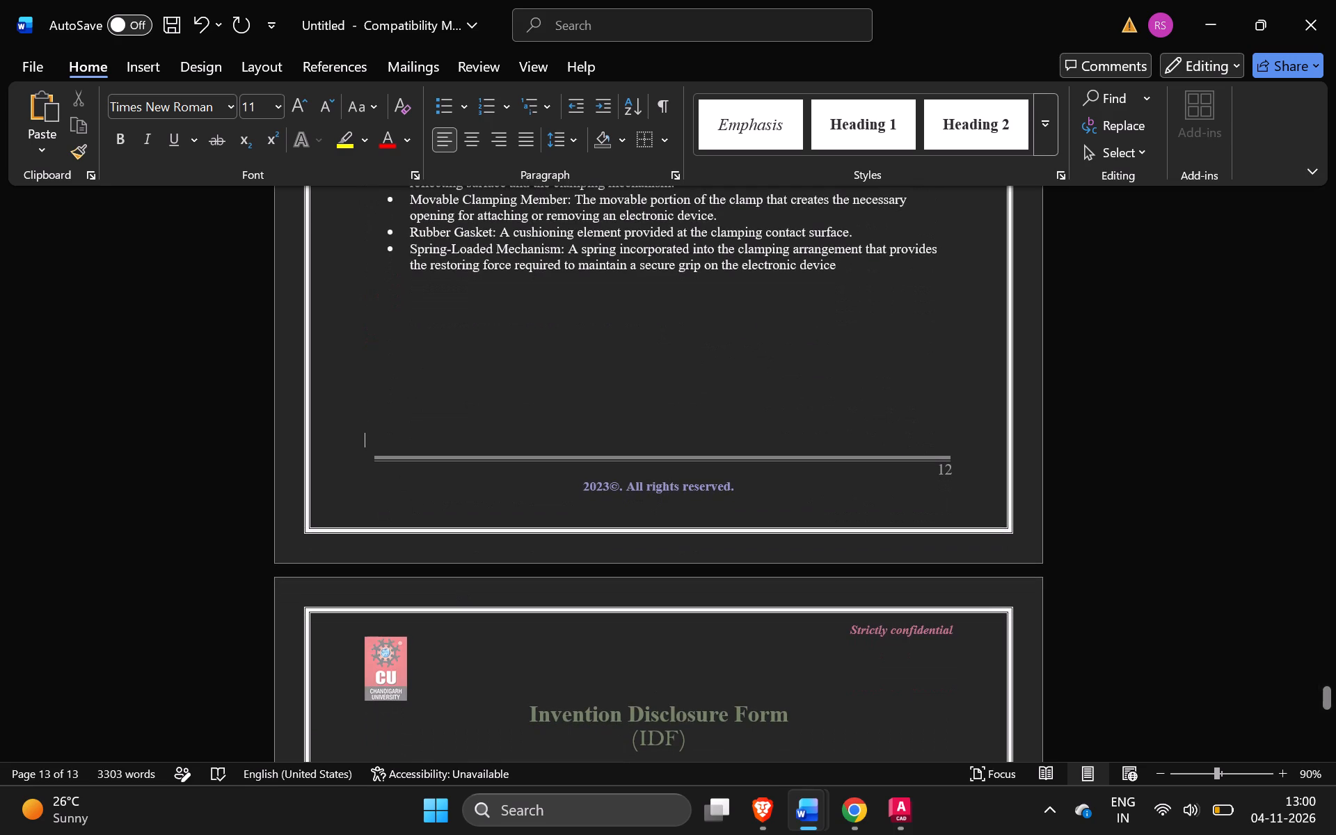
key("BackSpace")
key("BackSpace")
key("BackSpace")
key("BackSpace")
key("BackSpace")
key("BackSpace")
key("BackSpace")
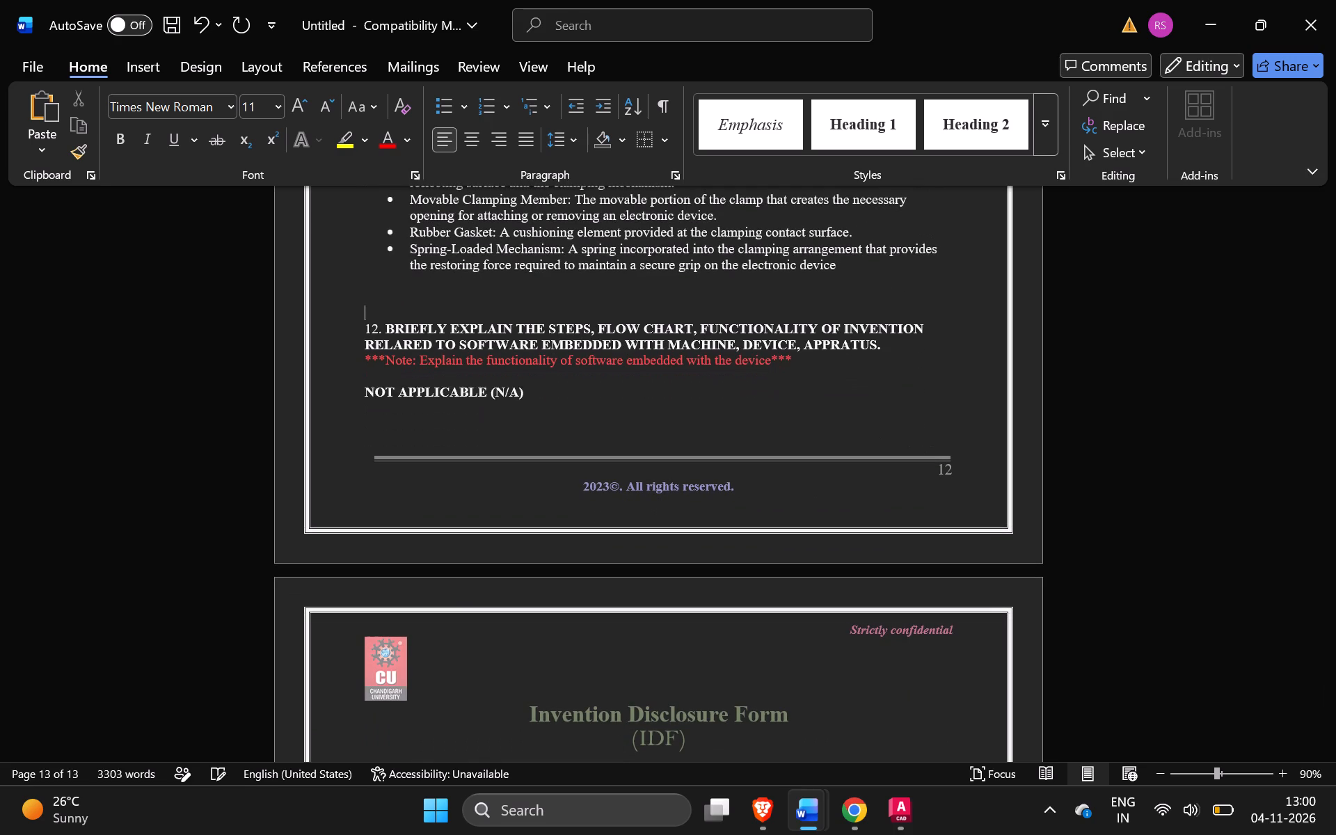
key("BackSpace")
key("BackSpace")
key("BackSpace")
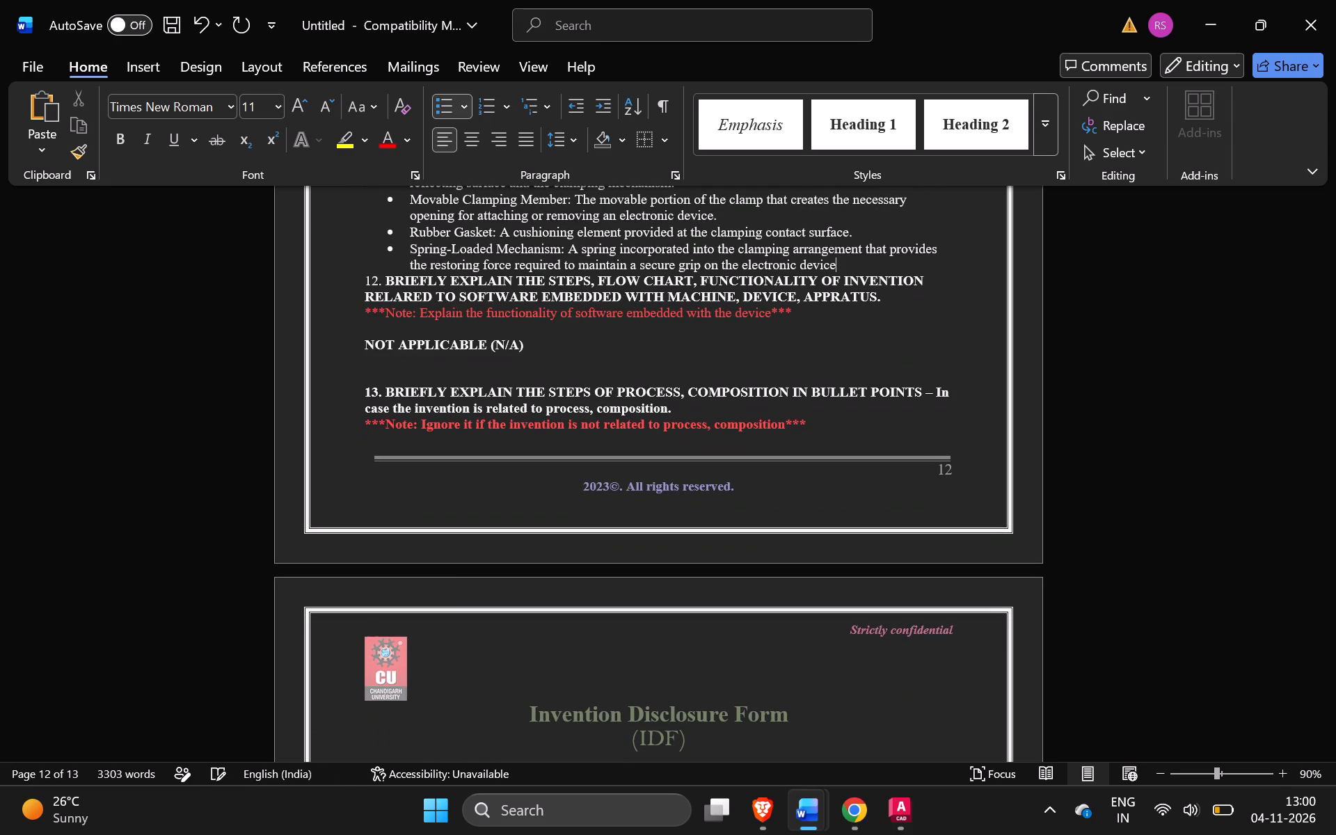
Insert five blank lines between the Spring-Loaded Mechanism bullet and the section 12 heading.
key("Return")
key("Return")
key("Return")
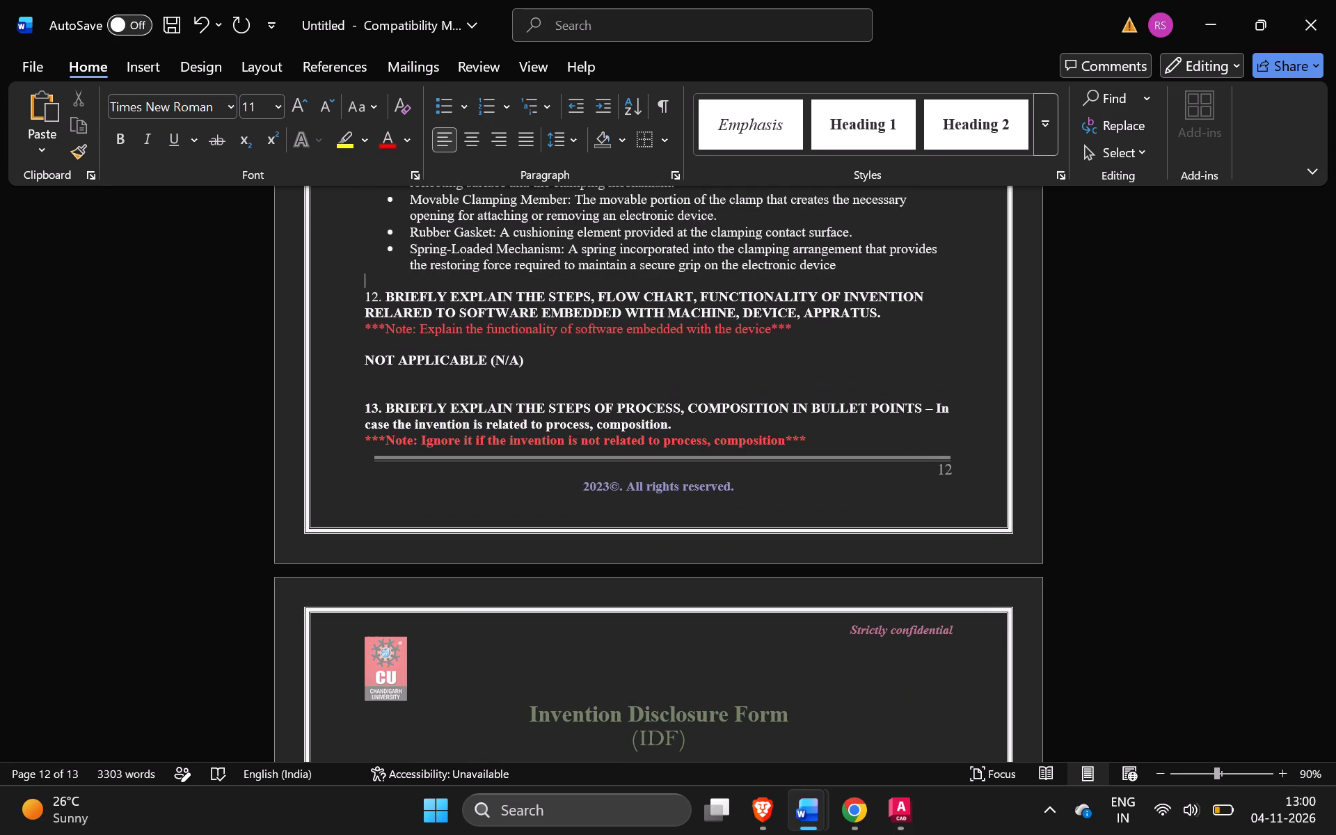
key("Return")
key("Return")
key("Return")
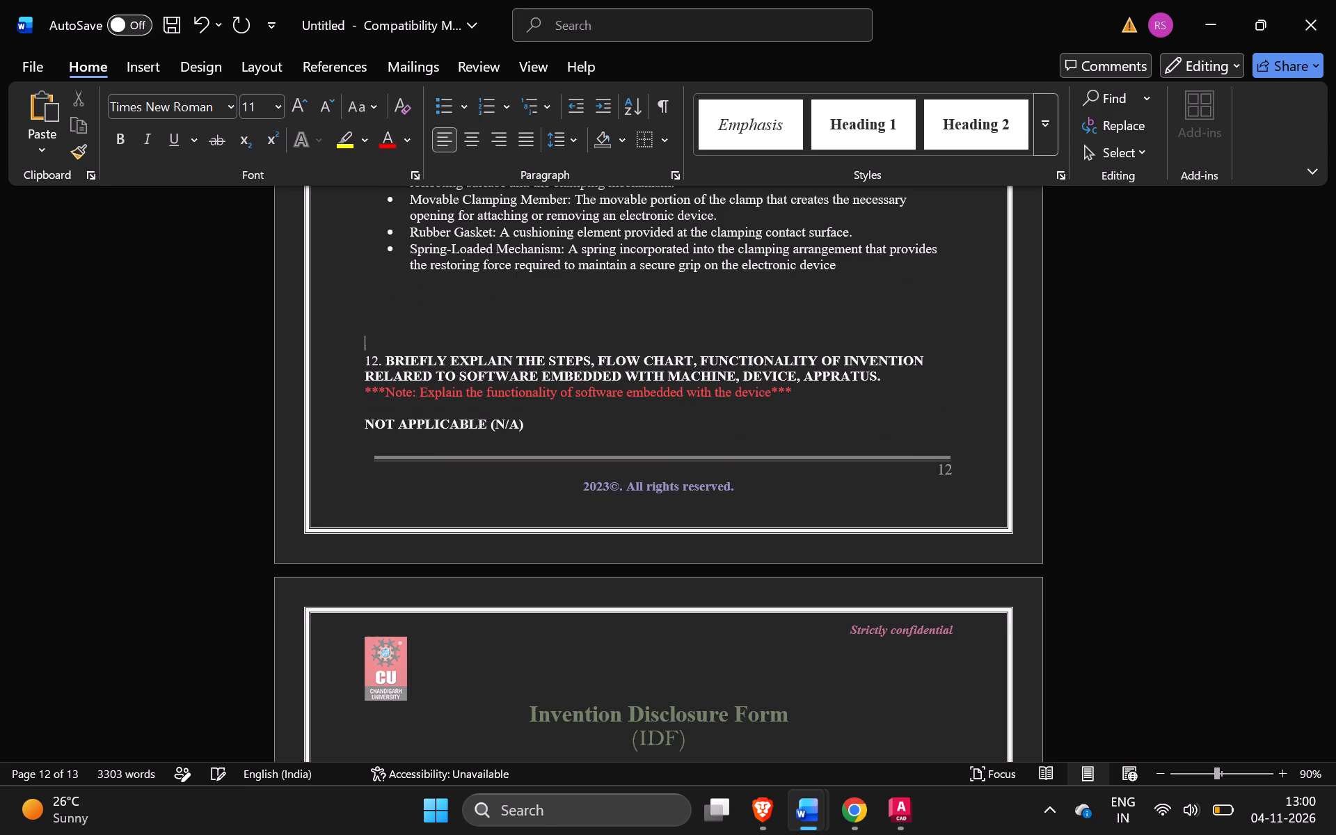
Remove the bold formatting from "NOT APPLICABLE (N/A)" under section 12.
left_click_drag(534, 420, 517, 420)
left_click_drag(517, 420, 366, 421)
left_click(380, 377)
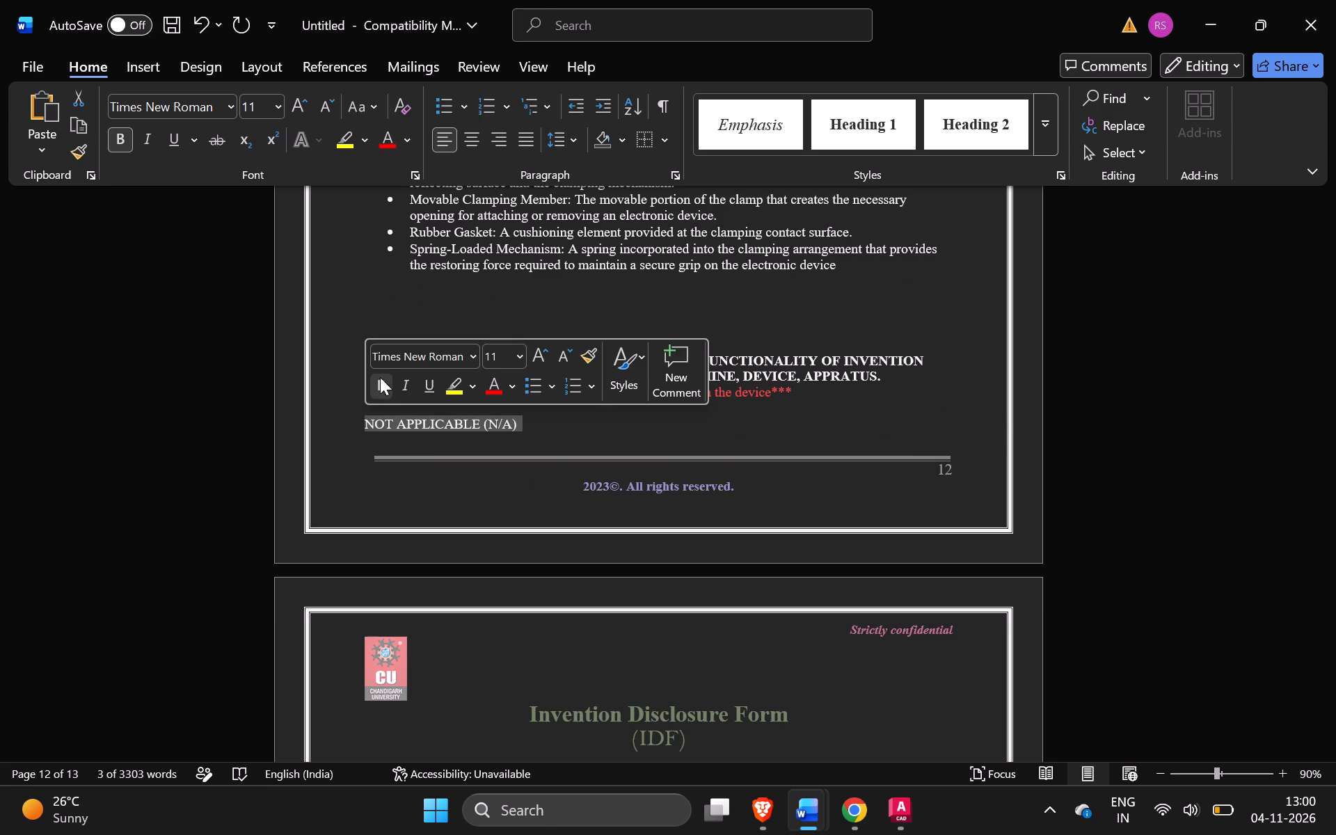
Delete the extra blank lines above the section 12 heading, leaving a single one after the section 11 bullets.
left_click(385, 315)
left_click(379, 340)
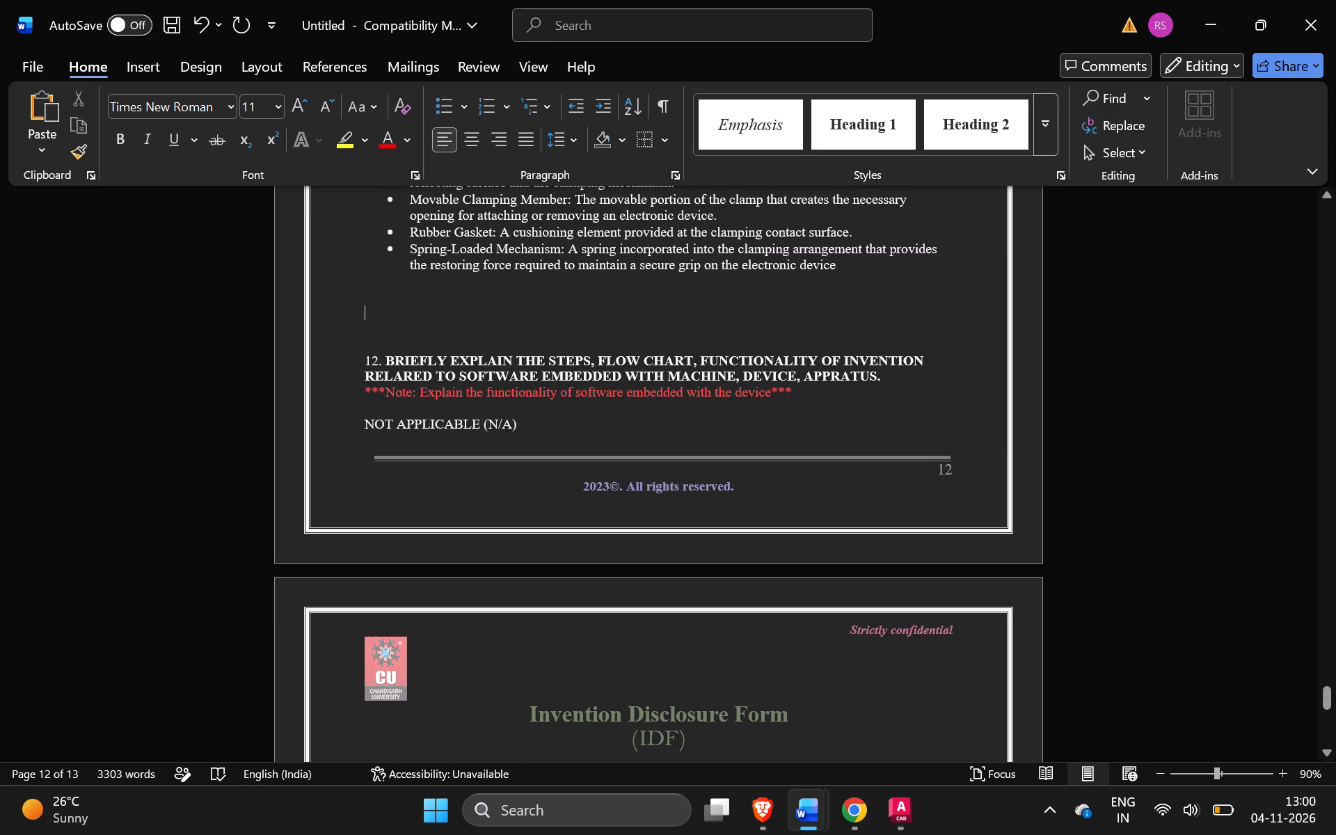
key("BackSpace")
key("BackSpace")
key("Down")
key("BackSpace")
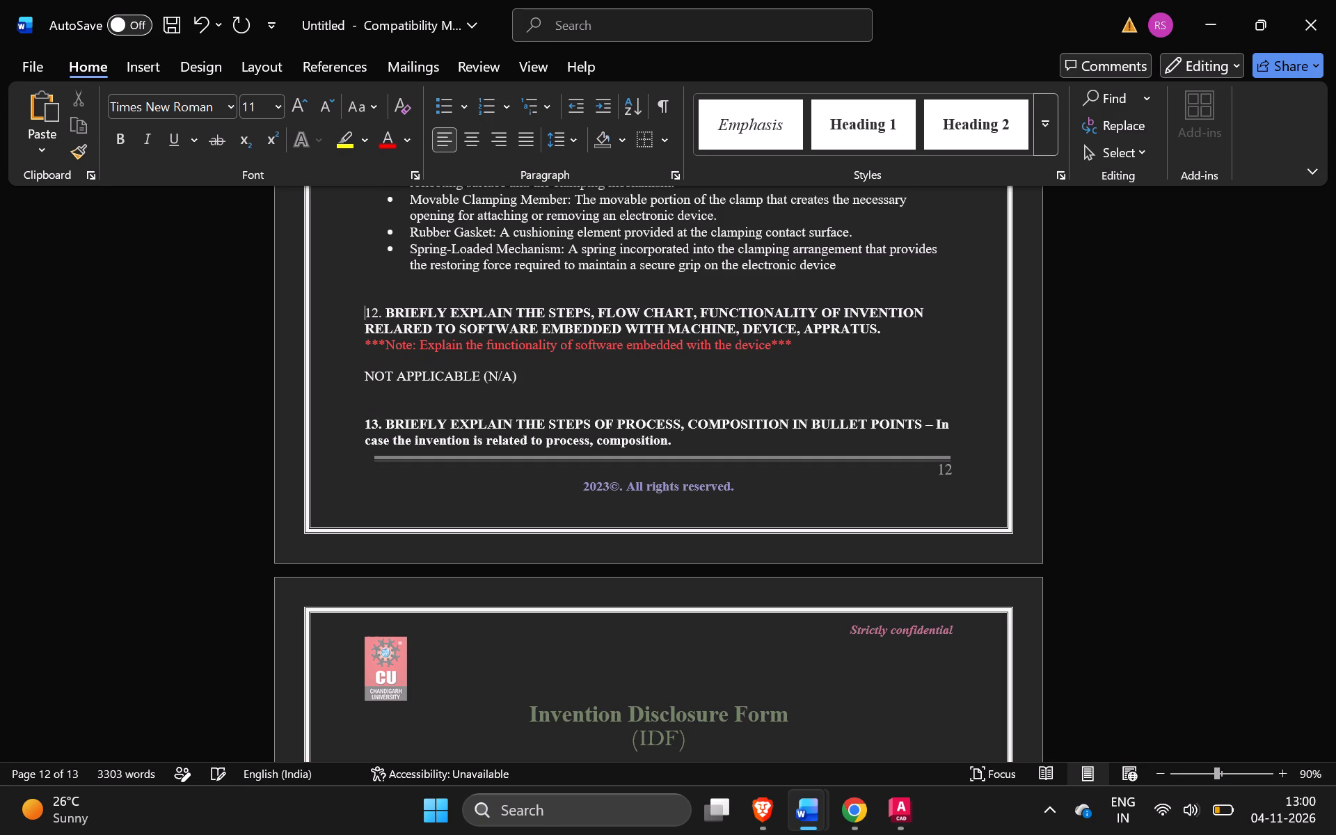
key("BackSpace")
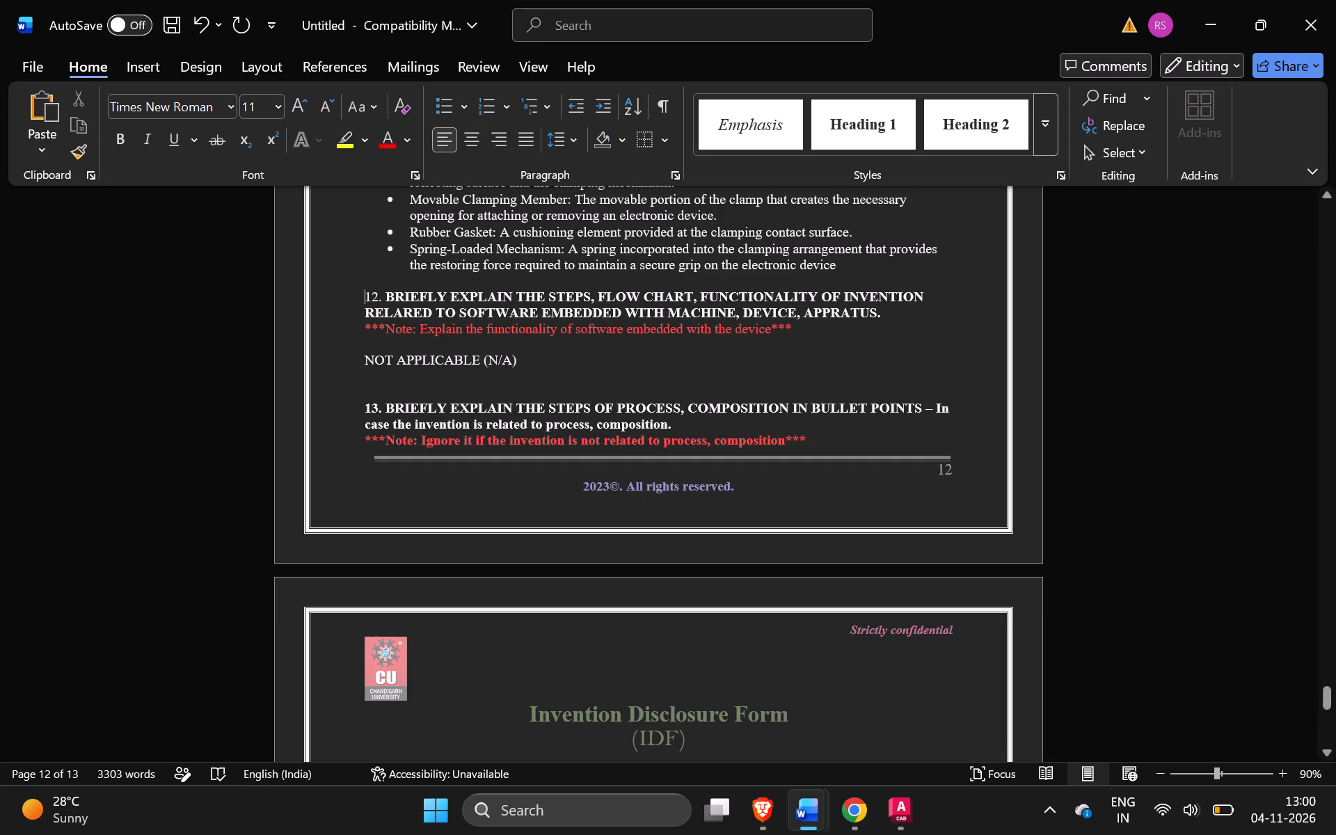
Delete one blank line above the section 13 process heading and the one above its "NOT APPLICABLE (N/A)" to fit the section on page 12.
left_click_drag(828, 439, 391, 404)
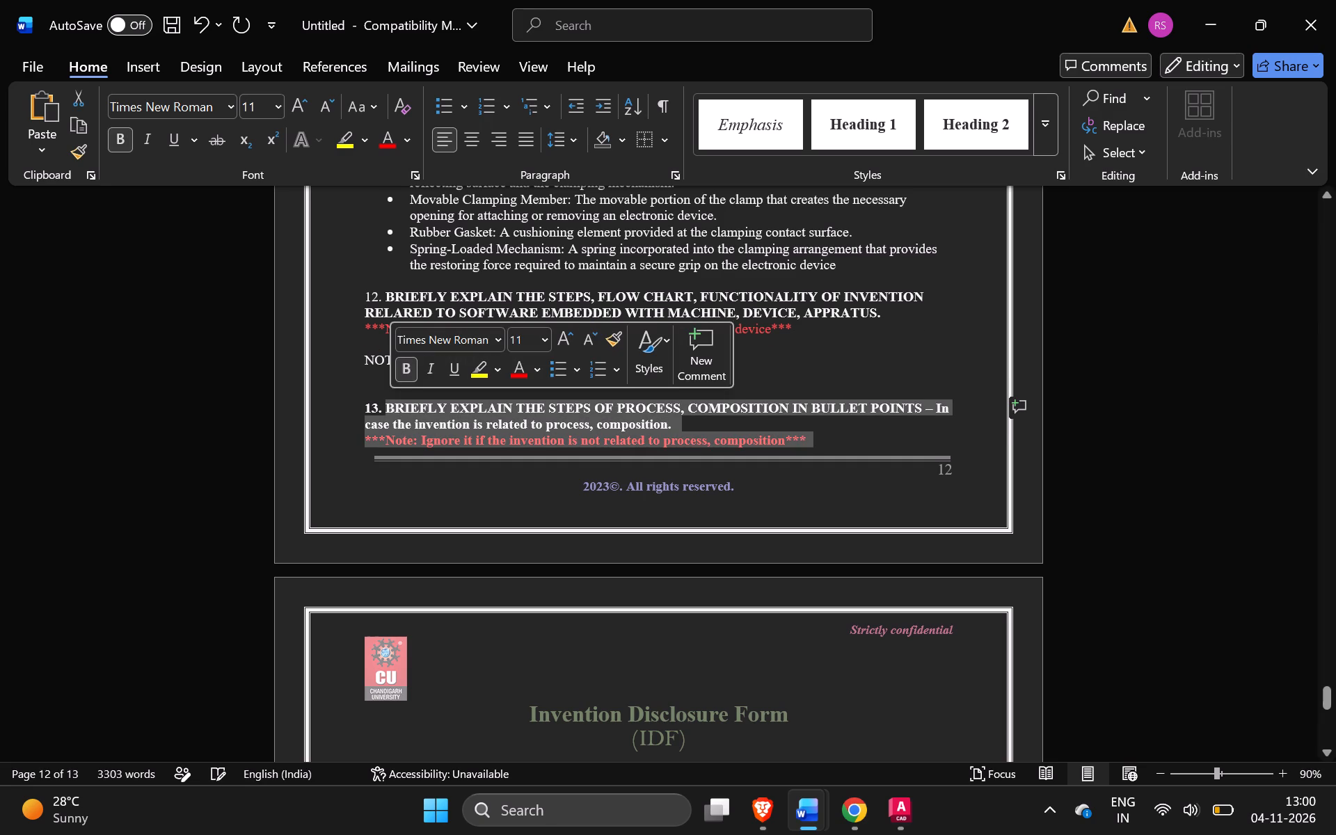
left_click(369, 391)
key("BackSpace")
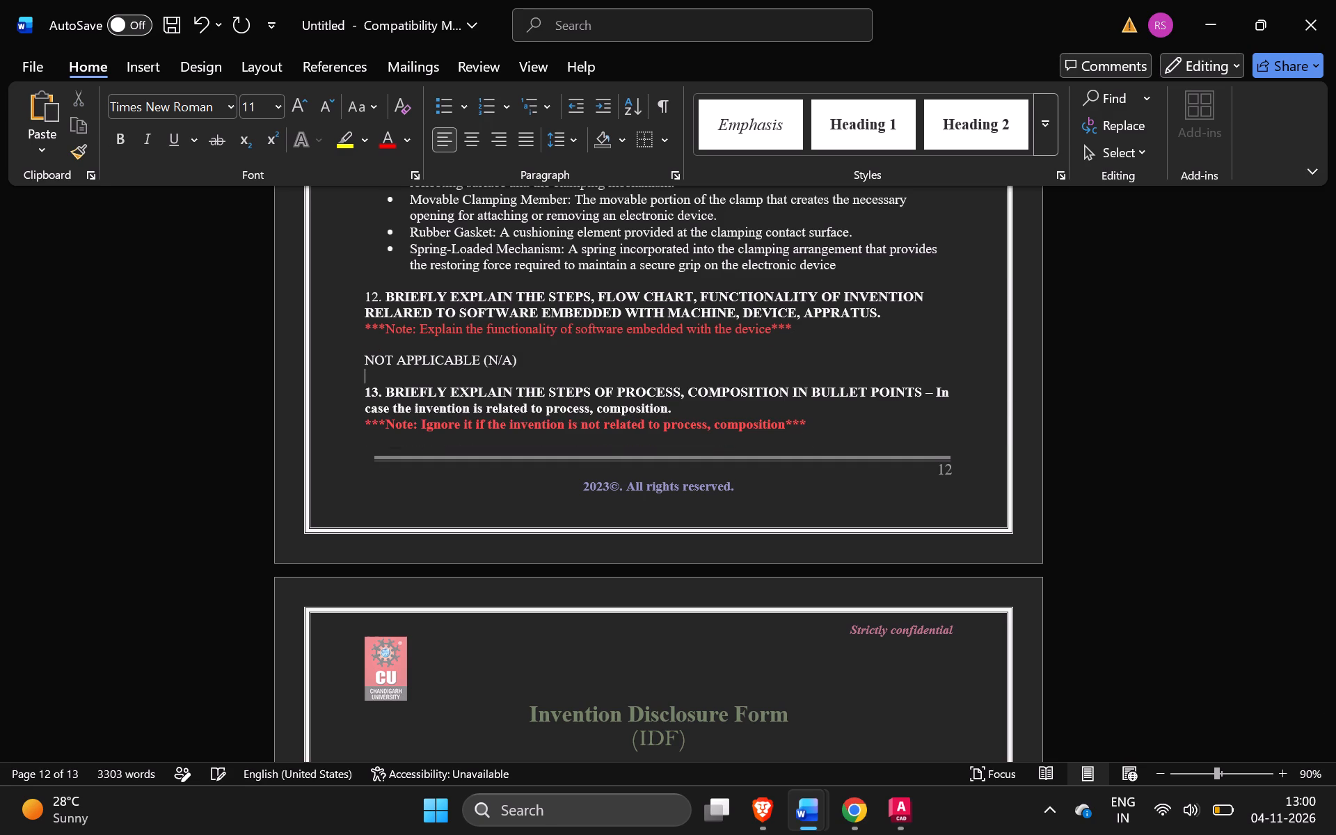
scroll(543, 438, "down", 1)
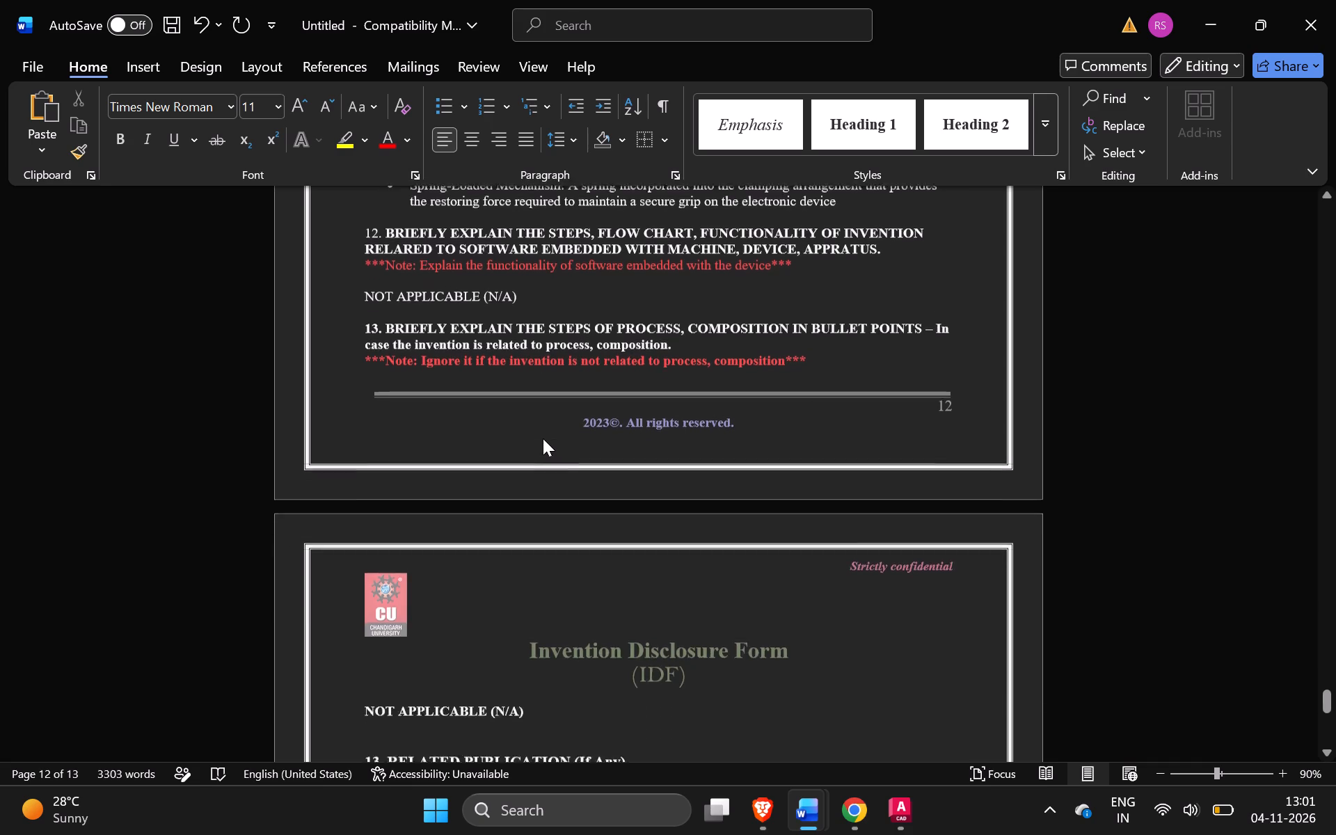
scroll(543, 438, "down", 1)
left_click(365, 538)
key("BackSpace")
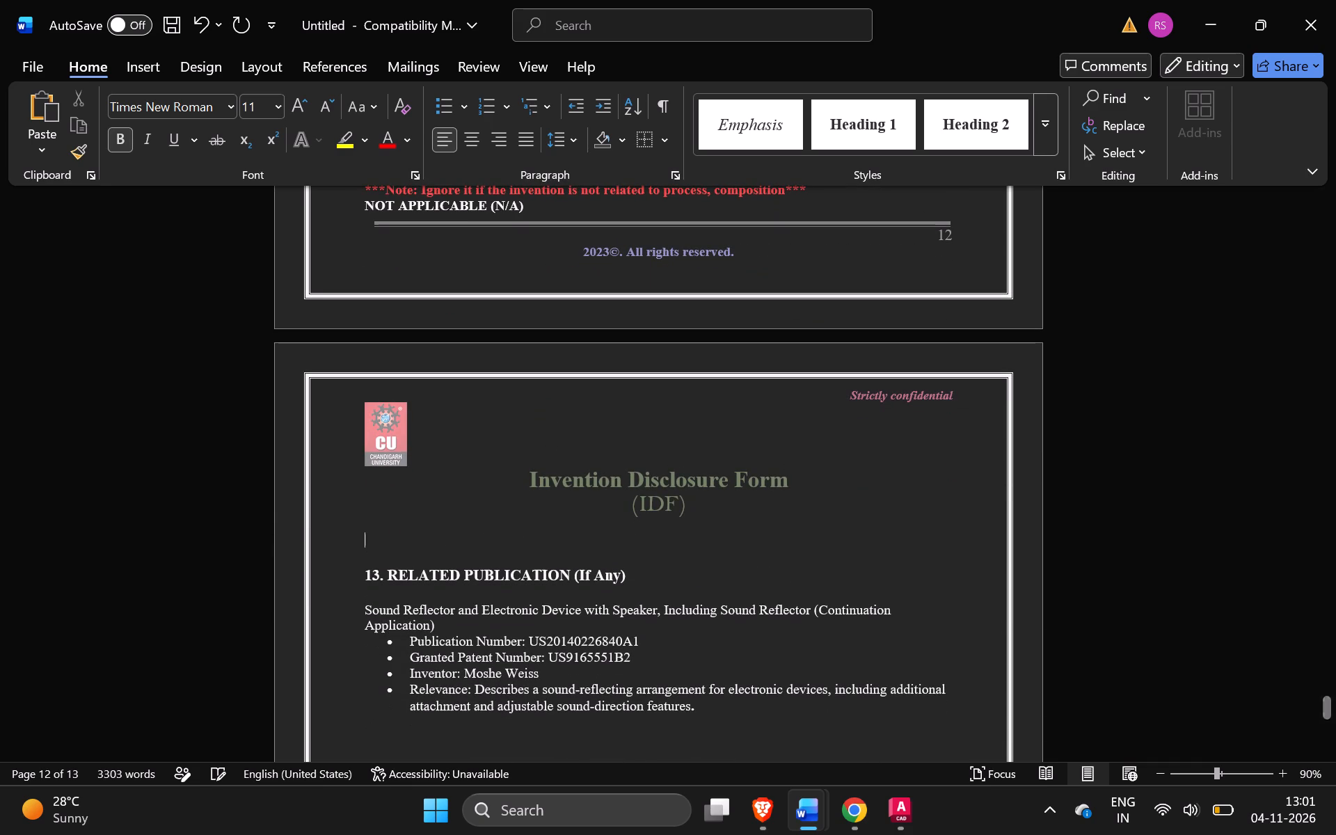
Remove the bold formatting from "NOT APPLICABLE (N/A)" under the section 13 process and composition heading.
scroll(365, 538, "up", 3)
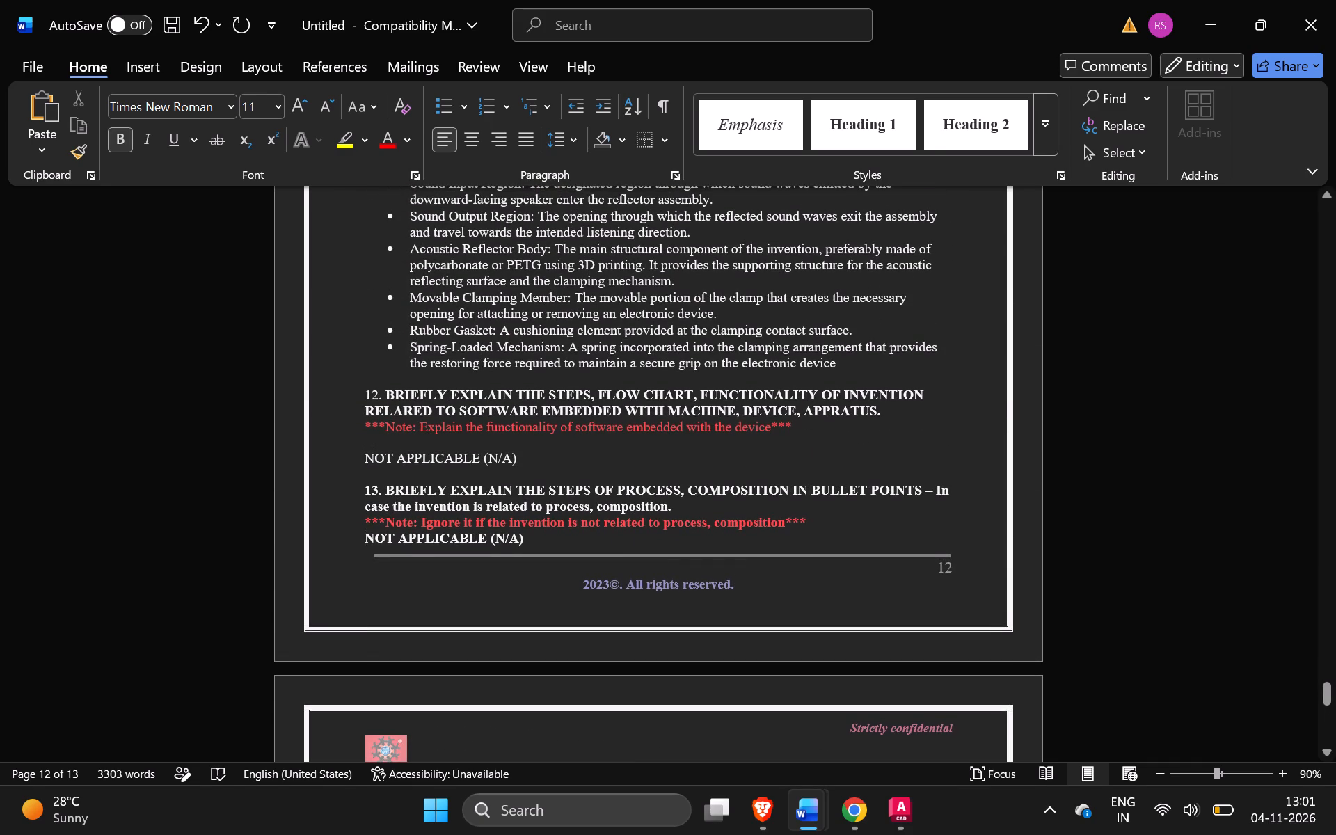
left_click(562, 541)
left_click_drag(562, 541, 409, 539)
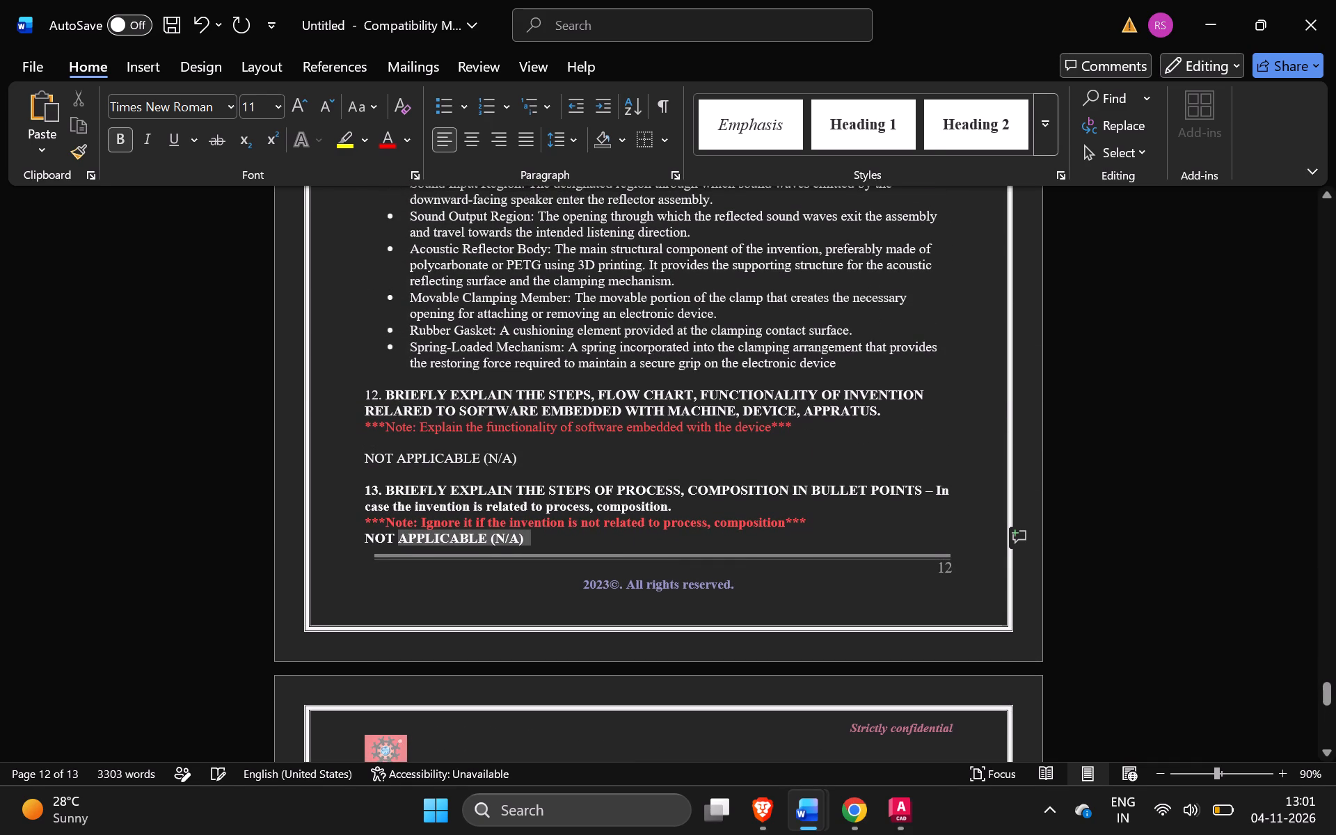
left_click_drag(409, 539, 359, 539)
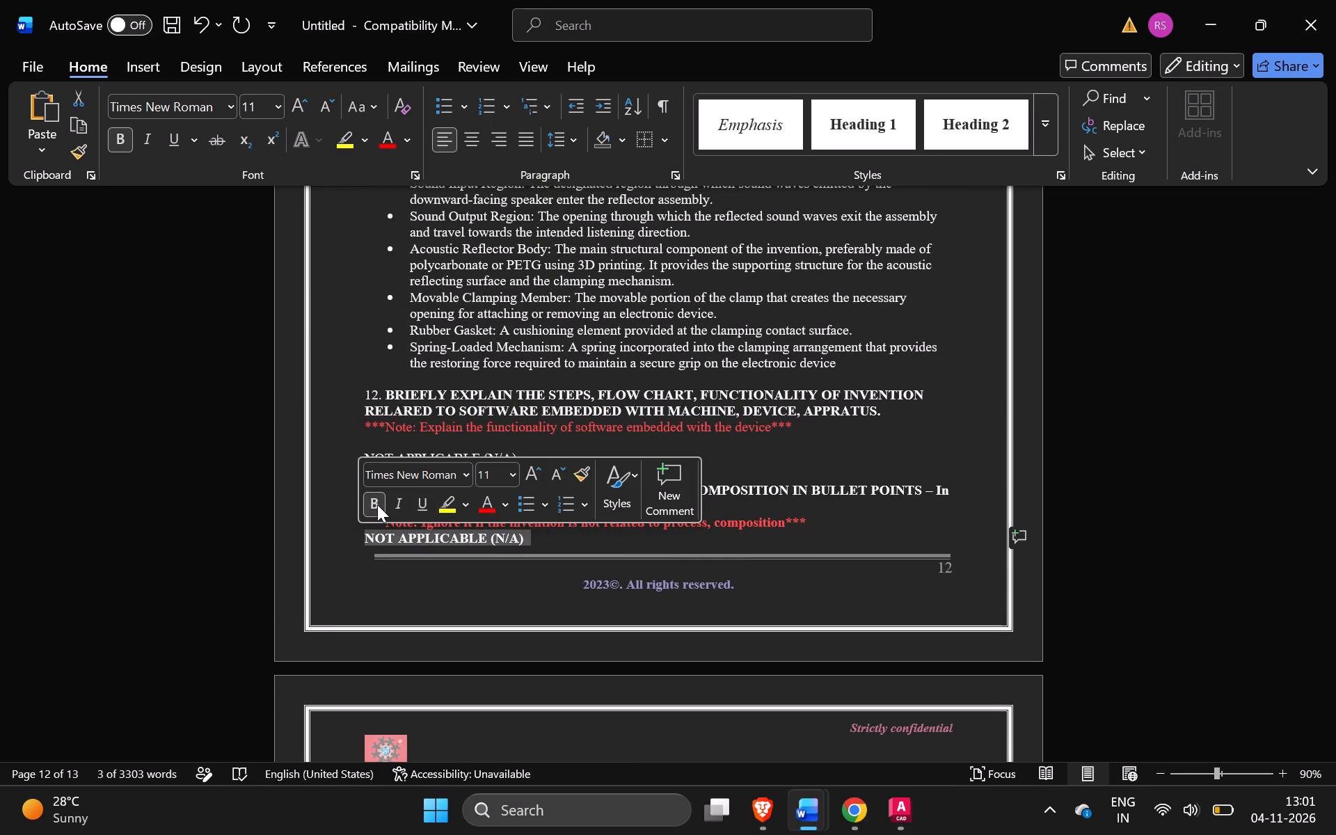
left_click(377, 504)
left_click(662, 550)
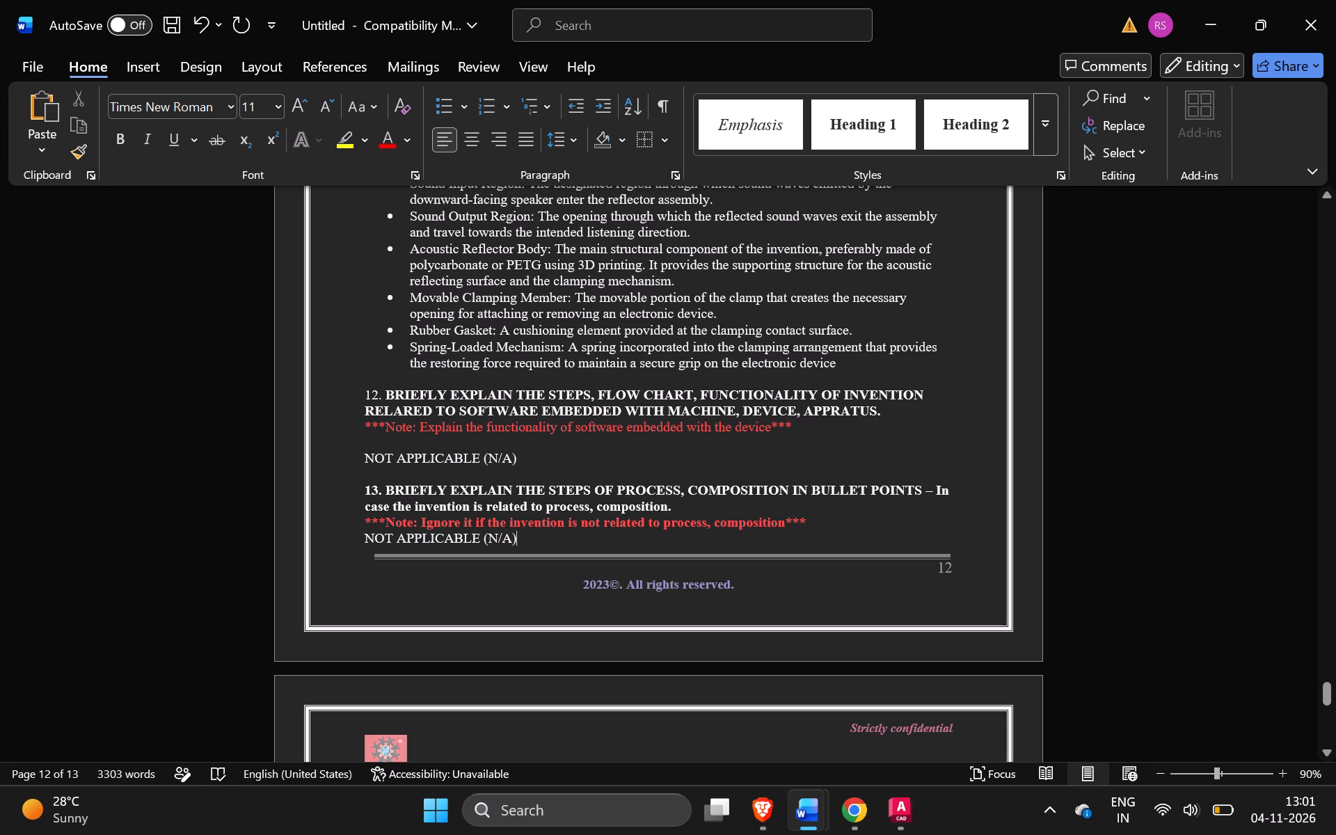
Delete the blank lines above the "13. RELATED PUBLICATION (If Any)" heading so it starts at the top of page 13.
scroll(717, 522, "down", 2)
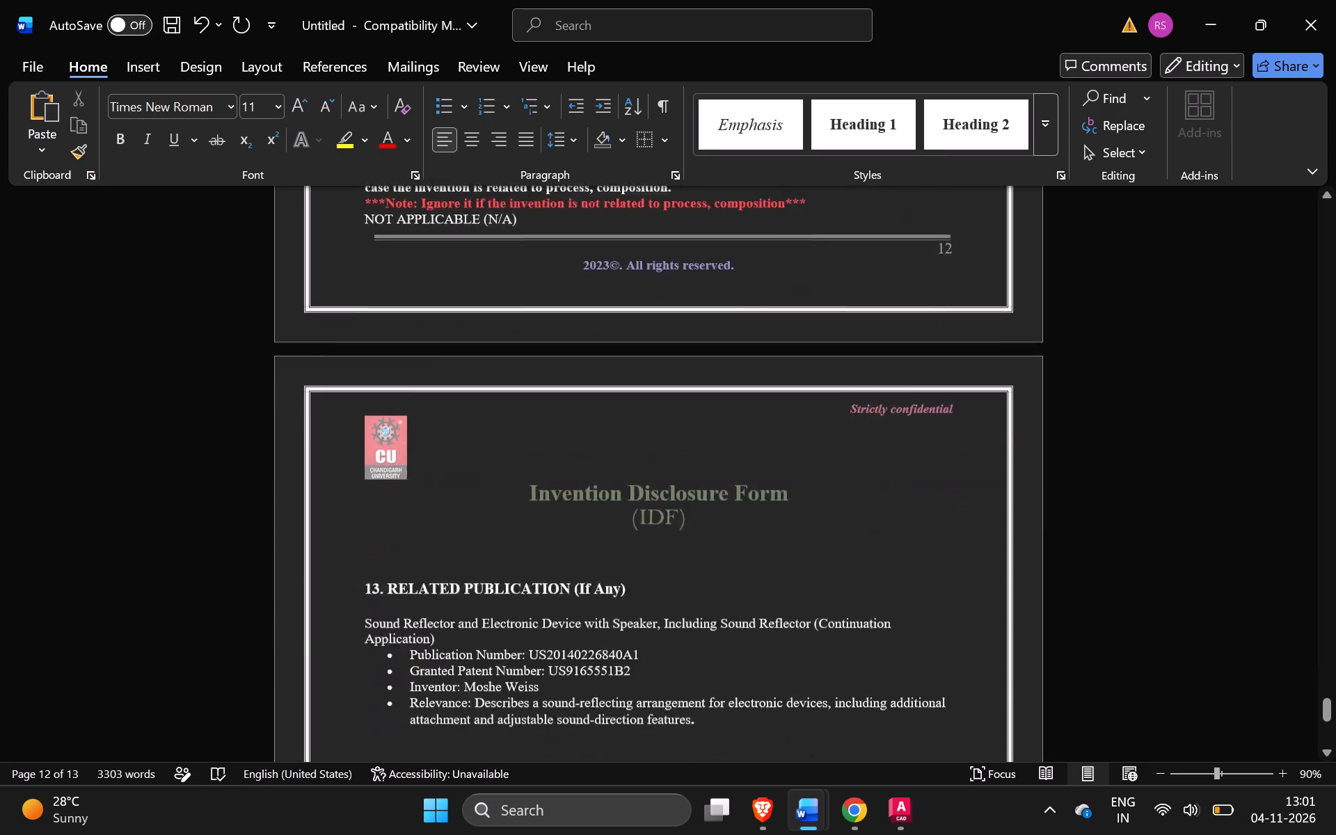
scroll(717, 522, "down", 2)
left_click(364, 375)
key("BackSpace")
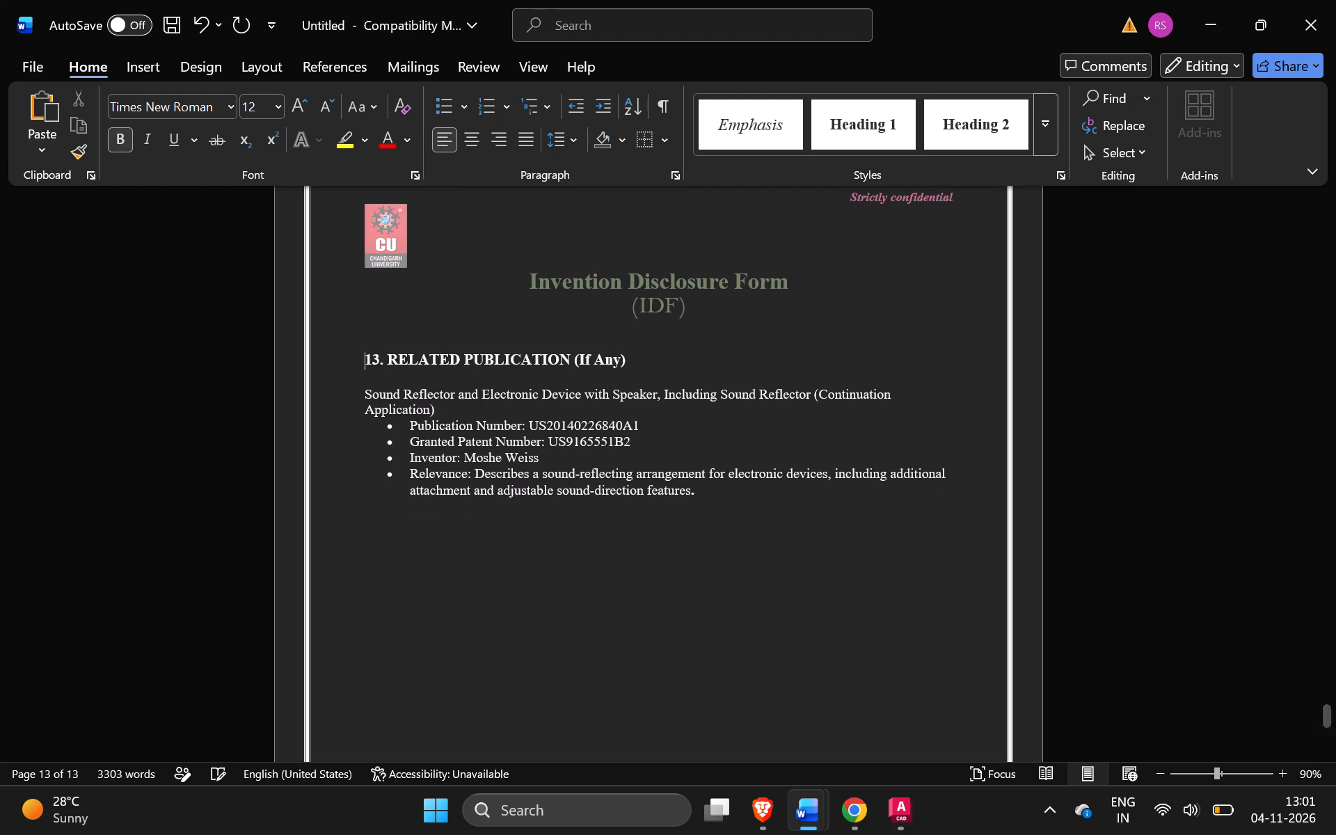
key("BackSpace")
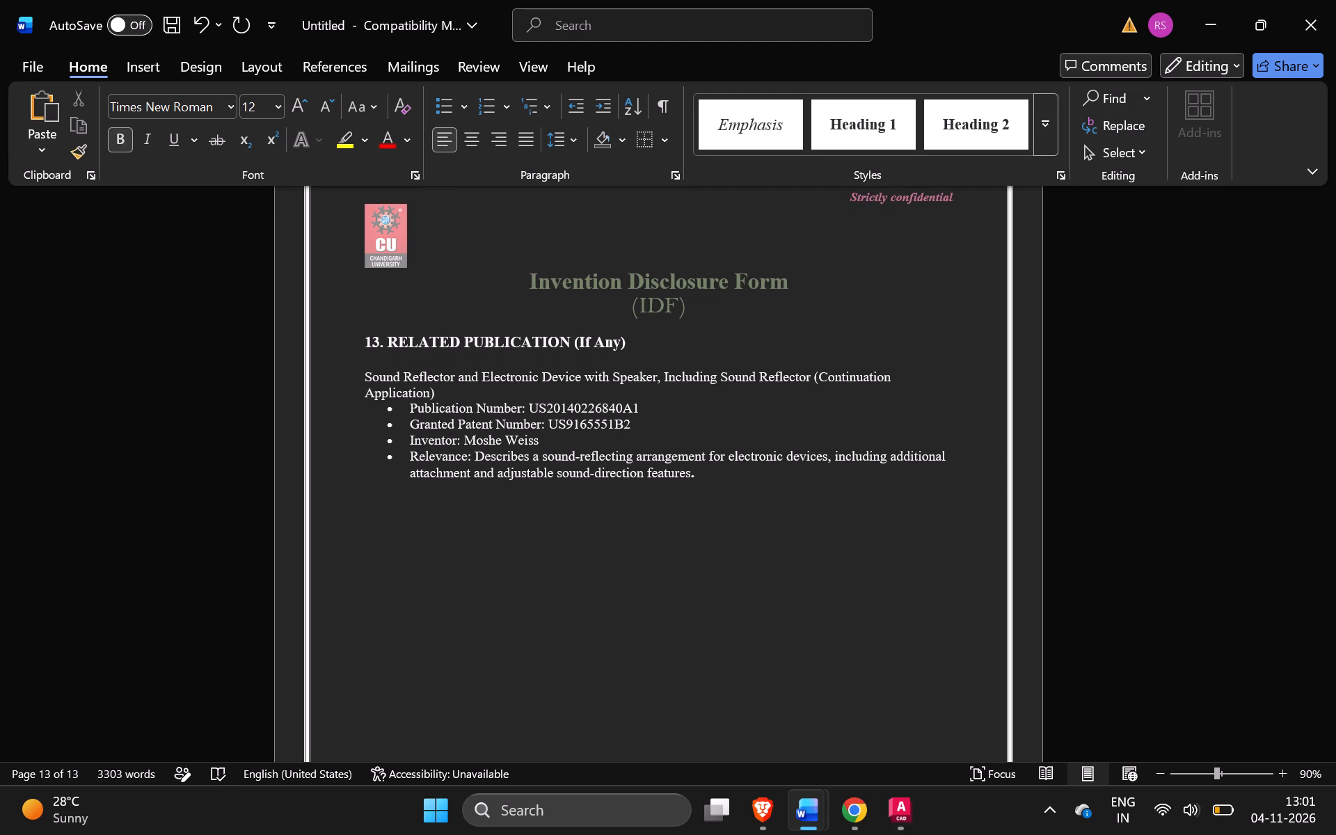
Insert spaces after the "Fig. 3" caption in section 8 to widen the gap before the Fig. 4 image.
scroll(816, 527, "down", 2)
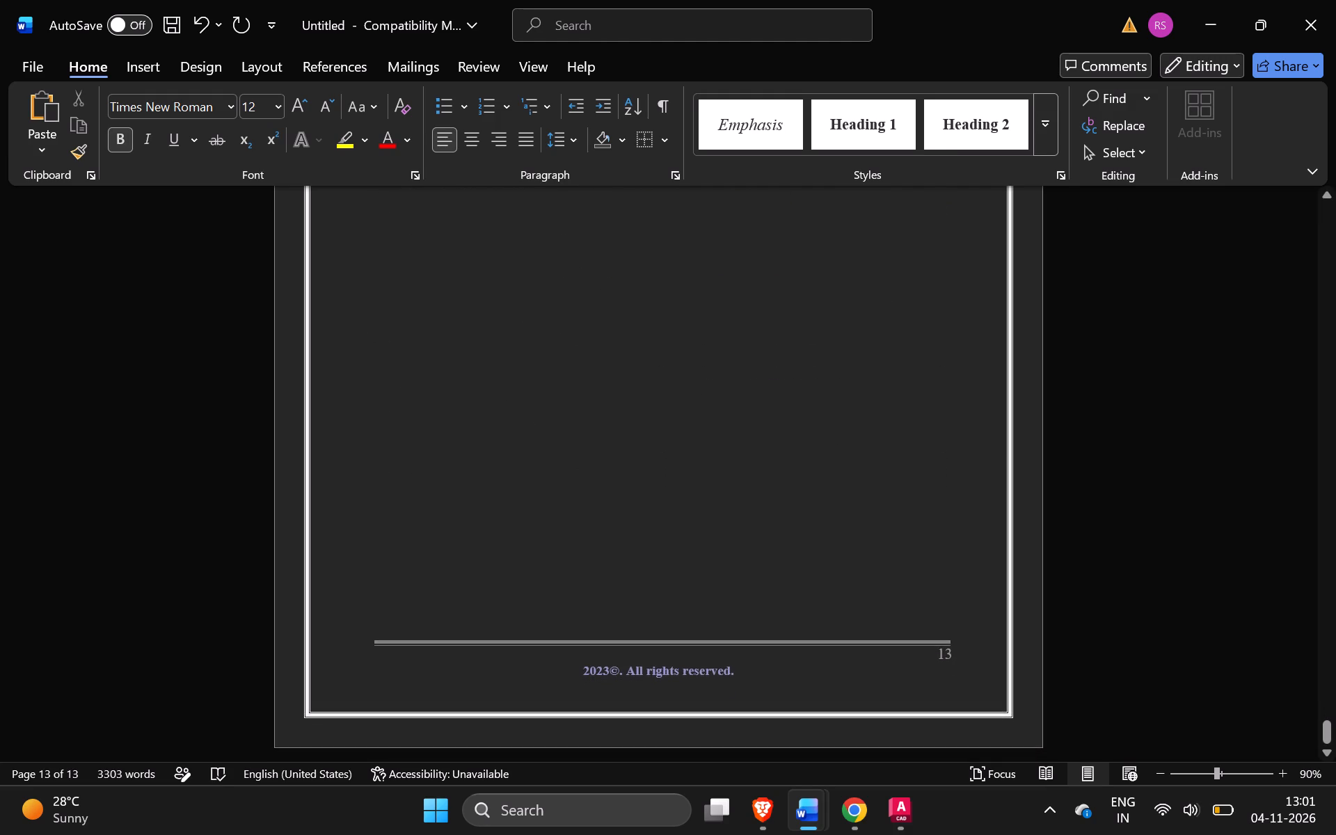
scroll(816, 527, "up", 18)
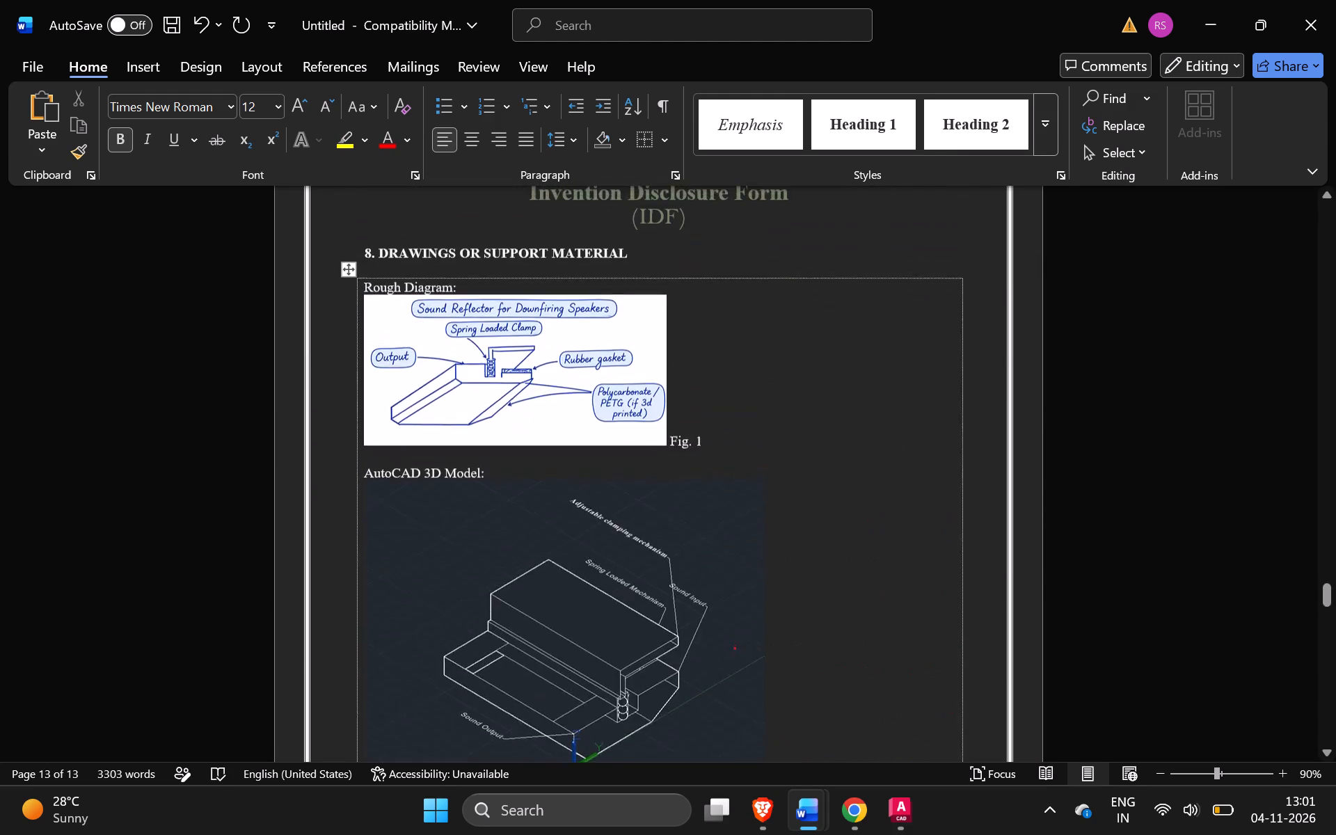
scroll(816, 527, "up", 2)
scroll(816, 527, "down", 4)
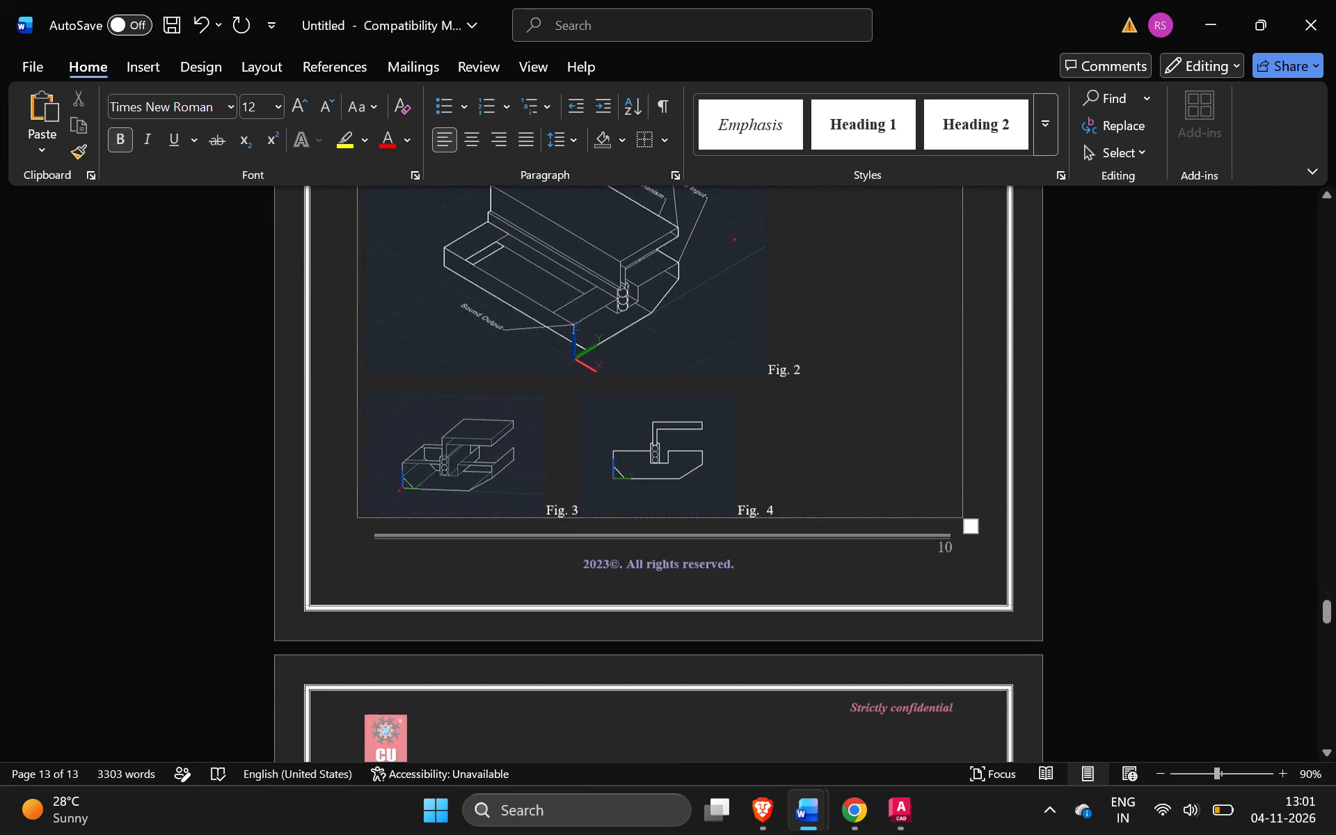
scroll(816, 527, "down", 1)
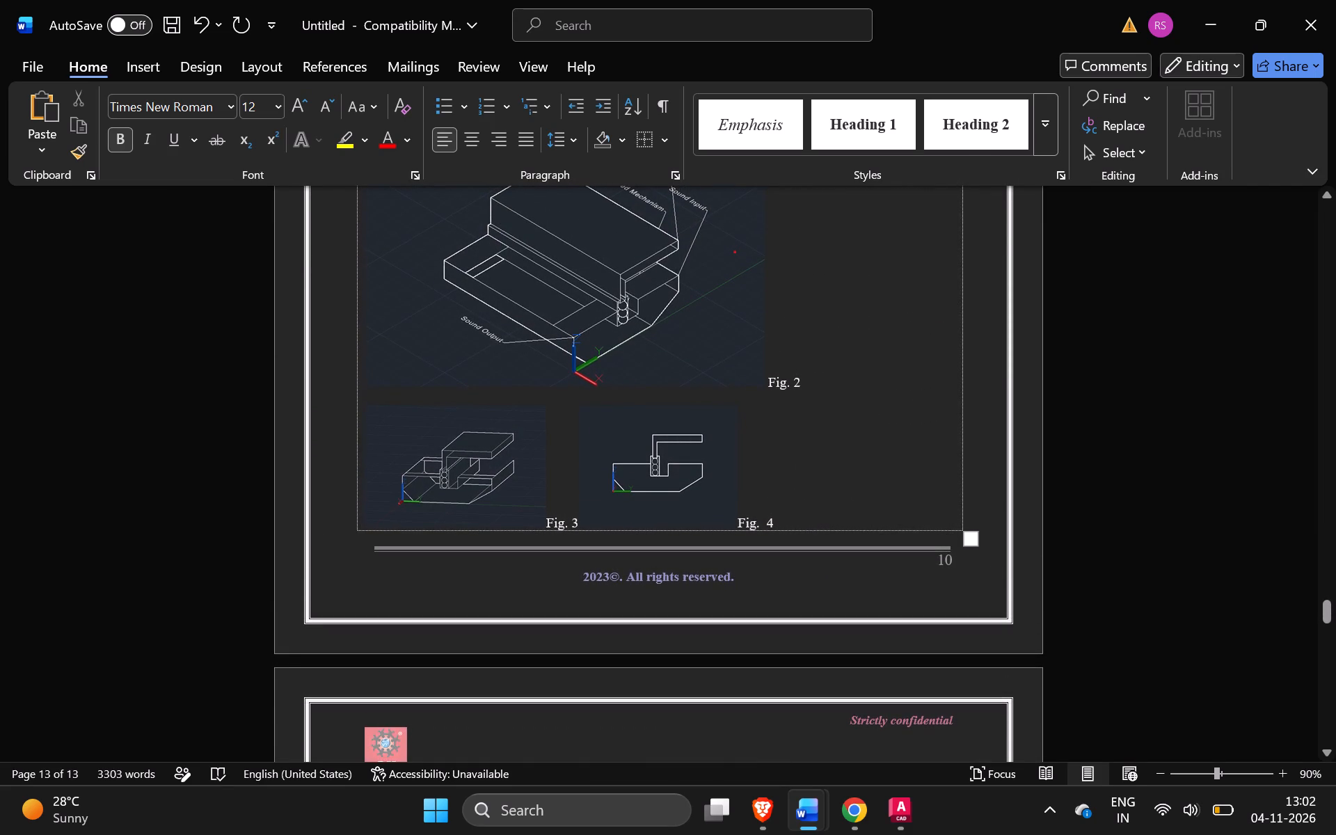
left_click(576, 523)
key("space")
key("space")
key("space")
key("space")
key("space")
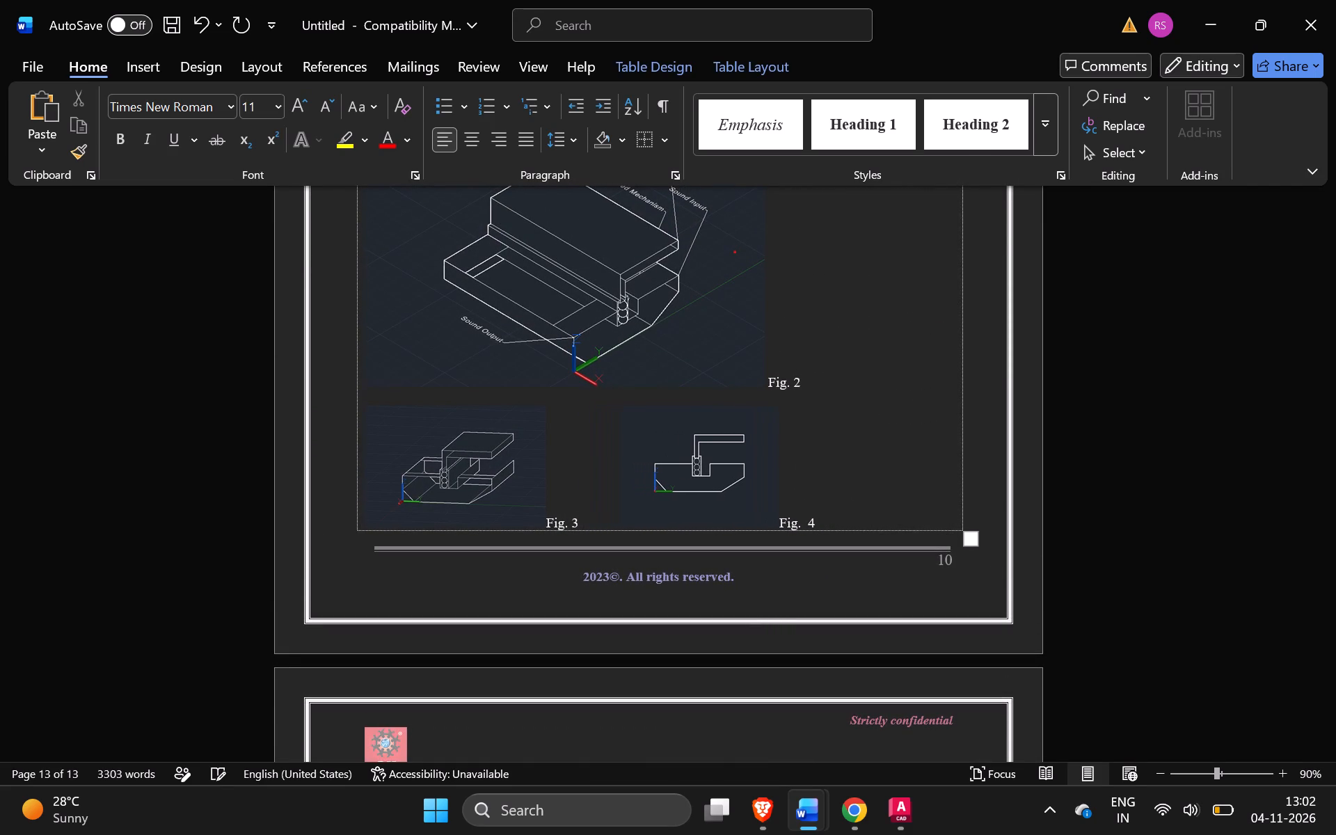
scroll(576, 523, "up", 2)
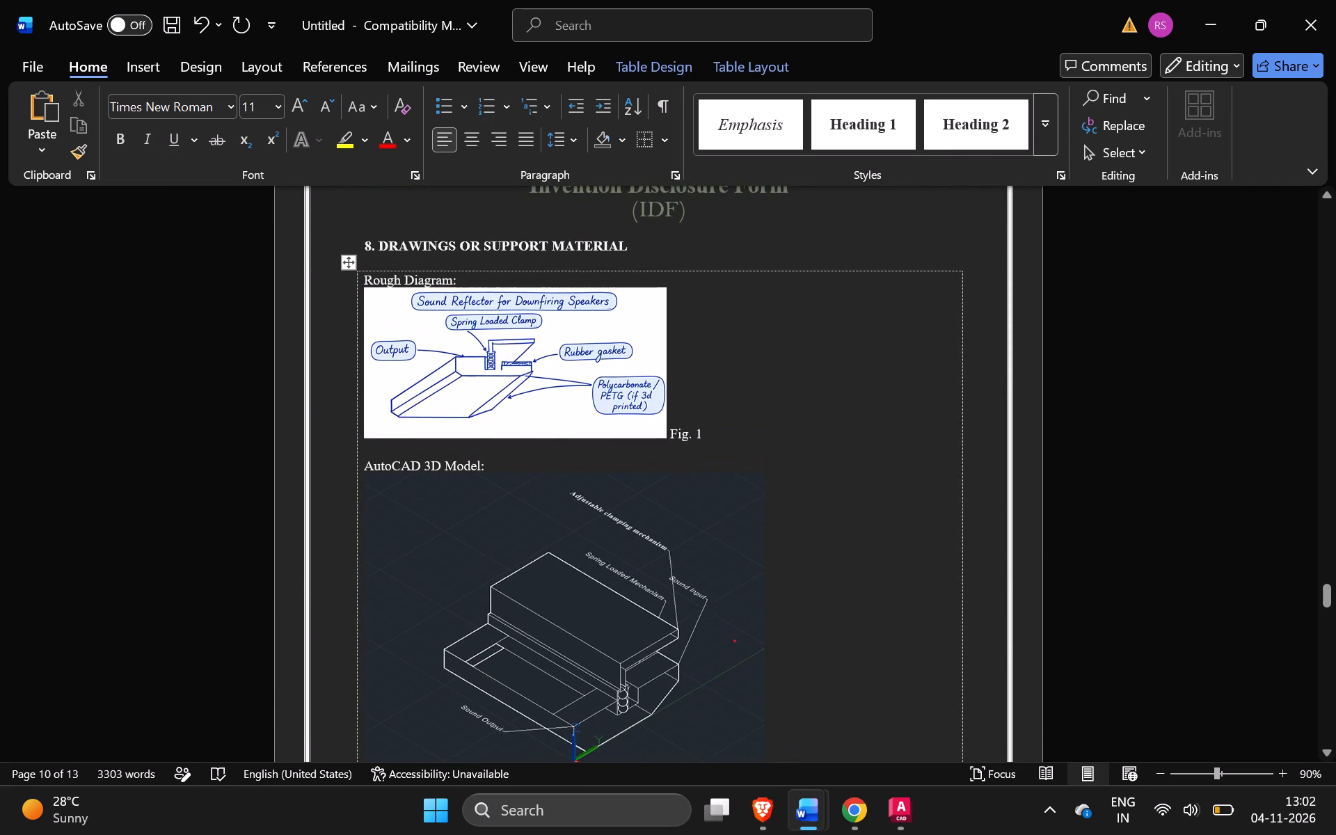
scroll(438, 552, "down", 1)
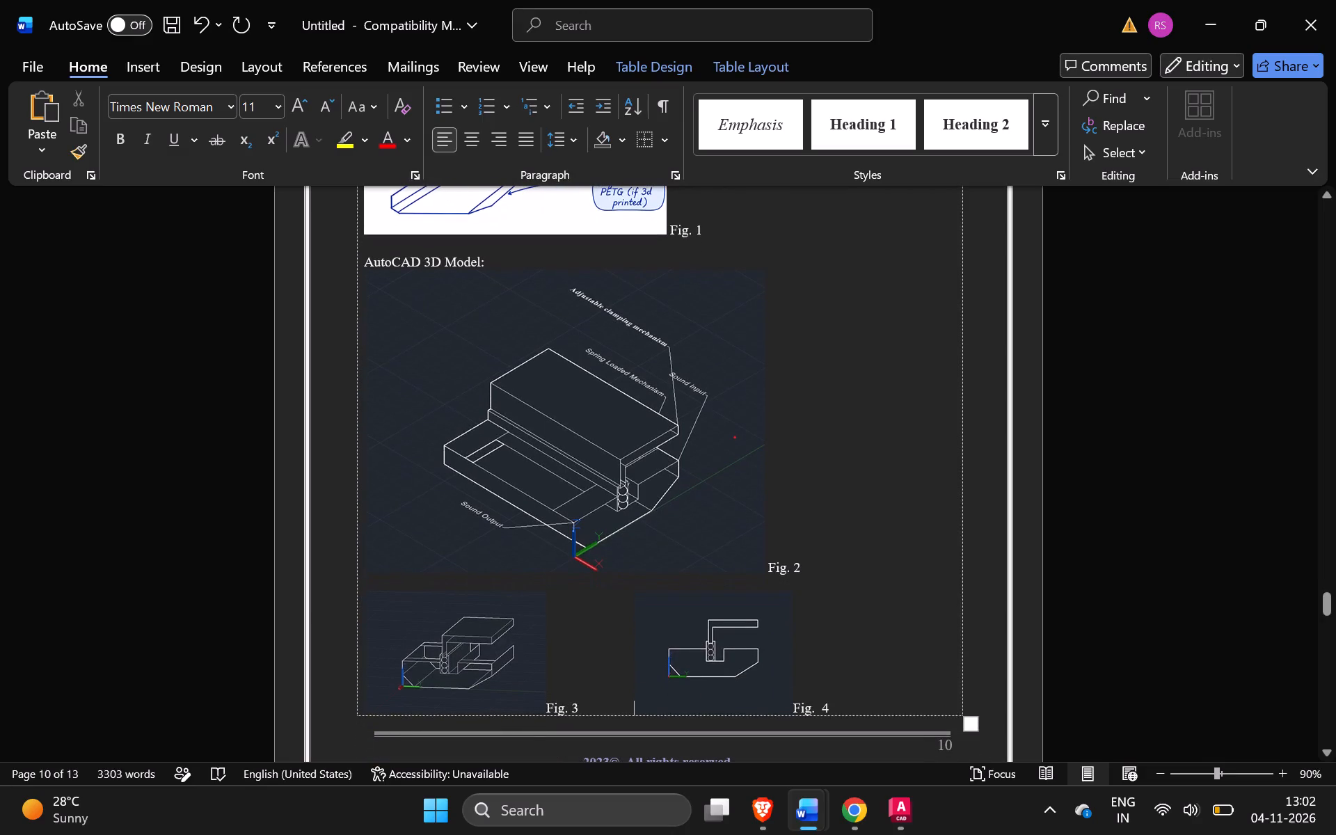
Delete three spaces between the "Fig. 3" caption and the Fig. 4 image to narrow the gap.
key("BackSpace")
key("BackSpace")
key("BackSpace")
left_click(1103, 496)
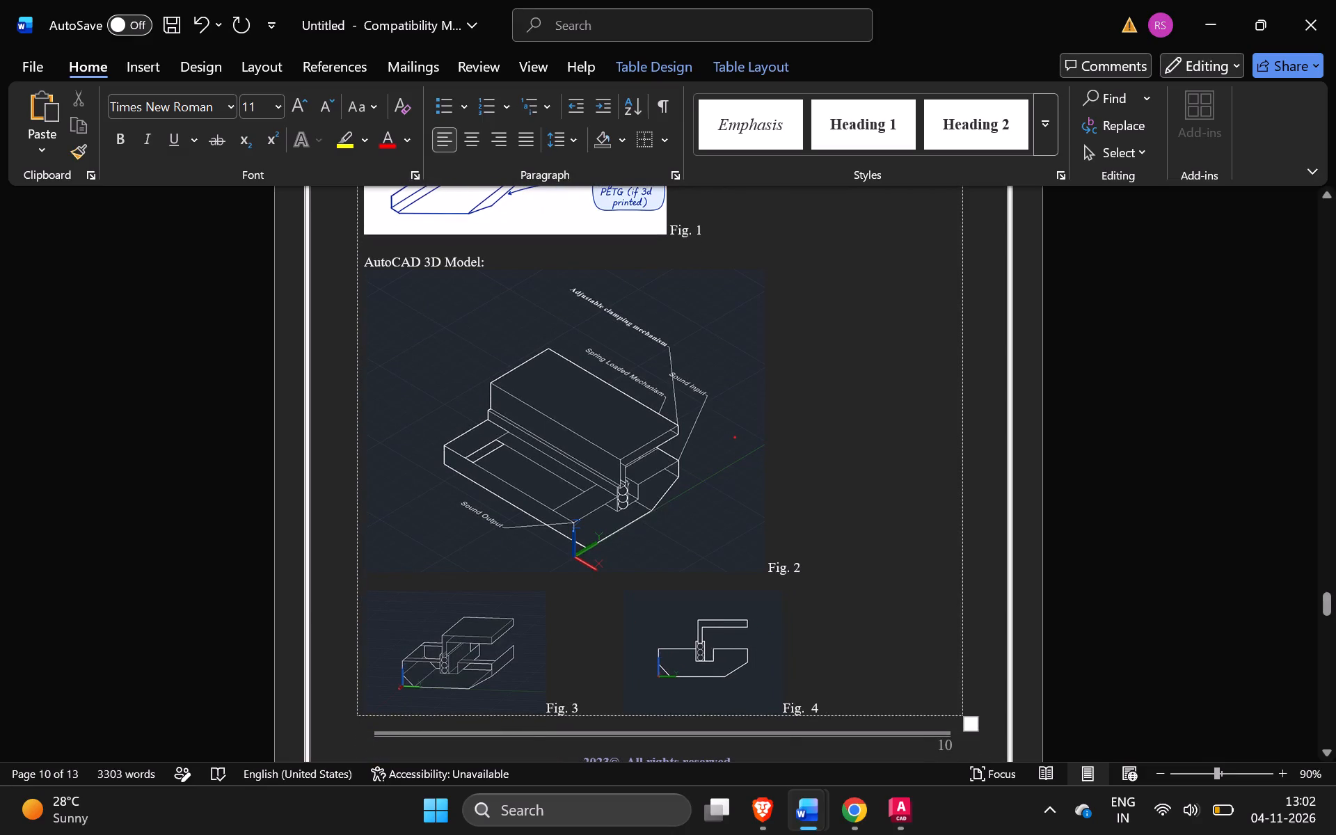
Copy the "Keywords for invention which has to be search" and "Synonyms" headings from the key concepts table on page 2.
scroll(621, 683, "up", 3)
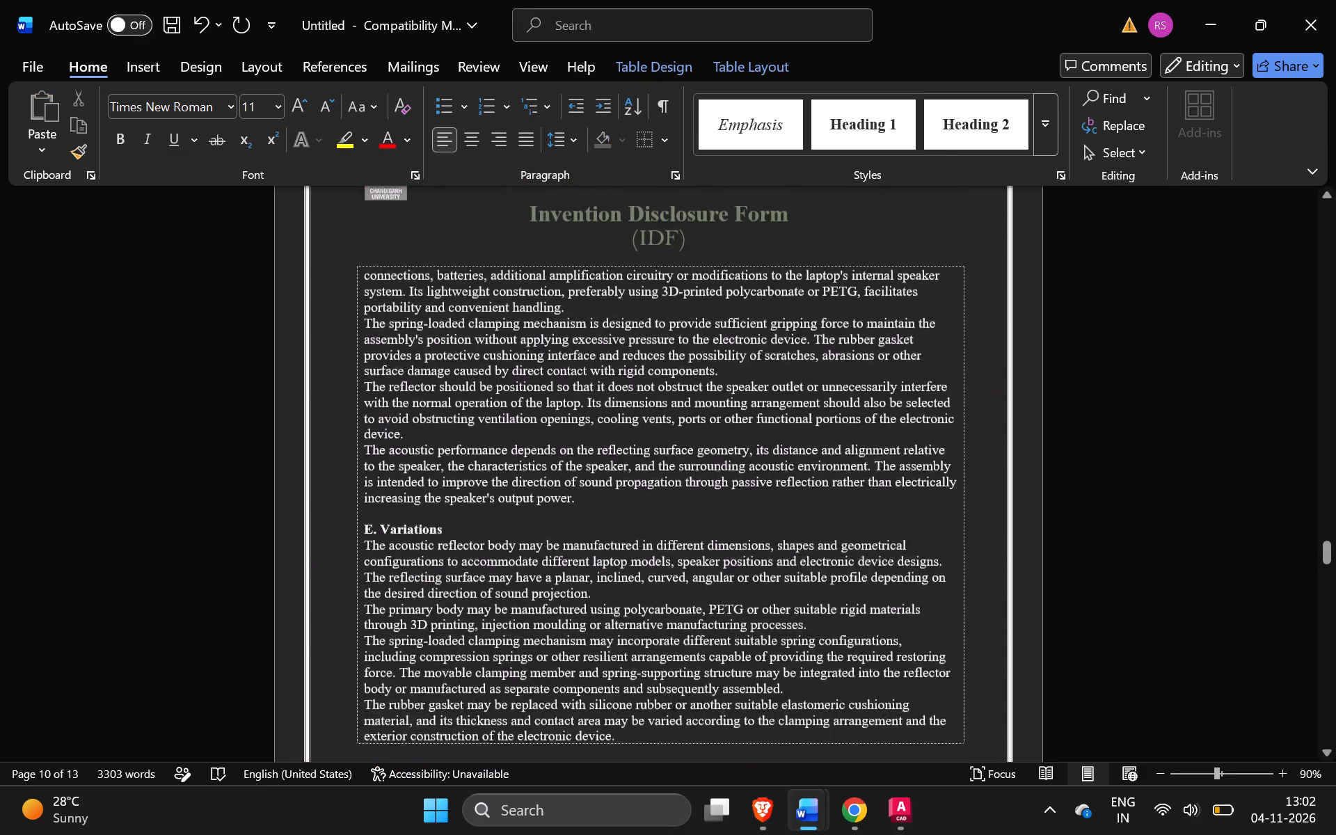
scroll(621, 683, "up", 13)
scroll(621, 683, "down", 3)
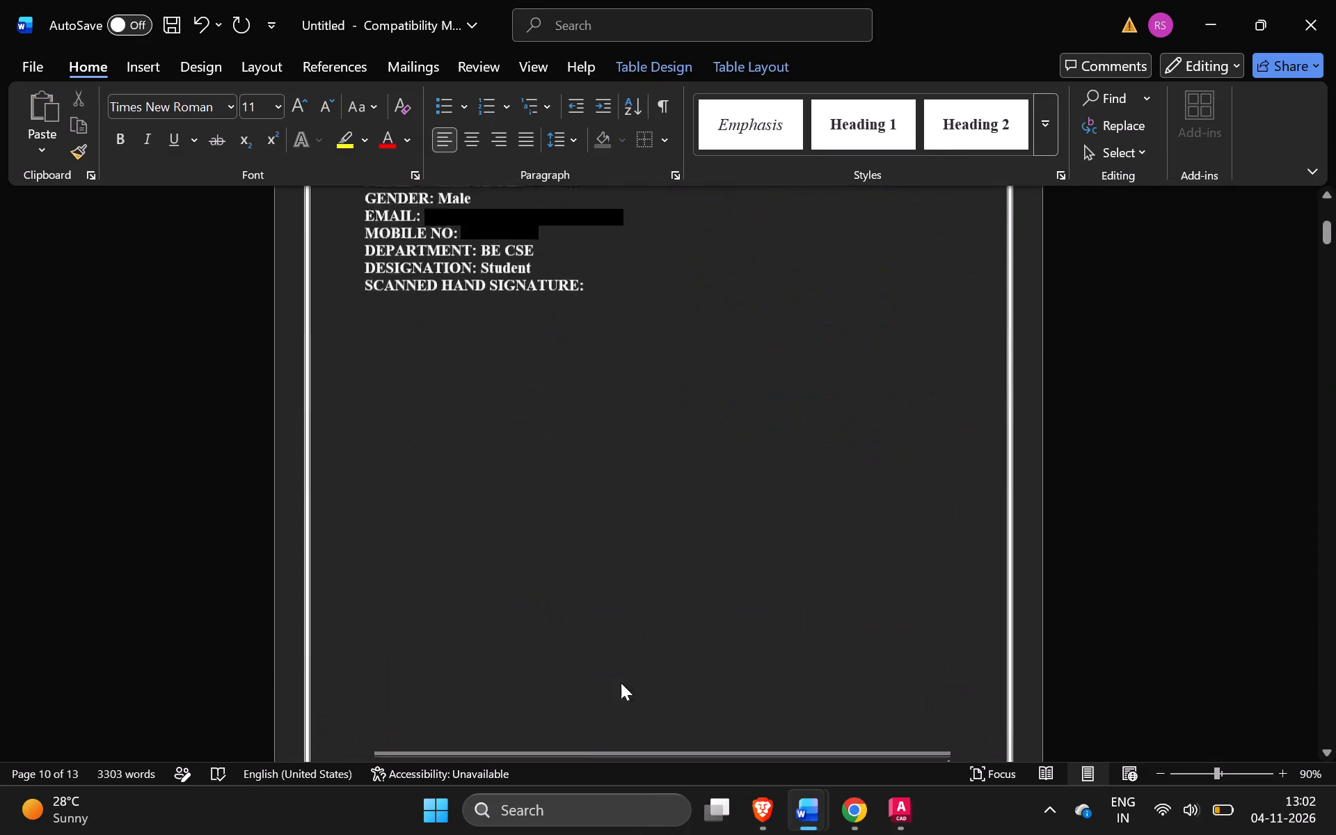
scroll(621, 683, "down", 4)
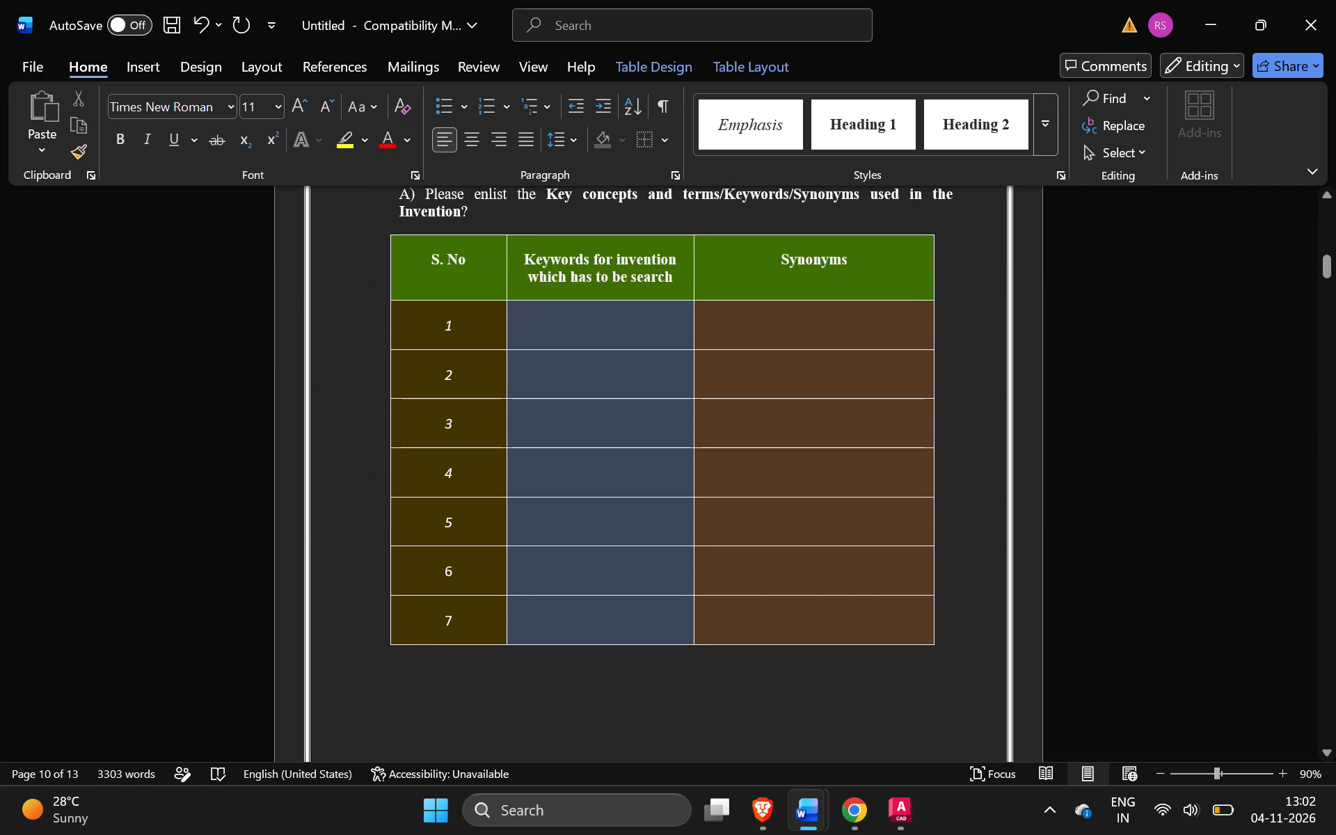
left_click_drag(526, 252, 575, 273)
left_click_drag(575, 273, 866, 274)
key("ctrl+c")
key("alt+Tab")
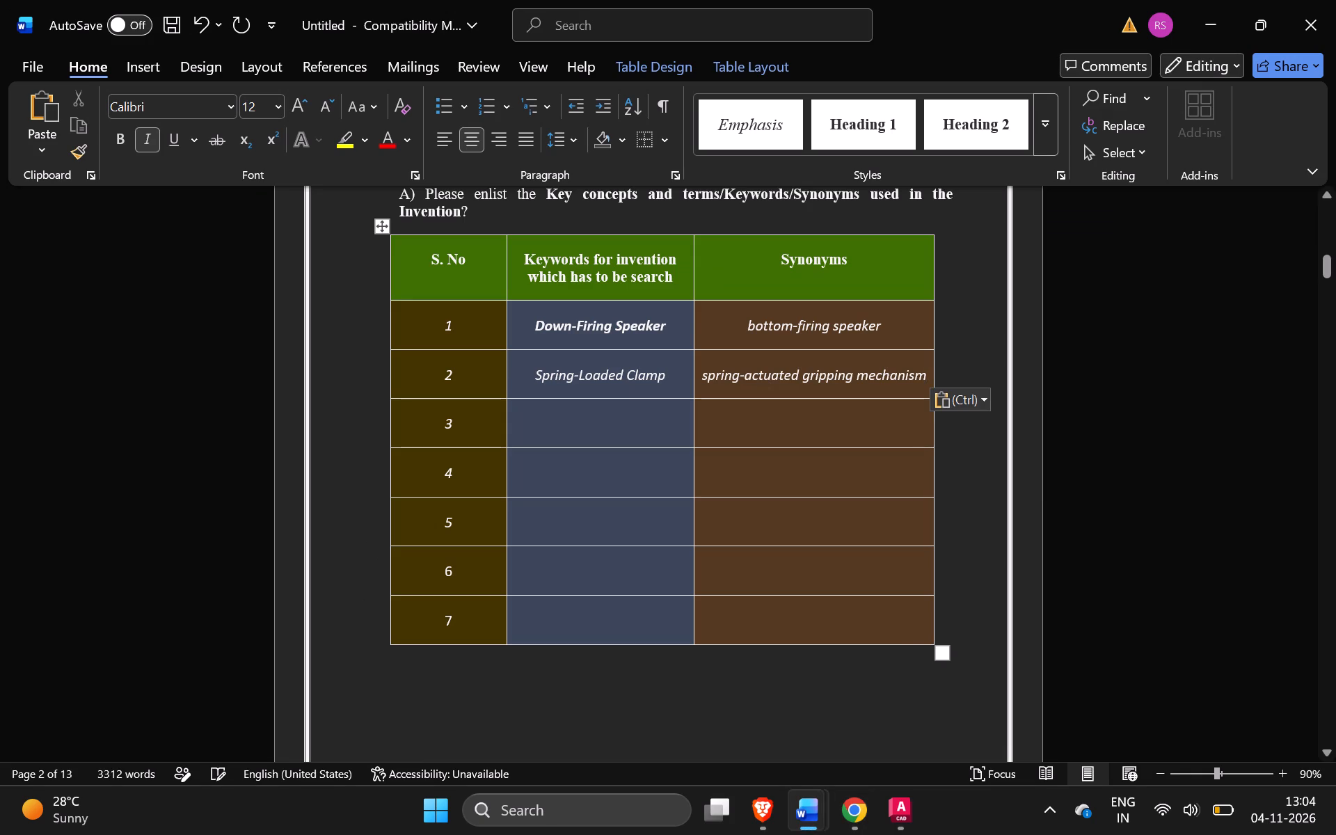
Copy "Universal Mount" from ChatGPT's synonyms table into the row 3 keyword cell in Word.
key("alt+Tab")
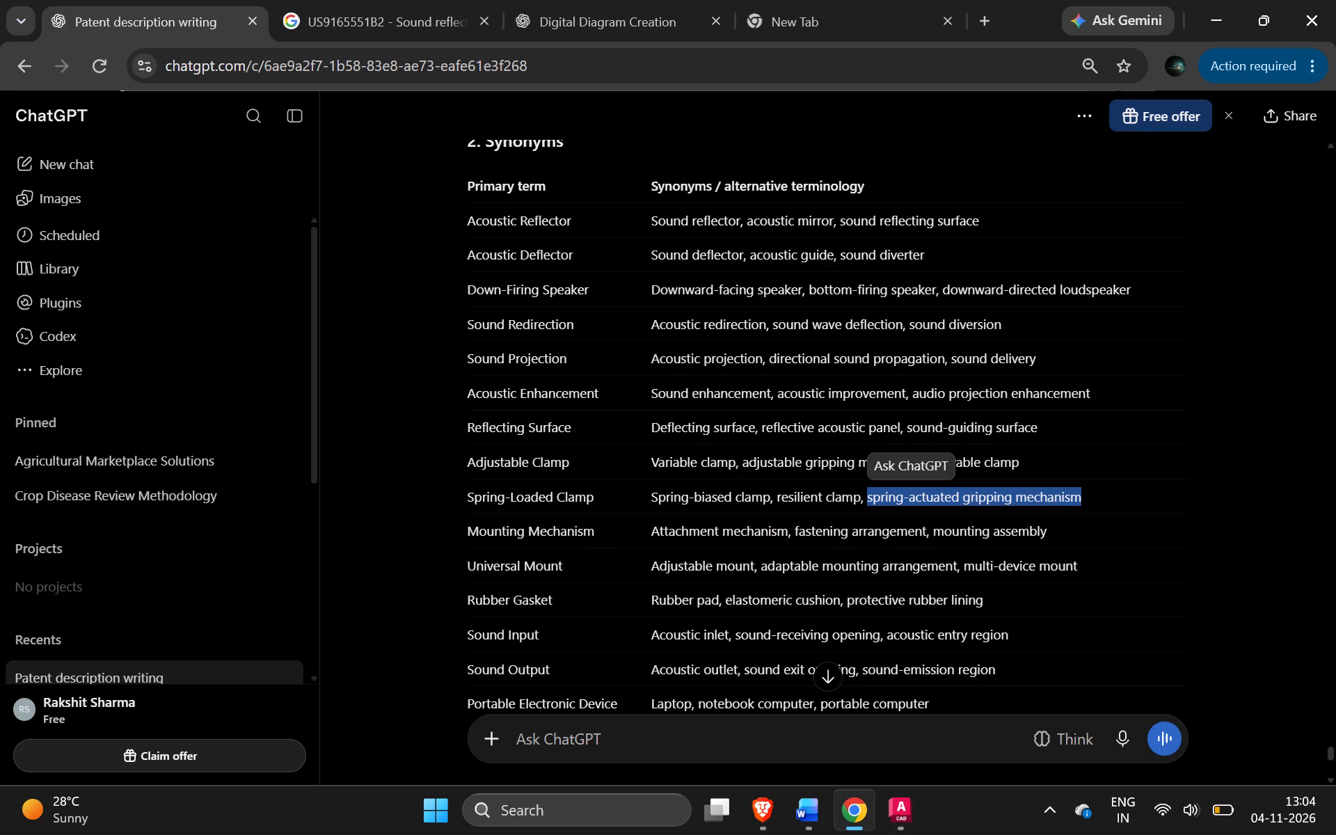
left_click(507, 566)
left_click_drag(507, 566, 557, 560)
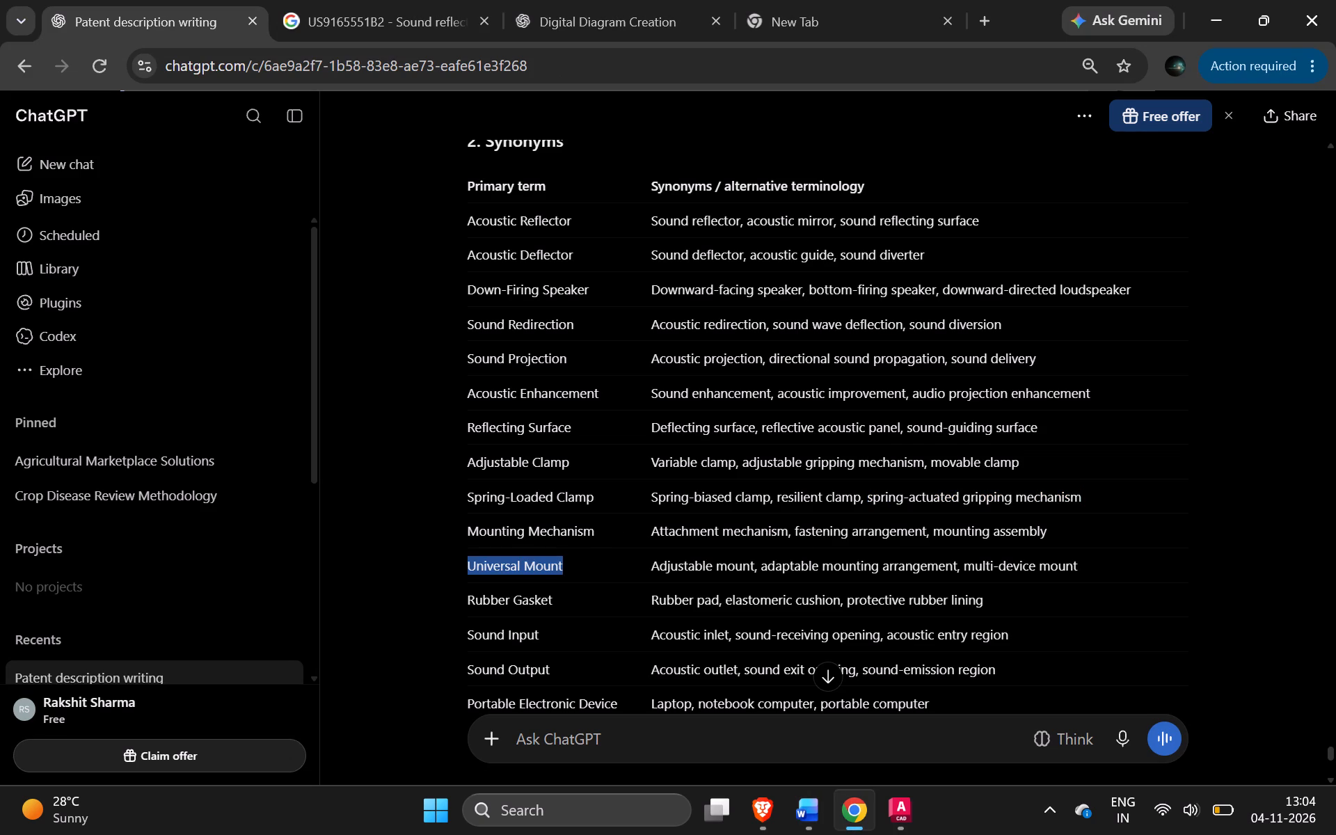
key("ctrl+c")
key("alt+Tab")
left_click(569, 427)
key("ctrl+v")
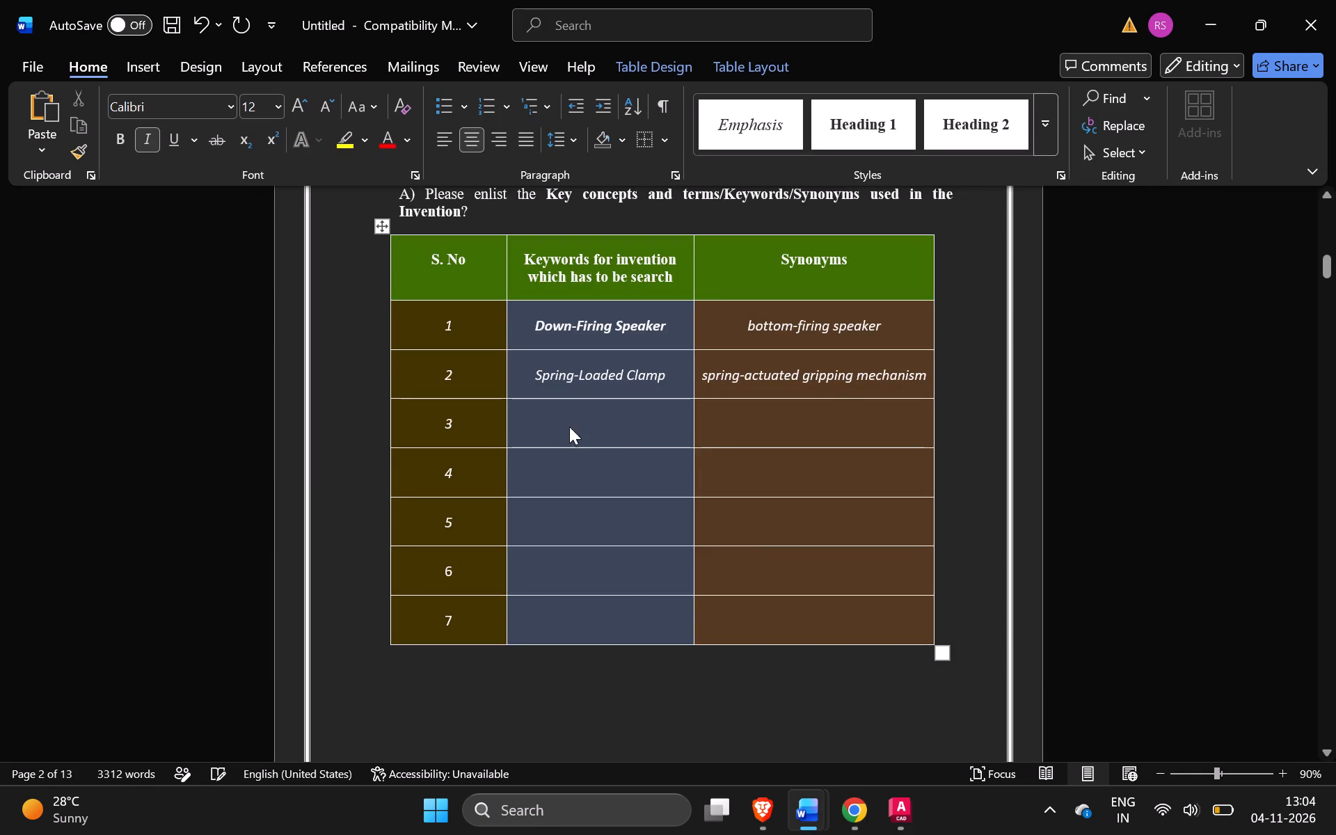
Copy "Adjustable mount" from the ChatGPT answer into the row 3 Synonyms cell of the Word table.
key("alt+Tab")
left_click(673, 571)
left_click_drag(673, 571, 729, 566)
key("ctrl+c")
key("alt+Tab")
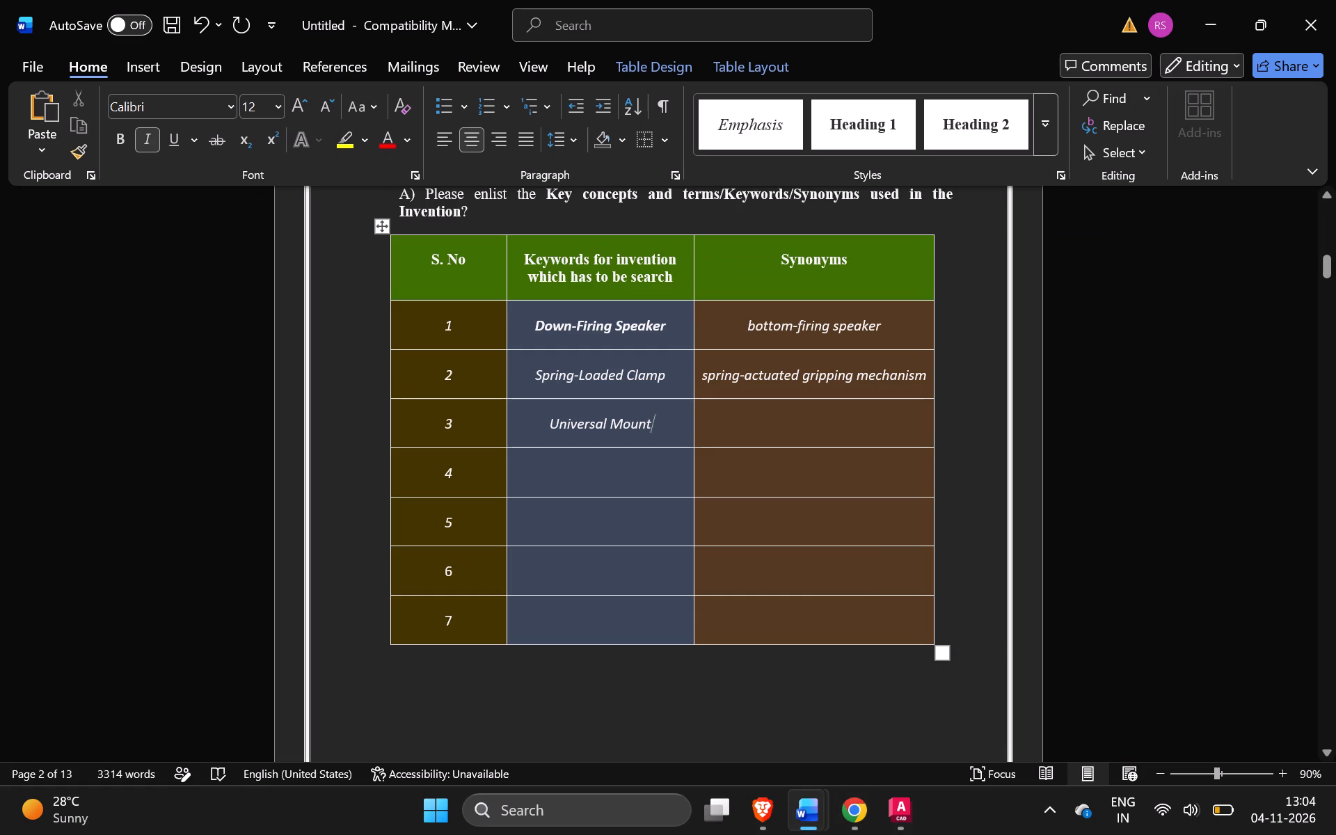
left_click(799, 408)
key("ctrl+v")
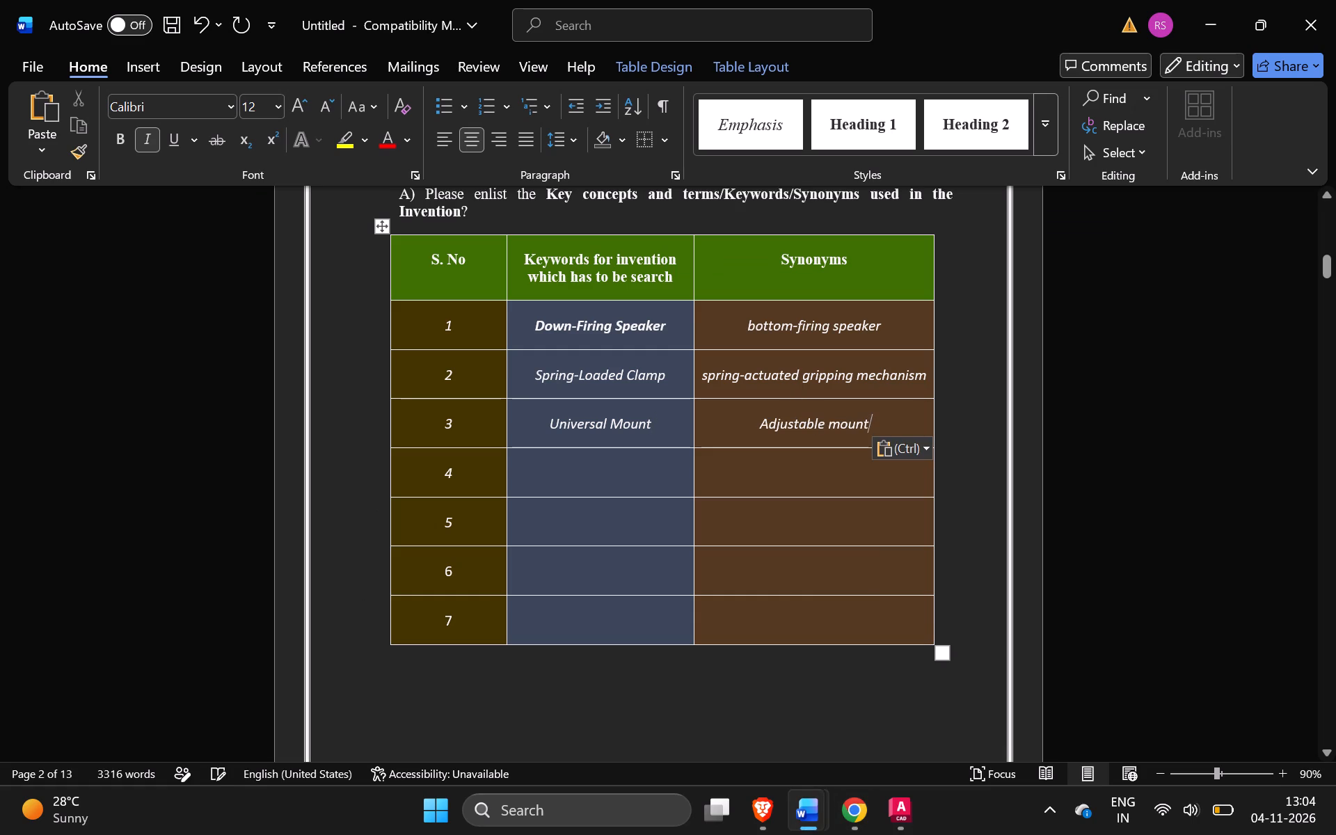
Remove the bold formatting from "Down-Firing Speaker" in the row 1 keyword cell.
left_click(552, 324)
left_click_drag(552, 324, 656, 325)
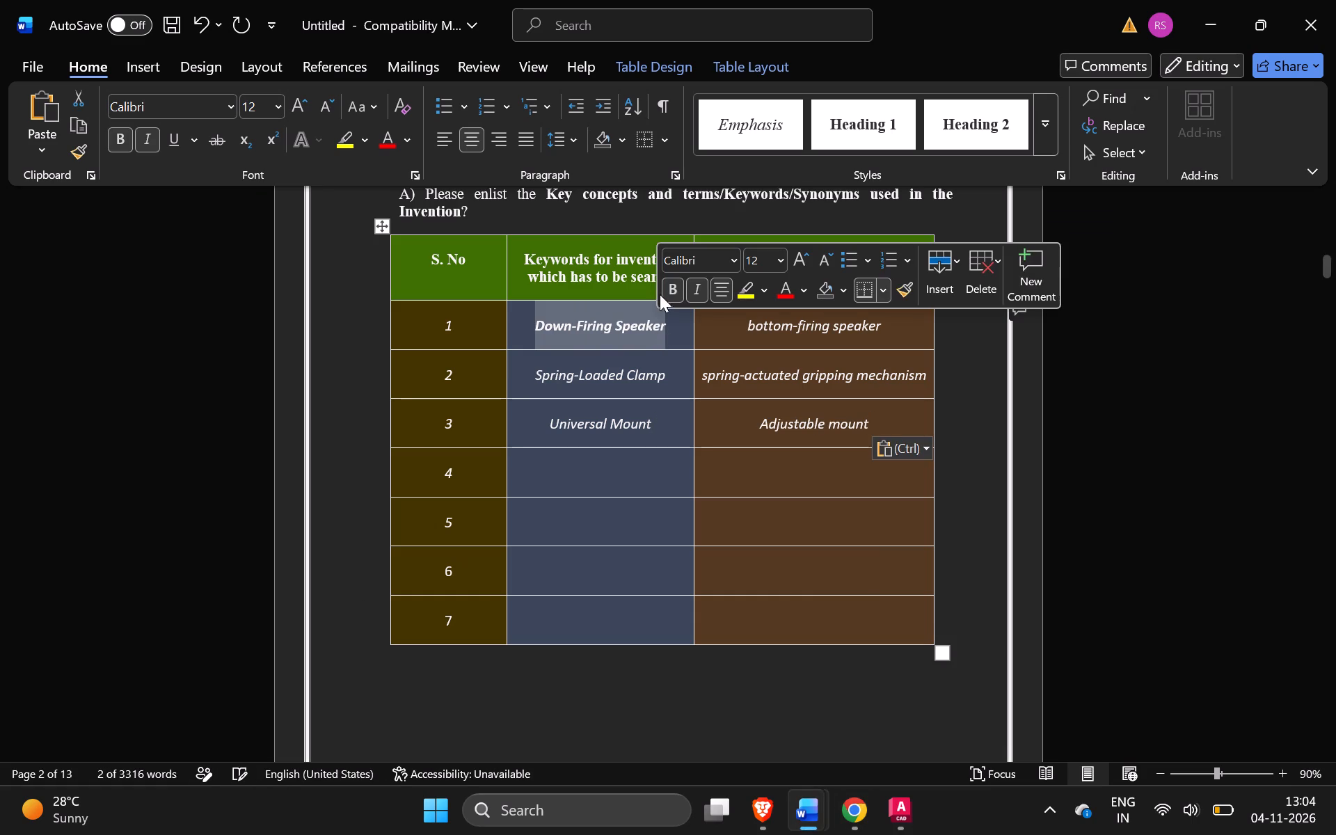
left_click(666, 289)
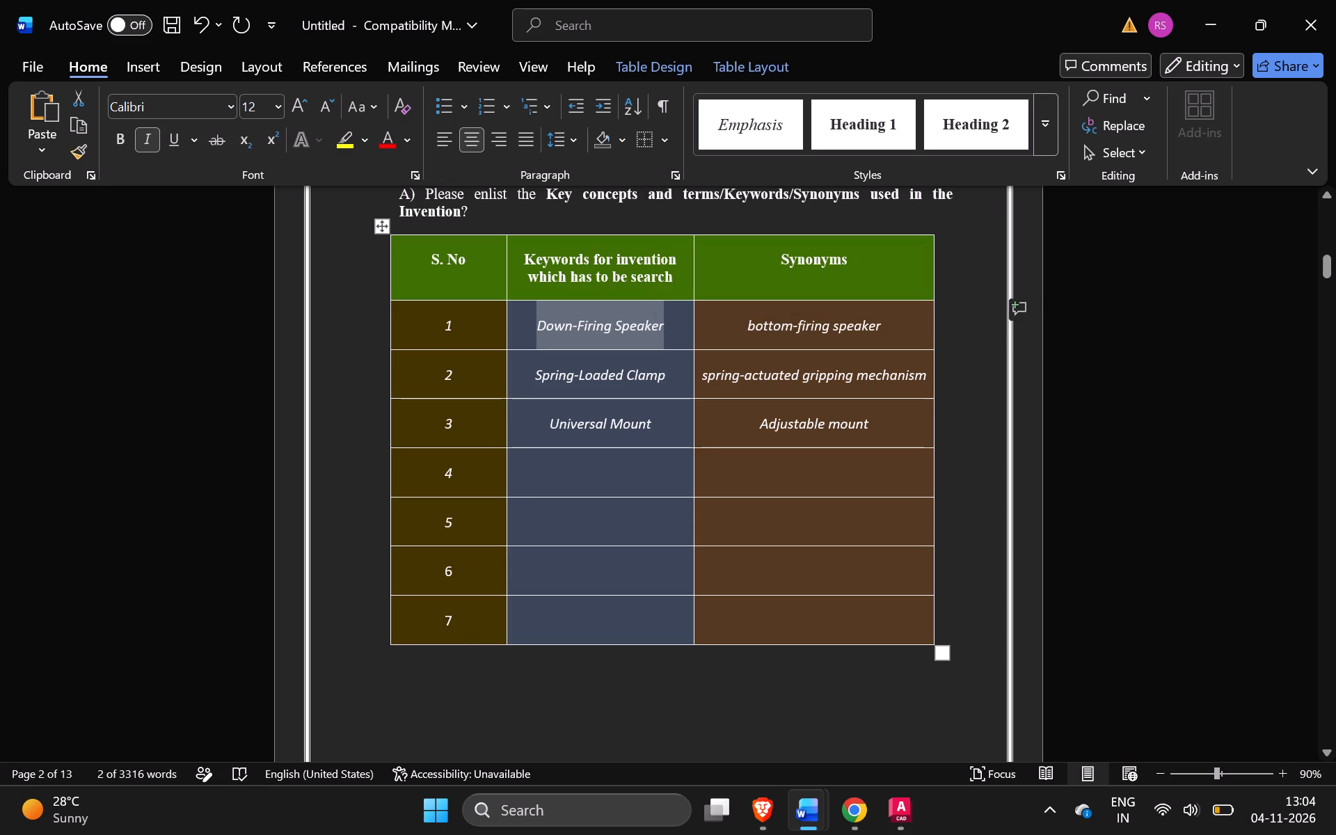
Copy "Rubber Gasket" from ChatGPT's synonyms table into the row 4 keyword cell in Word.
left_click(596, 475)
key("alt+Tab")
key("alt+Tab")
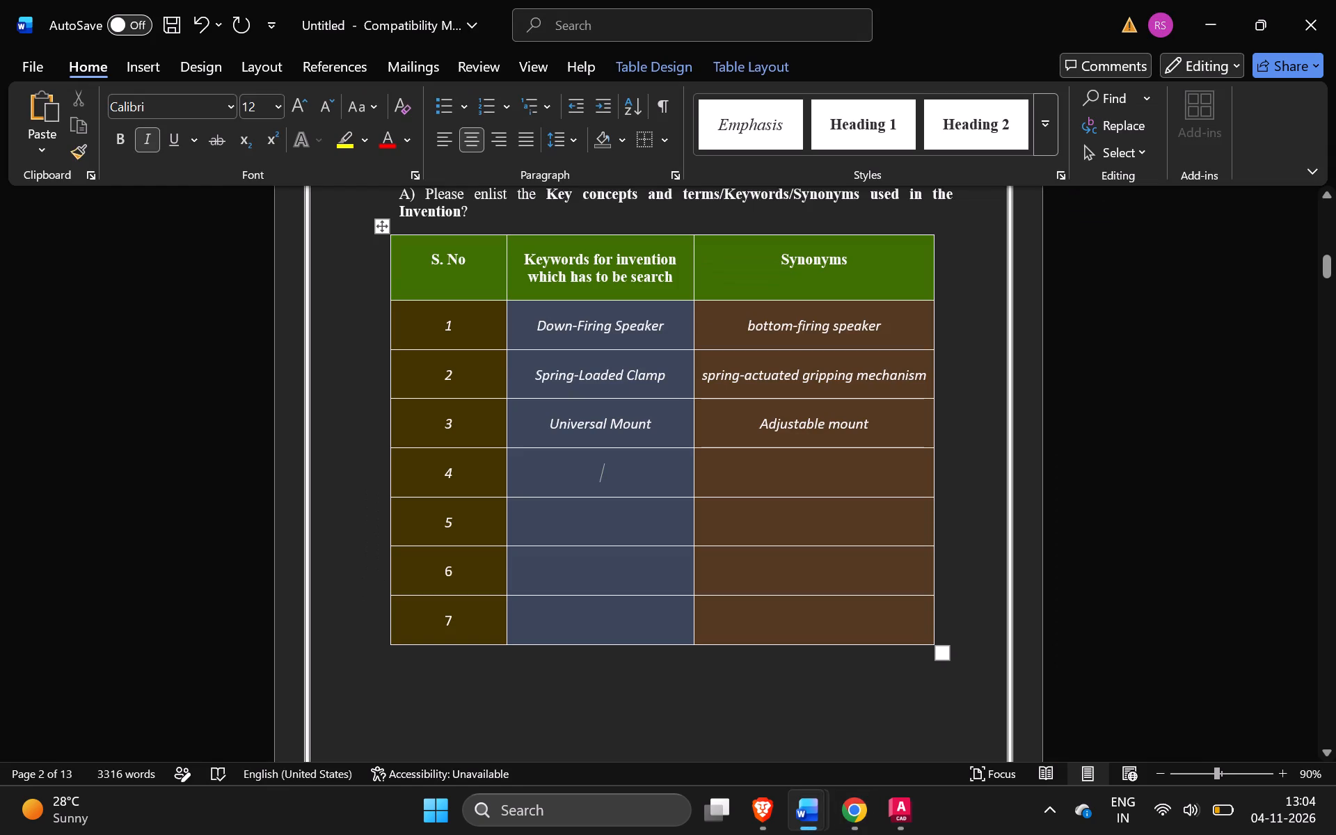
key("alt+Tab")
scroll(596, 475, "down", 1)
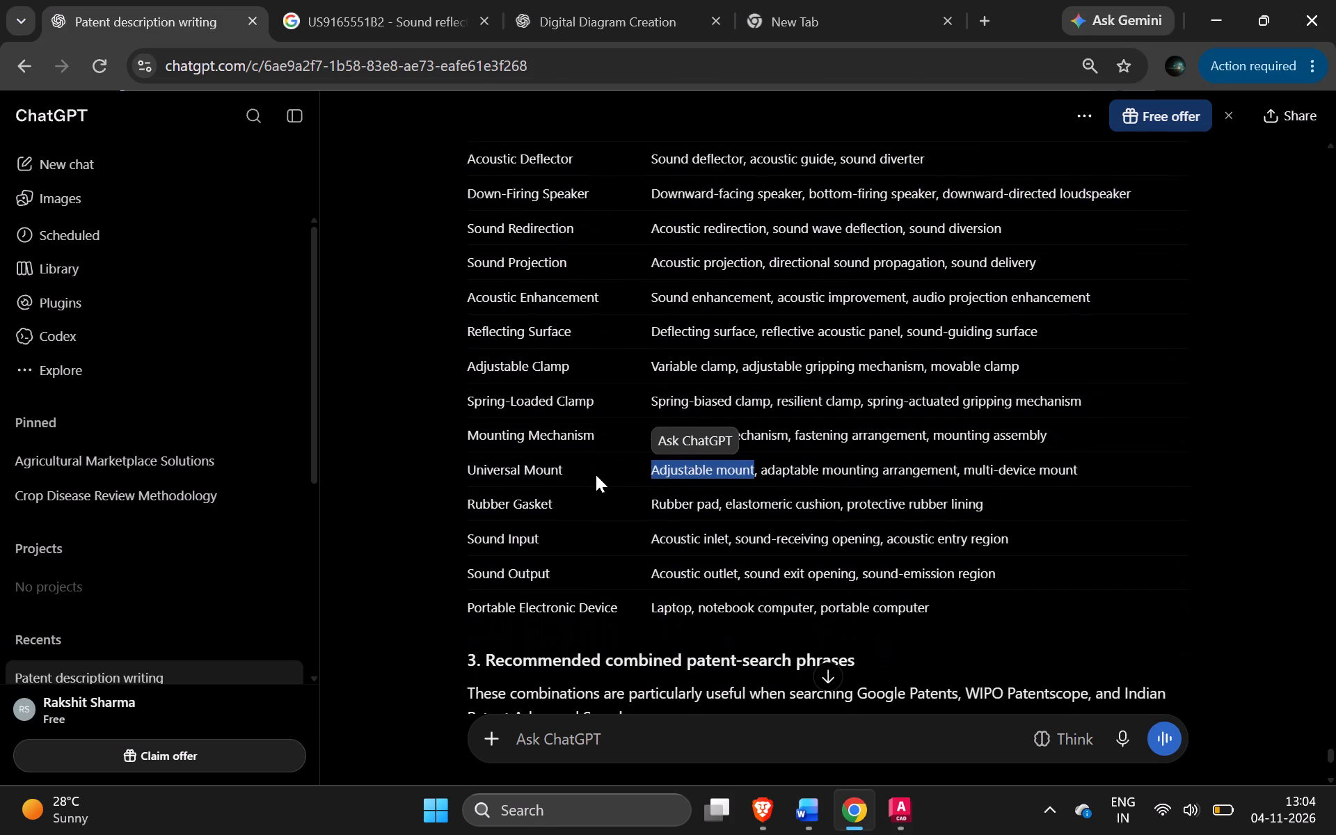
left_click(488, 507)
left_click_drag(488, 507, 578, 512)
key("ctrl+c")
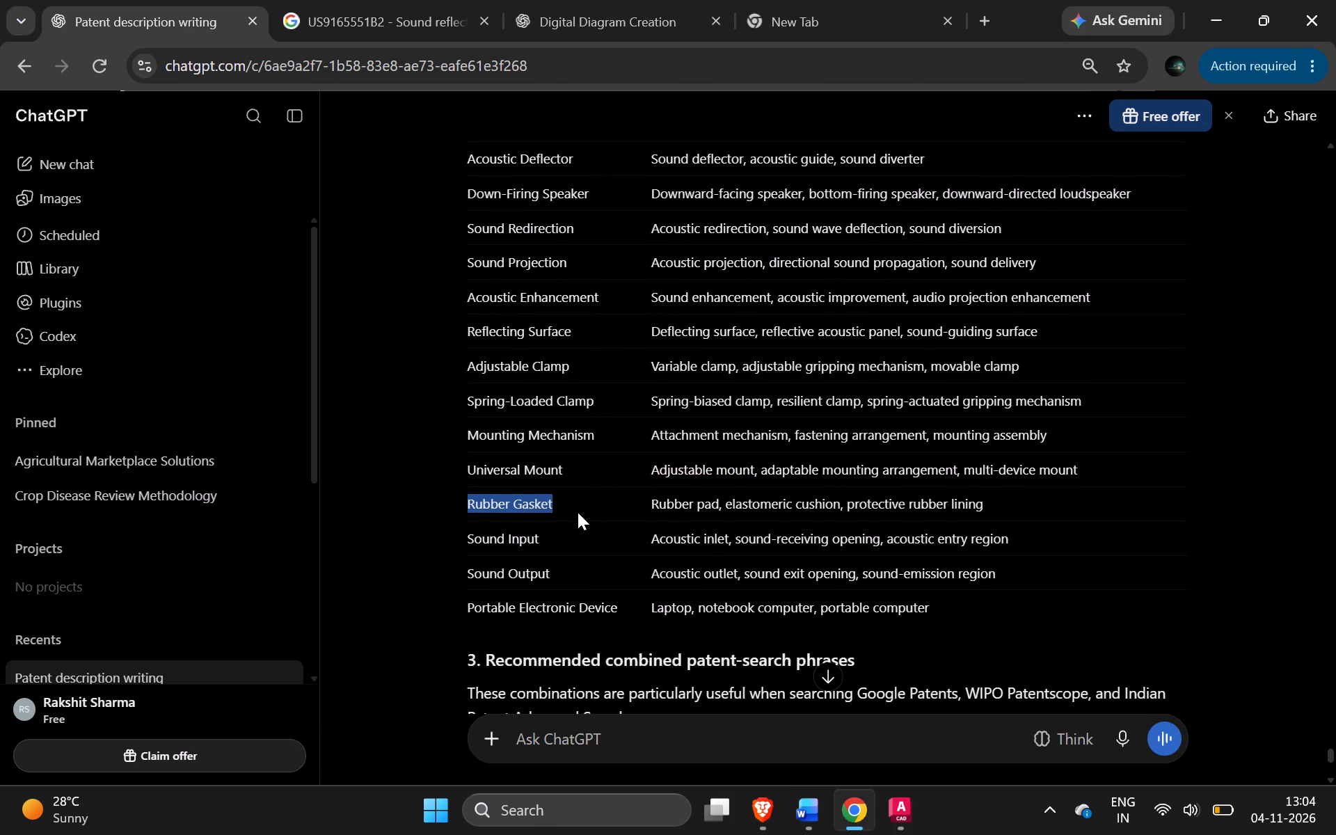
key("alt+Tab")
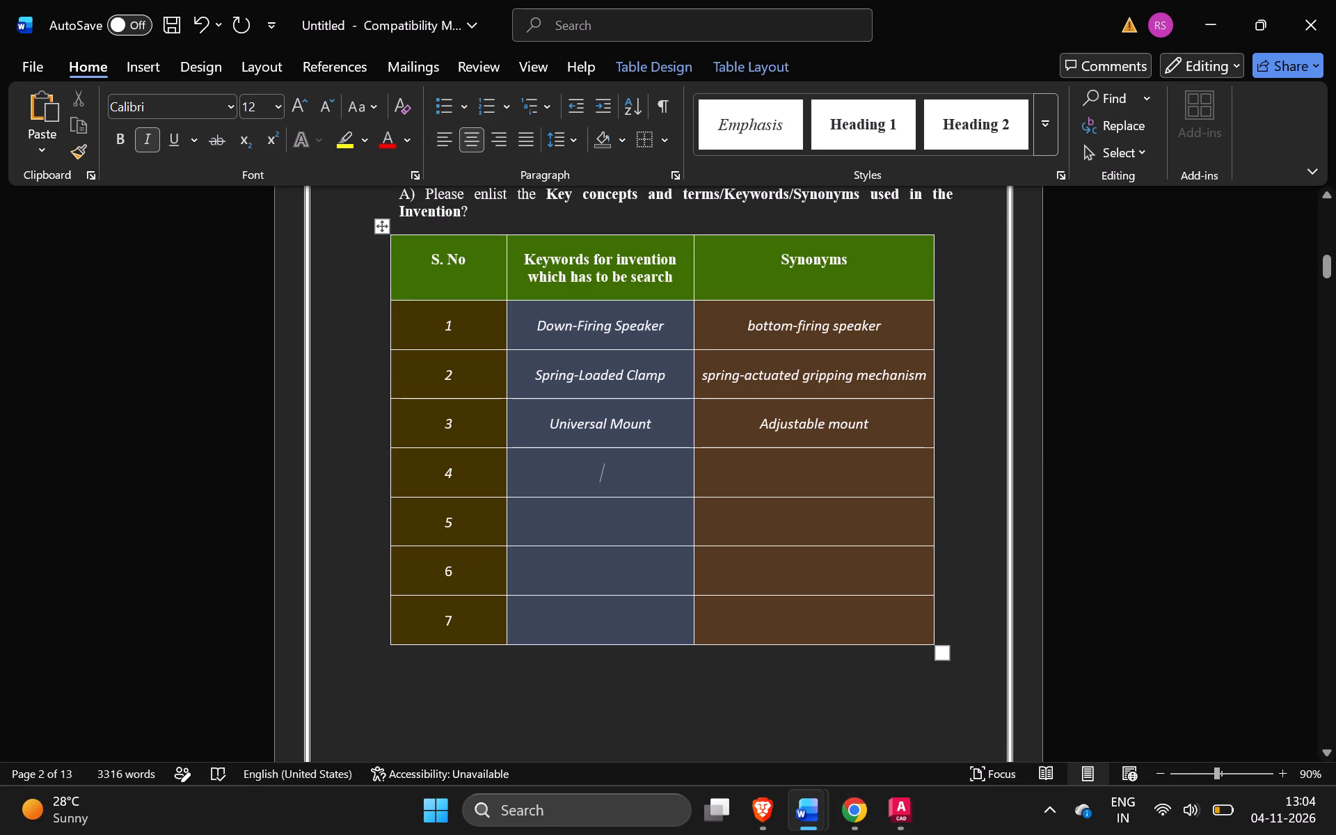
key("ctrl+v")
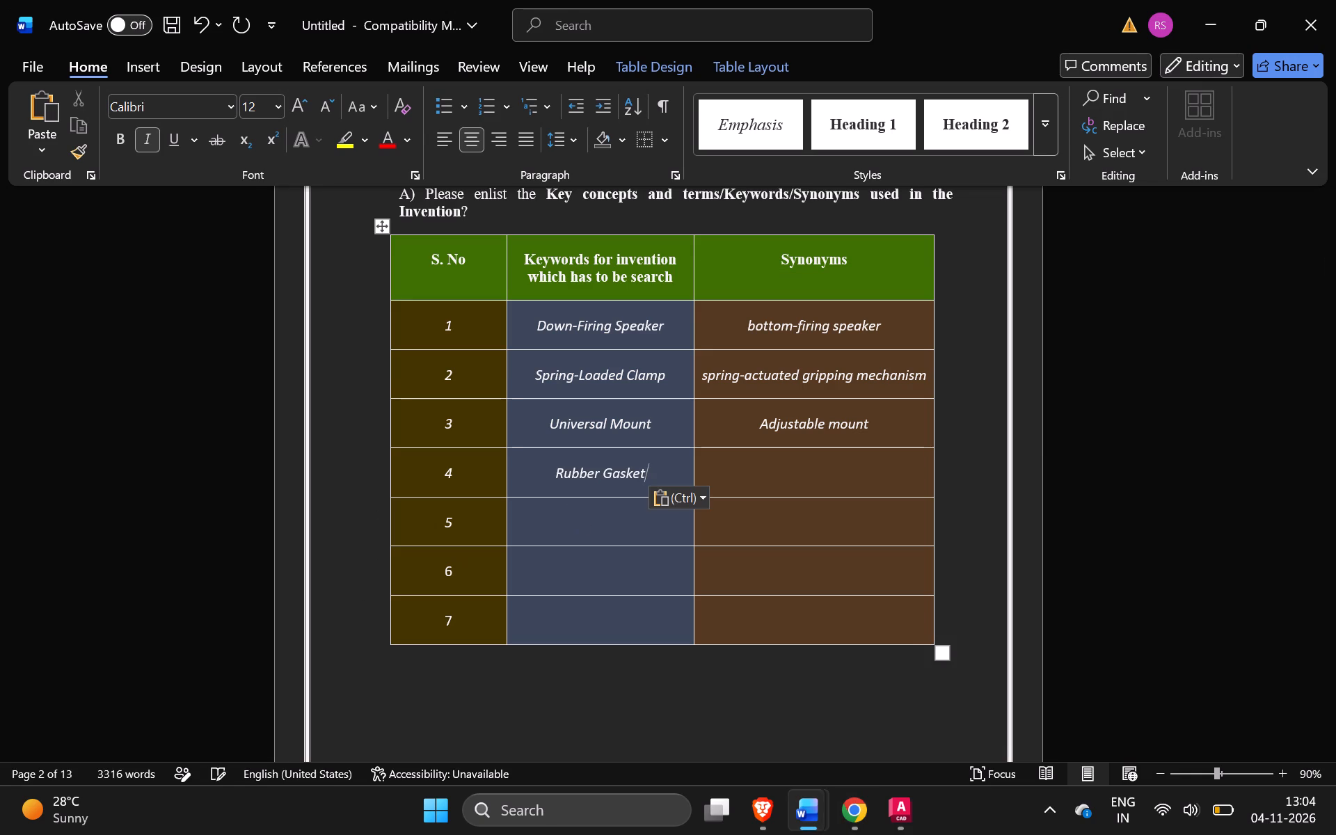
Copy "protective rubber lining" from the ChatGPT answer into the row 4 Synonyms cell of the Word table.
left_click(813, 475)
key("alt+Tab")
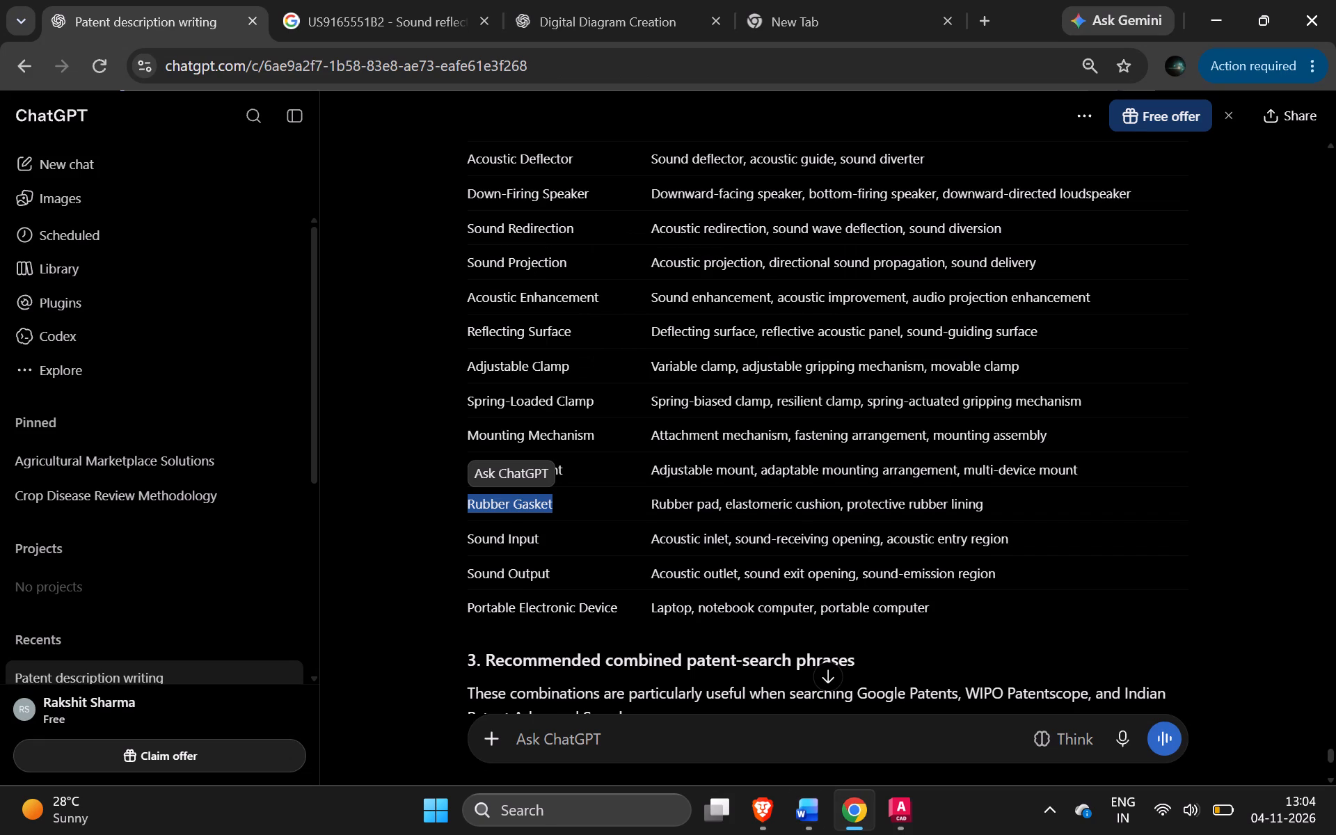
left_click(872, 504)
left_click_drag(872, 504, 988, 504)
key("ctrl+c")
key("alt+Tab")
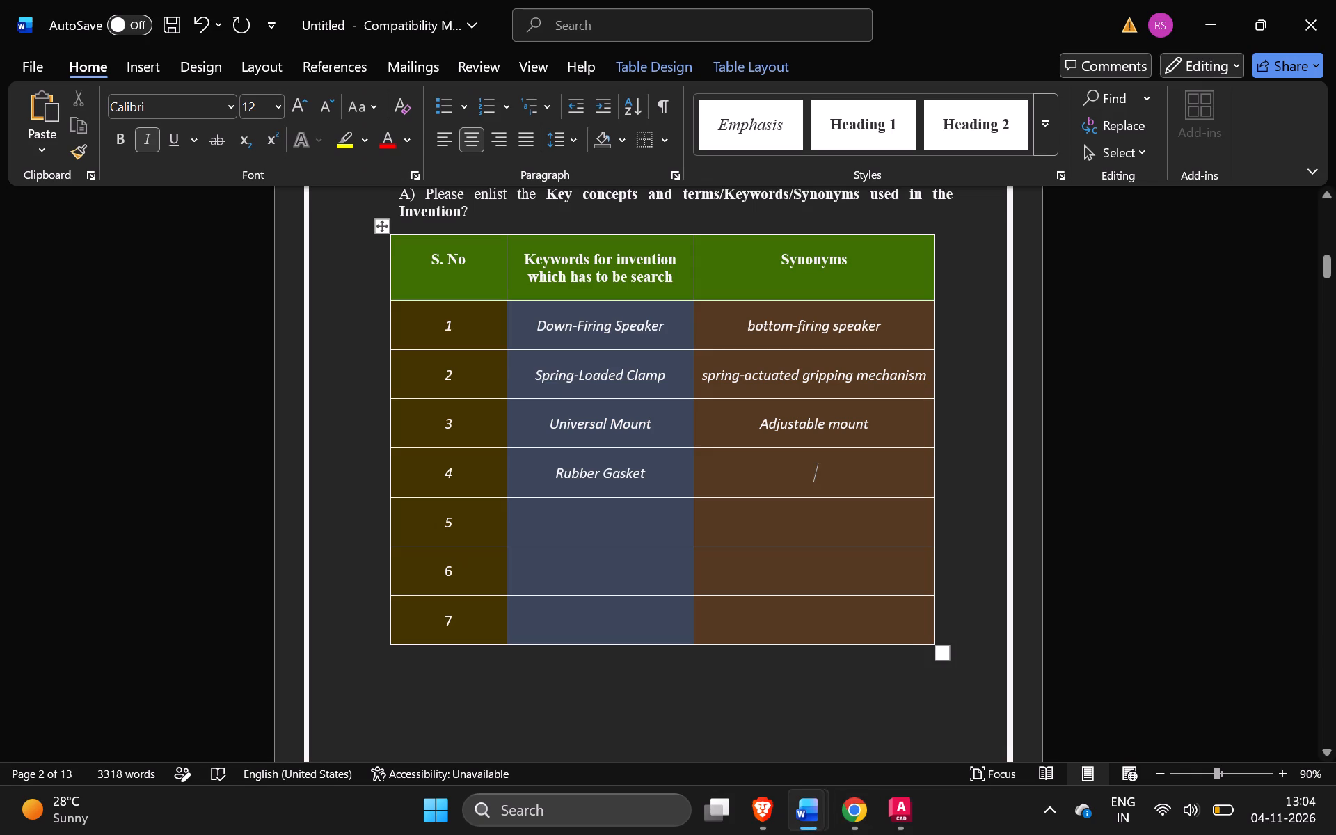
key("ctrl+v")
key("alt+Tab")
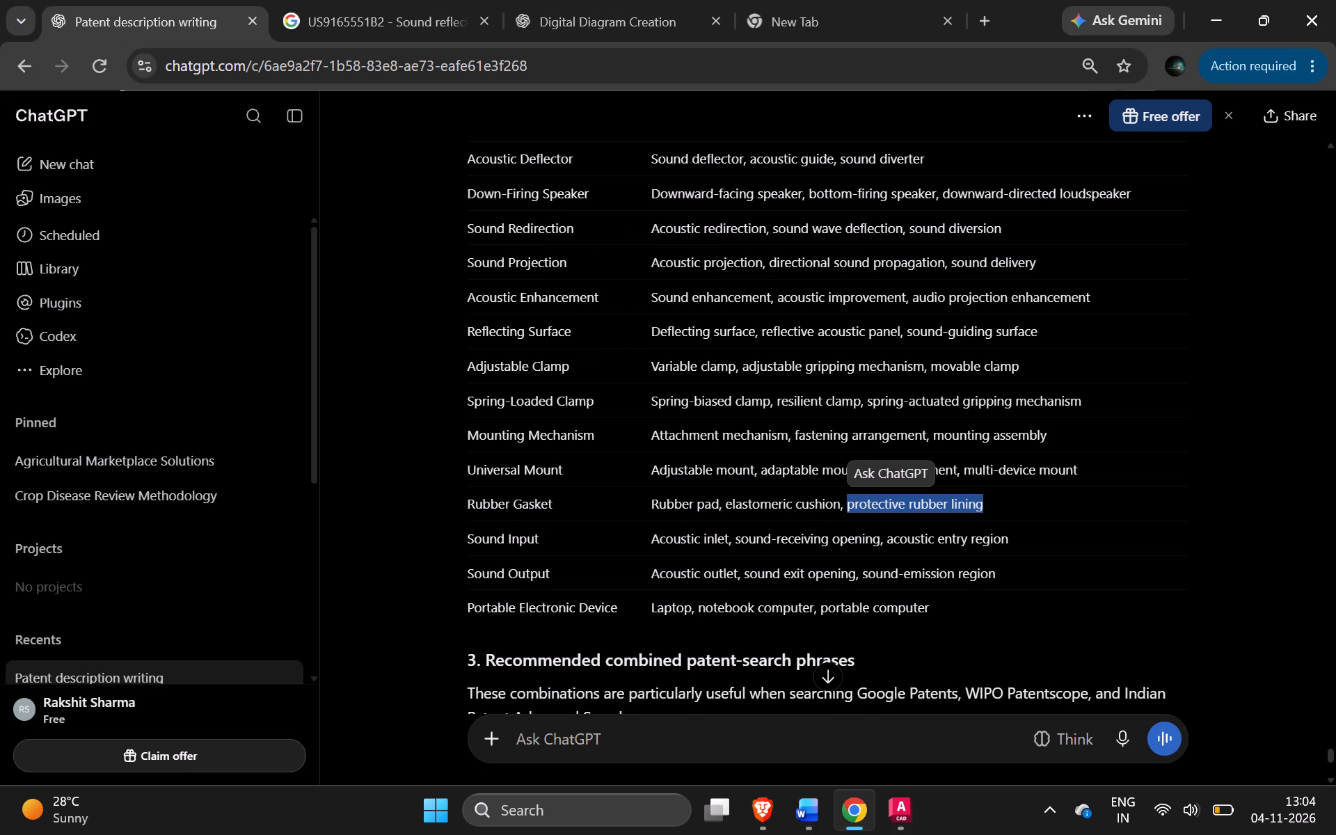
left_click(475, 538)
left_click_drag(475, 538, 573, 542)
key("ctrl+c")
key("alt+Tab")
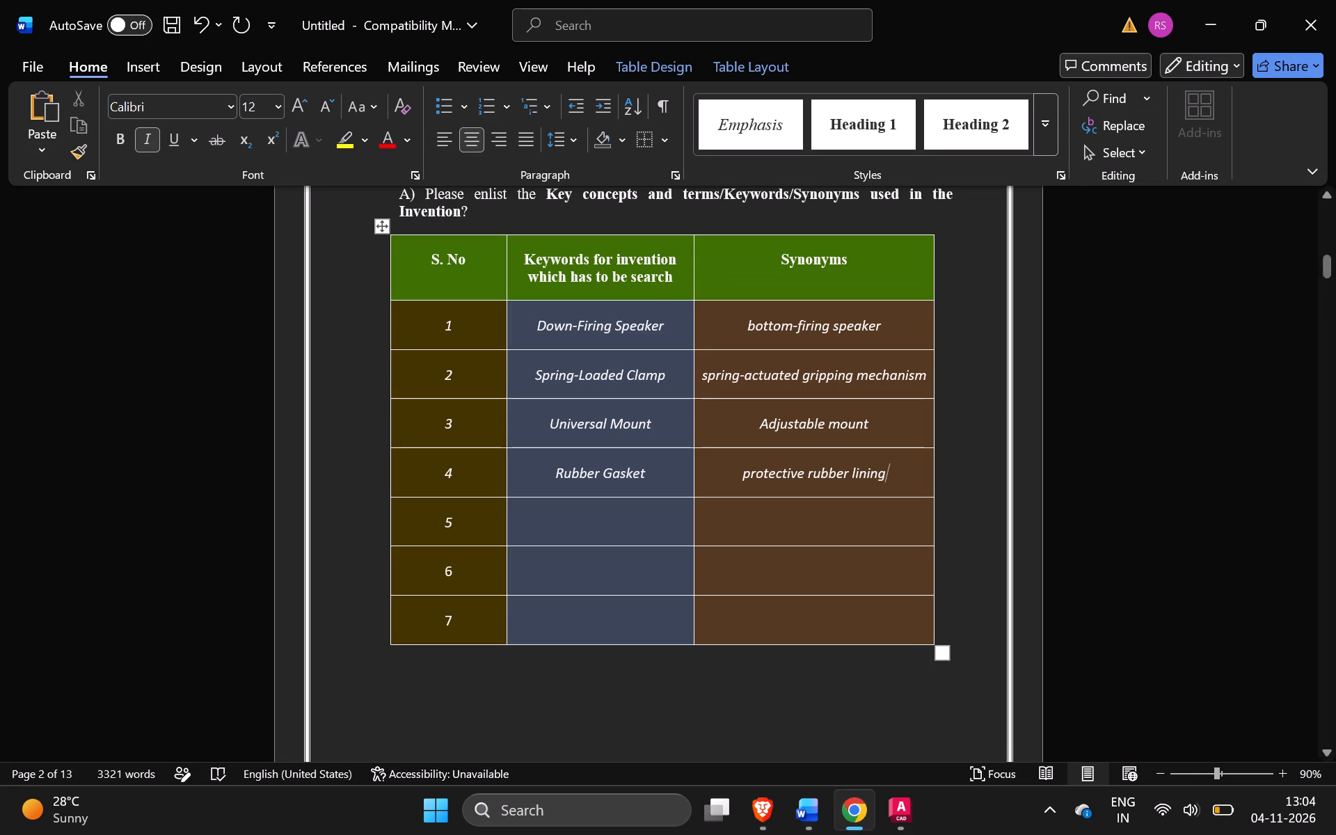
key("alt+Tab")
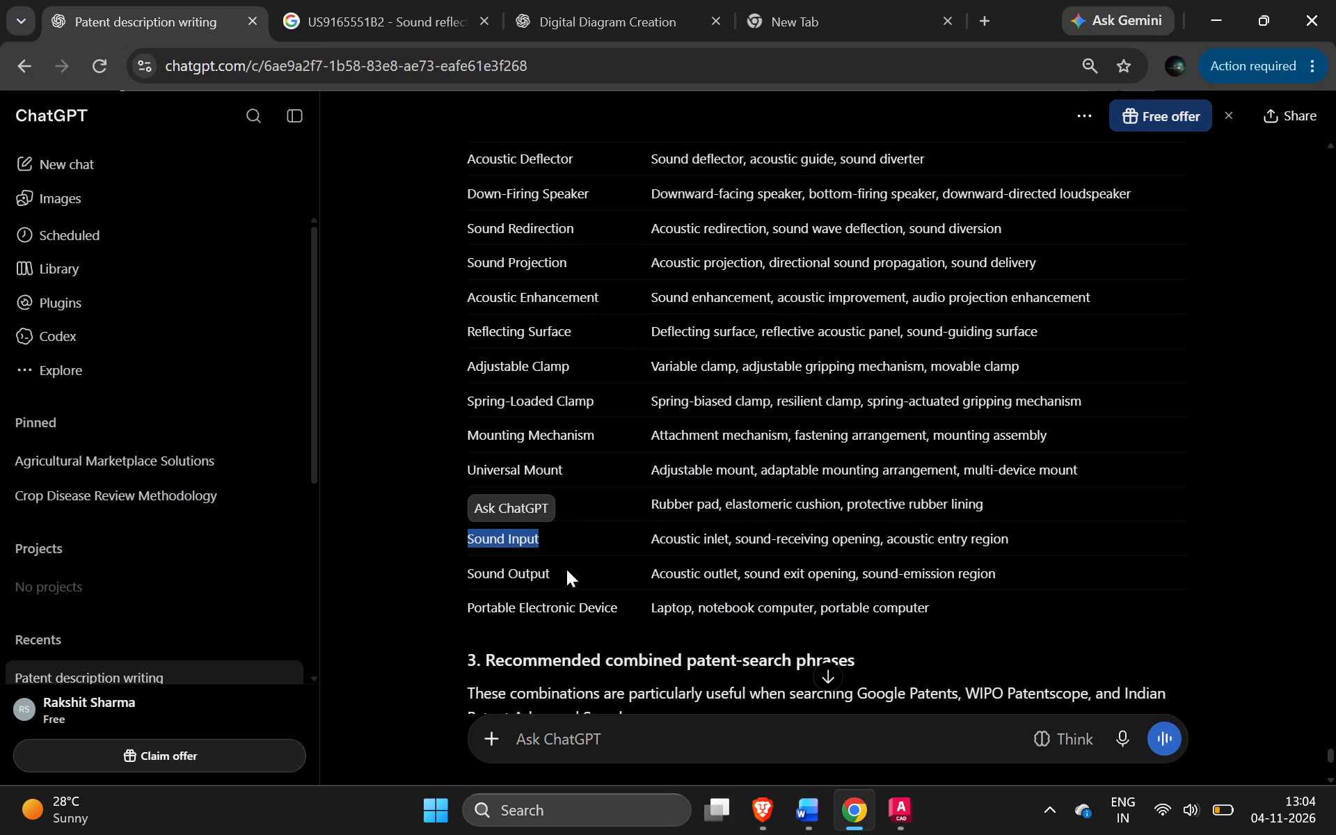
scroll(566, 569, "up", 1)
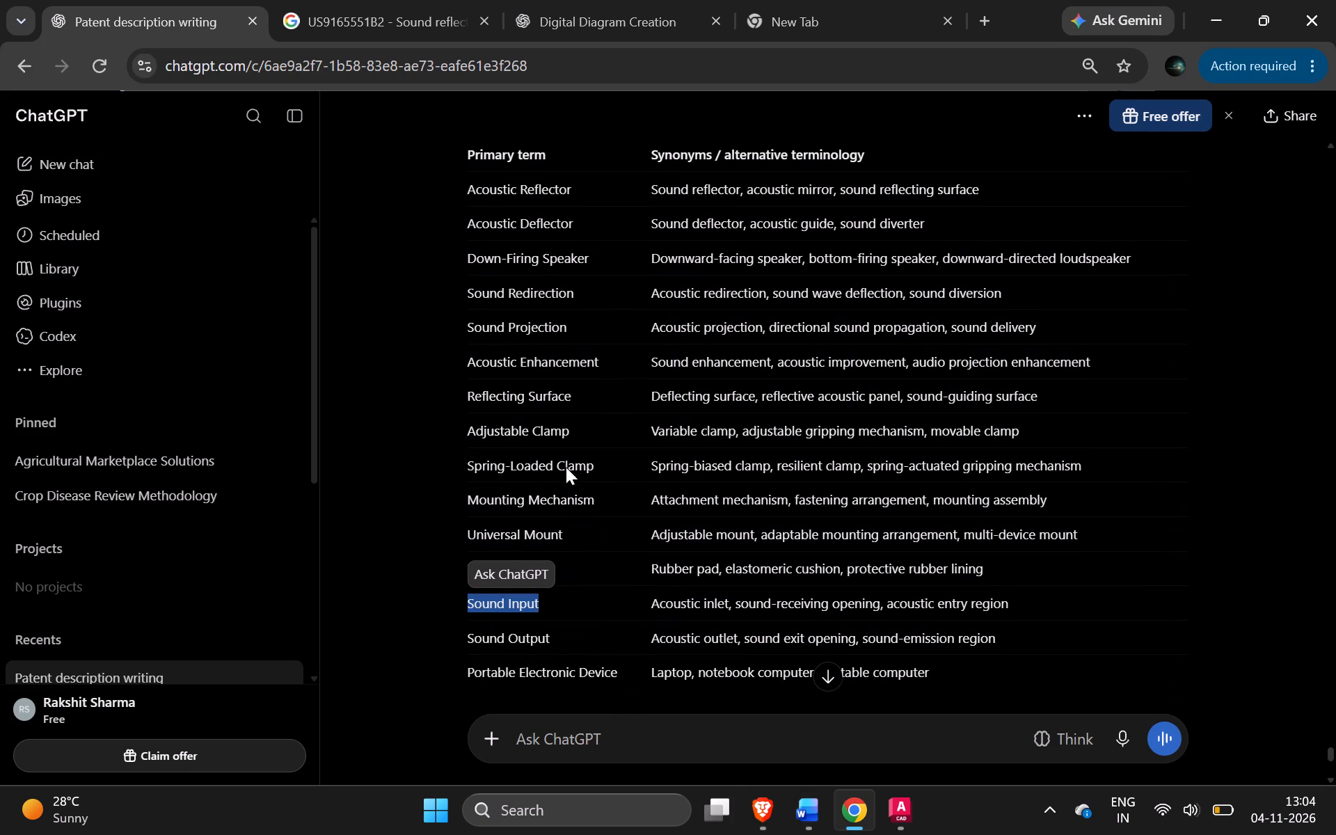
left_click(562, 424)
Compare the Word keywords table with ChatGPT's keyword, synonym and search-phrase lists to find a suitable term for row 5.
key("alt+Tab")
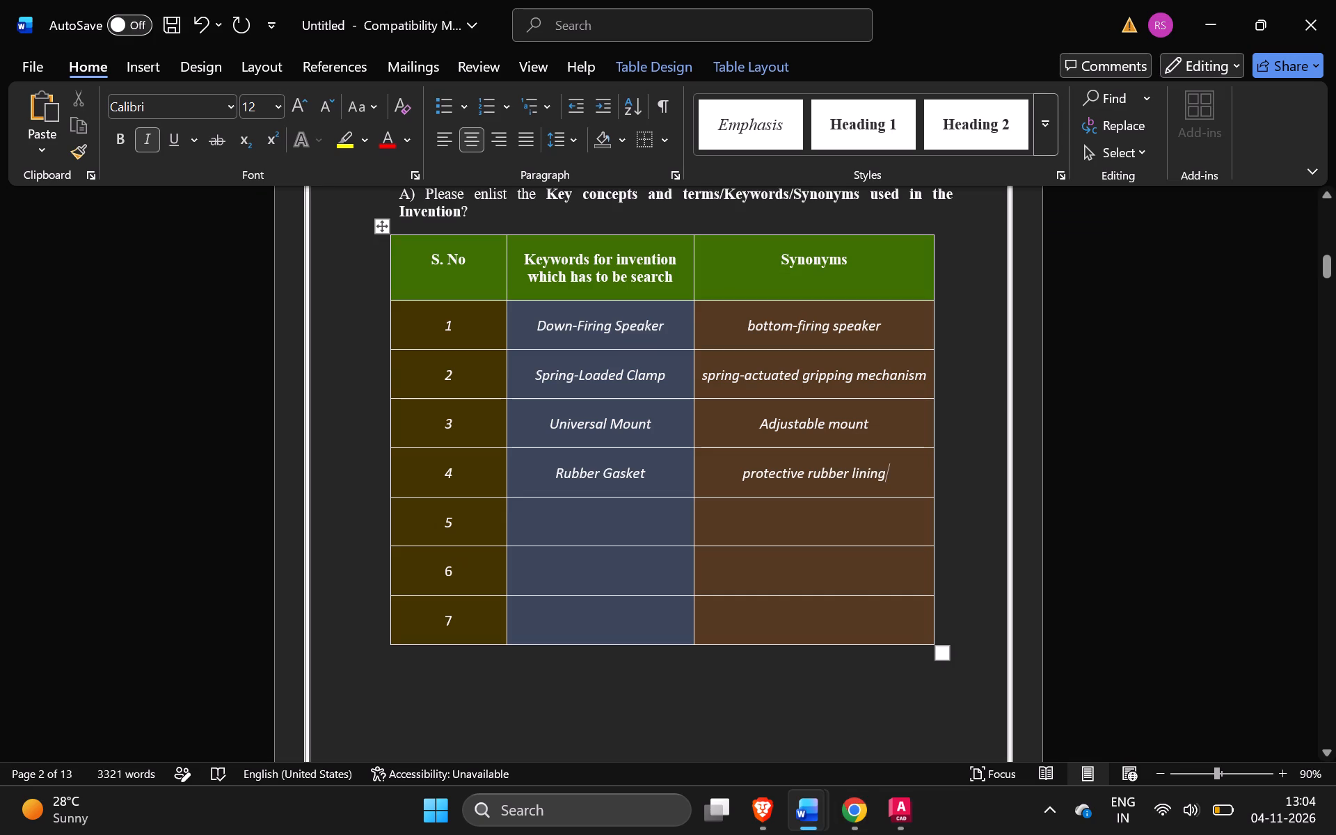
scroll(599, 552, "up", 1)
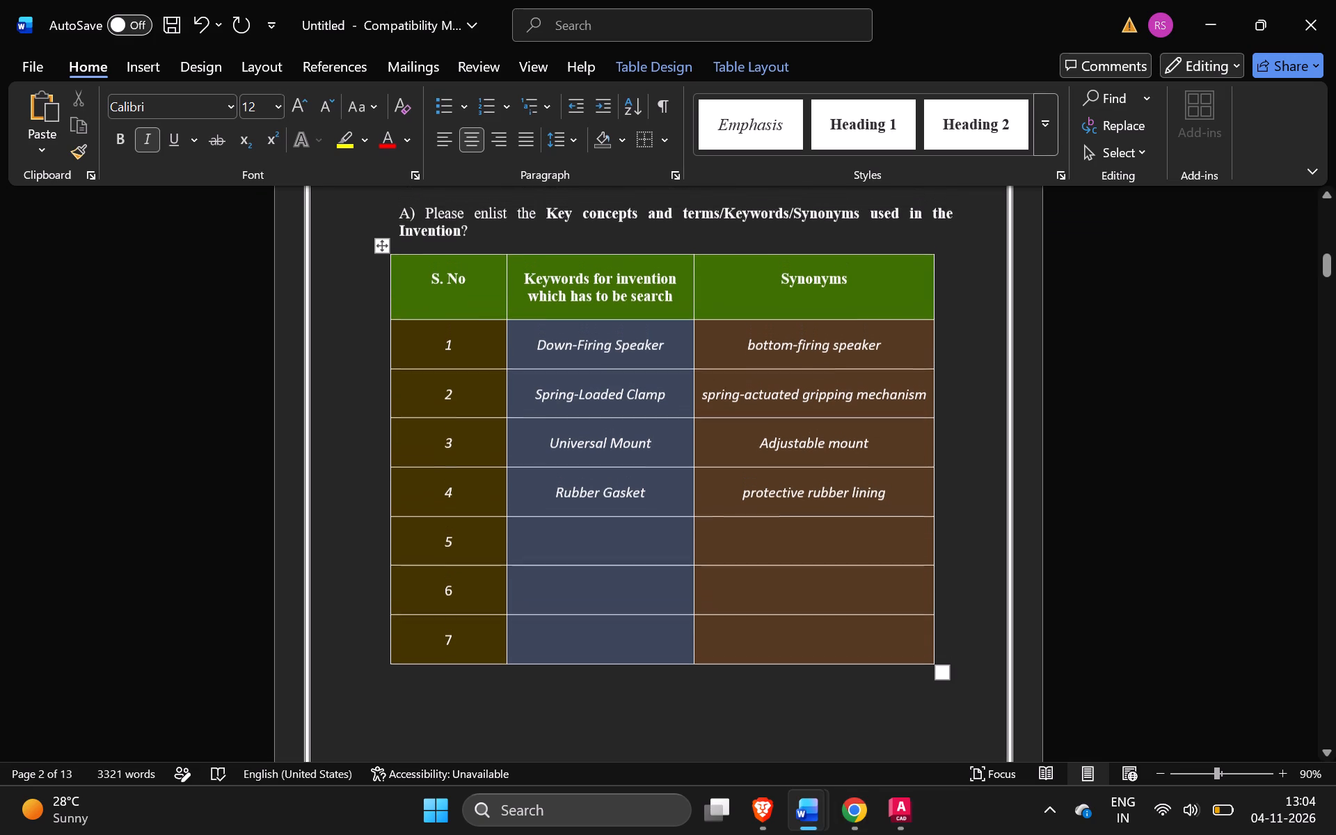
scroll(599, 552, "up", 1)
key("alt+Tab")
scroll(599, 552, "down", 1)
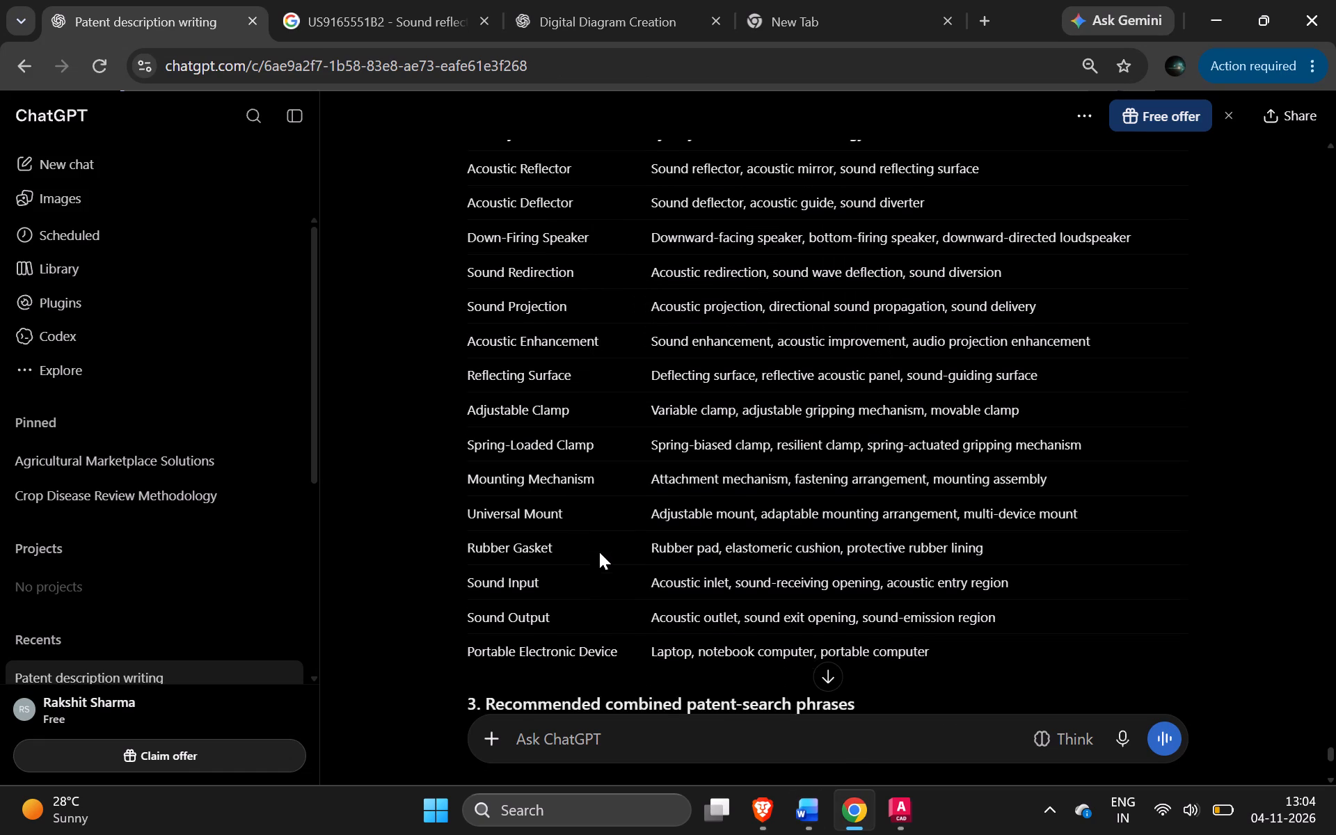
scroll(599, 552, "down", 4)
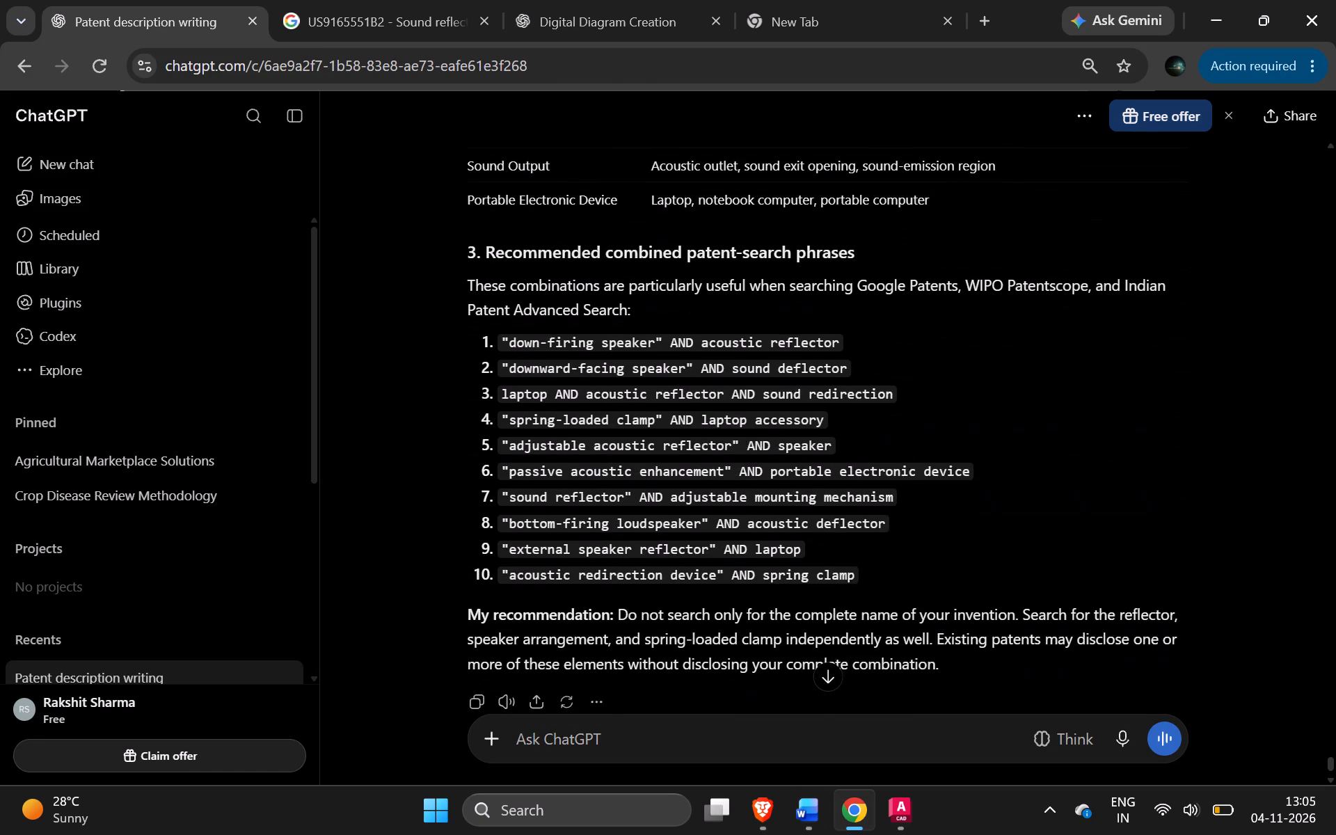
scroll(599, 552, "up", 4)
scroll(599, 552, "down", 4)
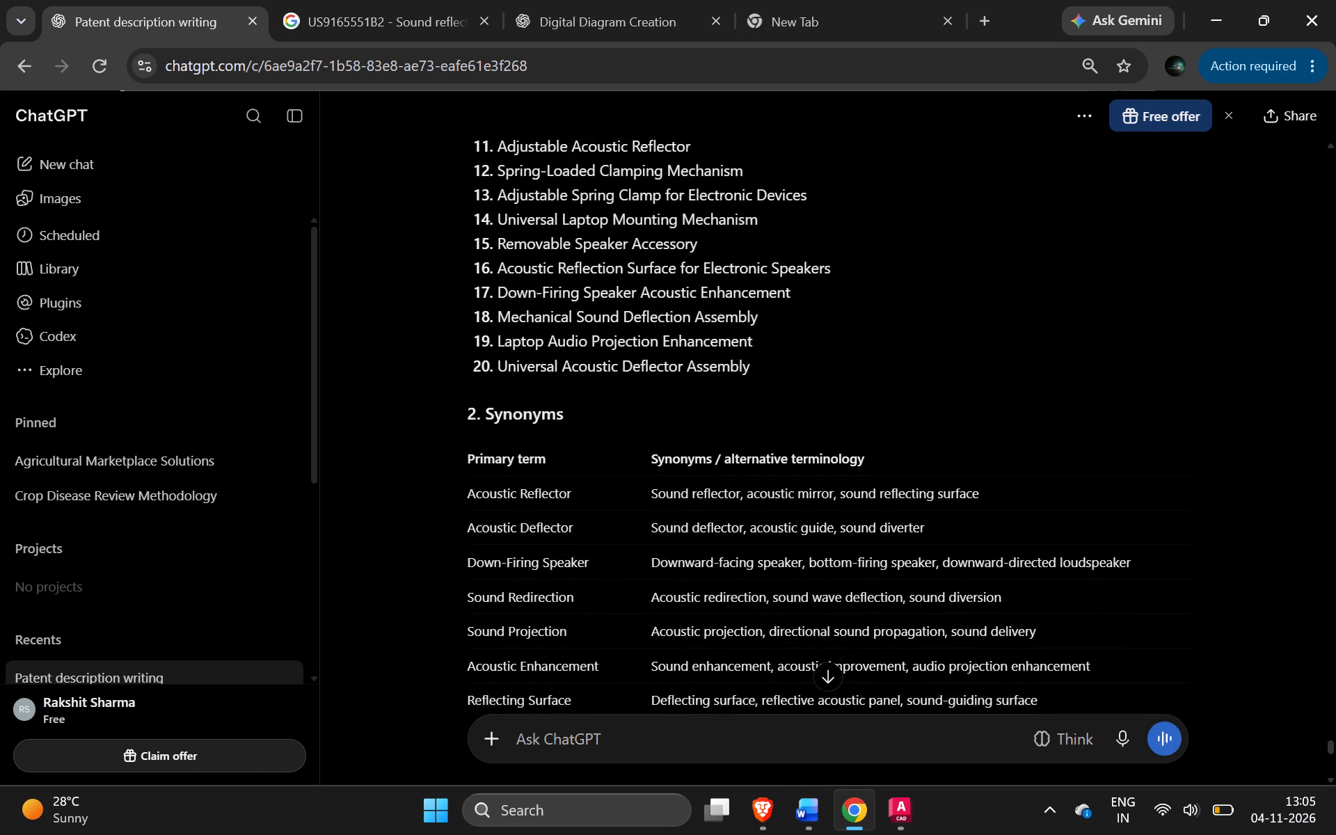
scroll(599, 552, "down", 1)
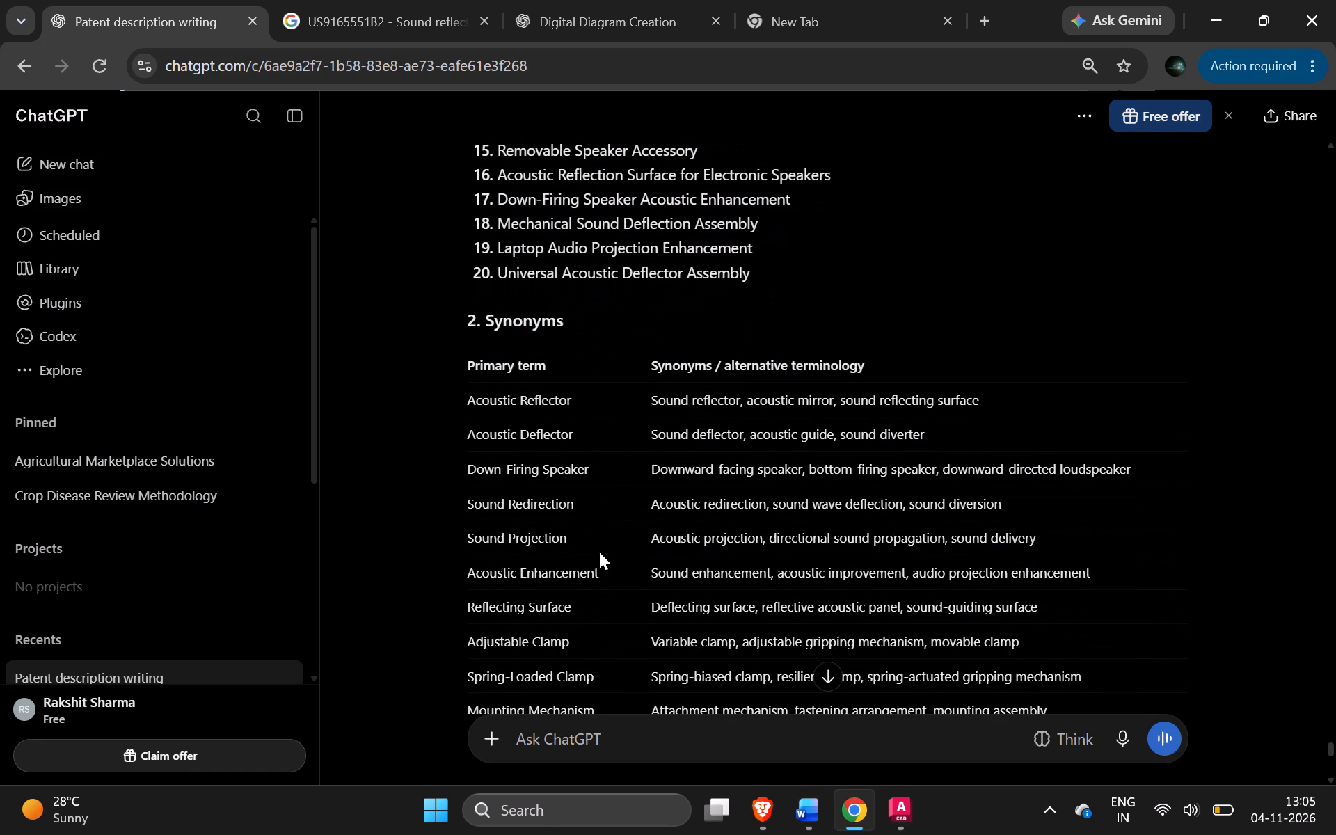
scroll(599, 552, "down", 1)
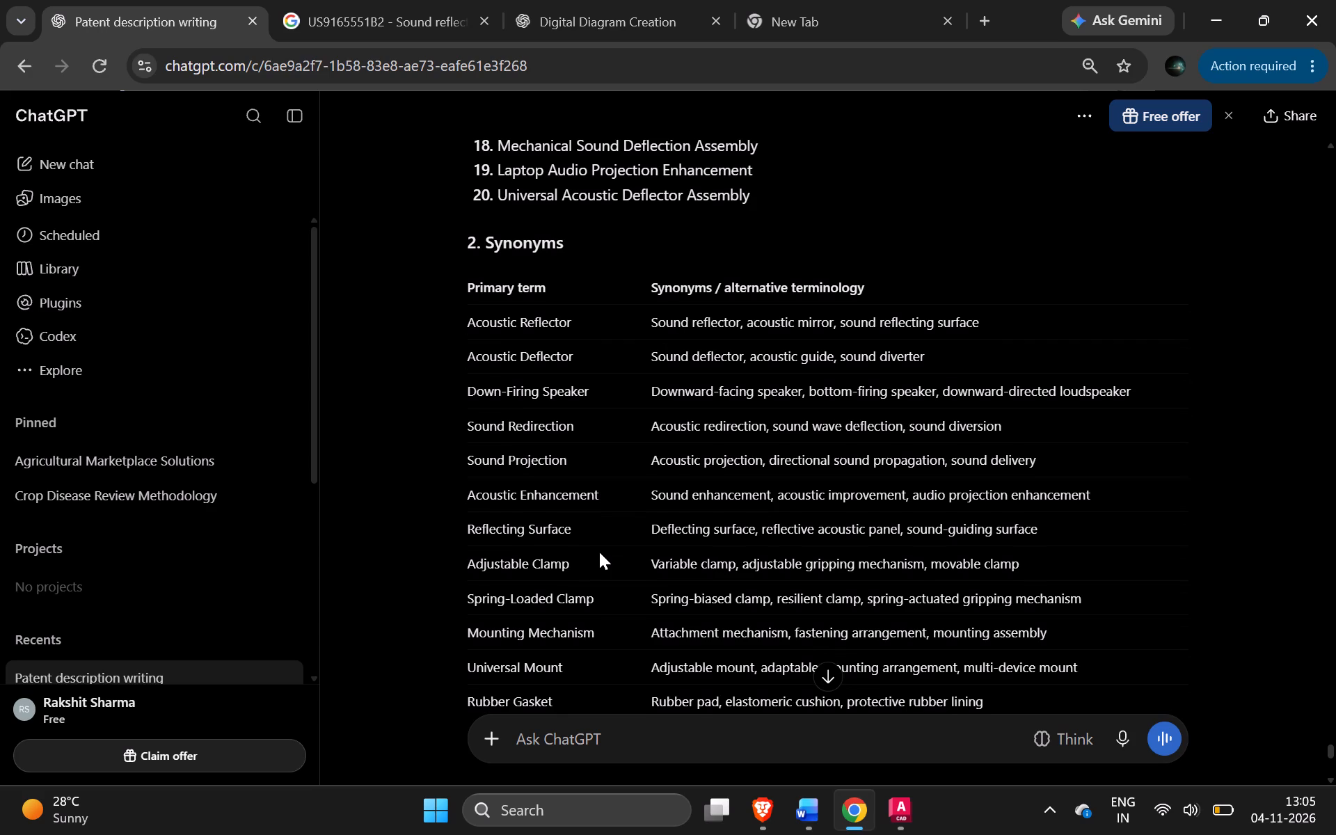
scroll(599, 552, "down", 2)
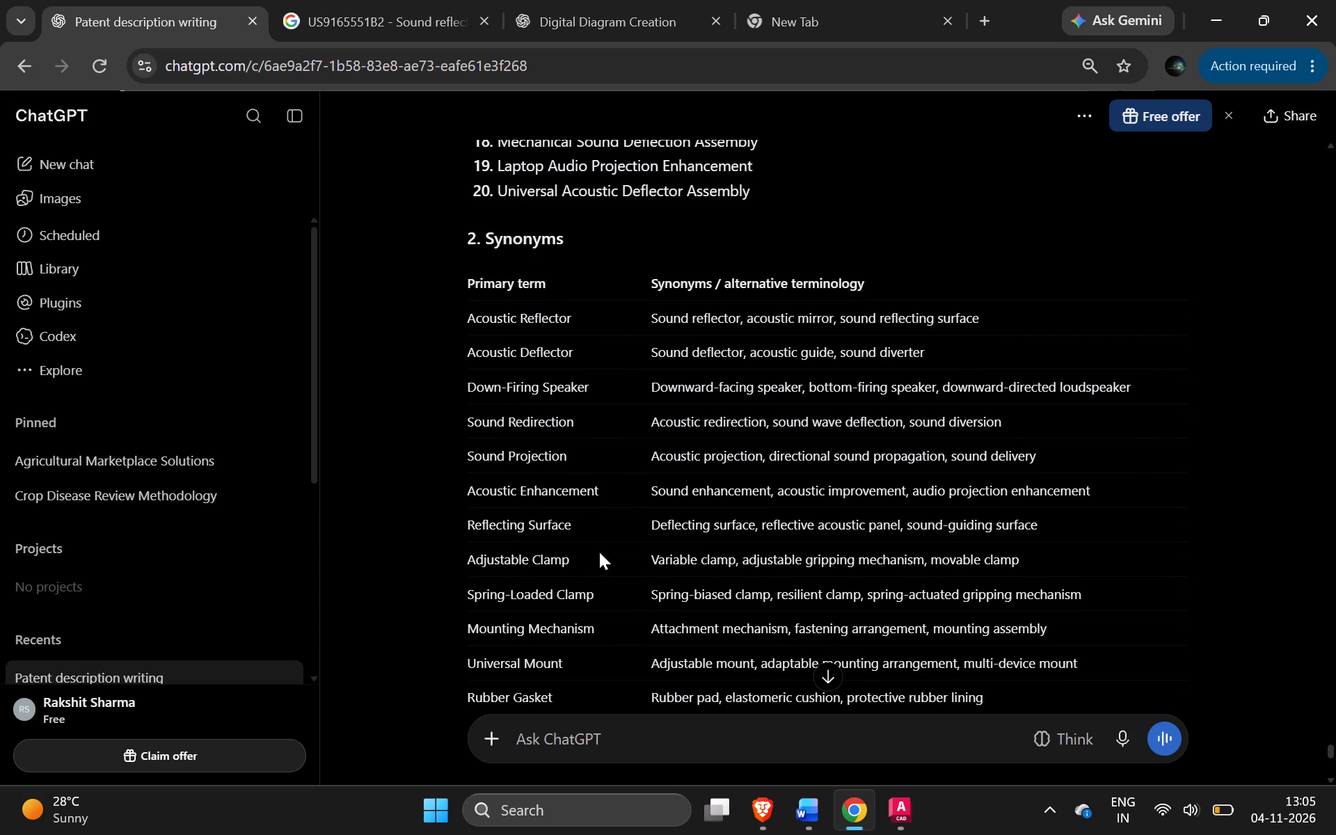
key("alt+Tab")
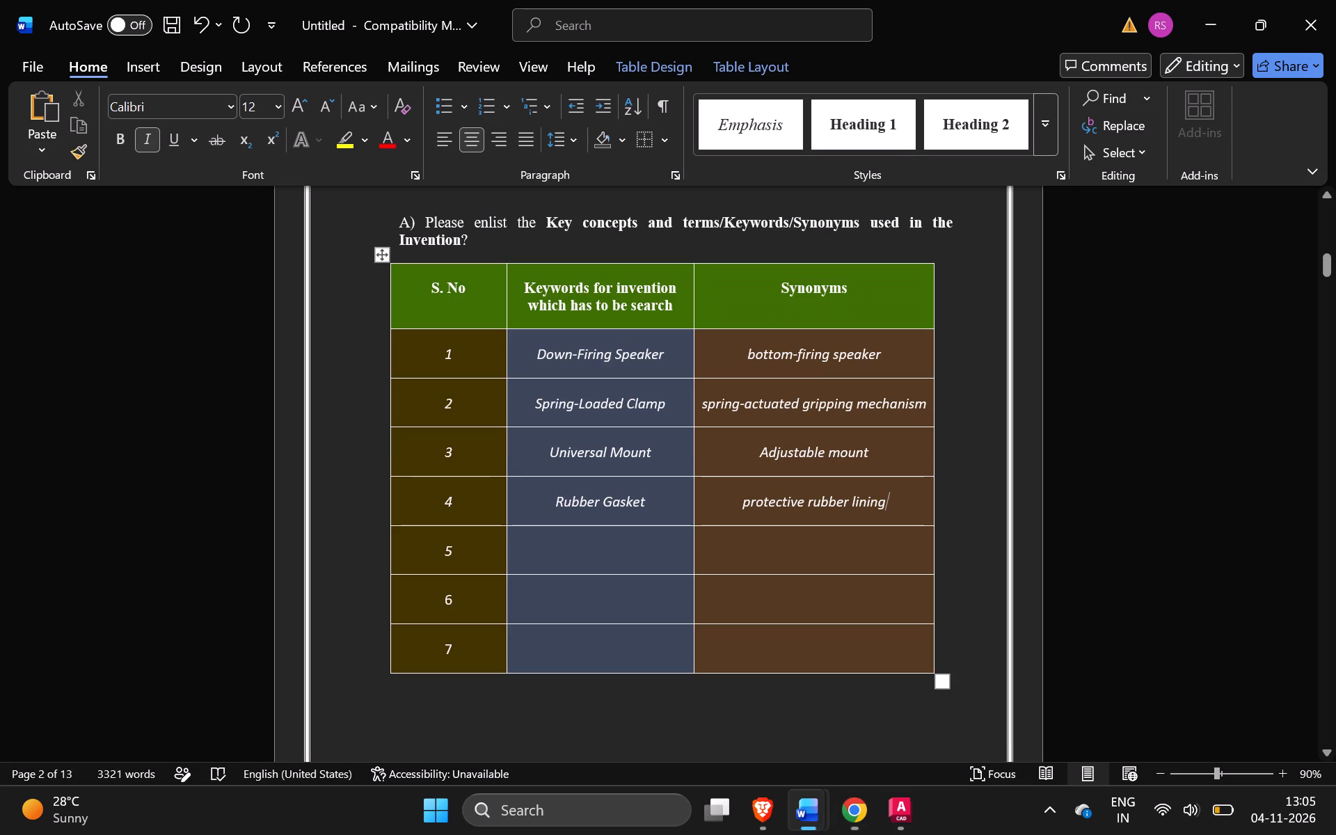
scroll(599, 552, "down", 10)
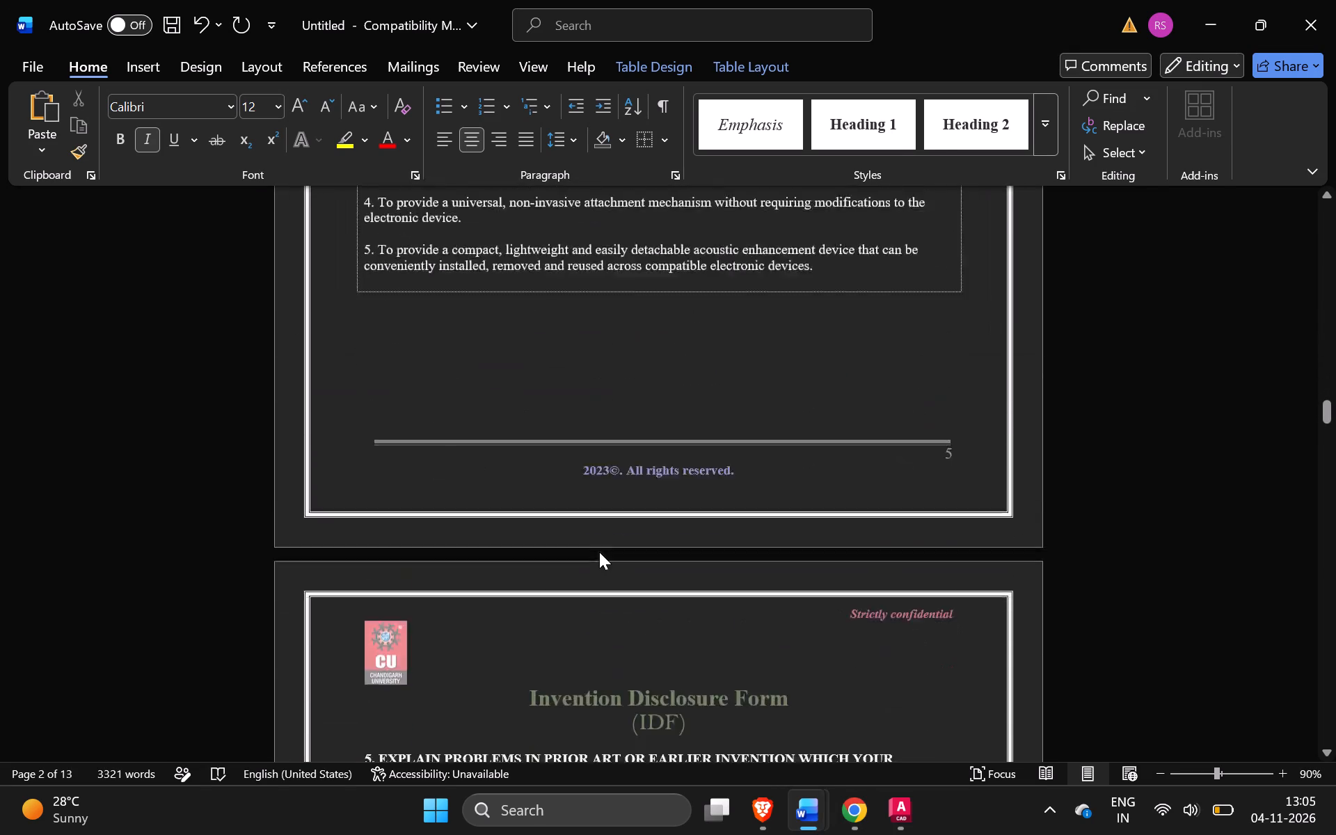
scroll(599, 552, "down", 7)
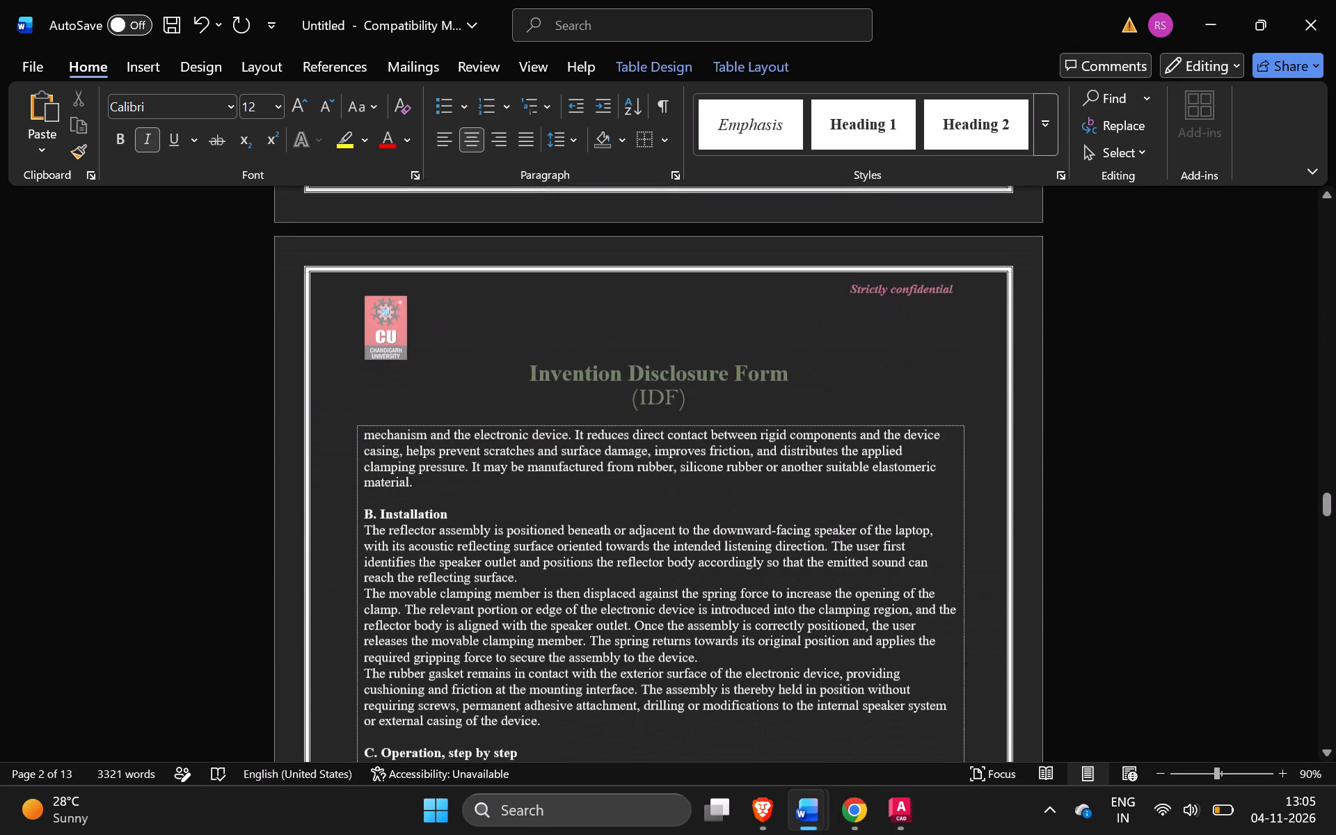
scroll(599, 552, "down", 2)
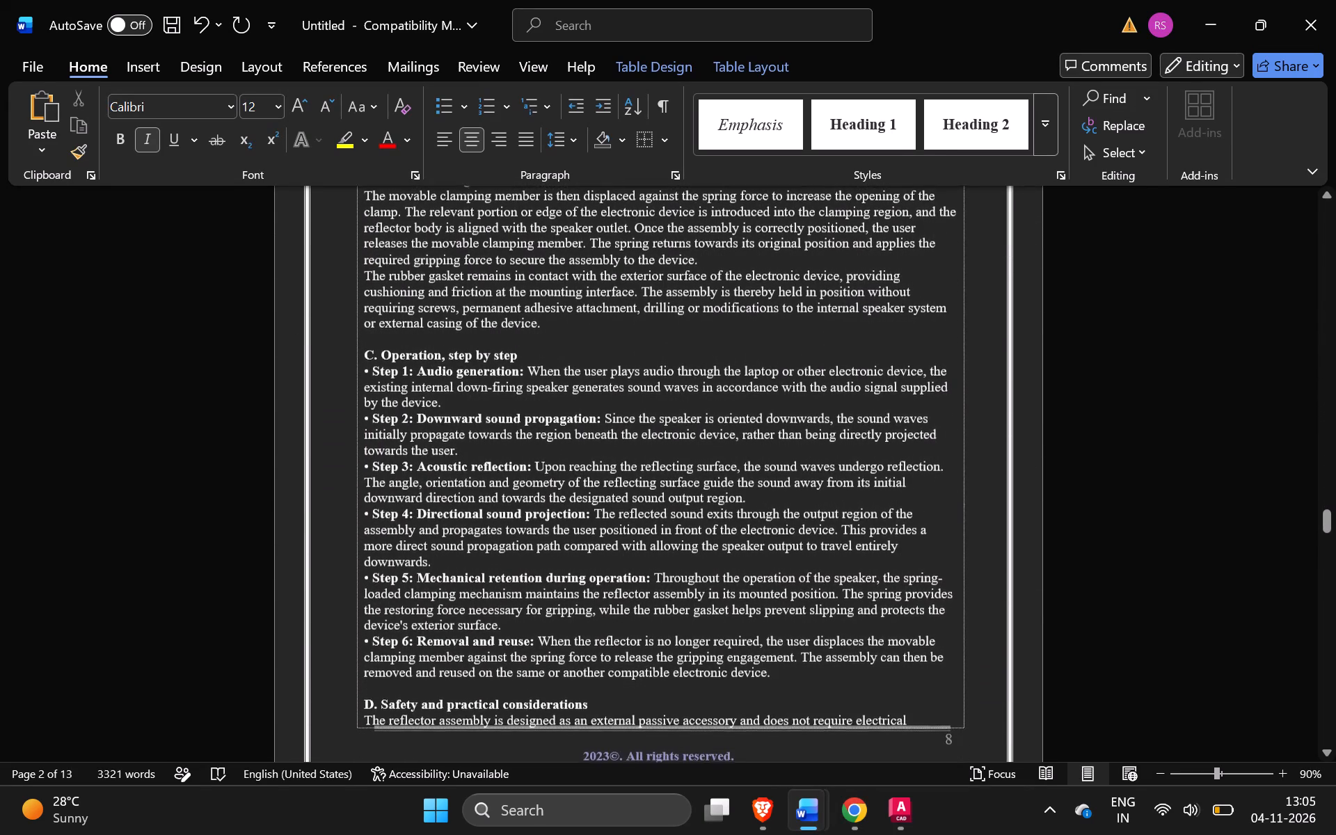
scroll(599, 552, "down", 3)
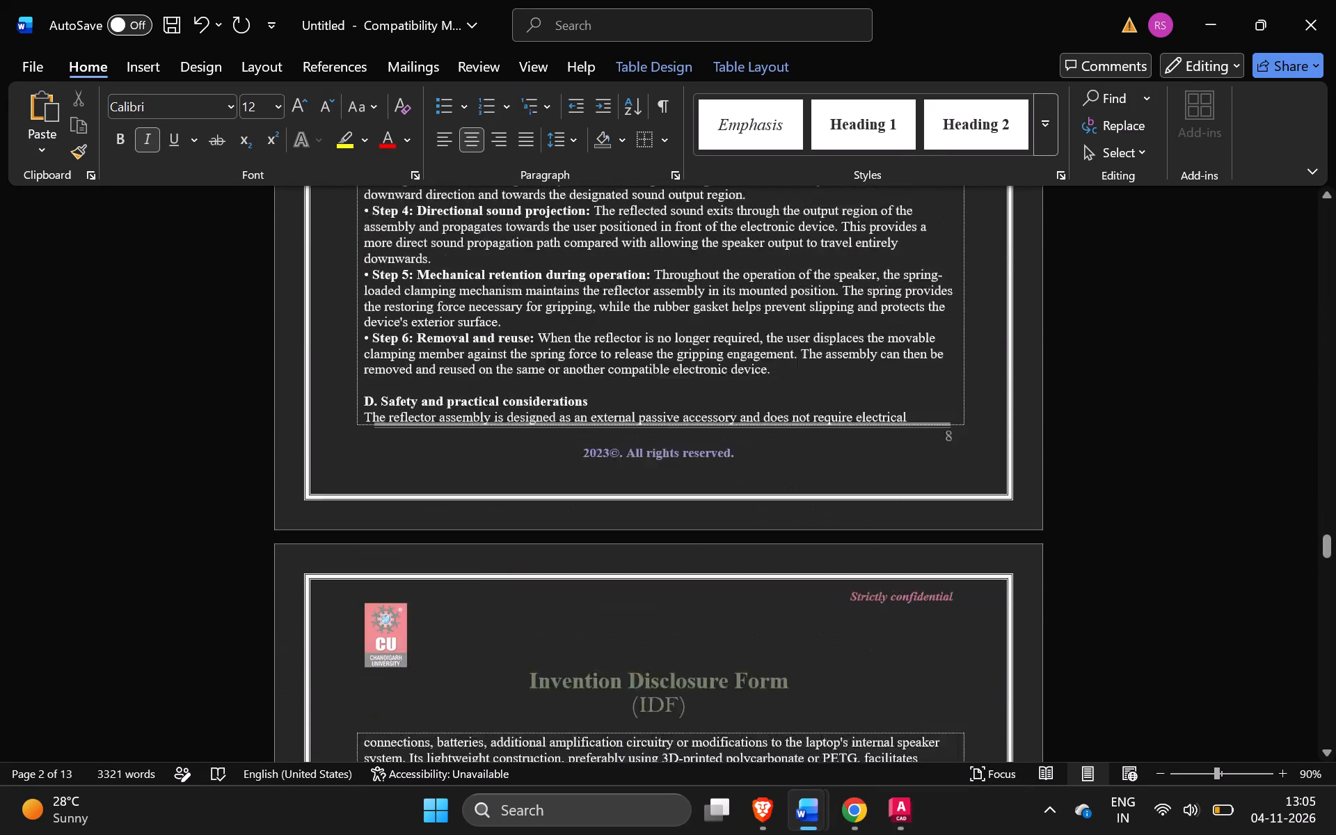
scroll(599, 552, "down", 1)
scroll(599, 552, "up", 3)
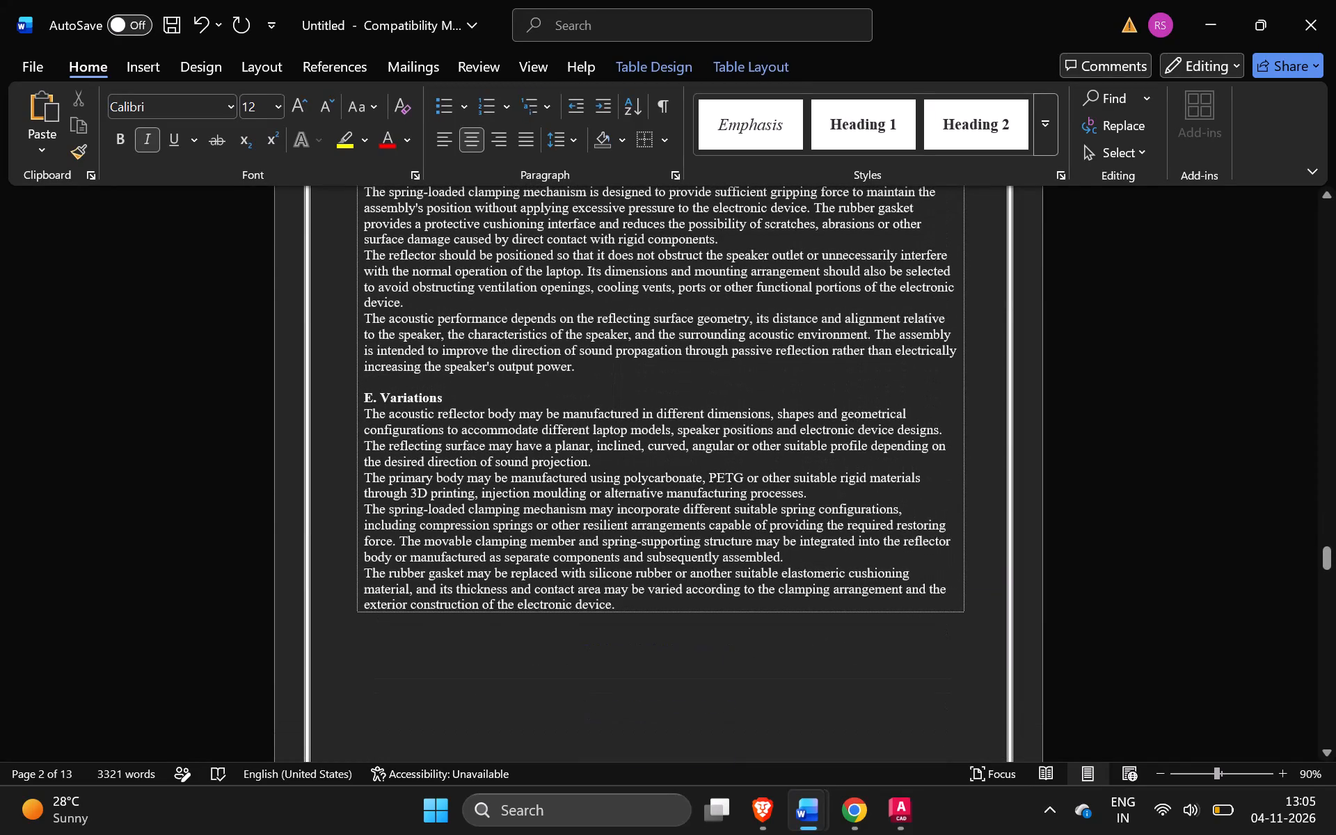
scroll(599, 552, "up", 6)
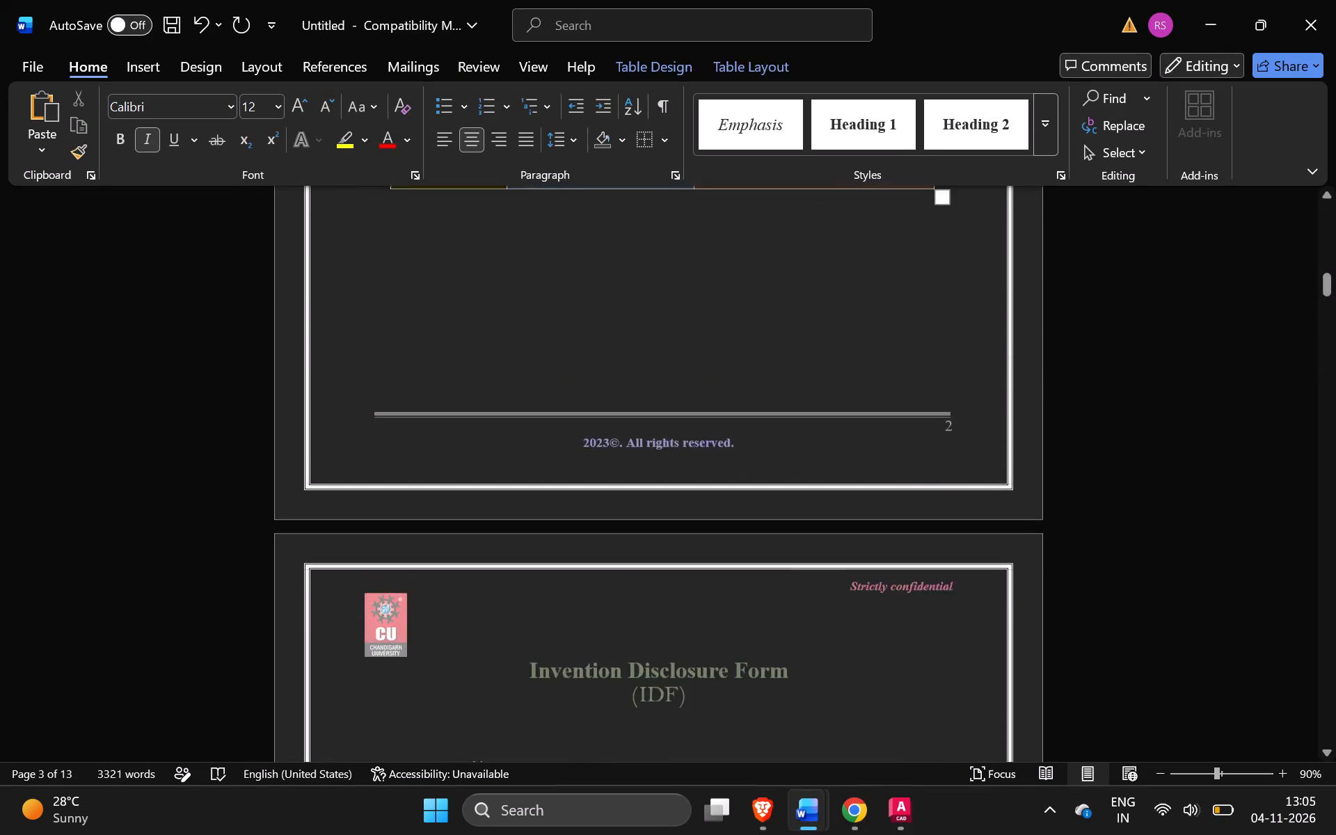
scroll(468, 307, "down", 2)
scroll(468, 307, "up", 3)
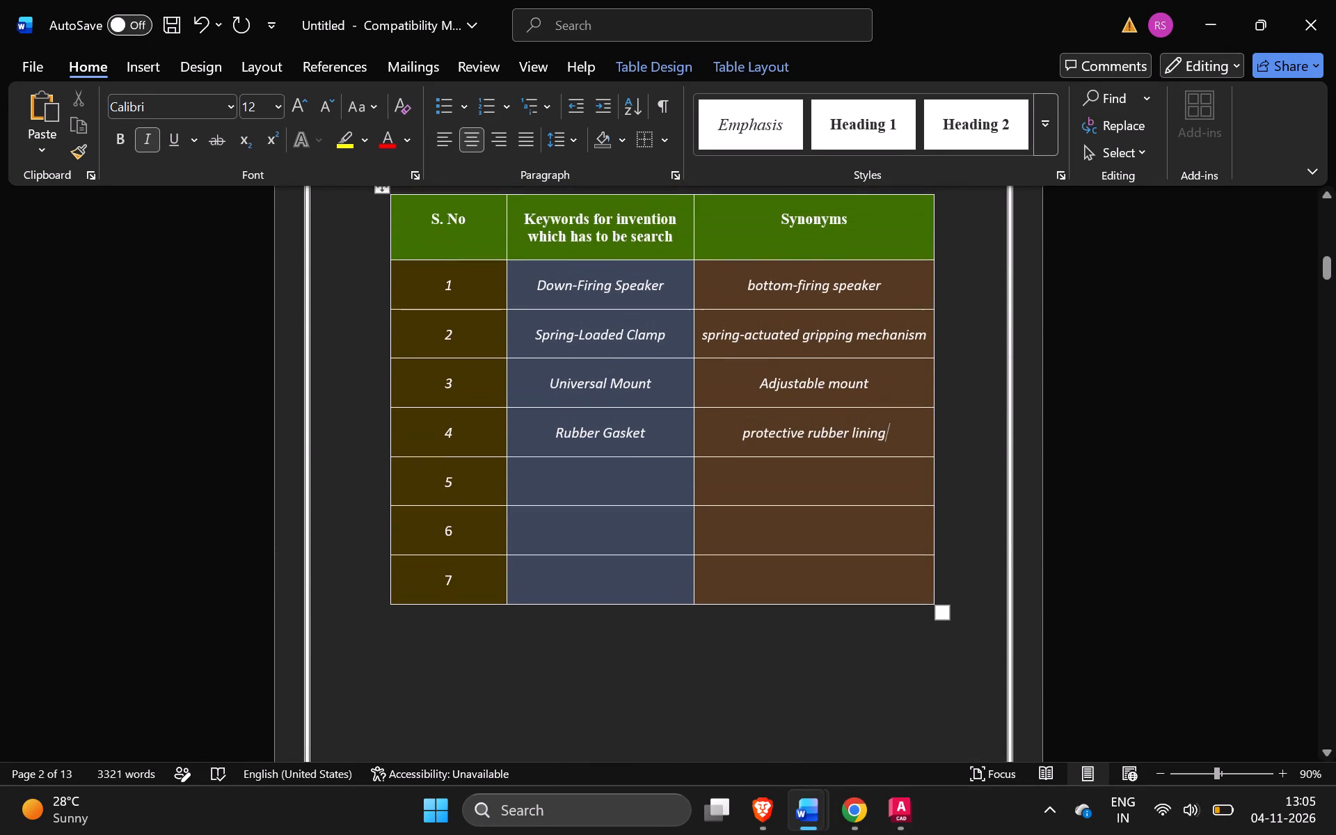
left_click(589, 479)
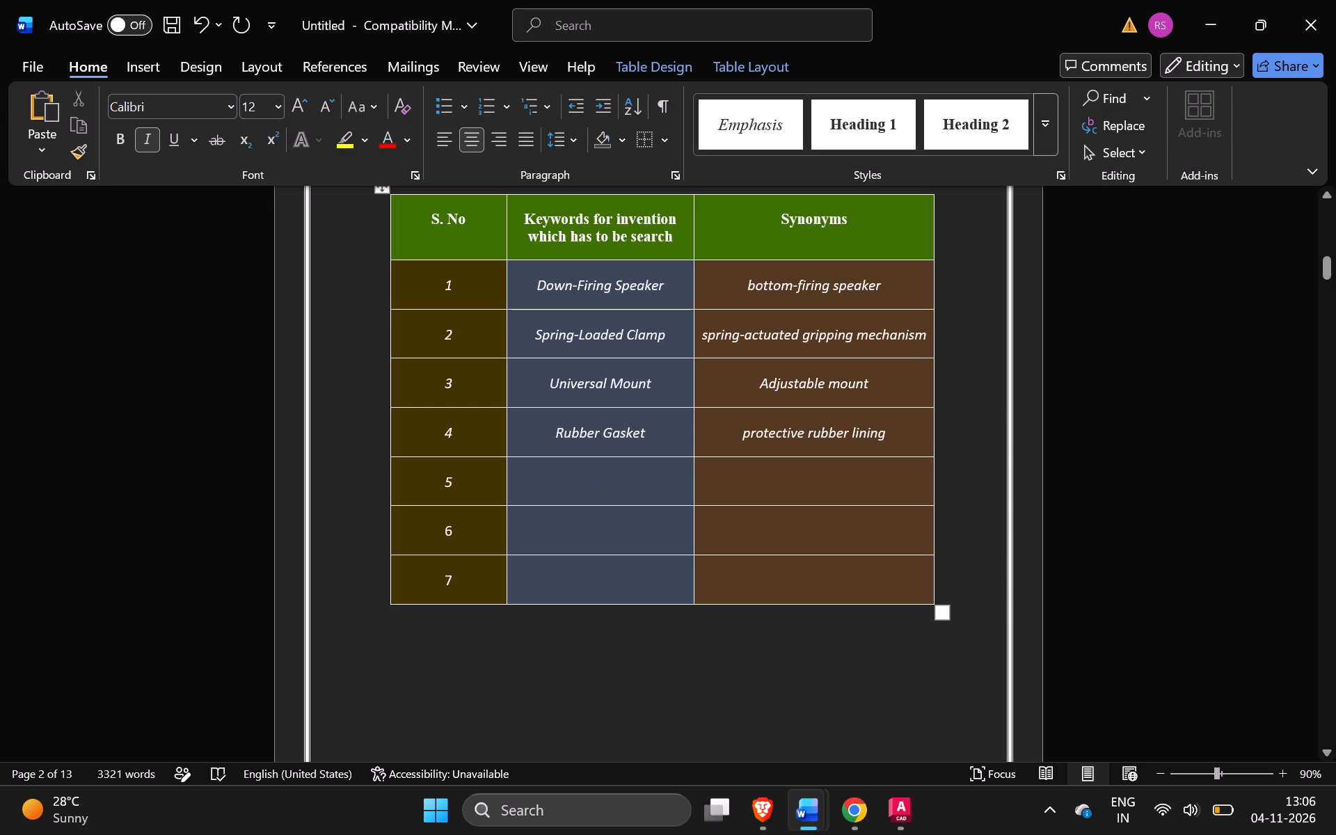
type("PETG")
Copy "Polyethylene Terephthalate Glycol" from ChatGPT's reply into the row 5 synonym cell of the Word table.
left_click(843, 478)
key("alt+Tab")
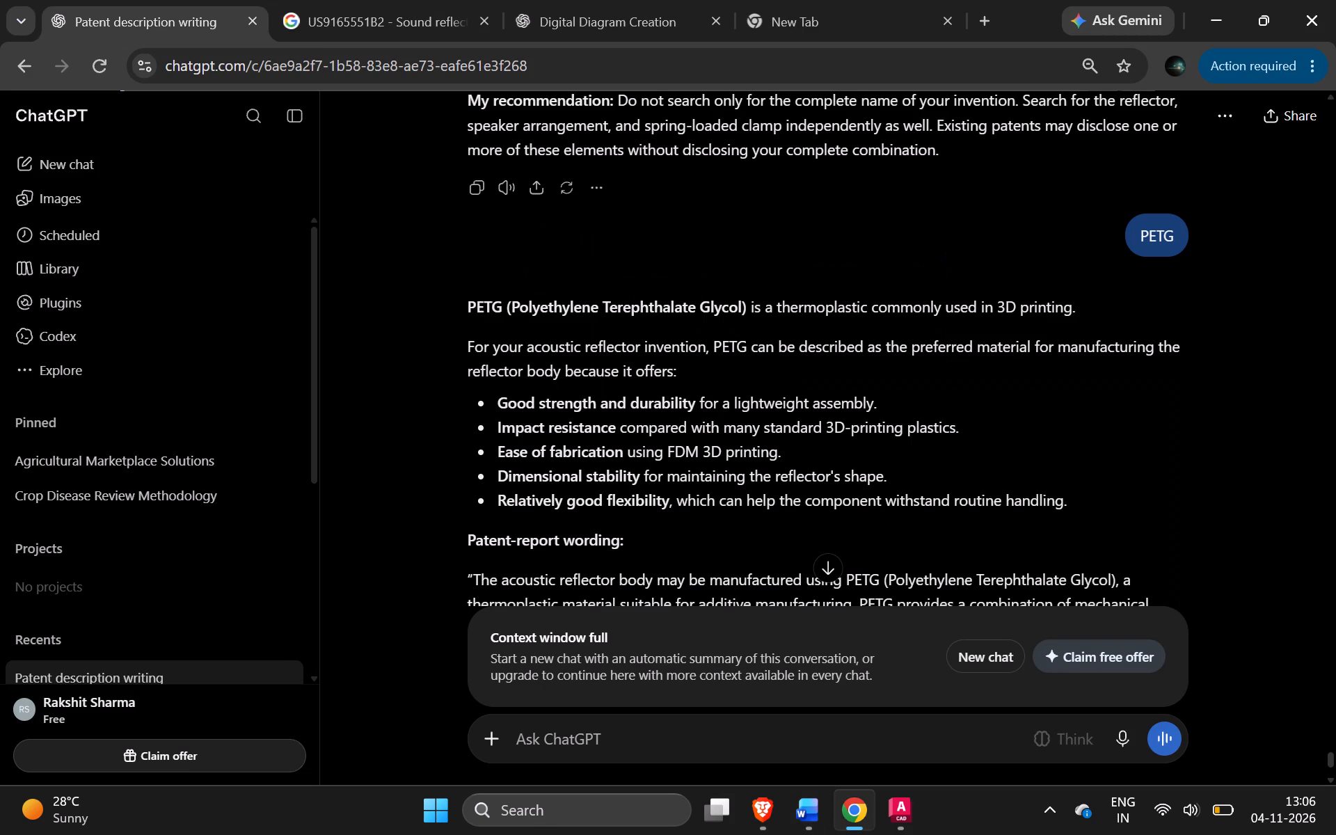
left_click(550, 305)
left_click_drag(550, 305, 713, 308)
key("ctrl+c")
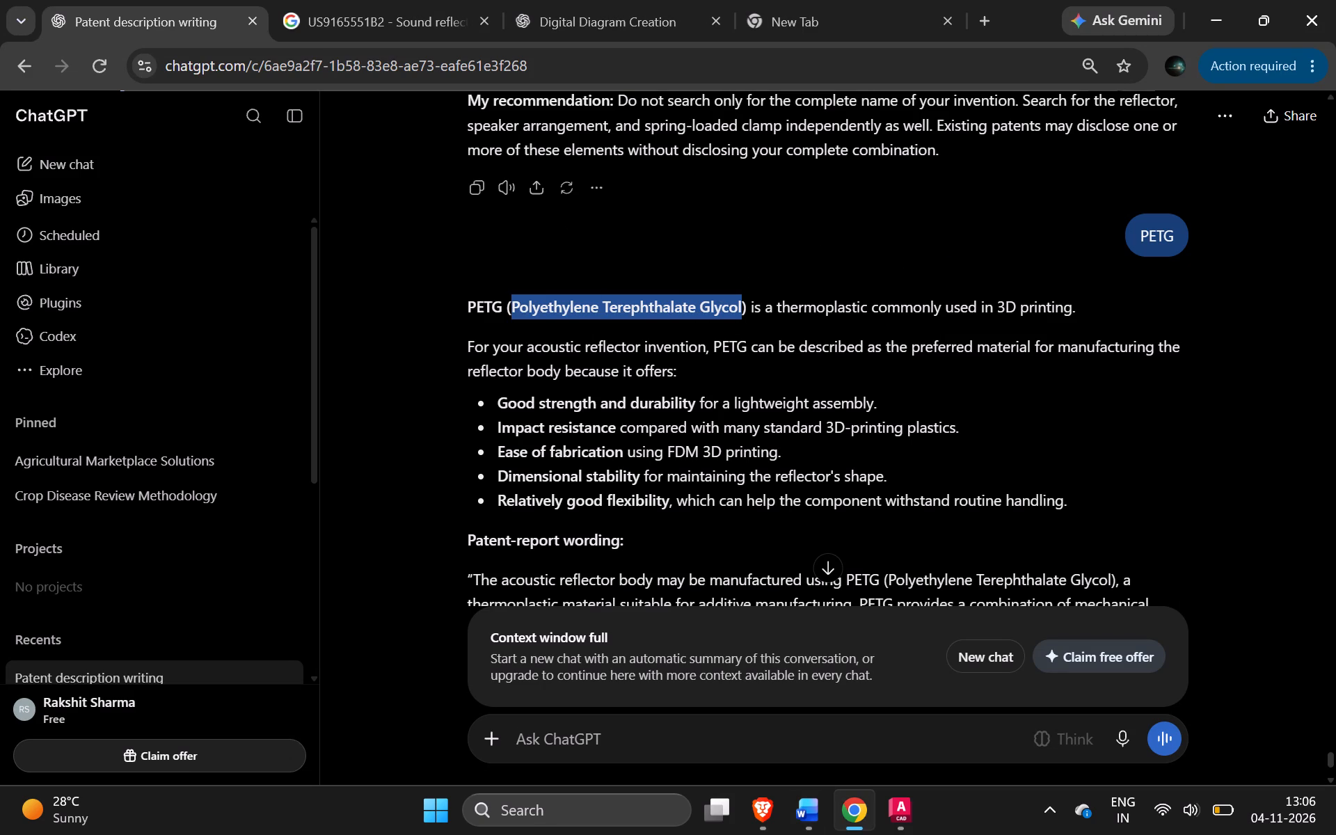
key("alt+Tab")
key("ctrl+v")
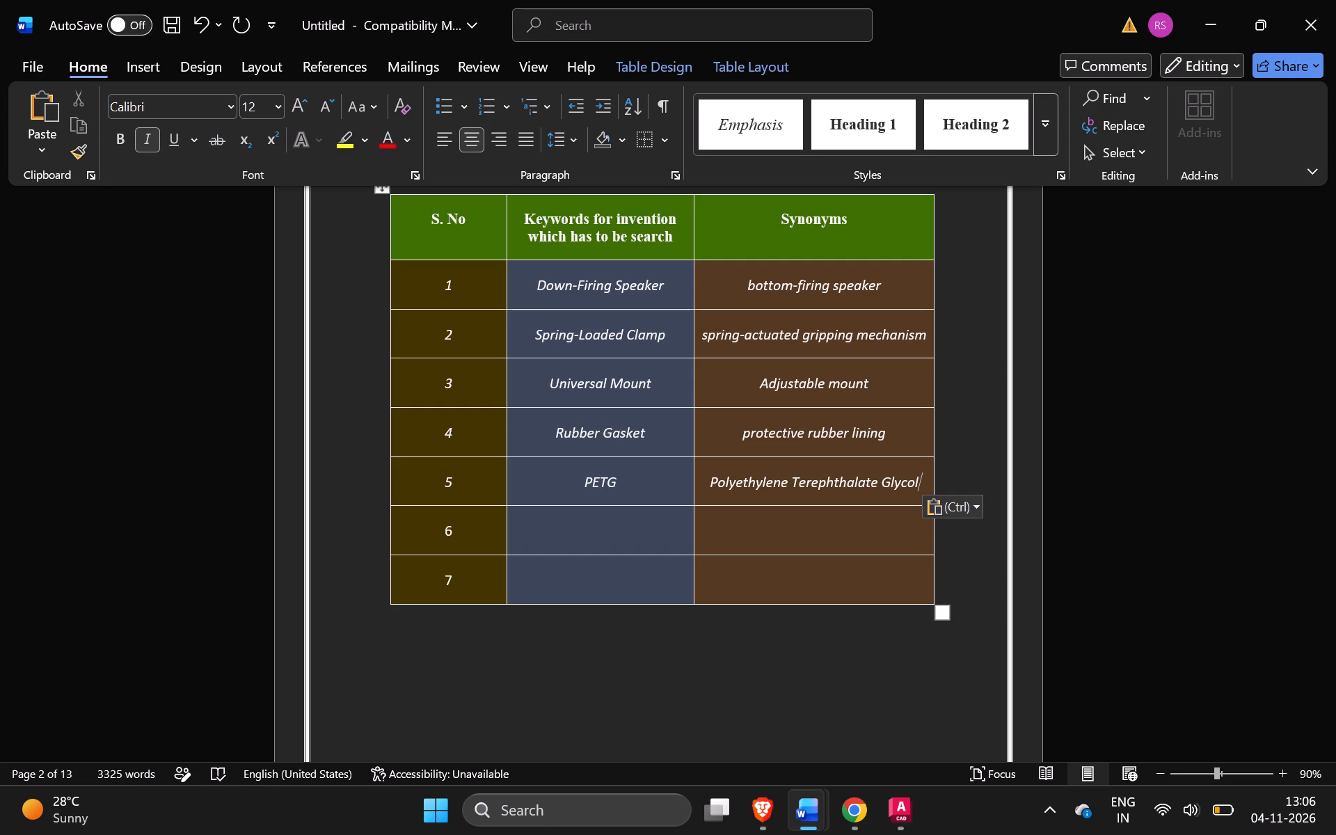
Clear the serial number 7 from the last empty row of the keywords table.
left_click(475, 578)
key("BackSpace")
key("BackSpace")
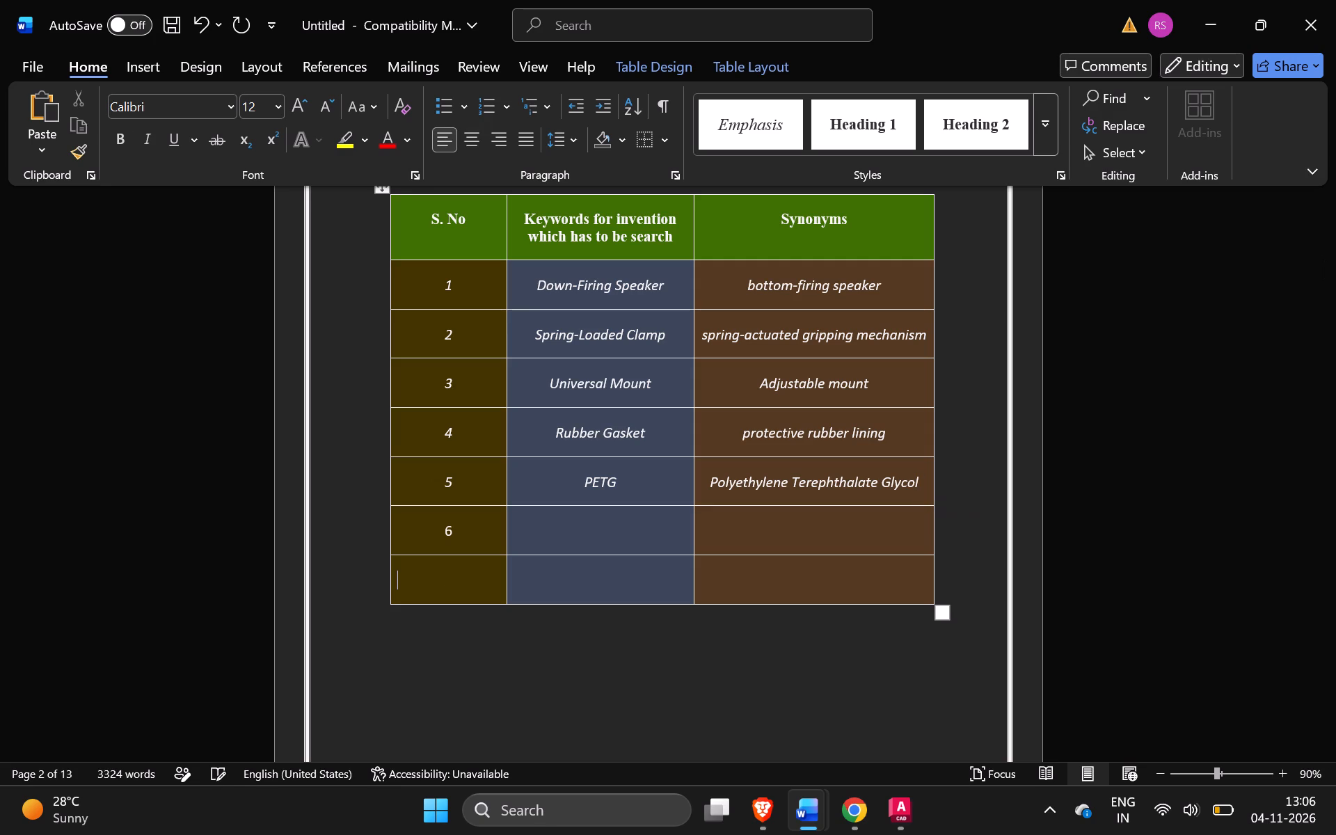
key("BackSpace")
key("BackSpace")
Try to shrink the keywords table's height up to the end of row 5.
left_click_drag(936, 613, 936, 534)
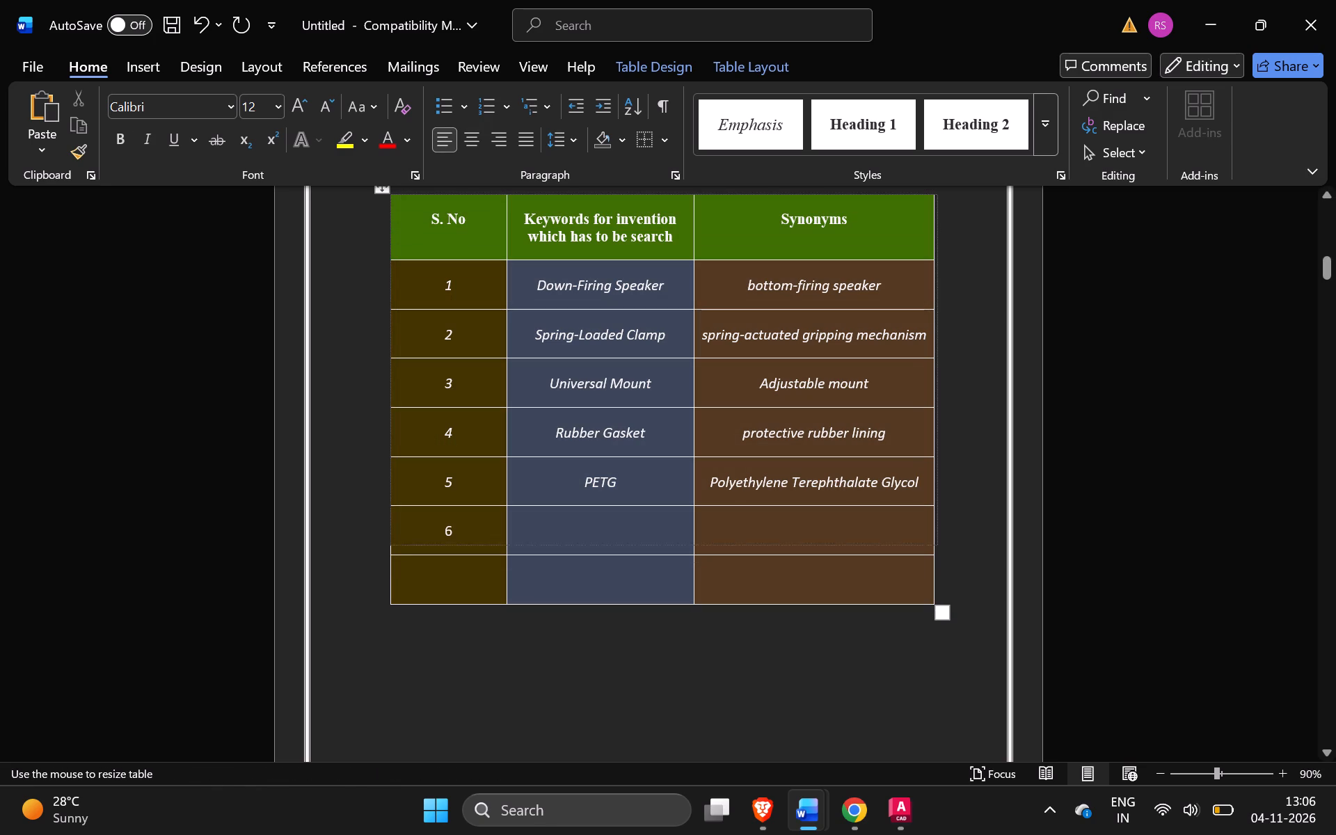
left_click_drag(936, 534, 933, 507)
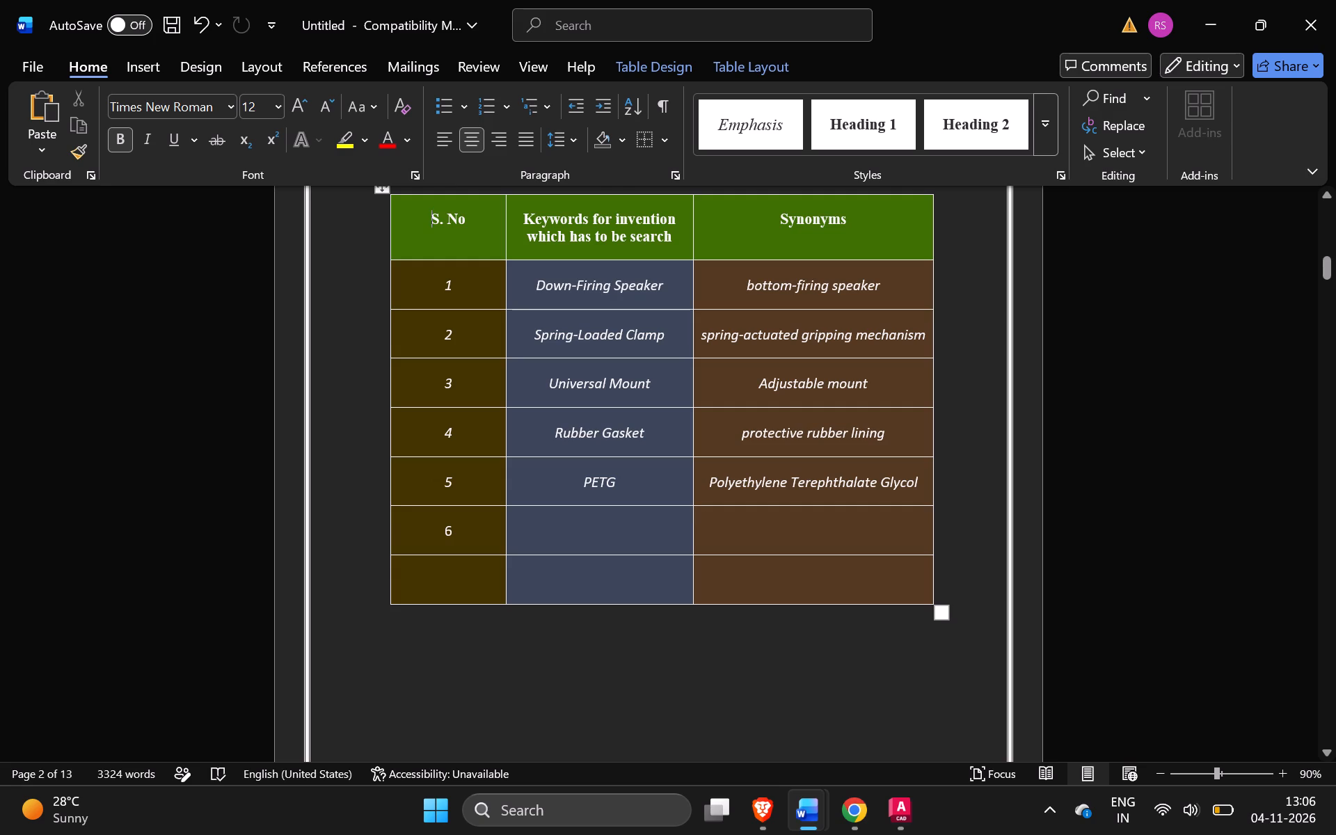
Clear the serial number 6 from the empty row below PETG.
left_click(458, 536)
key("BackSpace")
key("BackSpace")
key("BackSpace")
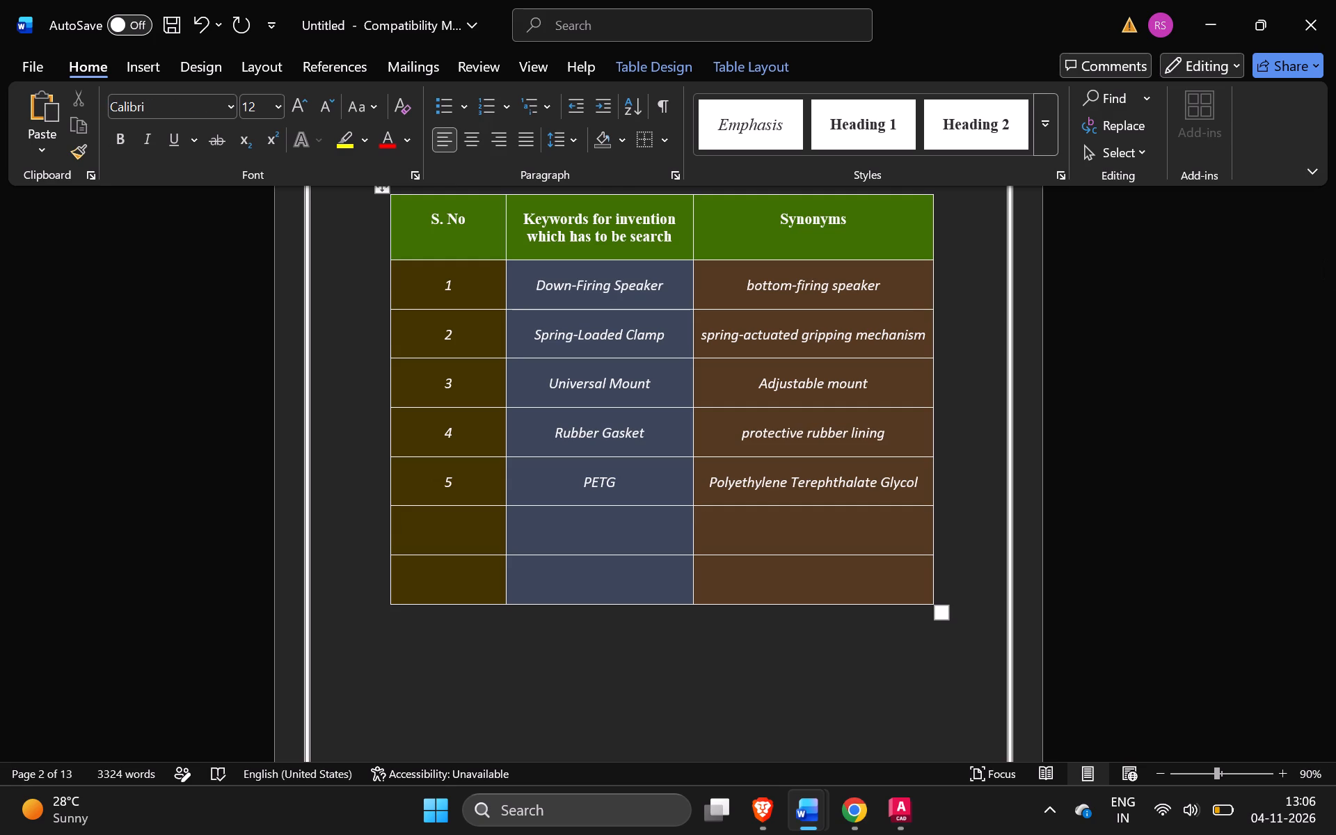
key("BackSpace")
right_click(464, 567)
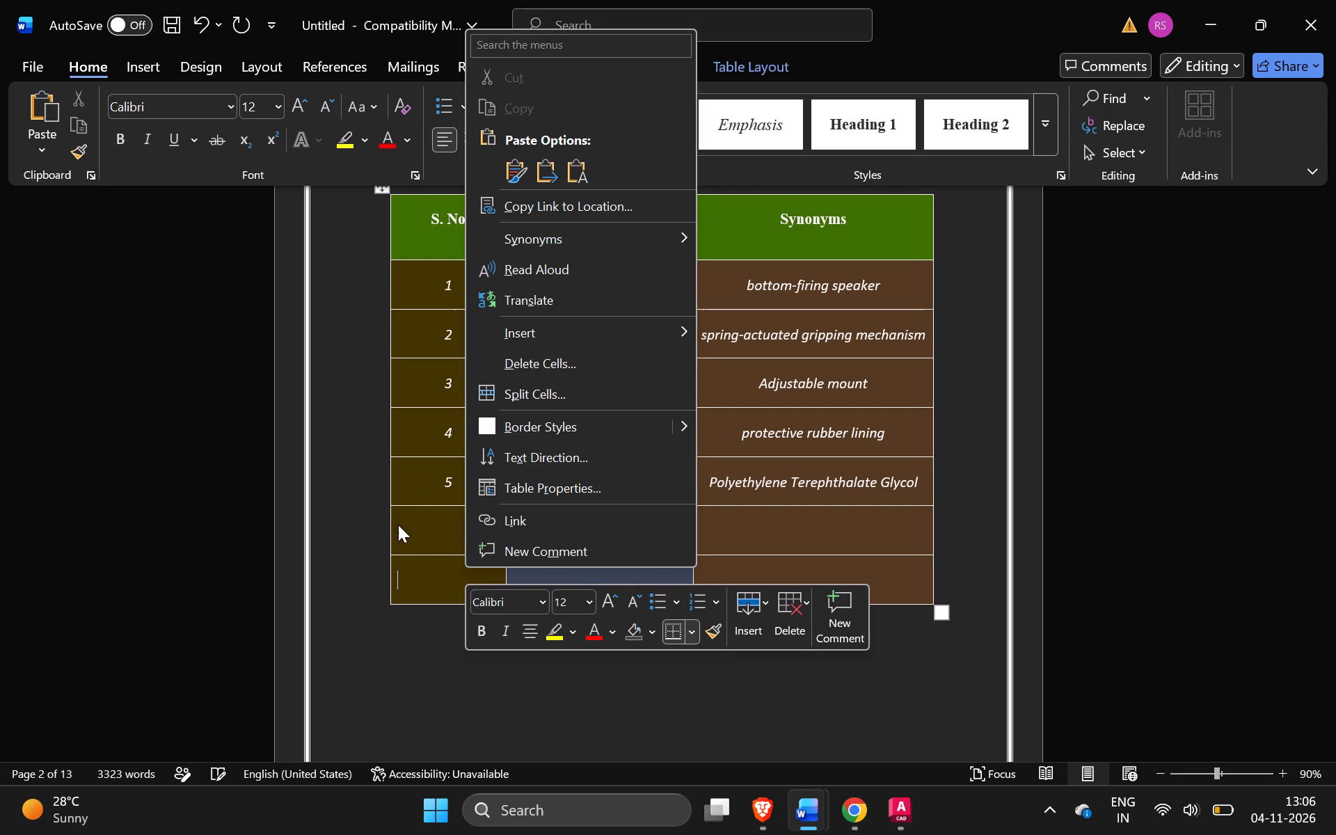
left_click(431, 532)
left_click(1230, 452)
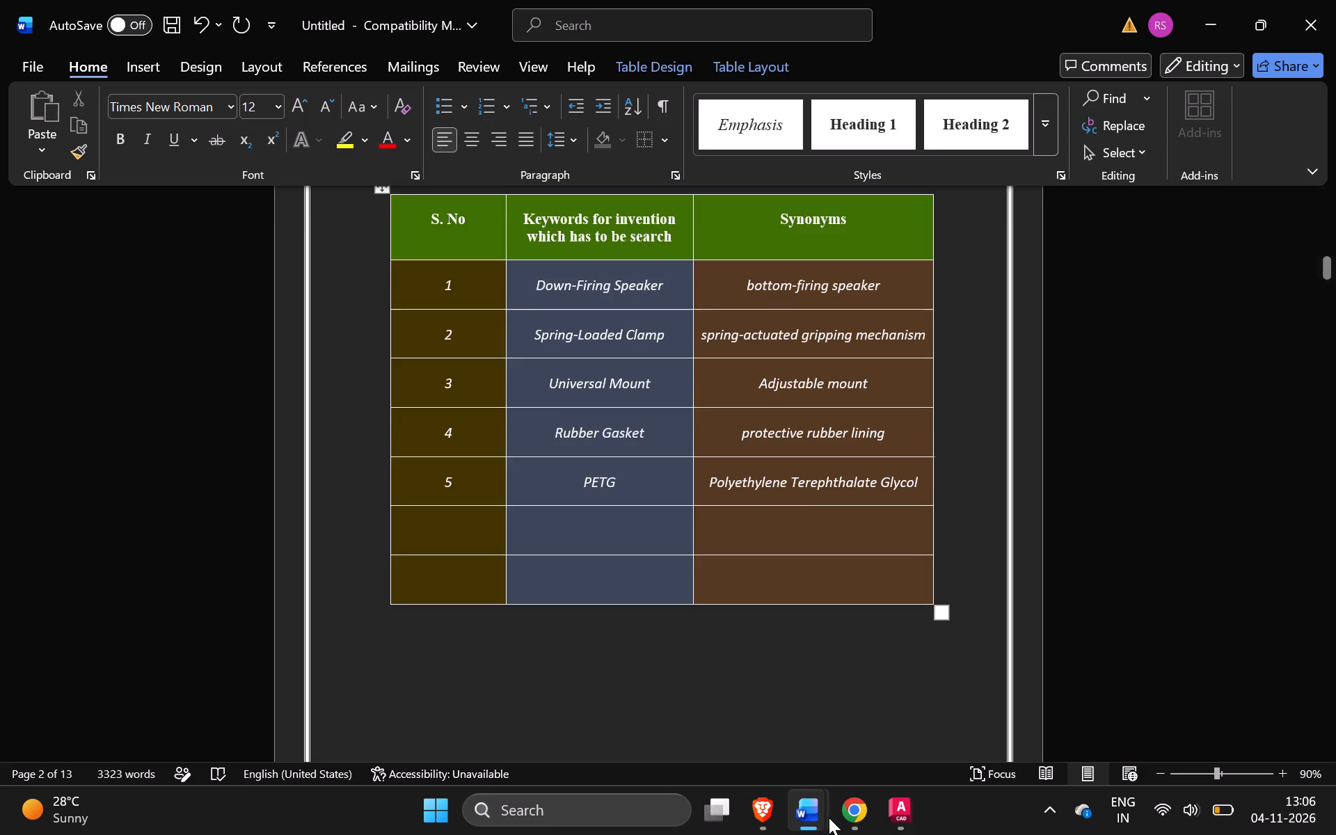
Return to the inventor details on the form's first page to review them.
scroll(1016, 444, "up", 7)
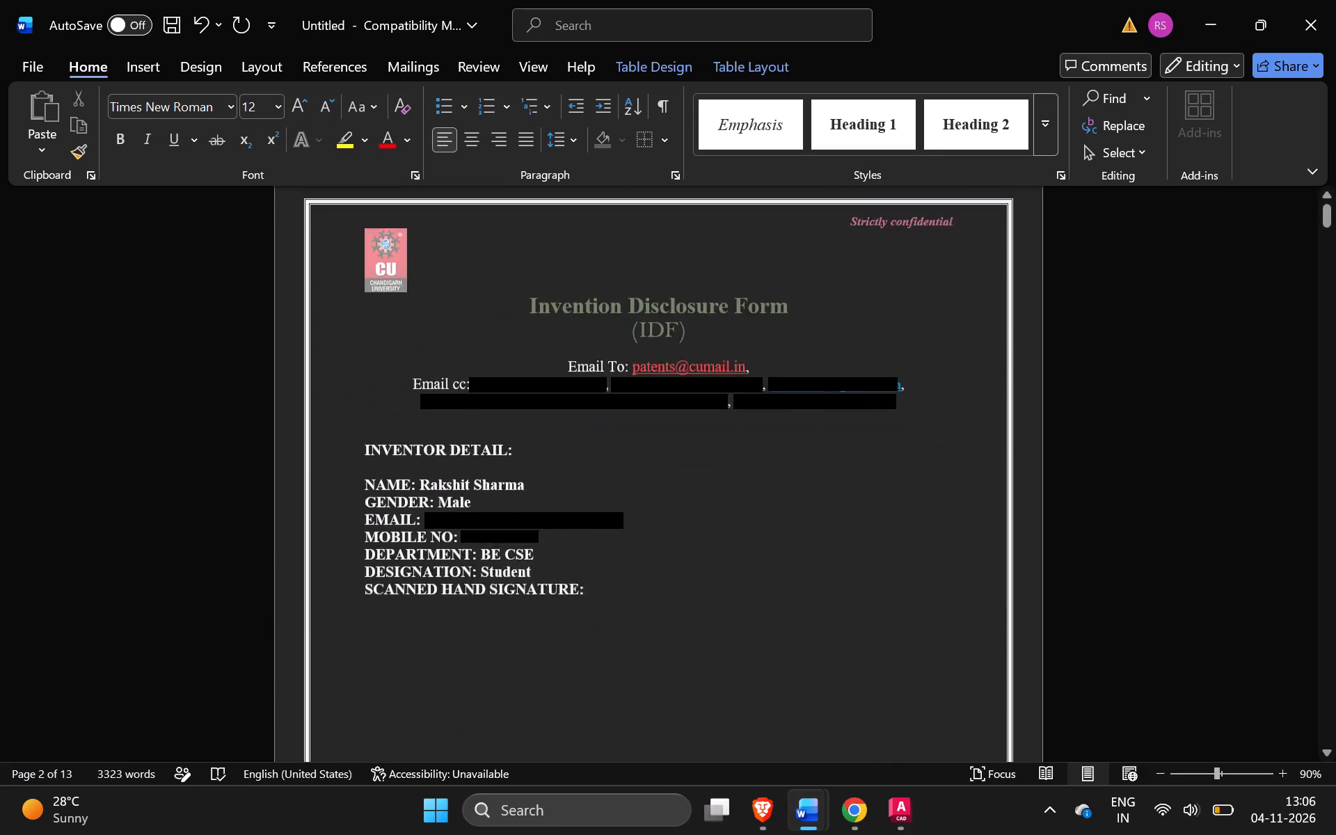
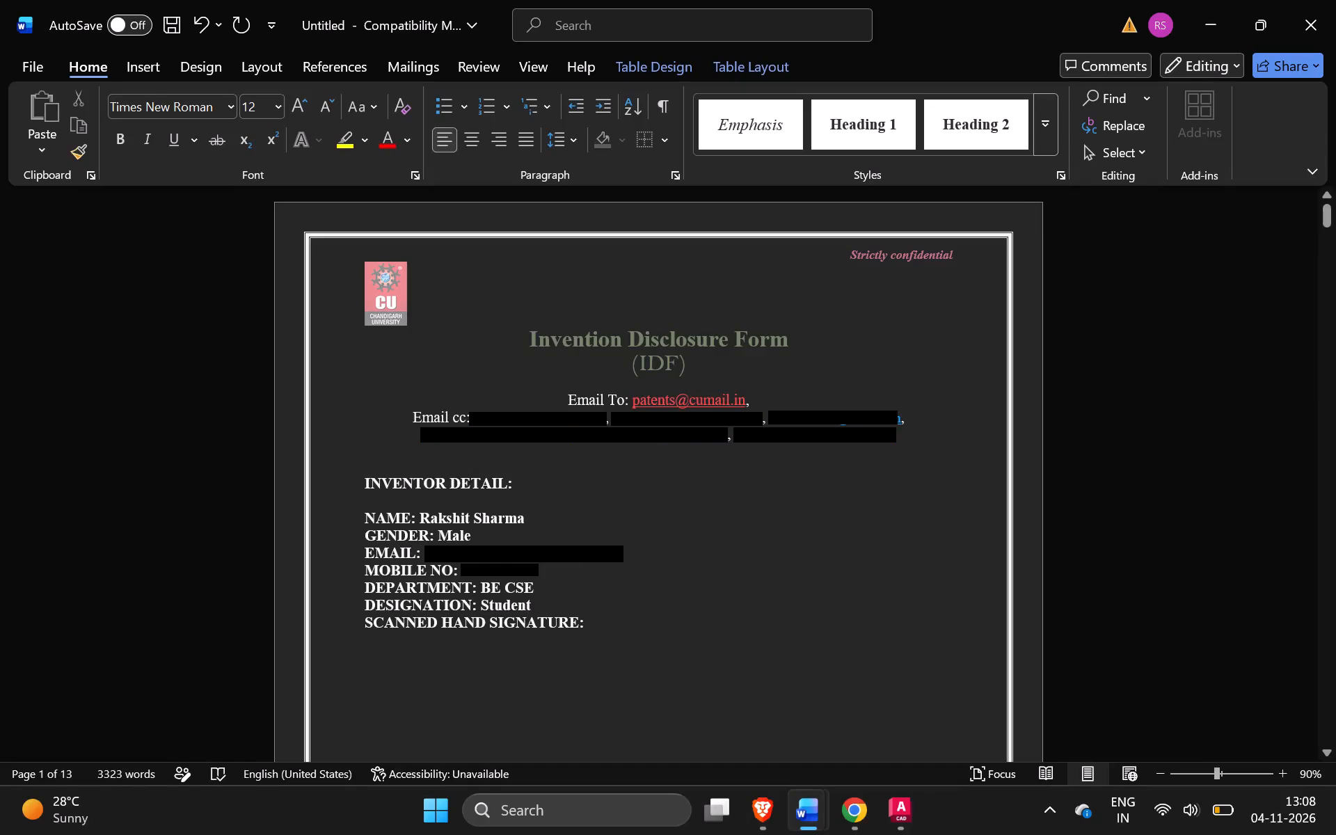
Review the form from the inventor details through the keywords table, title, background and objectives to section 7, Detailed Description of the Invention.
scroll(881, 512, "down", 1)
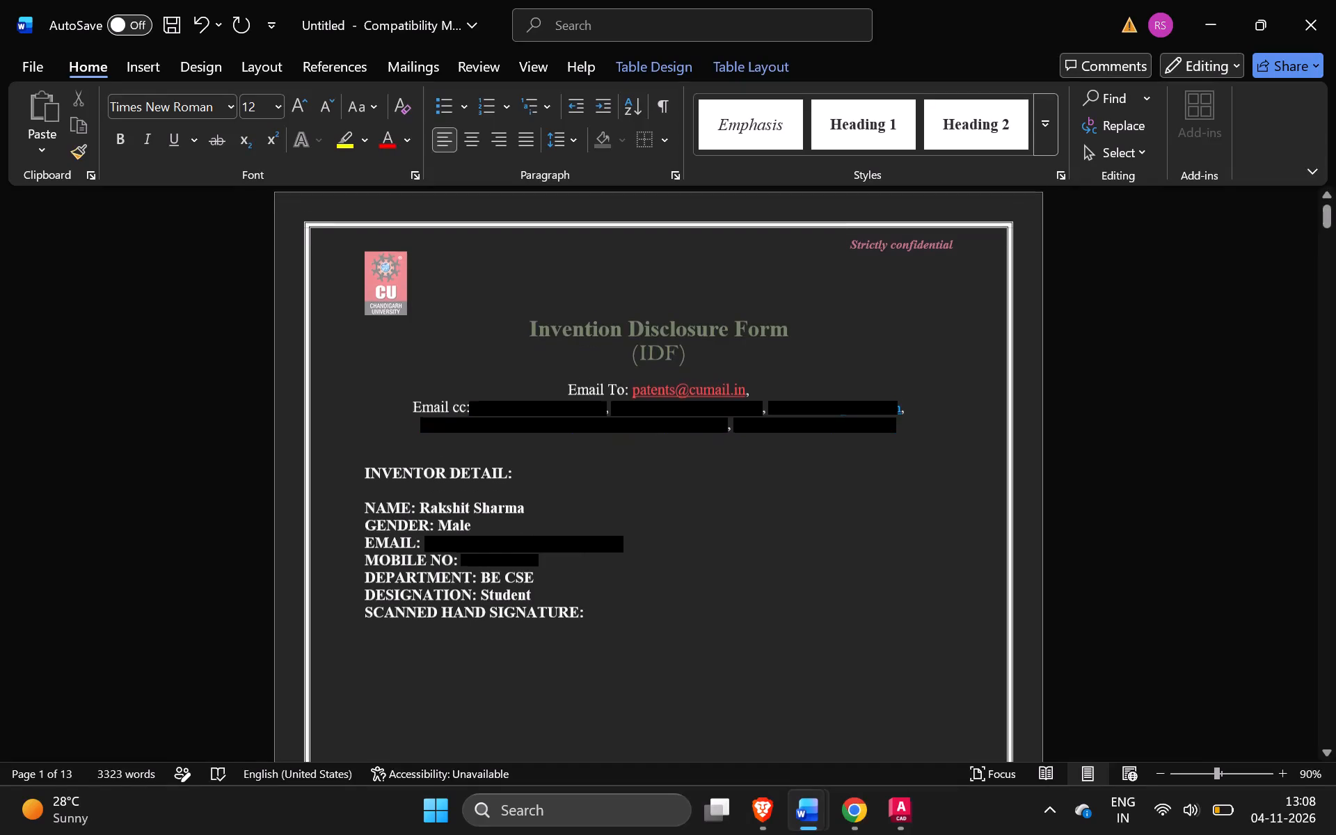
scroll(881, 512, "down", 4)
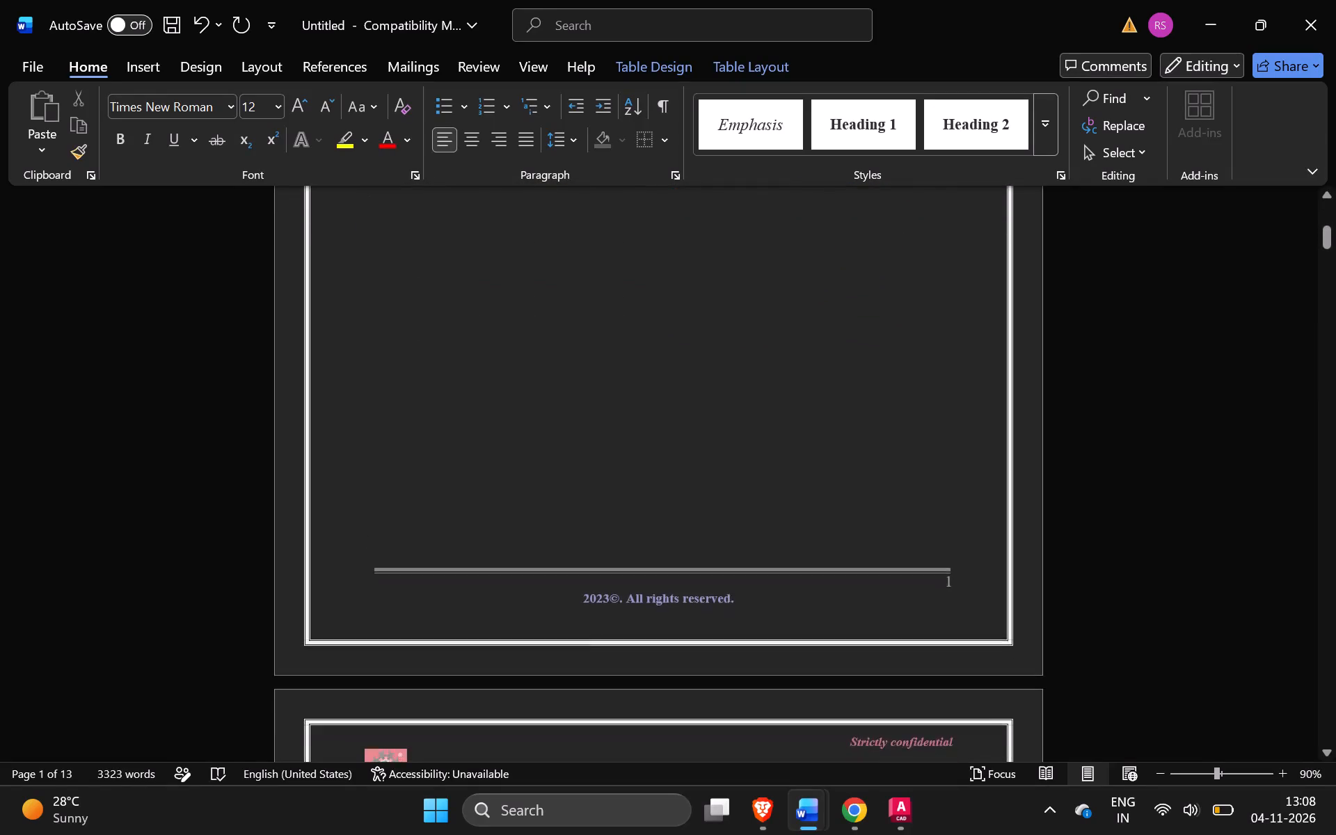
scroll(881, 512, "down", 3)
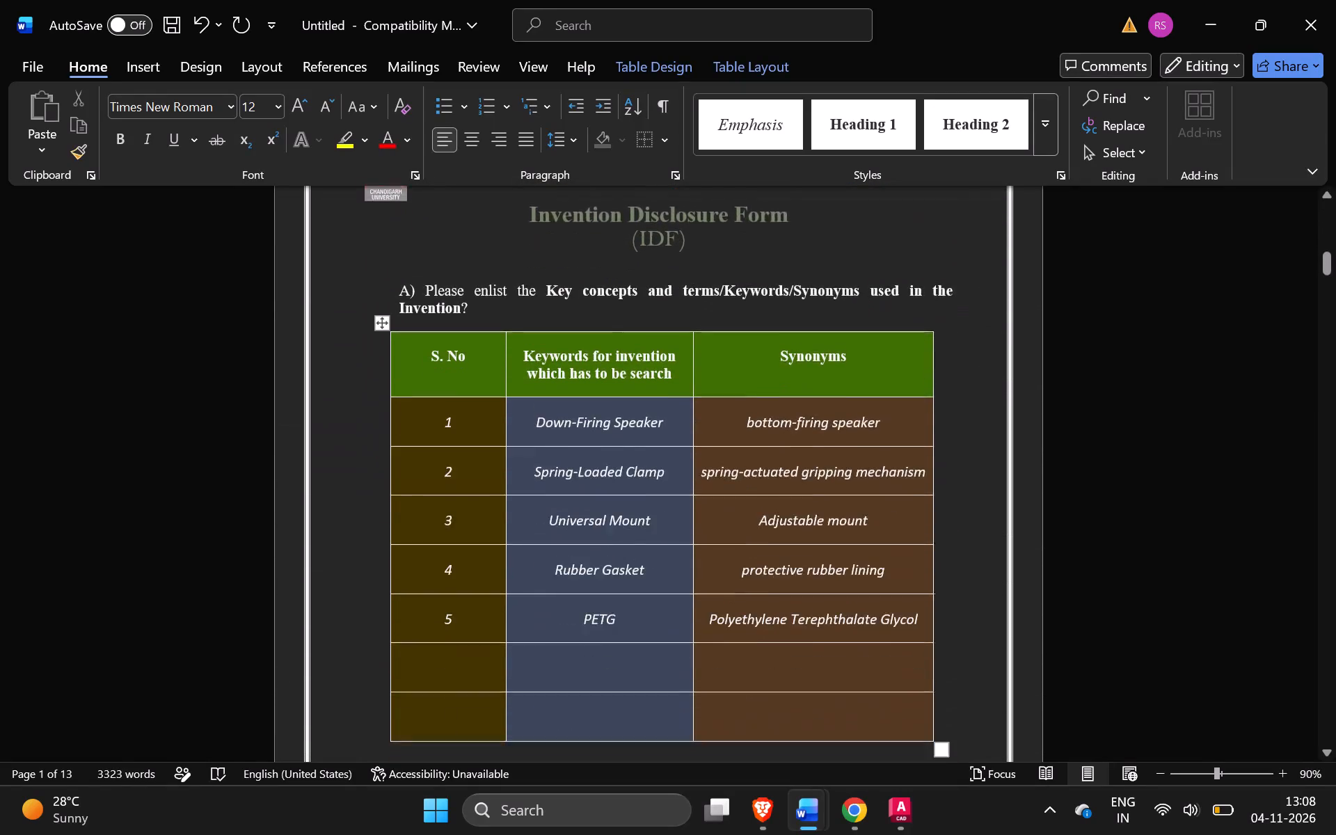
scroll(881, 512, "down", 3)
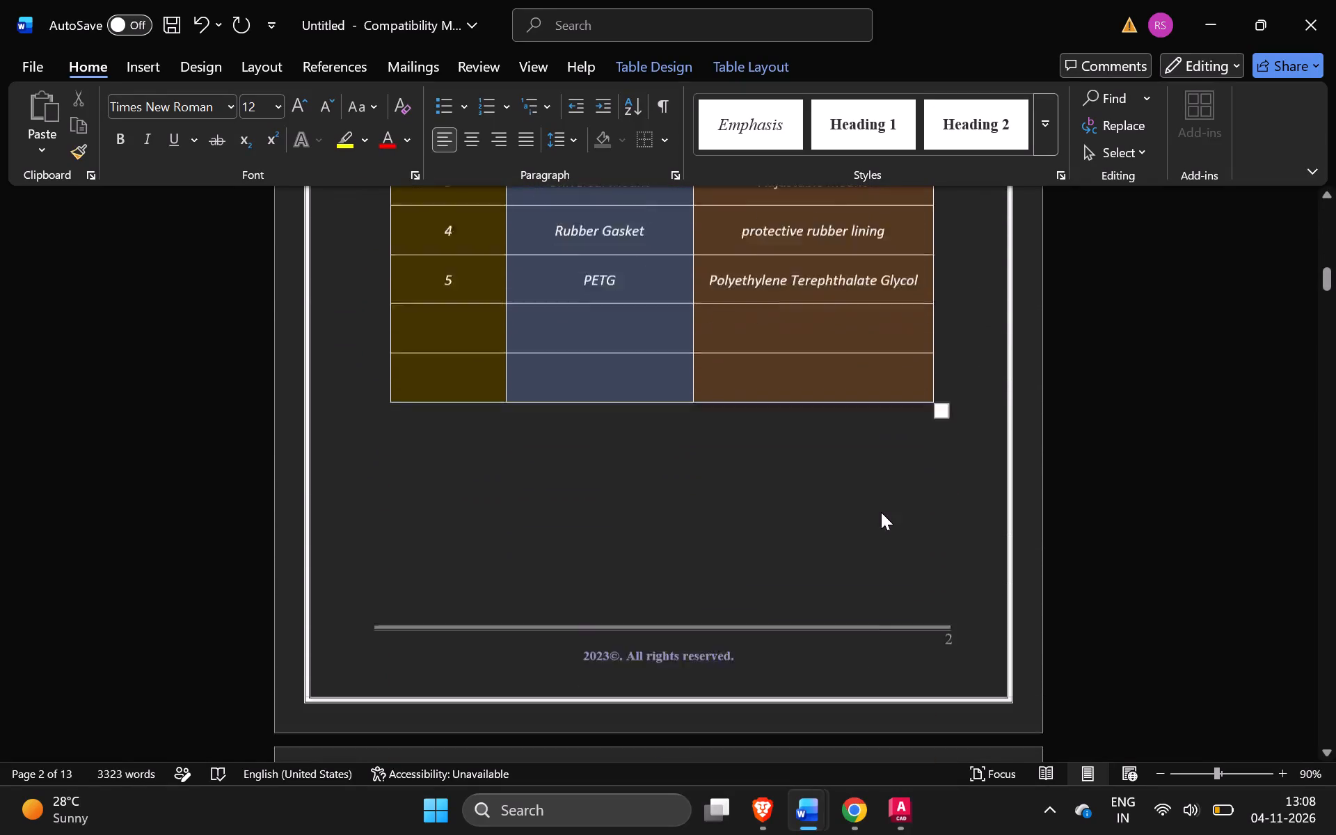
scroll(881, 512, "down", 3)
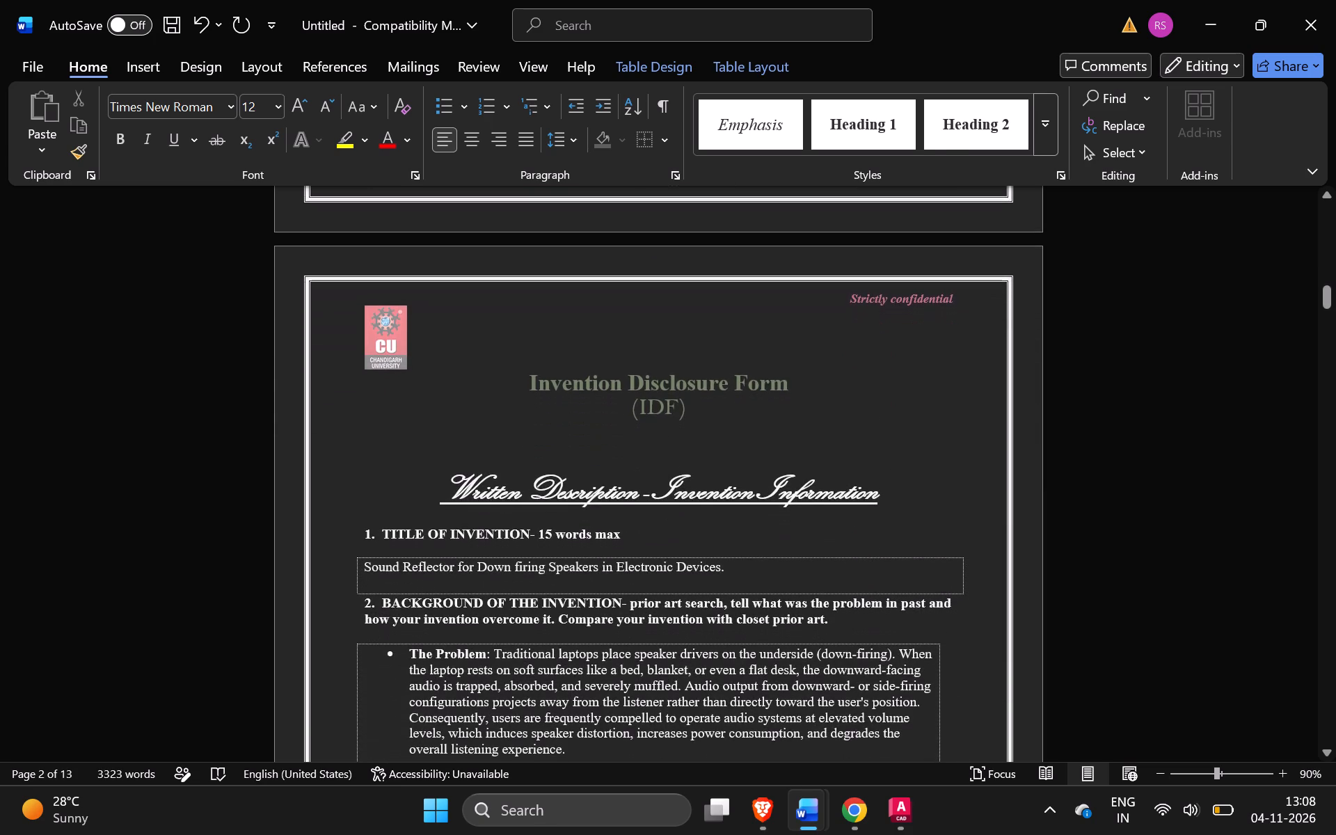
scroll(881, 512, "down", 1)
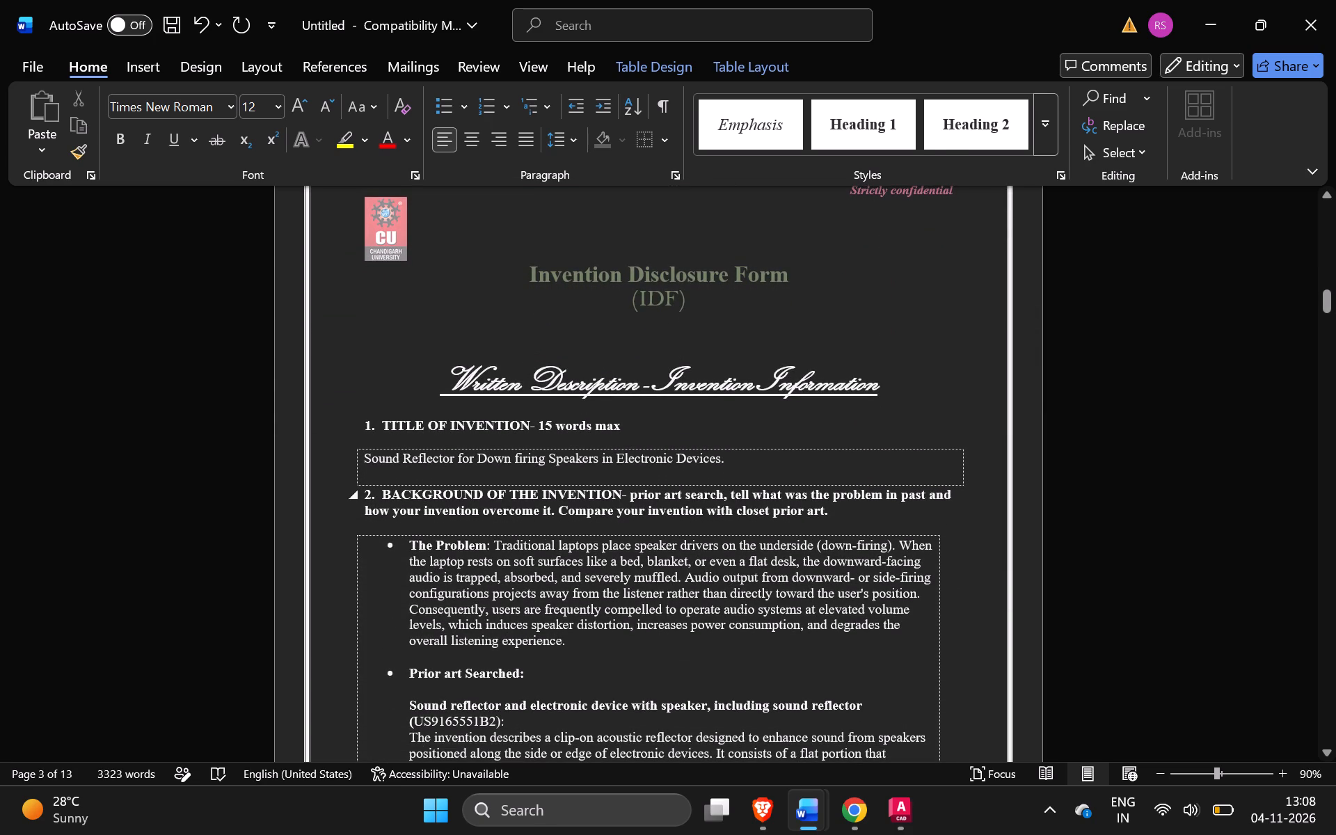
scroll(881, 512, "down", 1)
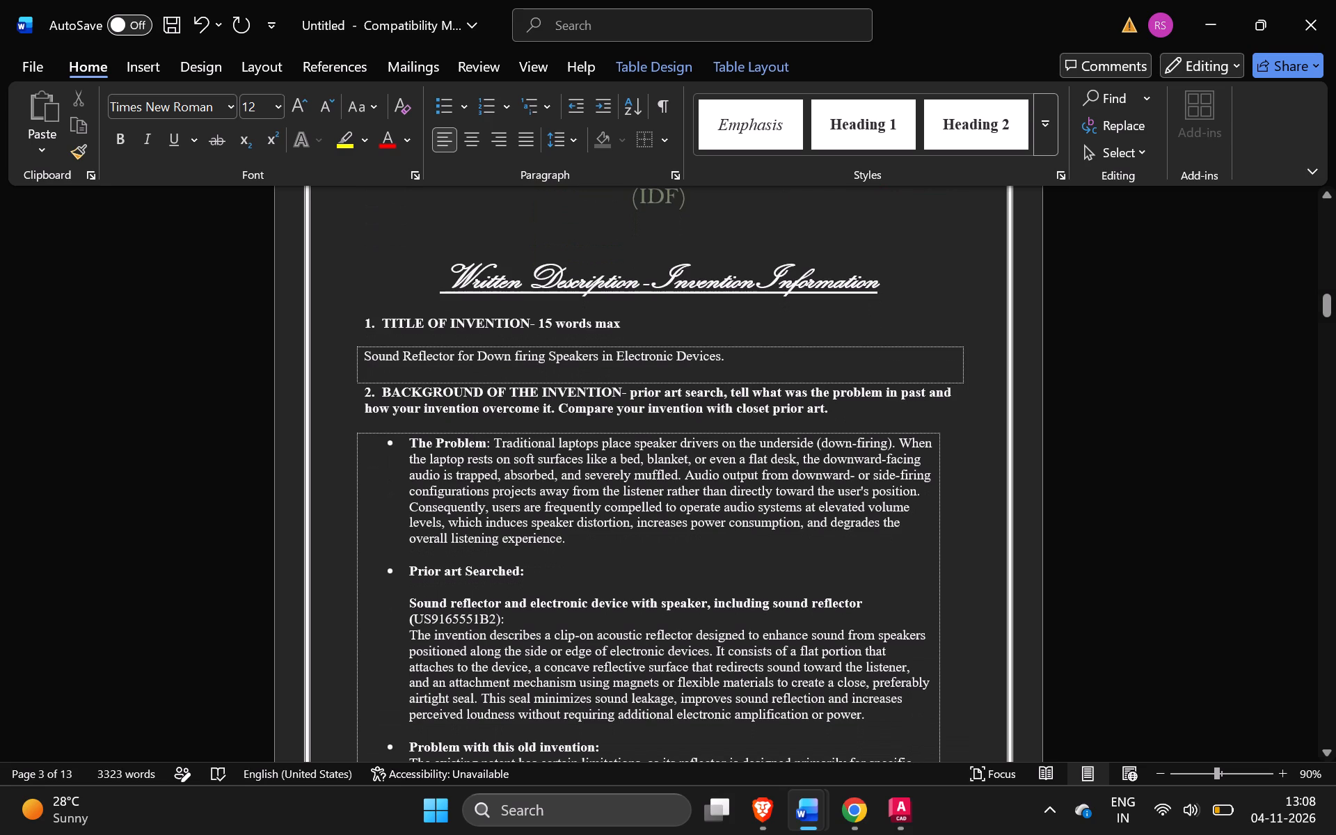
scroll(881, 512, "down", 15)
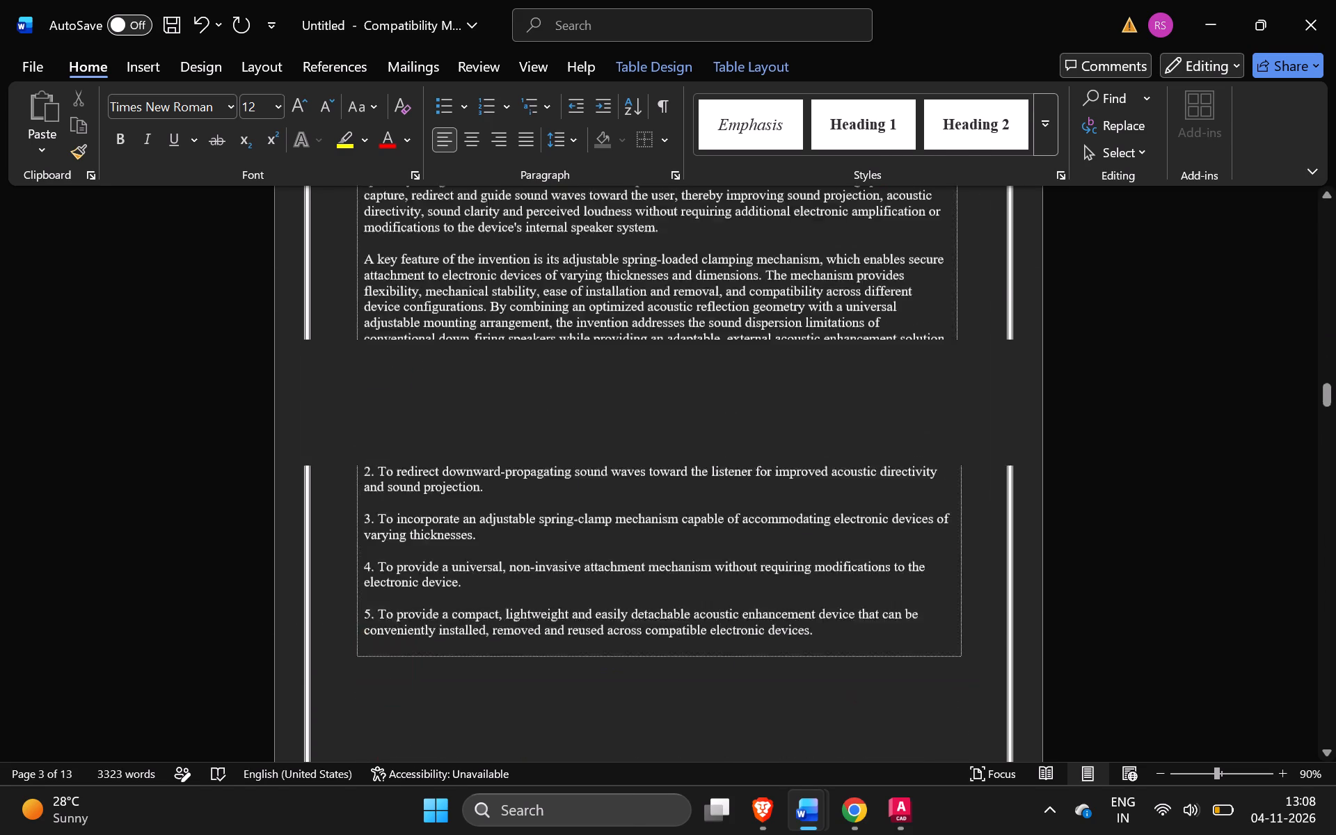
scroll(881, 512, "down", 4)
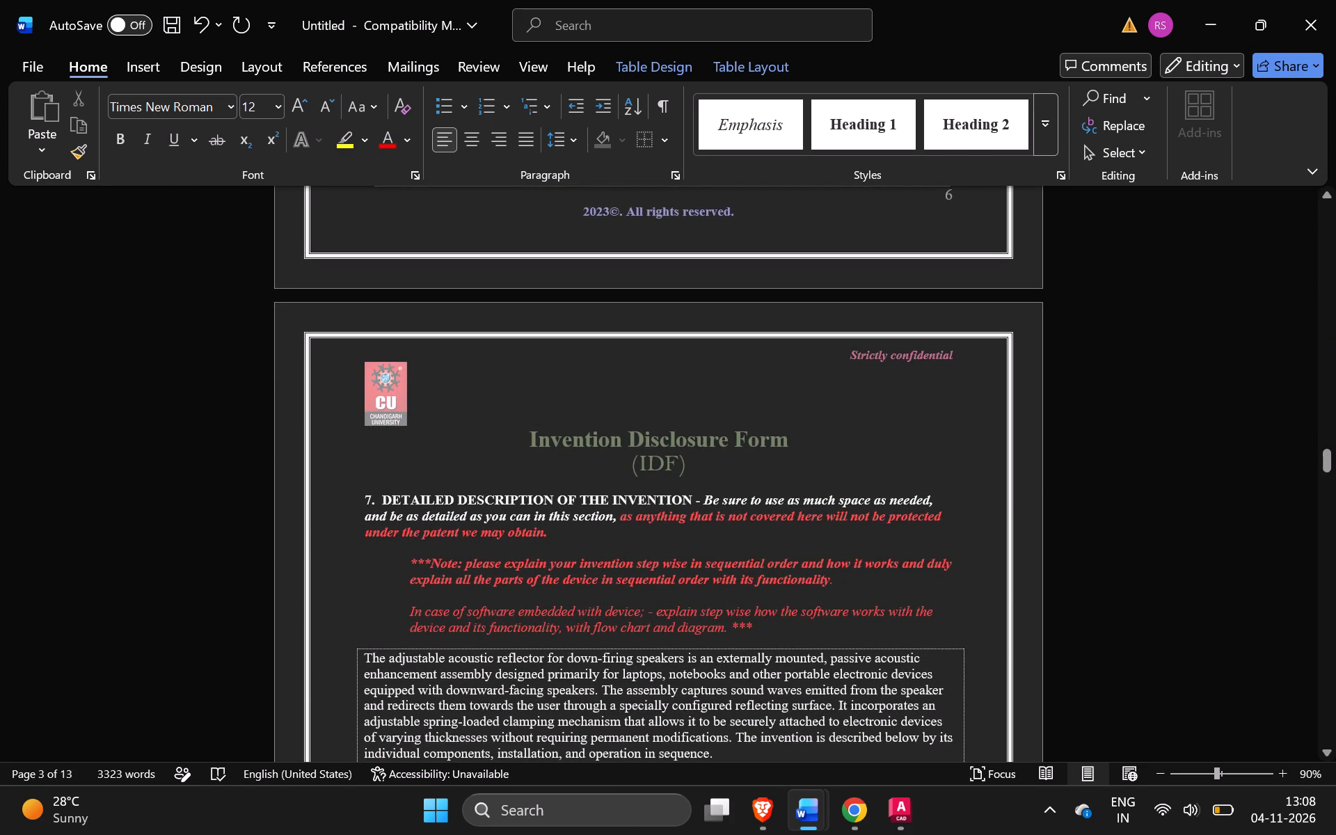
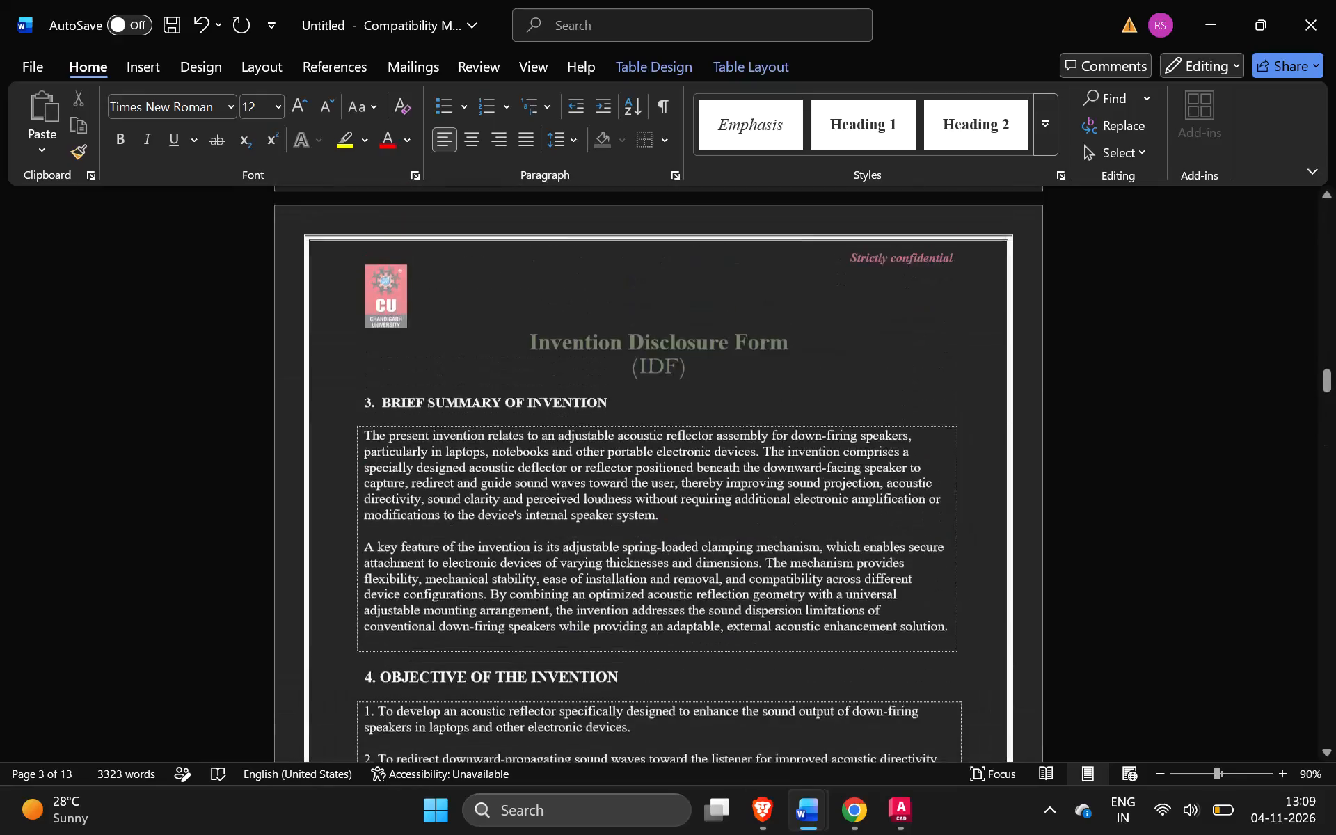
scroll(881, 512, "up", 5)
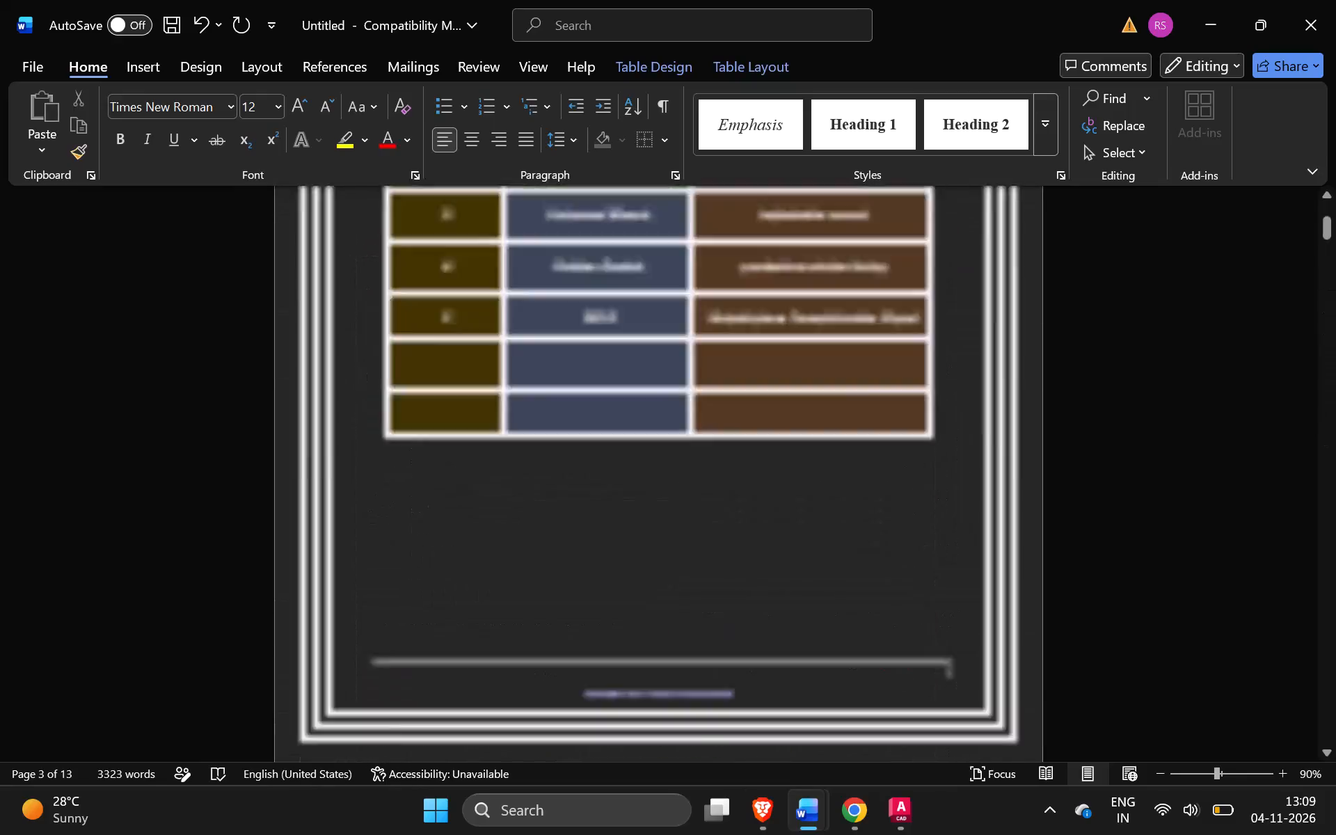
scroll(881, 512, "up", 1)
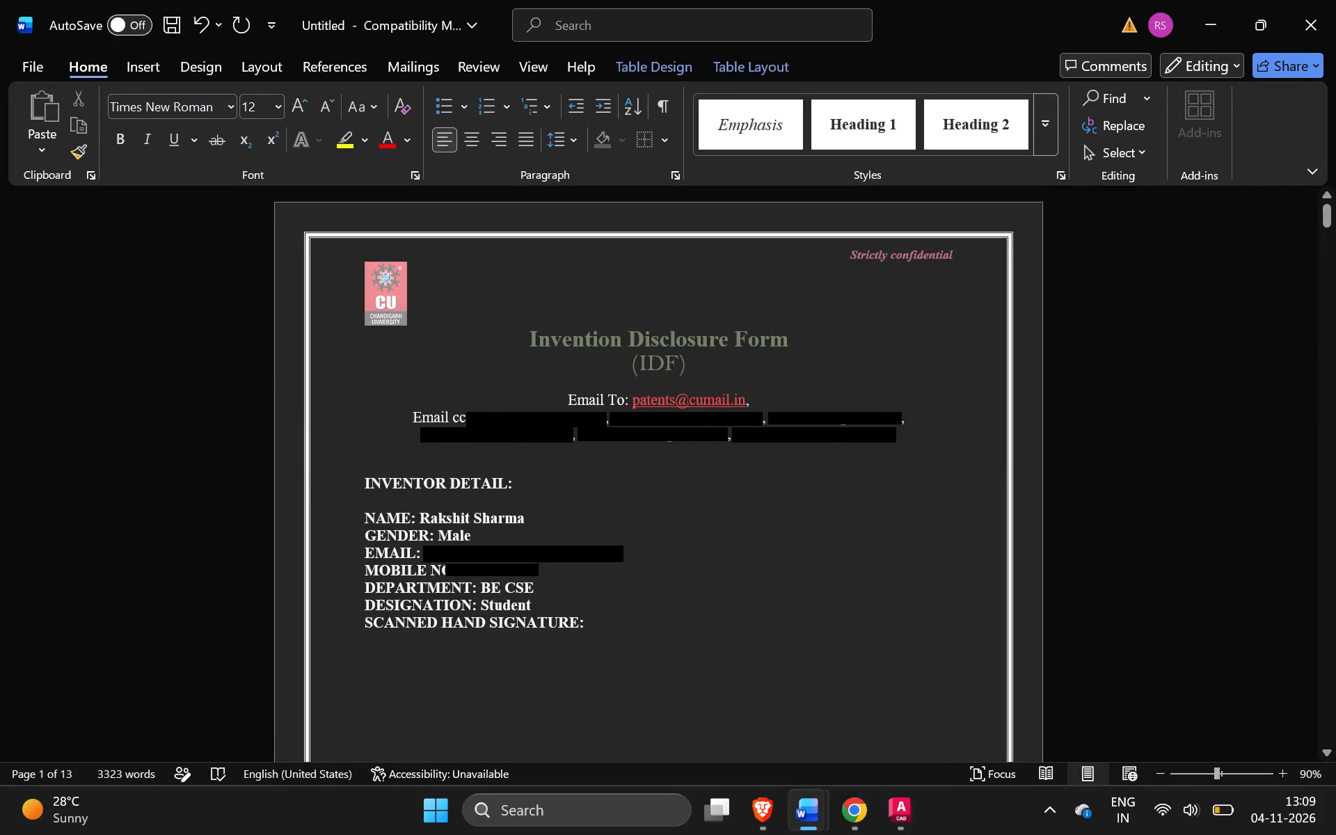